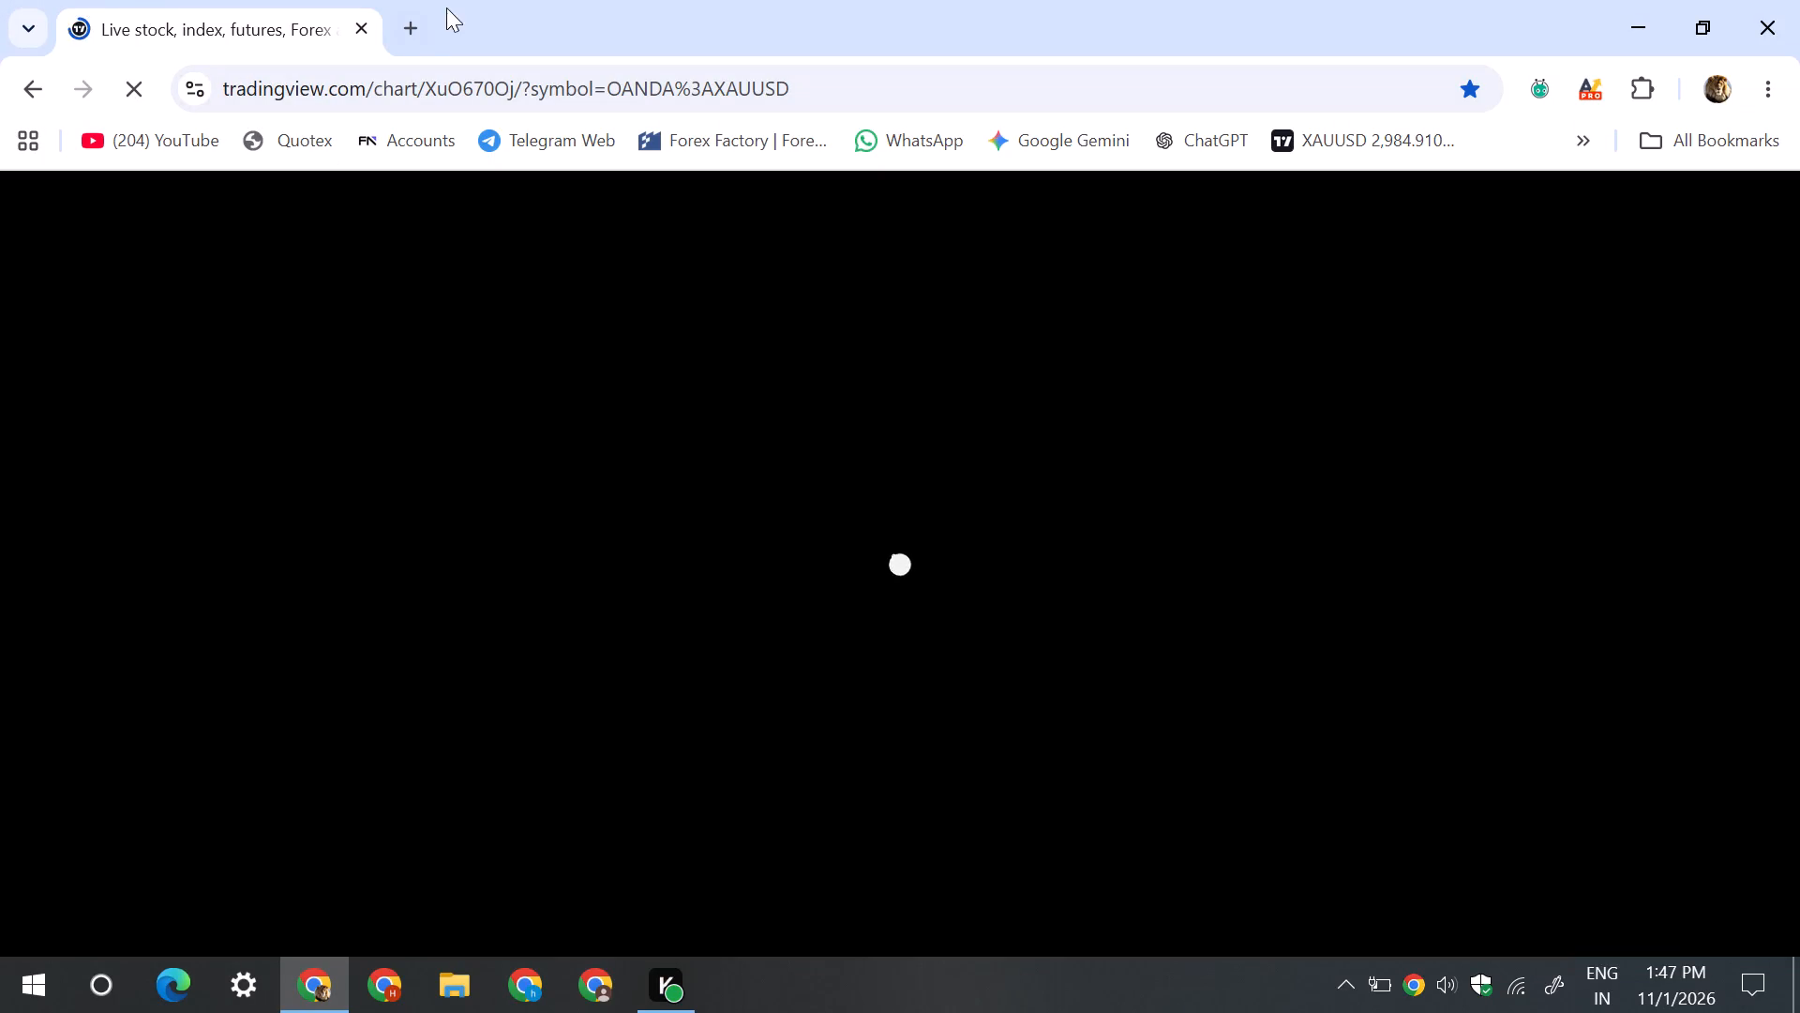
Open a blank tab alongside the XAUUSD chart and return to the chart.
left_click(414, 28)
left_click(189, 34)
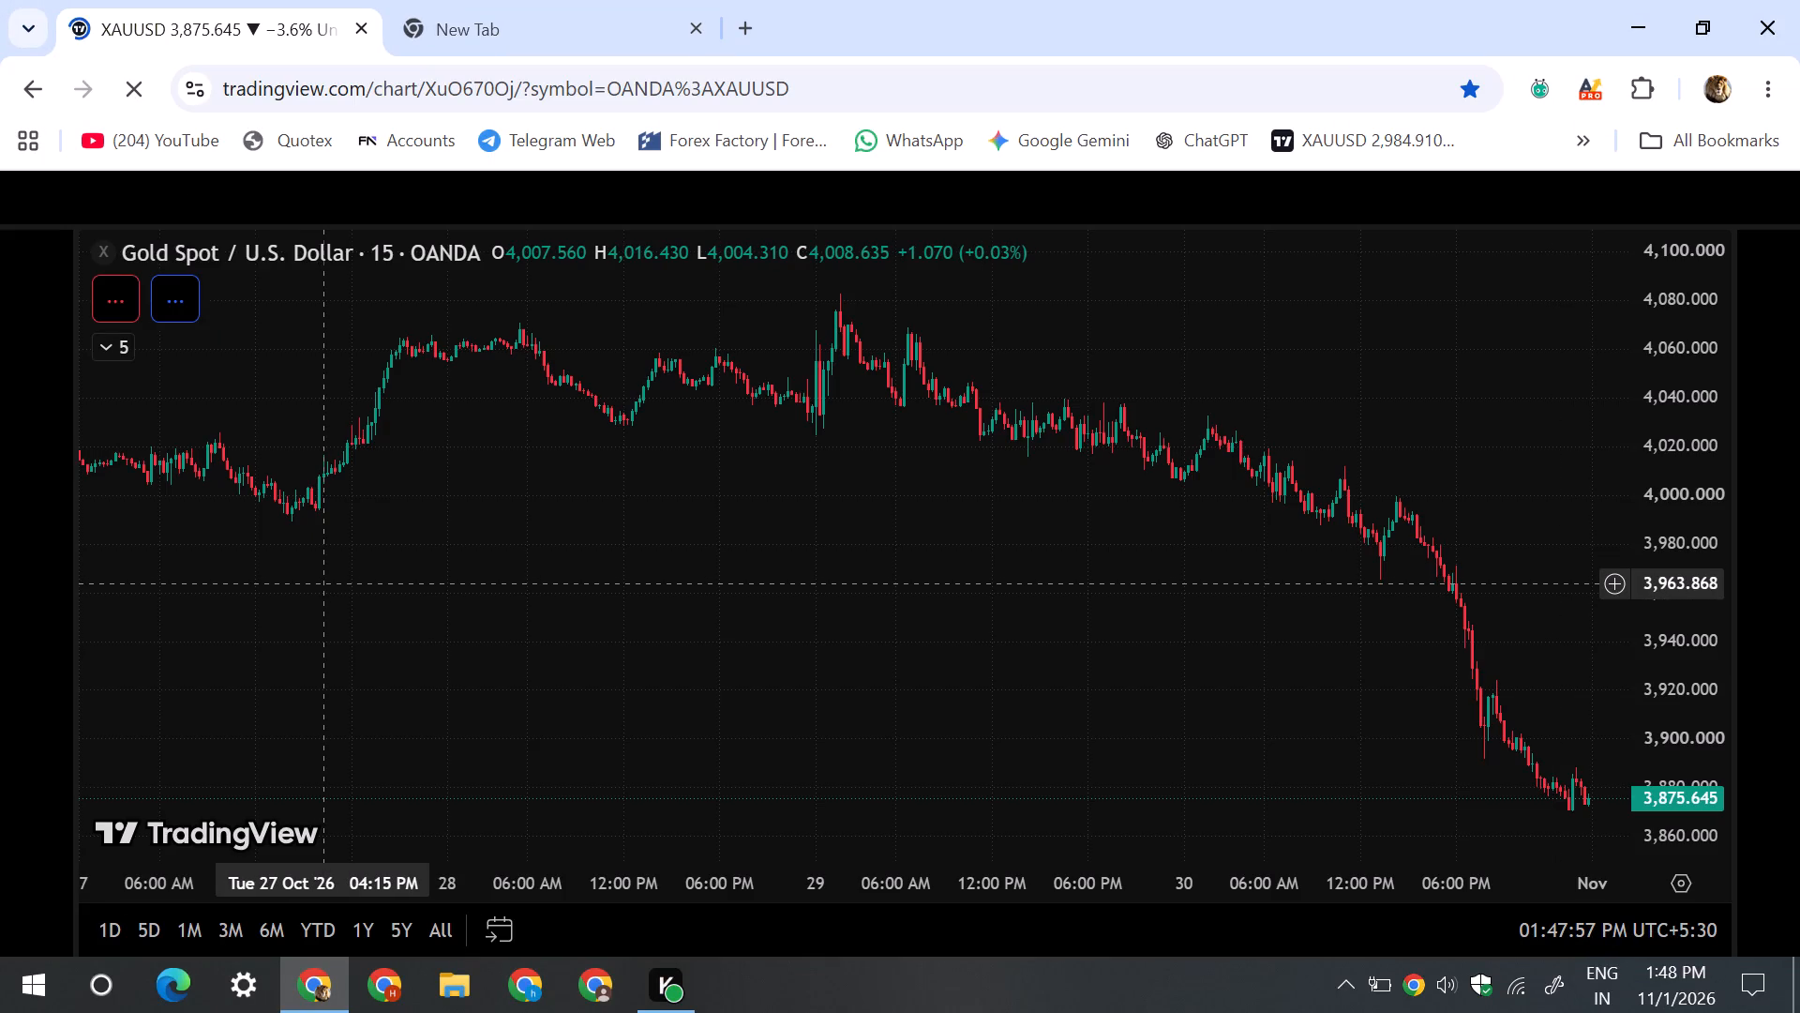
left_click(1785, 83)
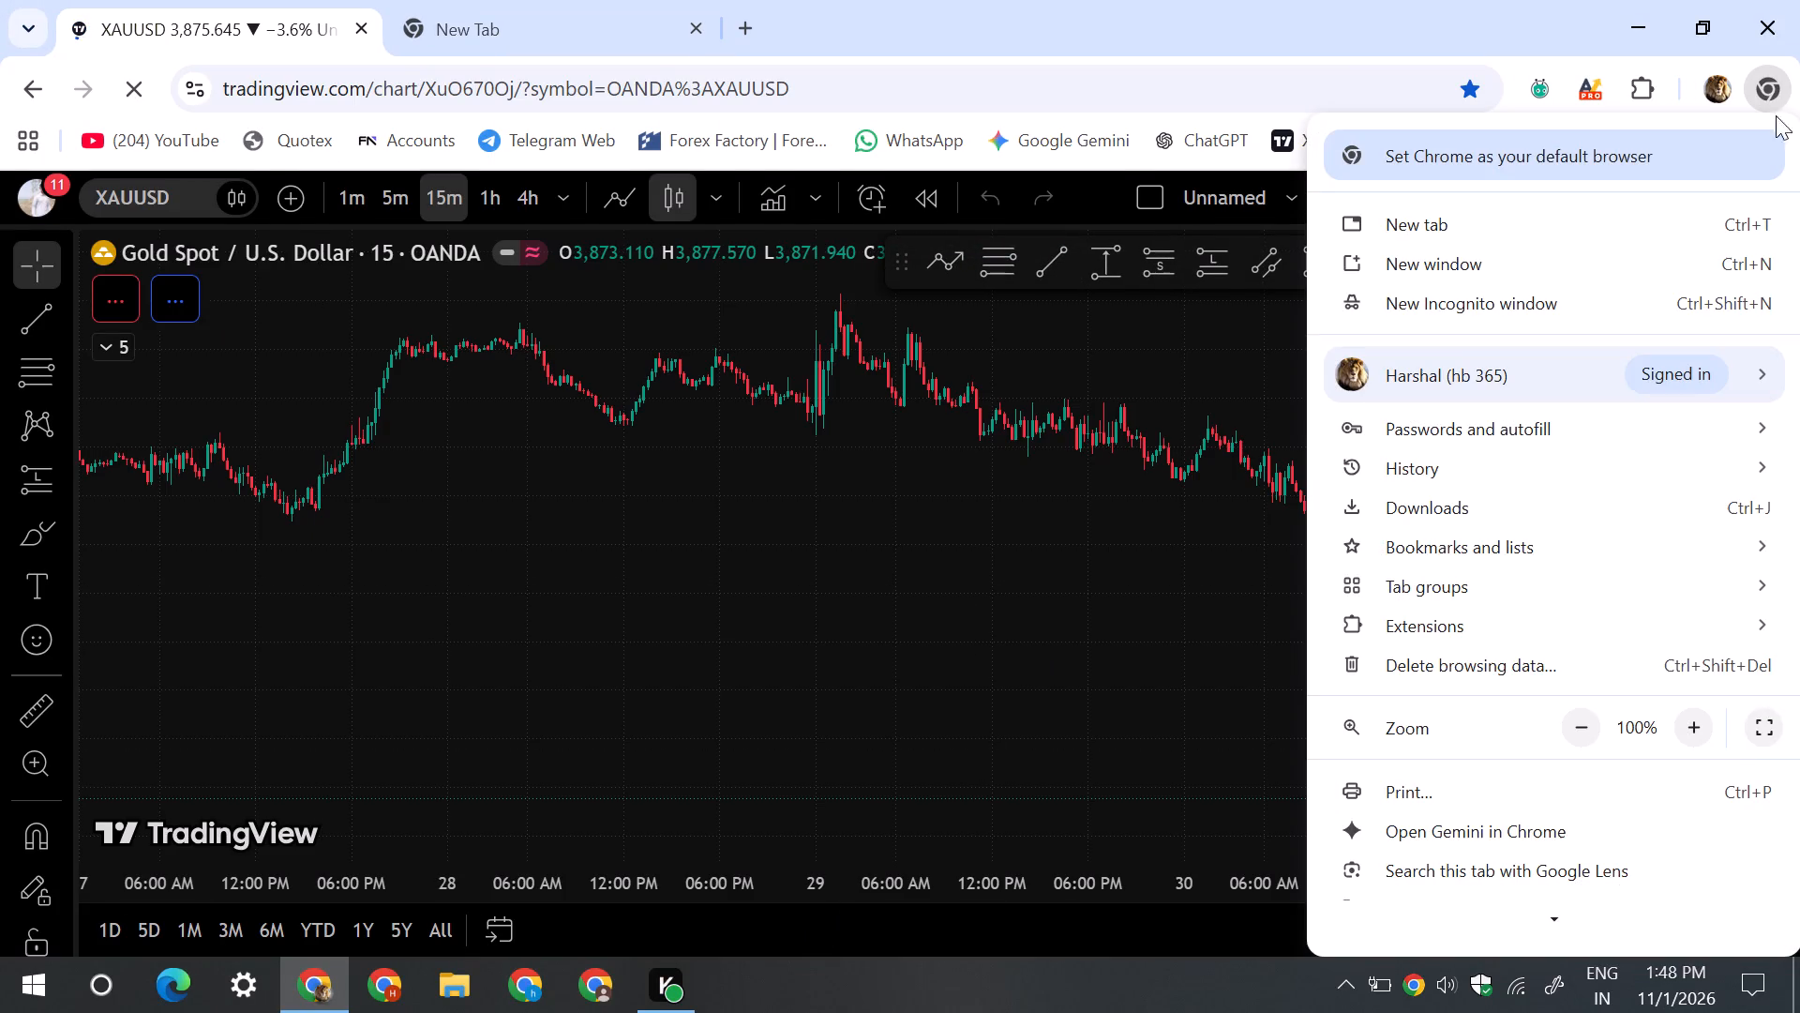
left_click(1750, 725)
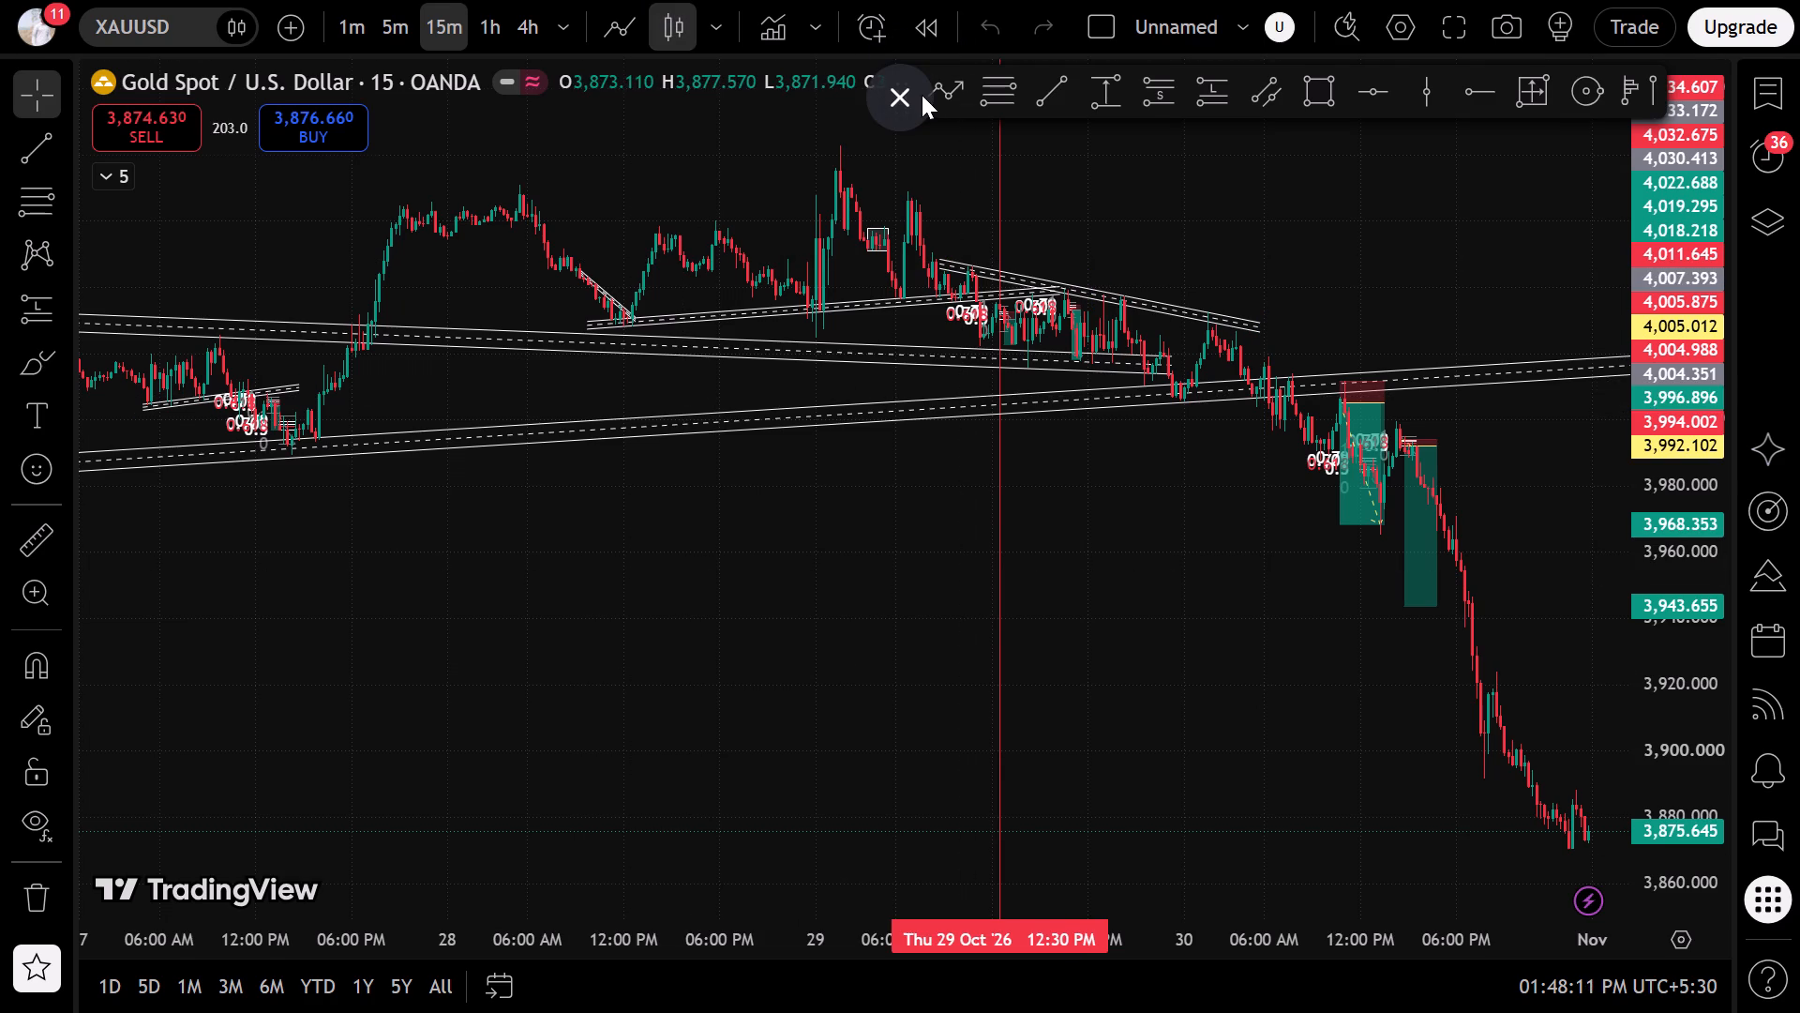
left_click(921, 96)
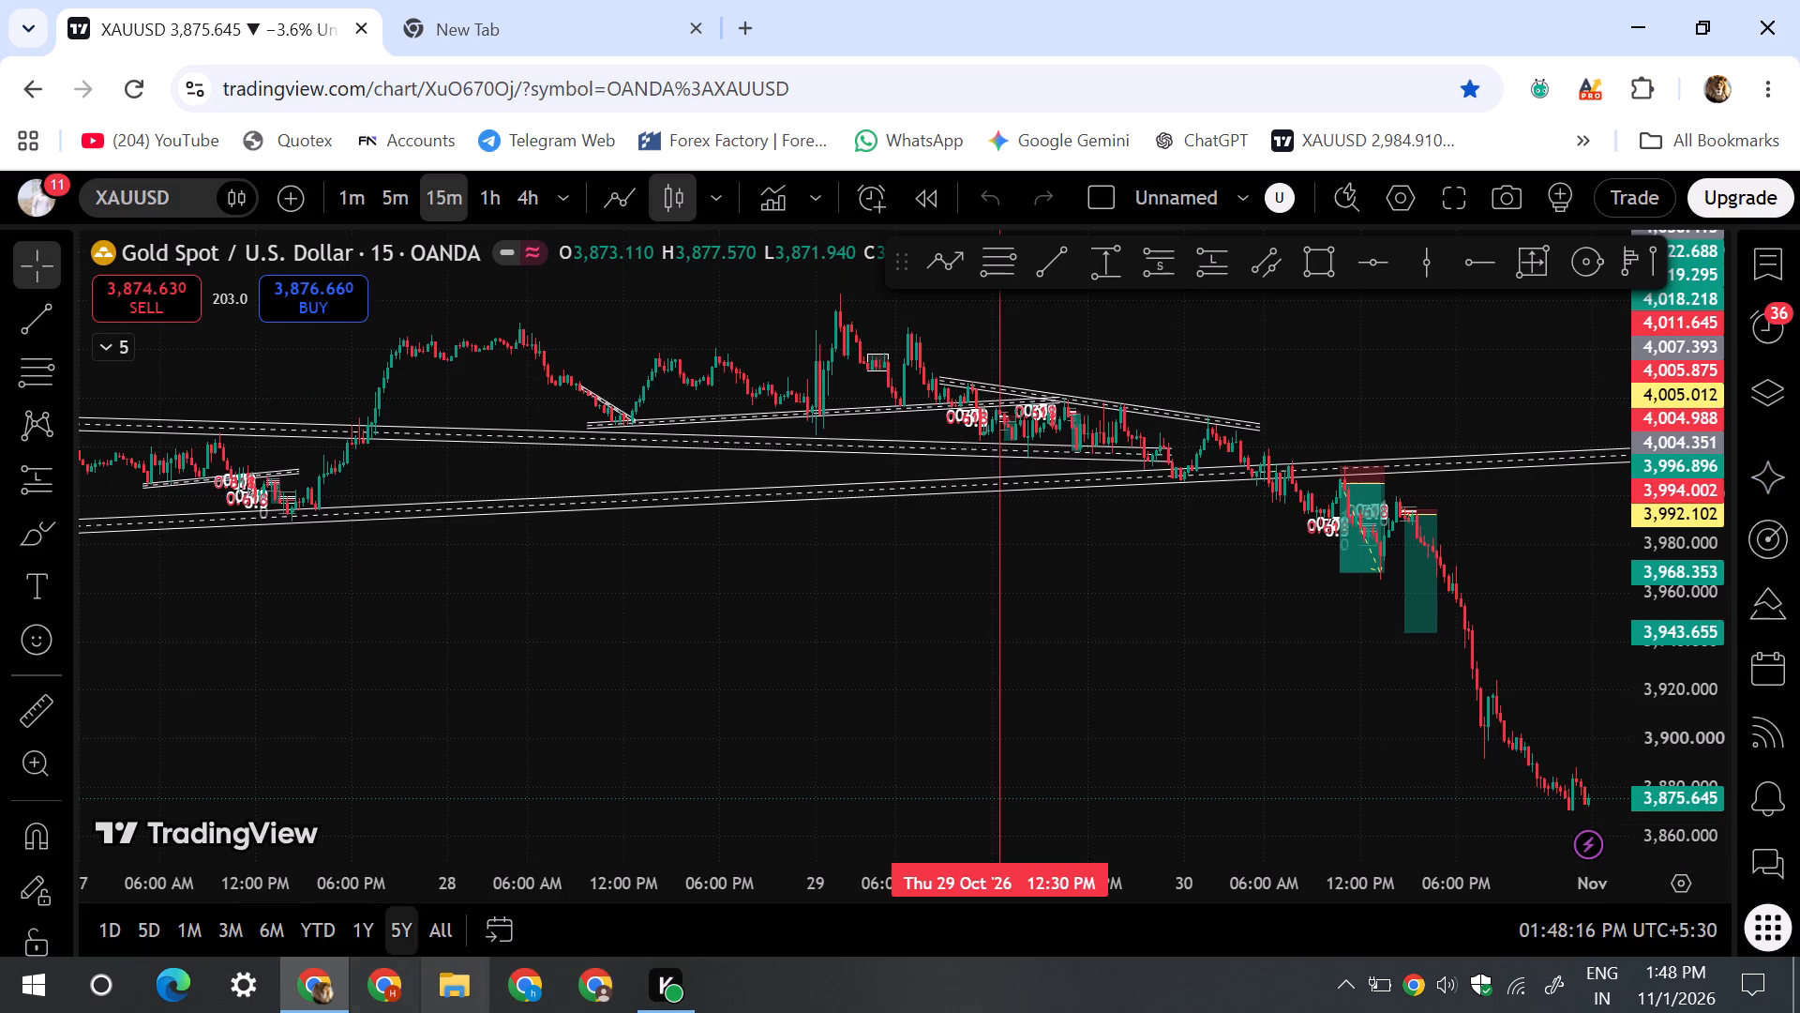
Set the XAUUSD chart to the 4h timeframe and bring its latest candles into view.
left_click(524, 192)
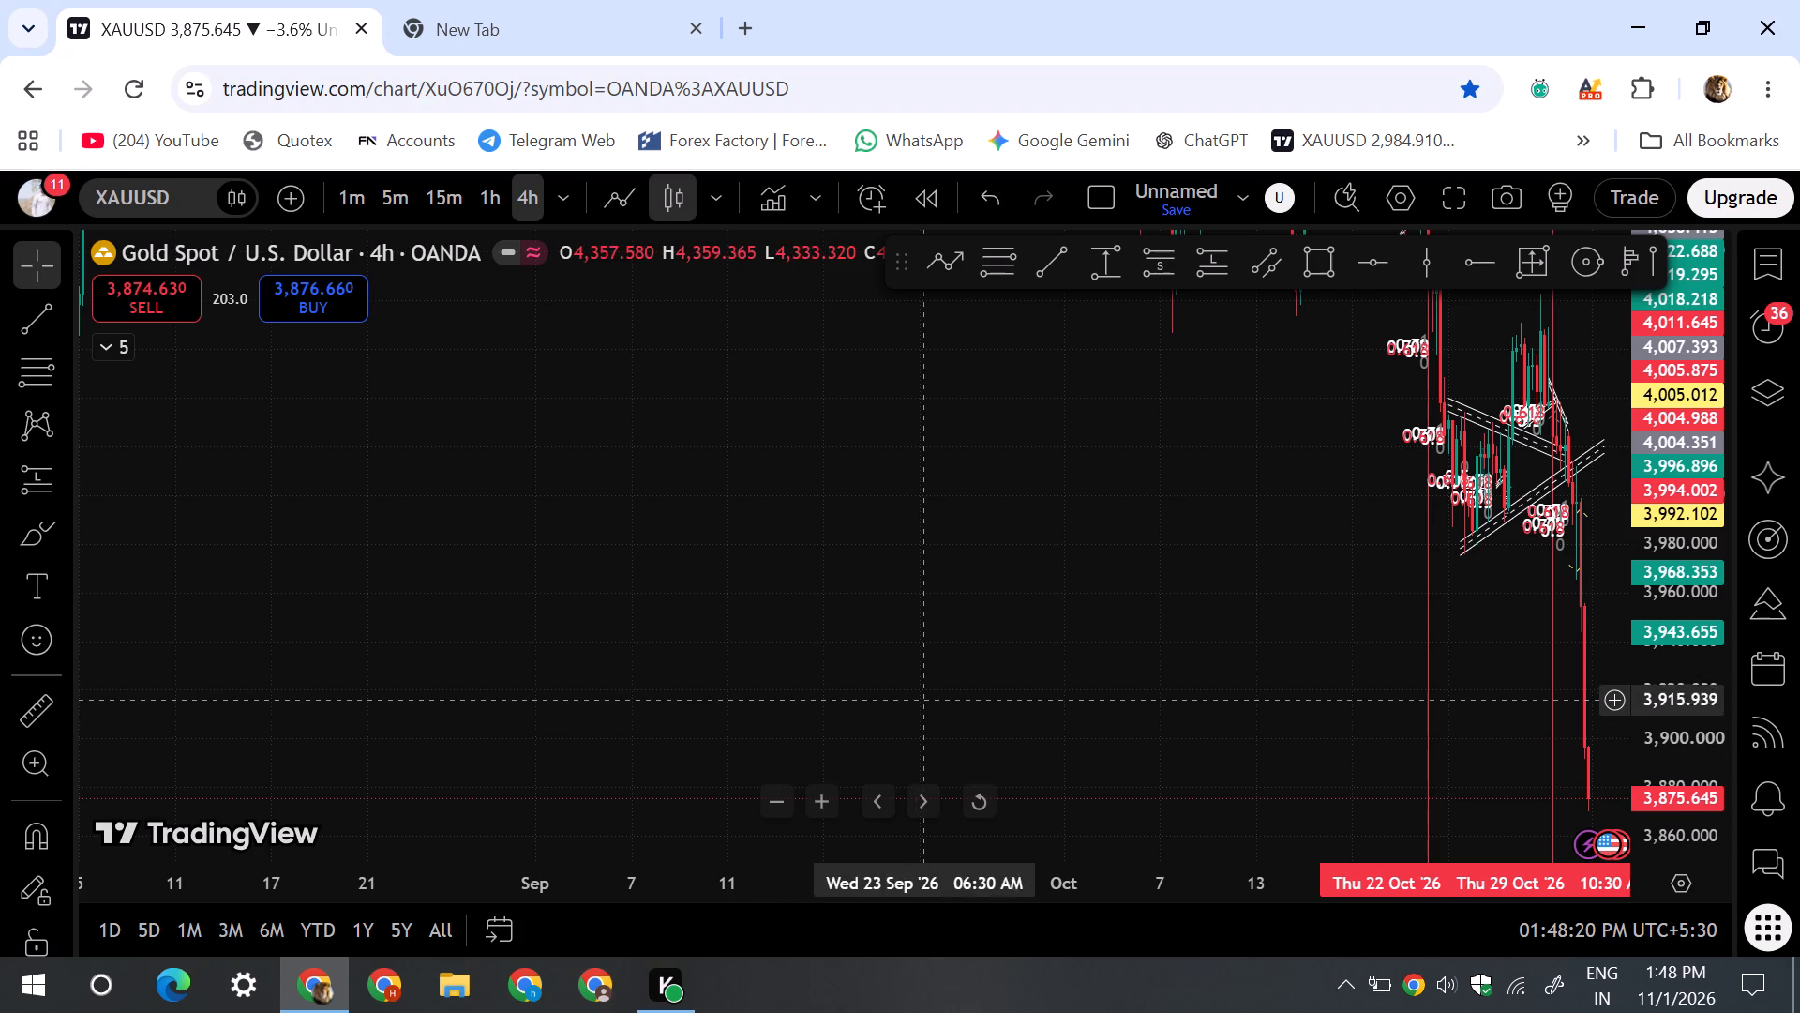
scroll(924, 696, "up", 20)
scroll(924, 696, "up", 3)
scroll(1087, 643, "down", 5)
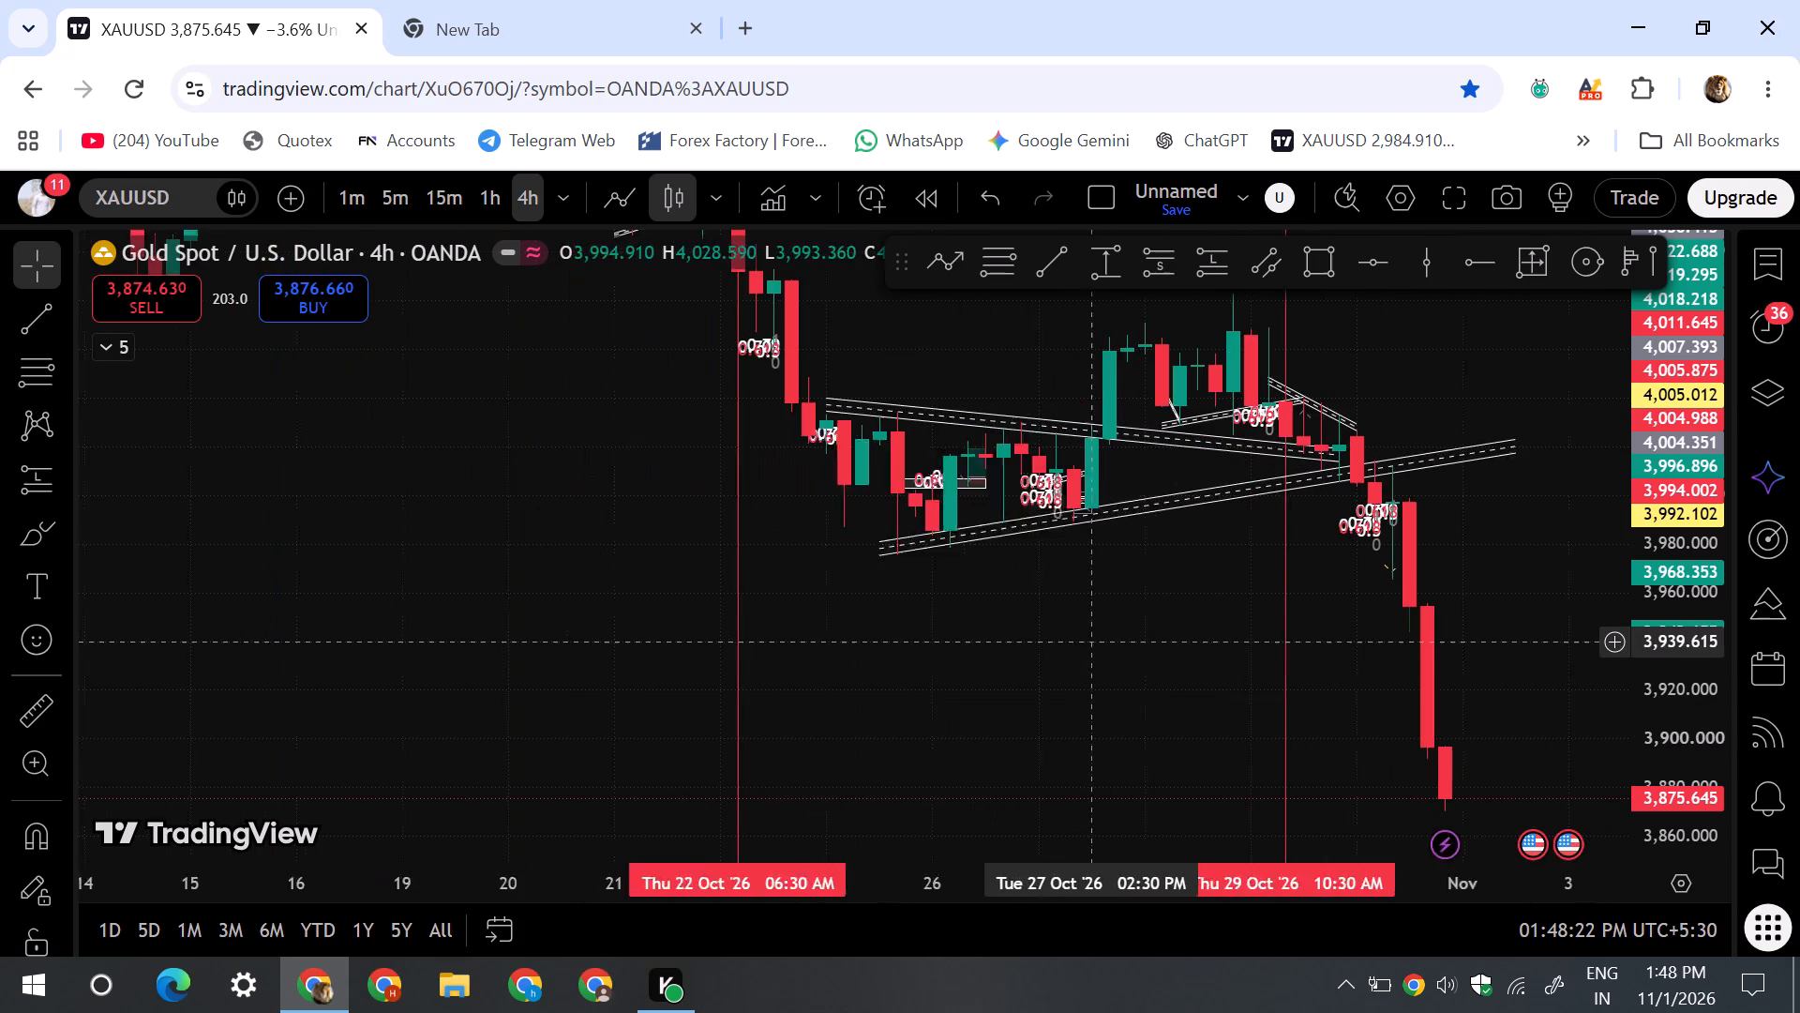
left_click_drag(985, 658, 593, 749)
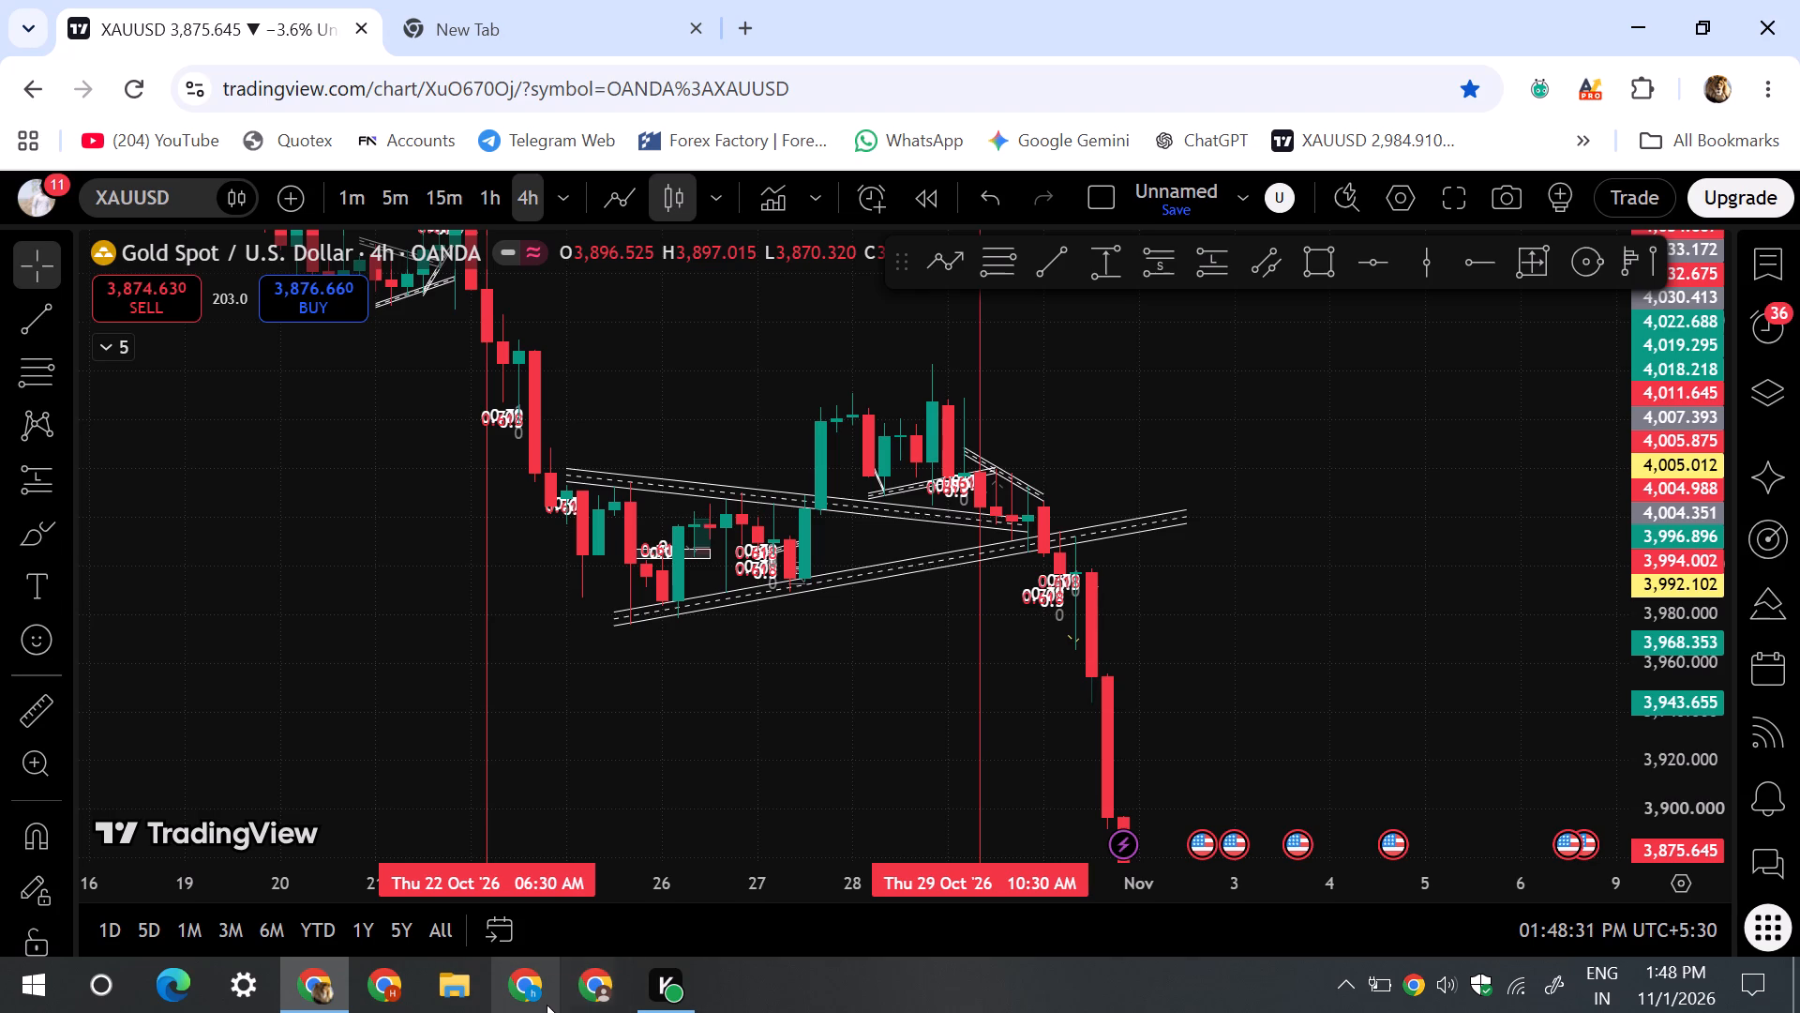
In the other Chrome profile's window, open the bookmarked BTCUSD chart plus a blank tab, and dismiss the chart's indicator templates tip.
left_click(588, 991)
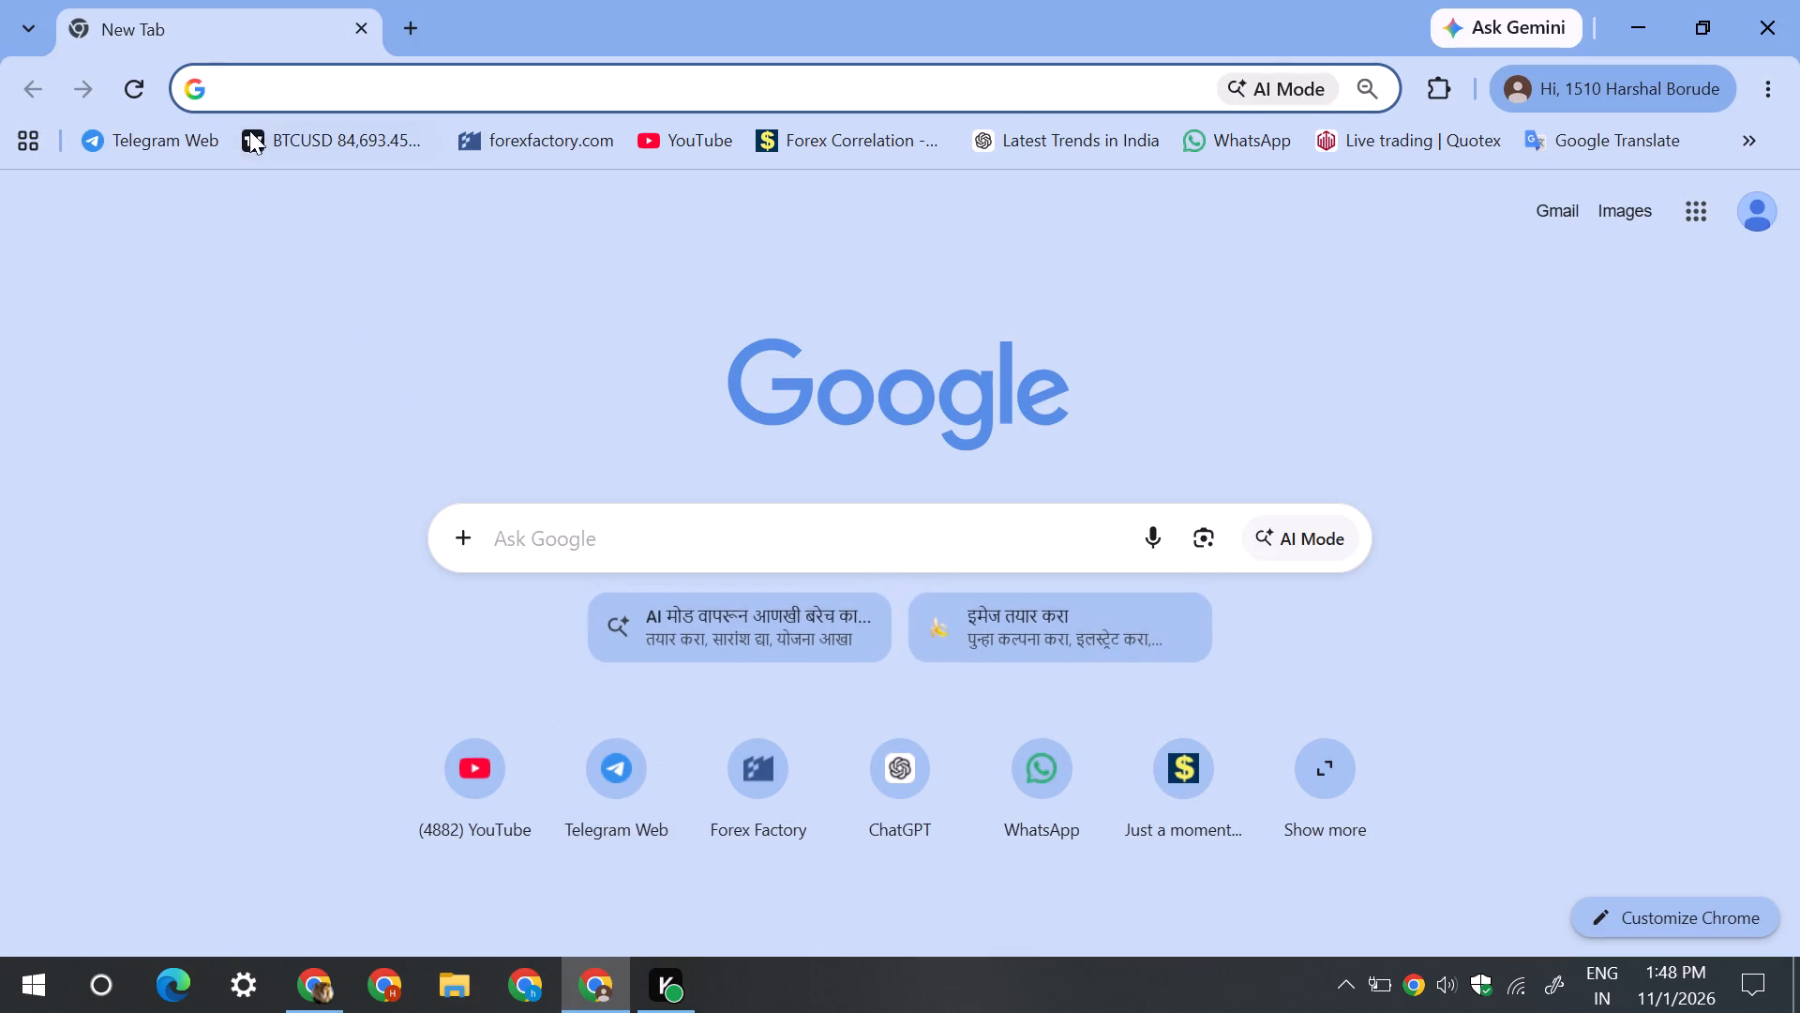
left_click(250, 131)
left_click(421, 0)
left_click(278, 0)
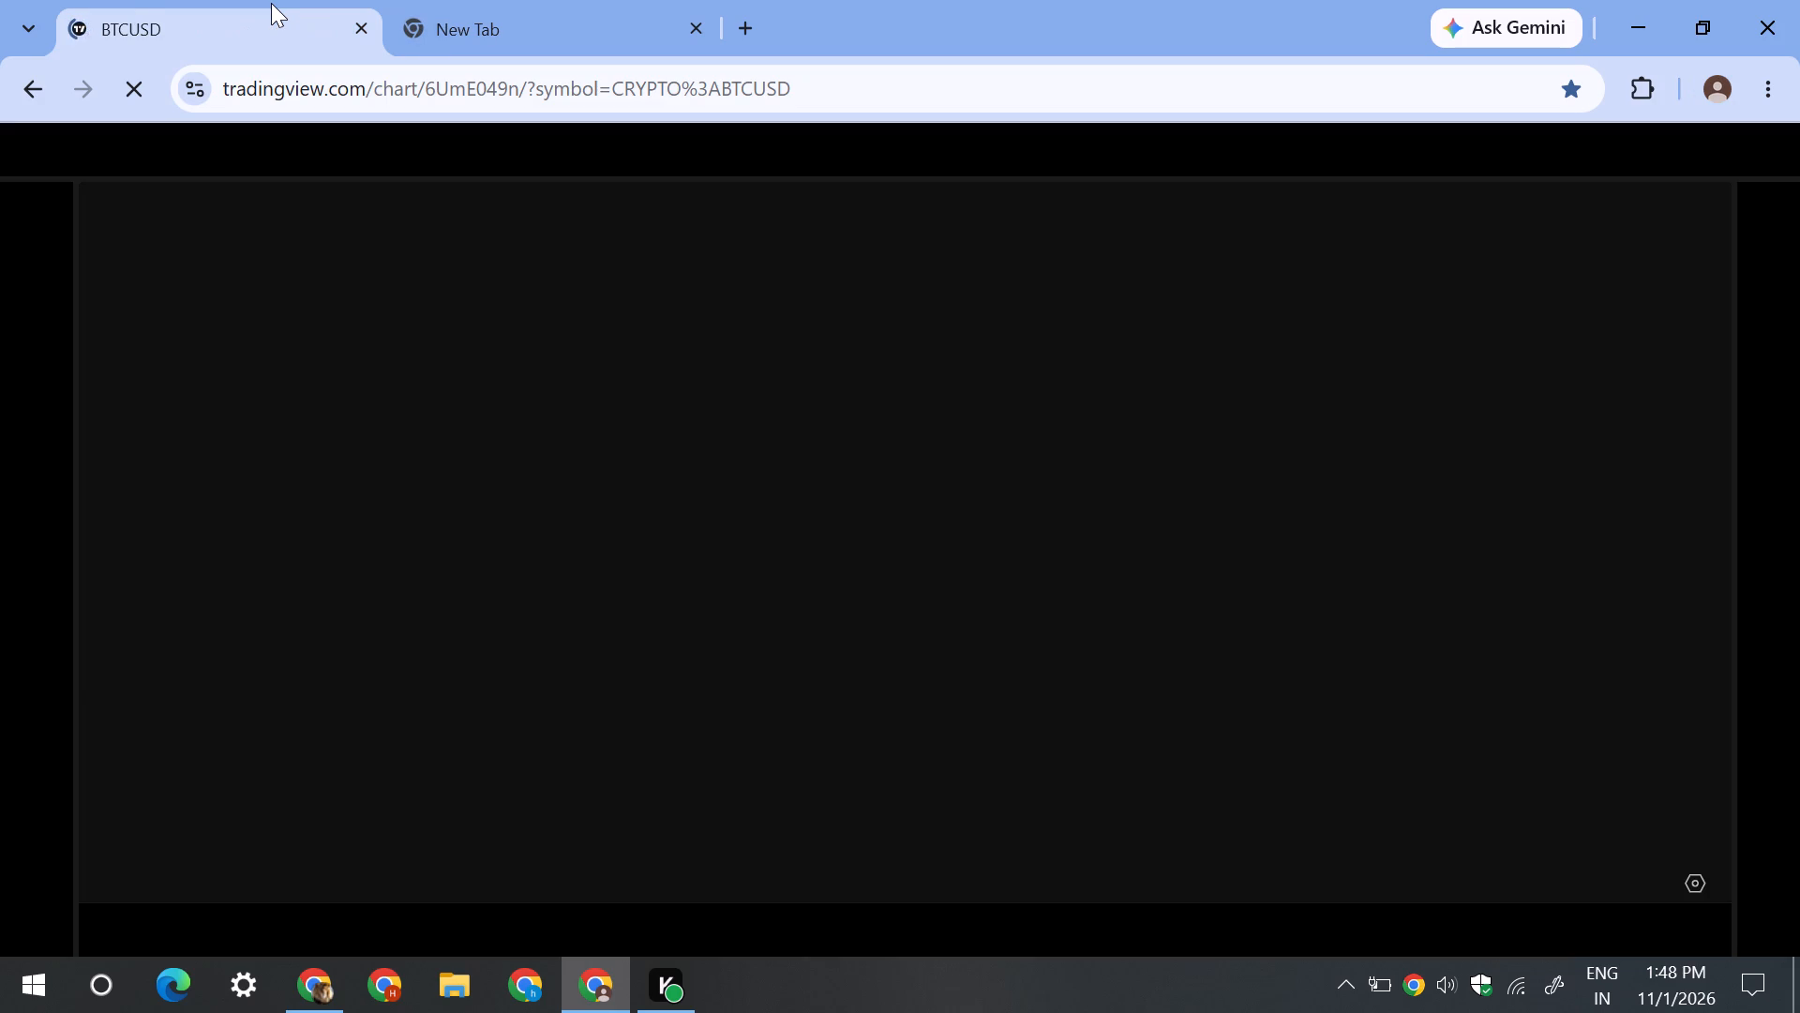
left_click(481, 0)
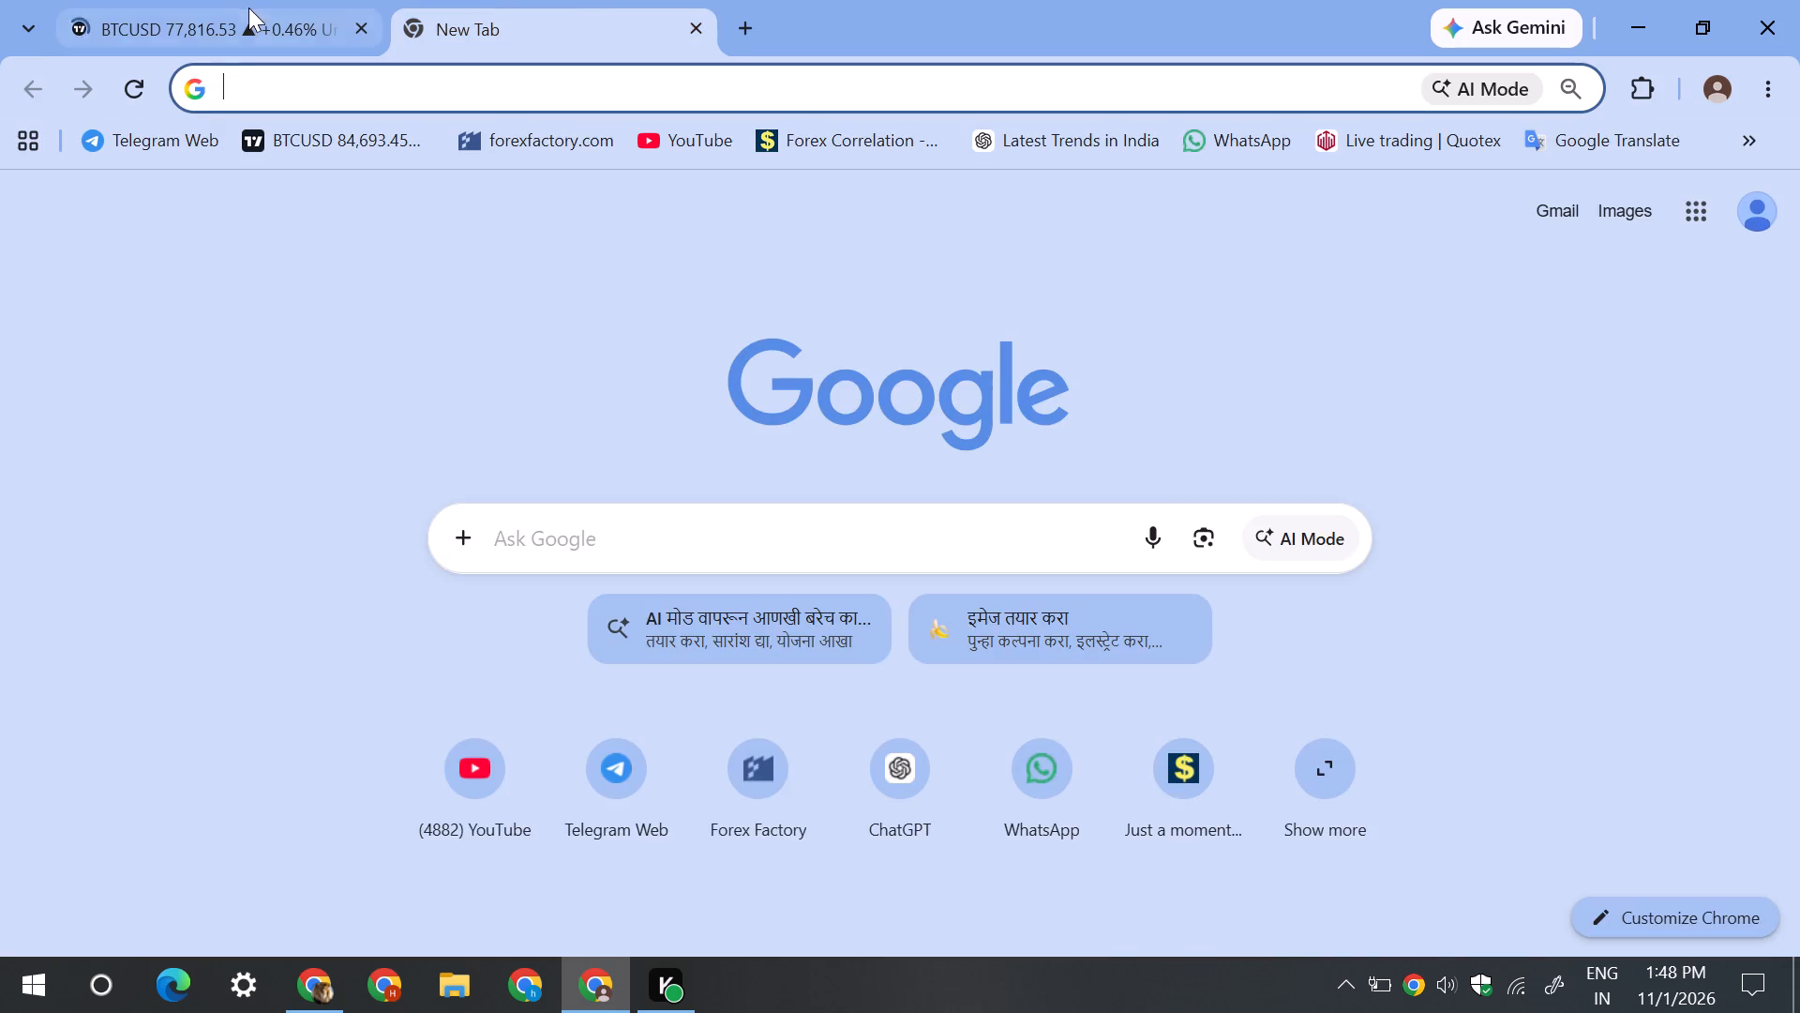
left_click(246, 4)
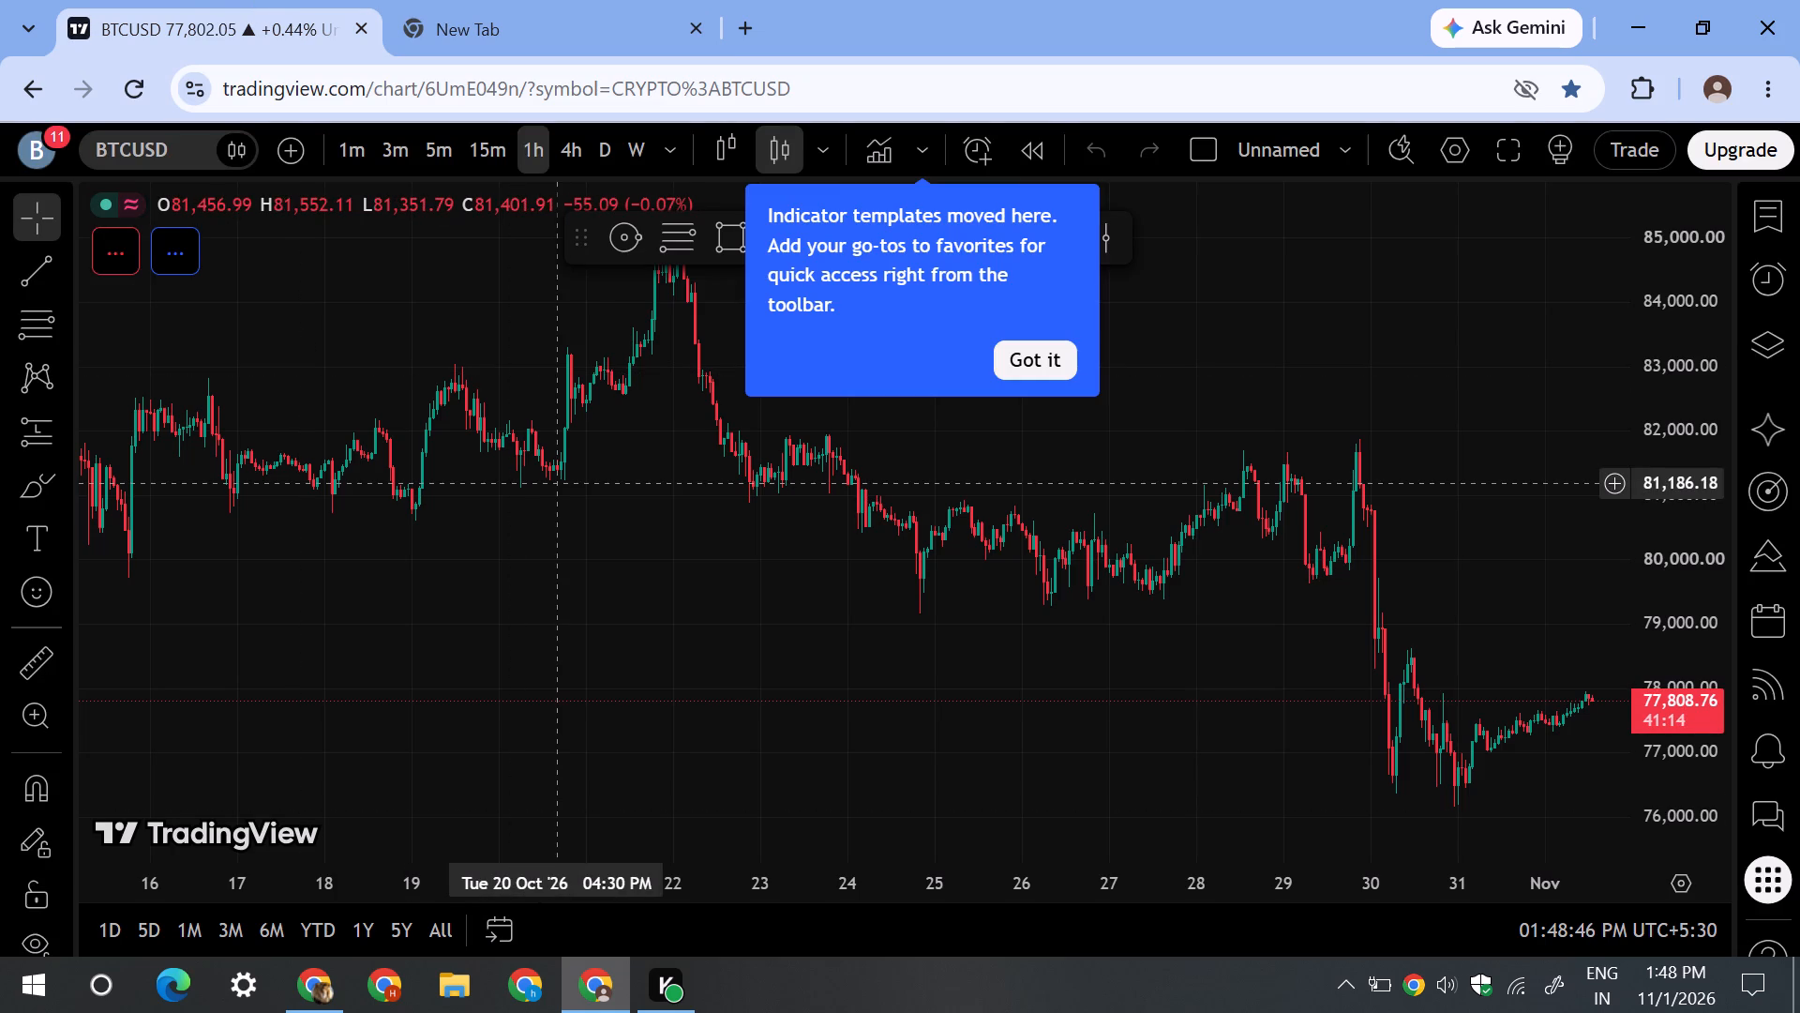
left_click(1078, 379)
left_click(1050, 368)
Switch to the XAUUSD window and open Google Calendar in its spare tab.
left_click(300, 976)
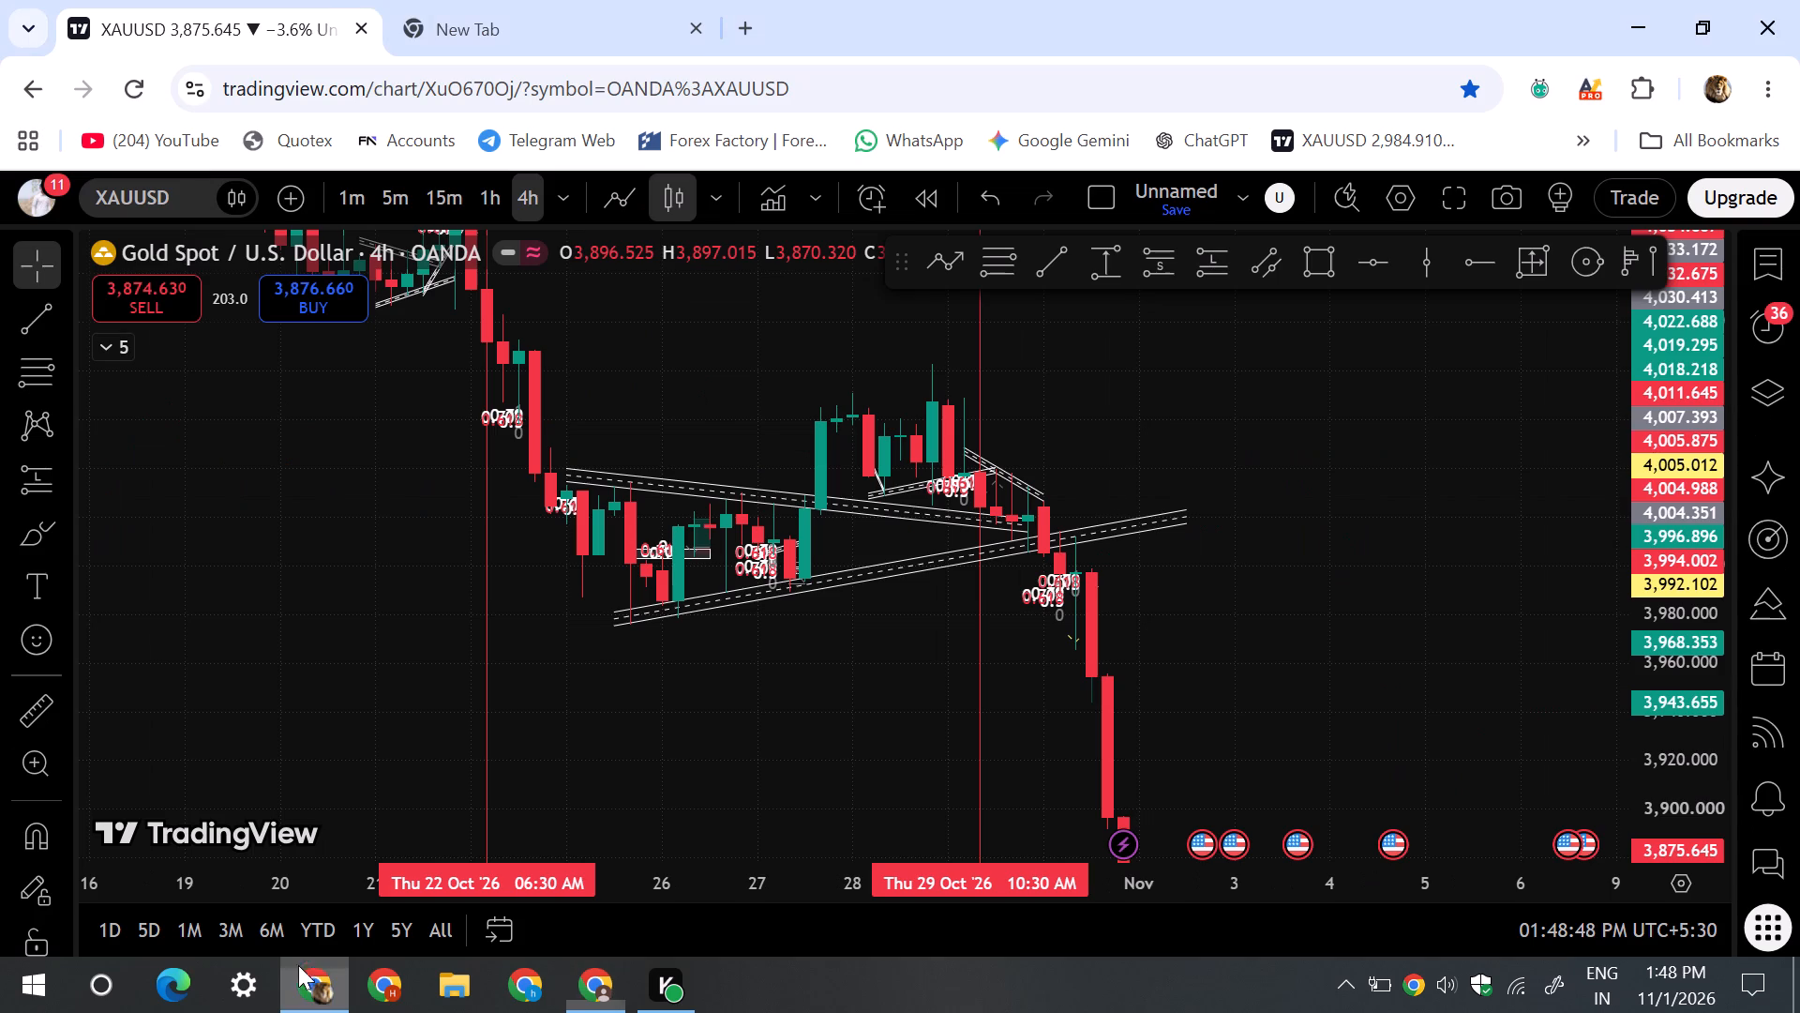
left_click(458, 0)
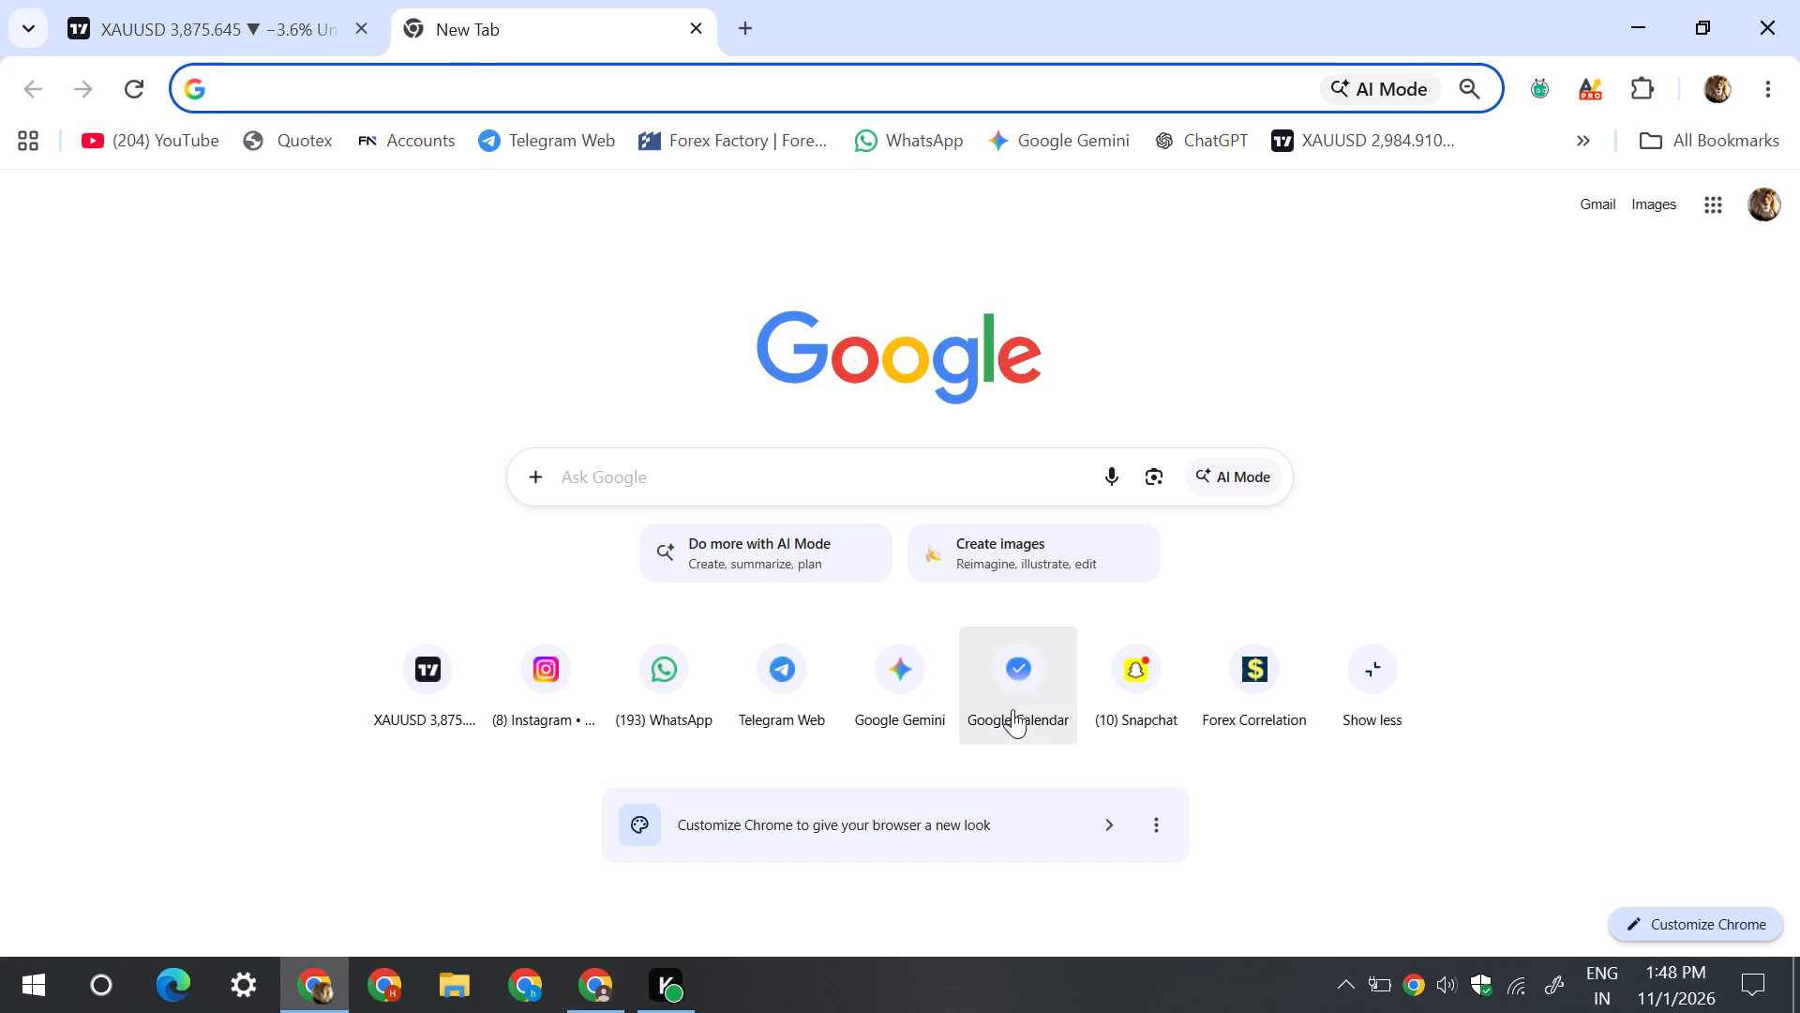
left_click(1014, 703)
left_click(735, 17)
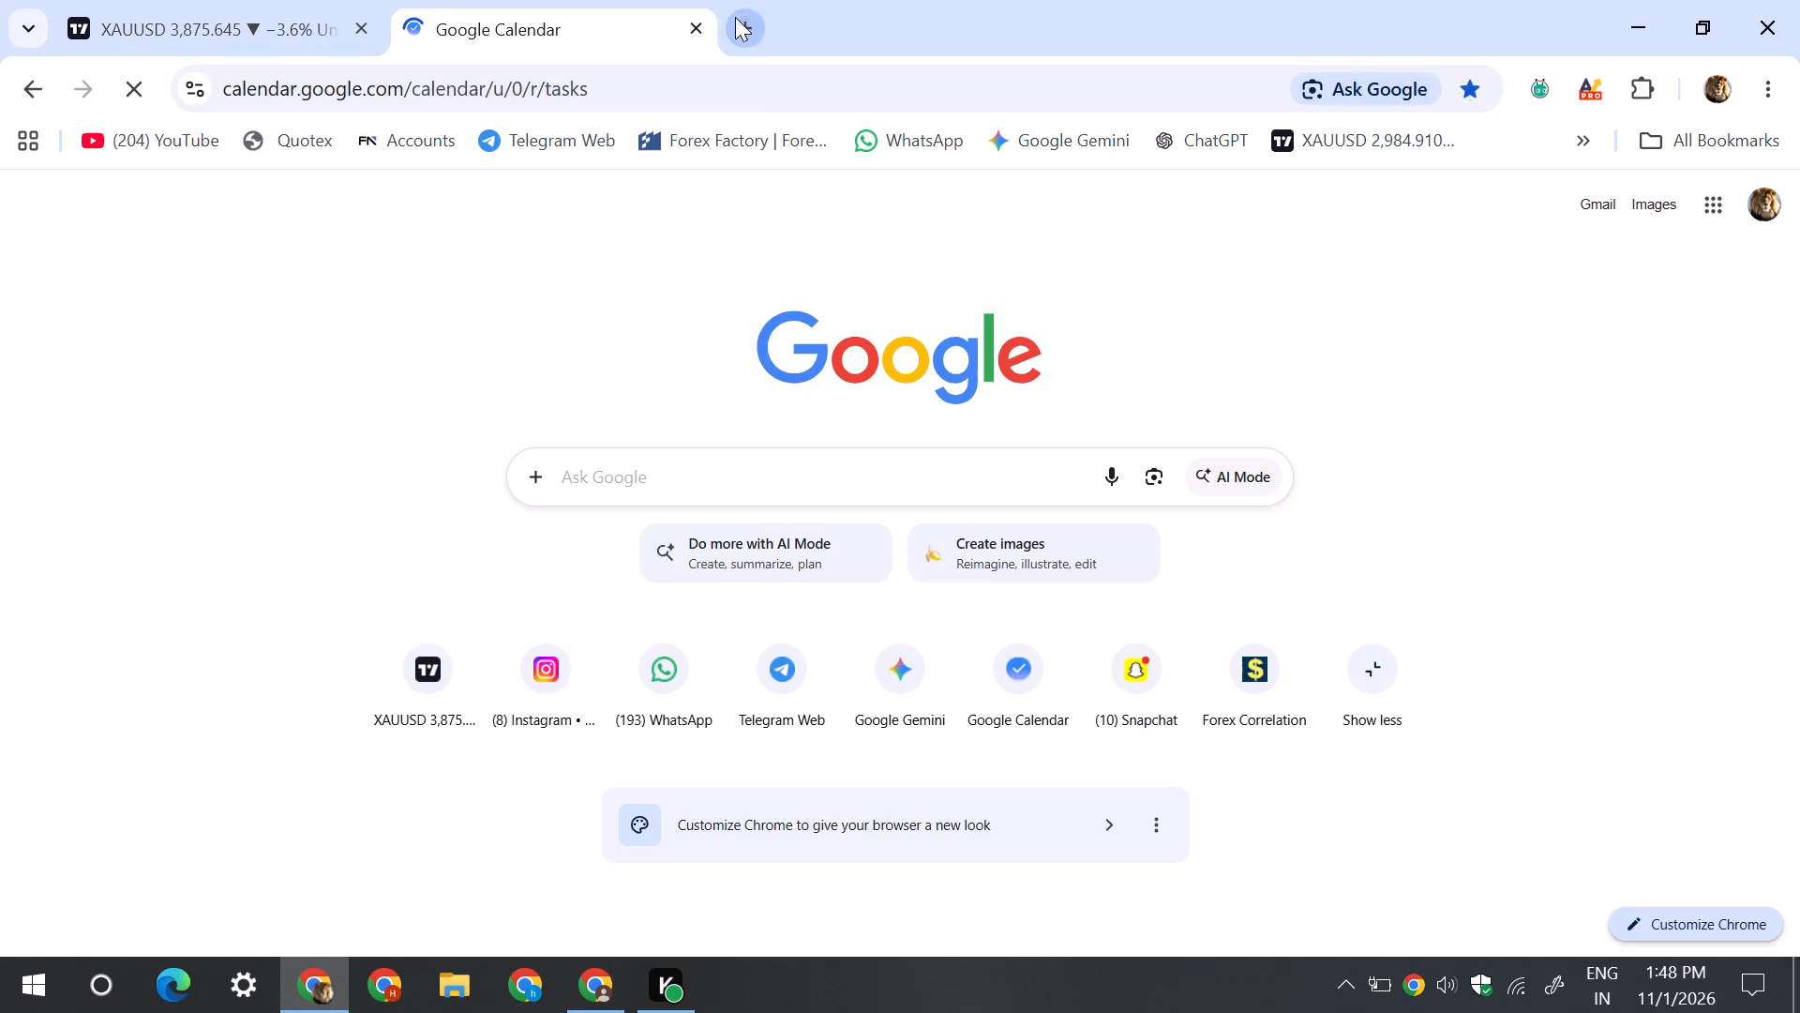
left_click(639, 23)
Switch back to the BTCUSD chart and display it full screen on the 4h timeframe.
left_click(610, 988)
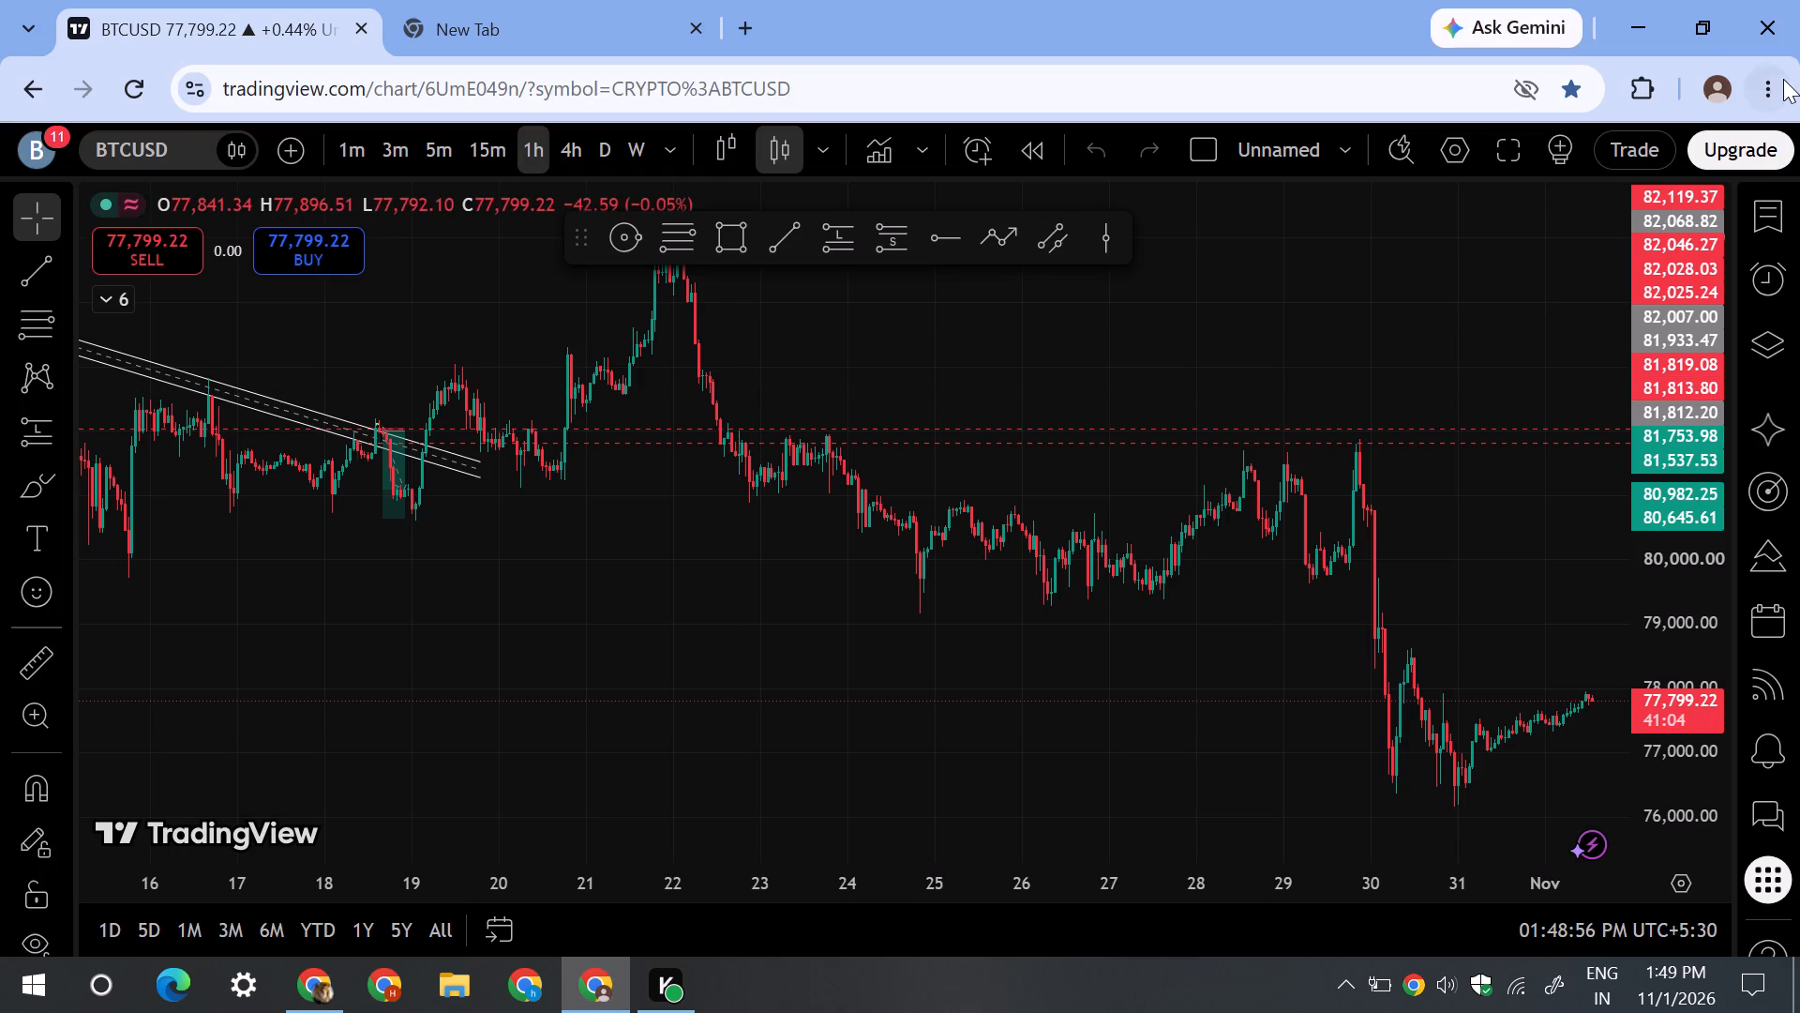
left_click(1783, 79)
left_click(1787, 716)
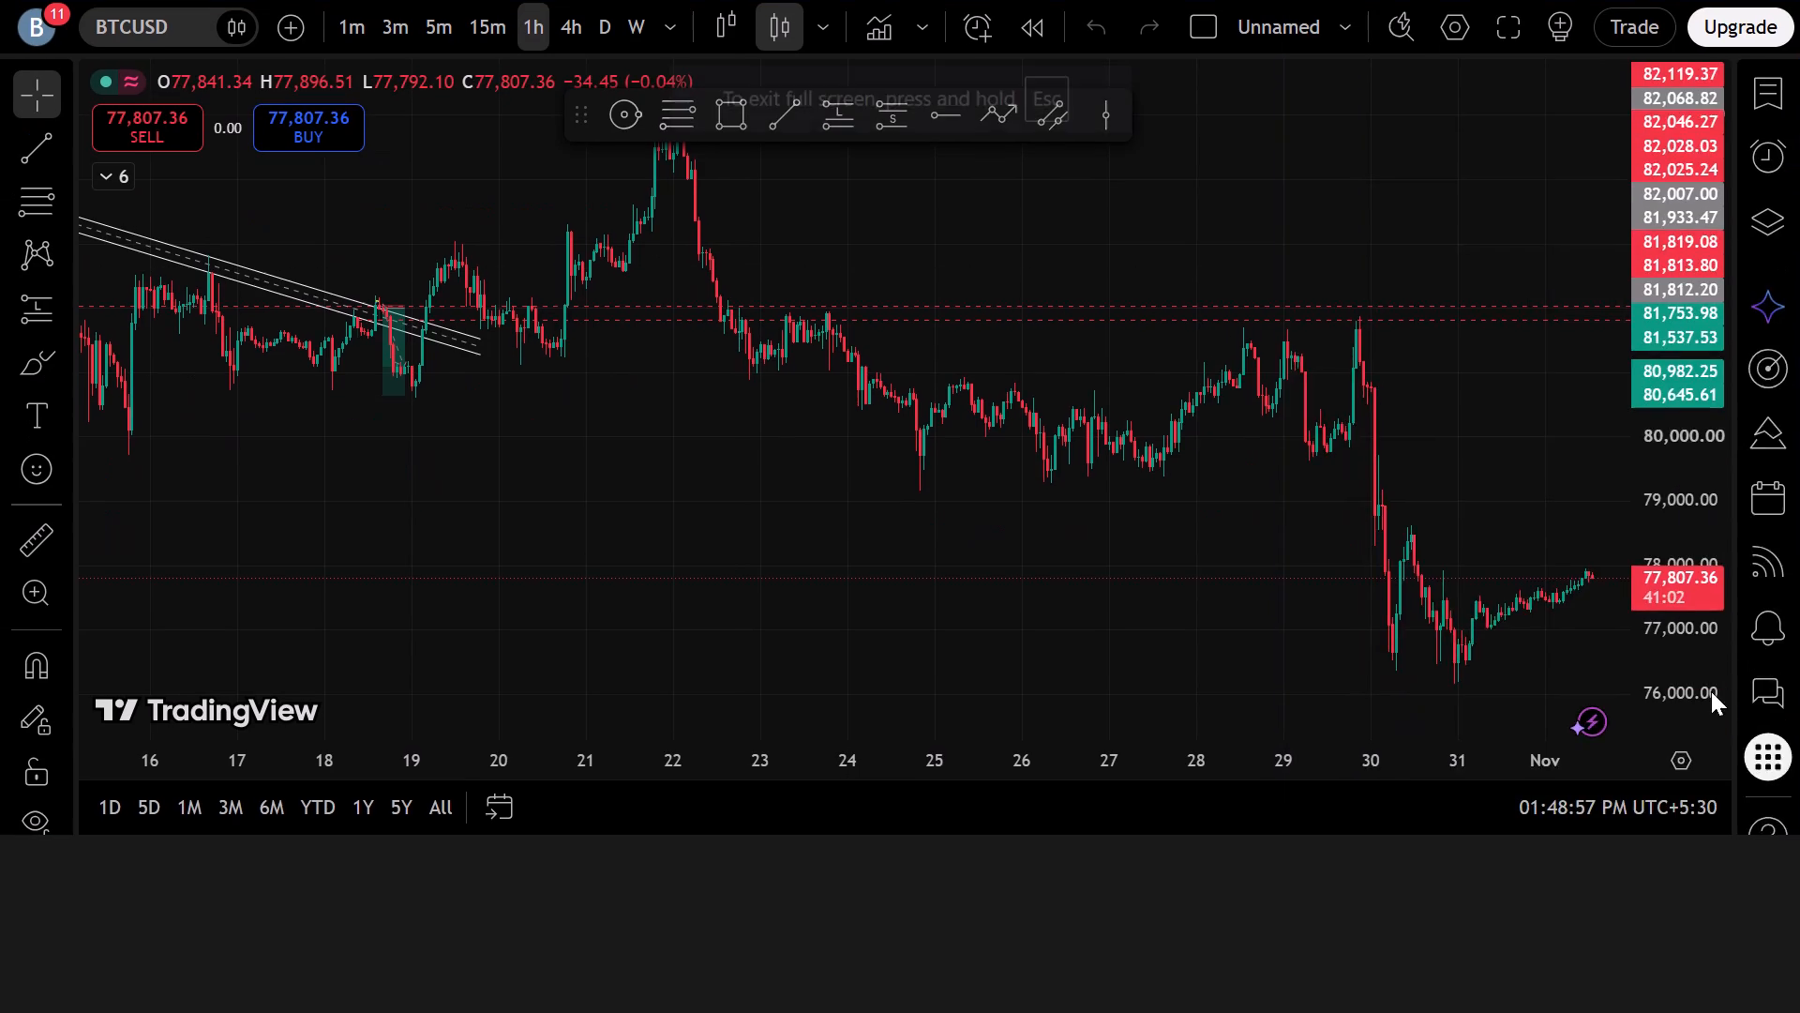
left_click(561, 24)
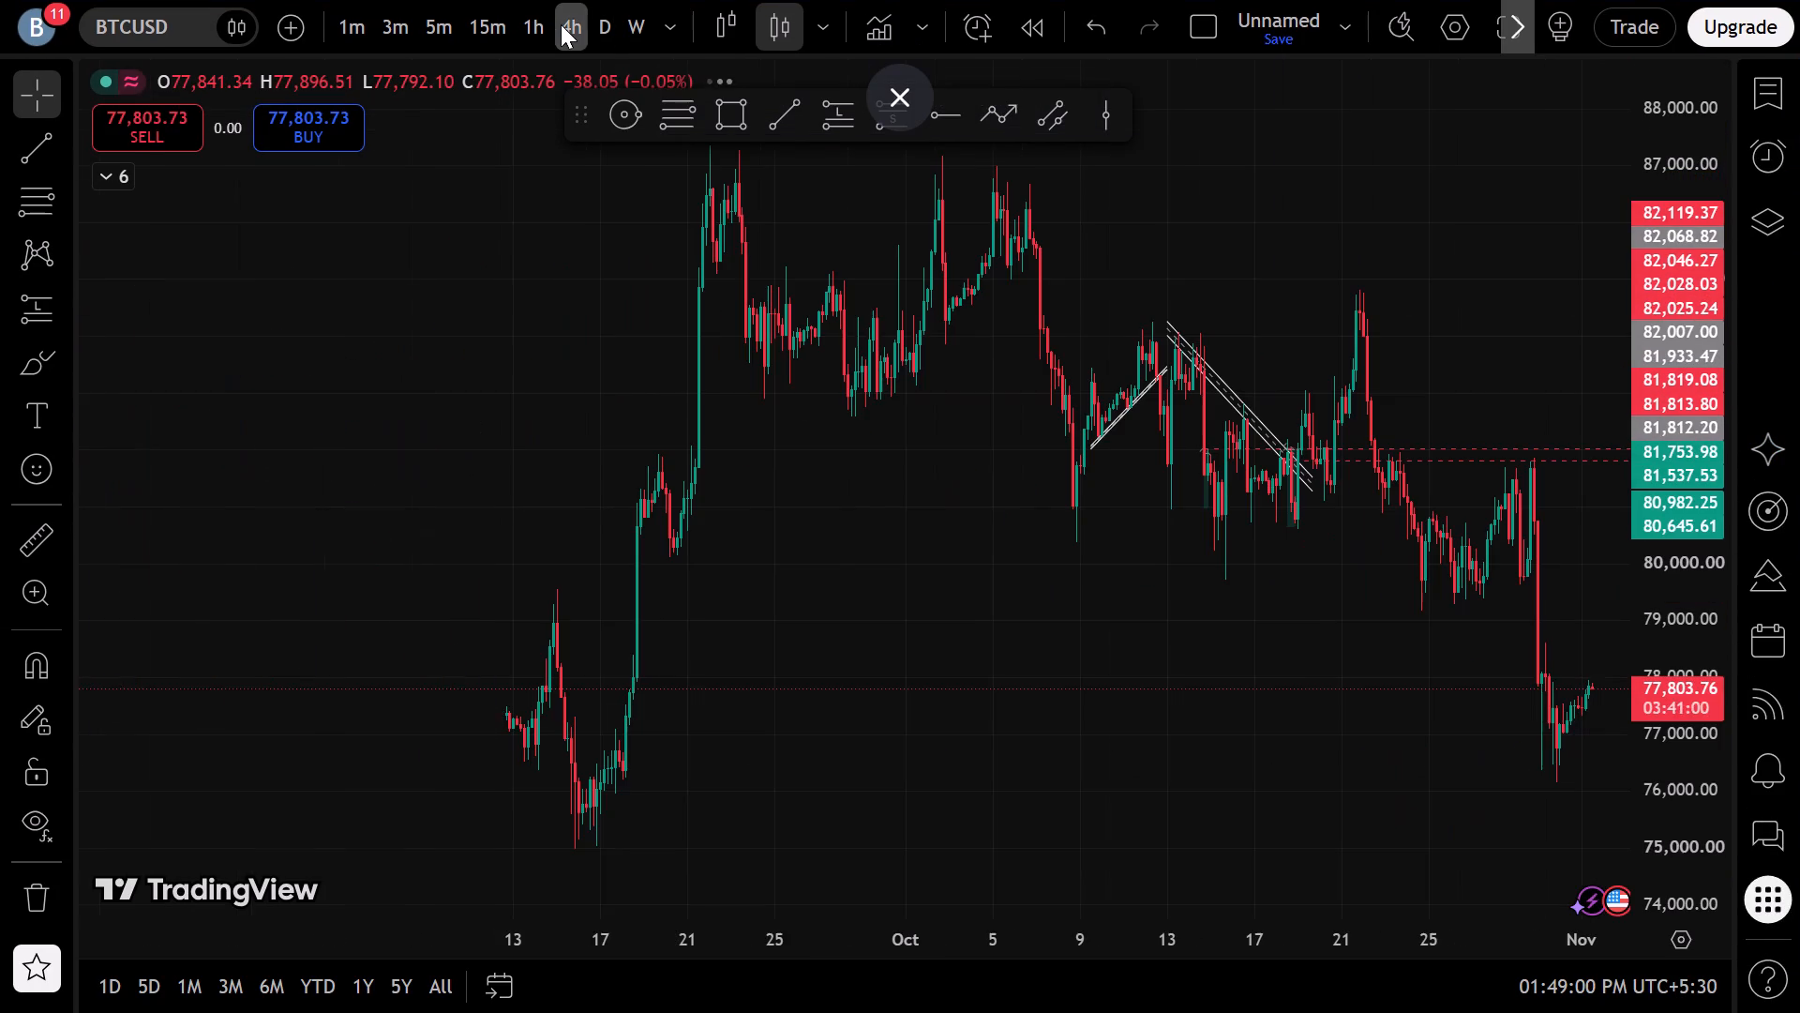
Remove all existing drawings from the BTCUSD chart.
left_click(22, 895)
left_click(251, 839)
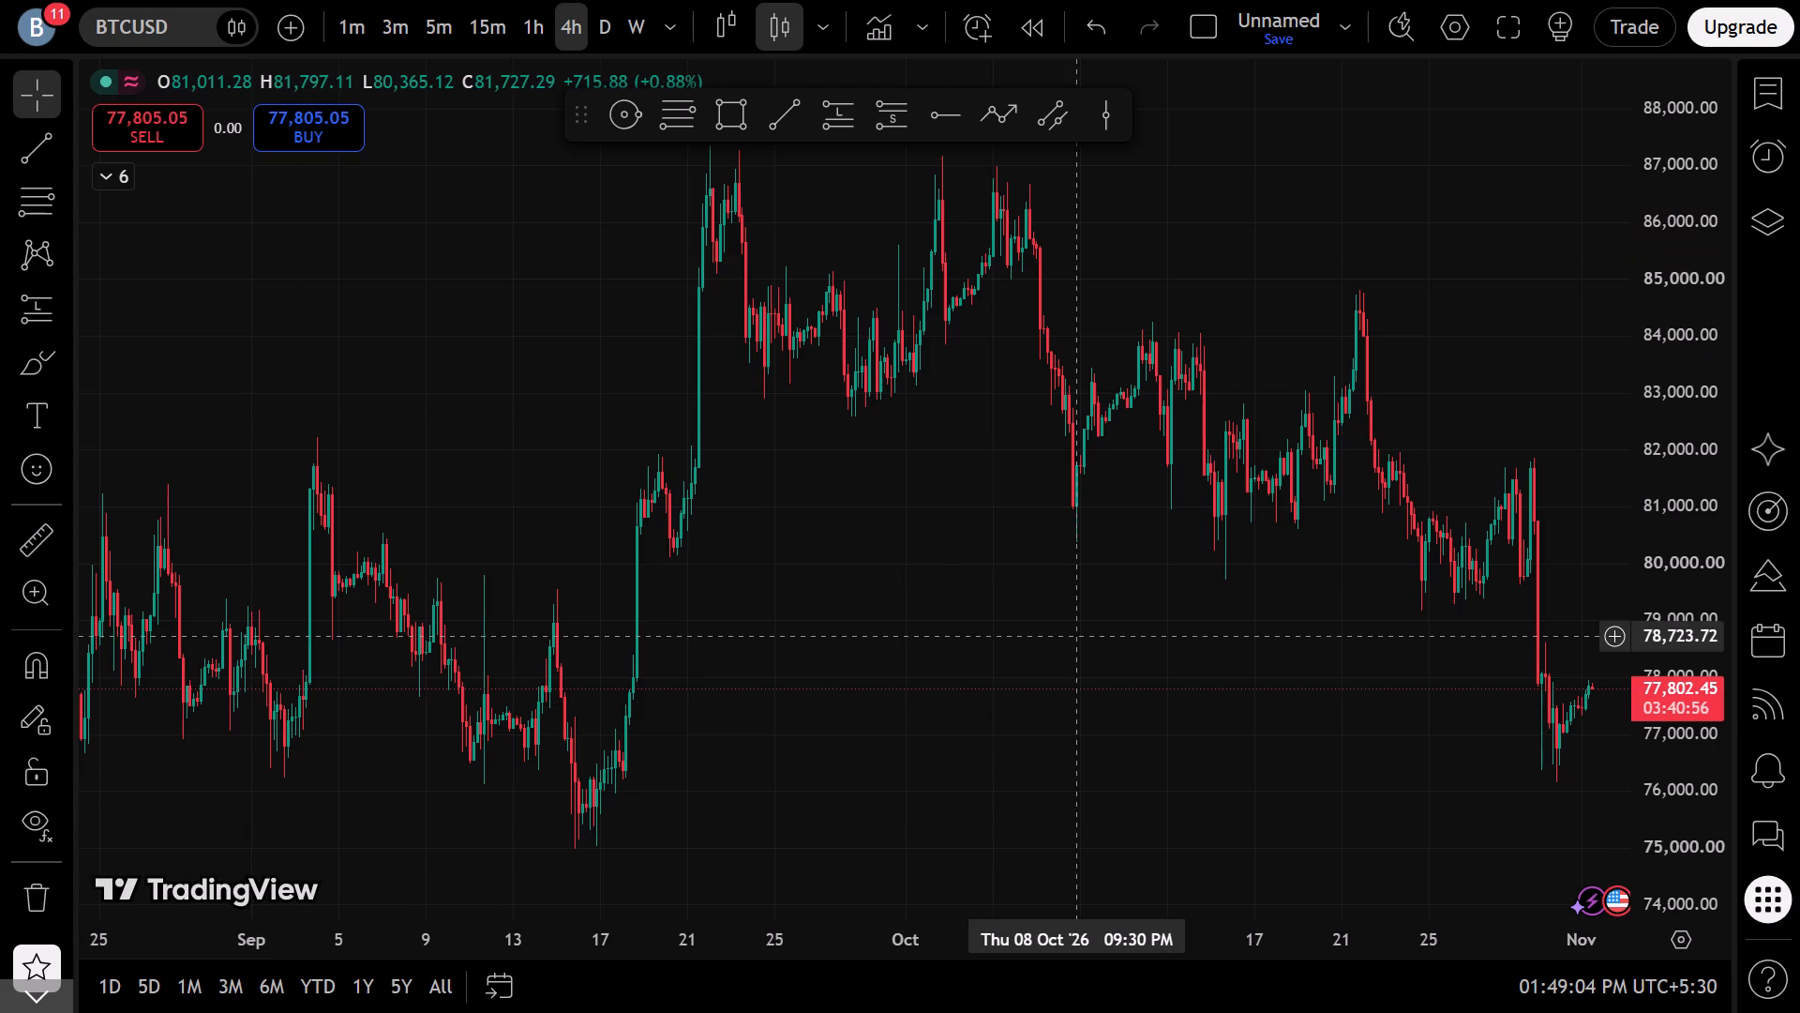
Examine the most recent 4h BTCUSD candles, from 30 October to 1 November.
scroll(1078, 636, "up", 16)
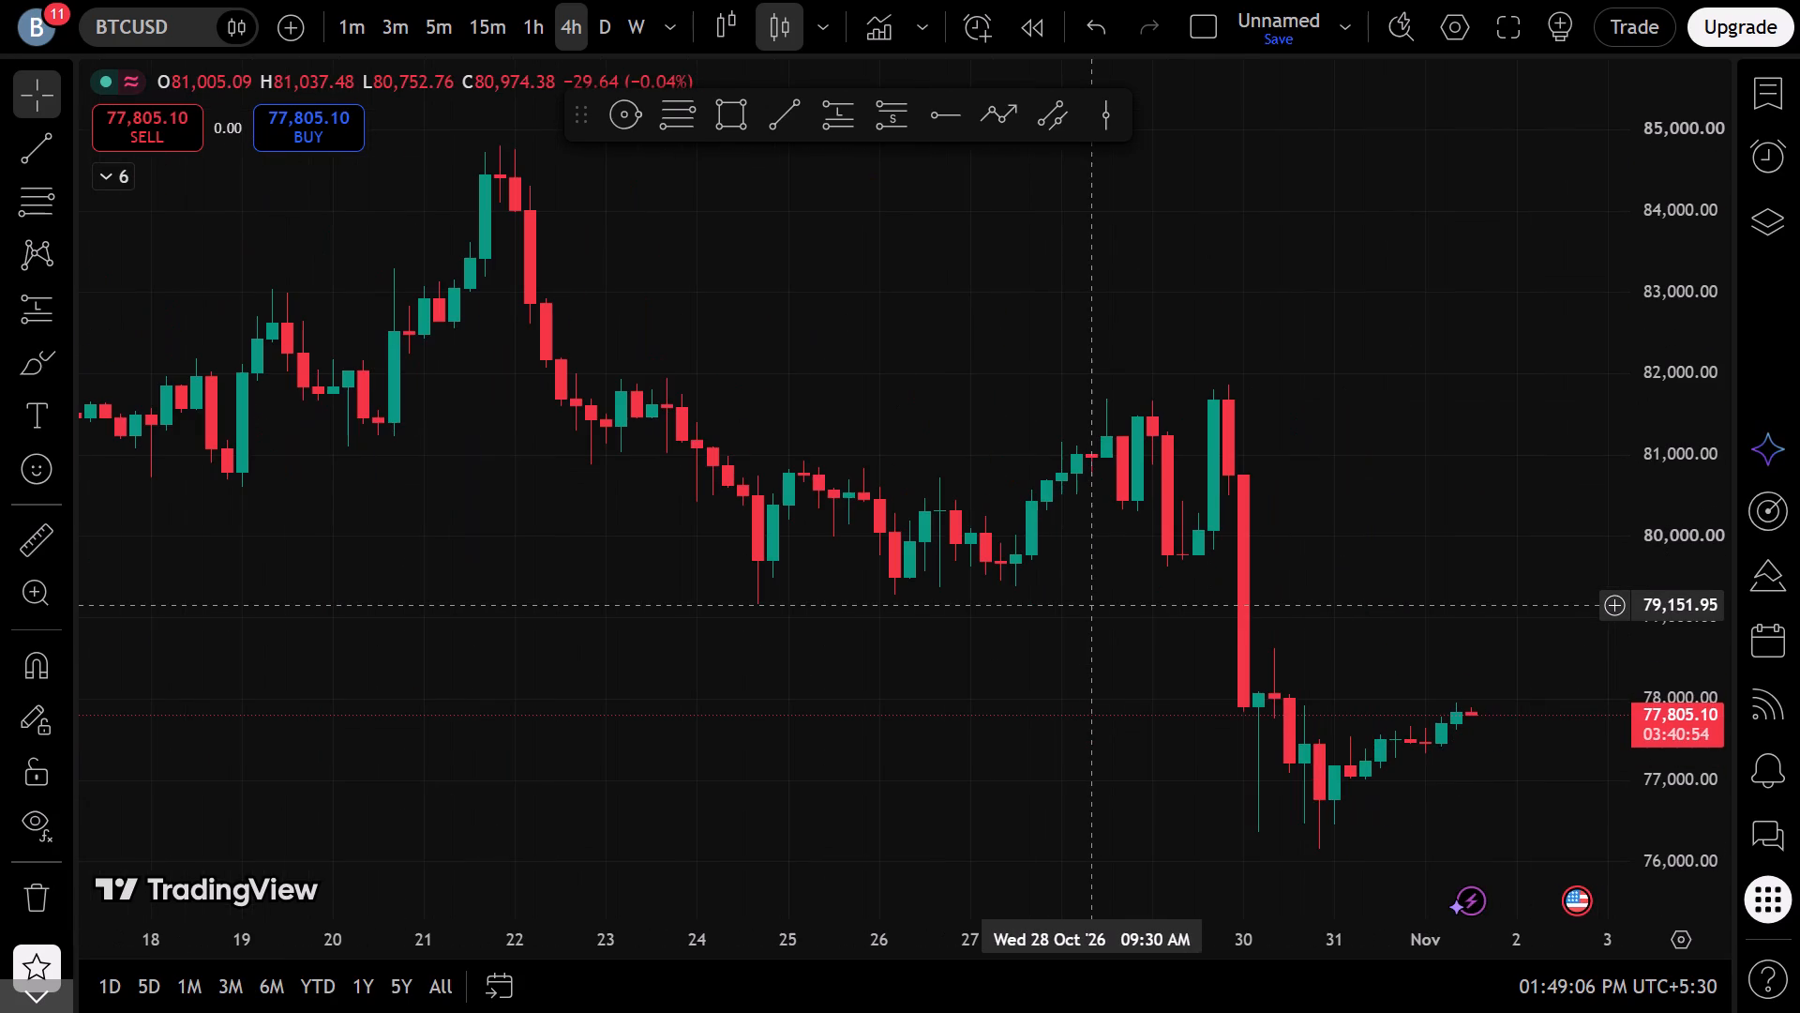
left_click_drag(1087, 606, 793, 690)
left_click(1205, 798)
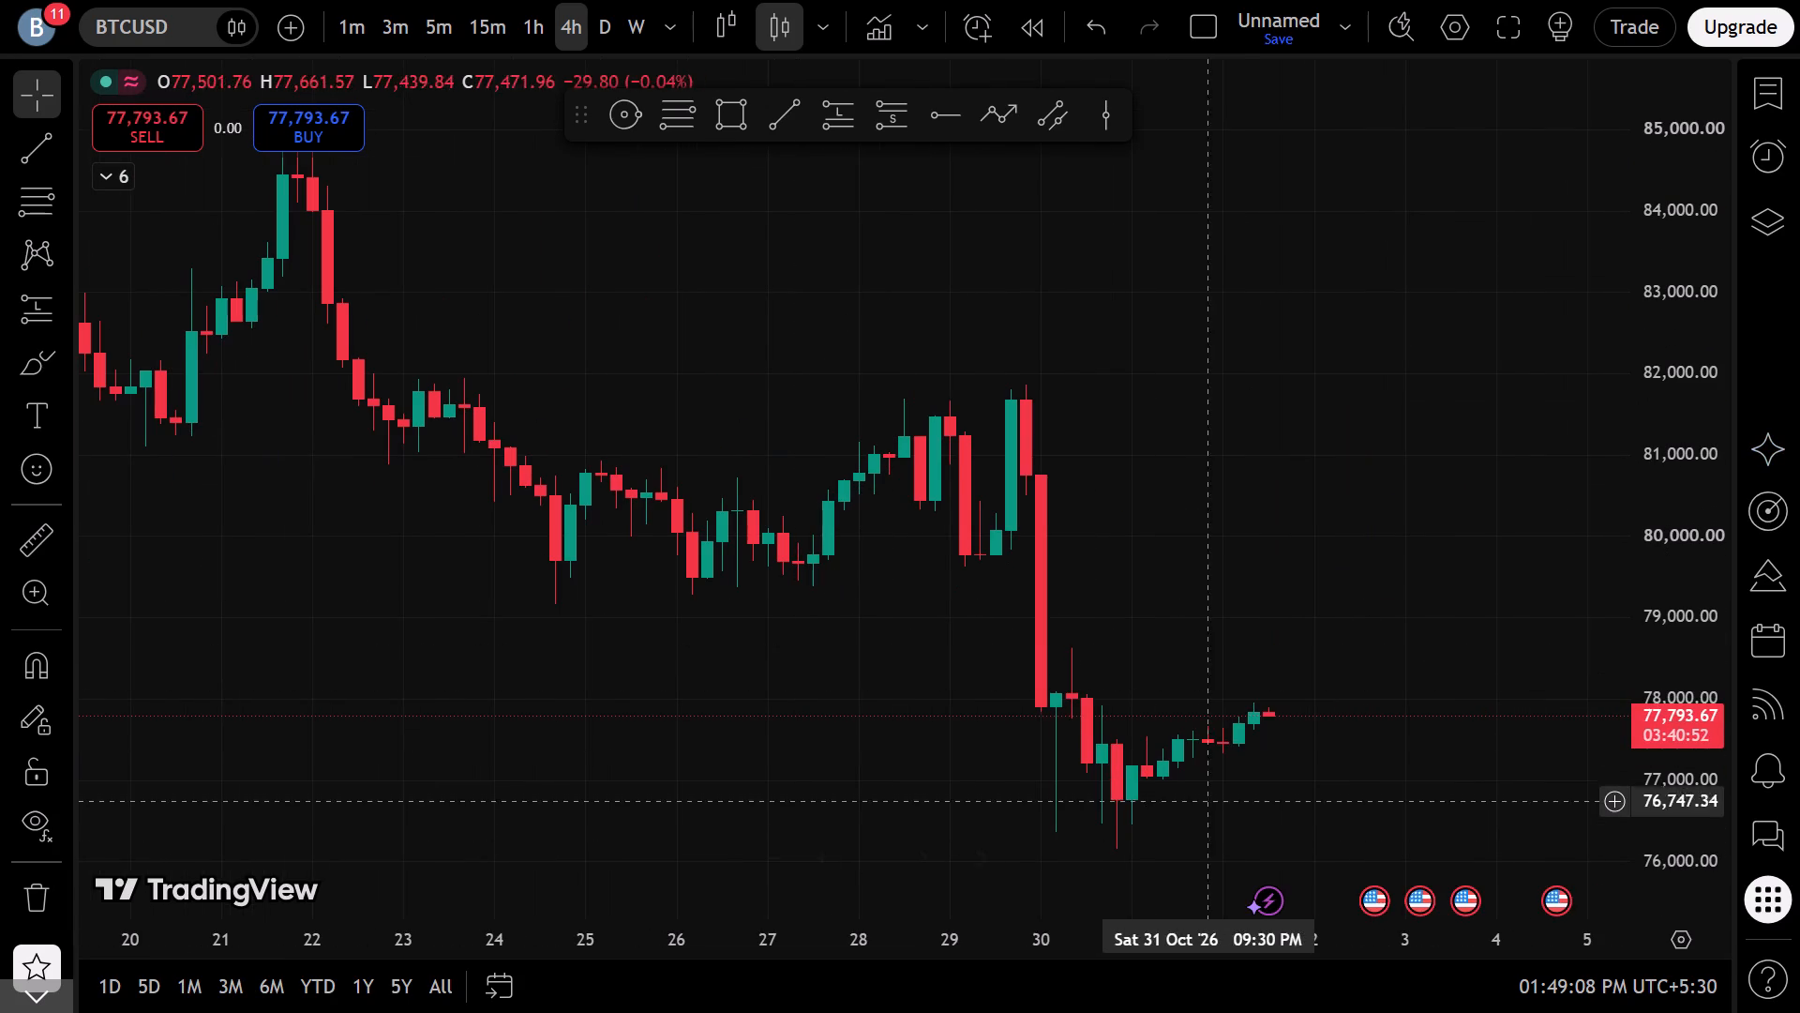
scroll(1113, 721, "up", 11)
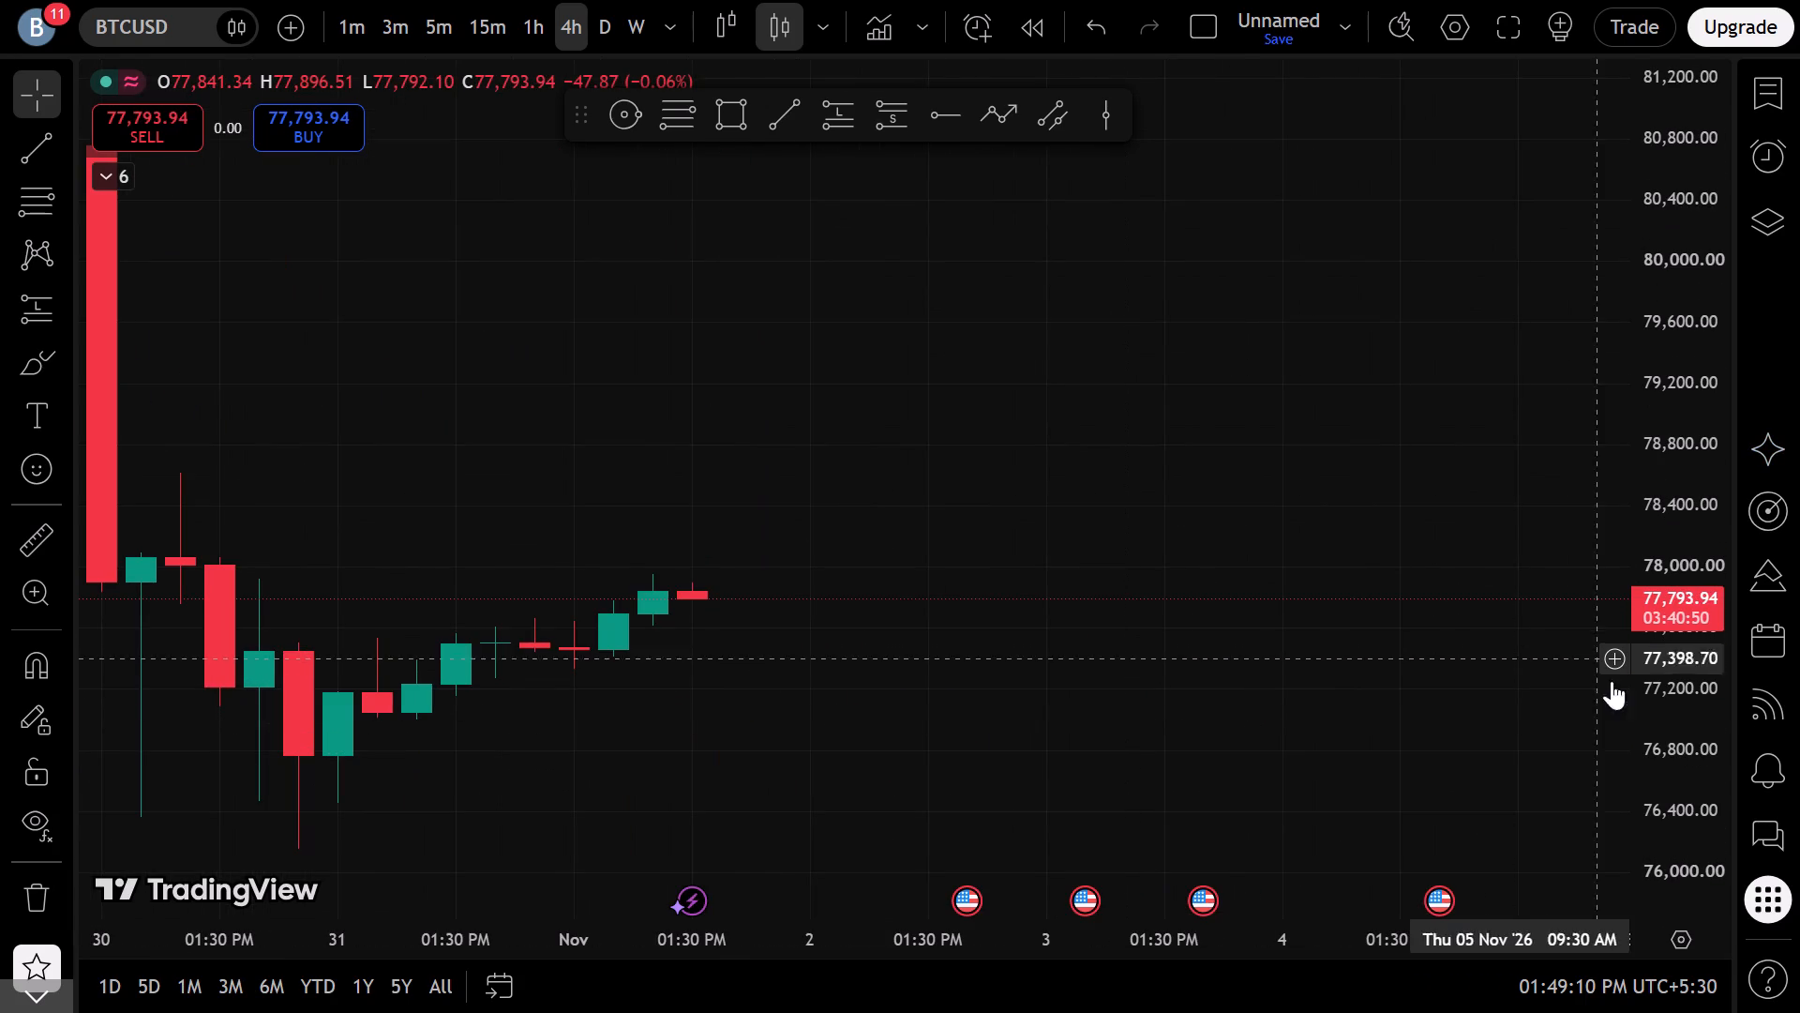
left_click_drag(1669, 807, 1551, 415)
left_click_drag(1124, 621, 1164, 362)
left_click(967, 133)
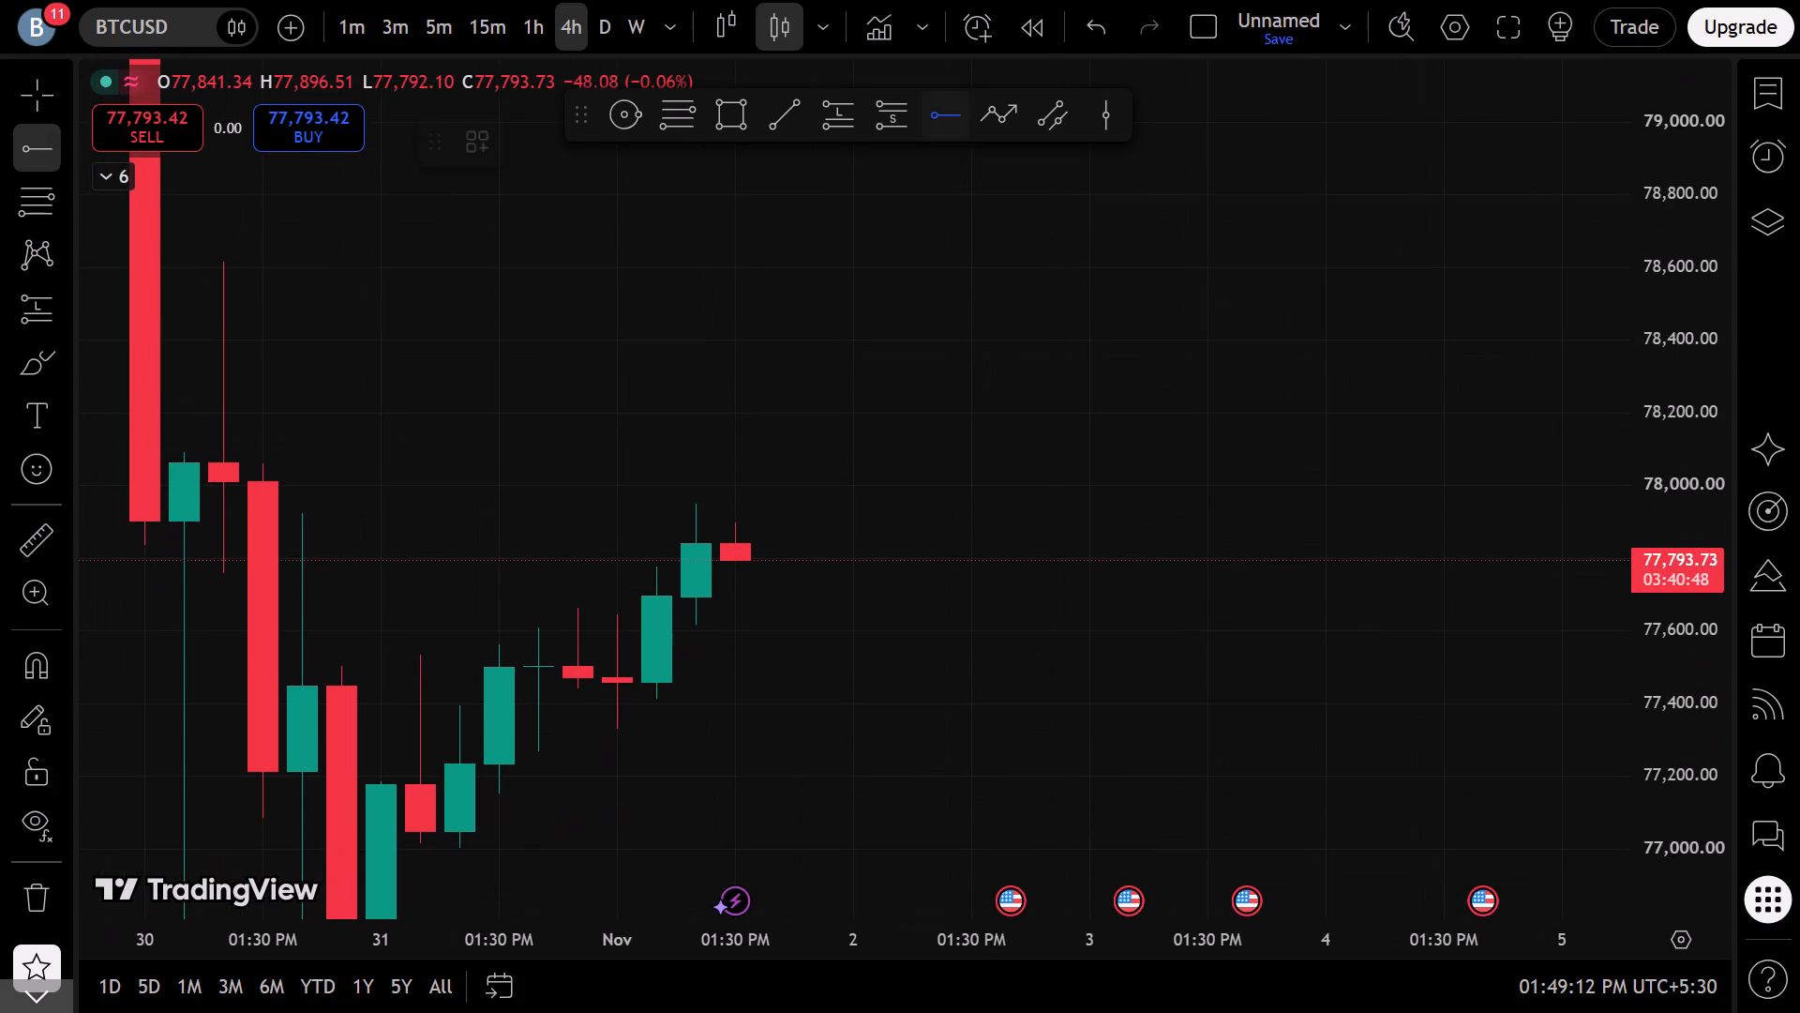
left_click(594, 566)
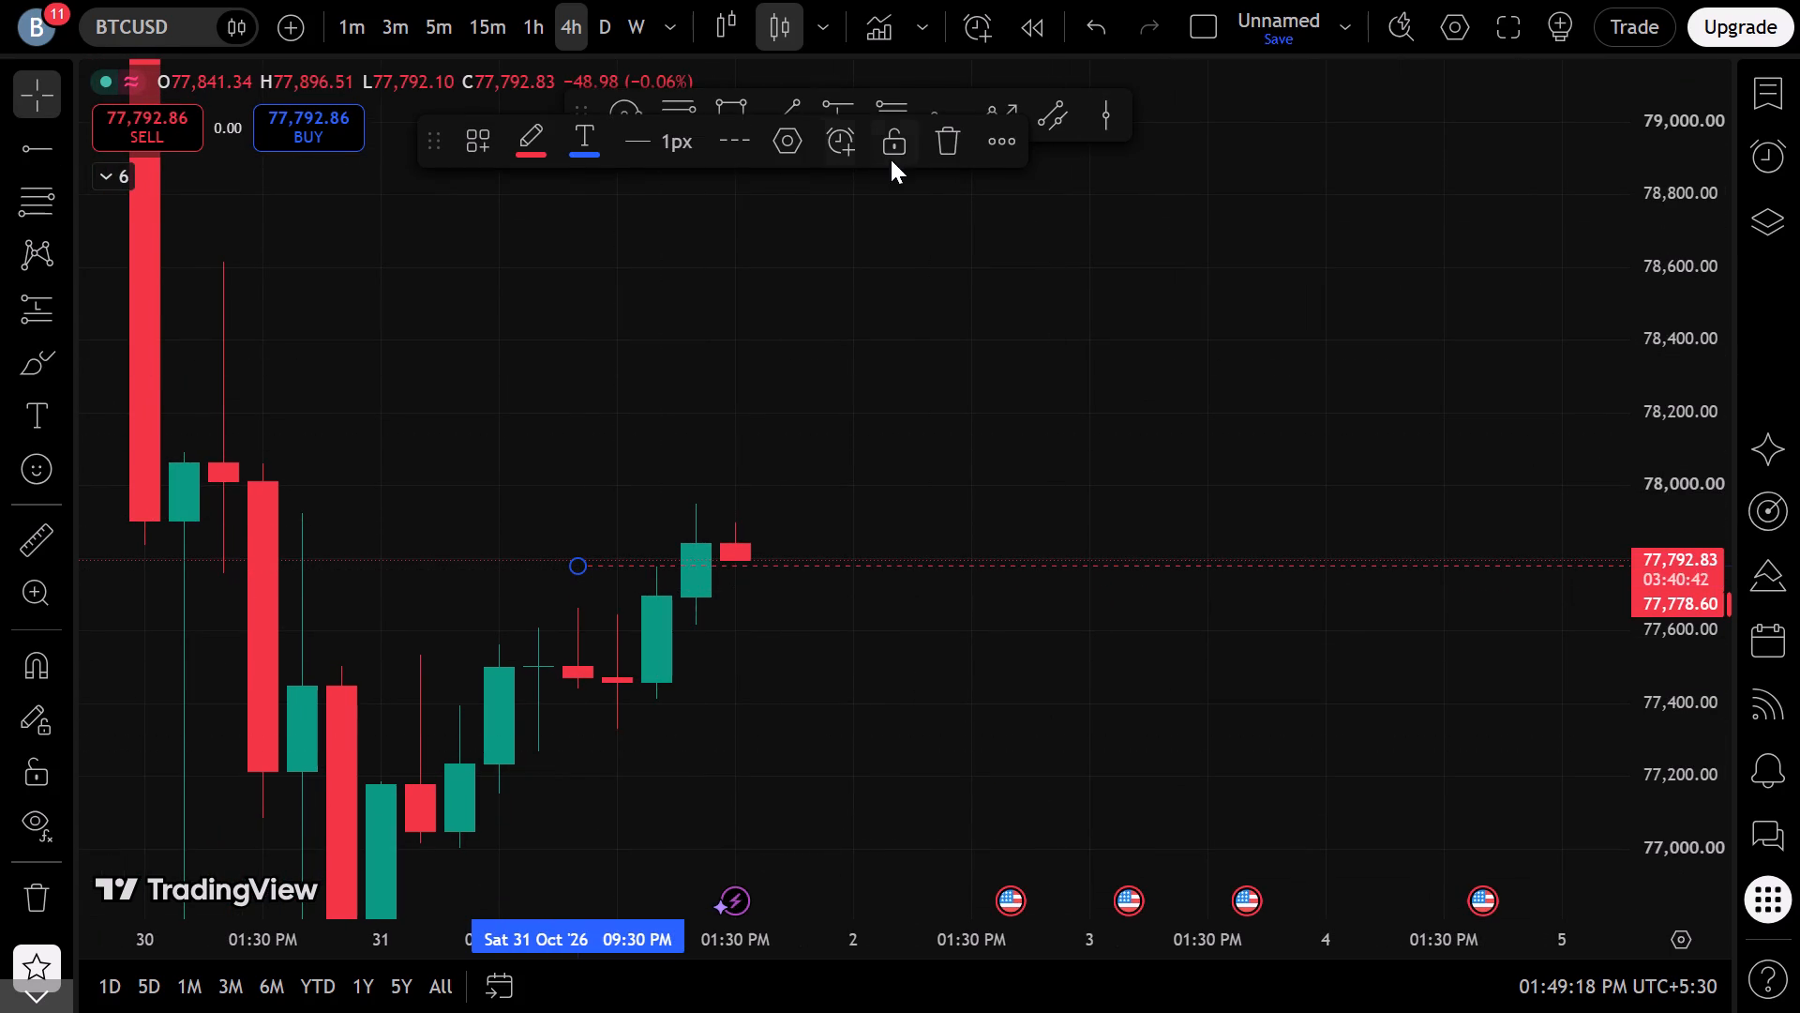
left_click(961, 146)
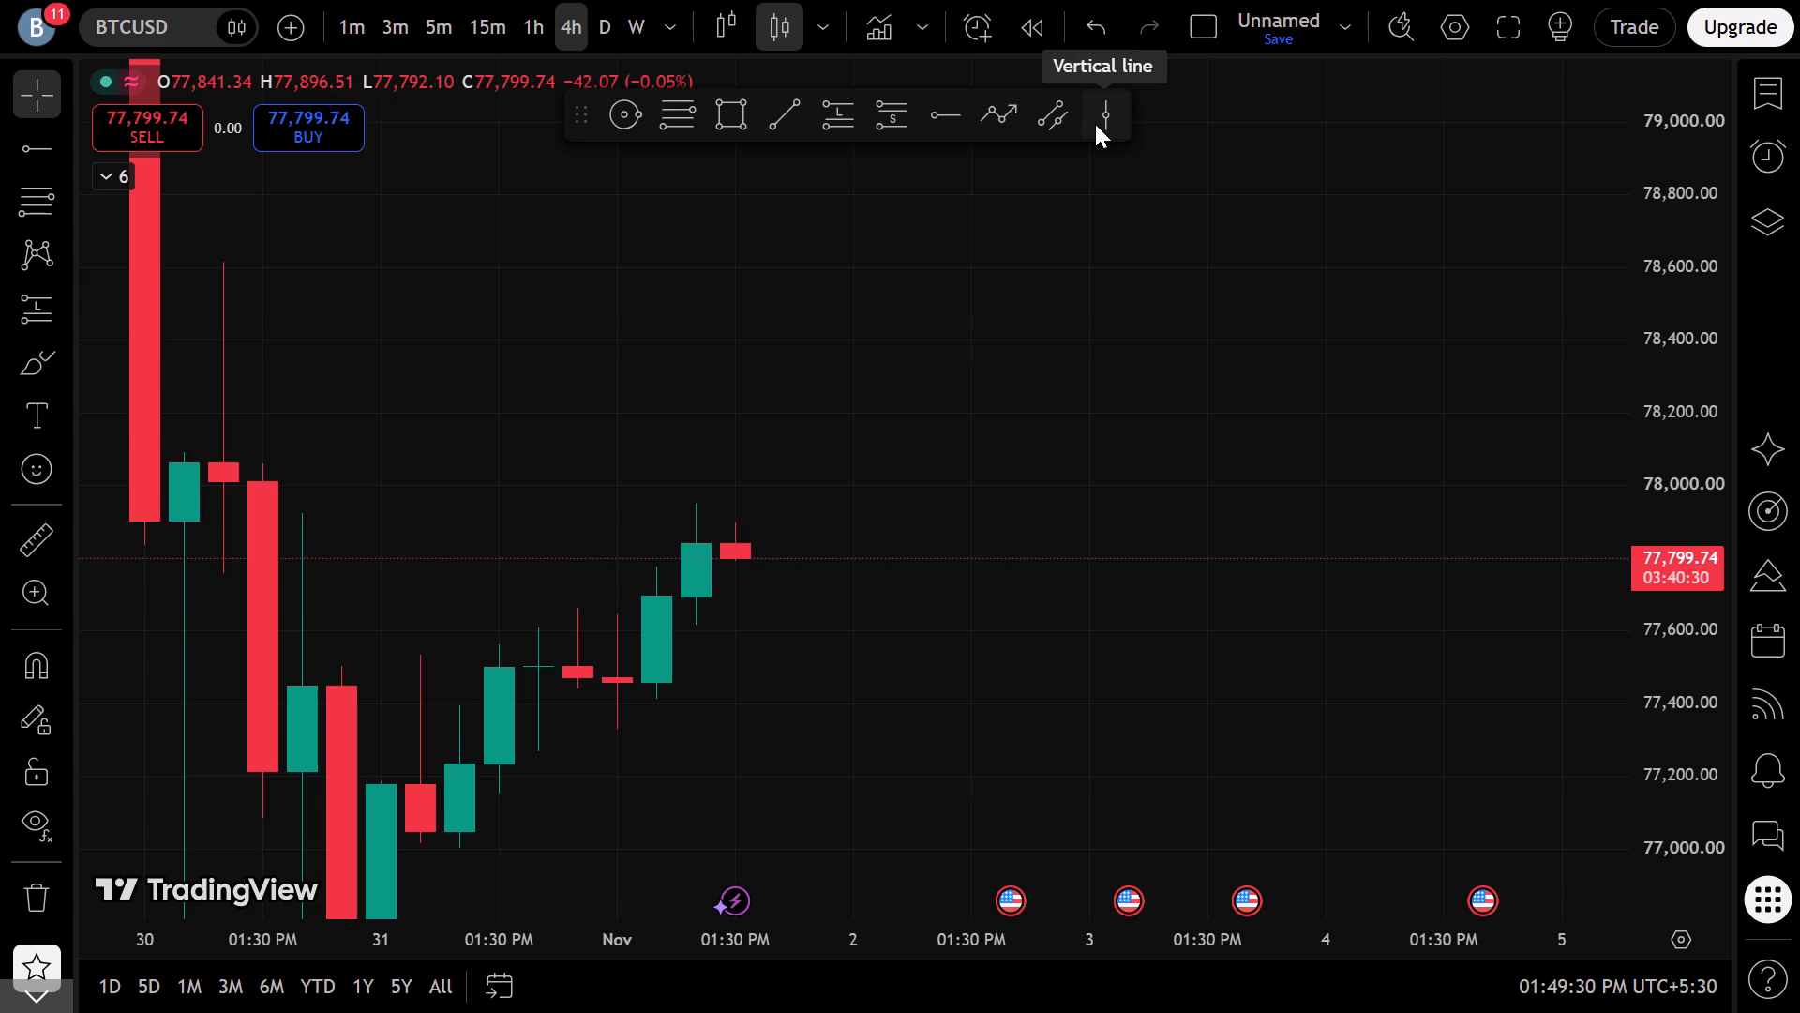
Draw a horizontal ray at about 77,948.93, level with the last green candle's high, starting at 31 Oct '26 01:30 PM.
left_click(943, 119)
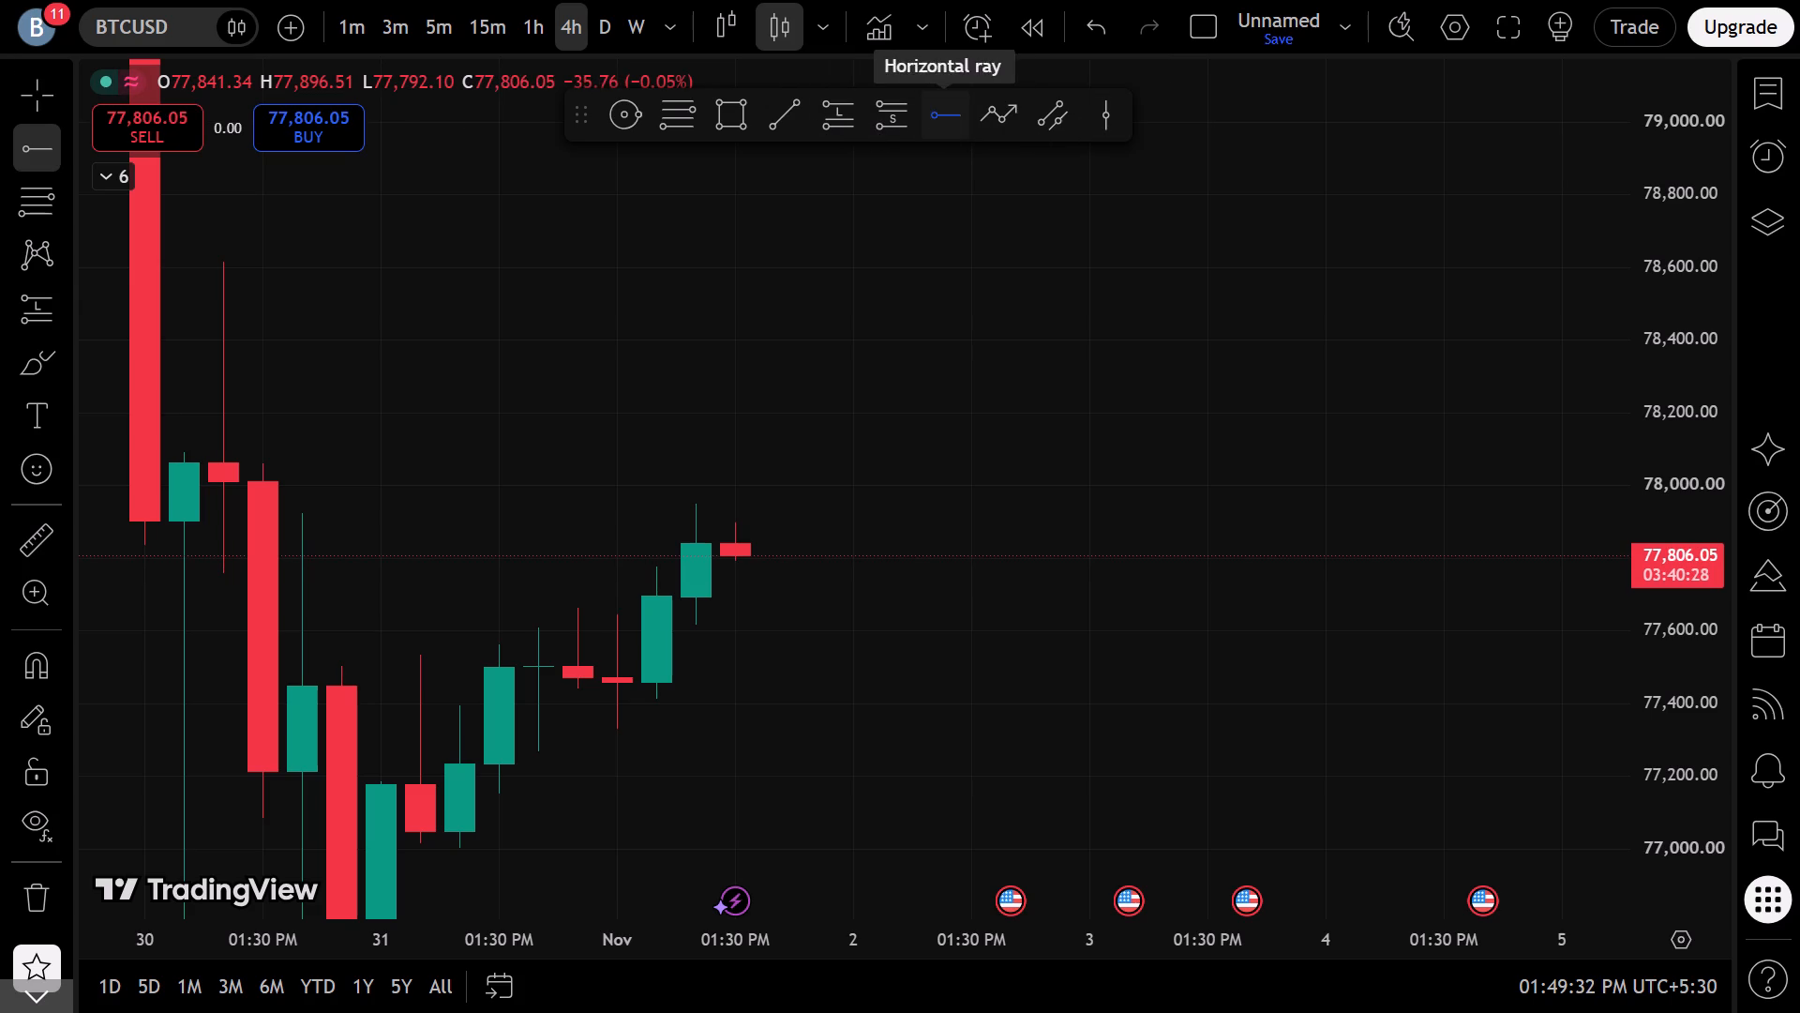
left_click(517, 504)
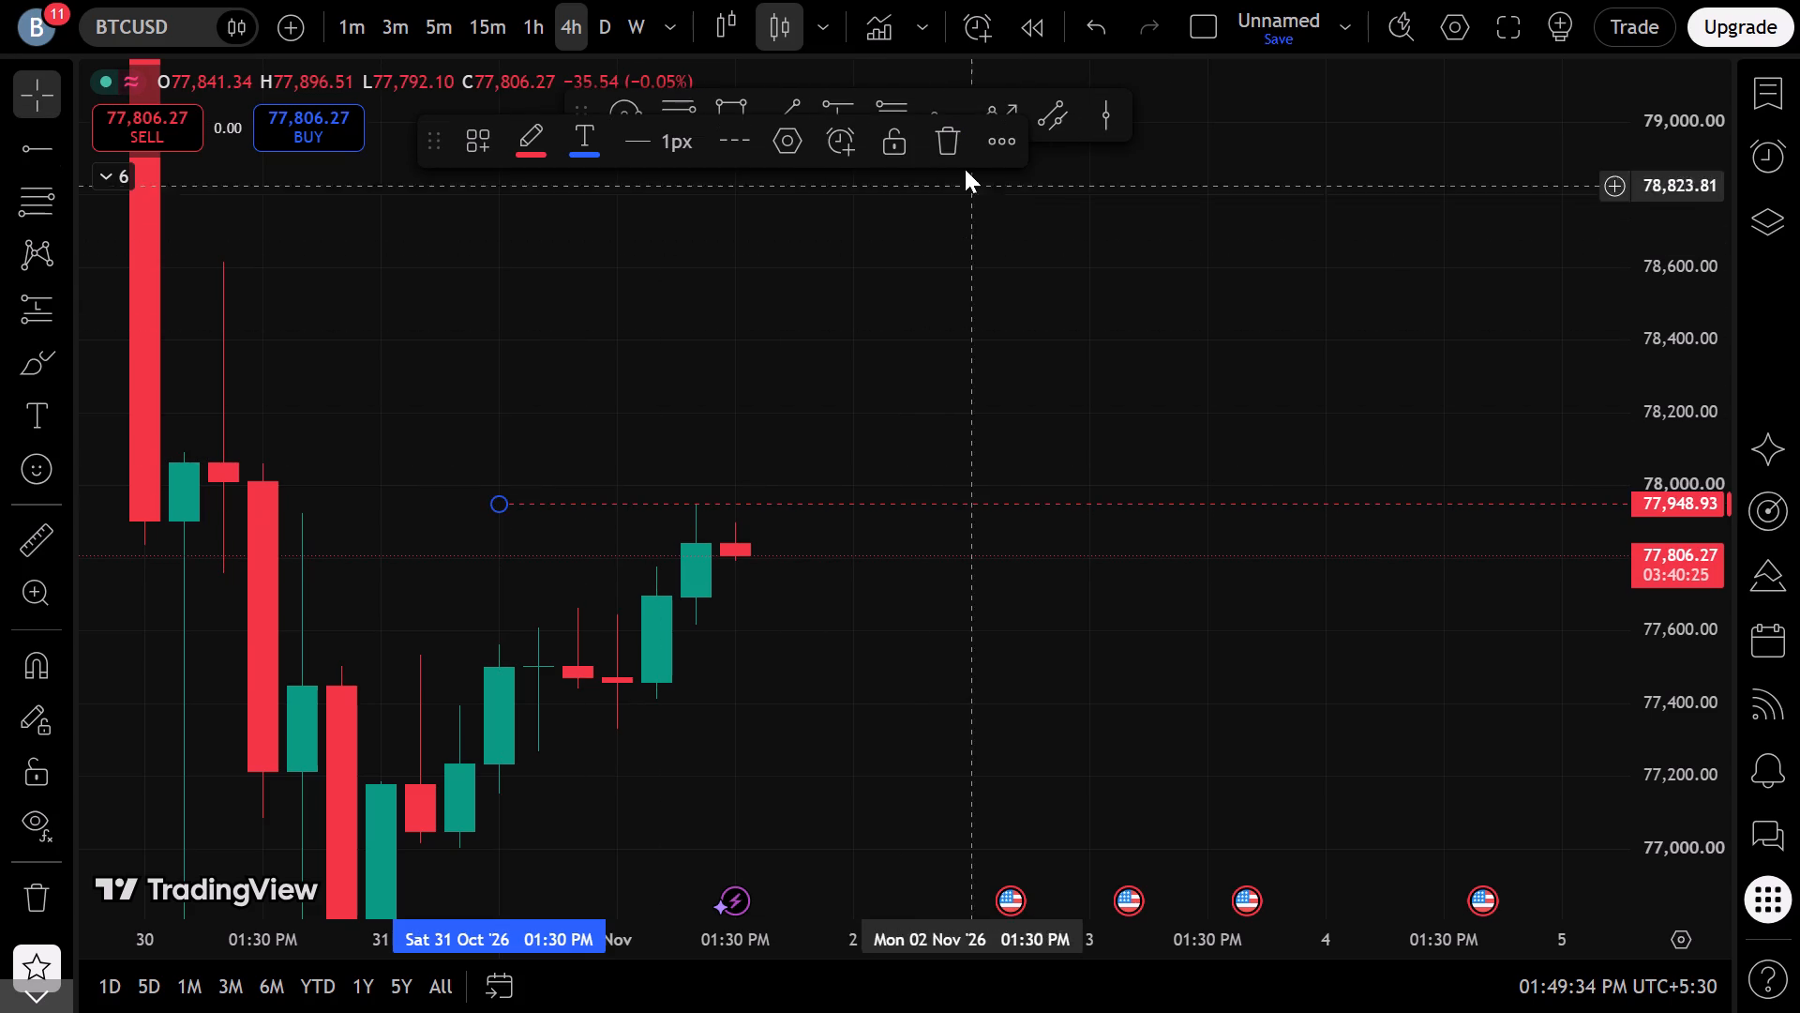
left_click_drag(903, 299, 917, 298)
Draw a second horizontal ray at about 77,844.41 starting near 31 Oct '26 05:30 PM, and dismiss the advertisement.
left_click(940, 102)
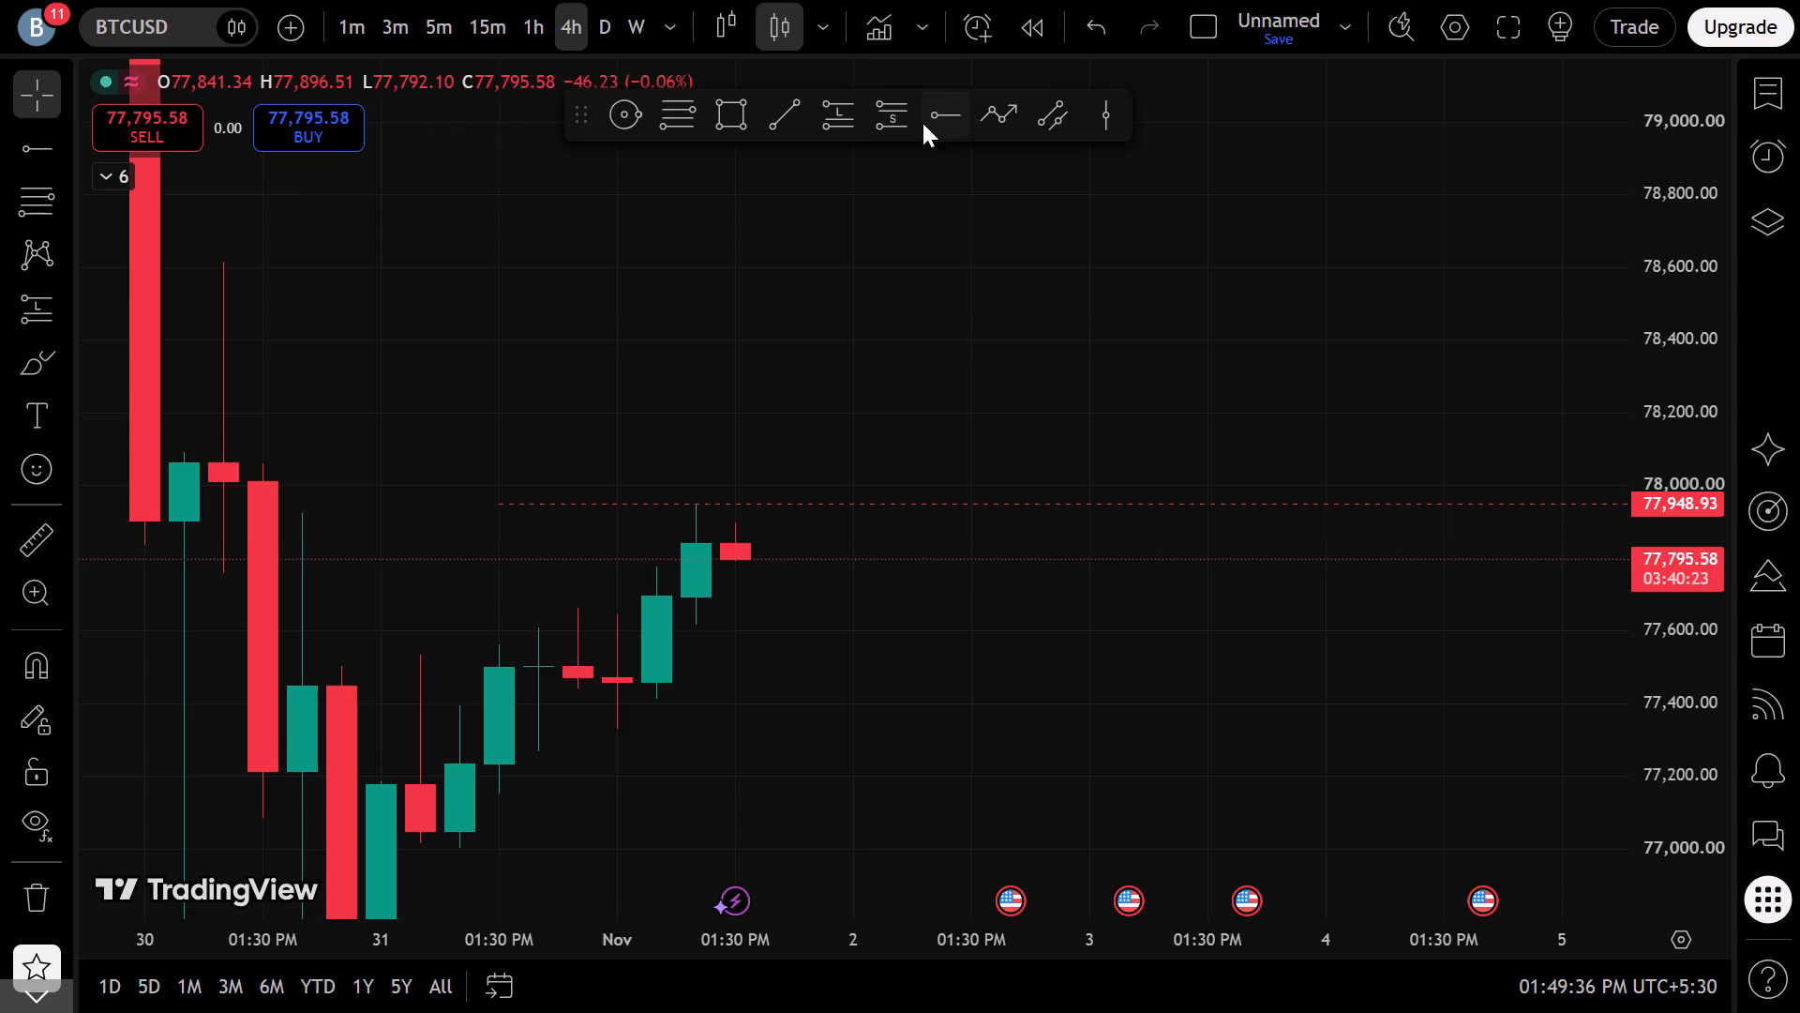
left_click(561, 542)
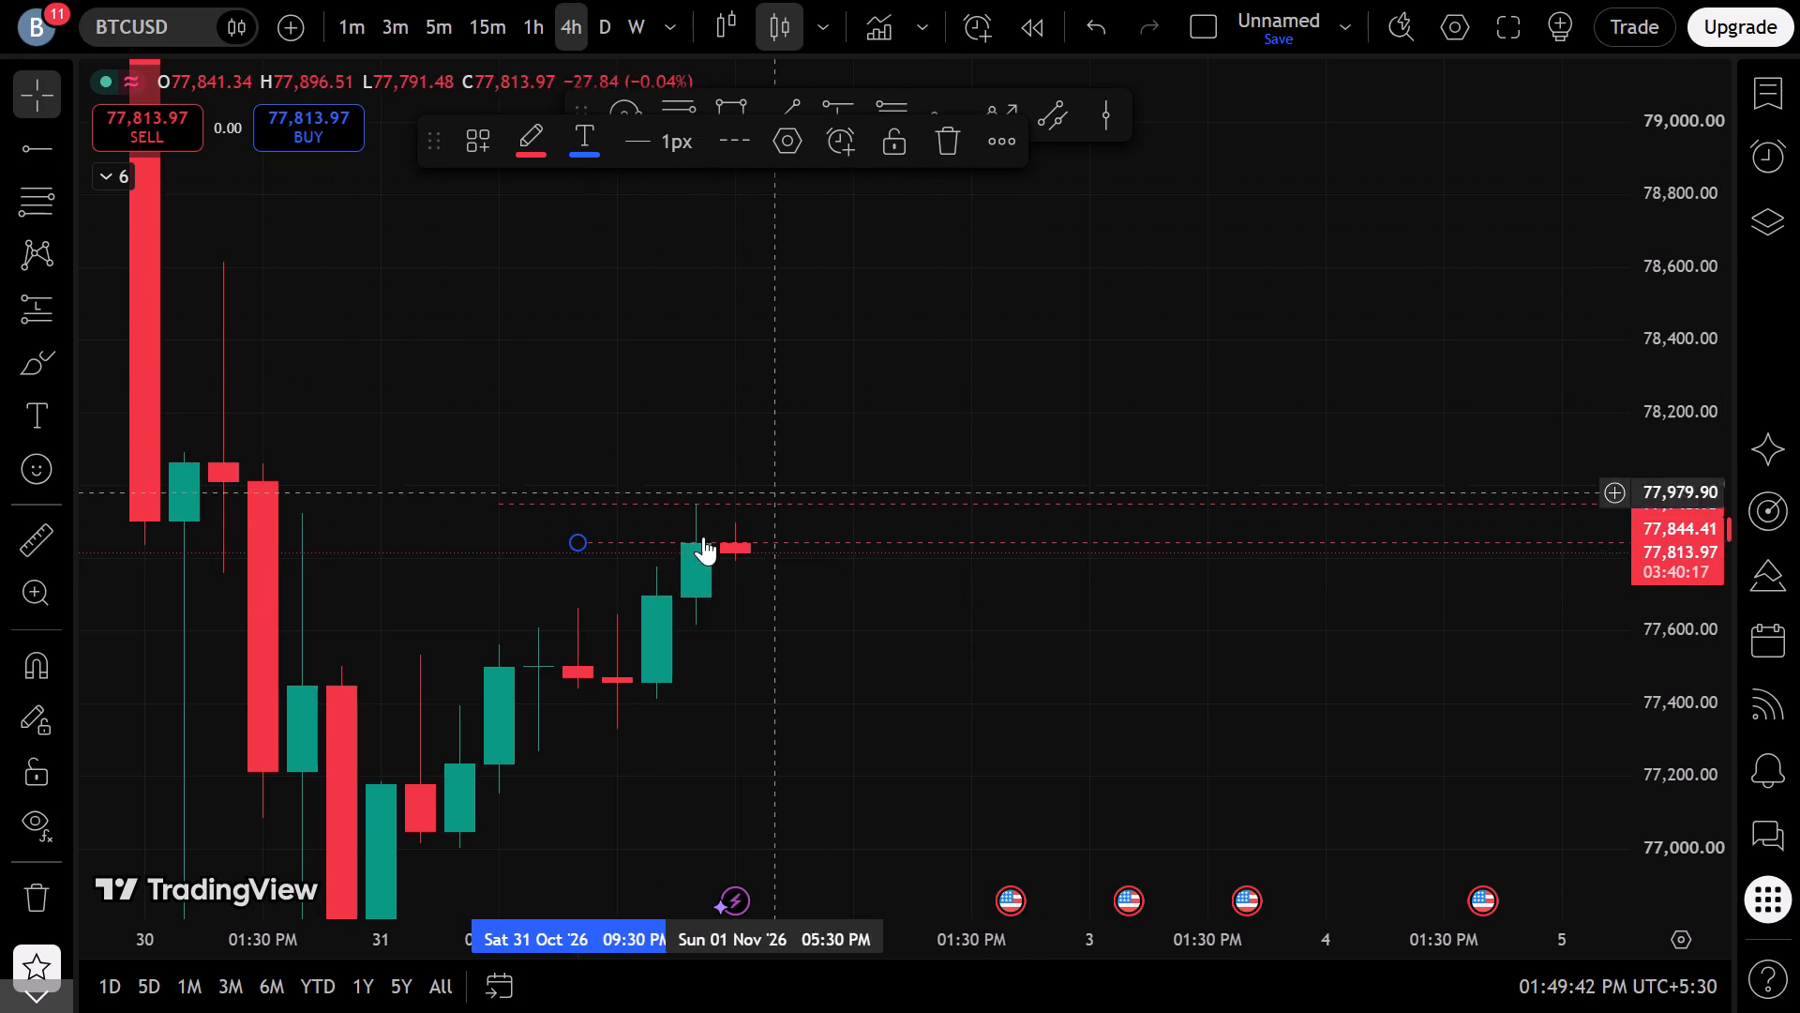
left_click_drag(582, 546, 498, 547)
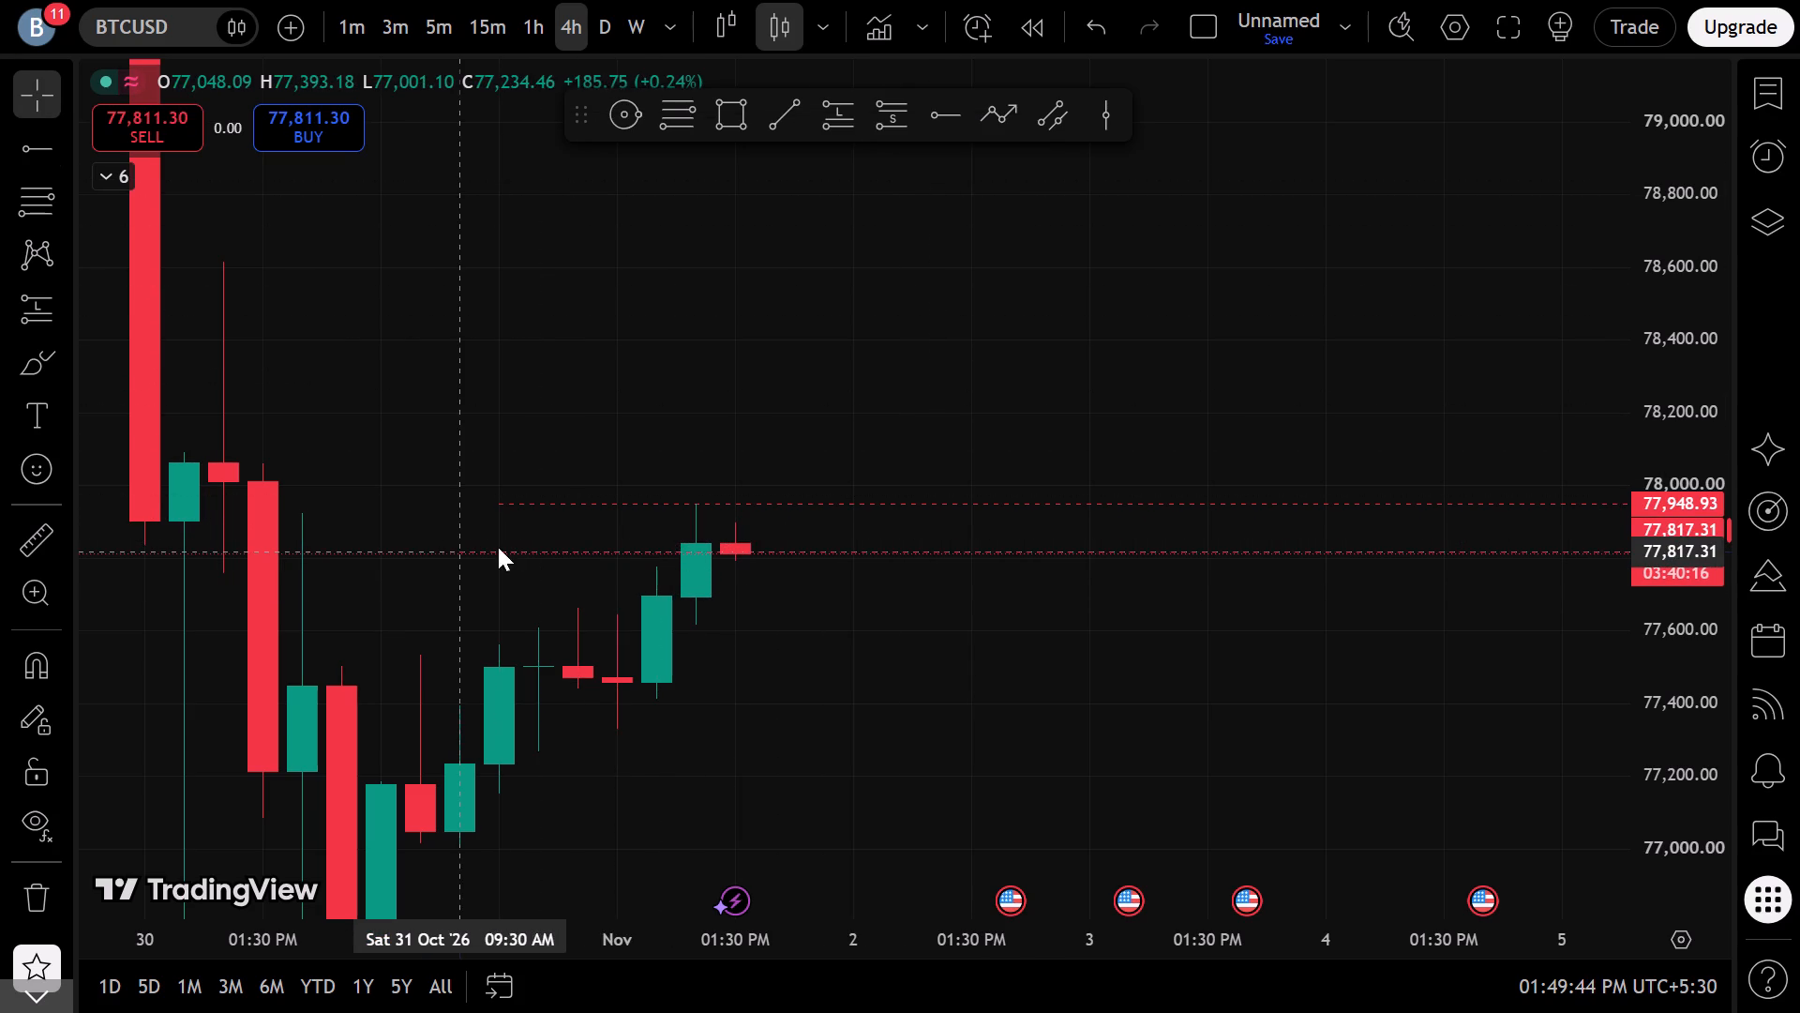
left_click_drag(498, 547, 504, 552)
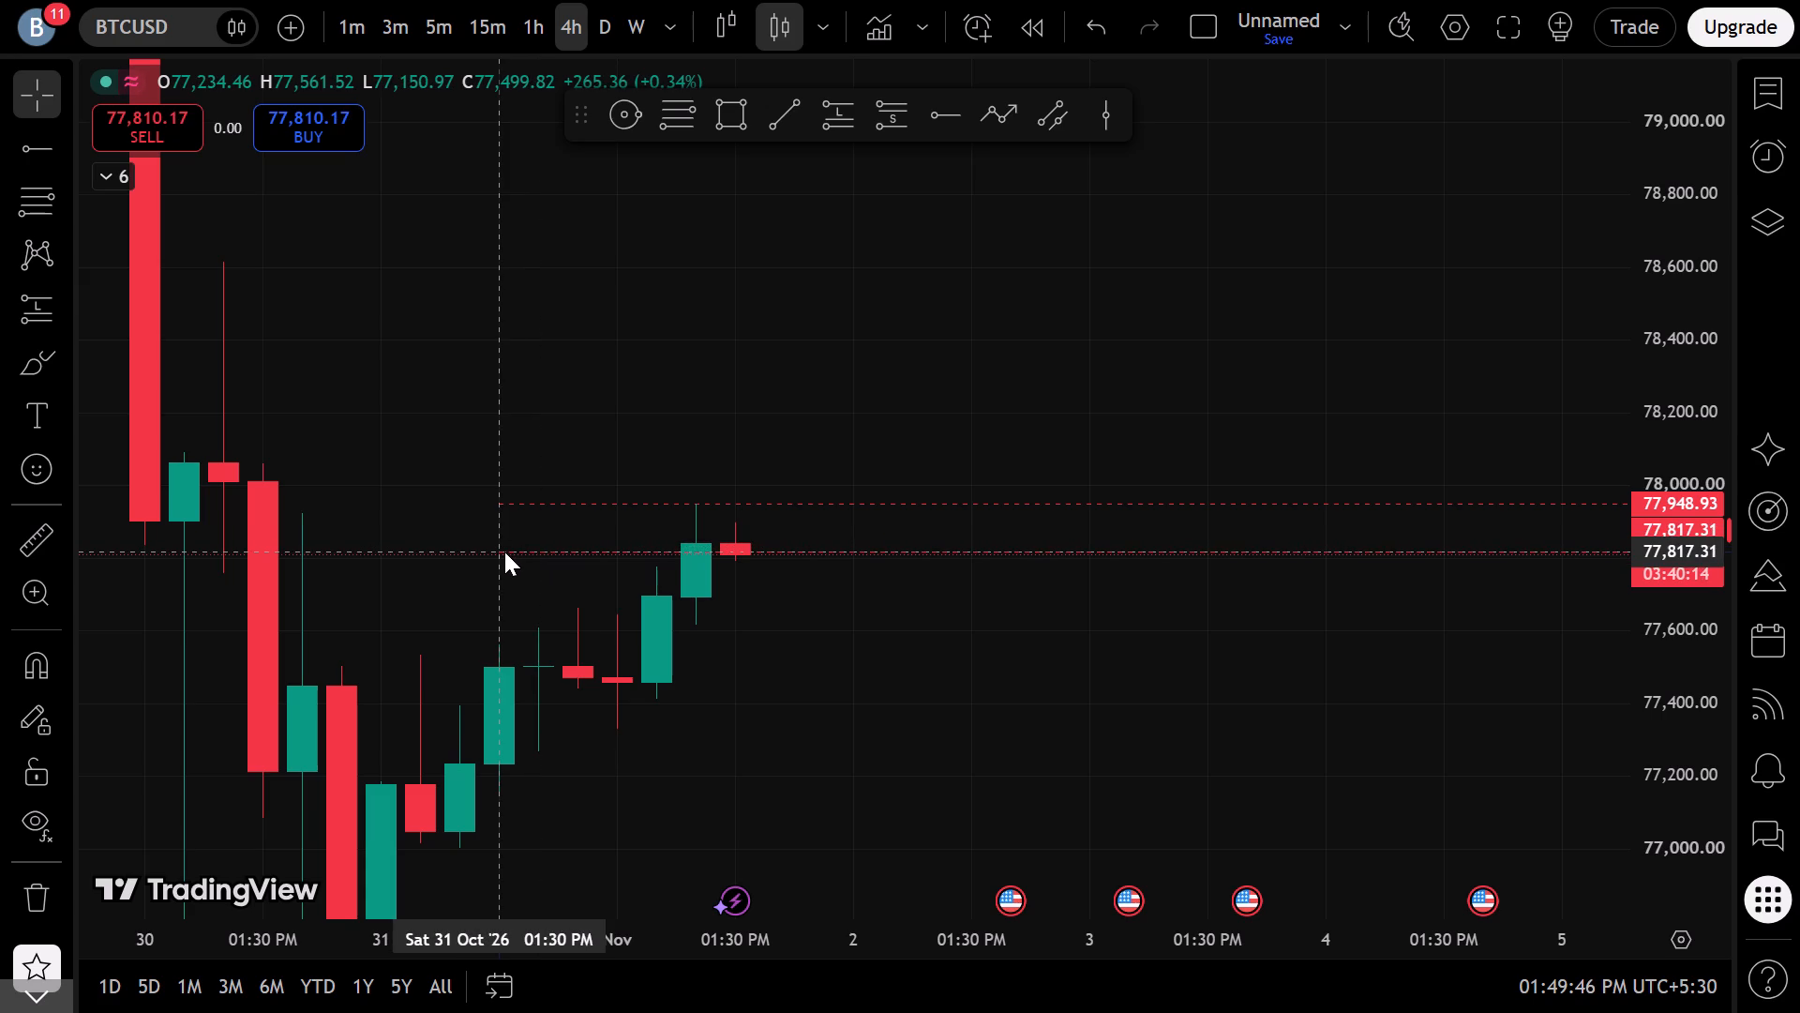
left_click_drag(504, 552, 521, 540)
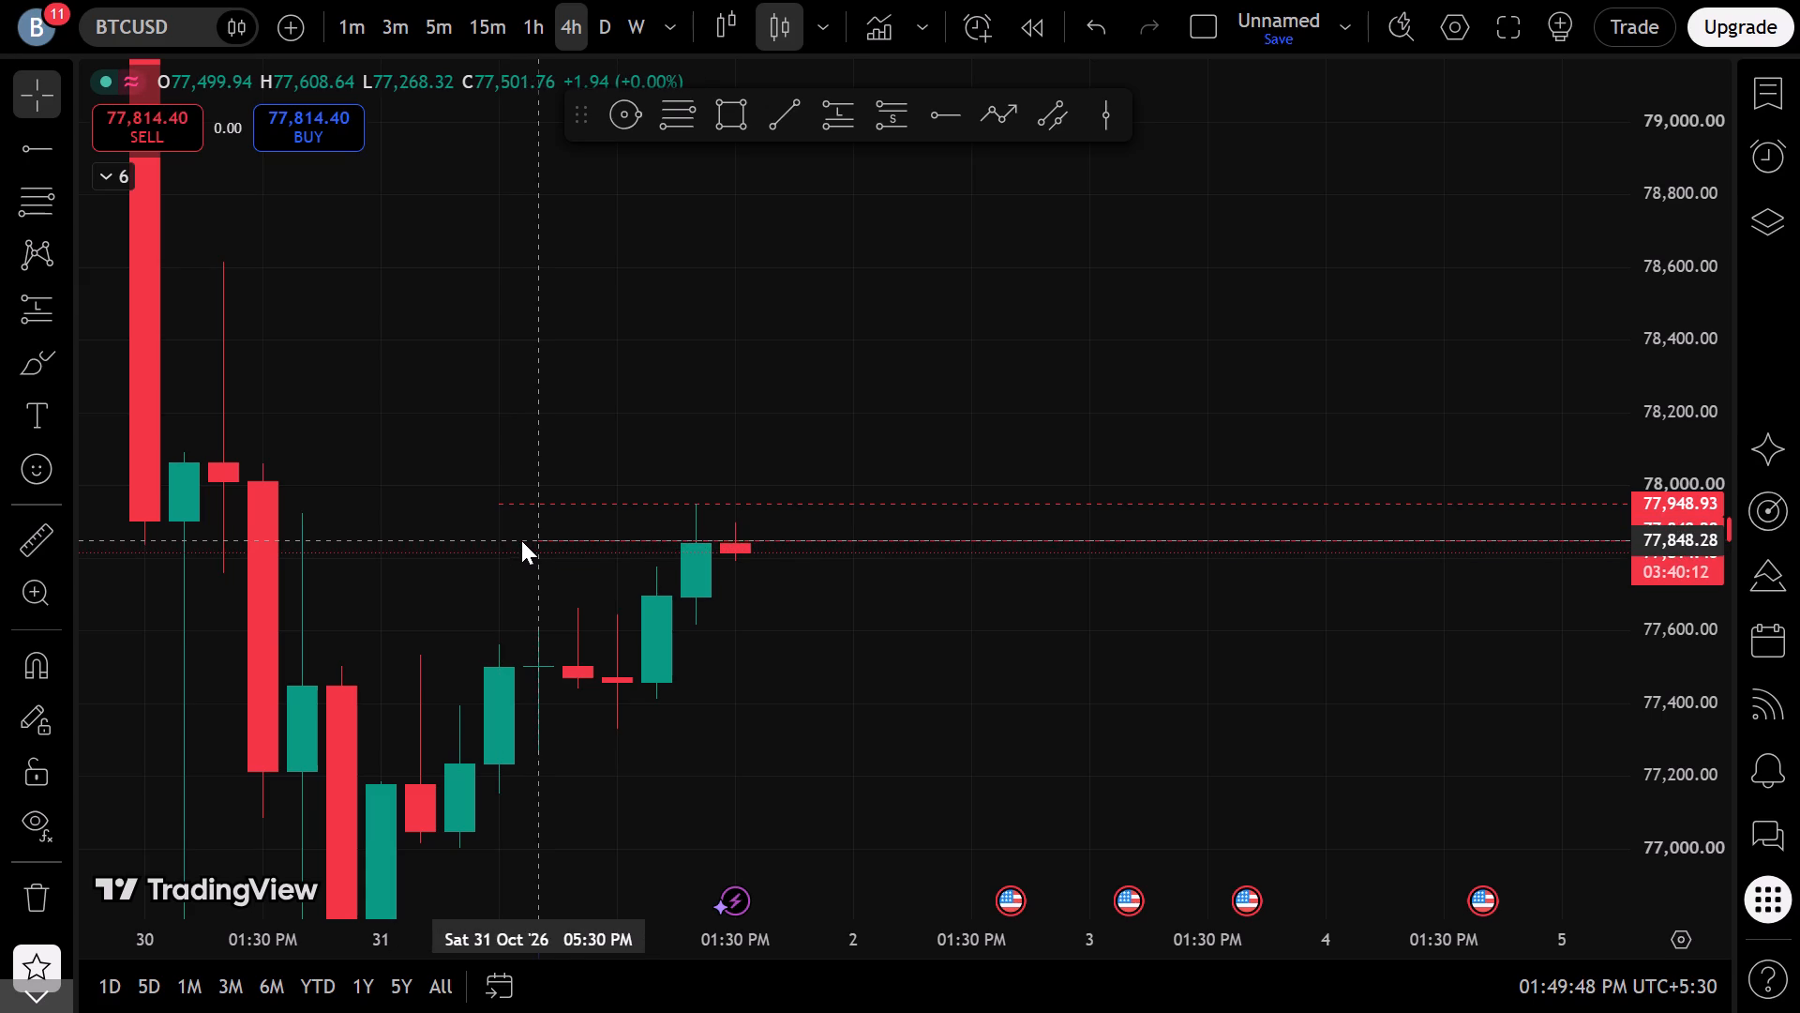
left_click_drag(521, 540, 520, 542)
left_click(495, 585)
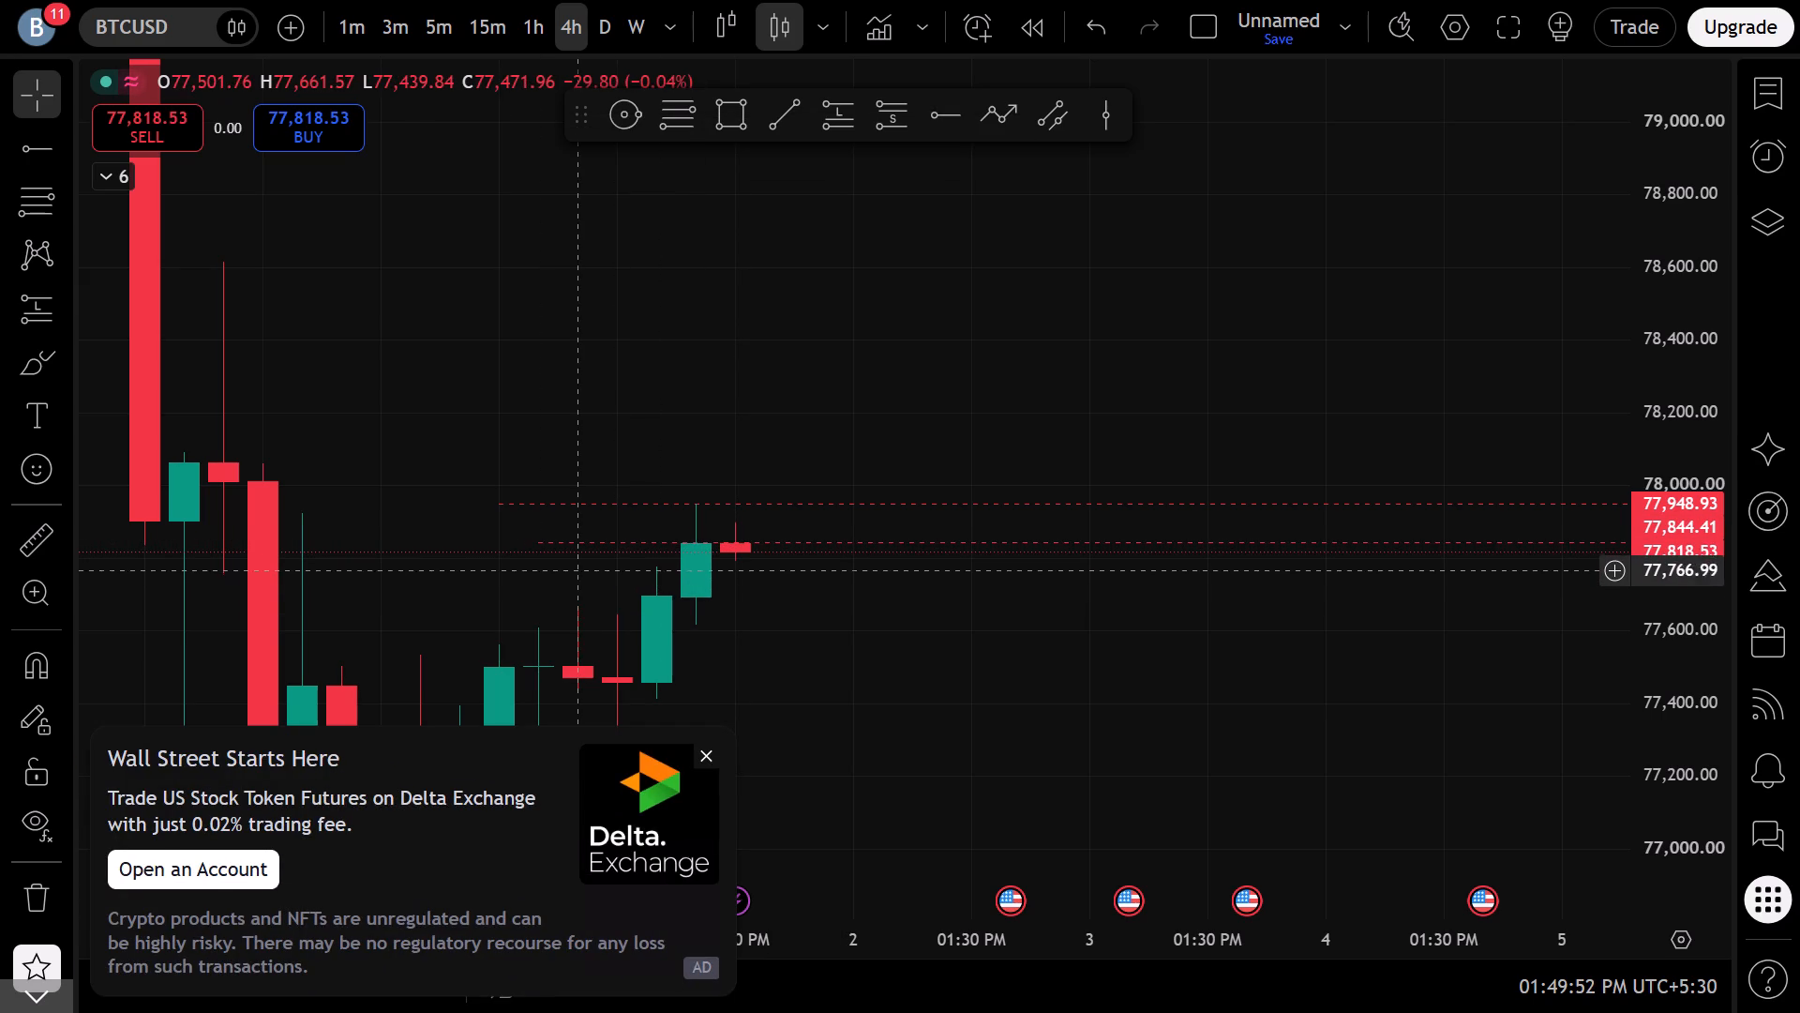
left_click(701, 761)
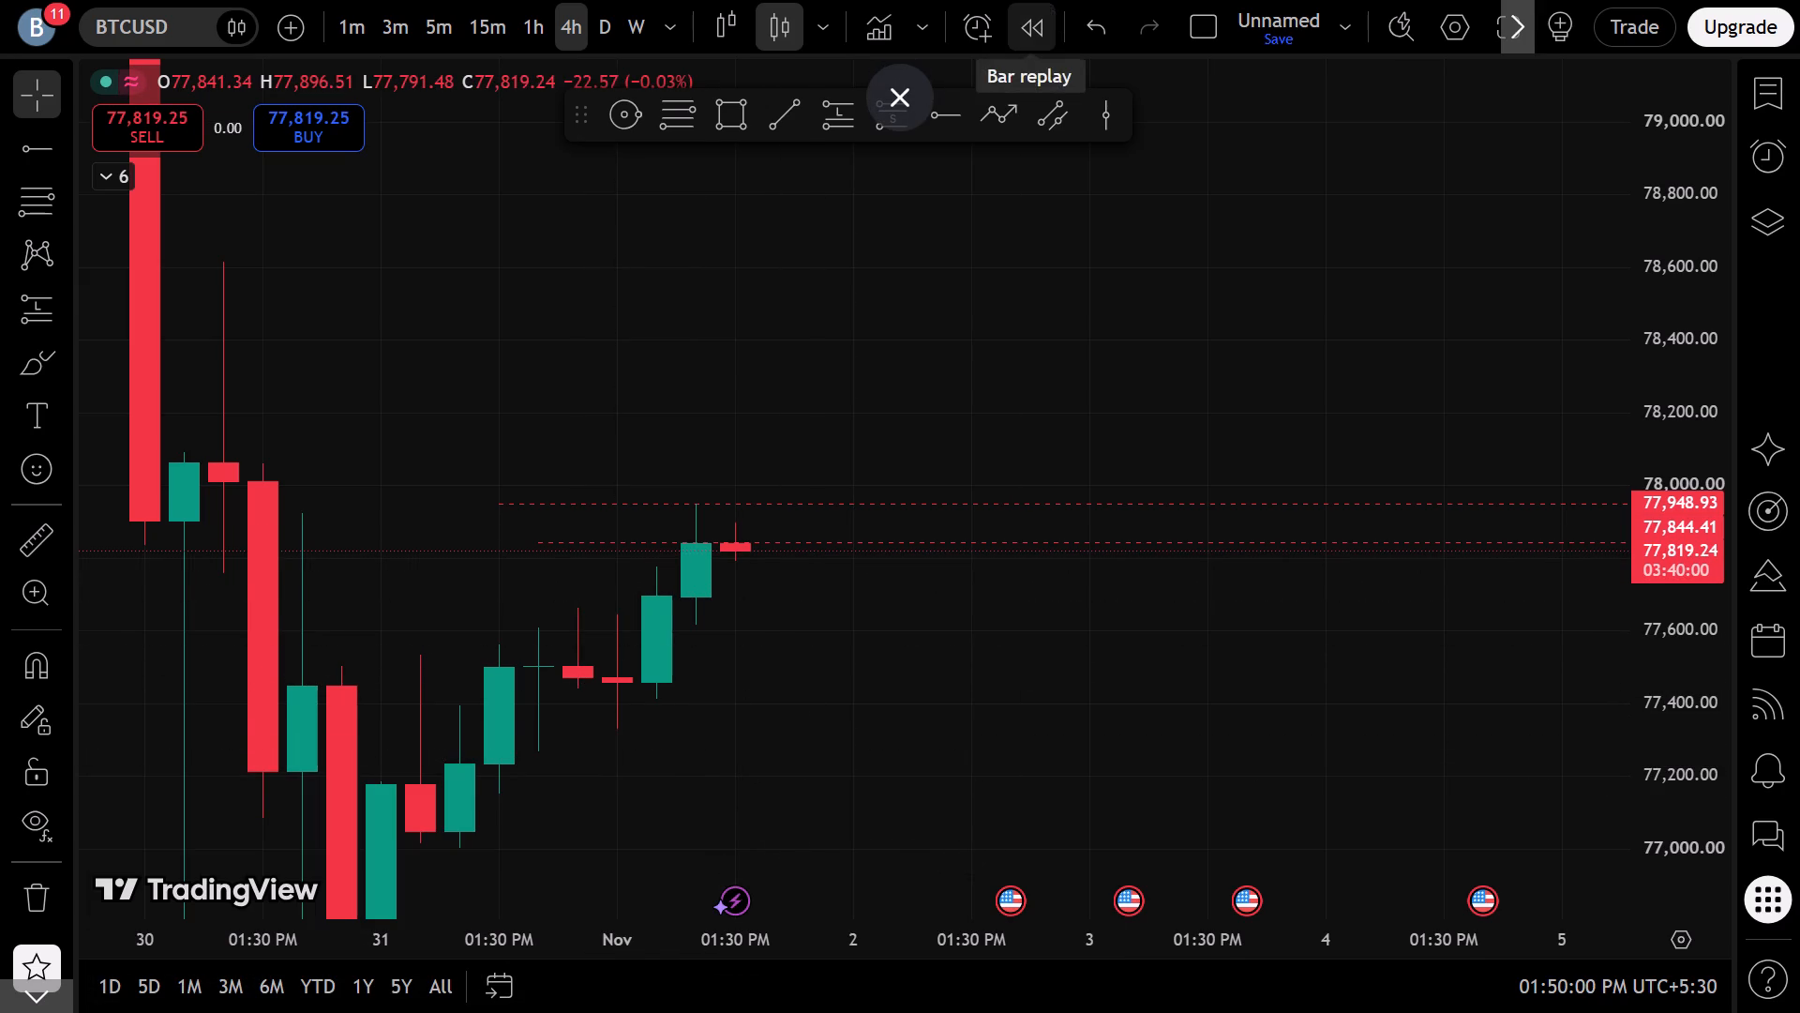
Move the lower horizontal ray to about 77,832.80, with its start at 31 Oct '26 01:30 PM.
left_click_drag(575, 547, 554, 547)
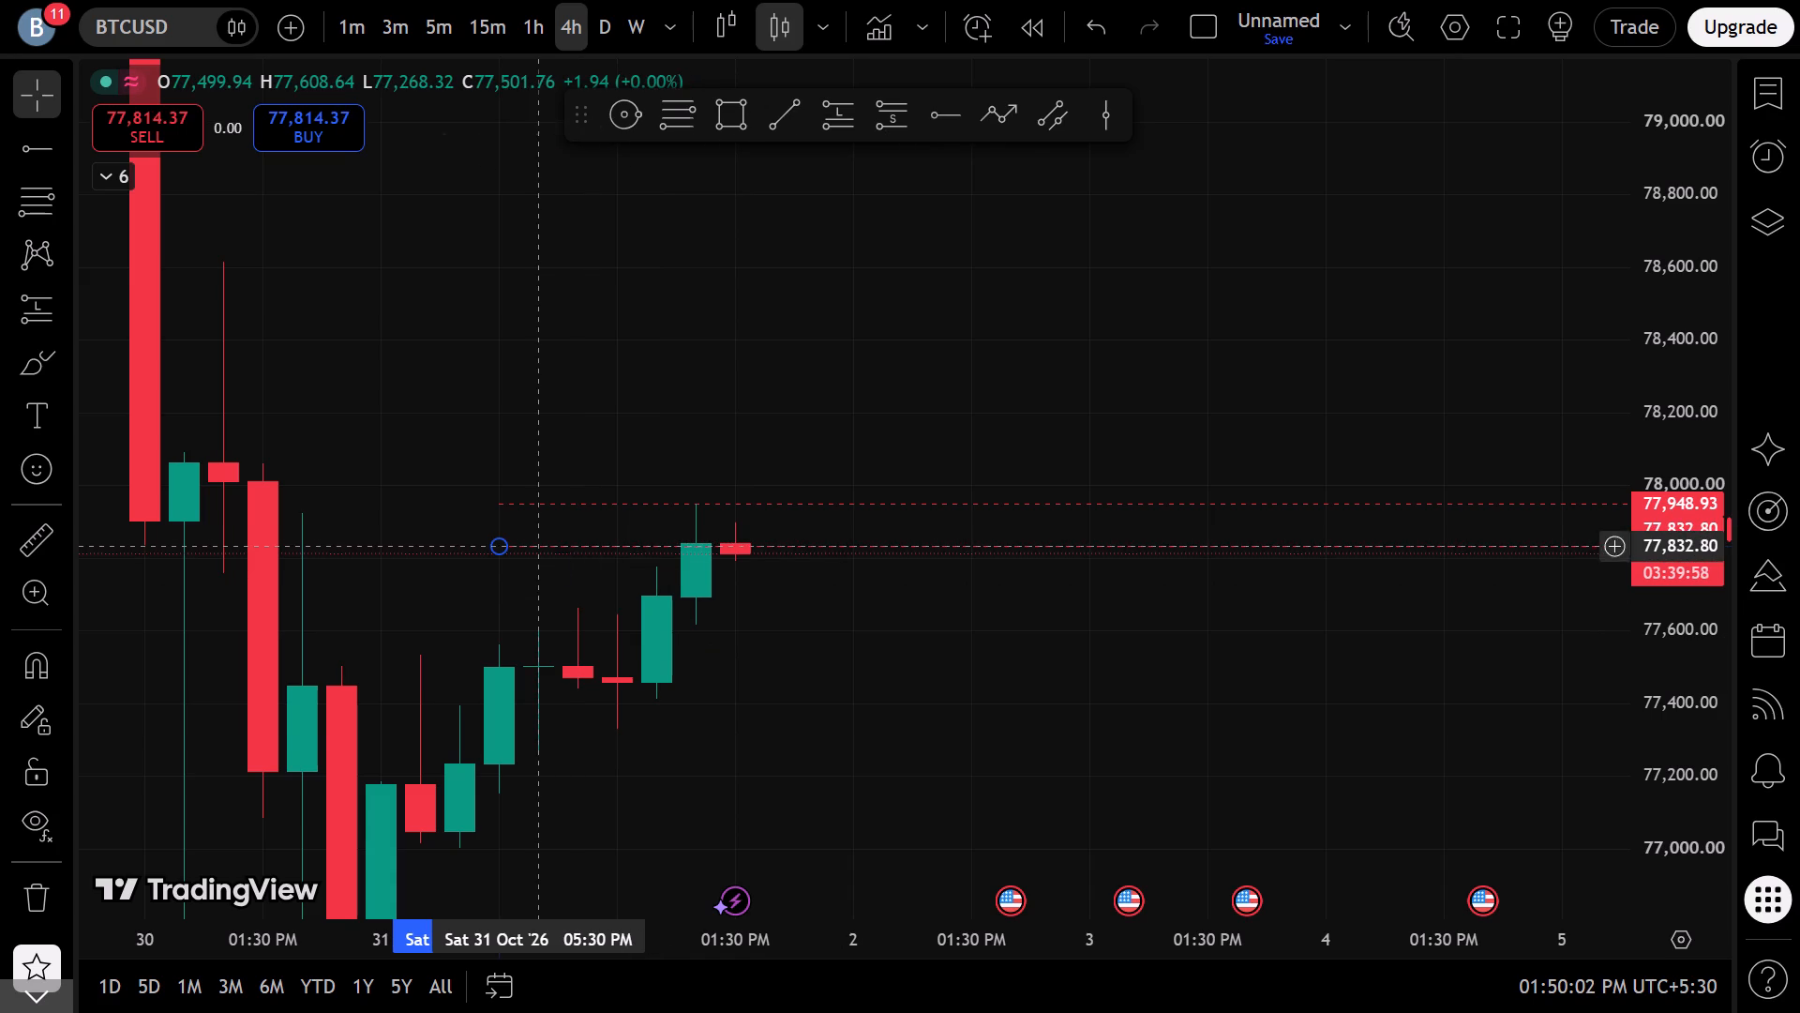
left_click(459, 754)
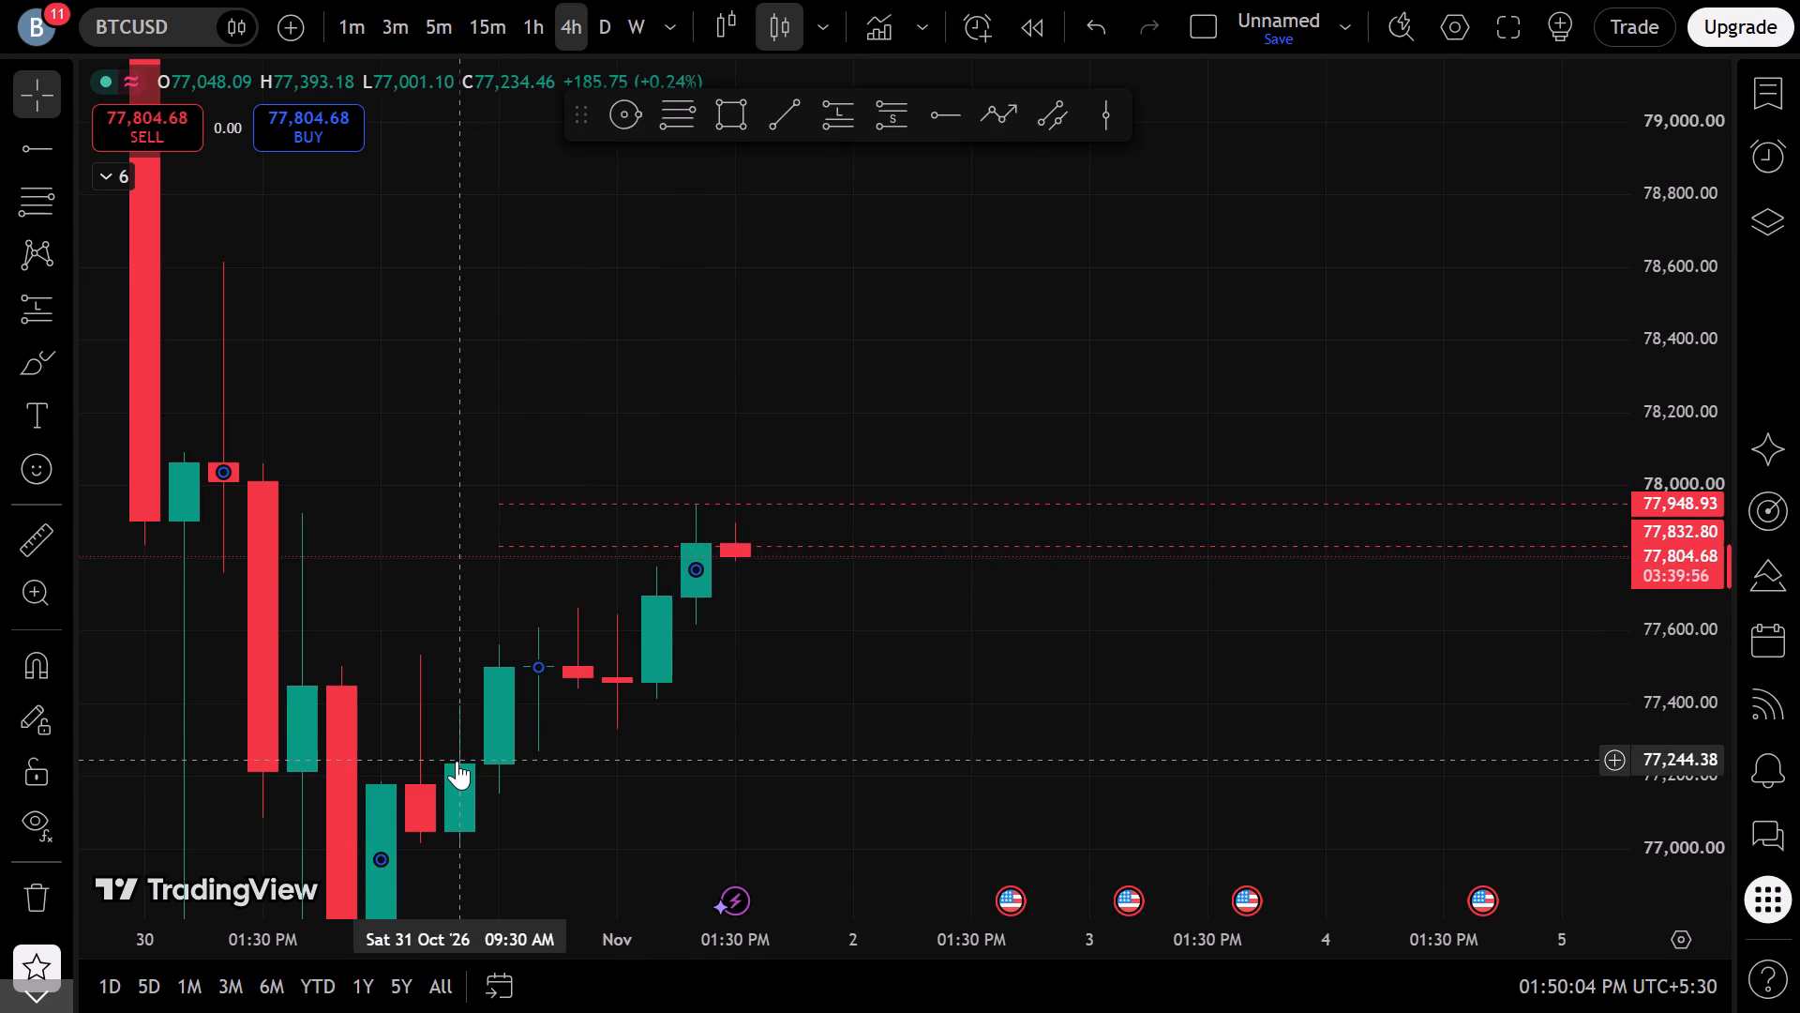
Remove the two horizontal ray drawings from the chart, keeping the indicators.
left_click(46, 907)
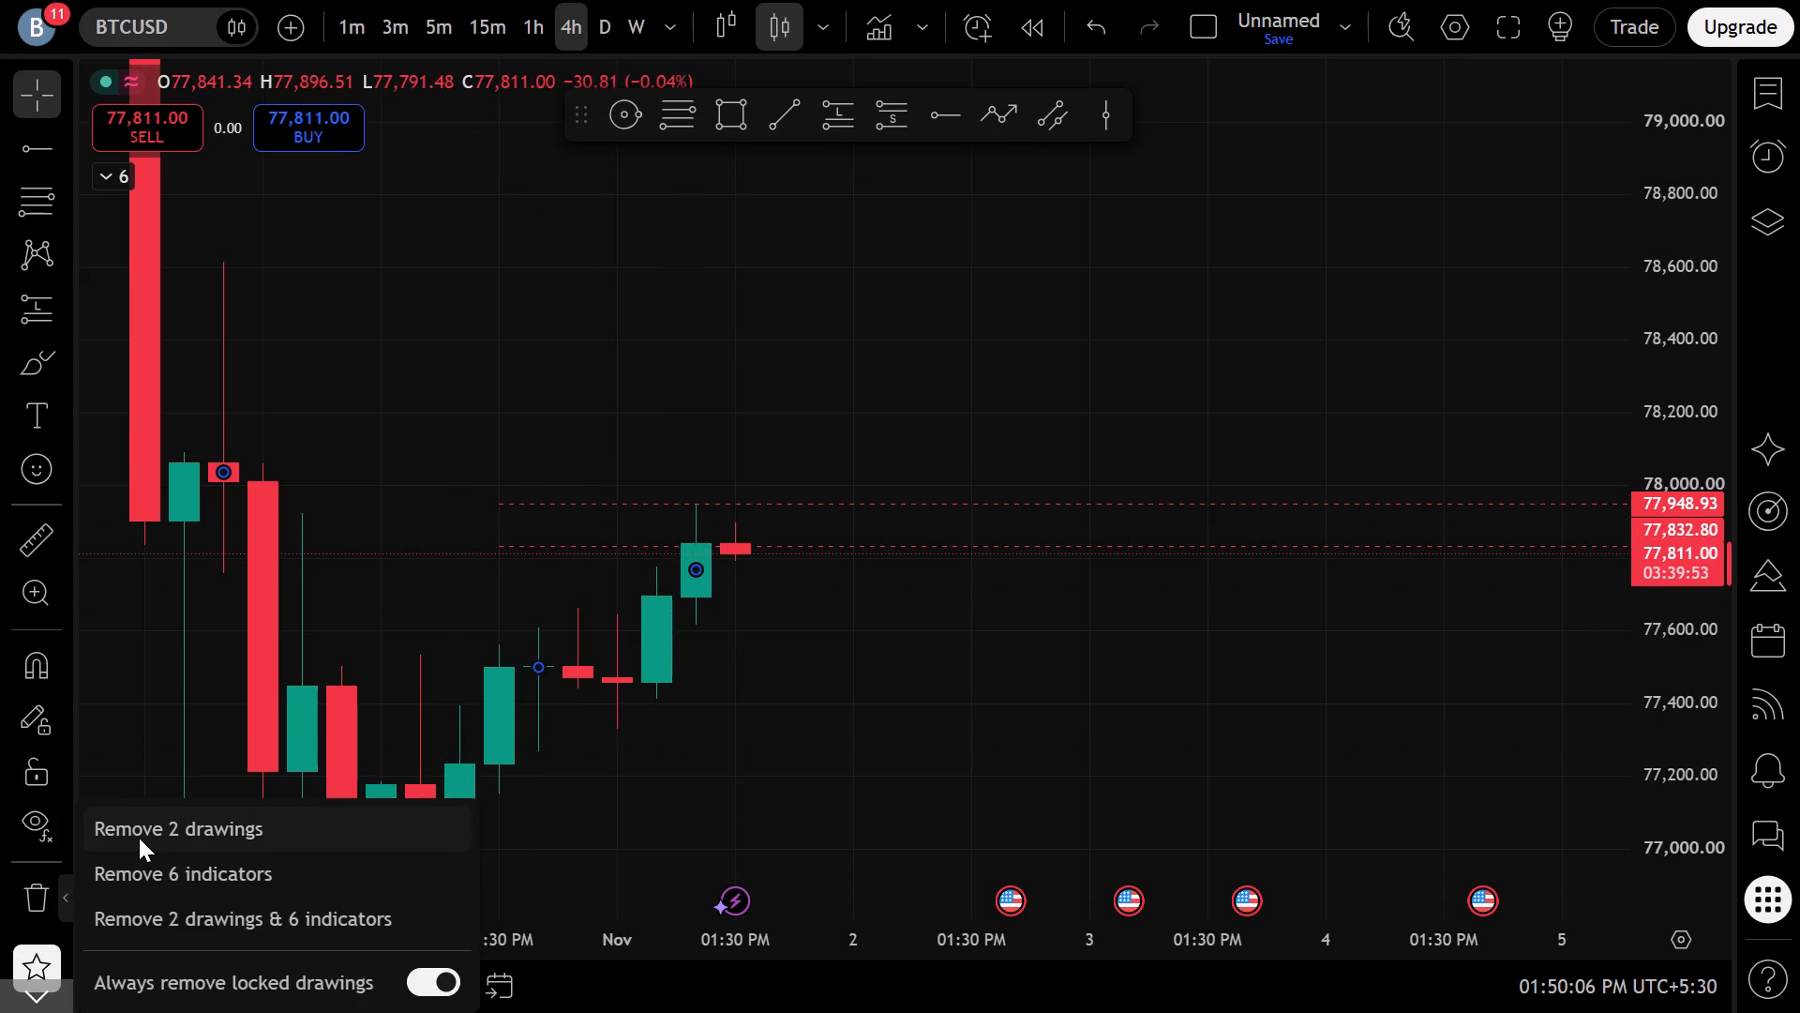
left_click(139, 838)
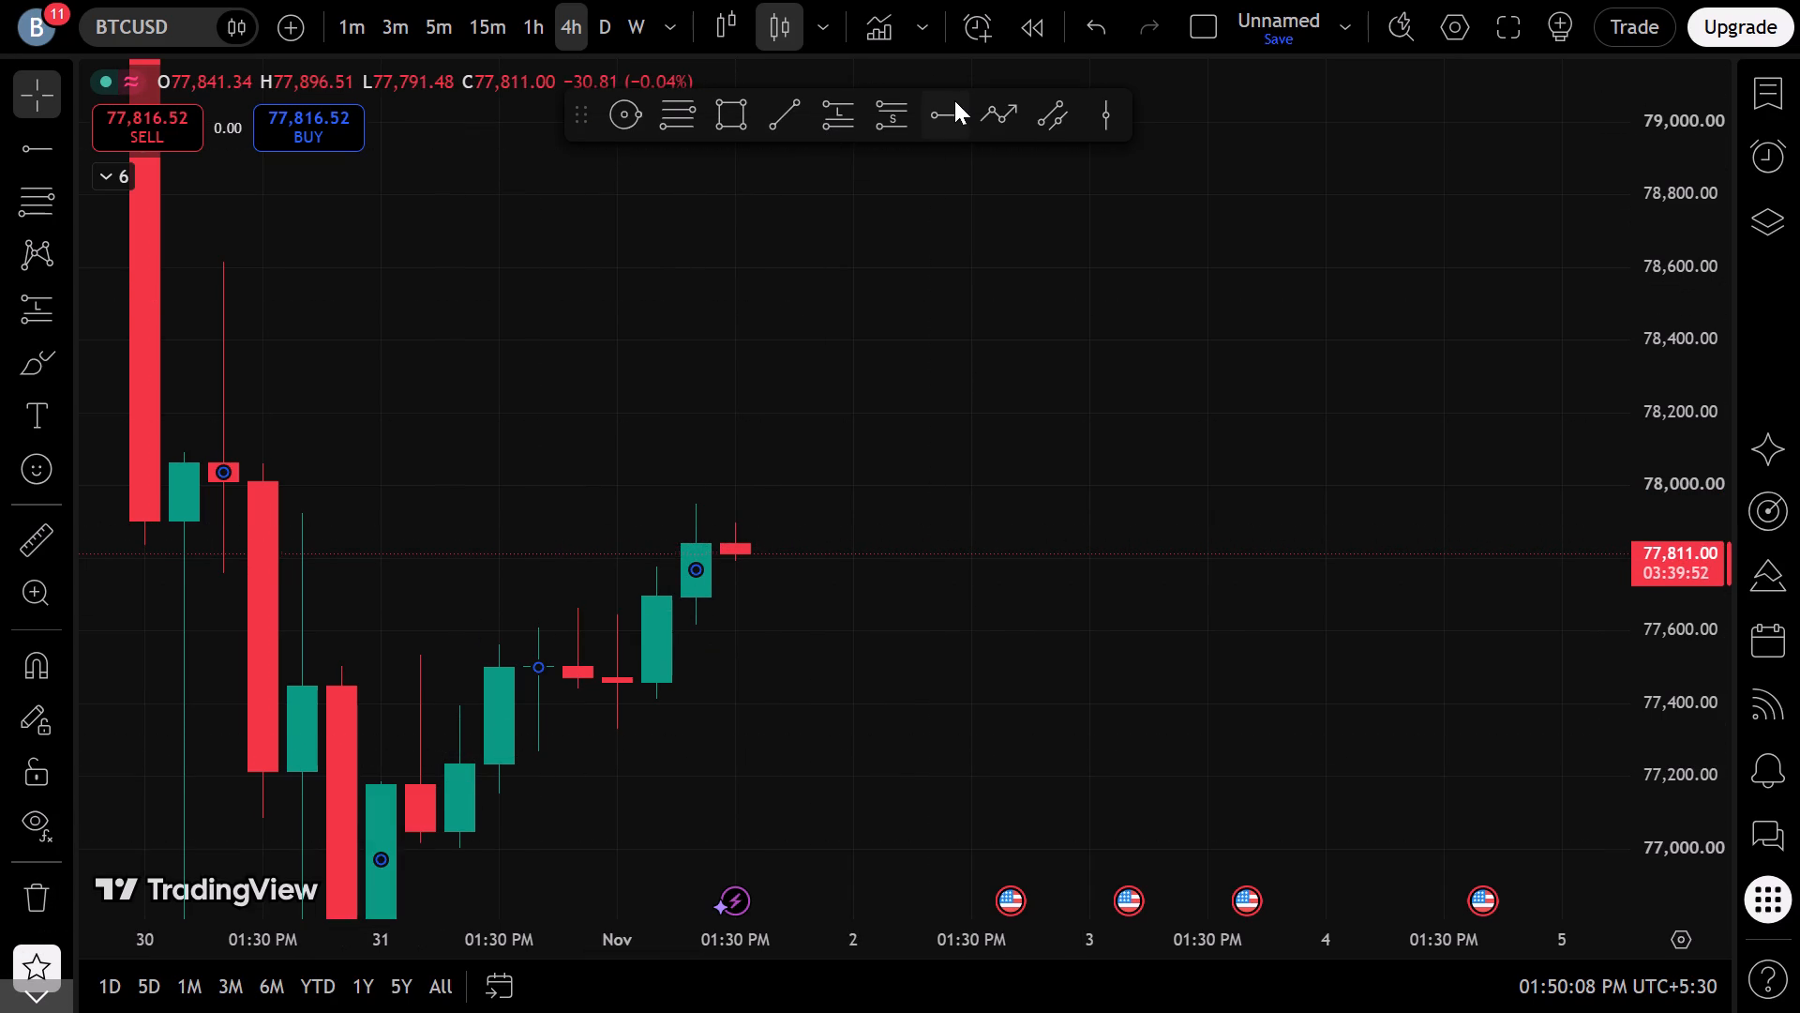
Draw a horizontal ray at about 77,554.07 starting from the red candle at 31 Oct '26 09:30 PM.
left_click(953, 119)
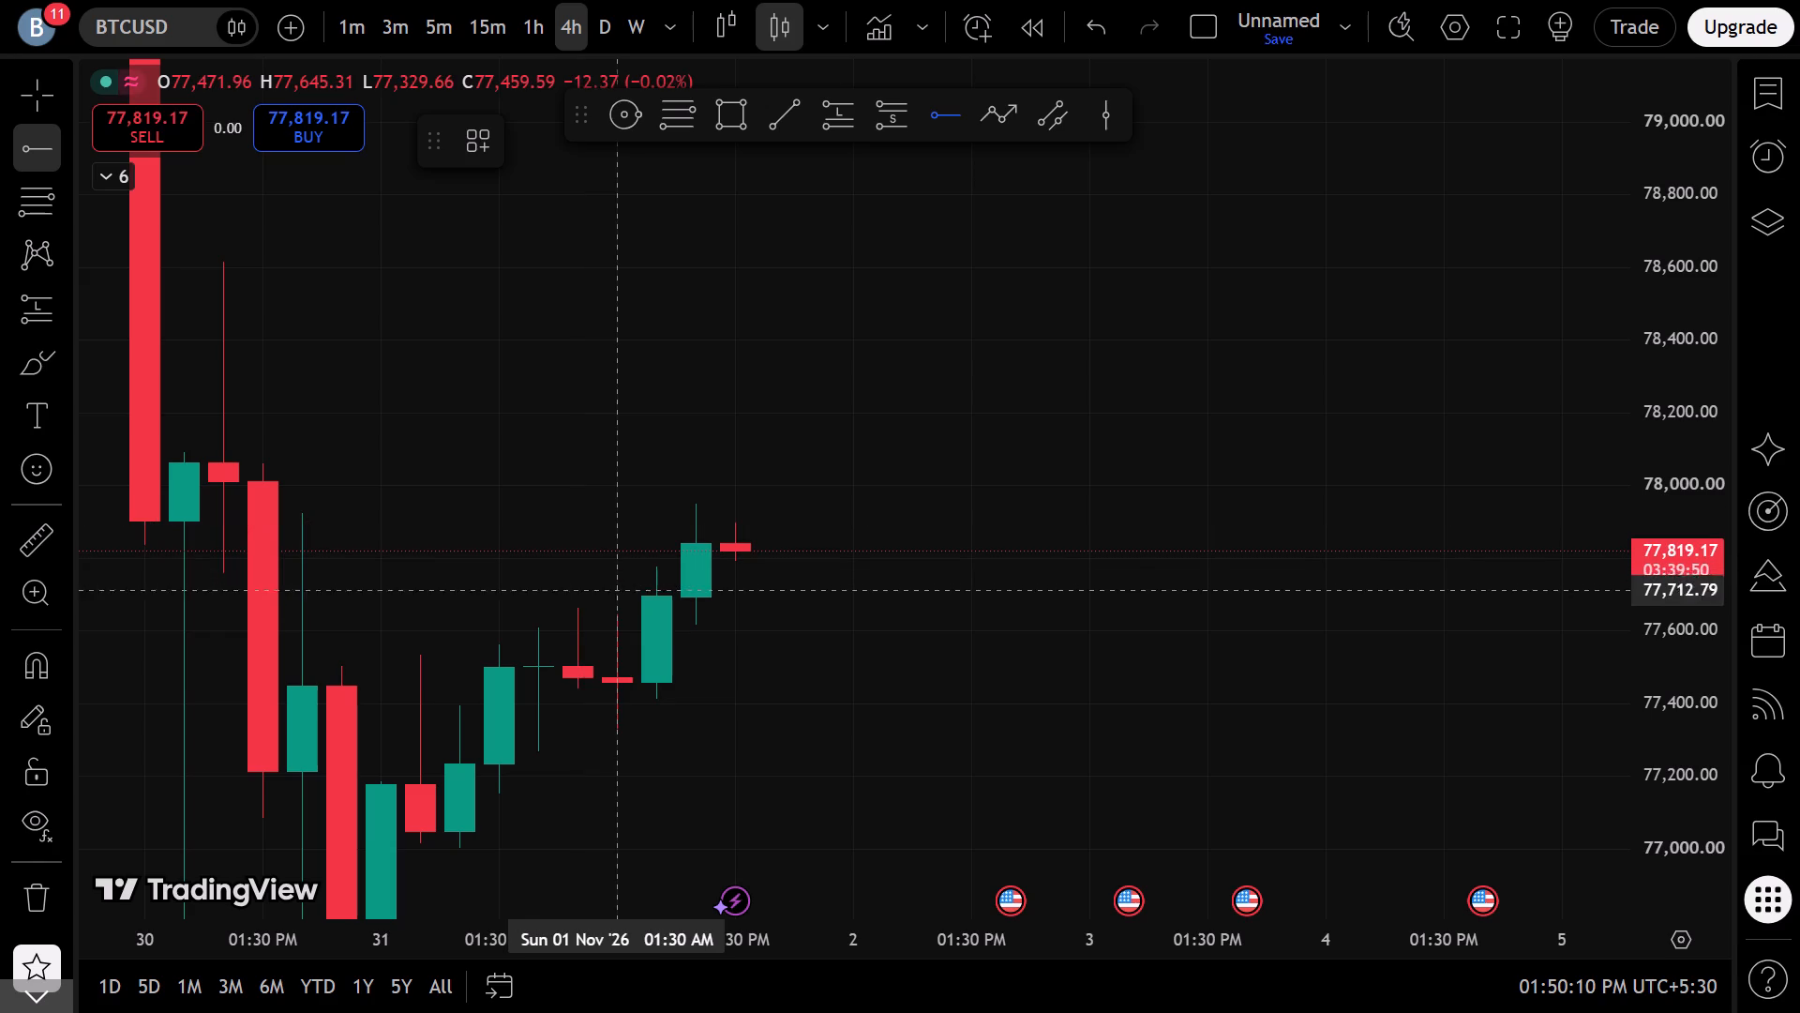
left_click_drag(573, 648, 557, 623)
left_click(509, 753)
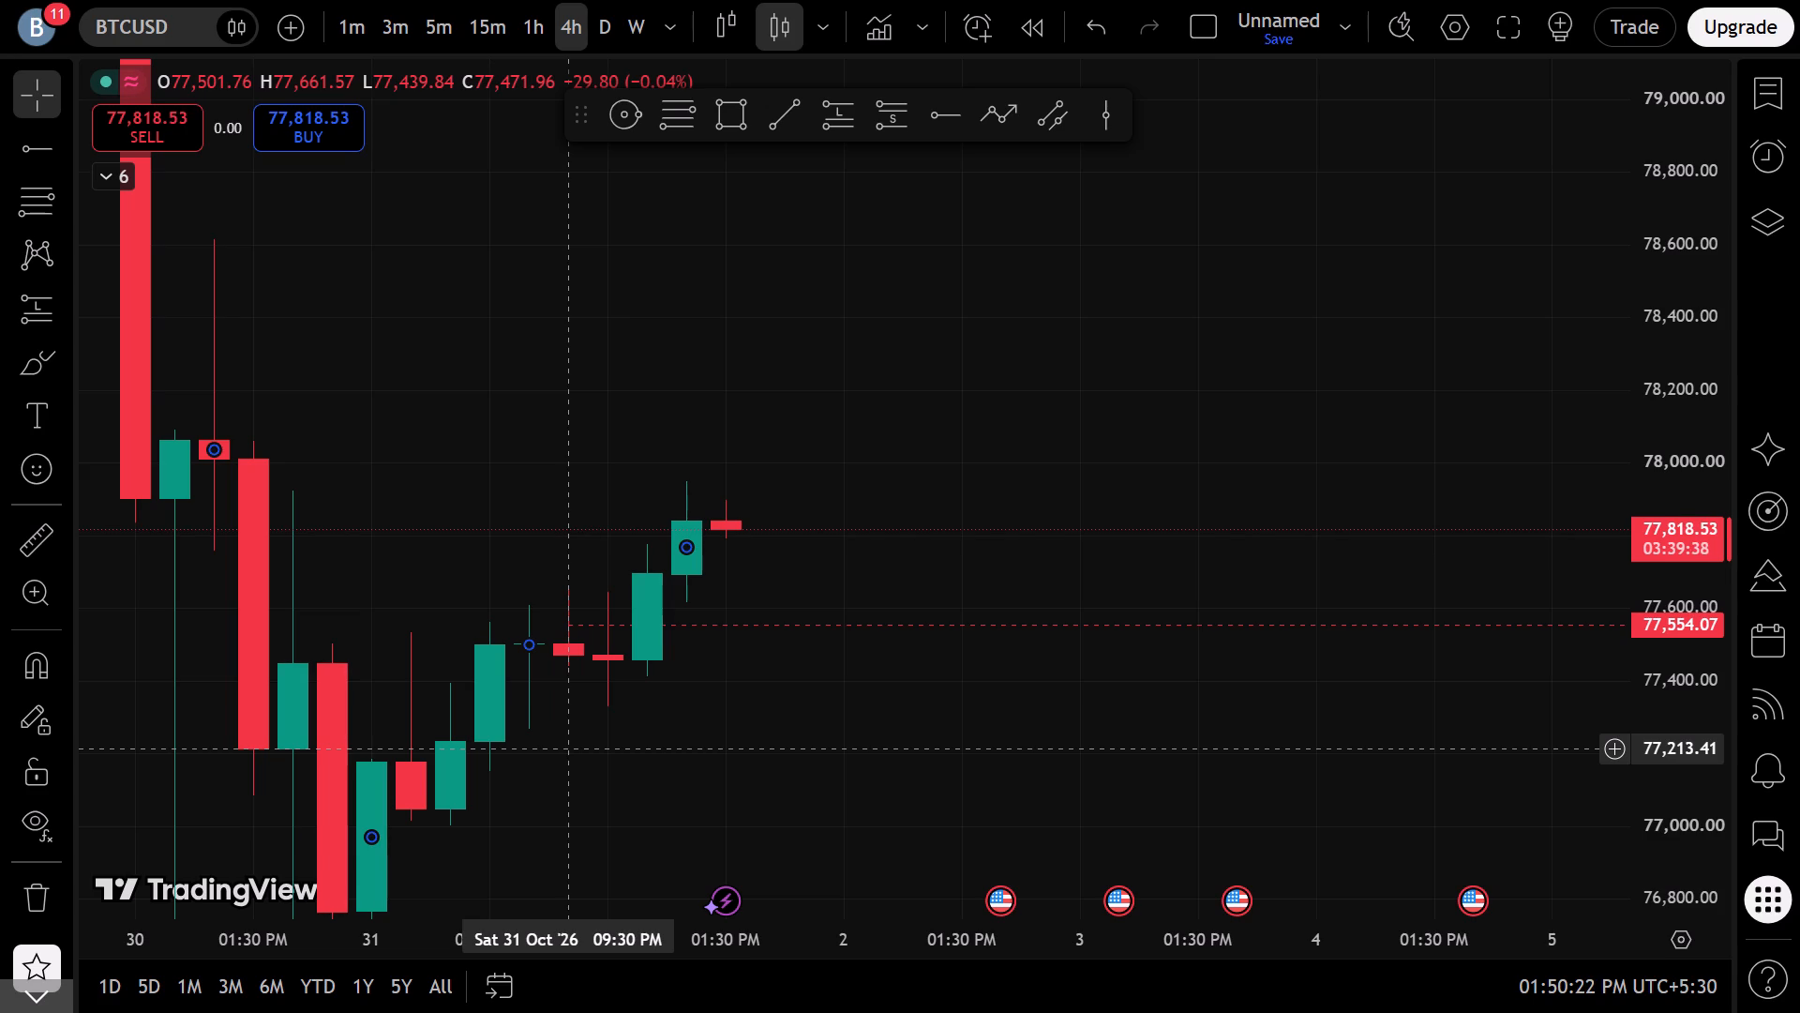
Open the new horizontal ray's price and bar coordinates for editing, with the settings dialog moved clear of the recent candles.
left_click(706, 629)
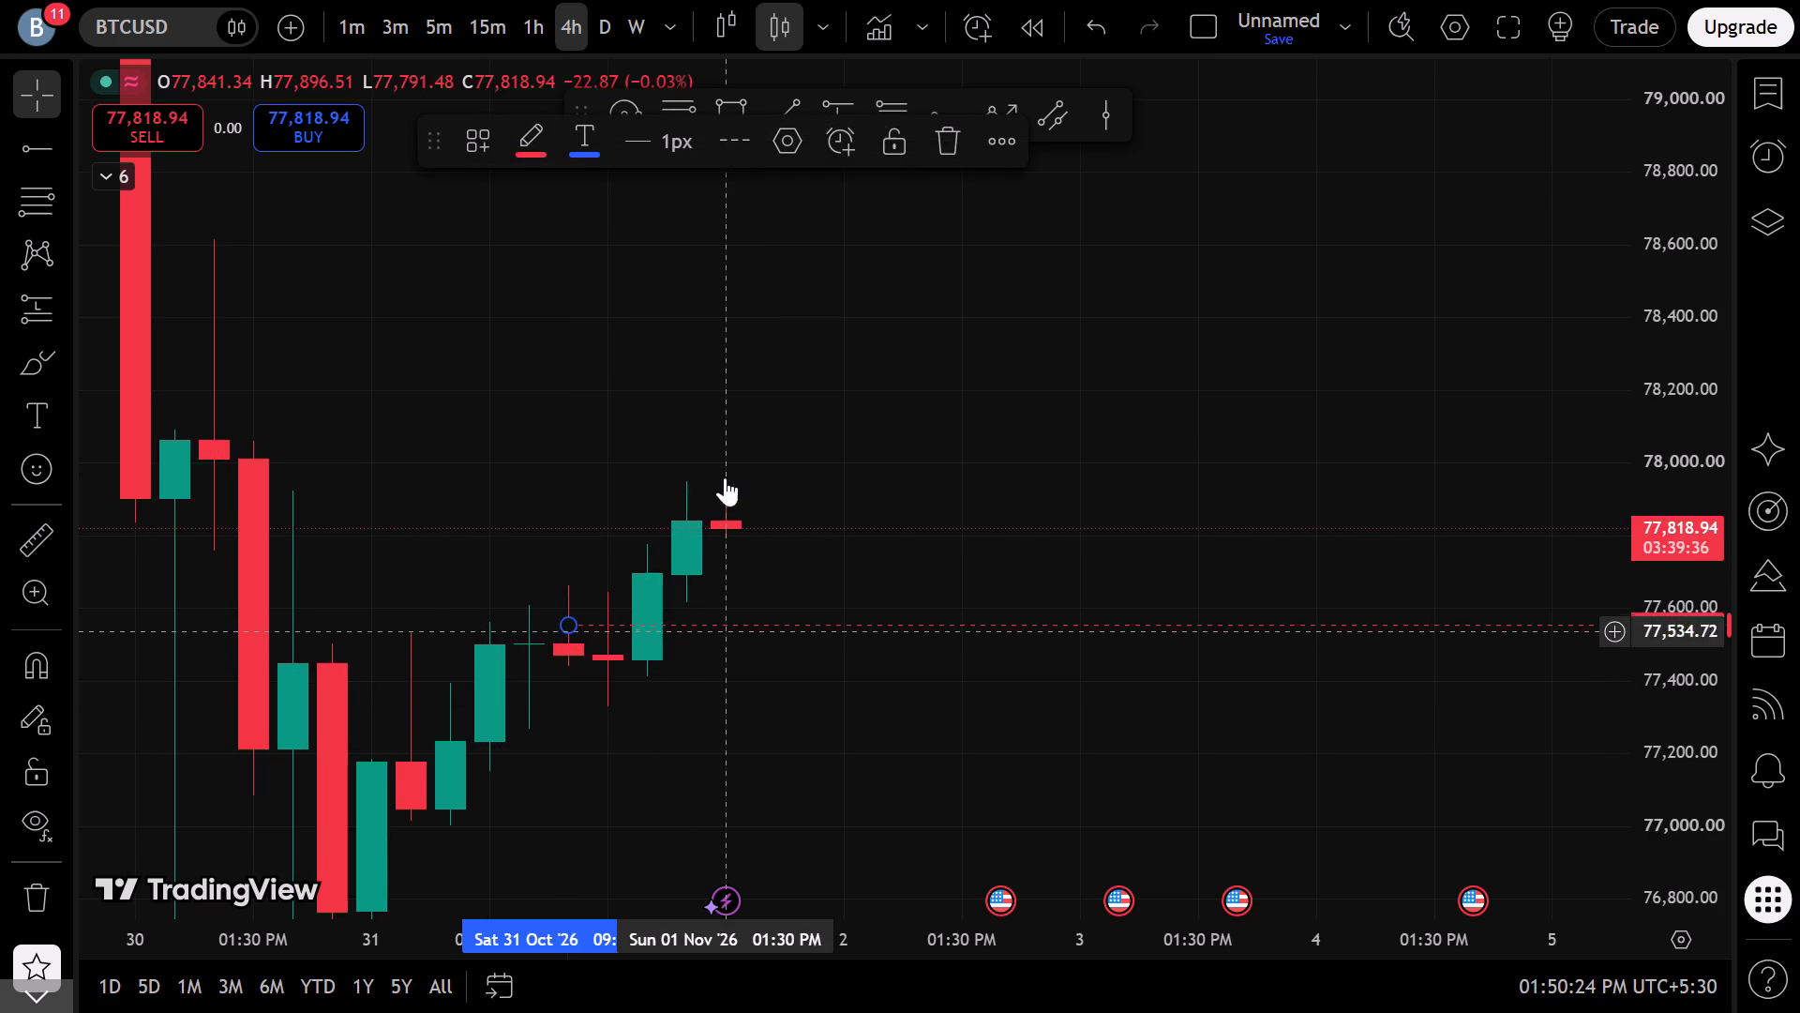
left_click(787, 139)
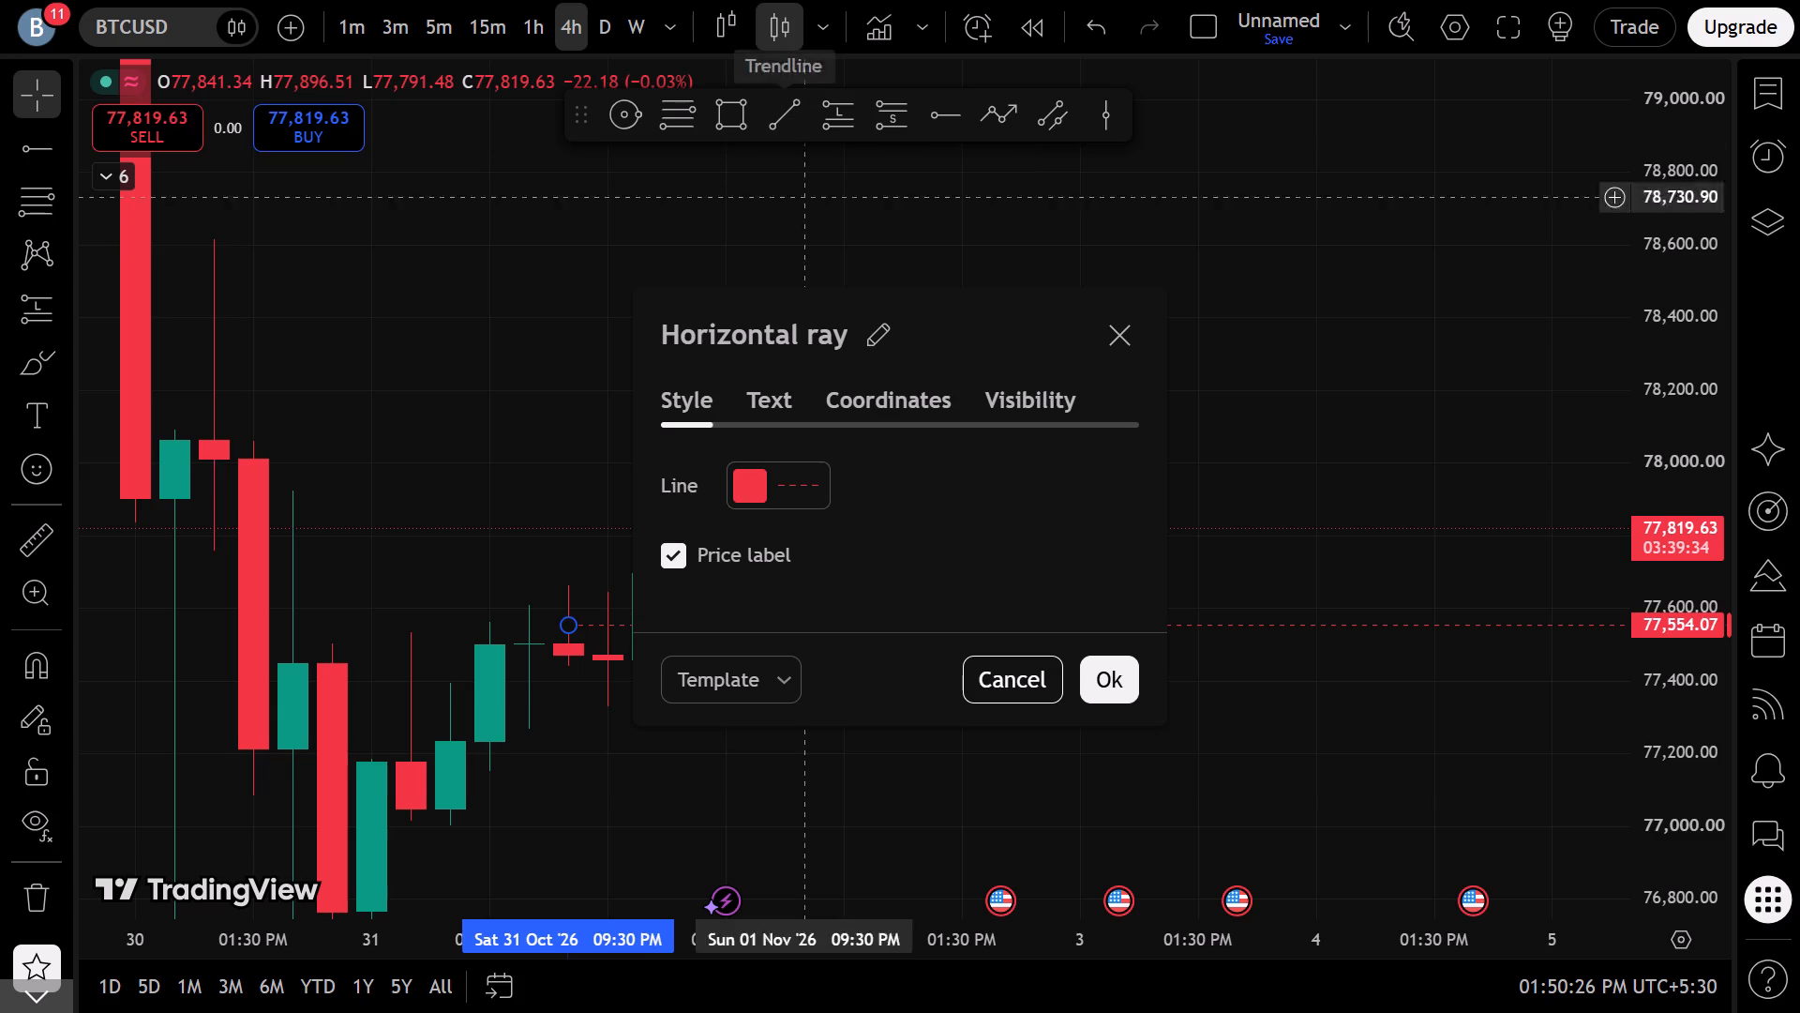
left_click(744, 407)
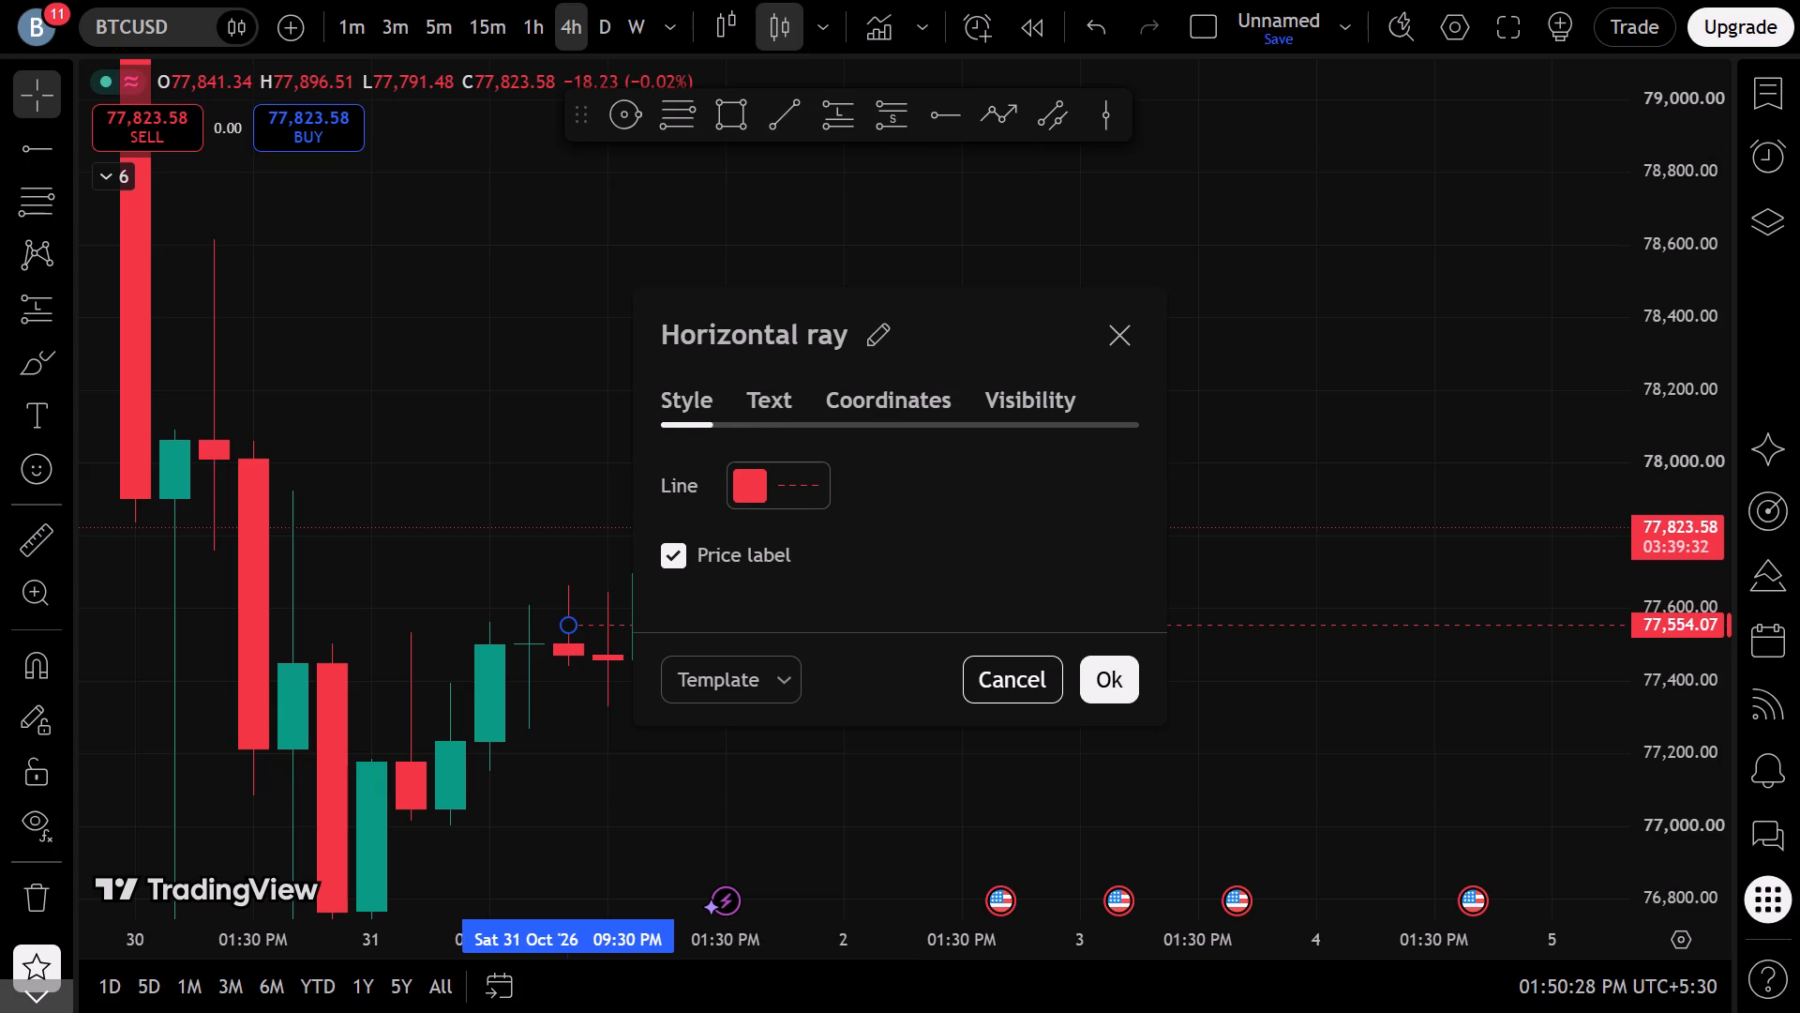
left_click_drag(774, 305, 1172, 294)
left_click(1161, 399)
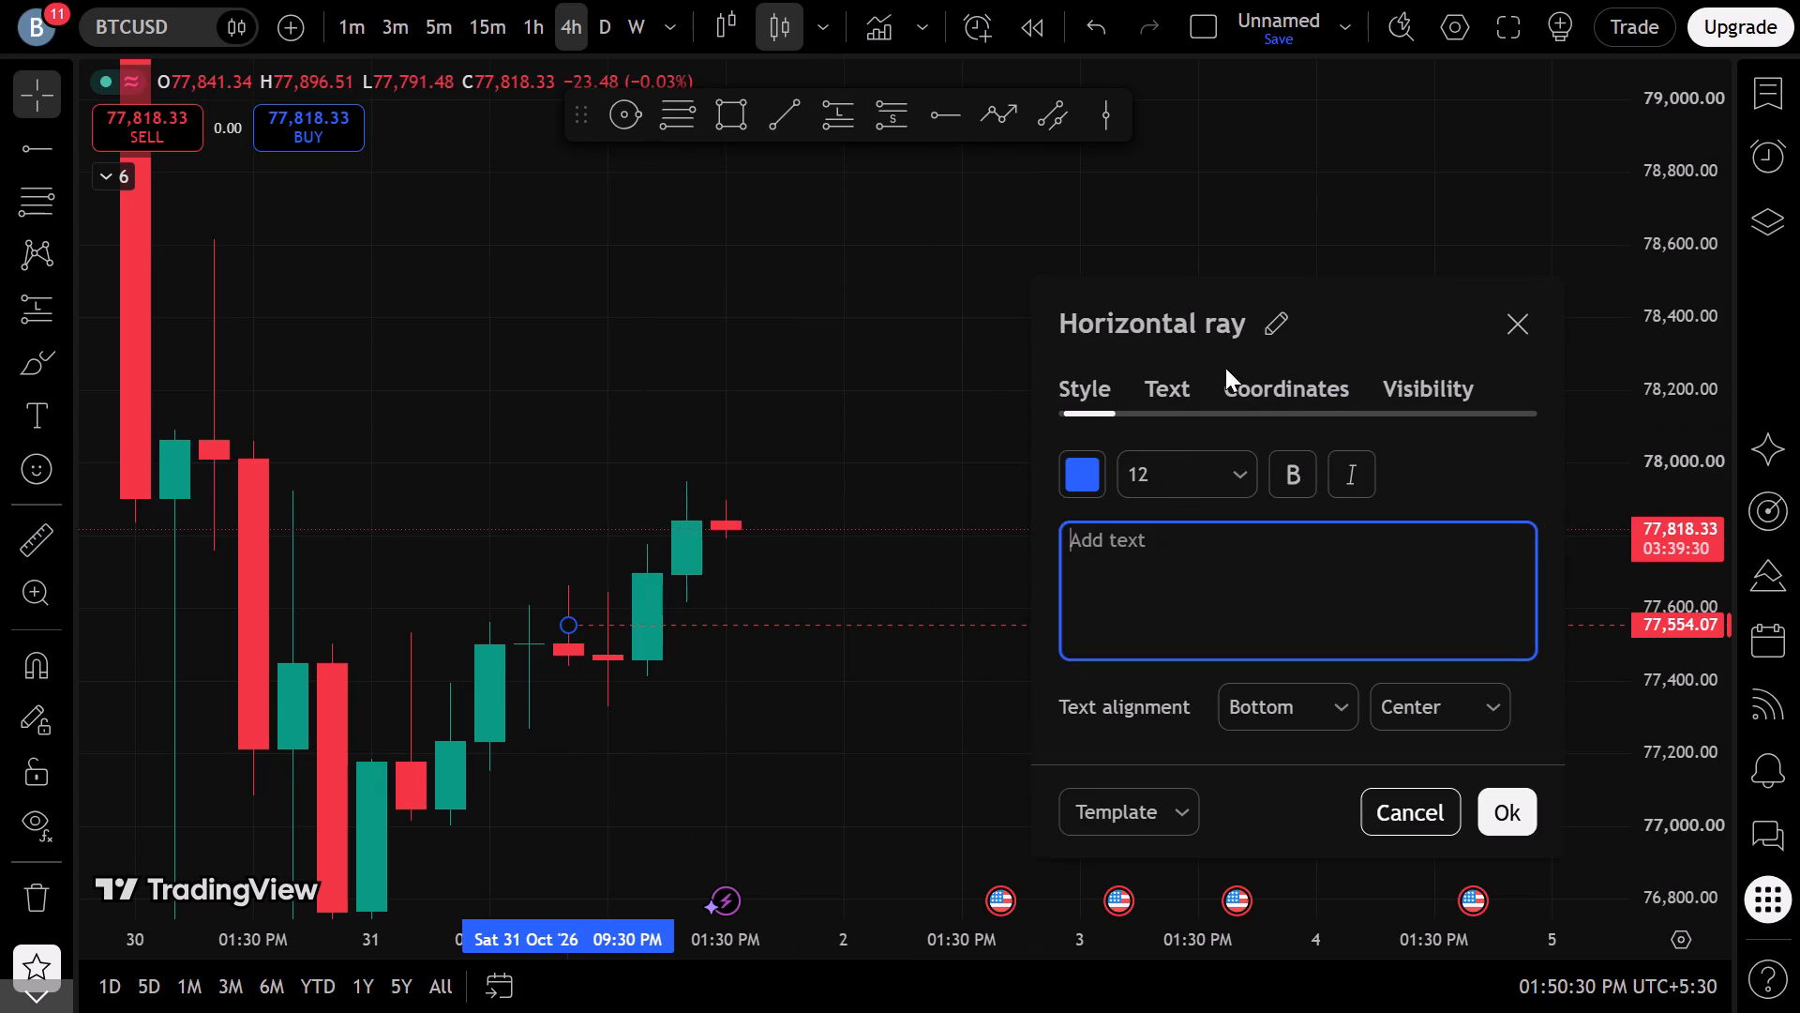
left_click(1238, 365)
left_click(1266, 411)
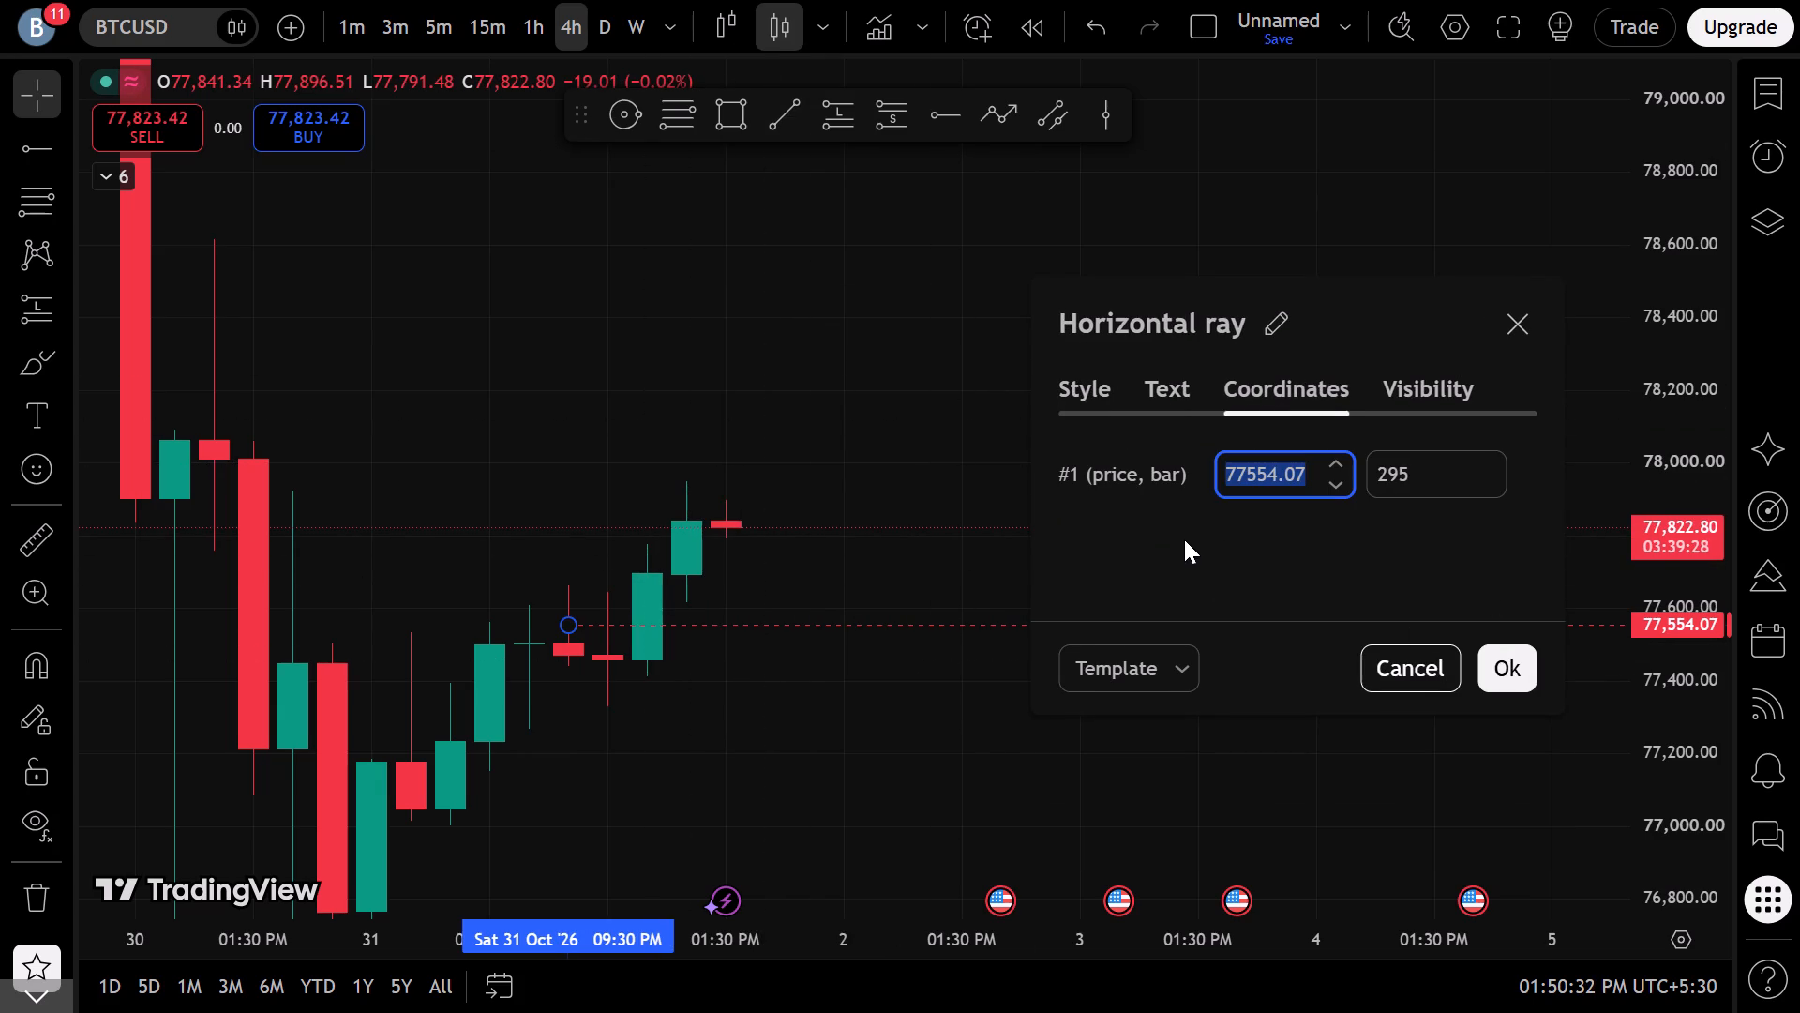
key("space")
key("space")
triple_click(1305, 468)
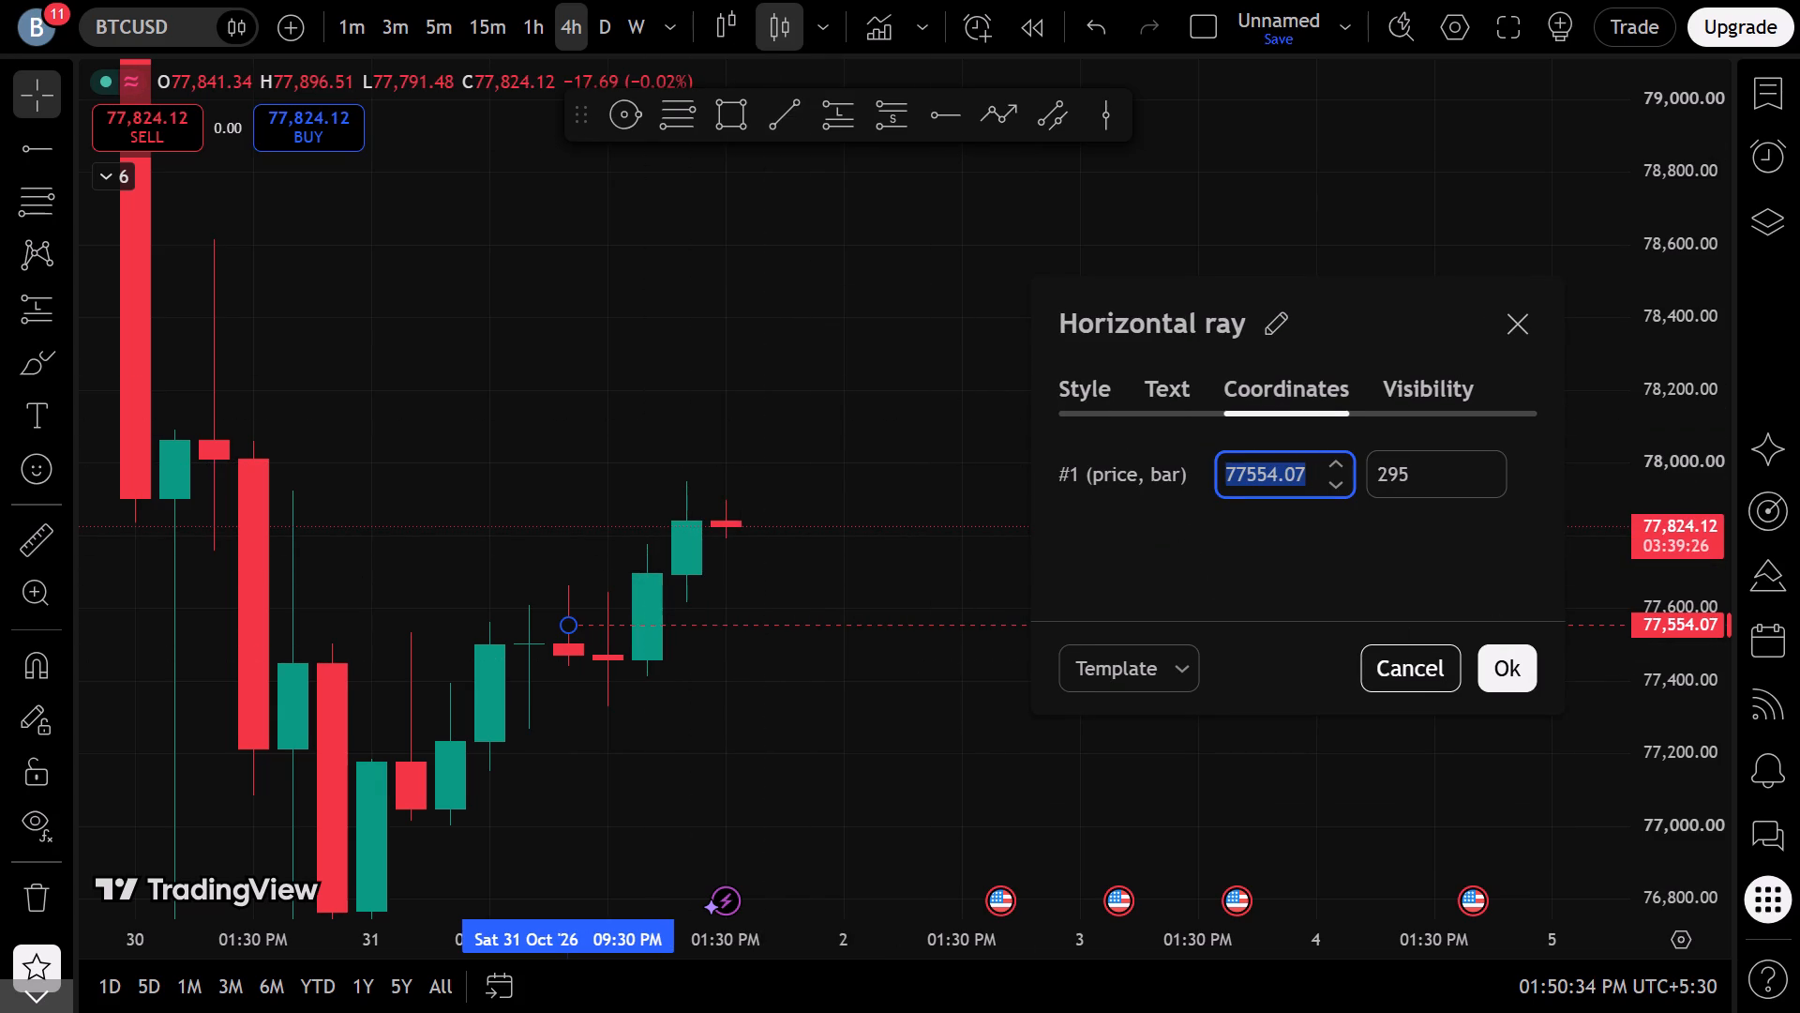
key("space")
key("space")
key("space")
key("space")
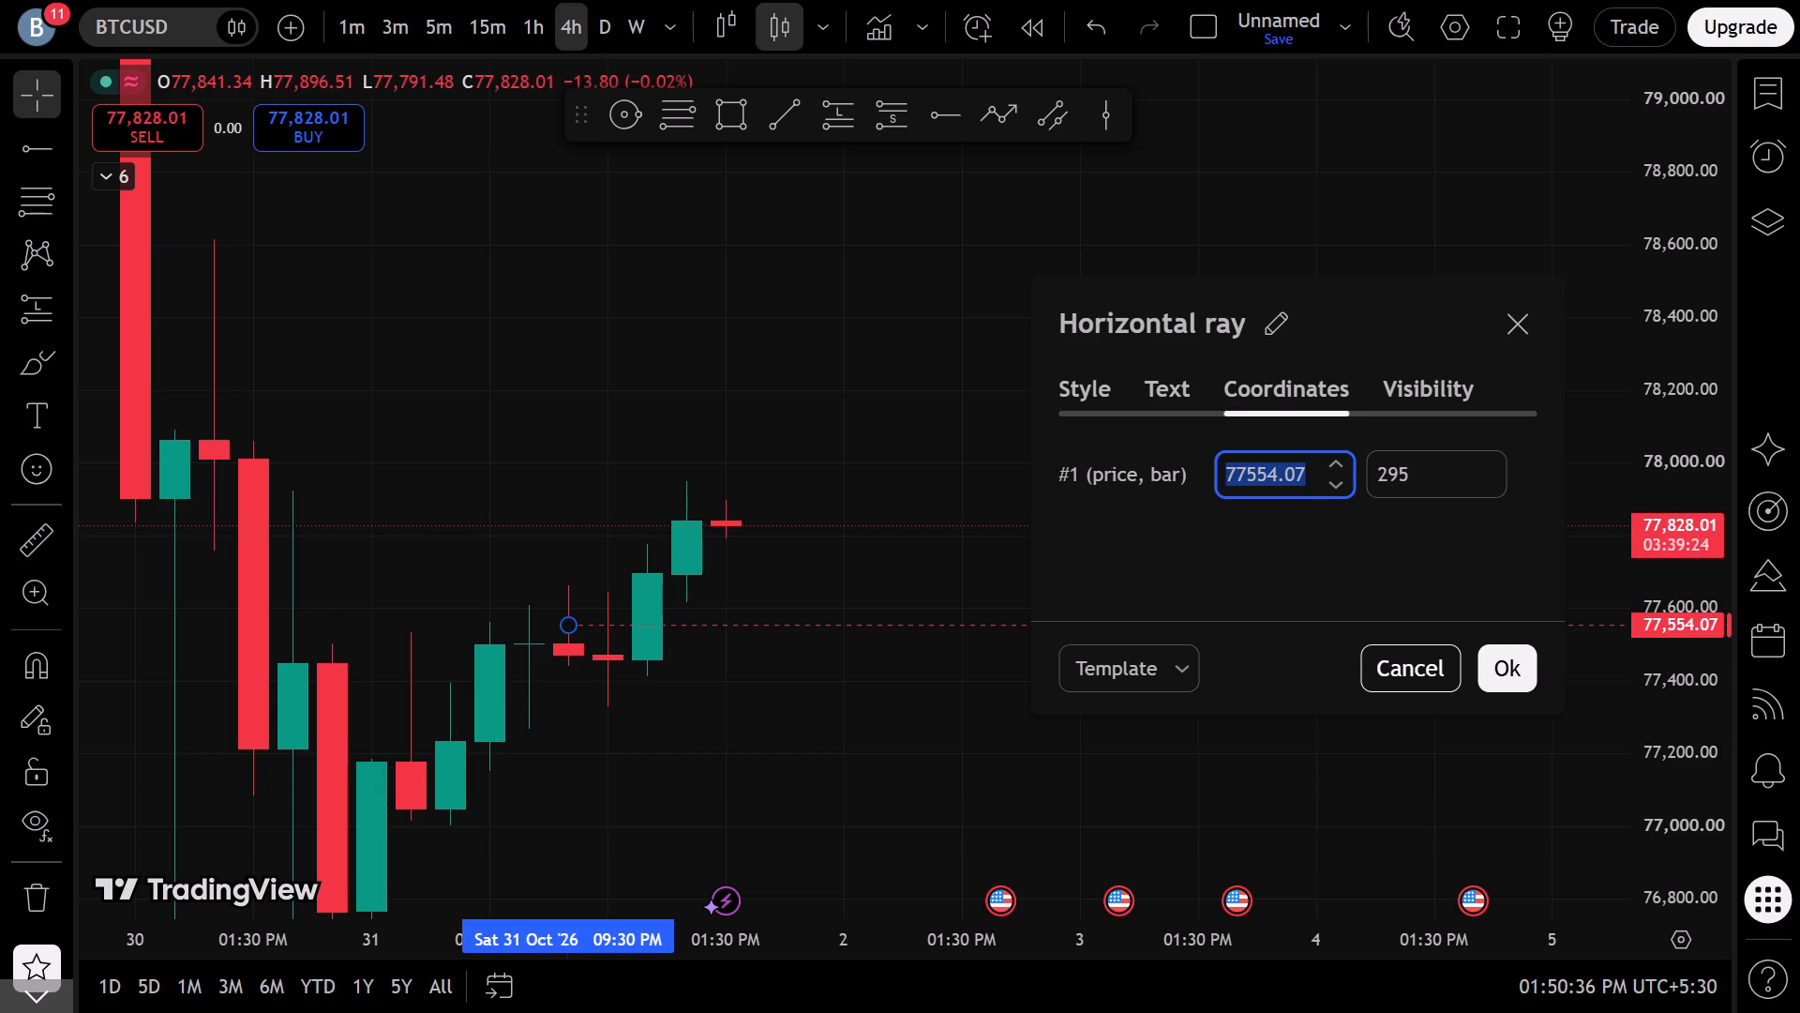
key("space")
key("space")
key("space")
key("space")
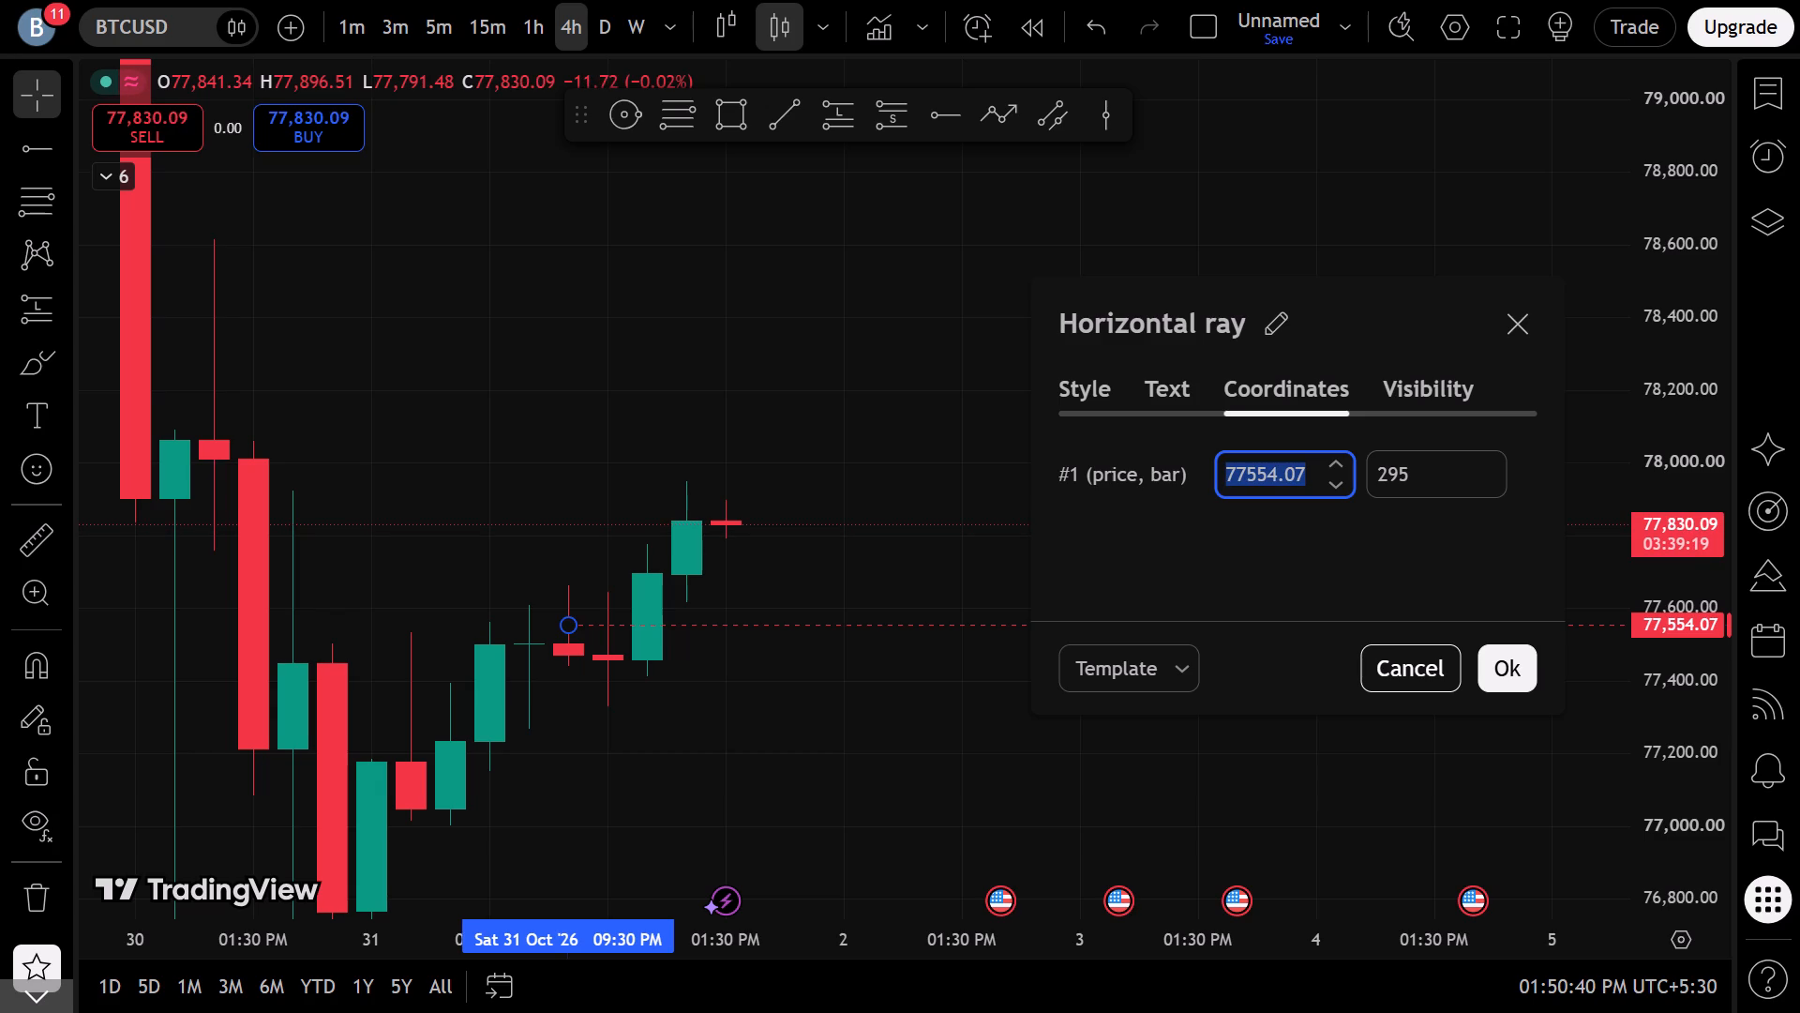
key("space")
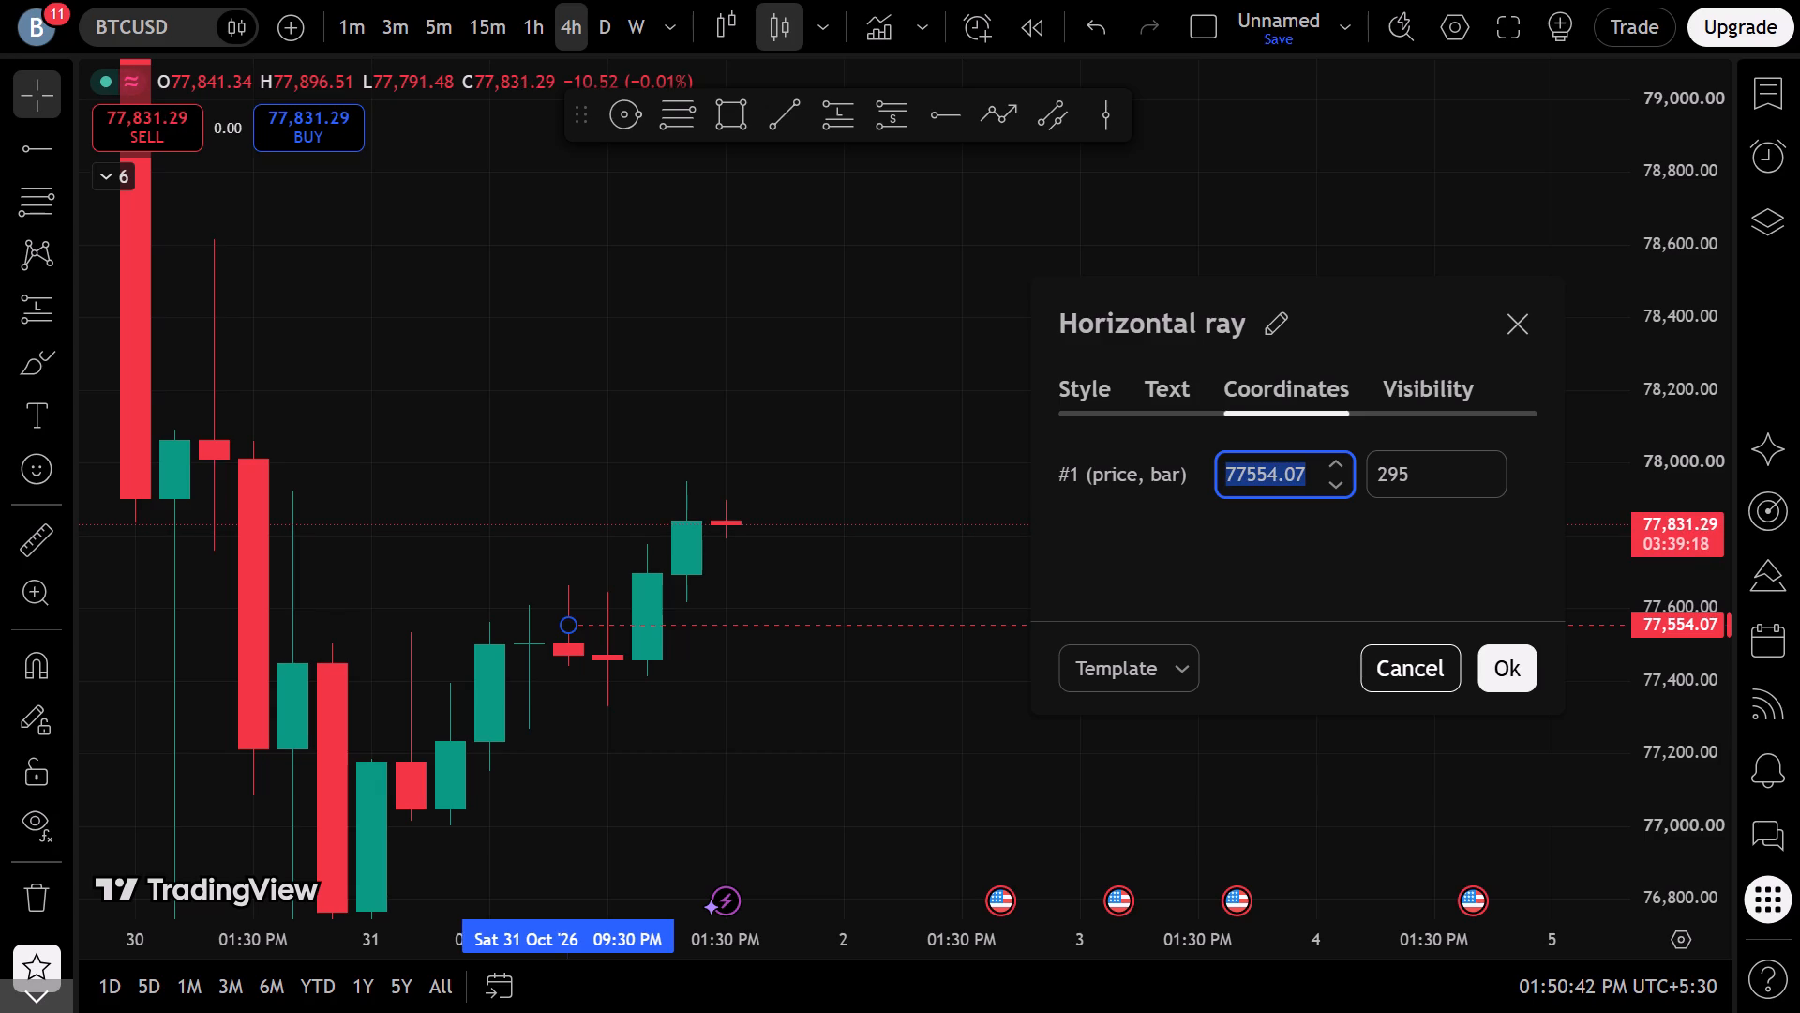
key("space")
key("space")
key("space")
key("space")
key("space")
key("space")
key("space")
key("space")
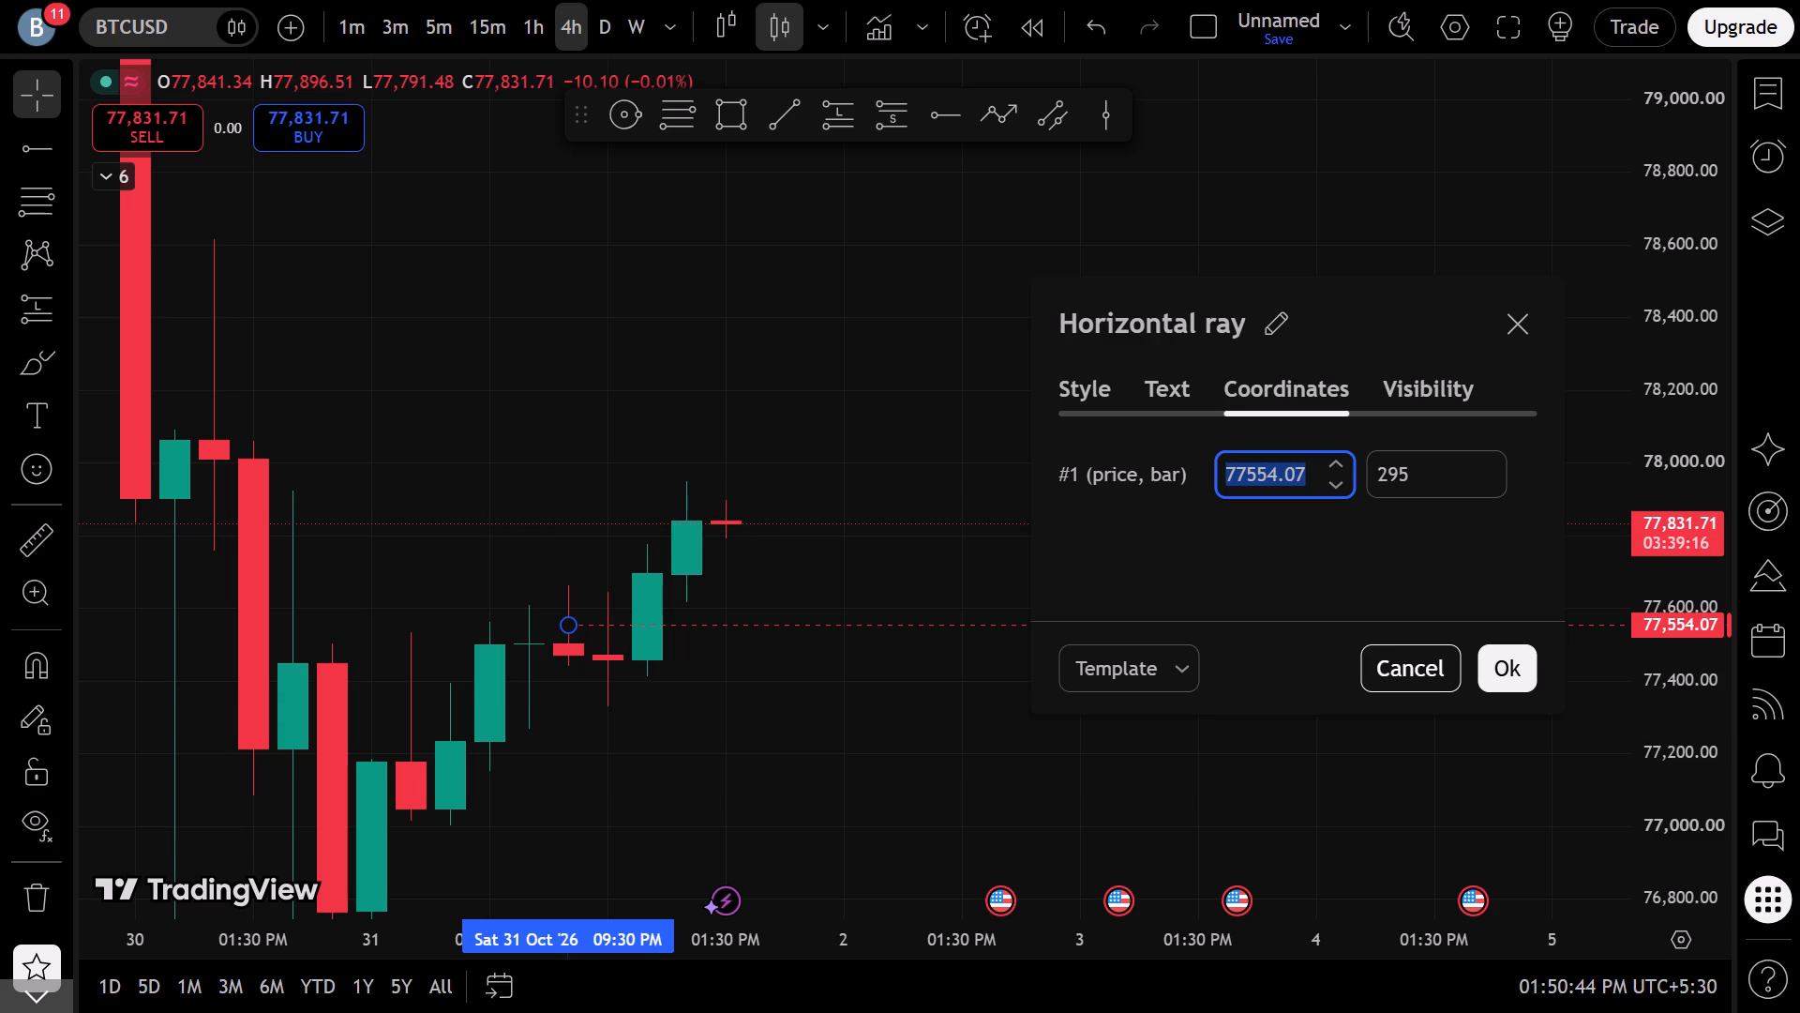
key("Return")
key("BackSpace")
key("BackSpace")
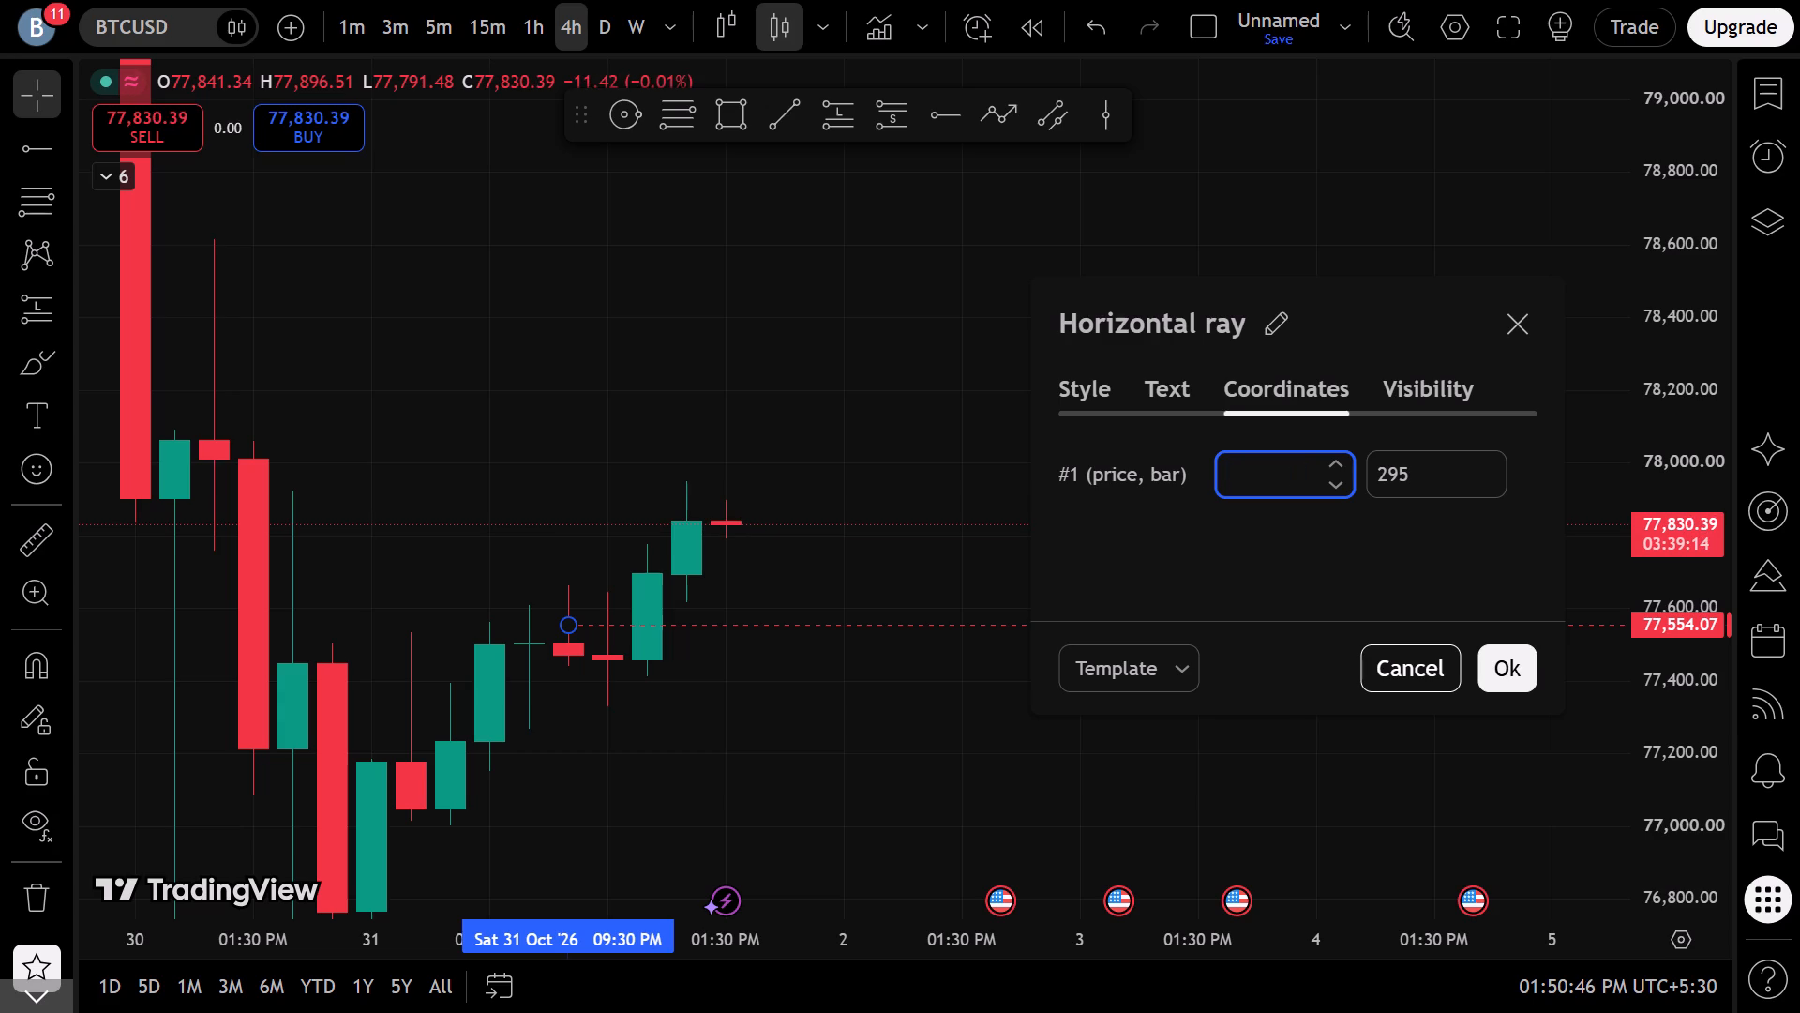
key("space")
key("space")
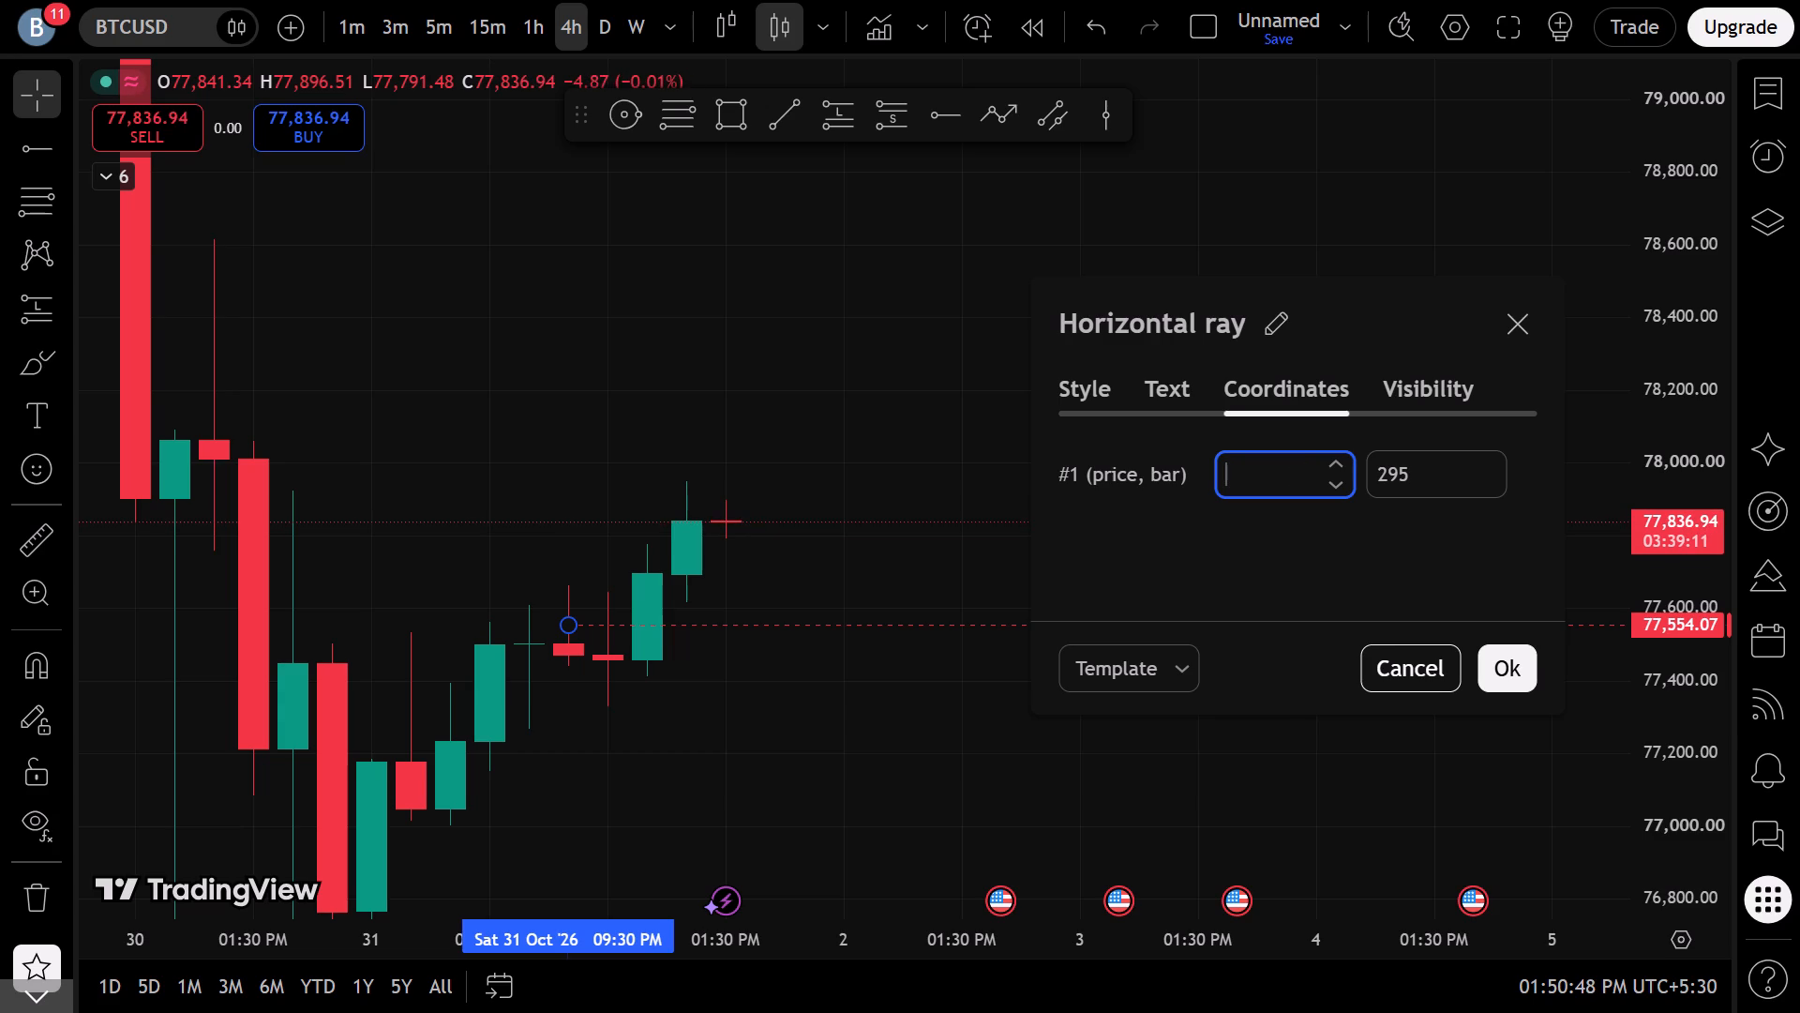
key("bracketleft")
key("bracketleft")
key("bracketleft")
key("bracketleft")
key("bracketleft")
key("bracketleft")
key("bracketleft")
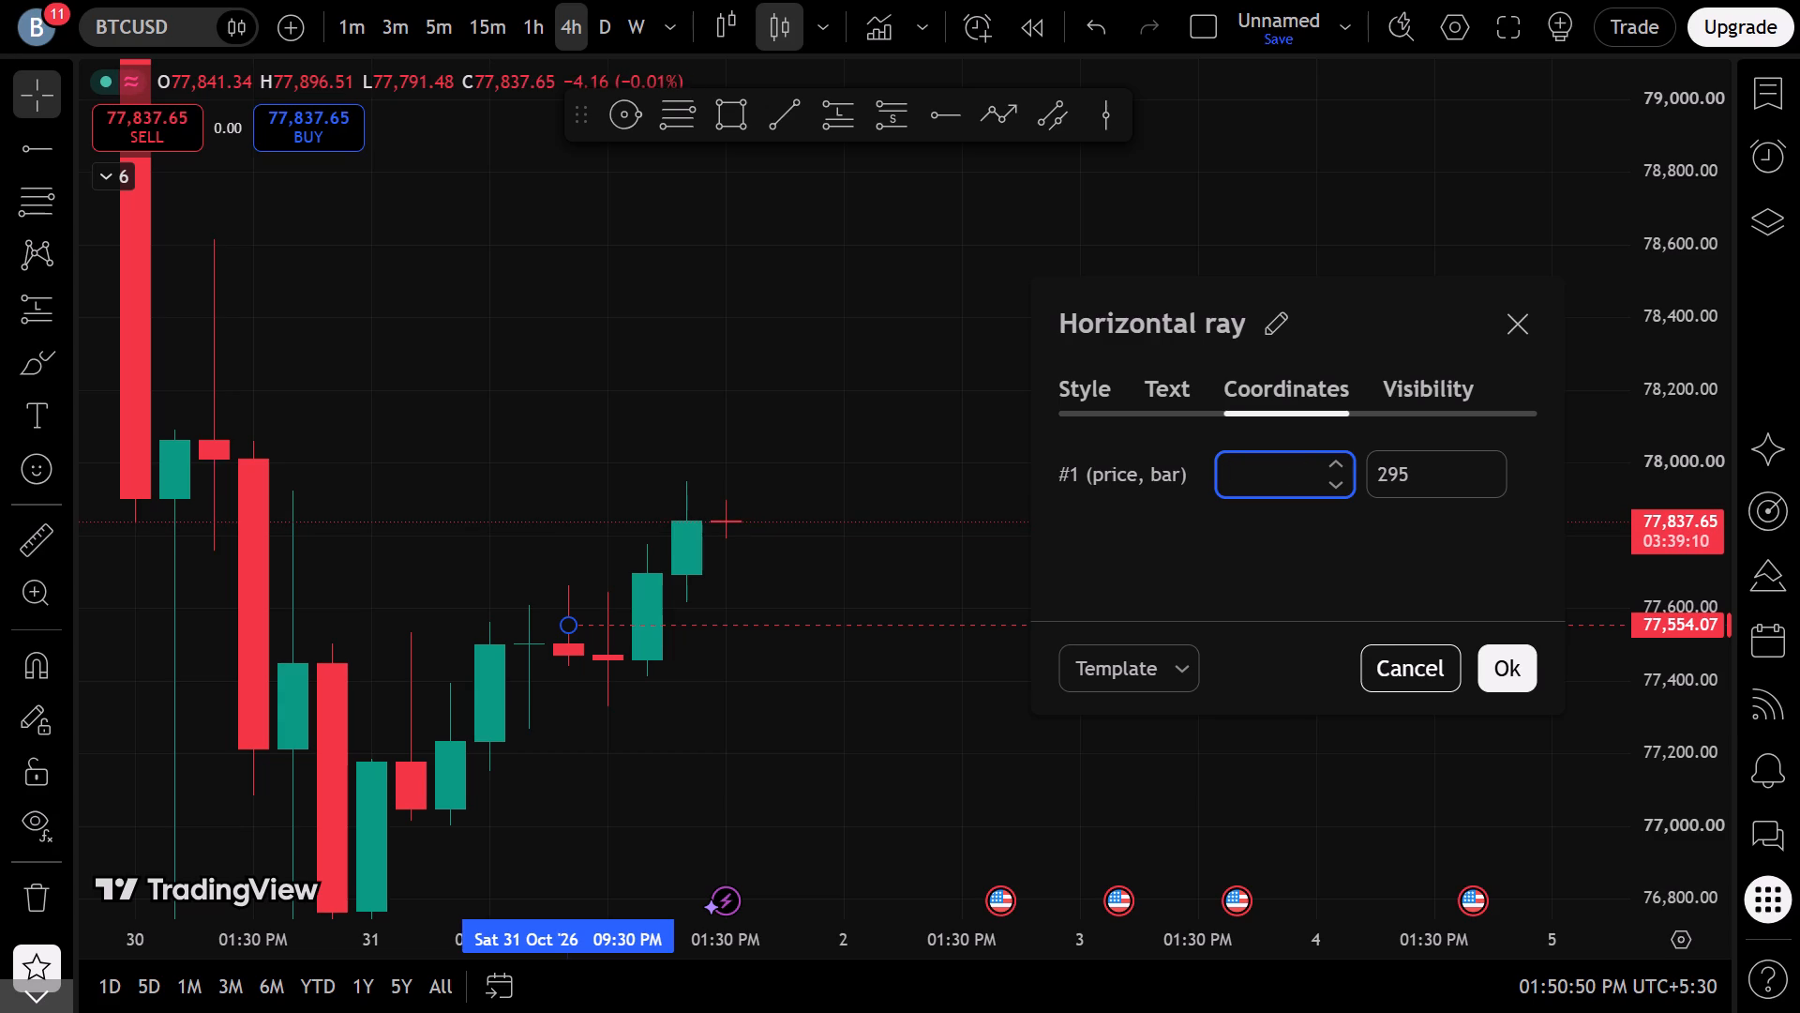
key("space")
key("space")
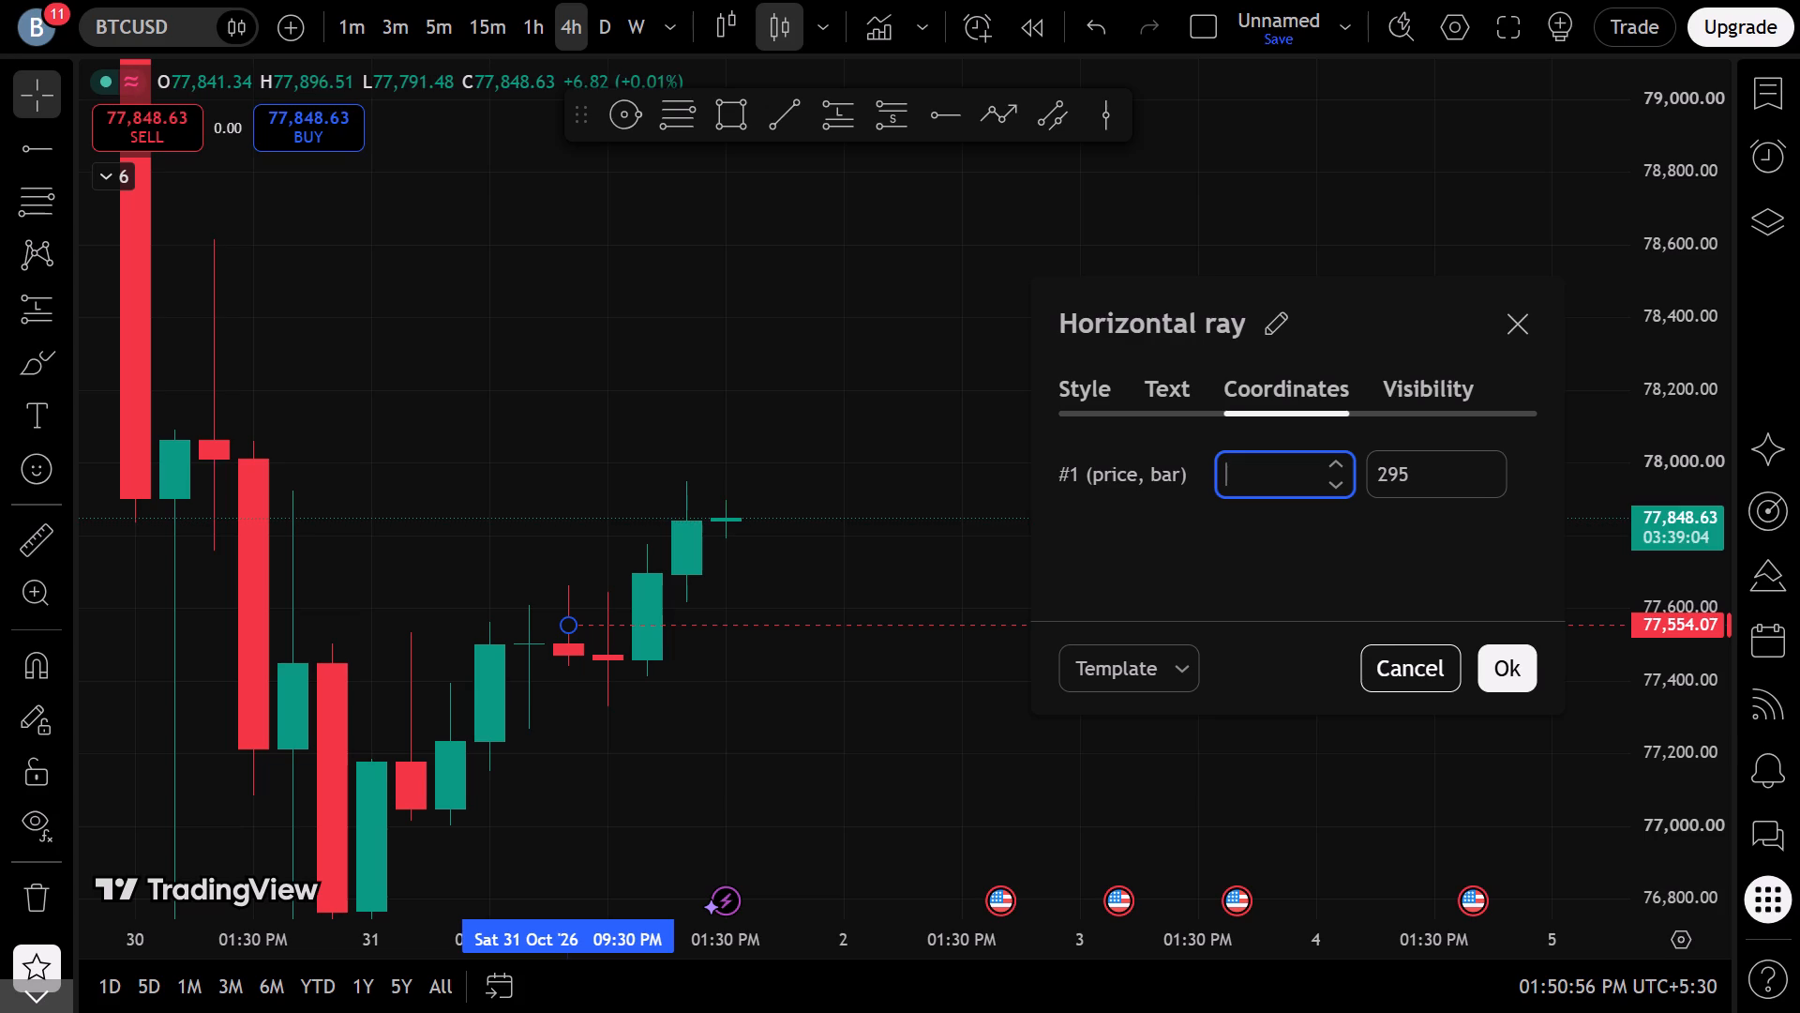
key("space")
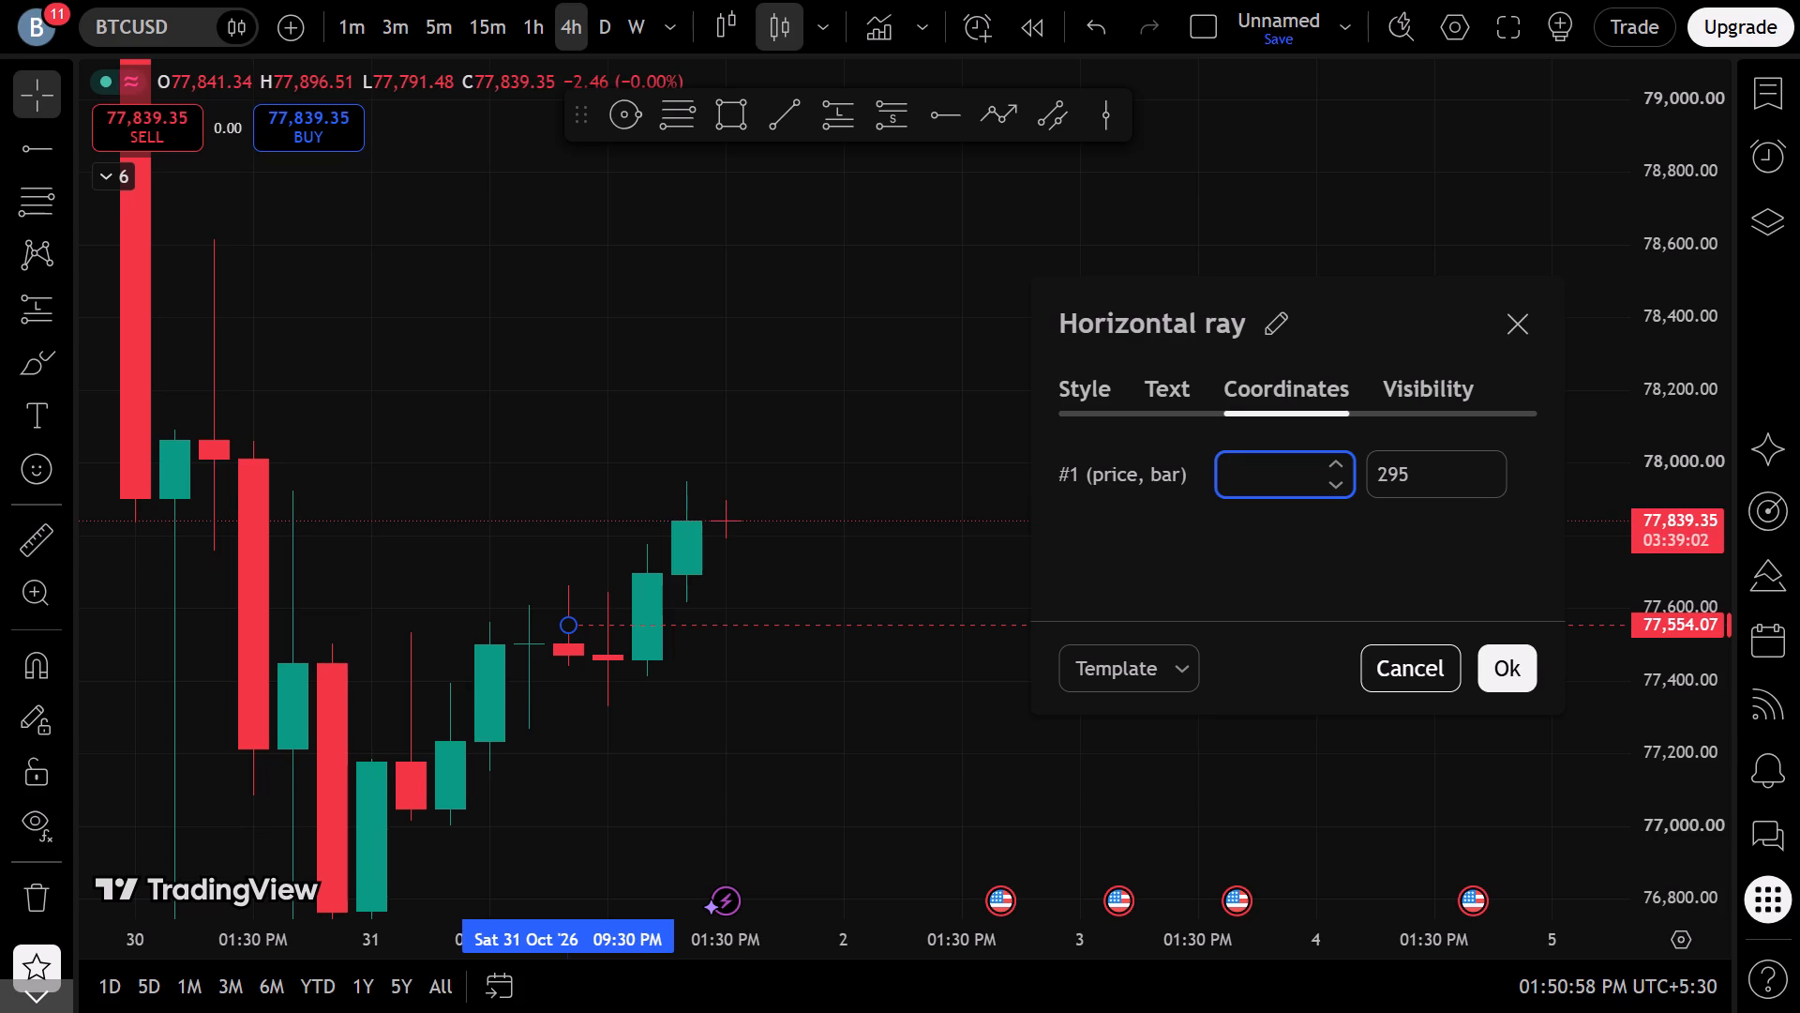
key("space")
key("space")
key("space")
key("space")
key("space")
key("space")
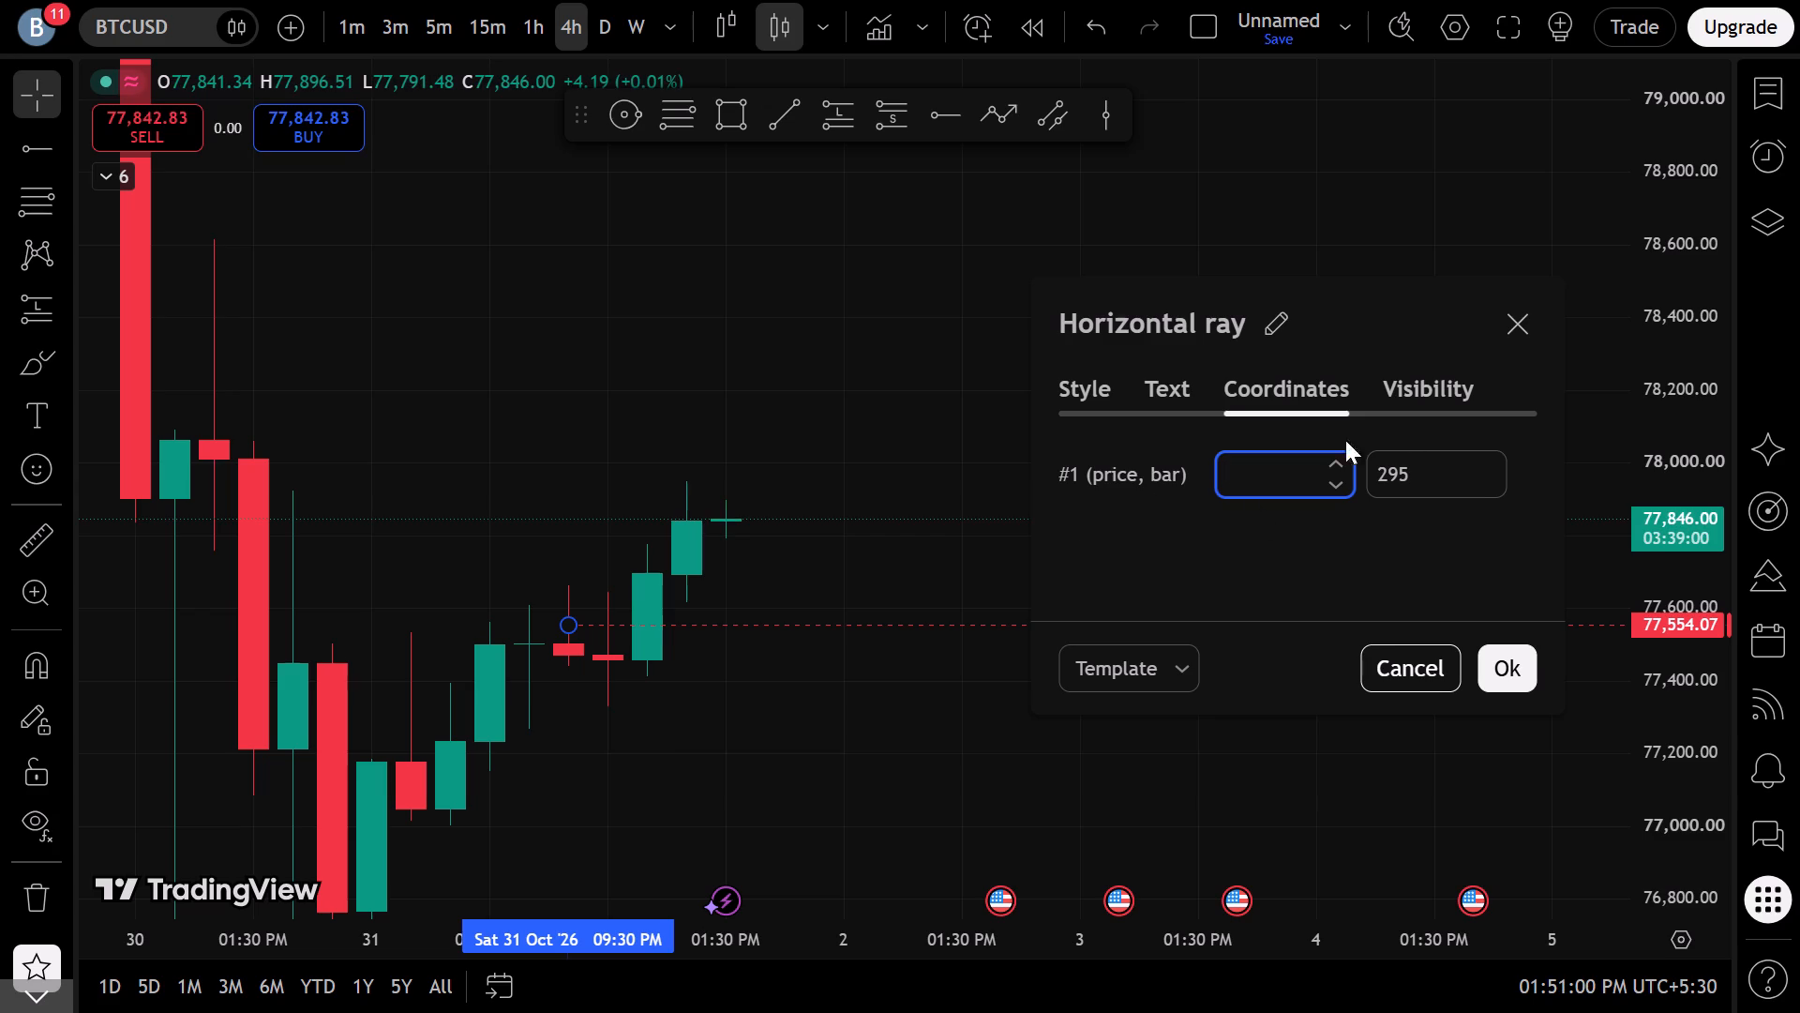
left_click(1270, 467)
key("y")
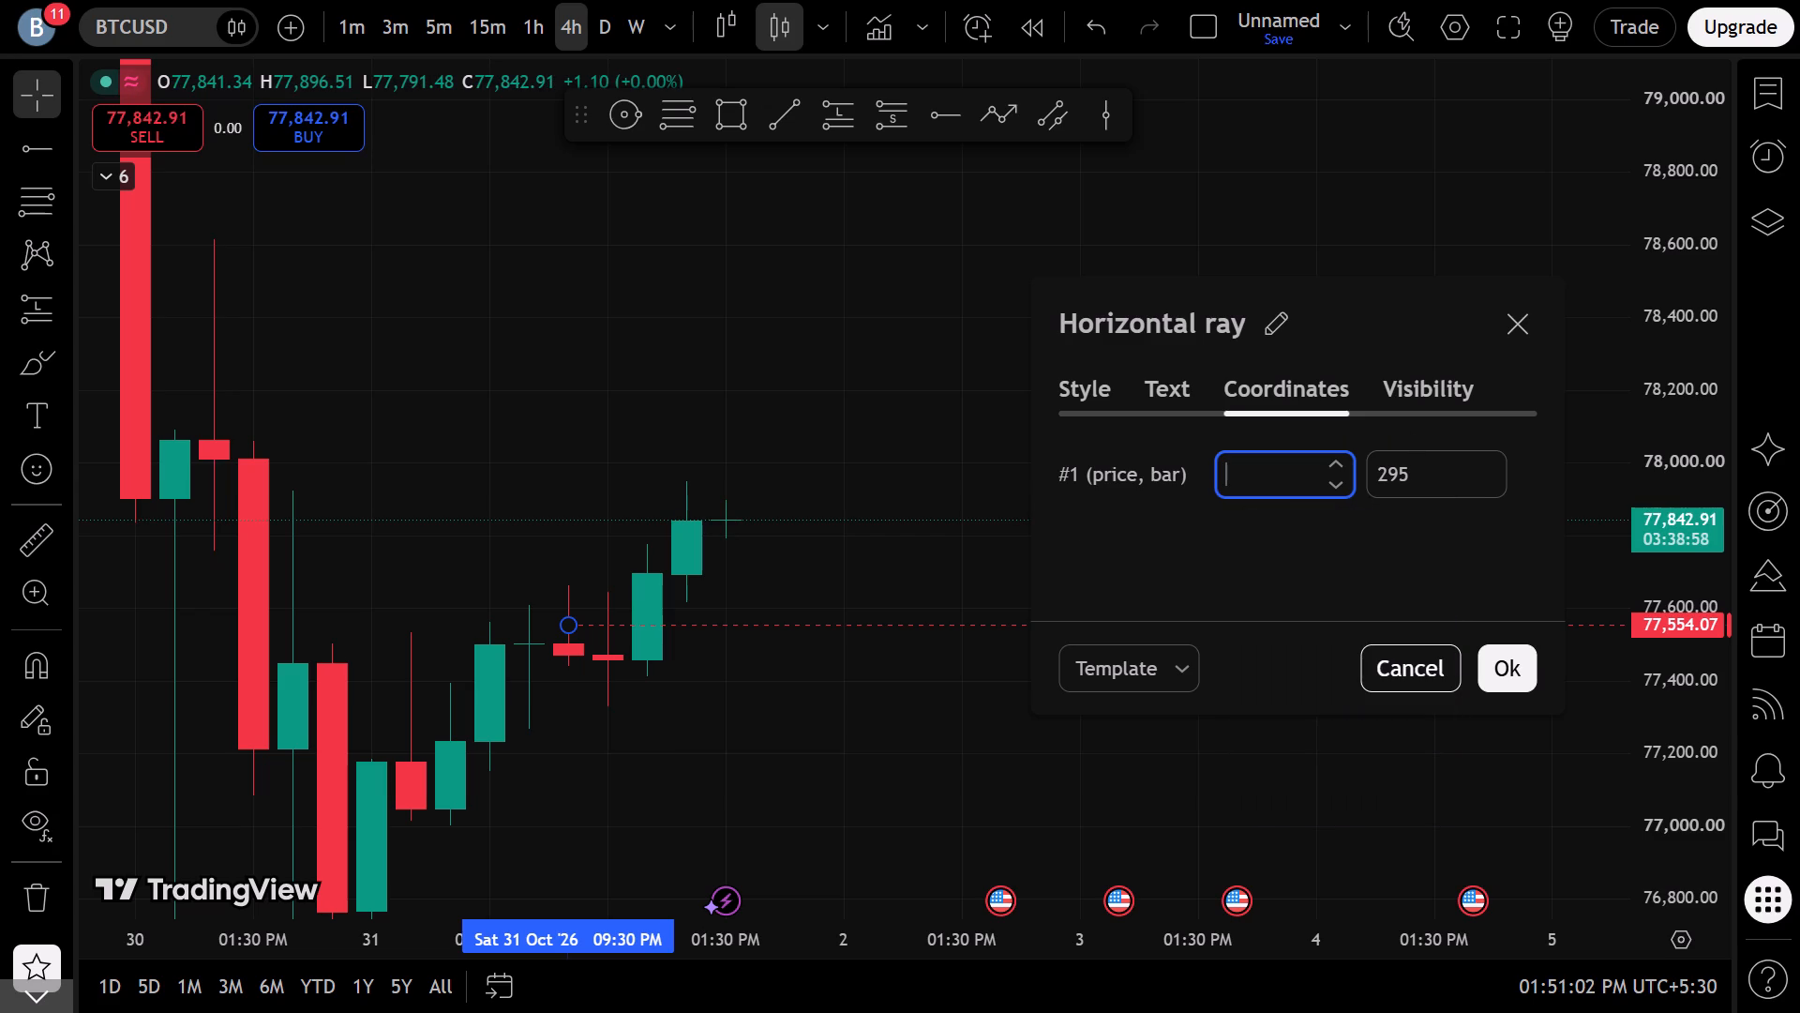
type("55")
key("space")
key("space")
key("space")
Set the ray's price coordinate to 77661.57, matching the high of the 31 Oct '26 09:30 PM candle, and close its settings.
key("BackSpace")
key("BackSpace")
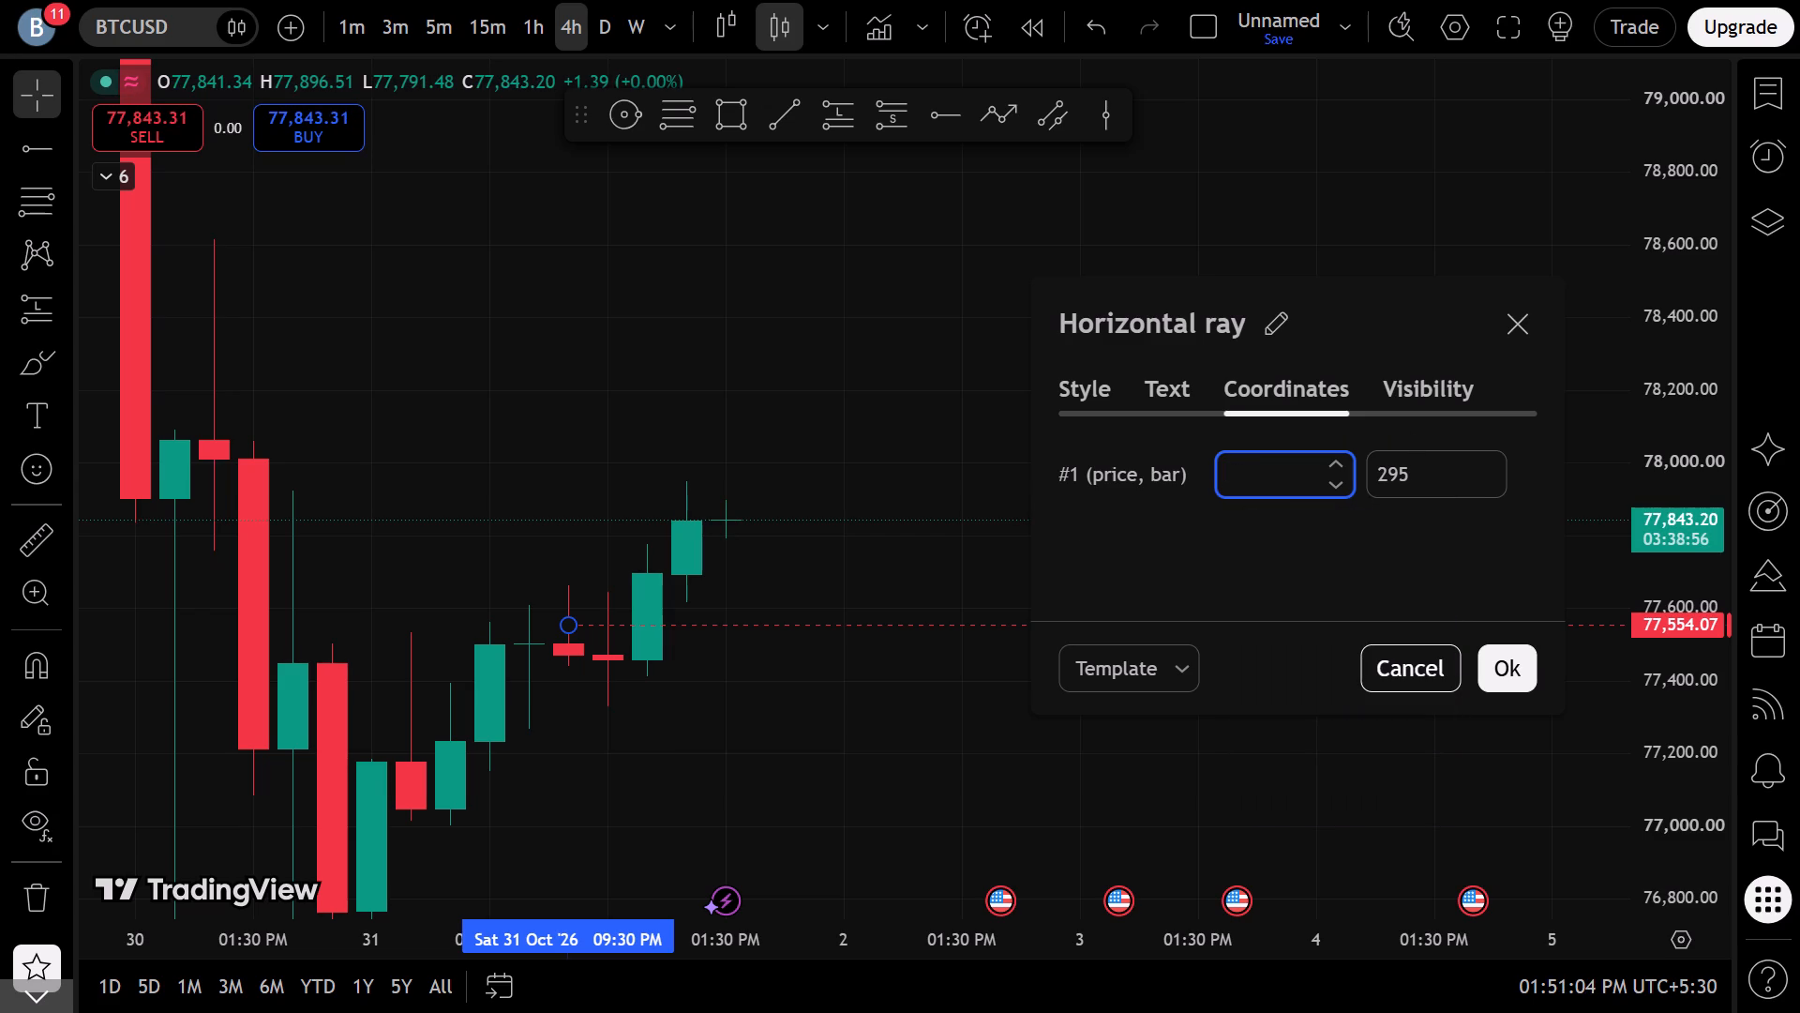
key("BackSpace")
key("BackSpace")
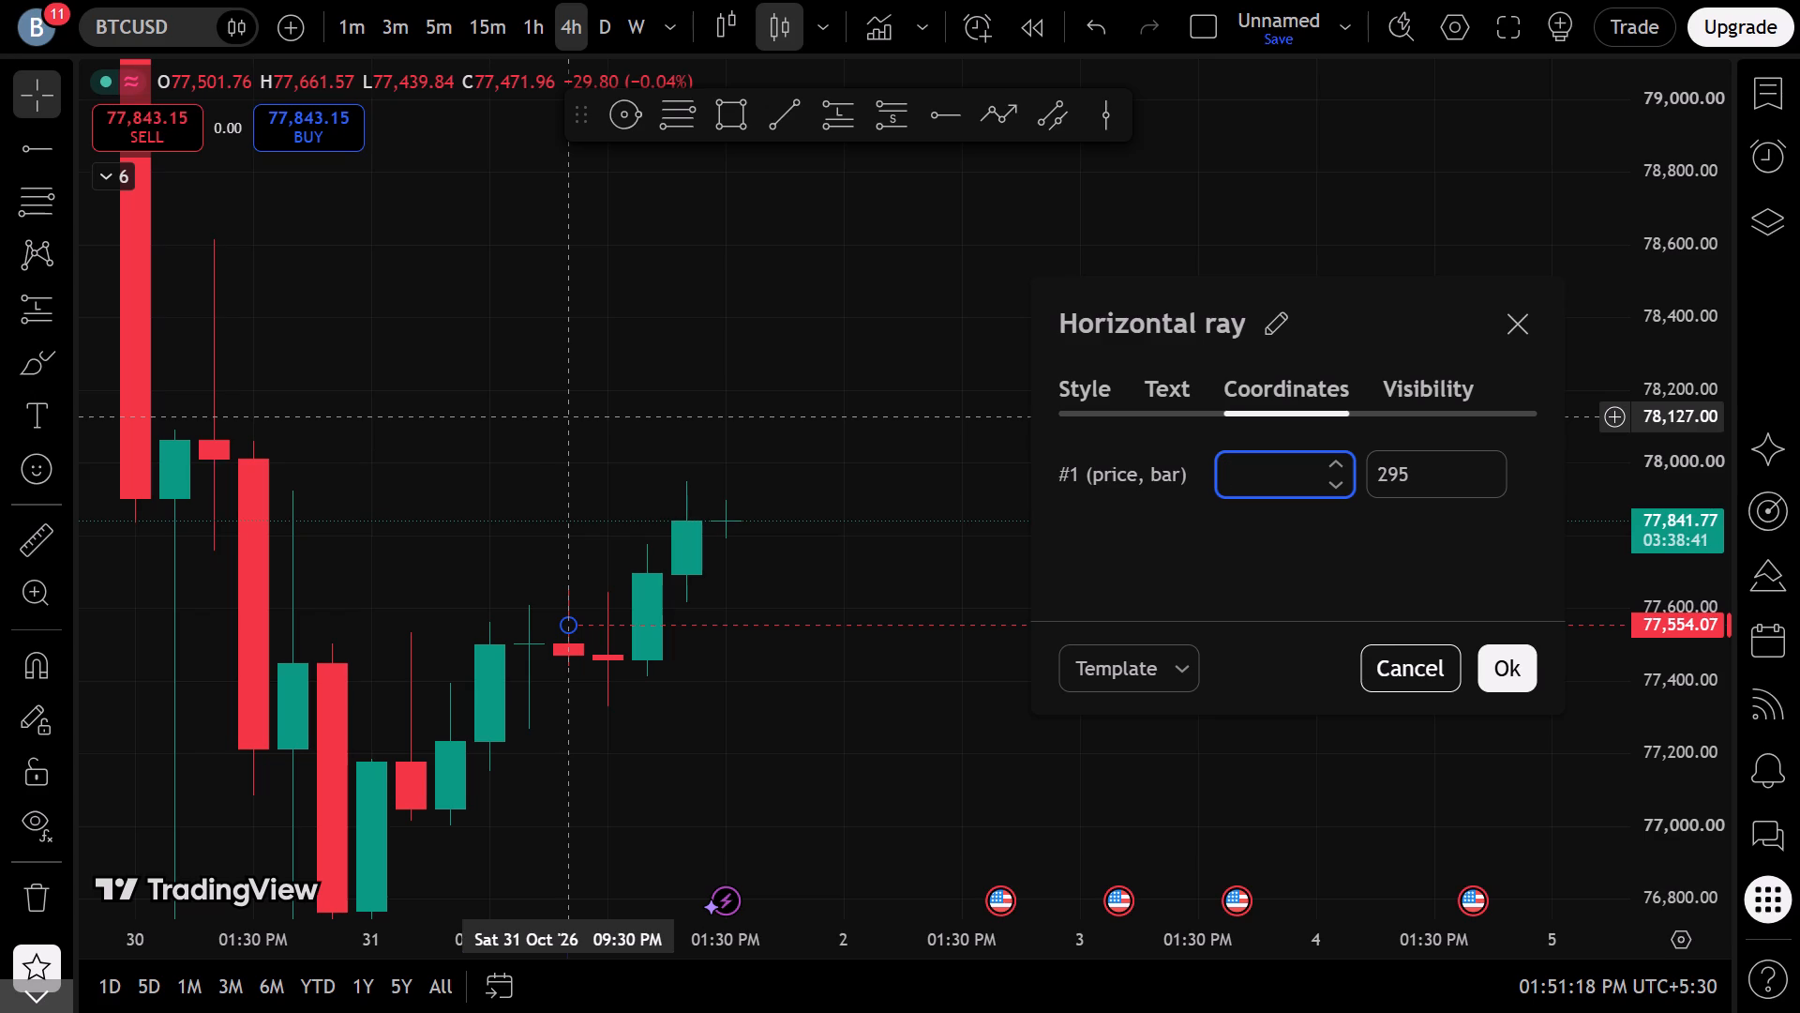
type("77661")
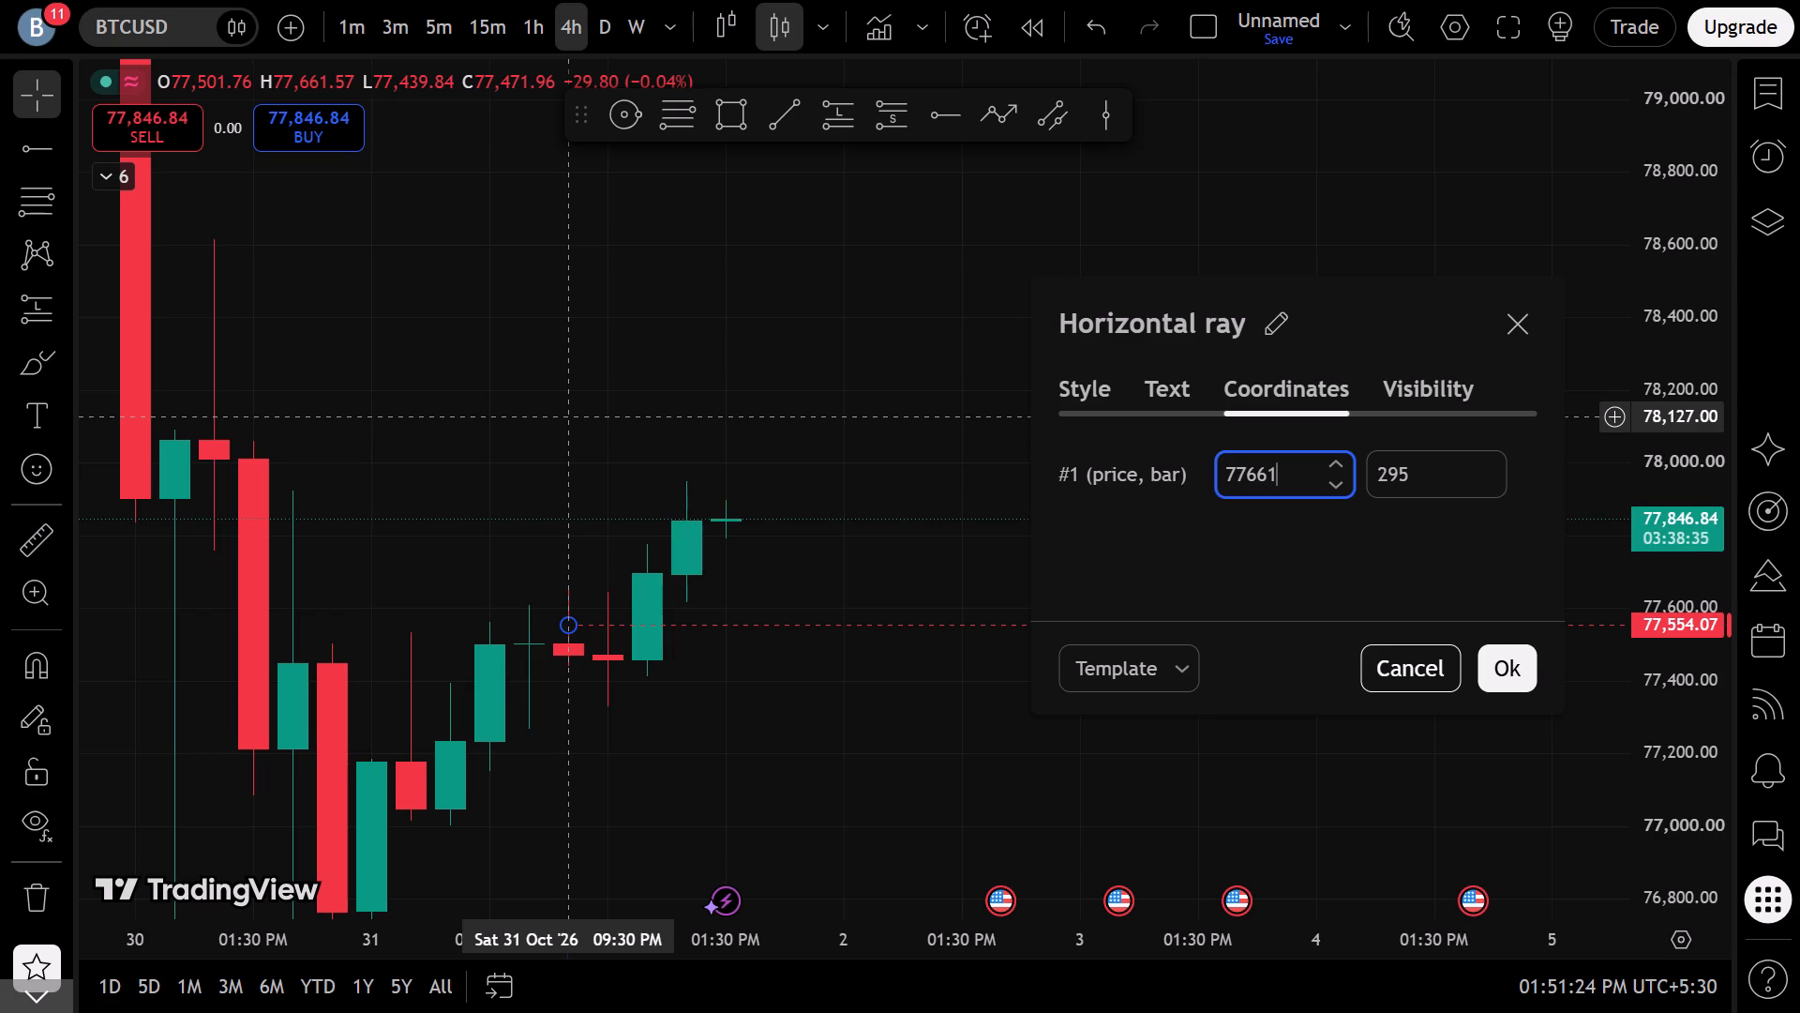
key("period")
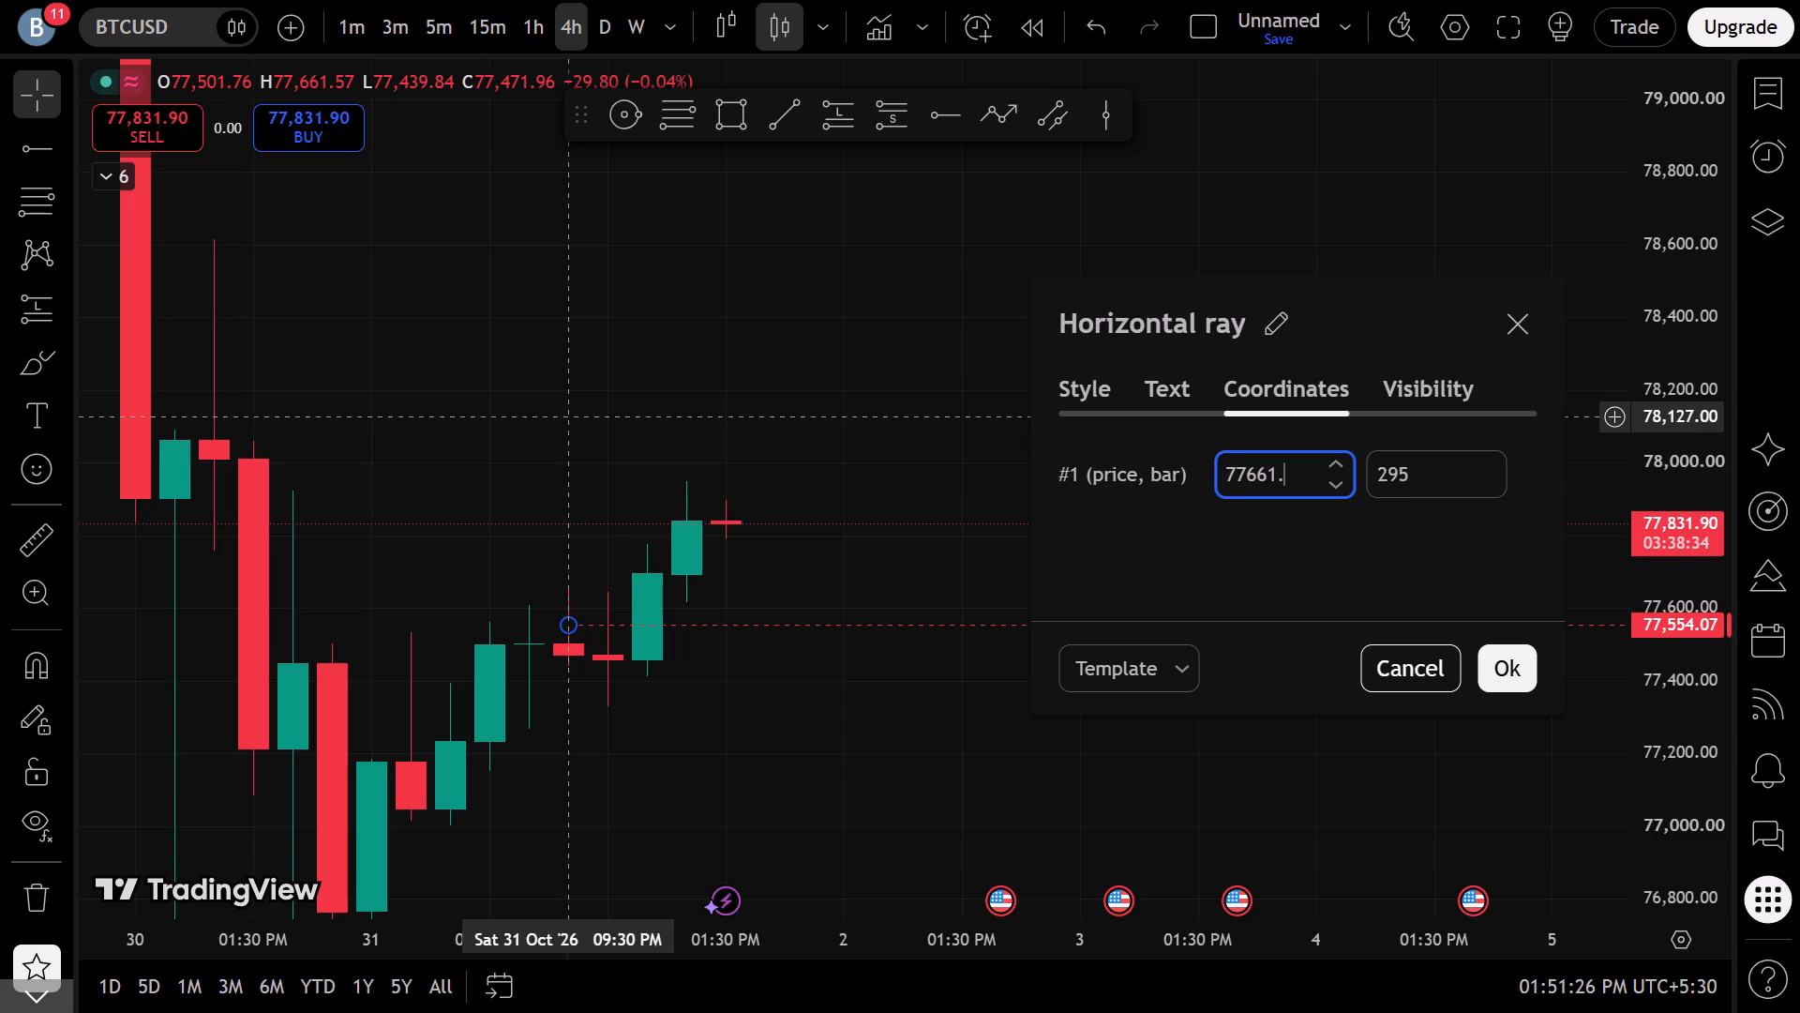
type("57")
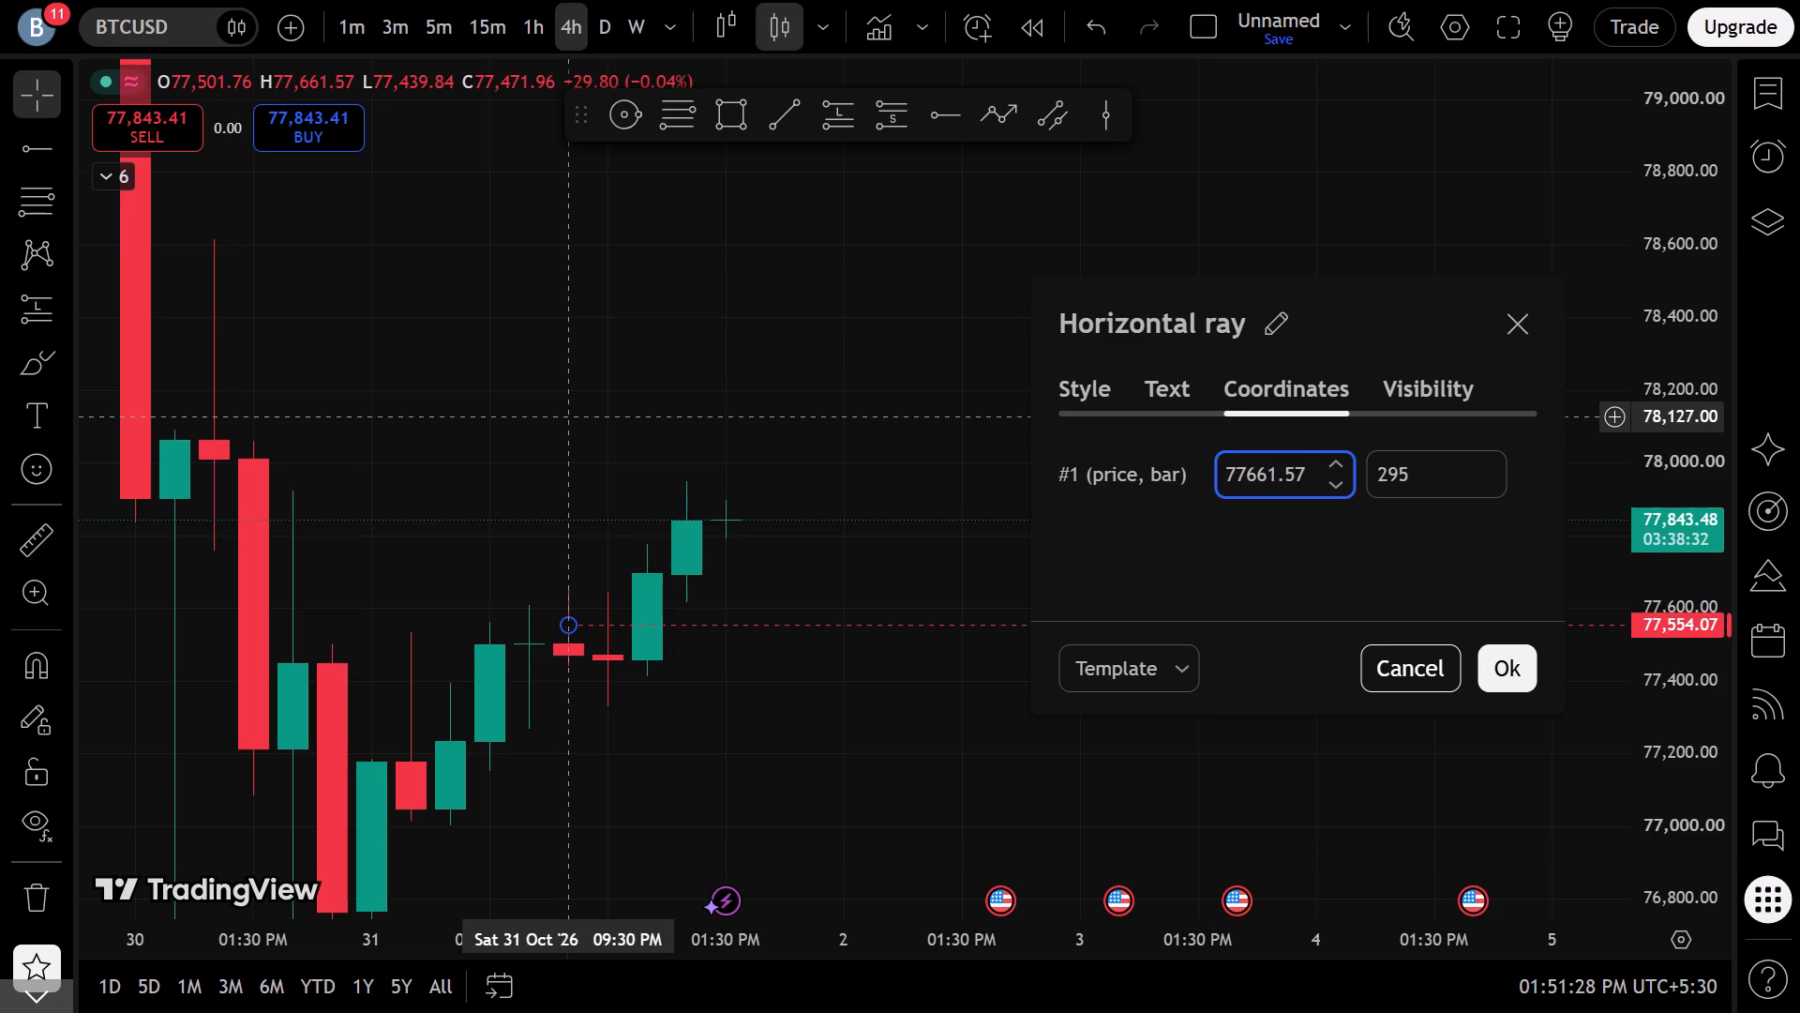
key("Return")
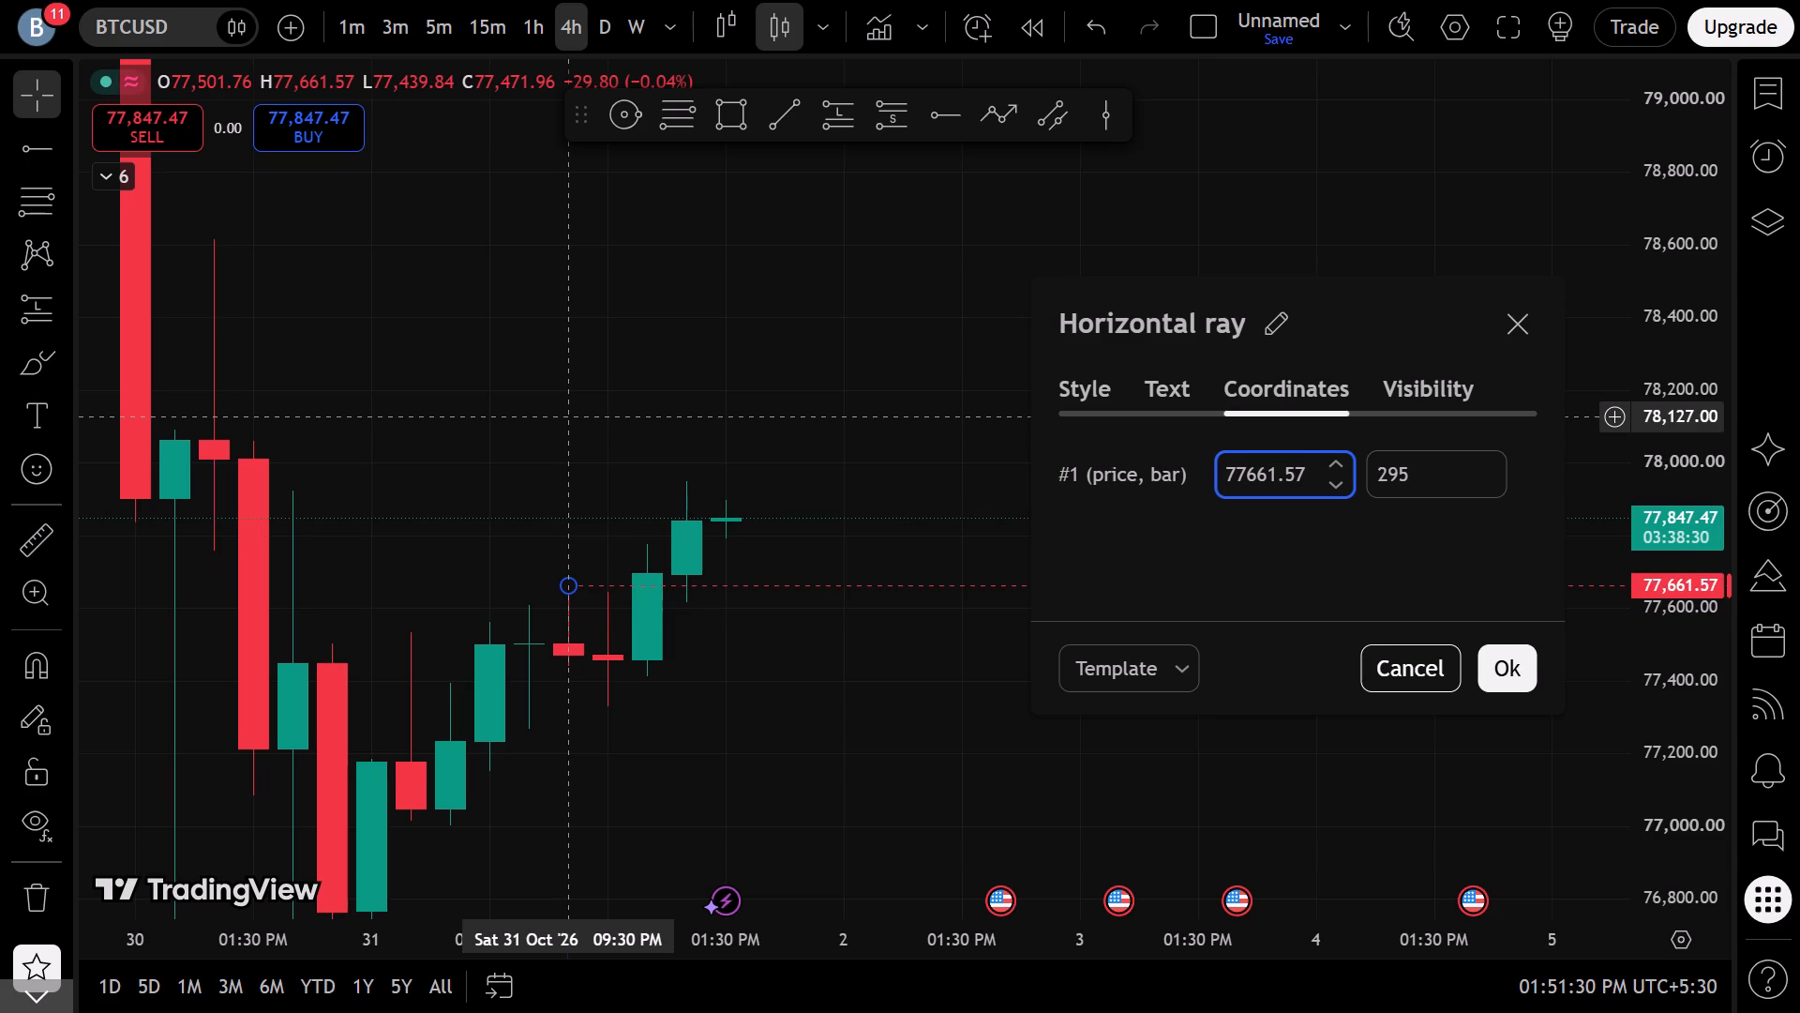
left_click(648, 727)
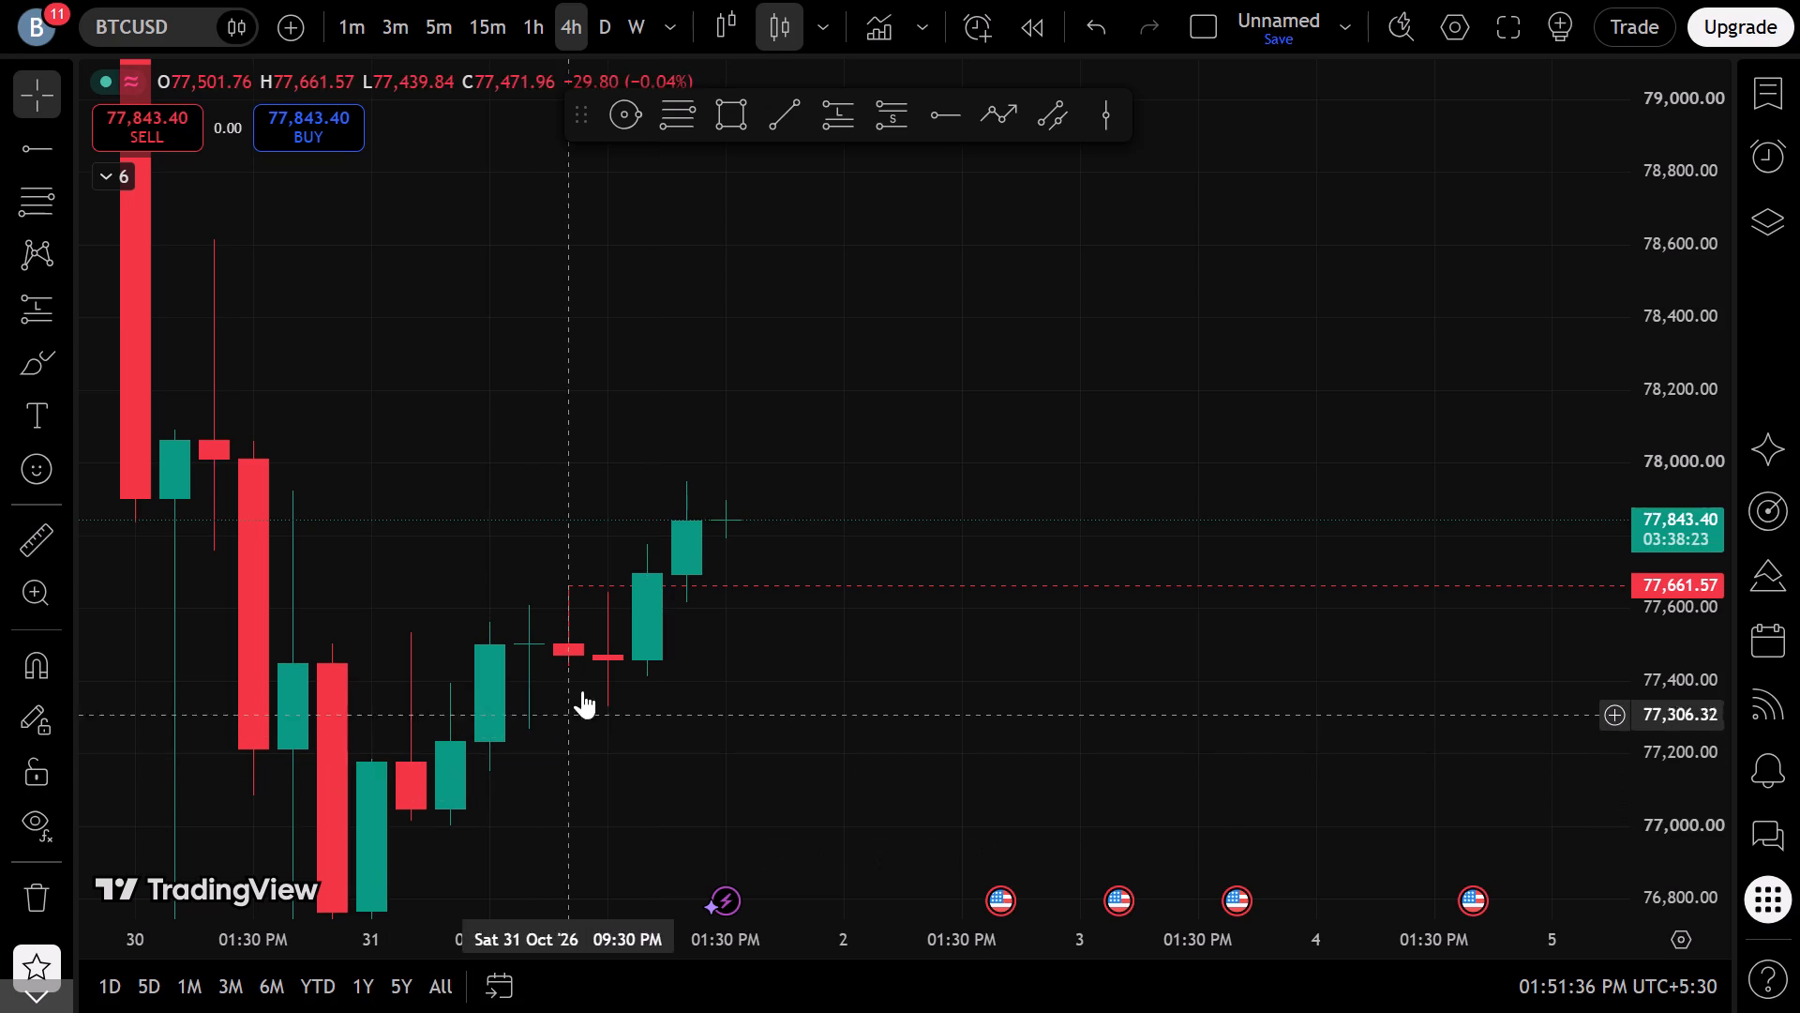
Draw a second horizontal ray at about 77,499.88 starting from the candle at 31 Oct '26 05:30 PM.
left_click(961, 101)
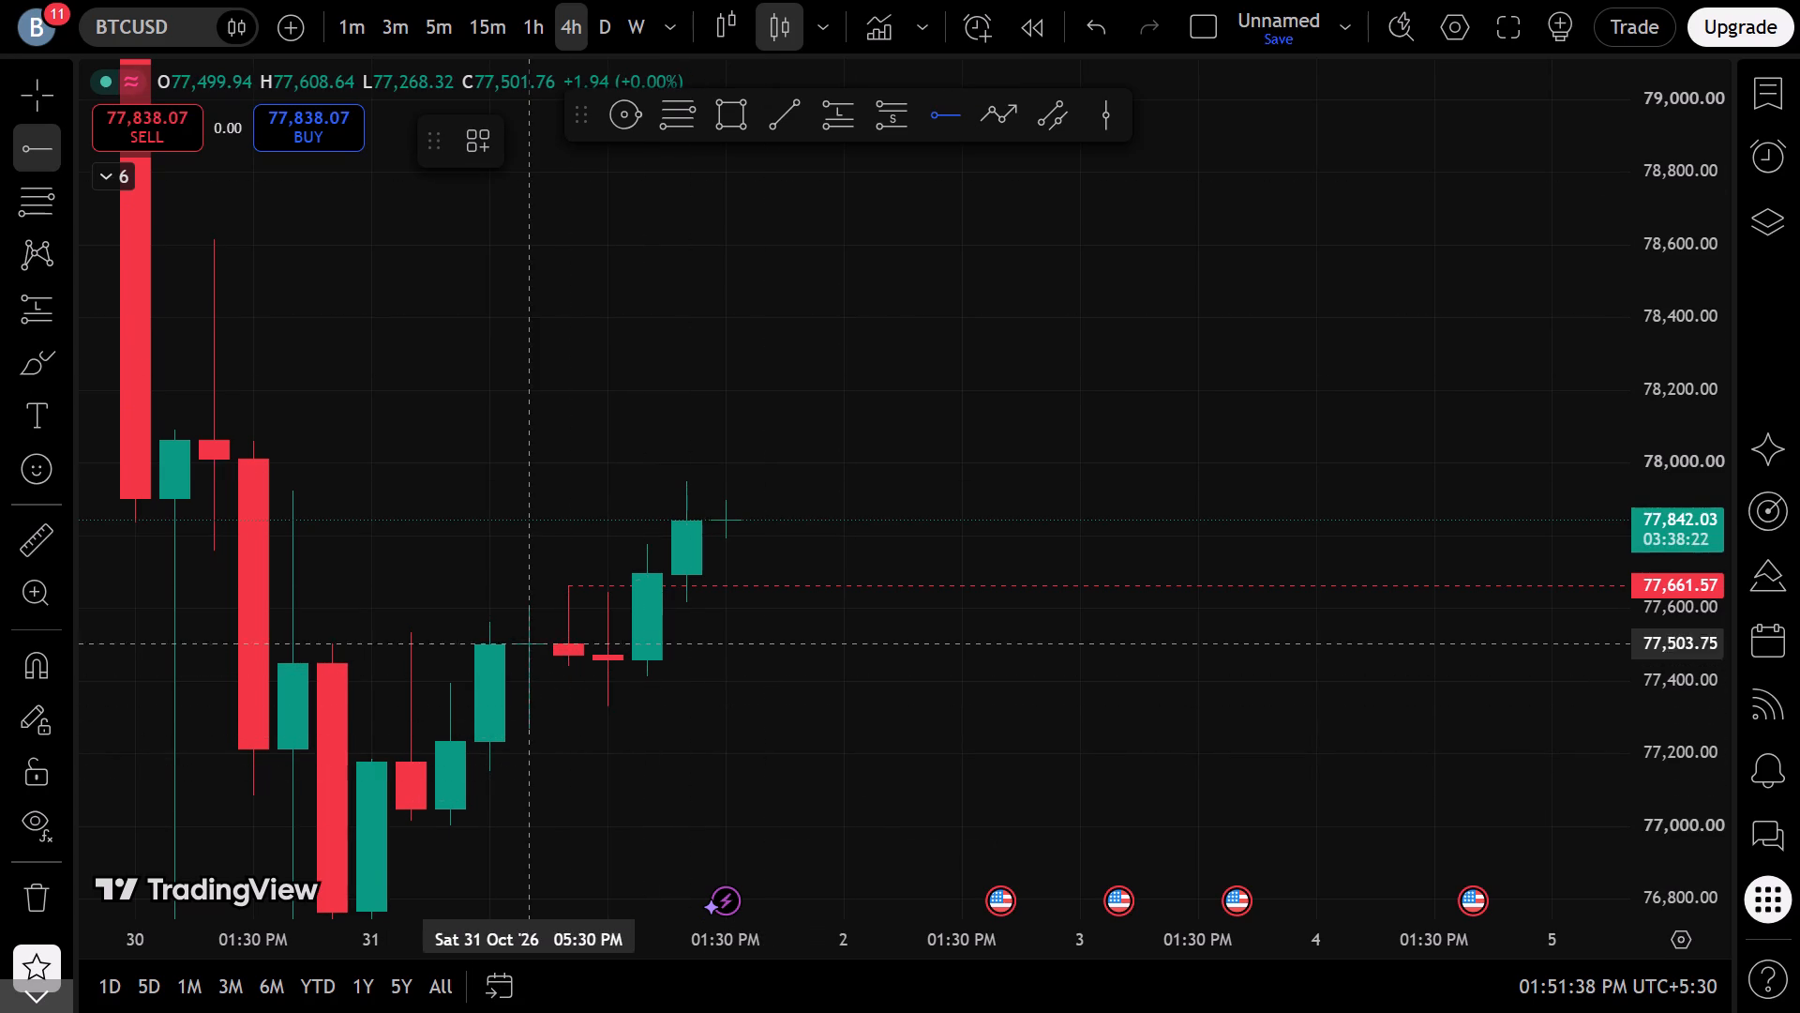
left_click(533, 645)
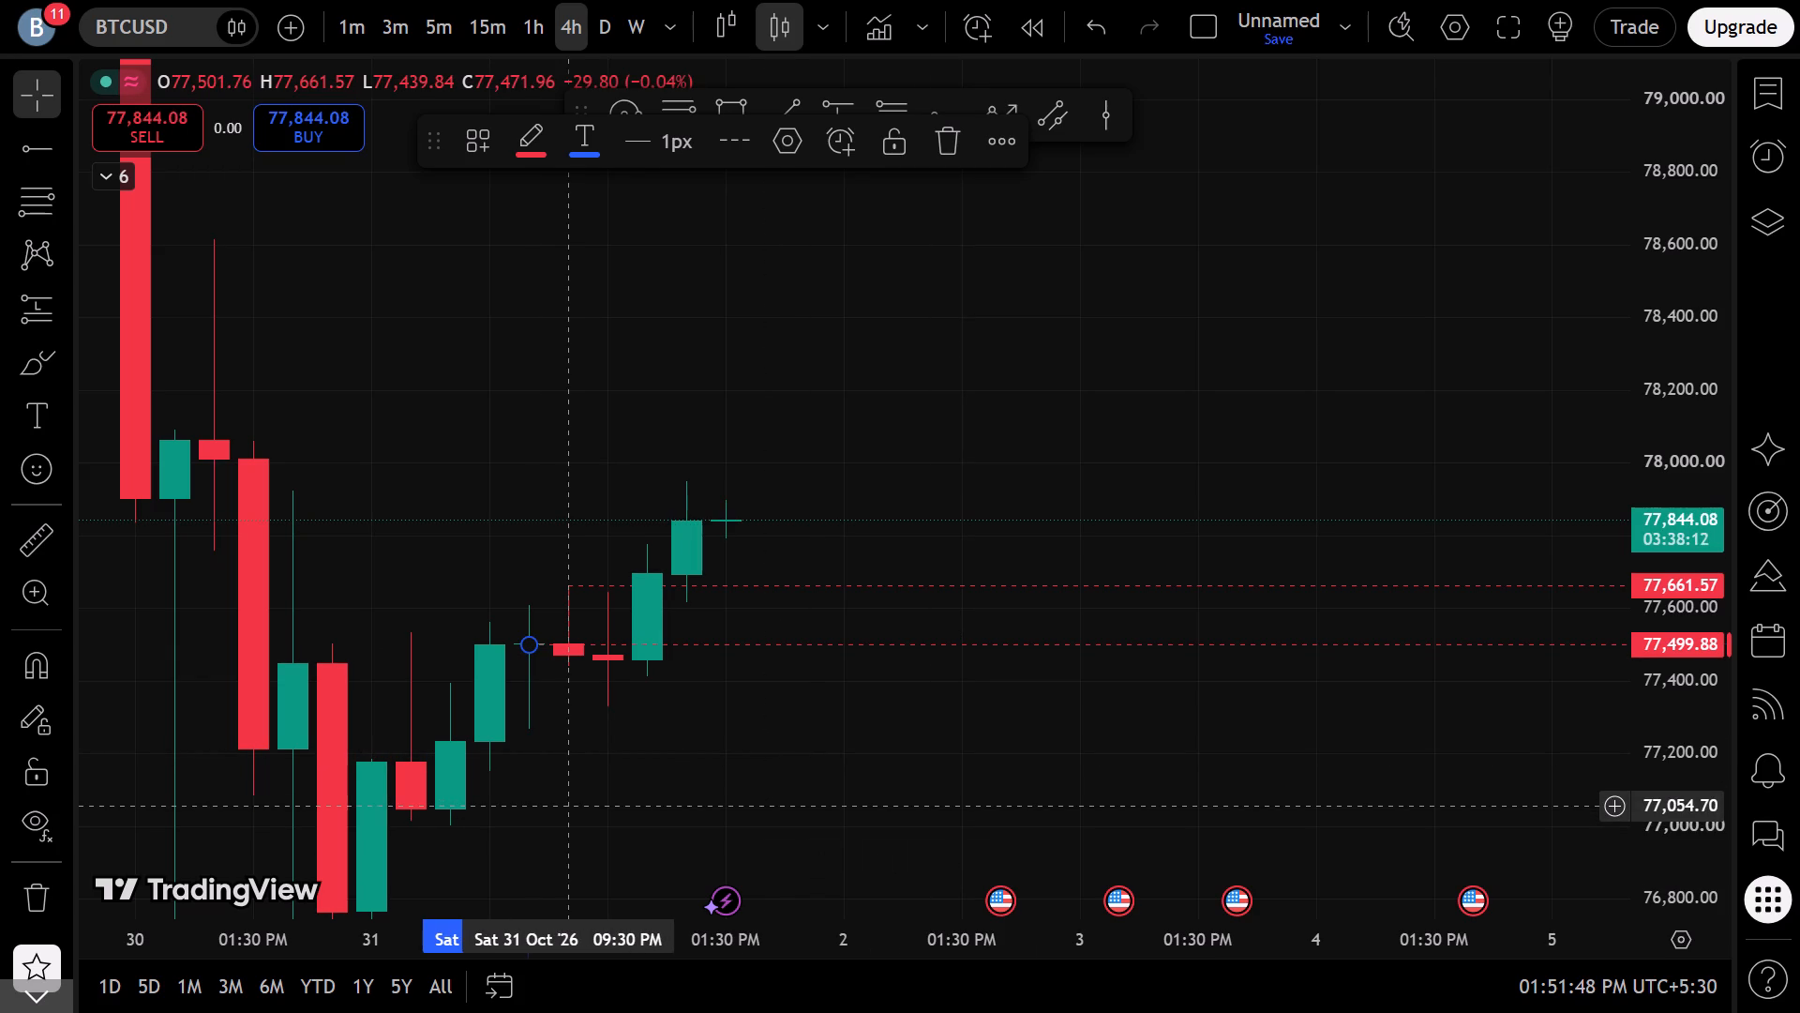
Set the second ray's price coordinate to 77501.76, matching the open of the 31 Oct '26 09:30 PM candle, and close its settings.
left_click(641, 643)
left_click(988, 145)
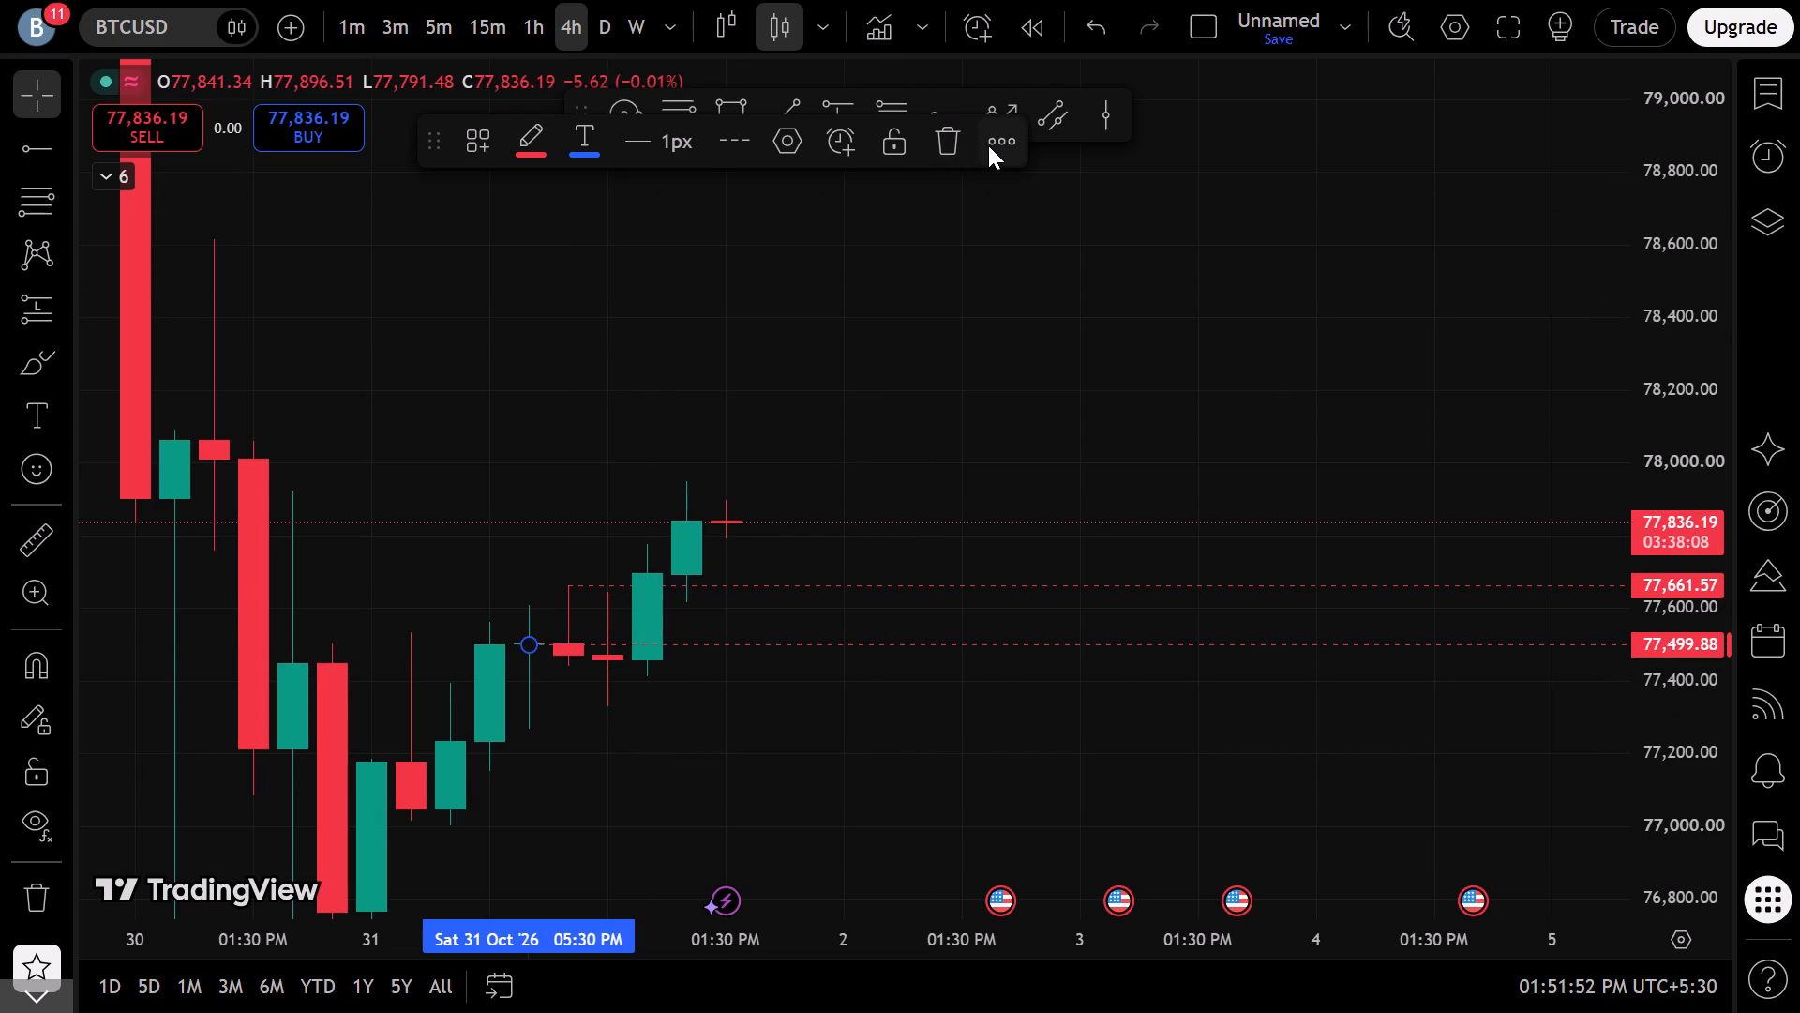
left_click(773, 143)
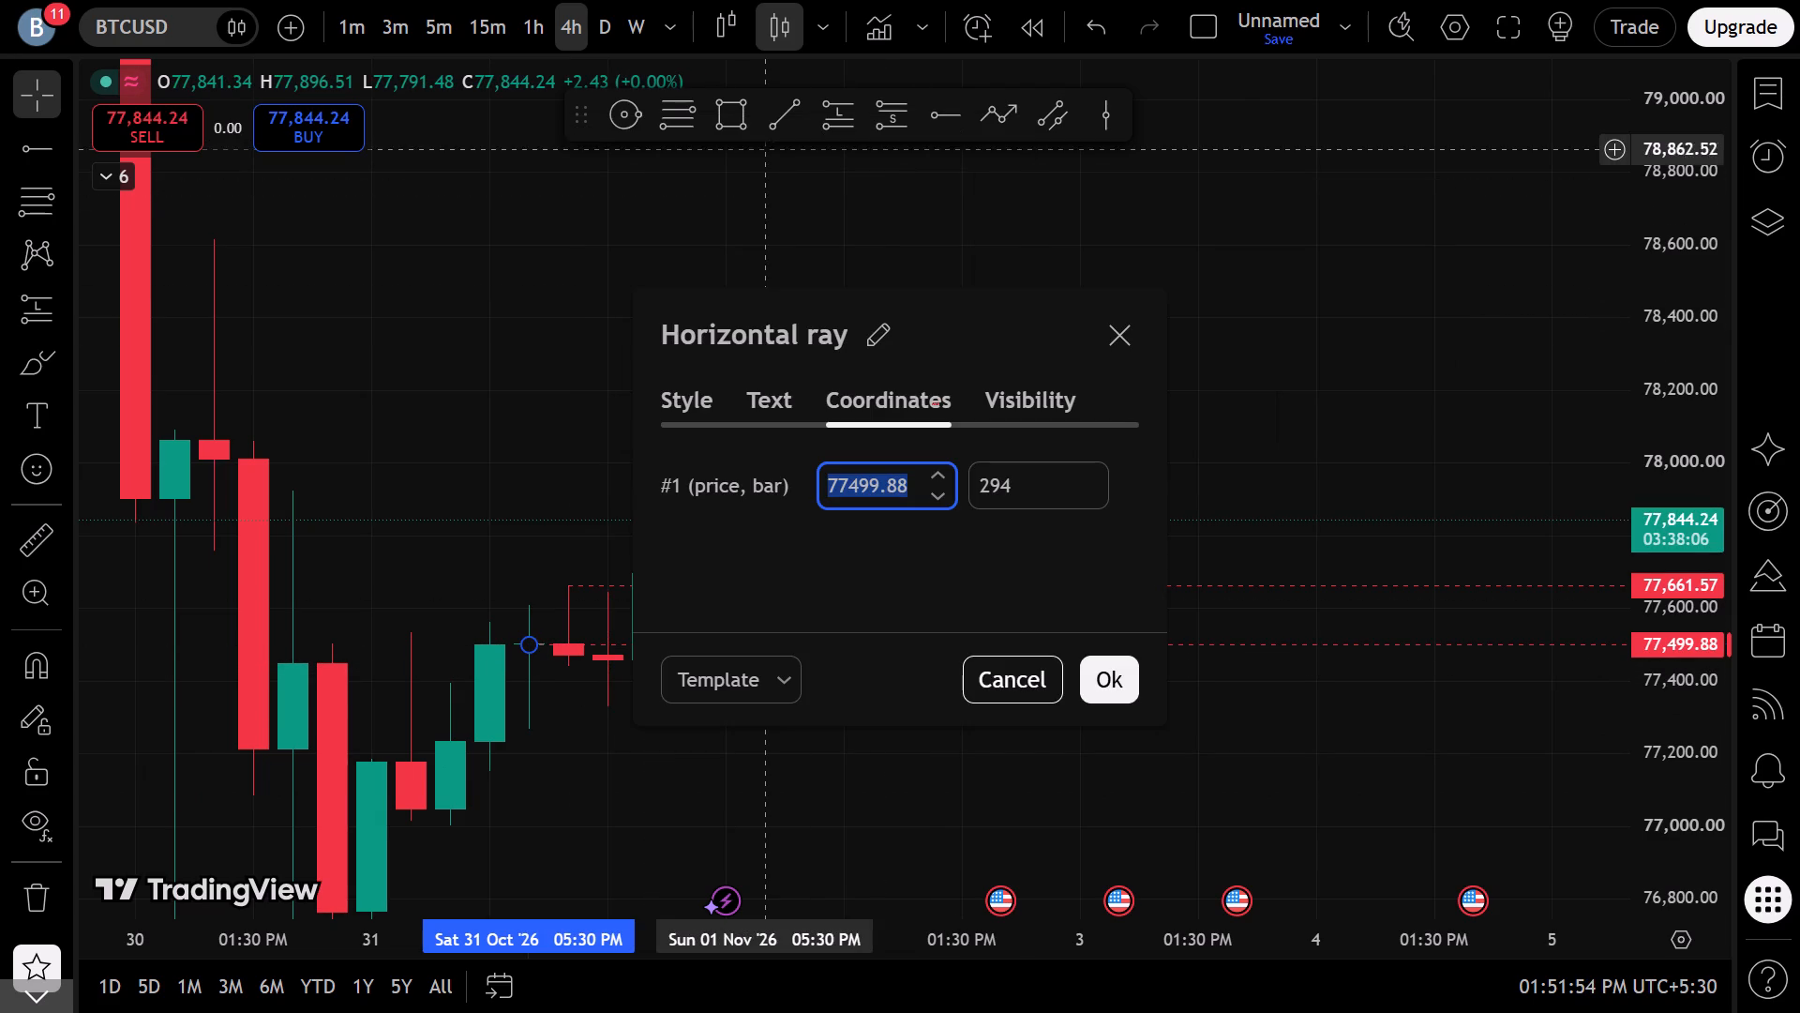
key("space")
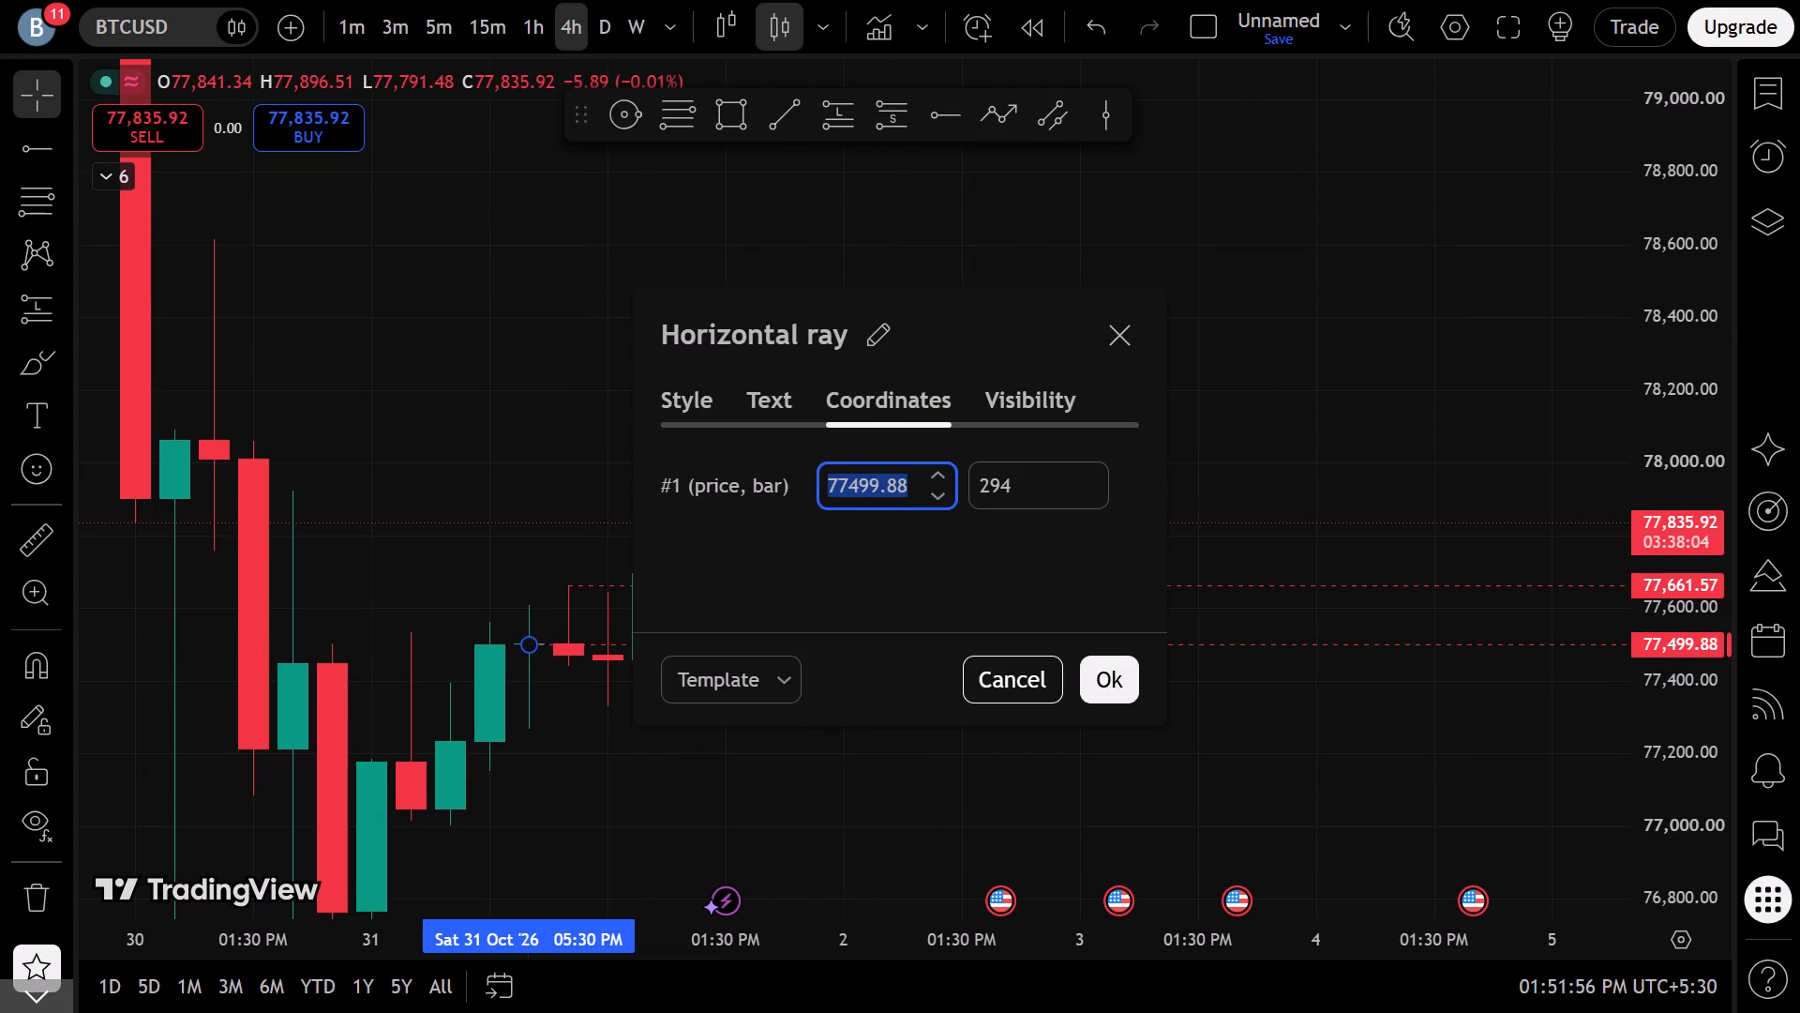
key("BackSpace")
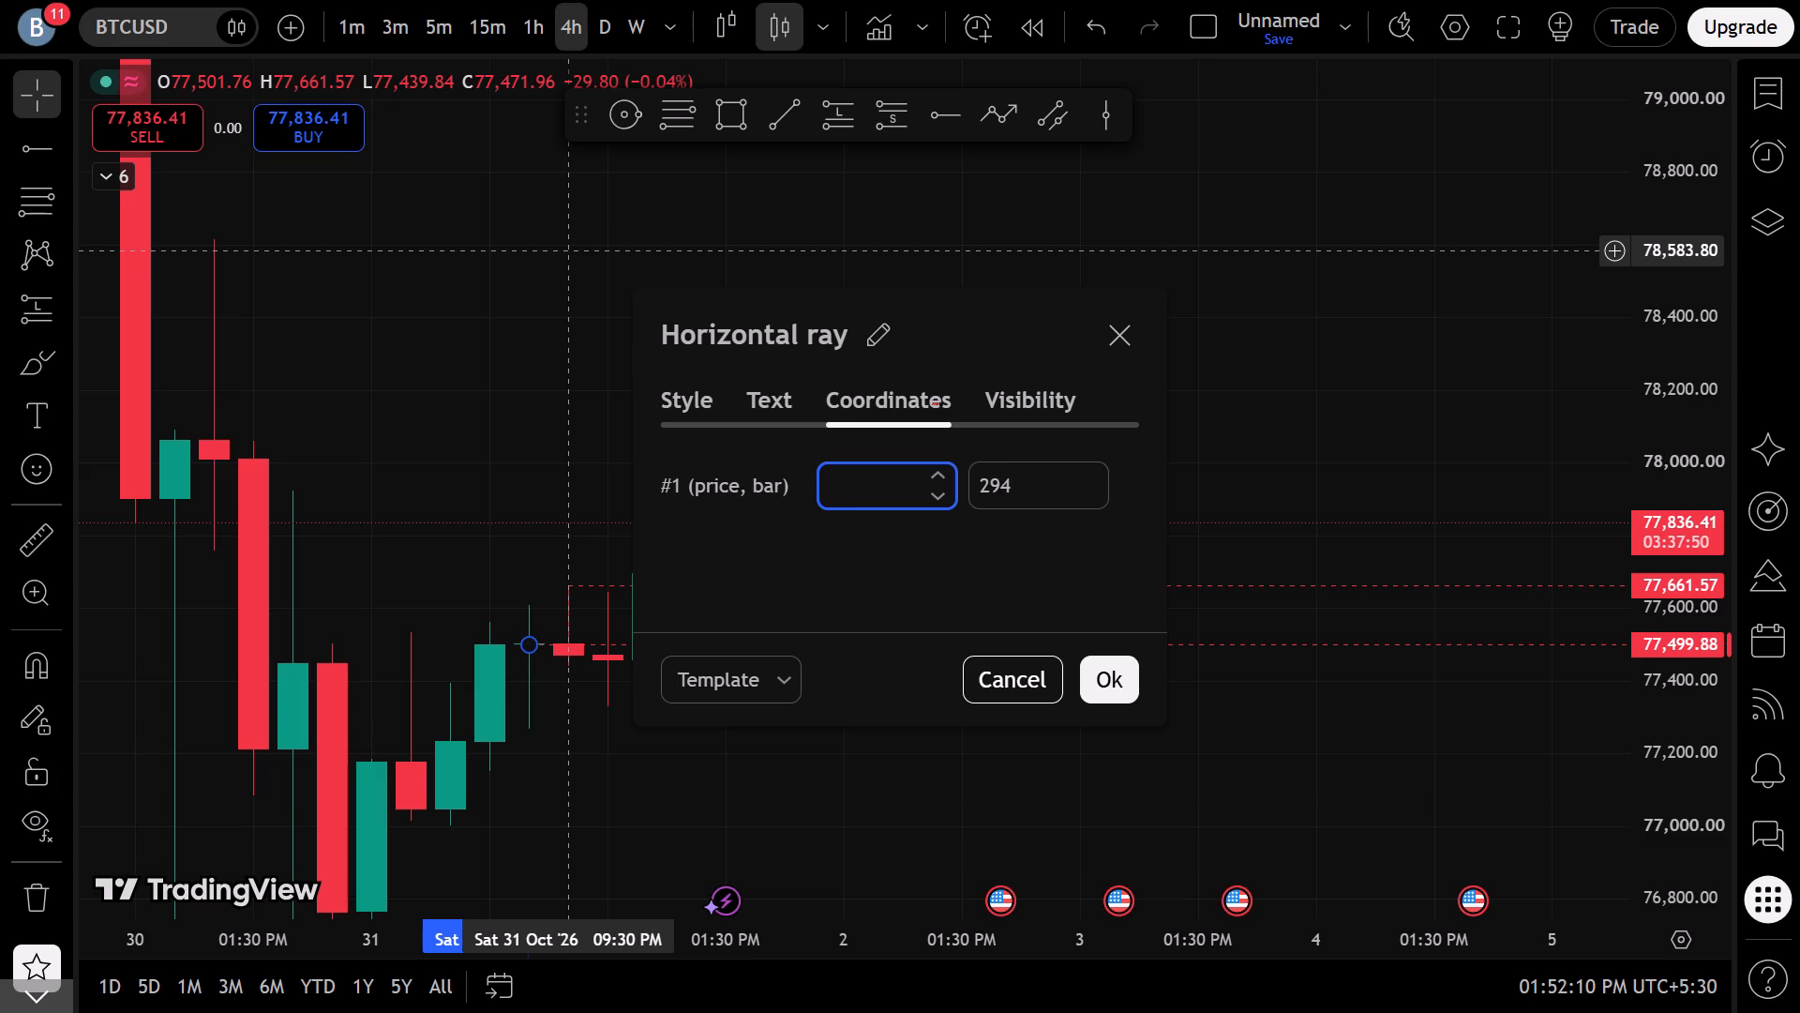
type("77")
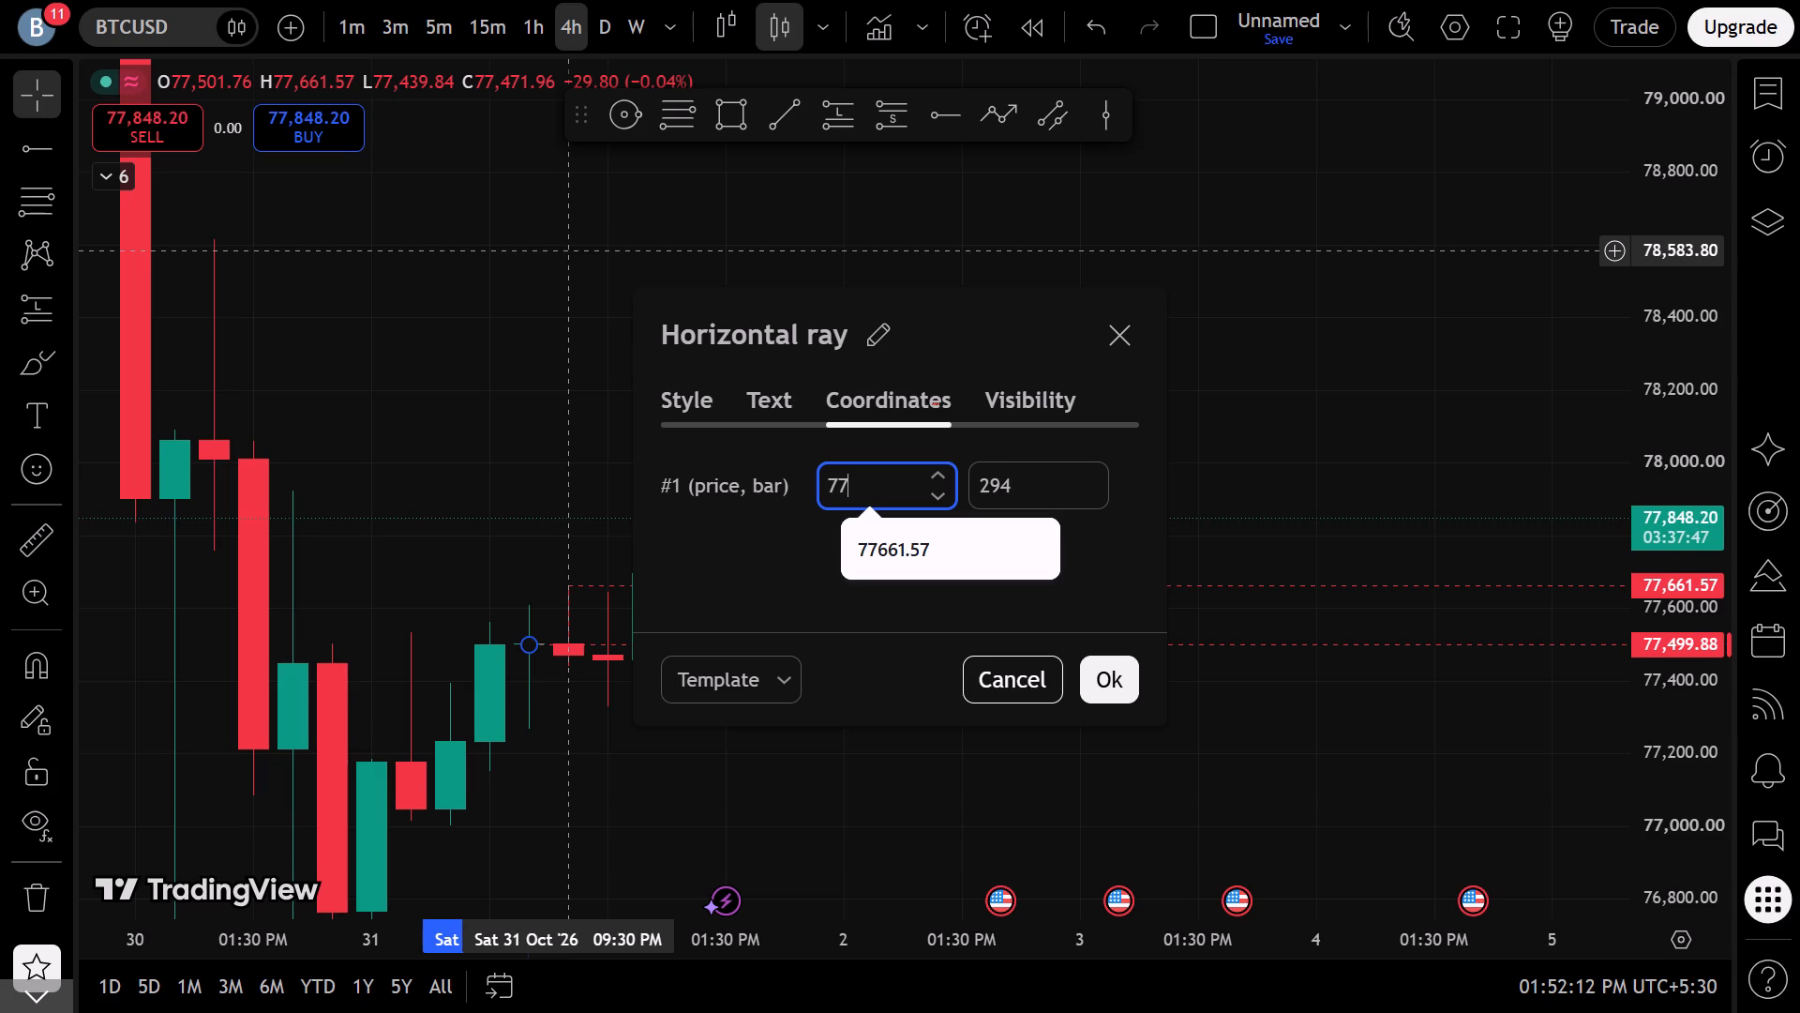
type("501")
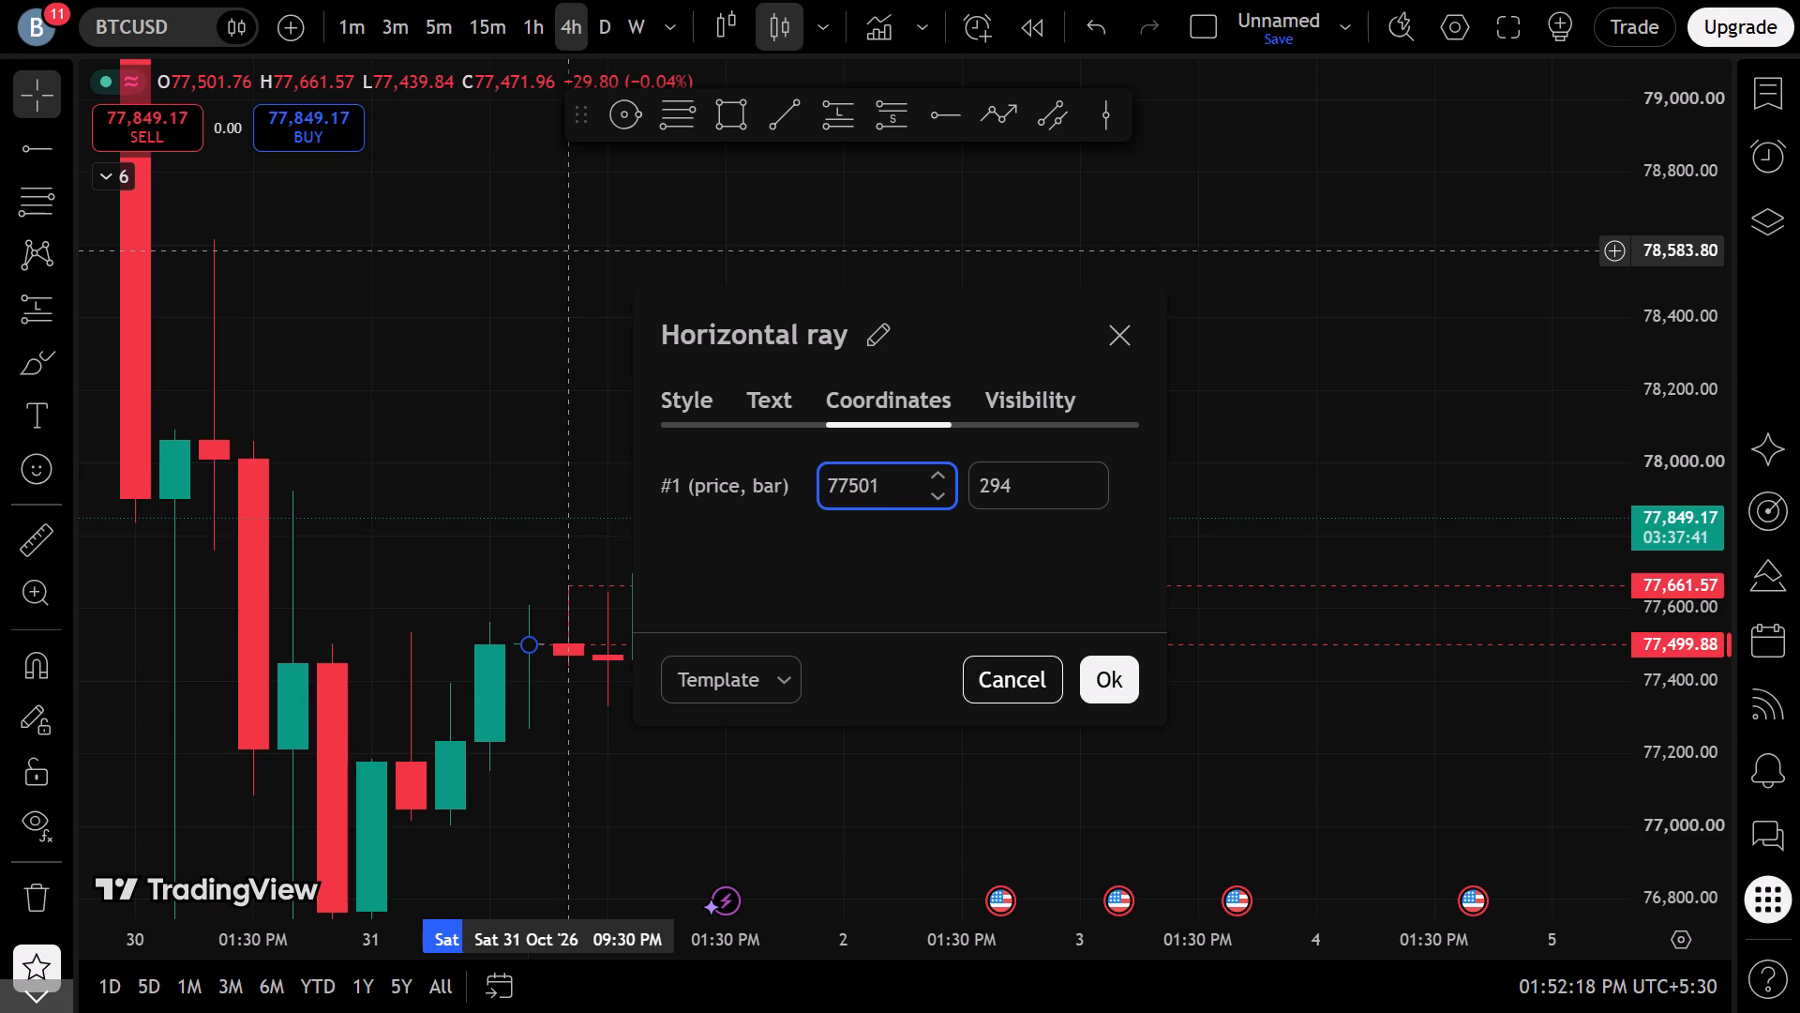
key("period")
type("76")
key("Return")
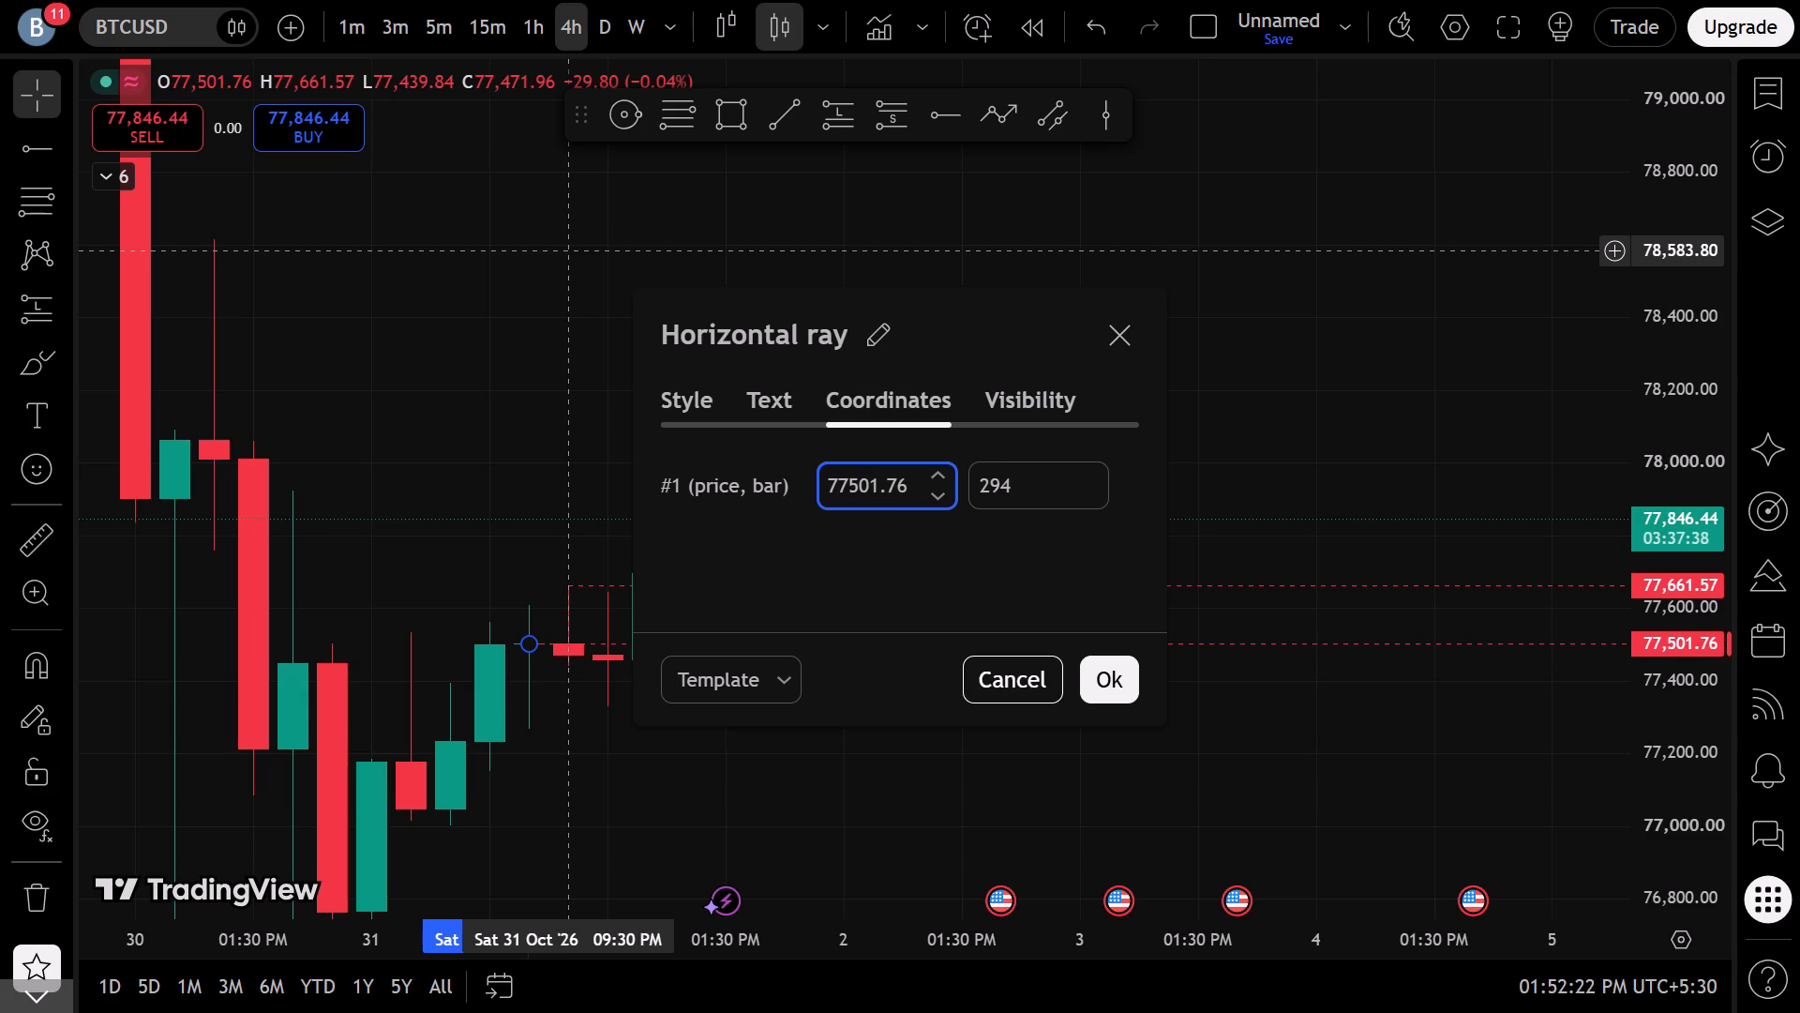
left_click(1069, 651)
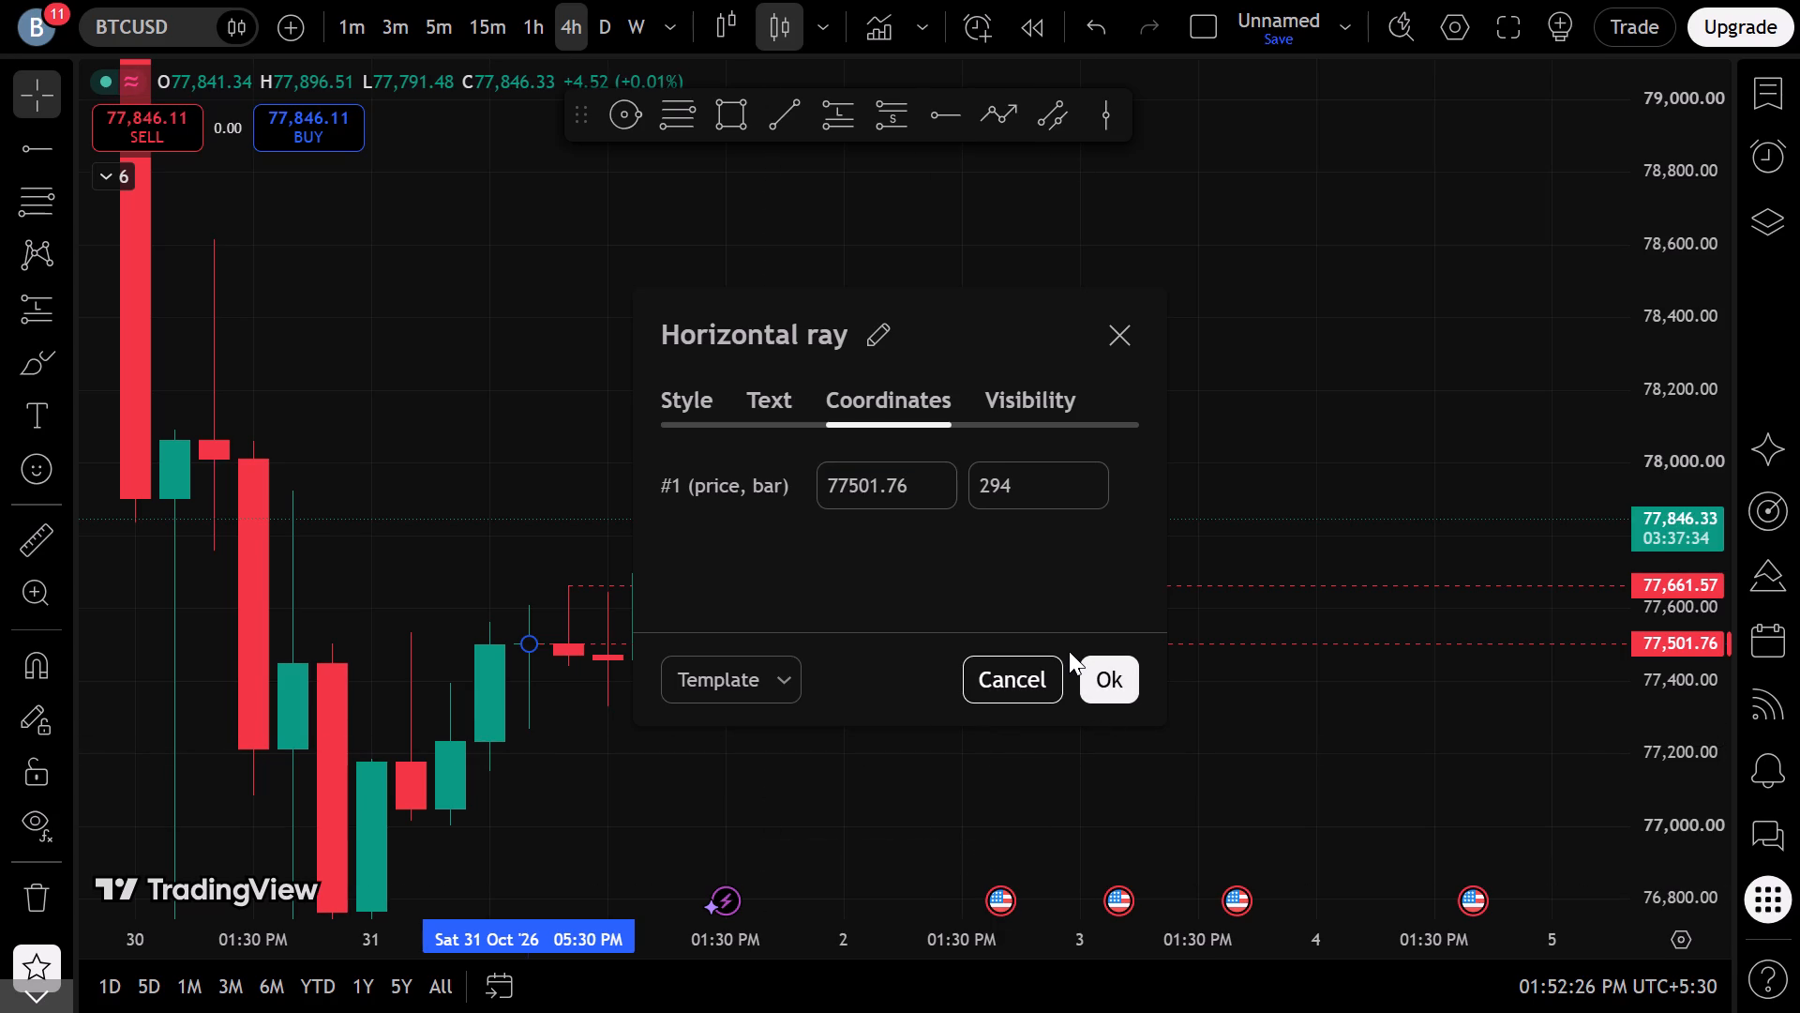
left_click(1118, 691)
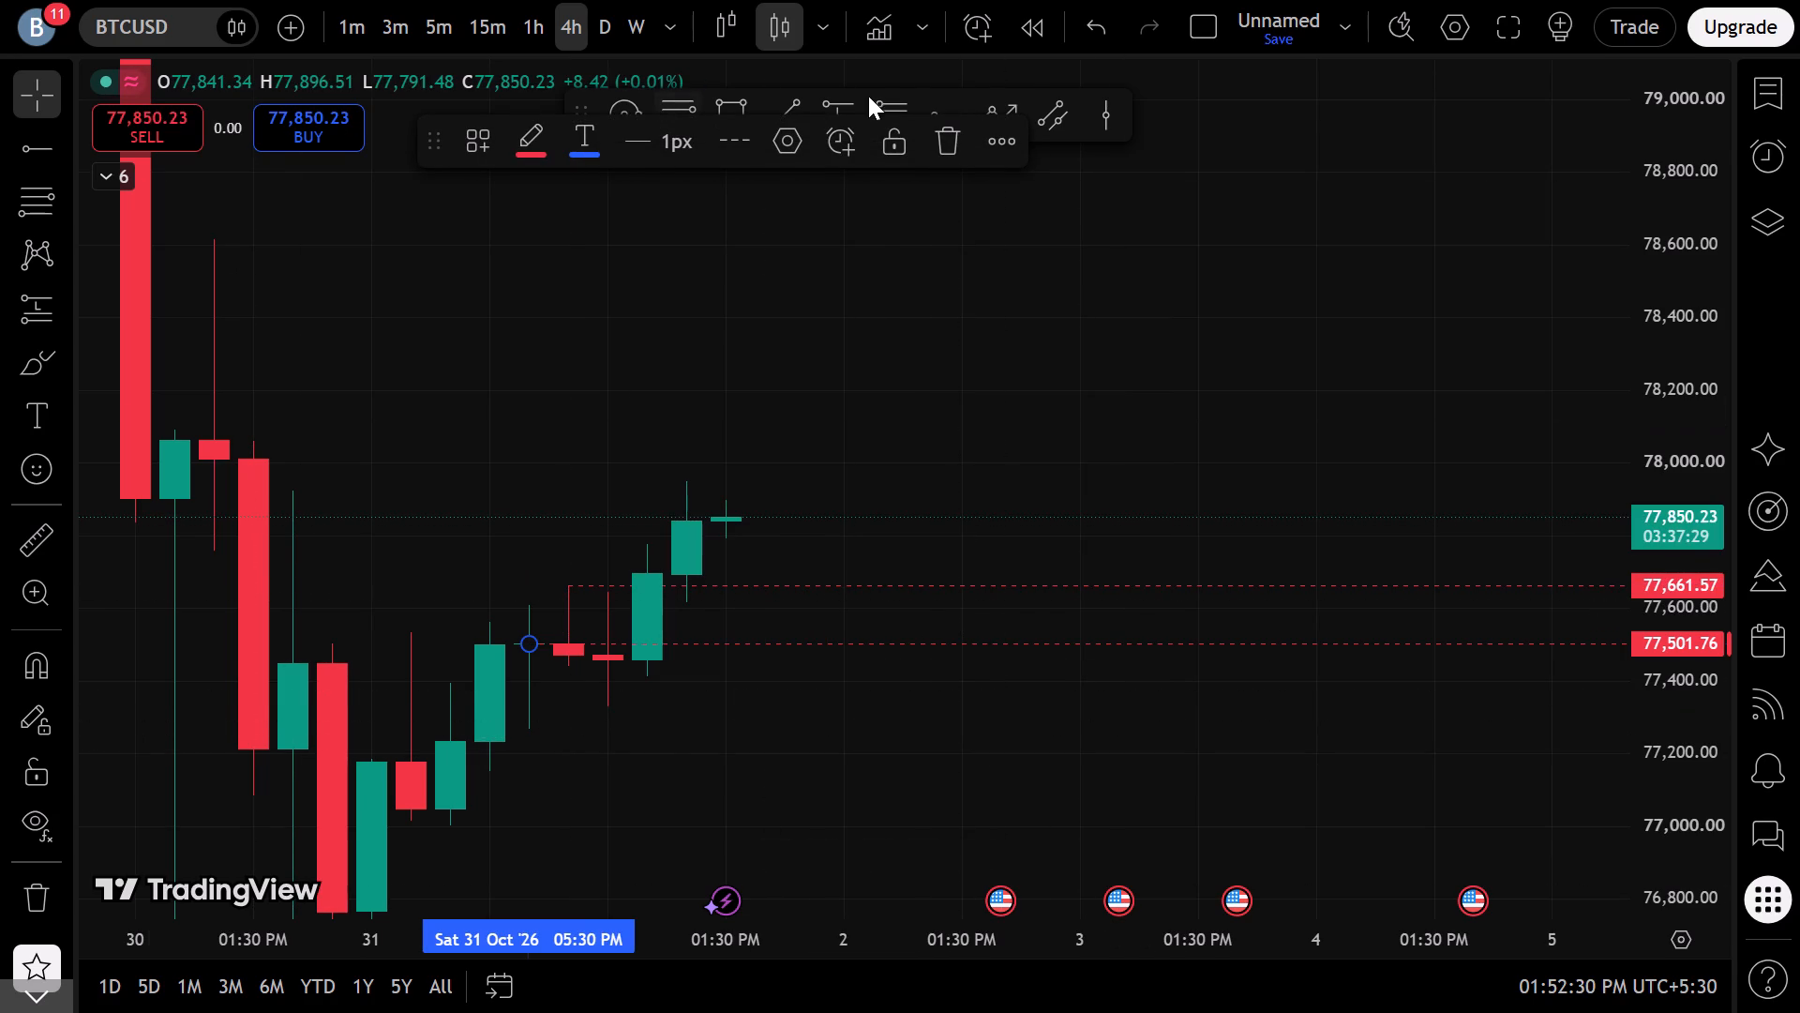
Draw a third horizontal ray at about 77,468.91 starting from the candle at 31 Oct '26 05:30 PM.
left_click(948, 101)
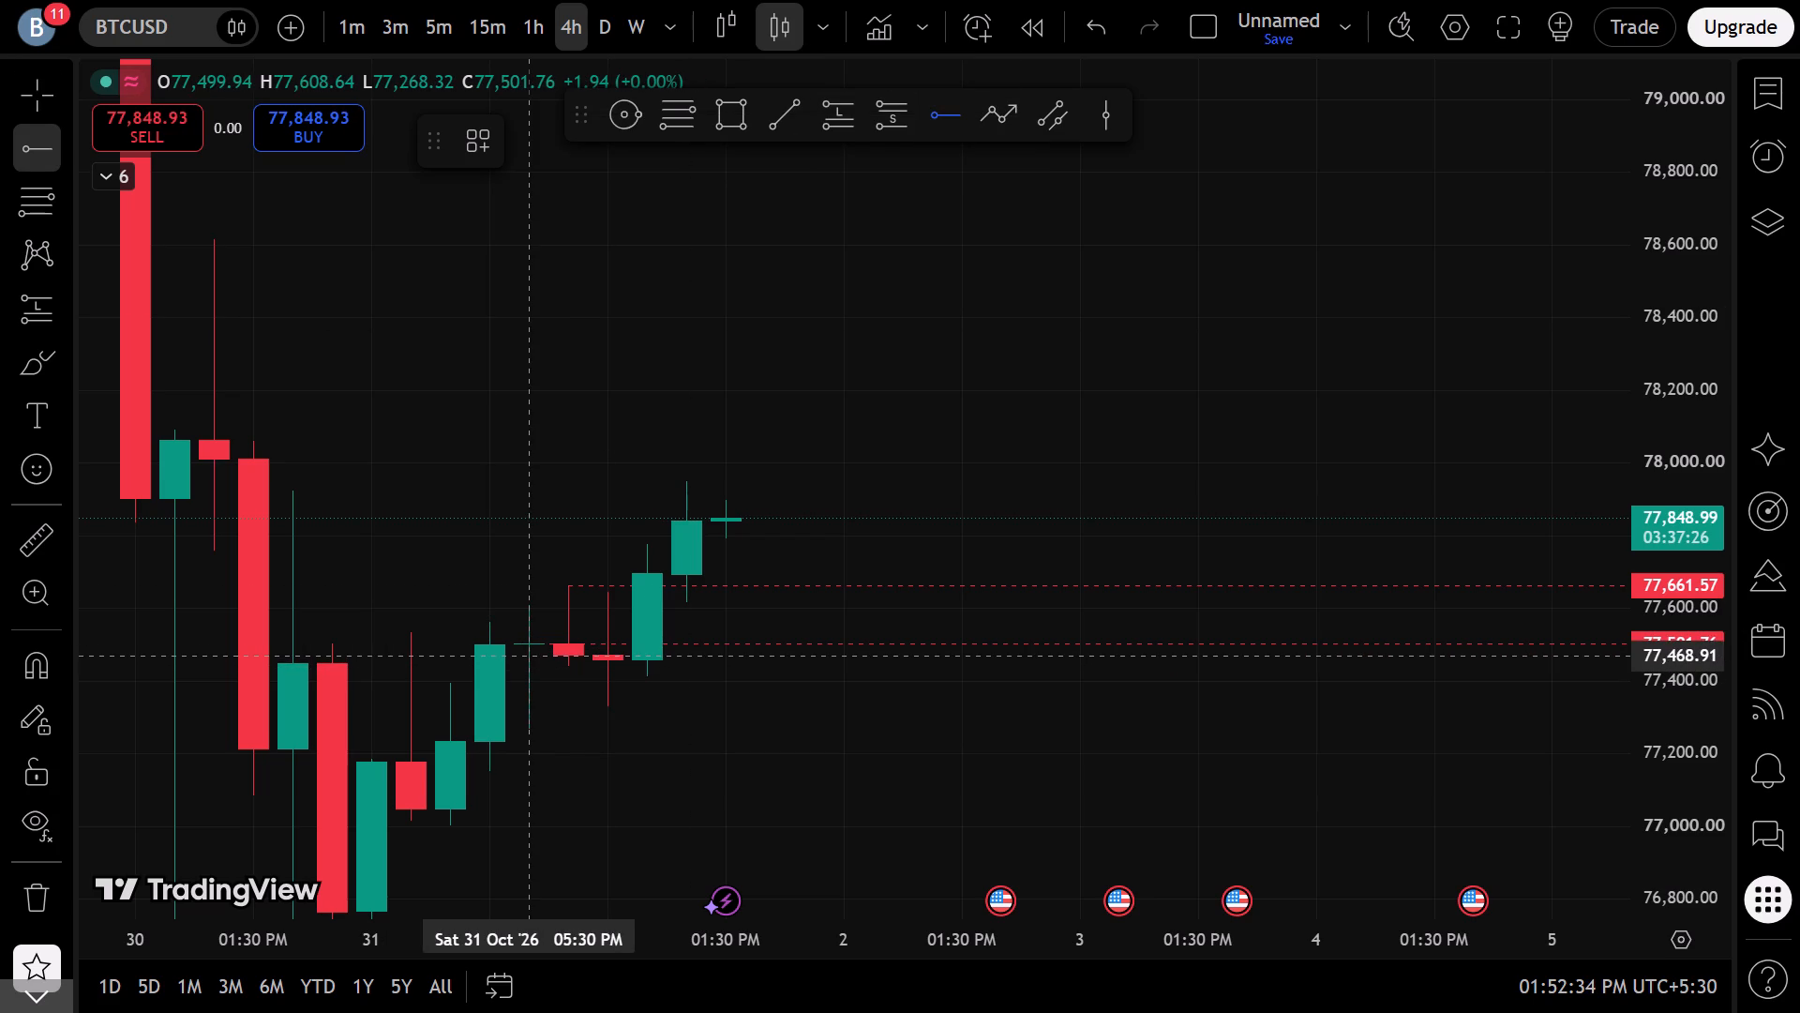
left_click(532, 657)
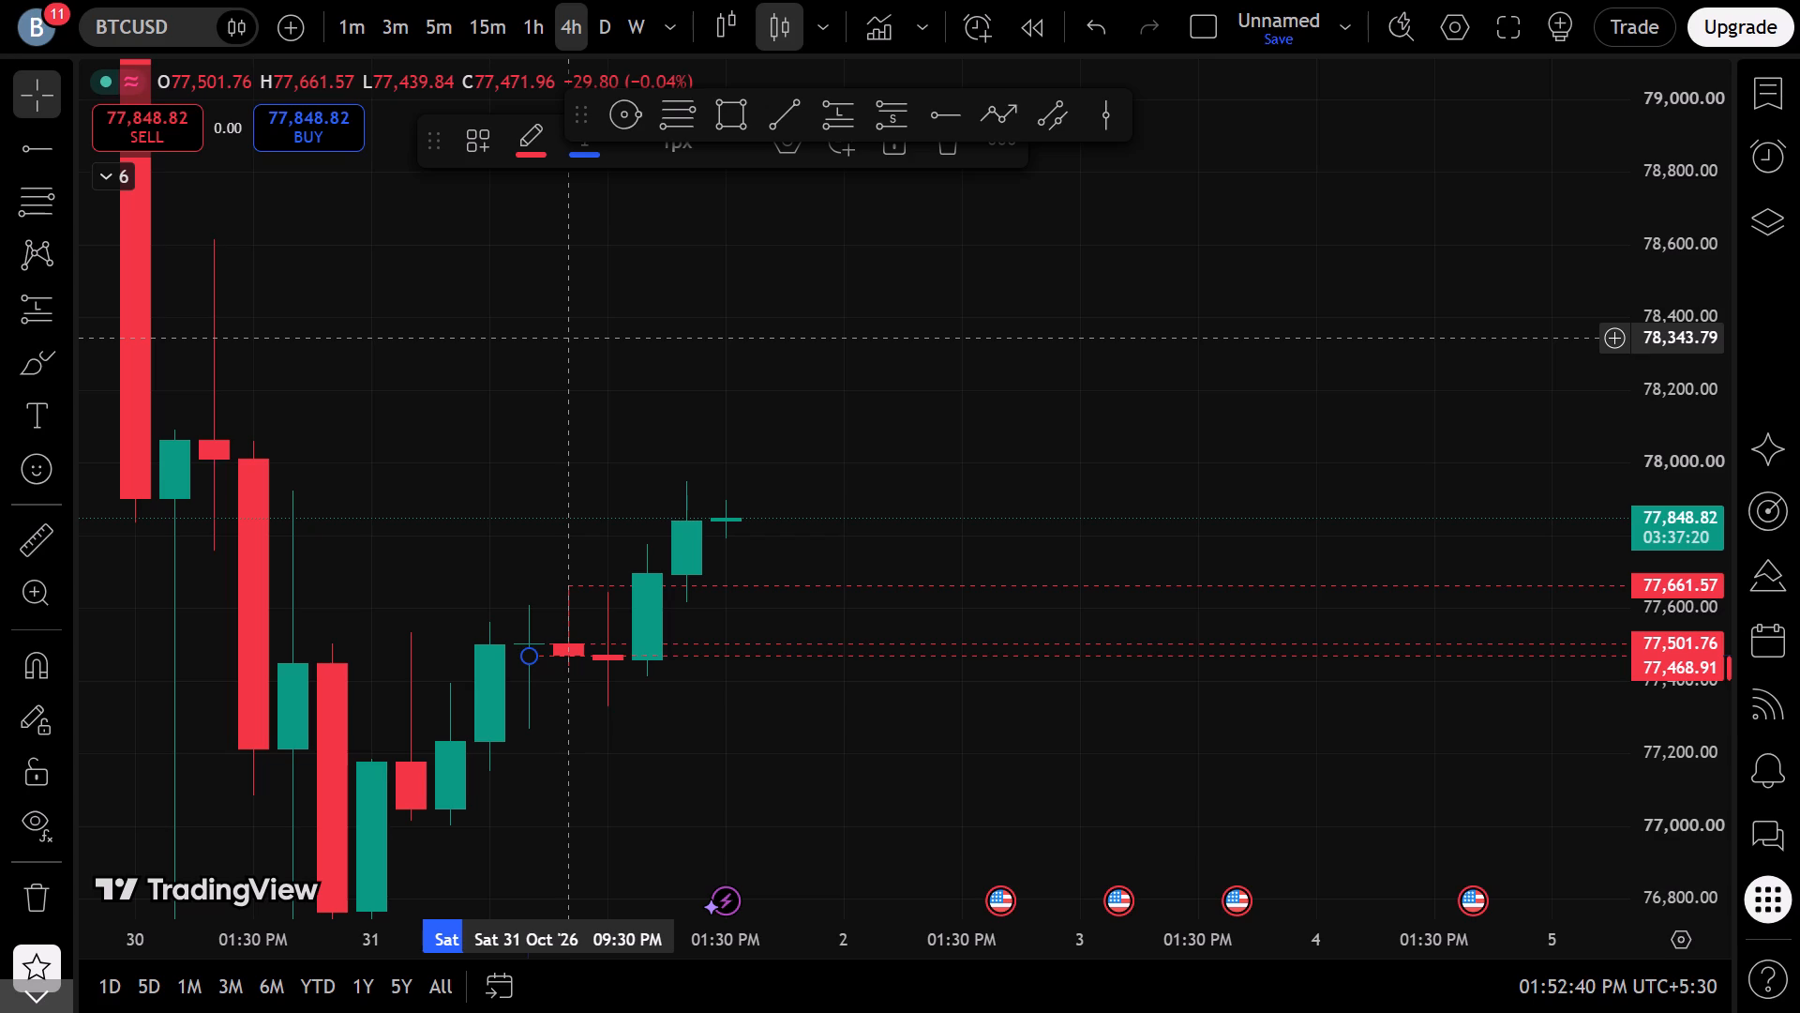
Select the third ray and move the floating drawing tools clear of its editing options.
left_click(616, 657)
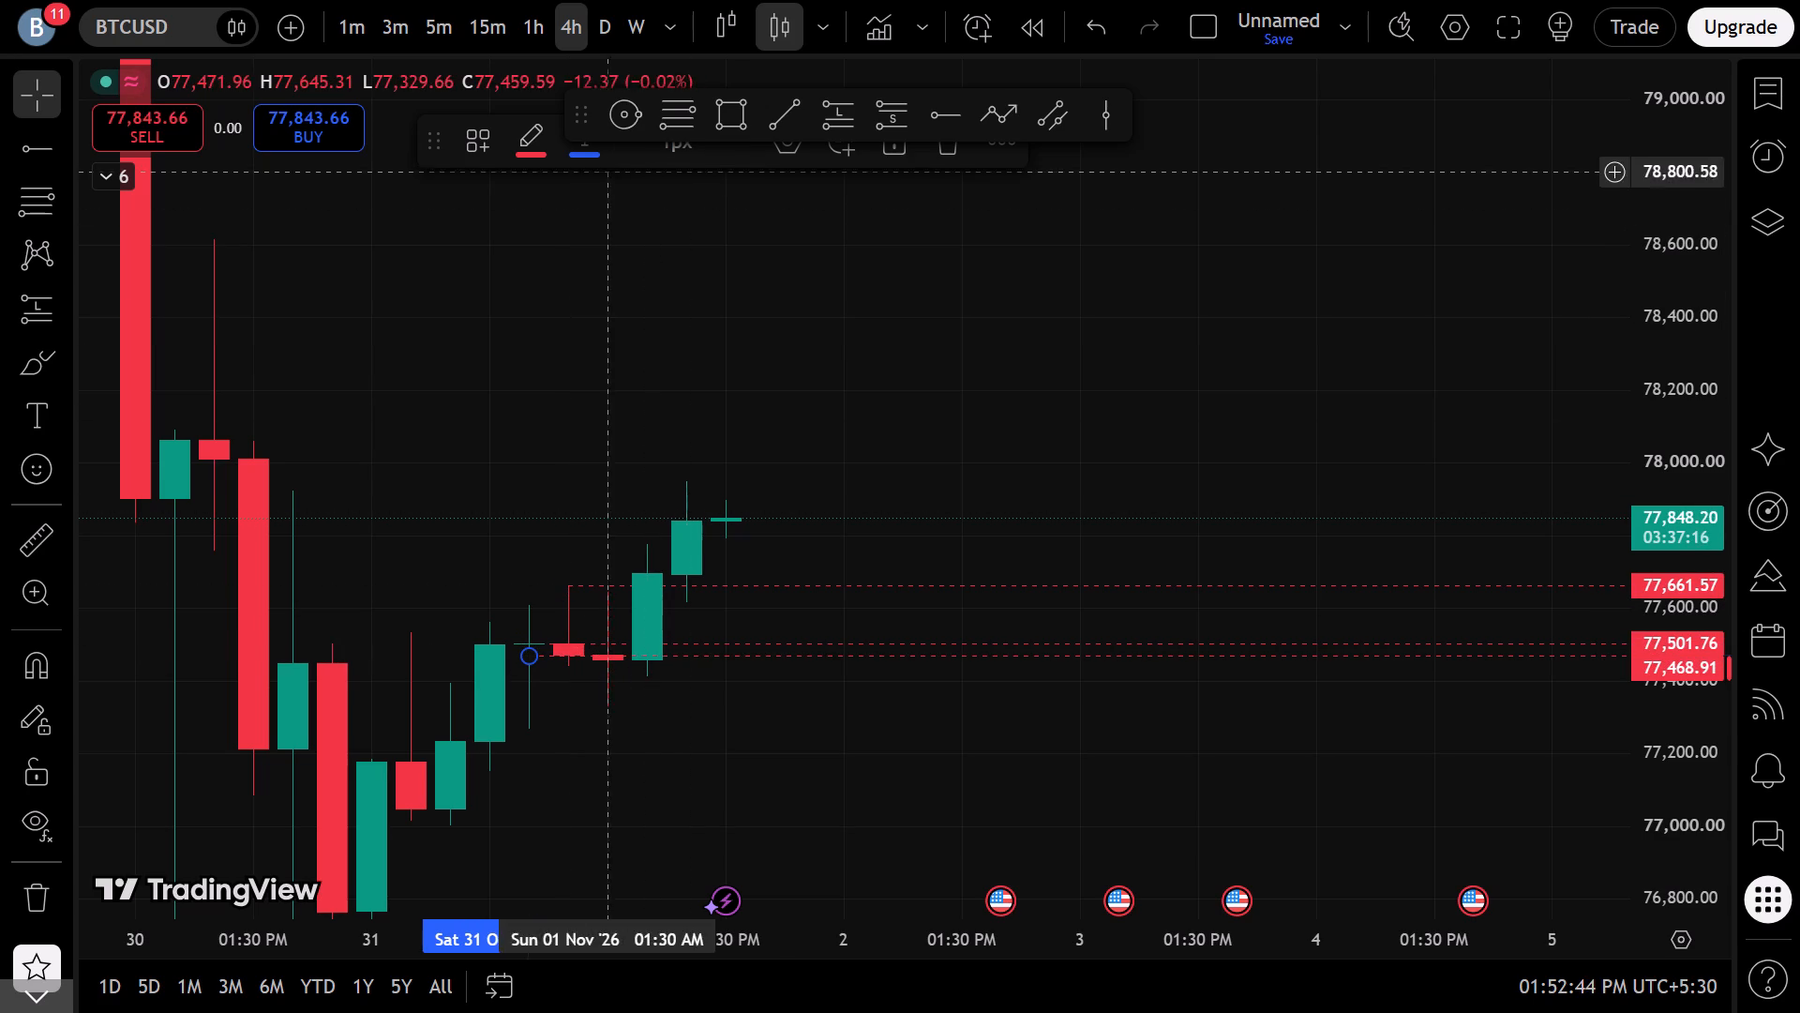
left_click_drag(581, 111, 458, 228)
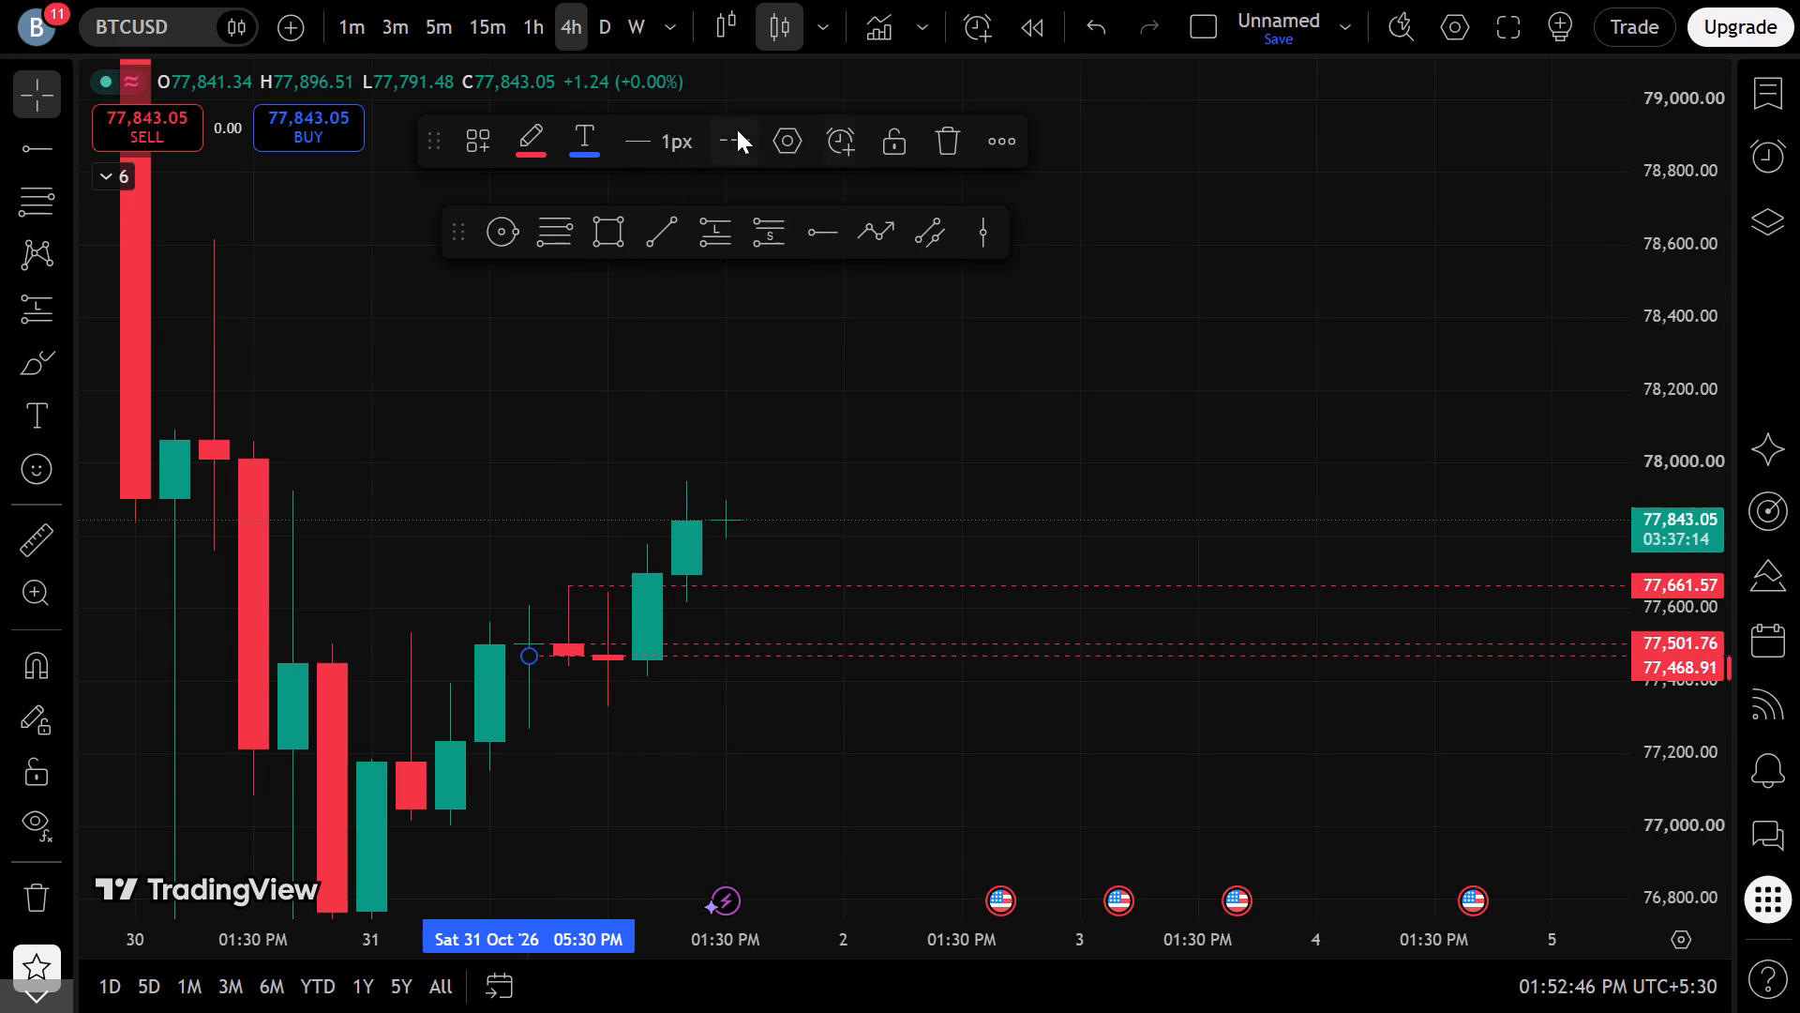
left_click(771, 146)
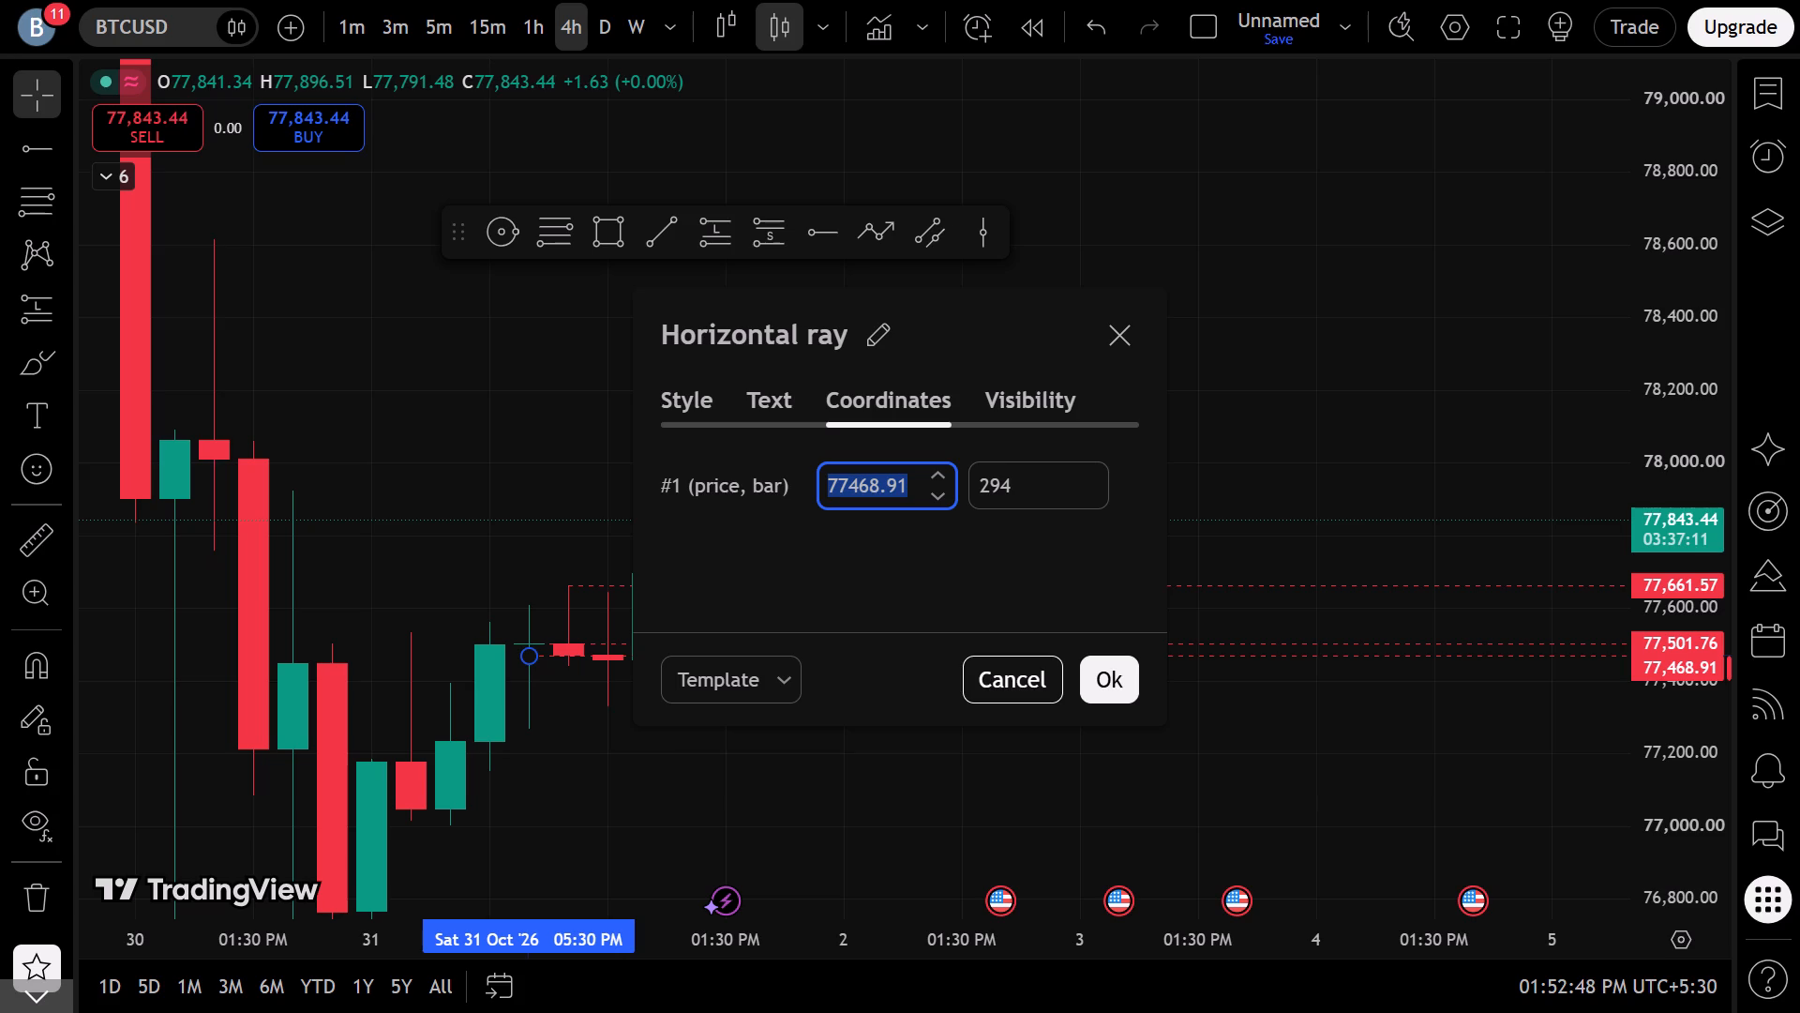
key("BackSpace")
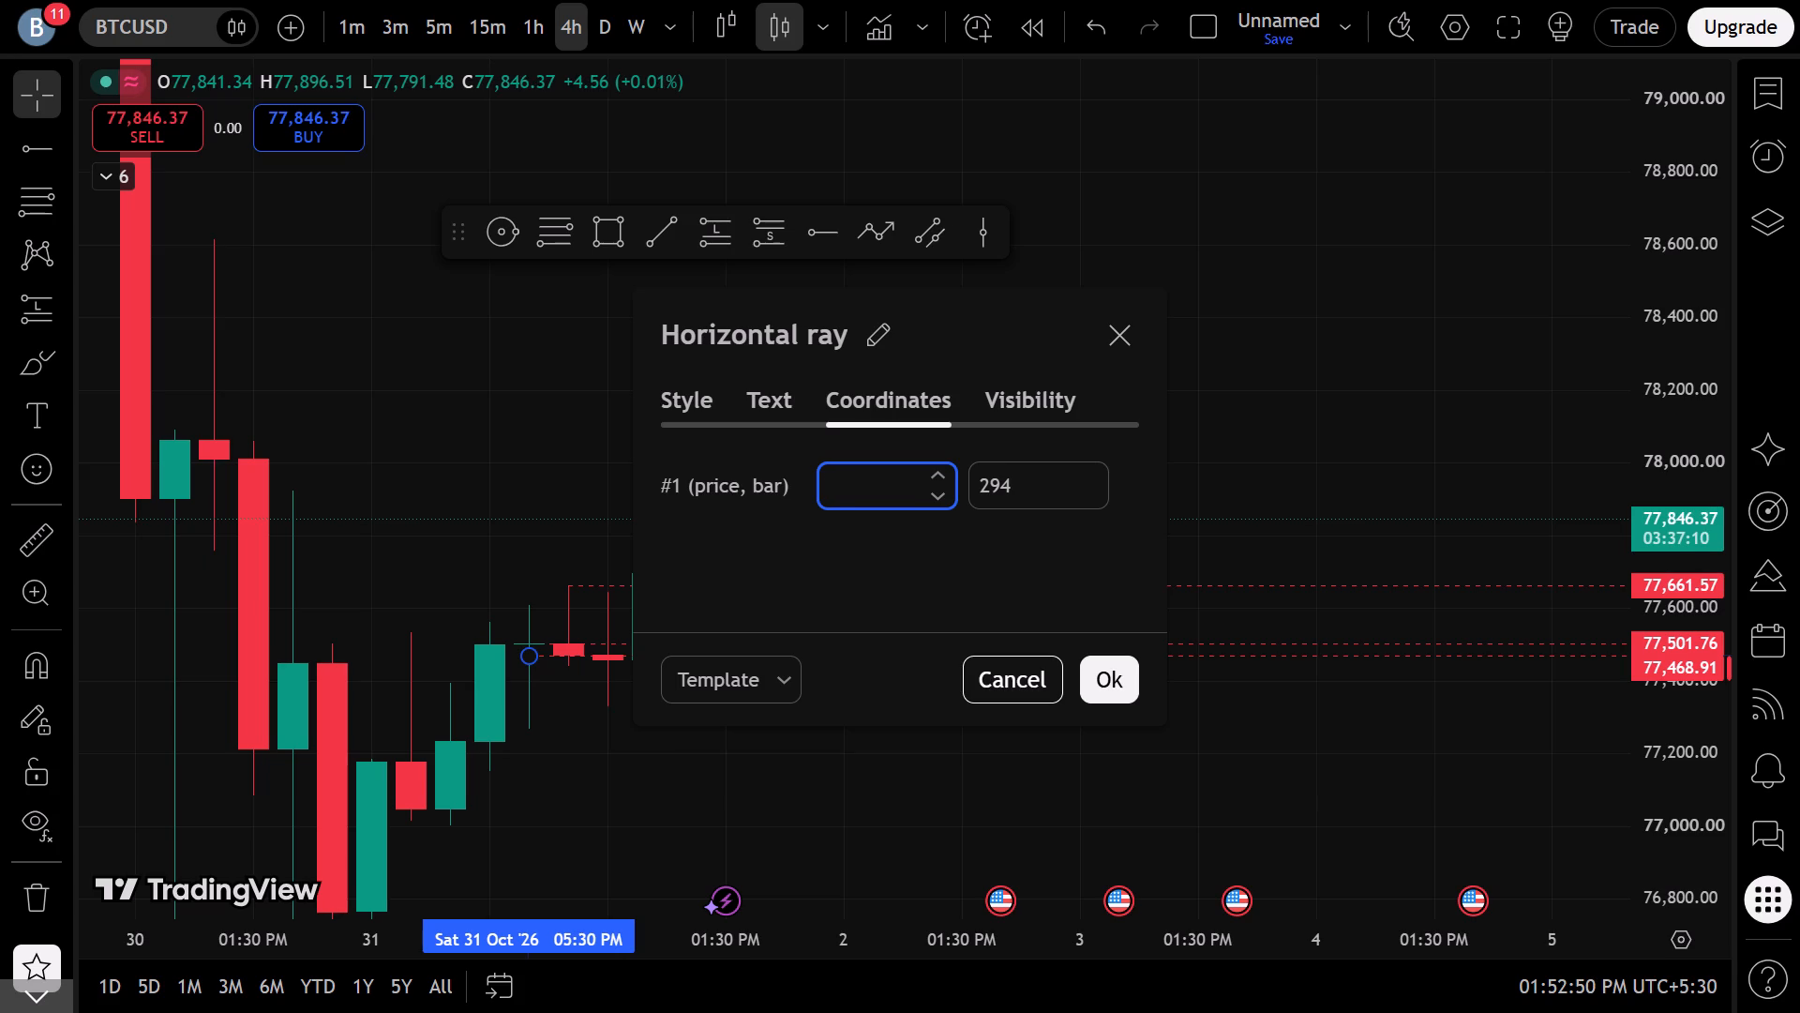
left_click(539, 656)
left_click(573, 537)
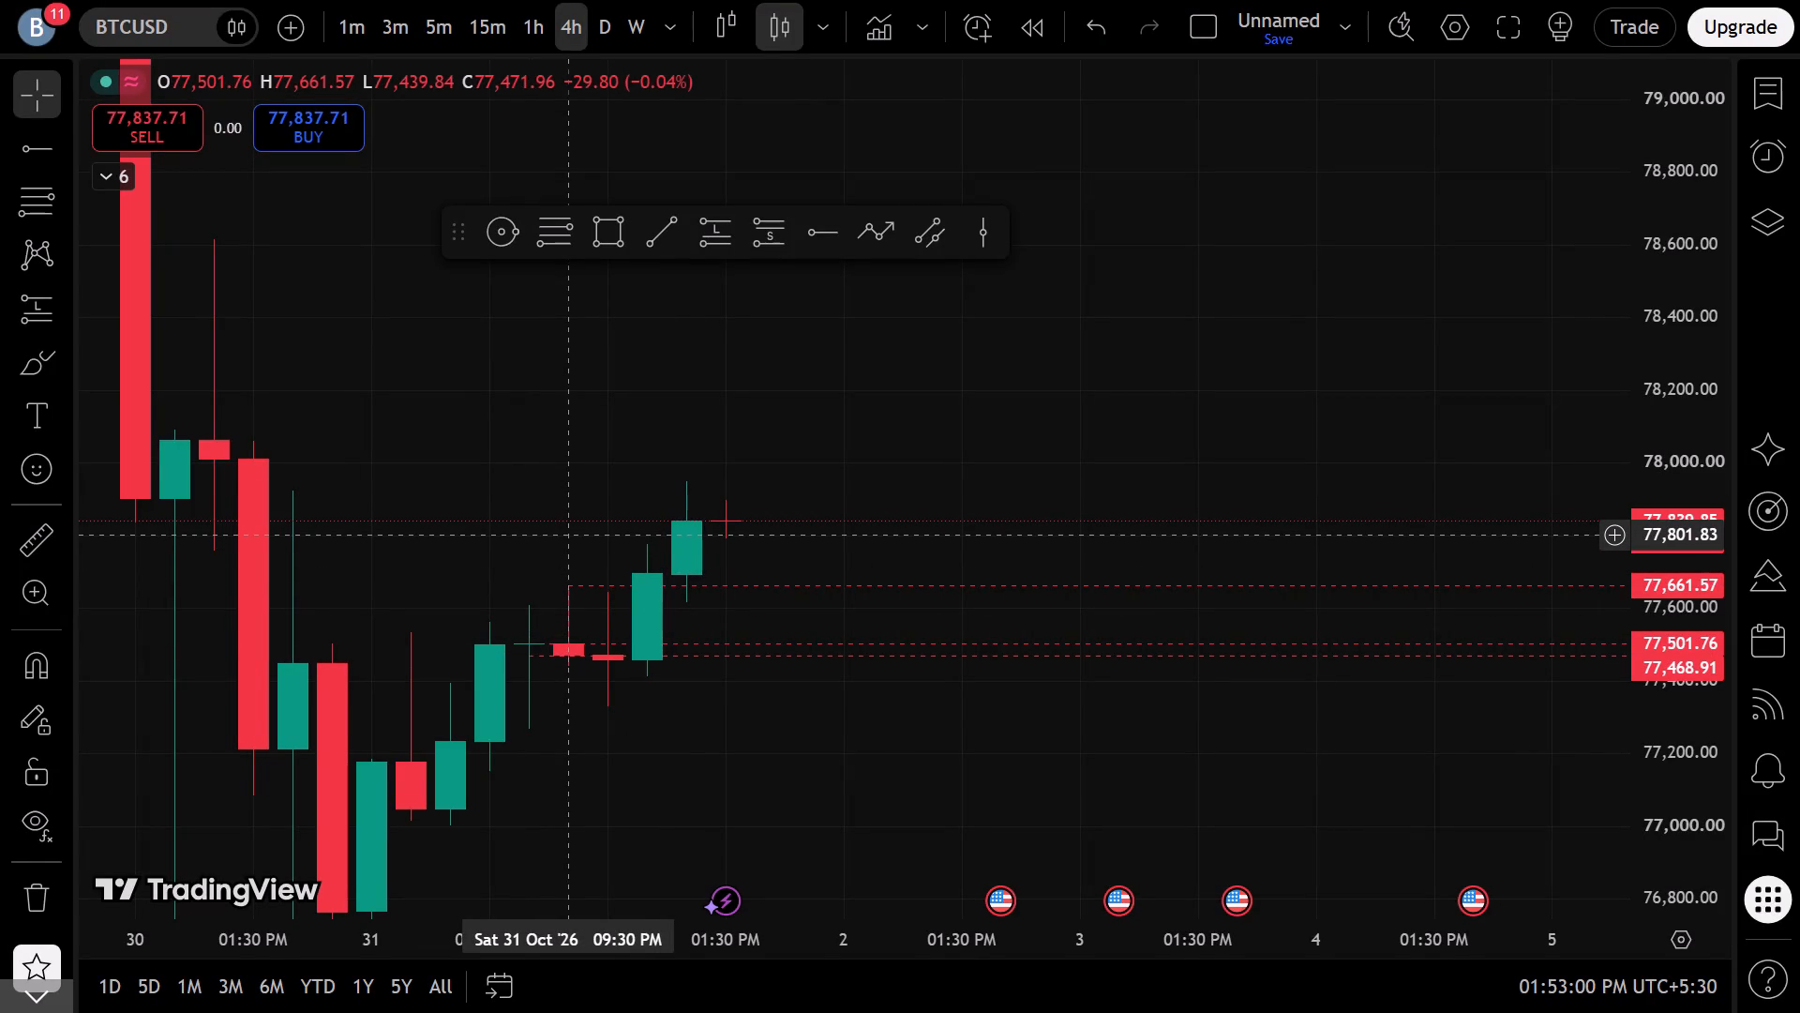
Set the third ray's price coordinate to 77471.96, matching the close of the 31 Oct '26 09:30 PM candle, and deselect the ray.
left_click(591, 657)
left_click(787, 147)
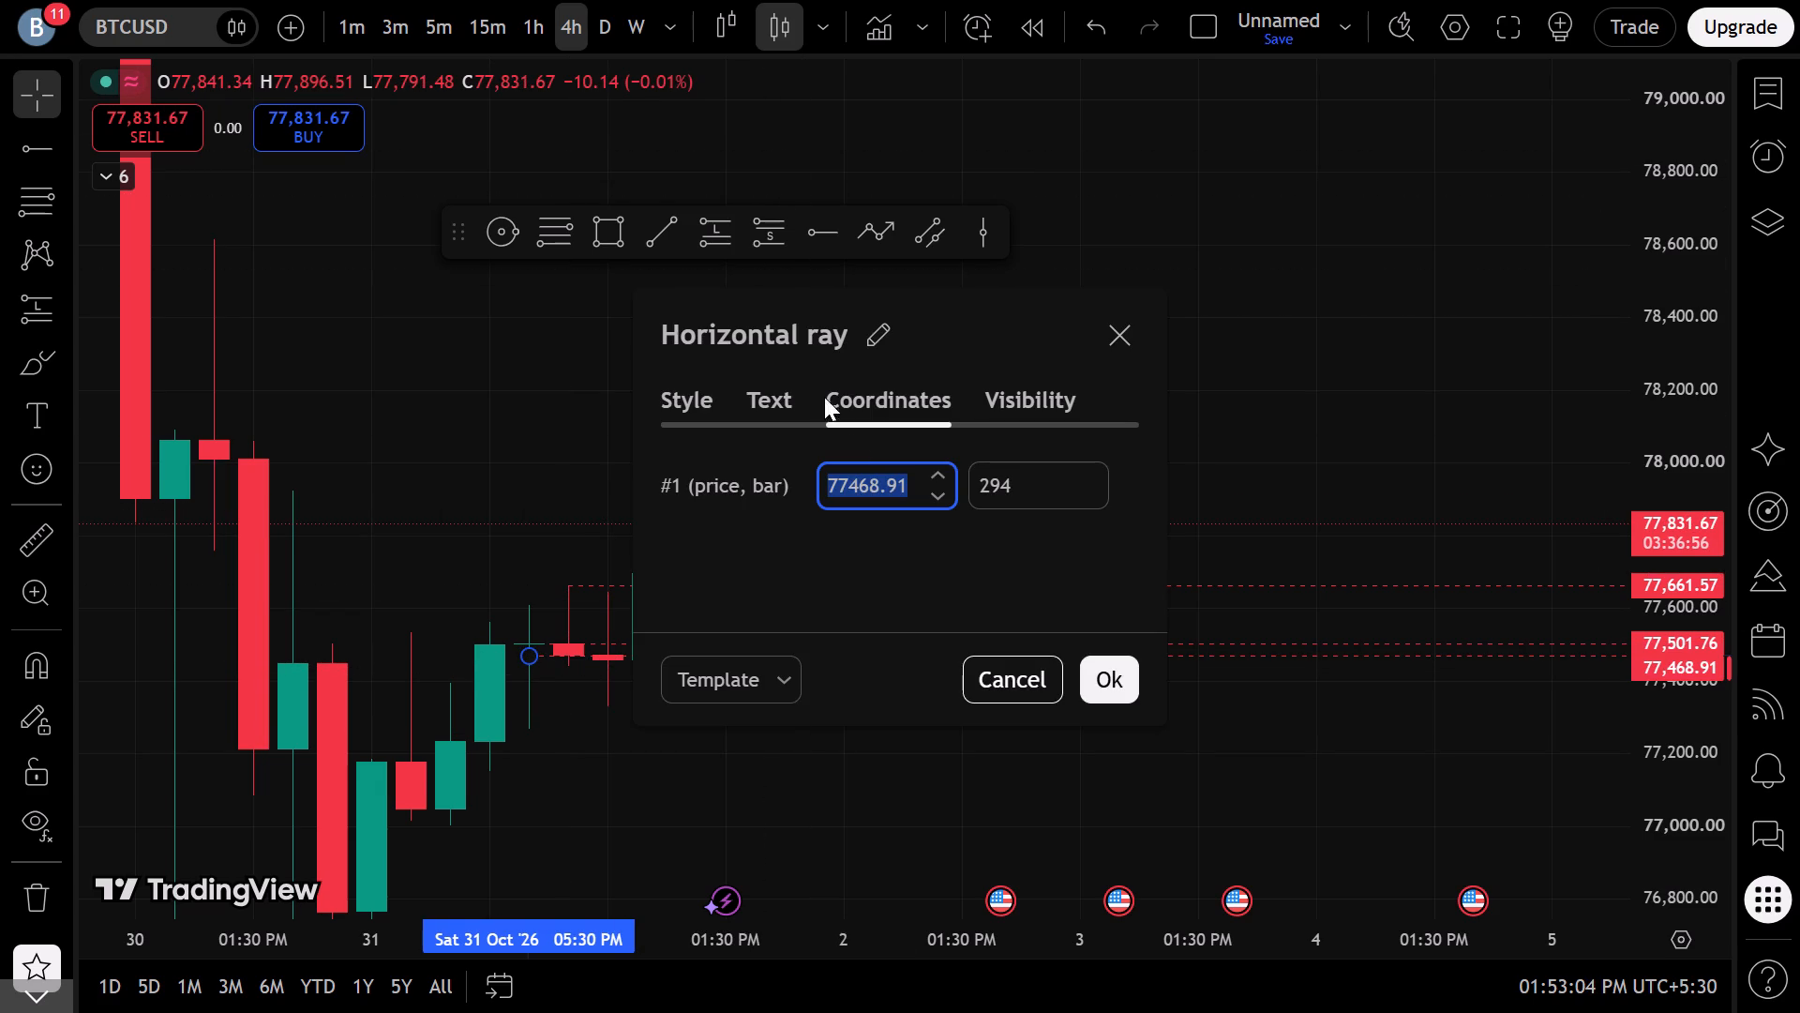
left_click(921, 495)
left_click(903, 488)
left_click(910, 487)
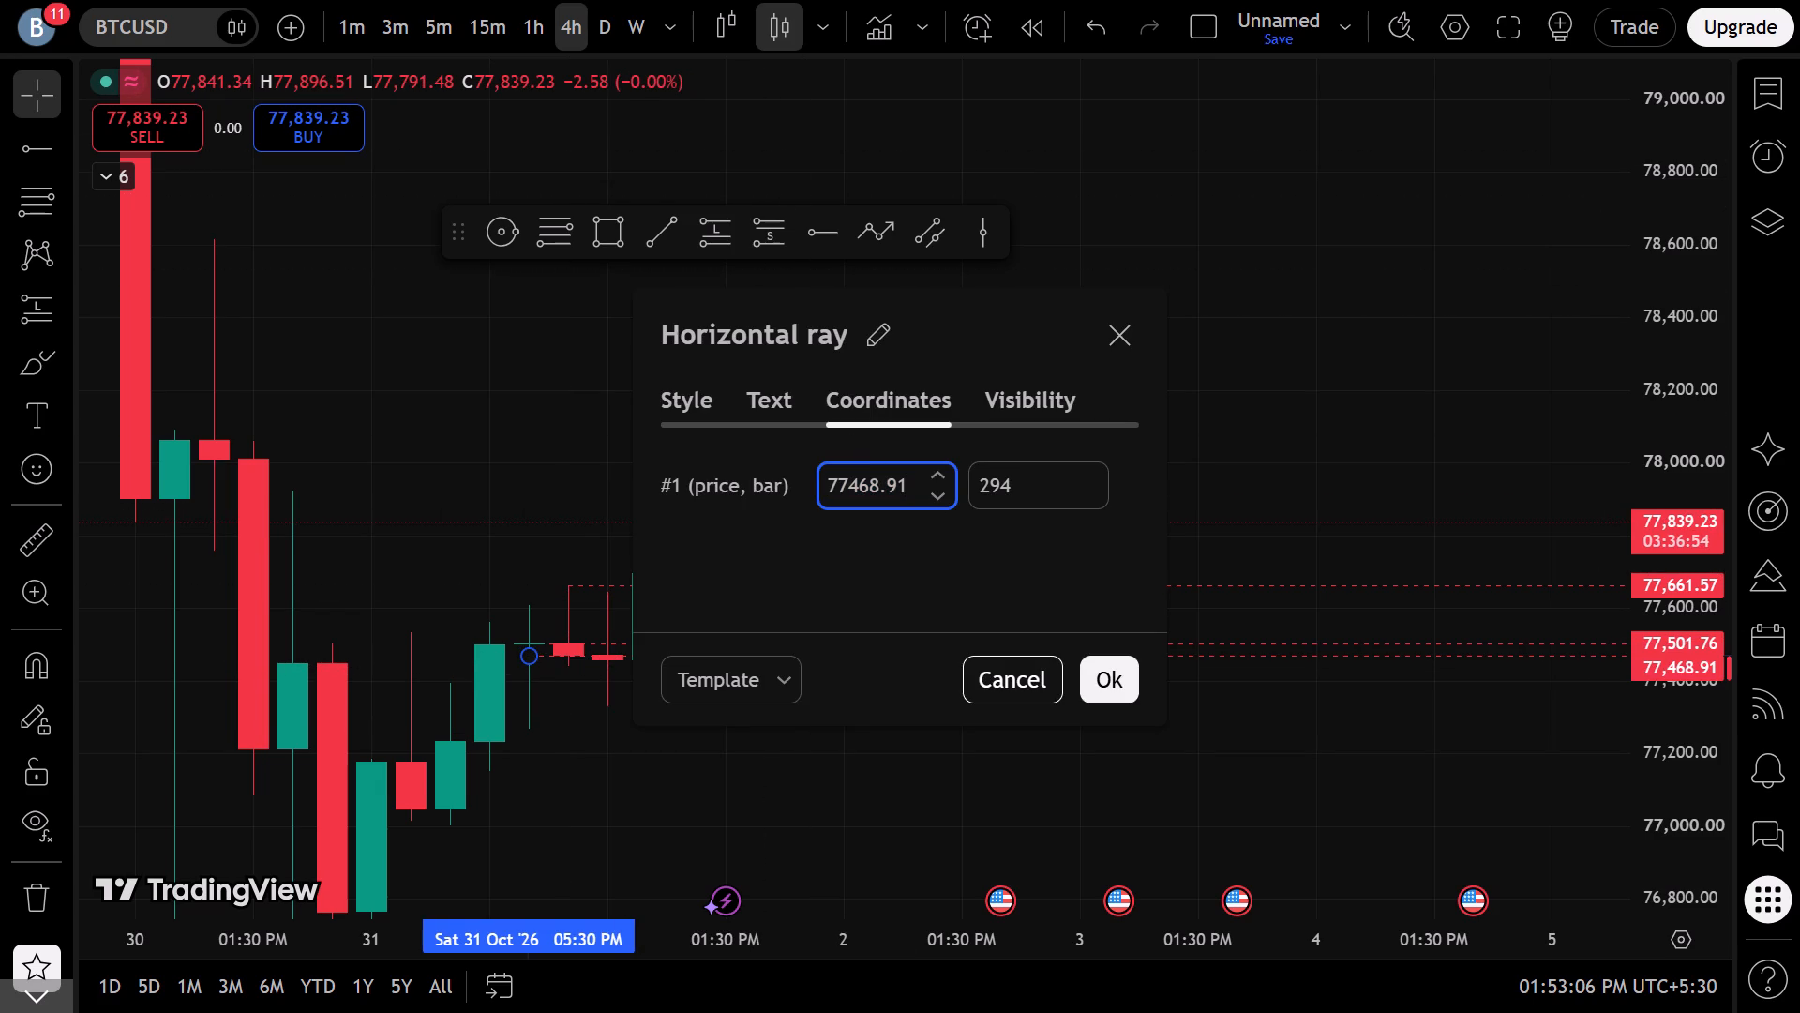
key("BackSpace")
key("BackSpace")
key("BackSpace")
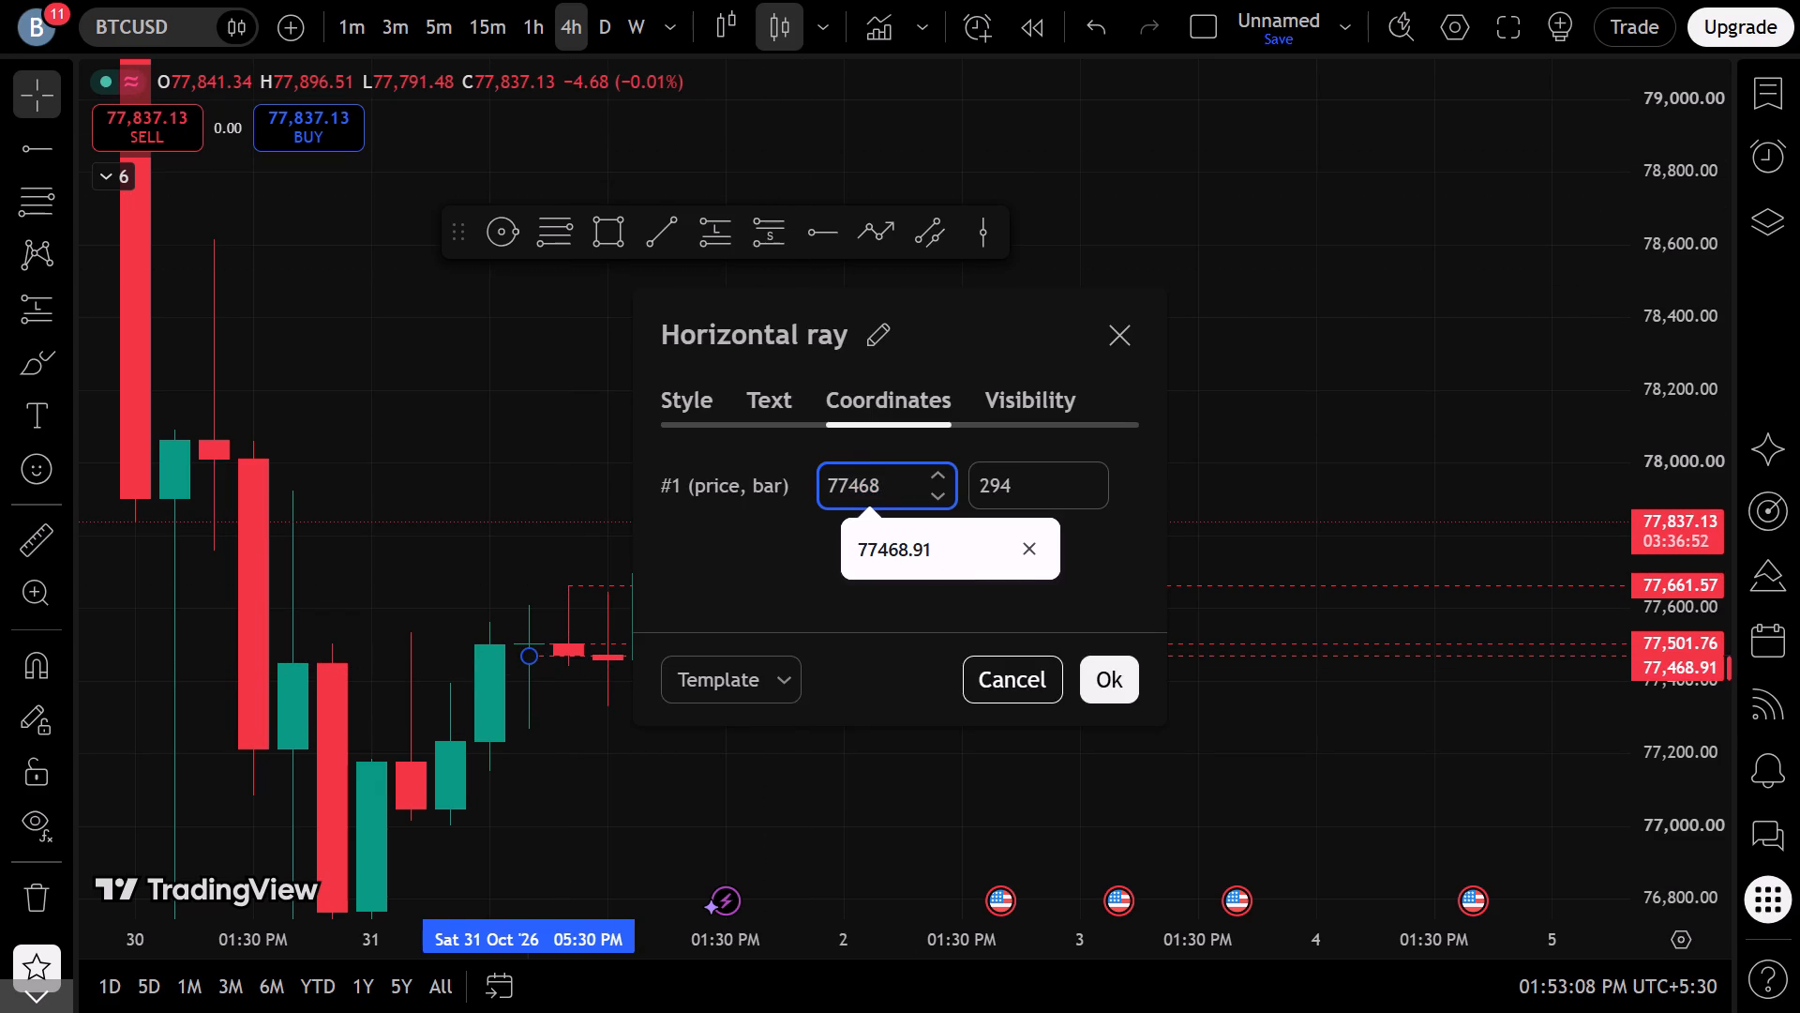
key("BackSpace")
key("BackSpace")
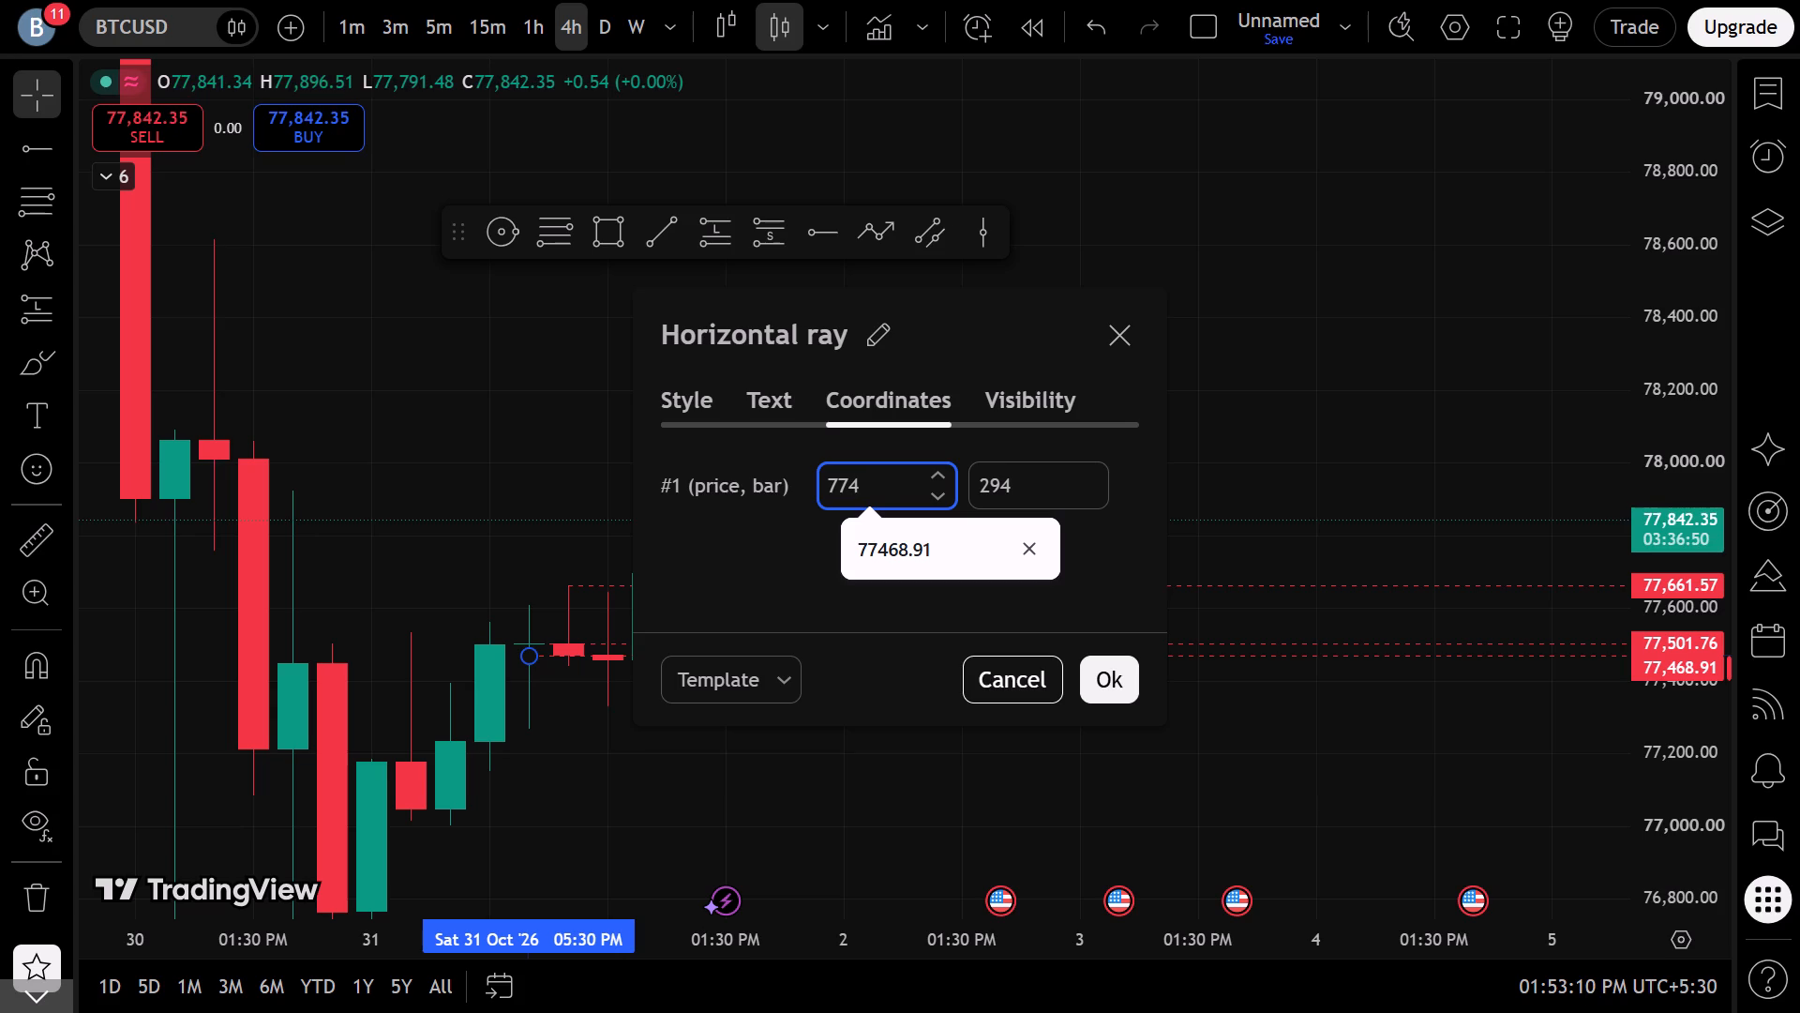
type("71.")
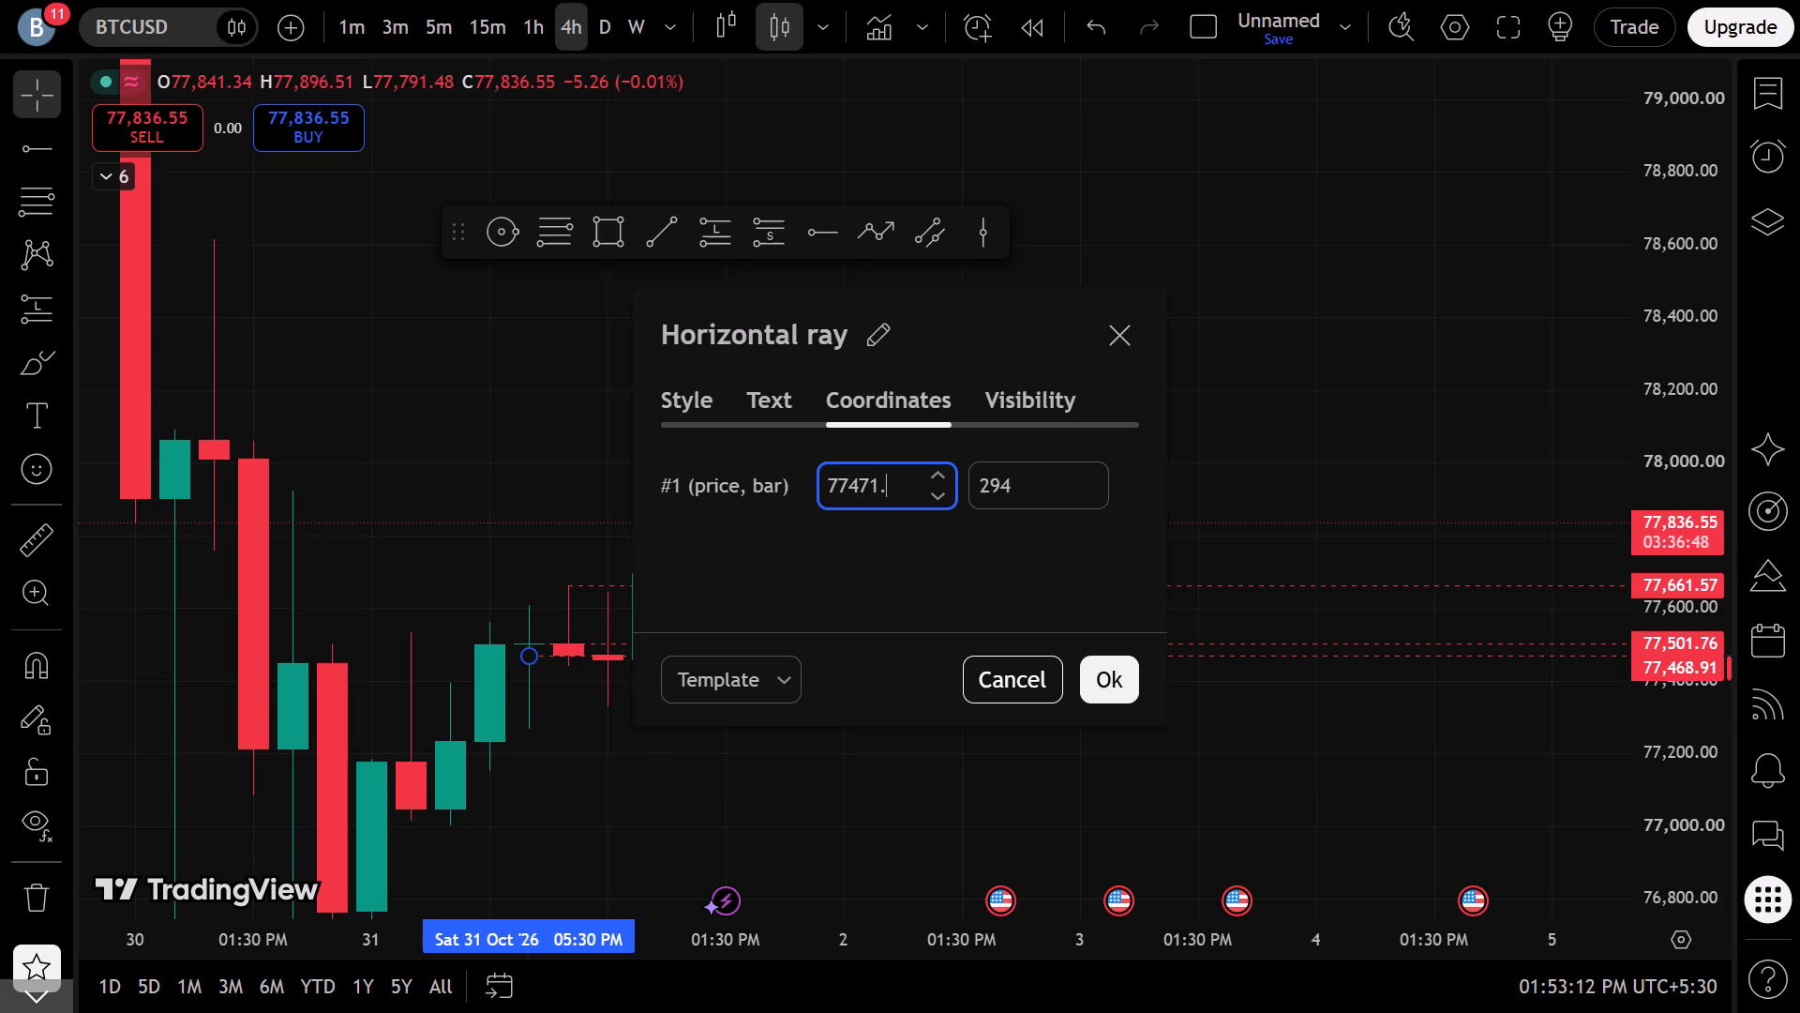
type("96")
key("Return")
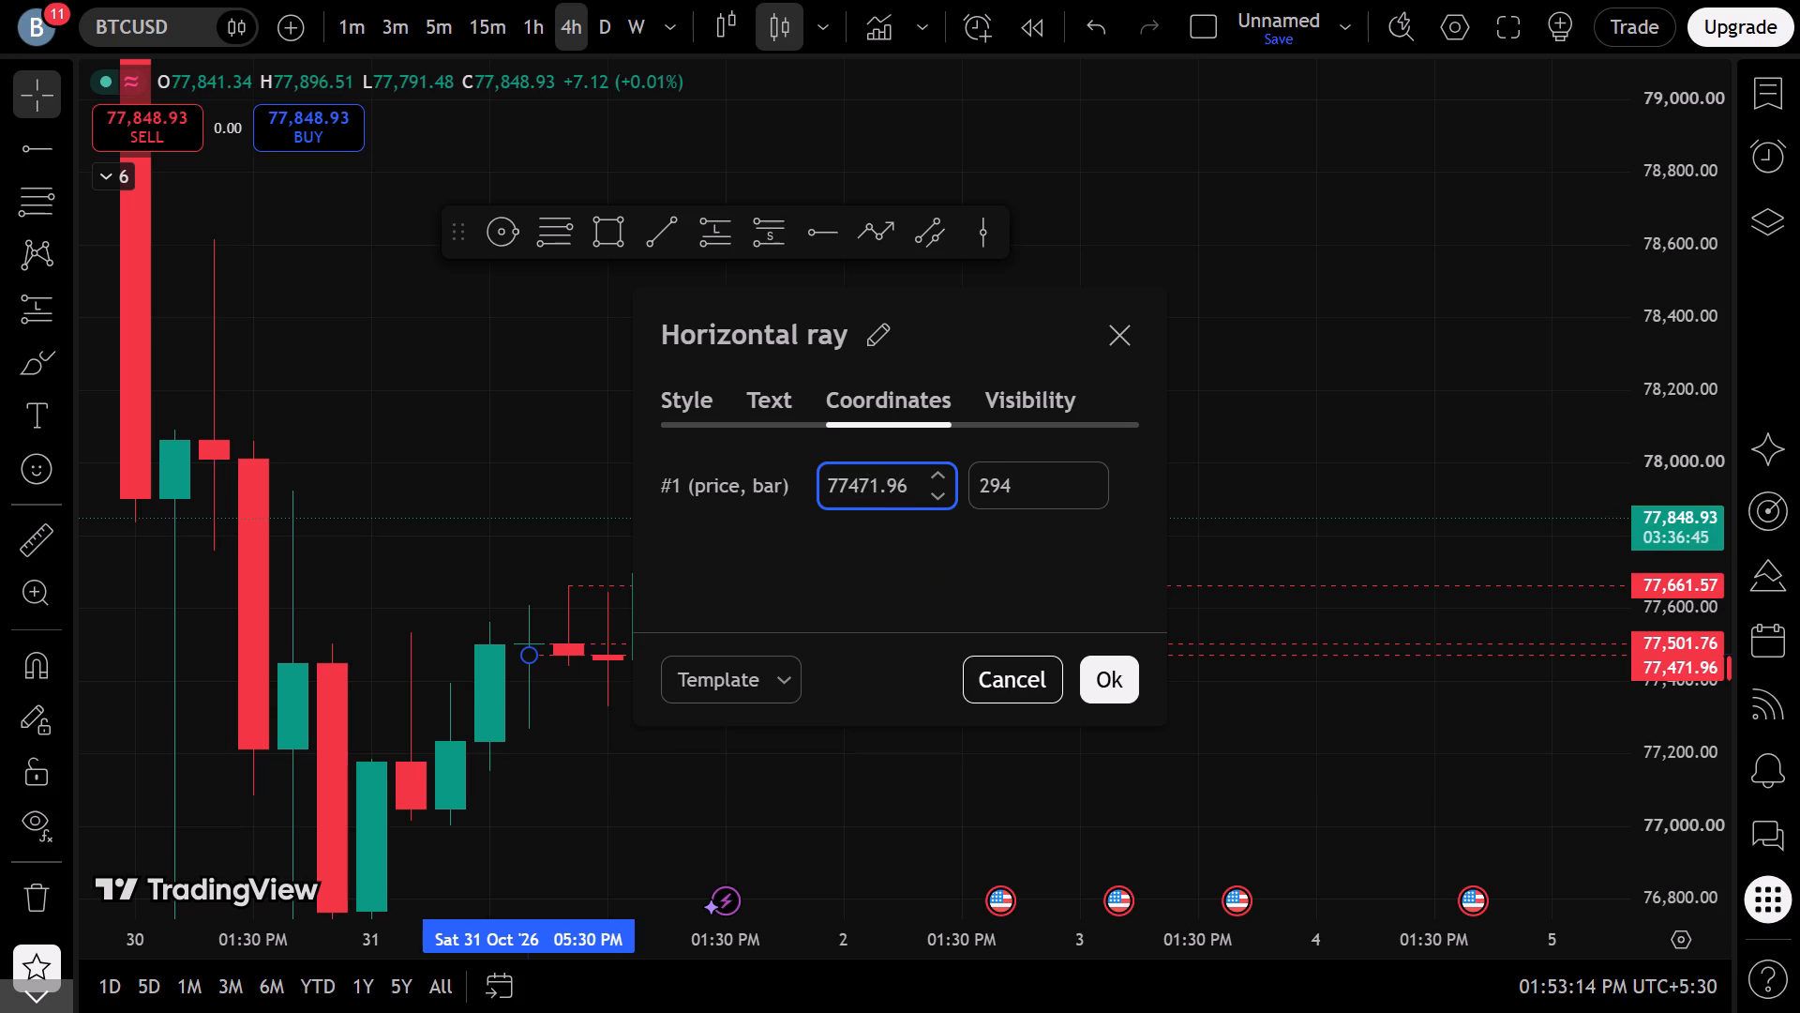
left_click(1128, 667)
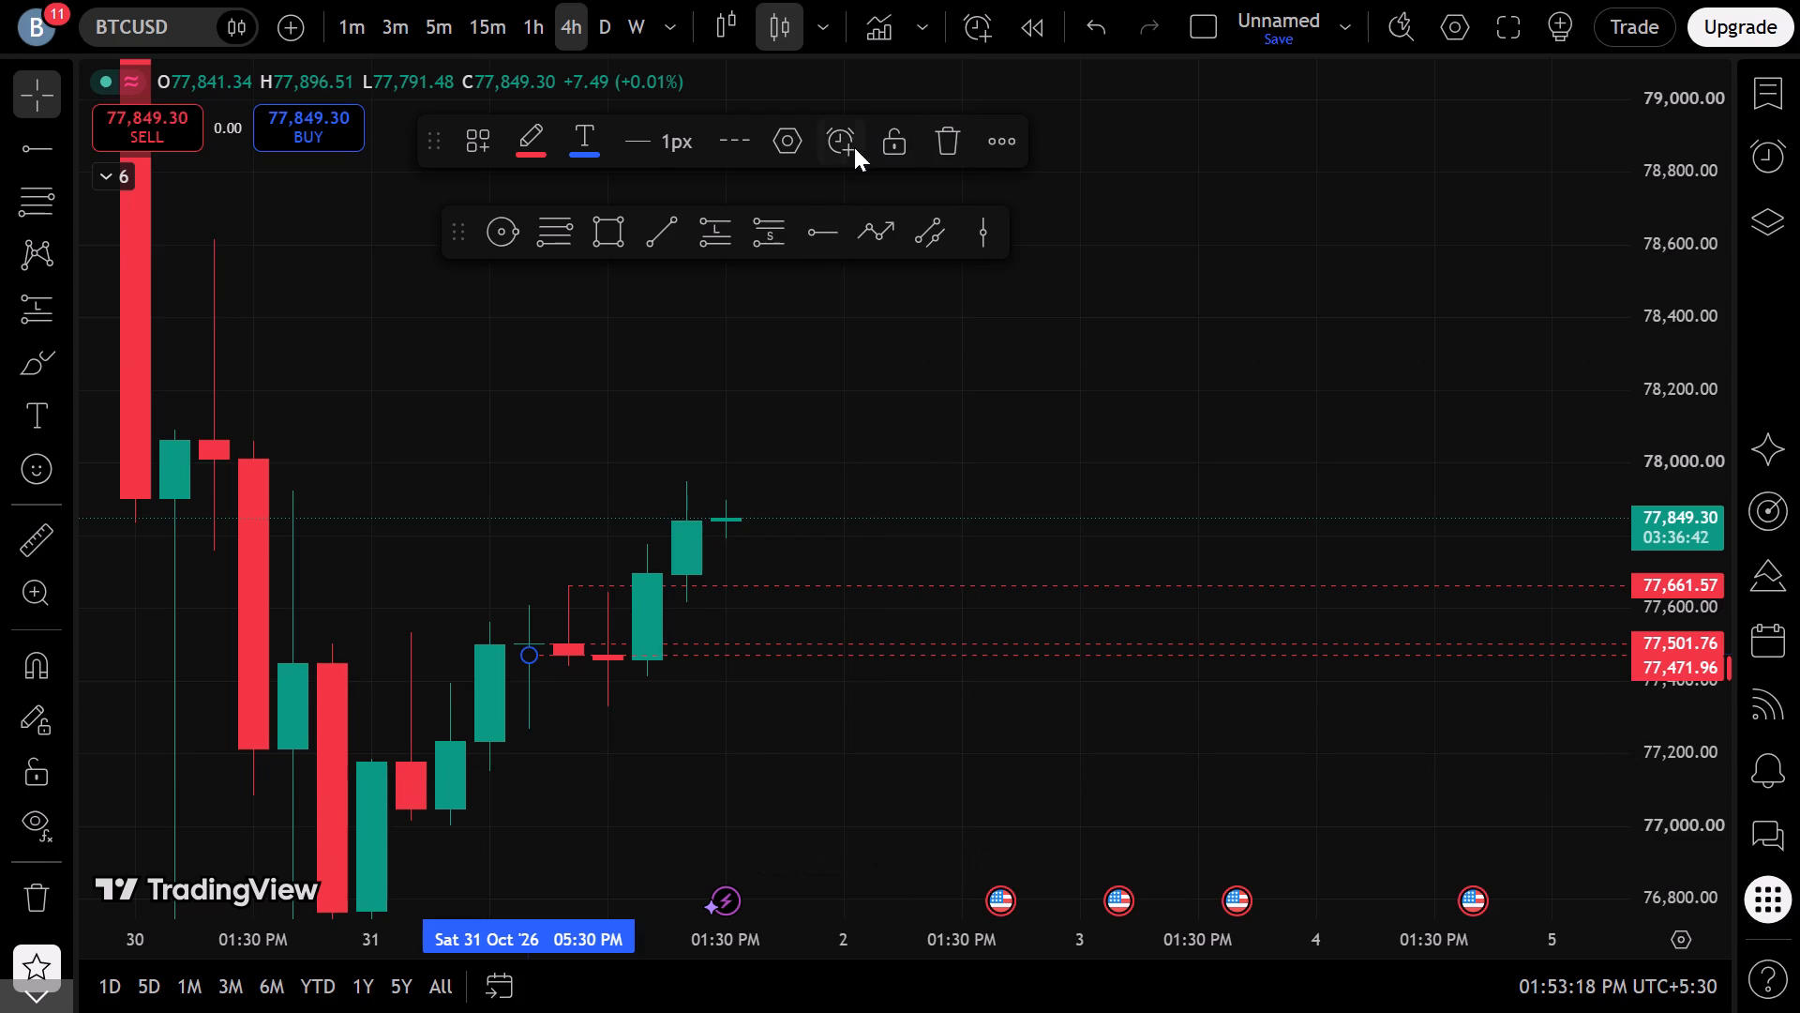
left_click(669, 376)
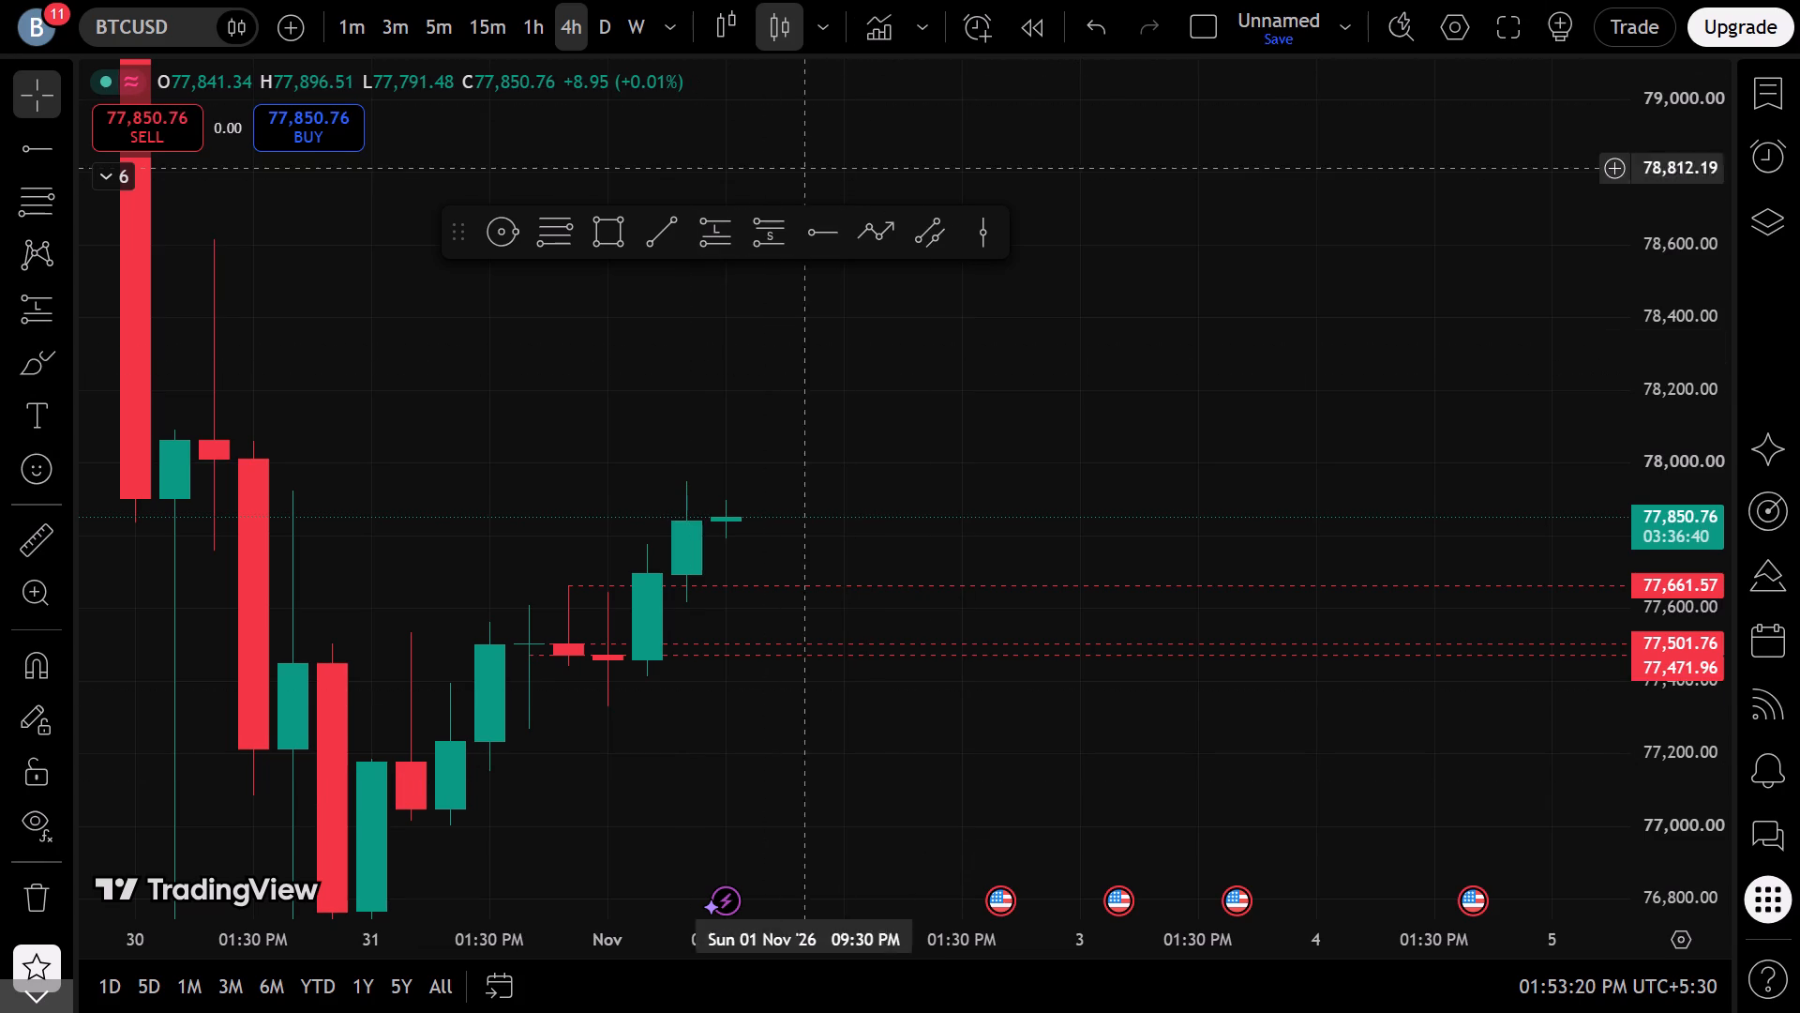
Draw a fourth horizontal ray at about 77,445.68 starting from the candle at 31 Oct '26 05:30 PM.
left_click_drag(455, 232, 562, 132)
left_click(915, 134)
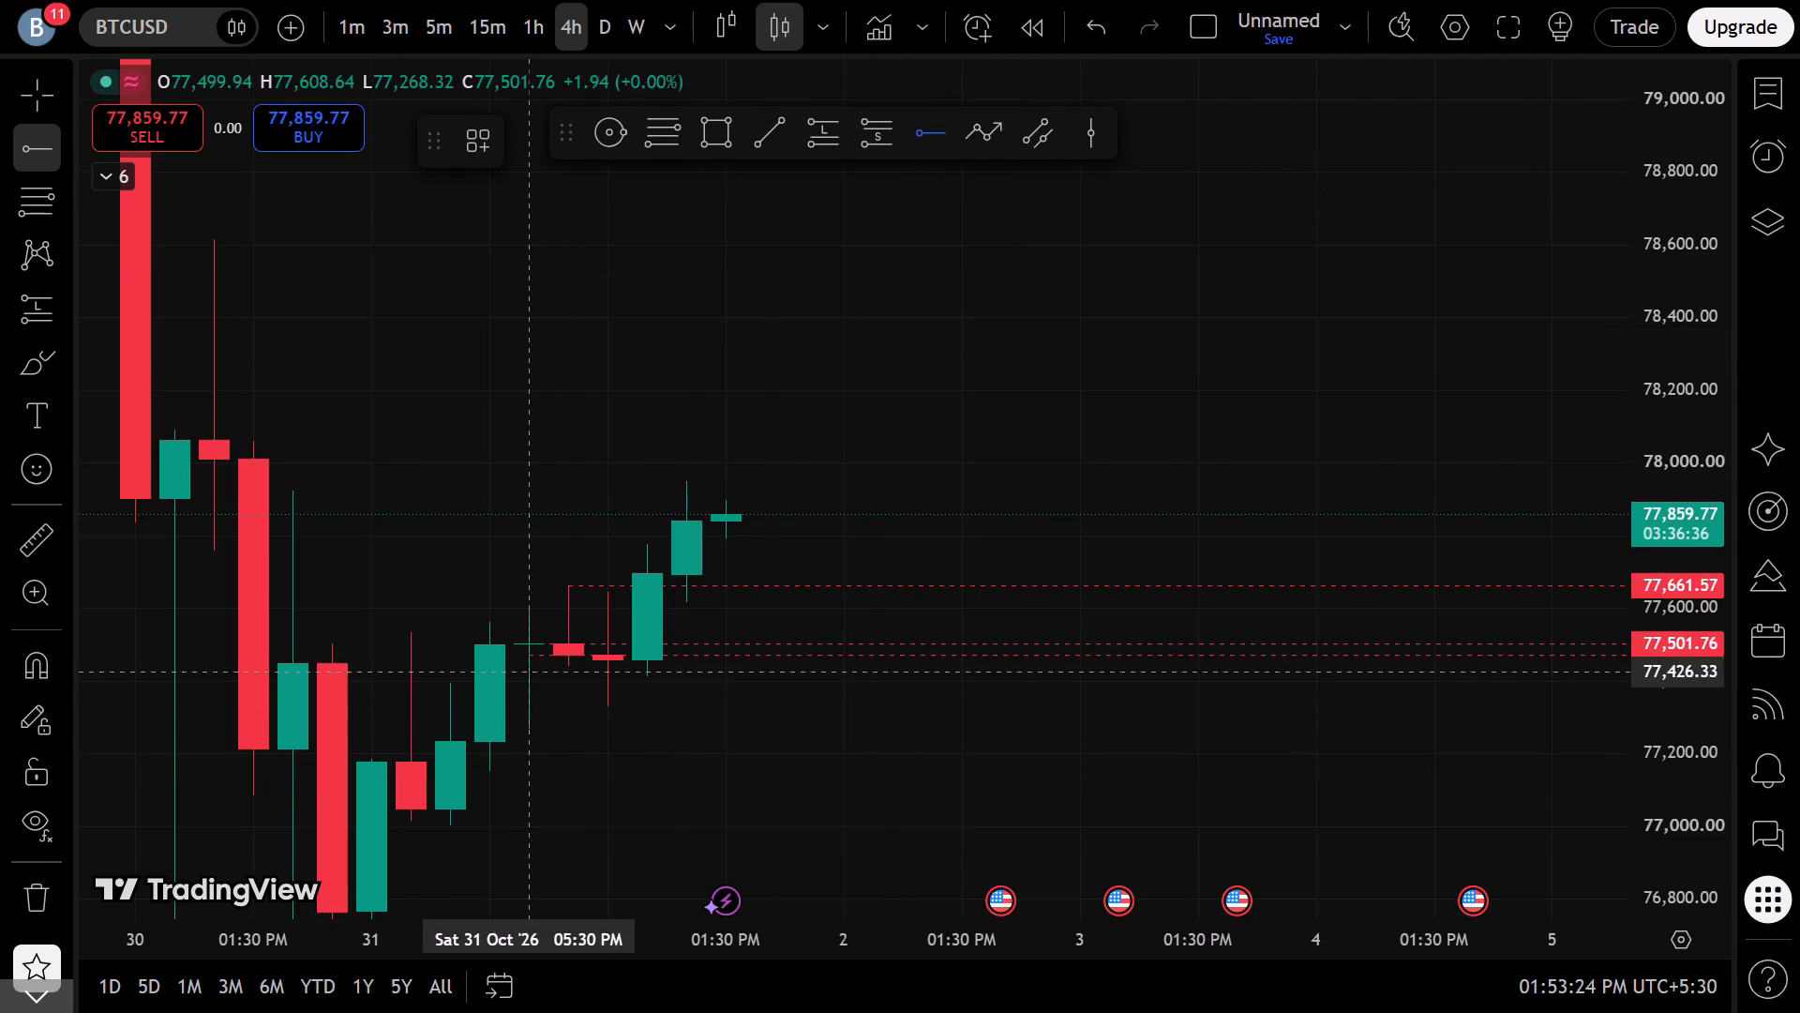
left_click(518, 665)
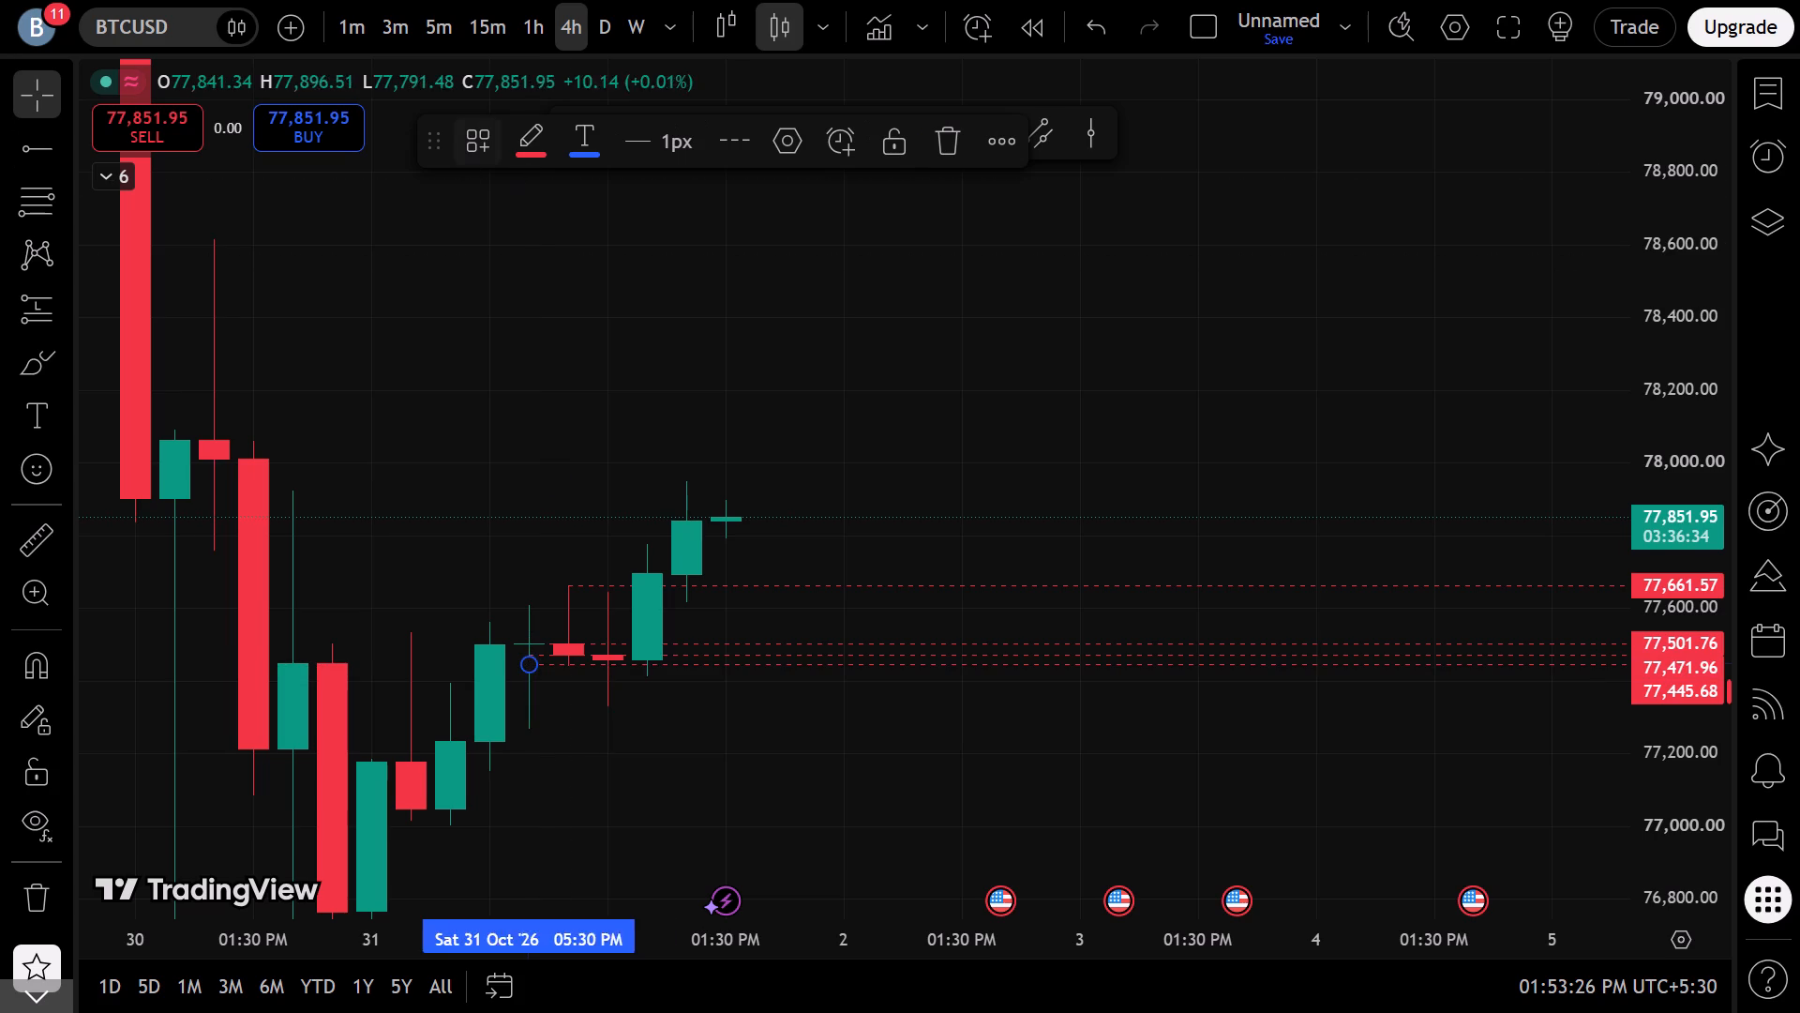
Set the fourth ray's price coordinate to 77439.84, matching the low of the 31 Oct '26 09:30 PM candle, and close its settings.
left_click_drag(431, 147, 437, 156)
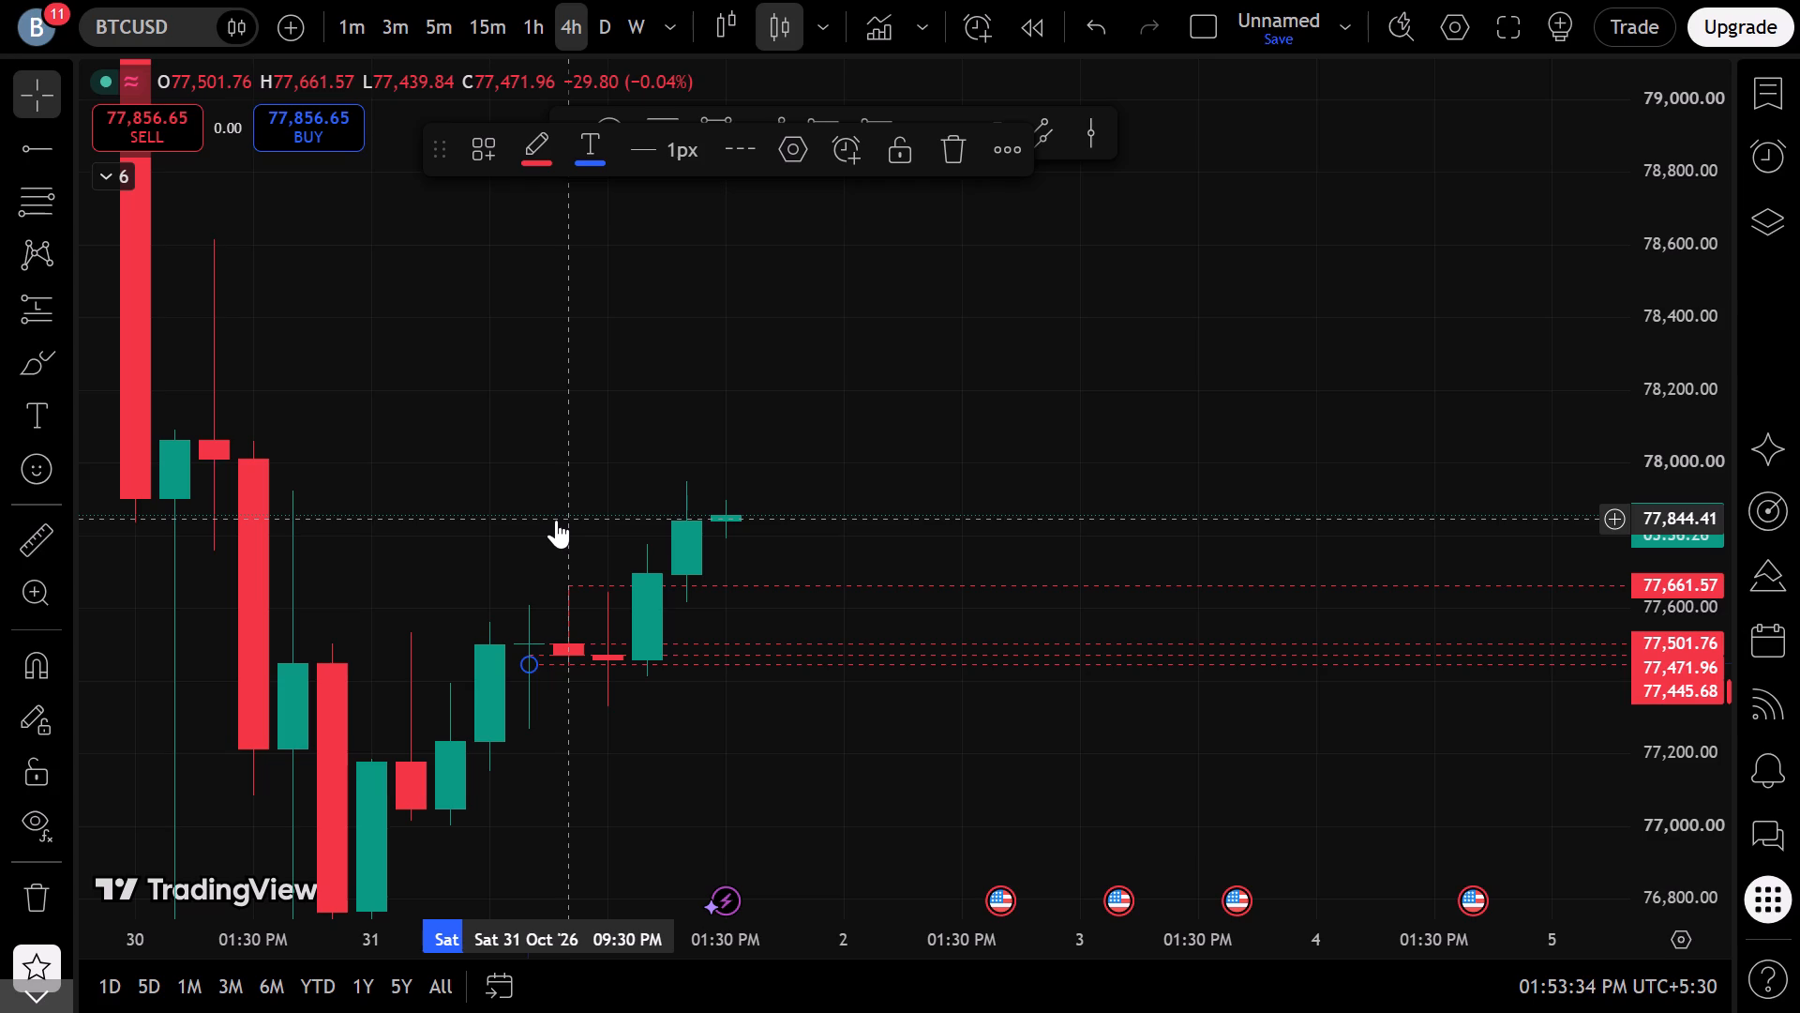
left_click(560, 662)
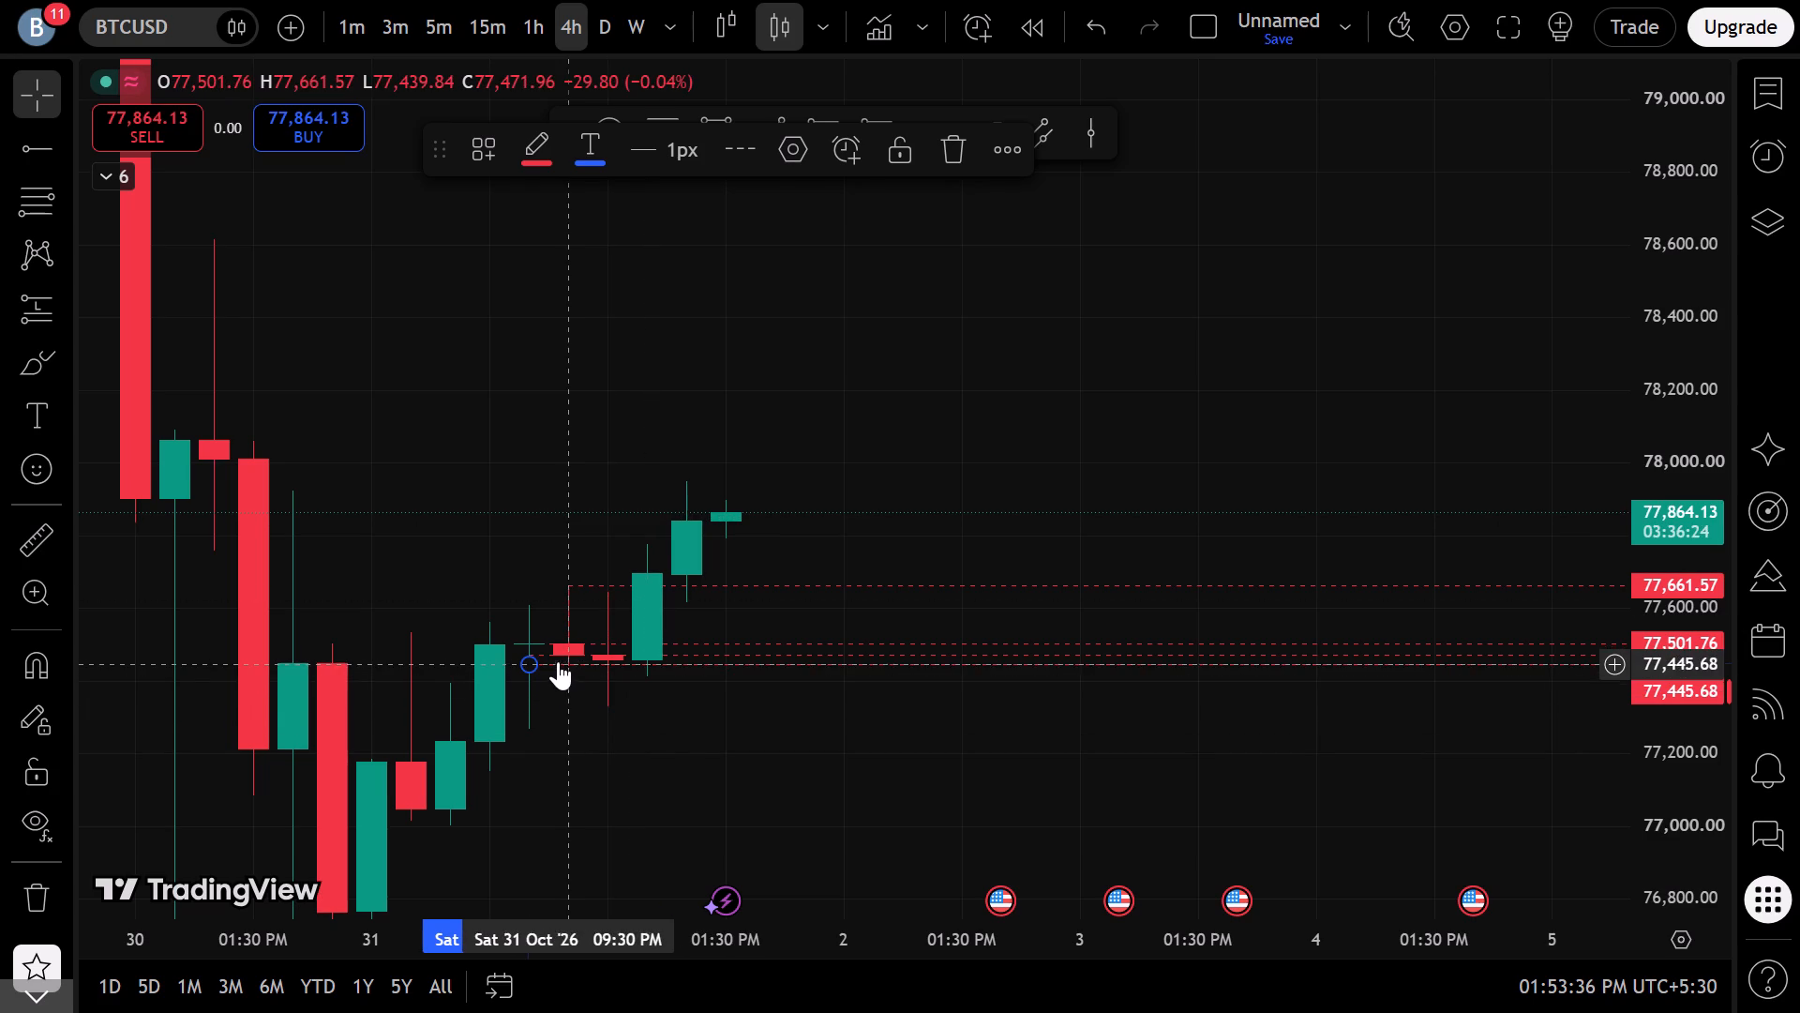
left_click(800, 163)
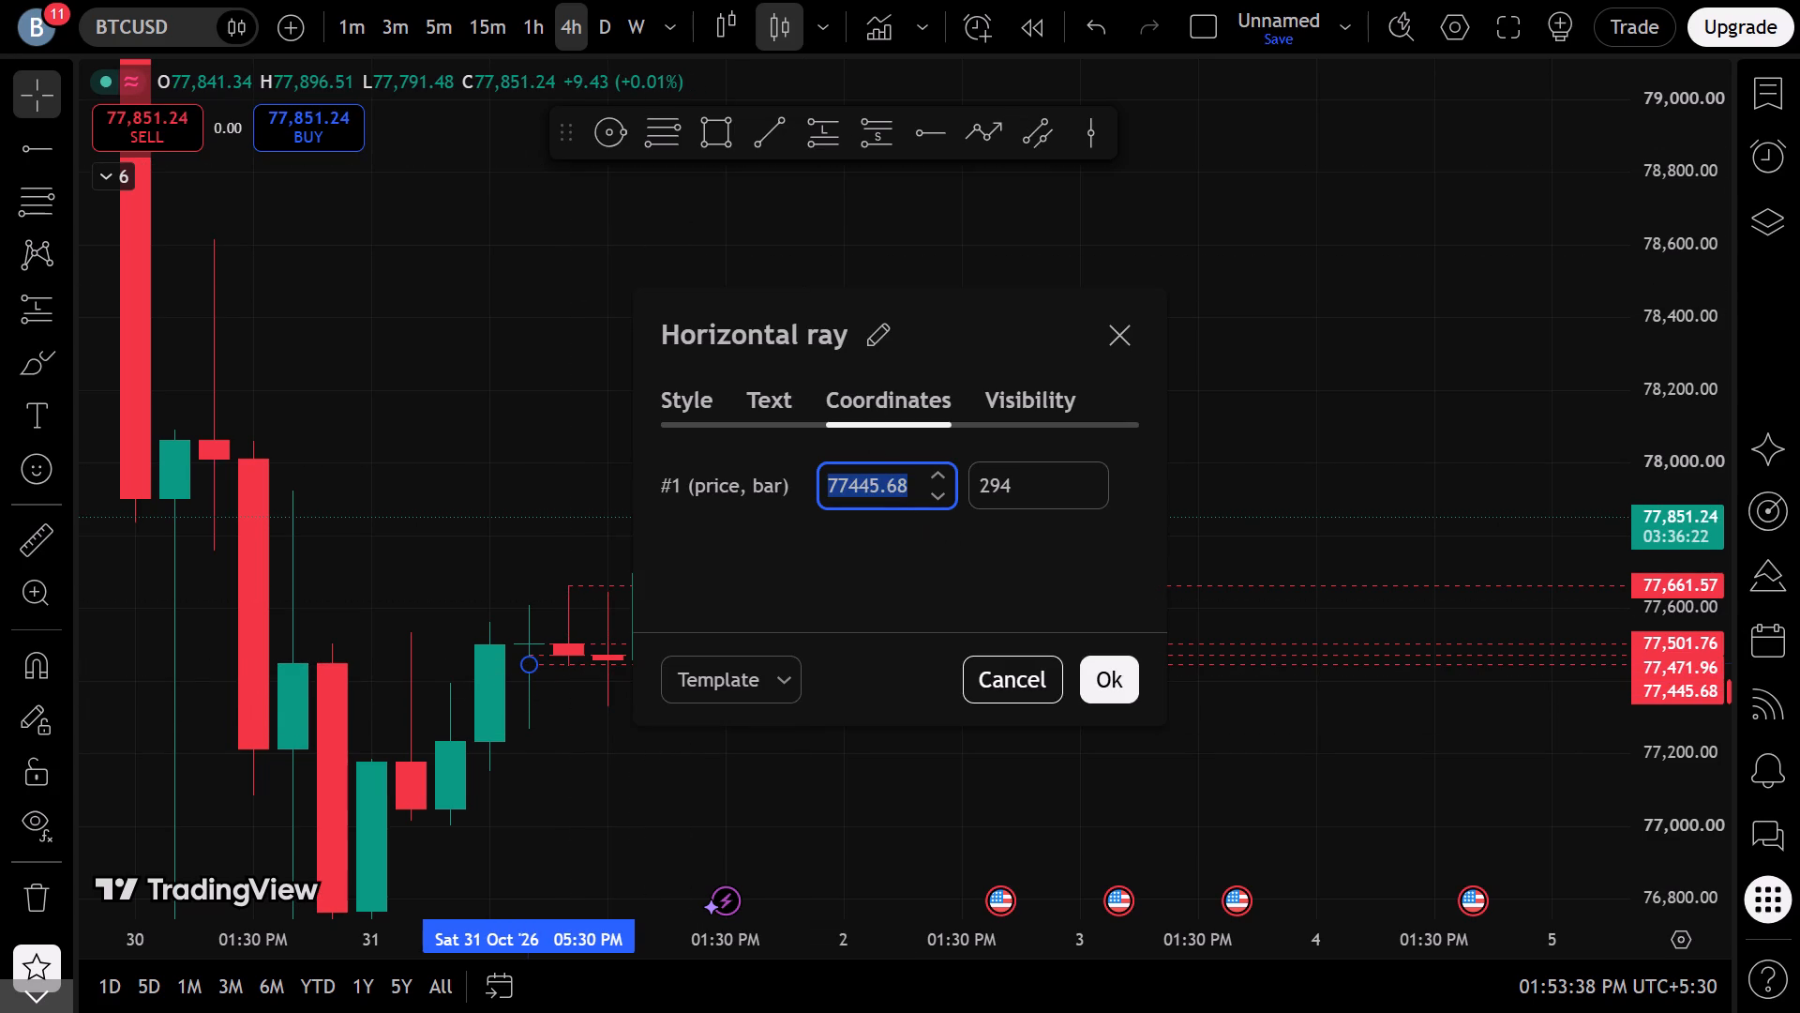
left_click(917, 483)
key("BackSpace")
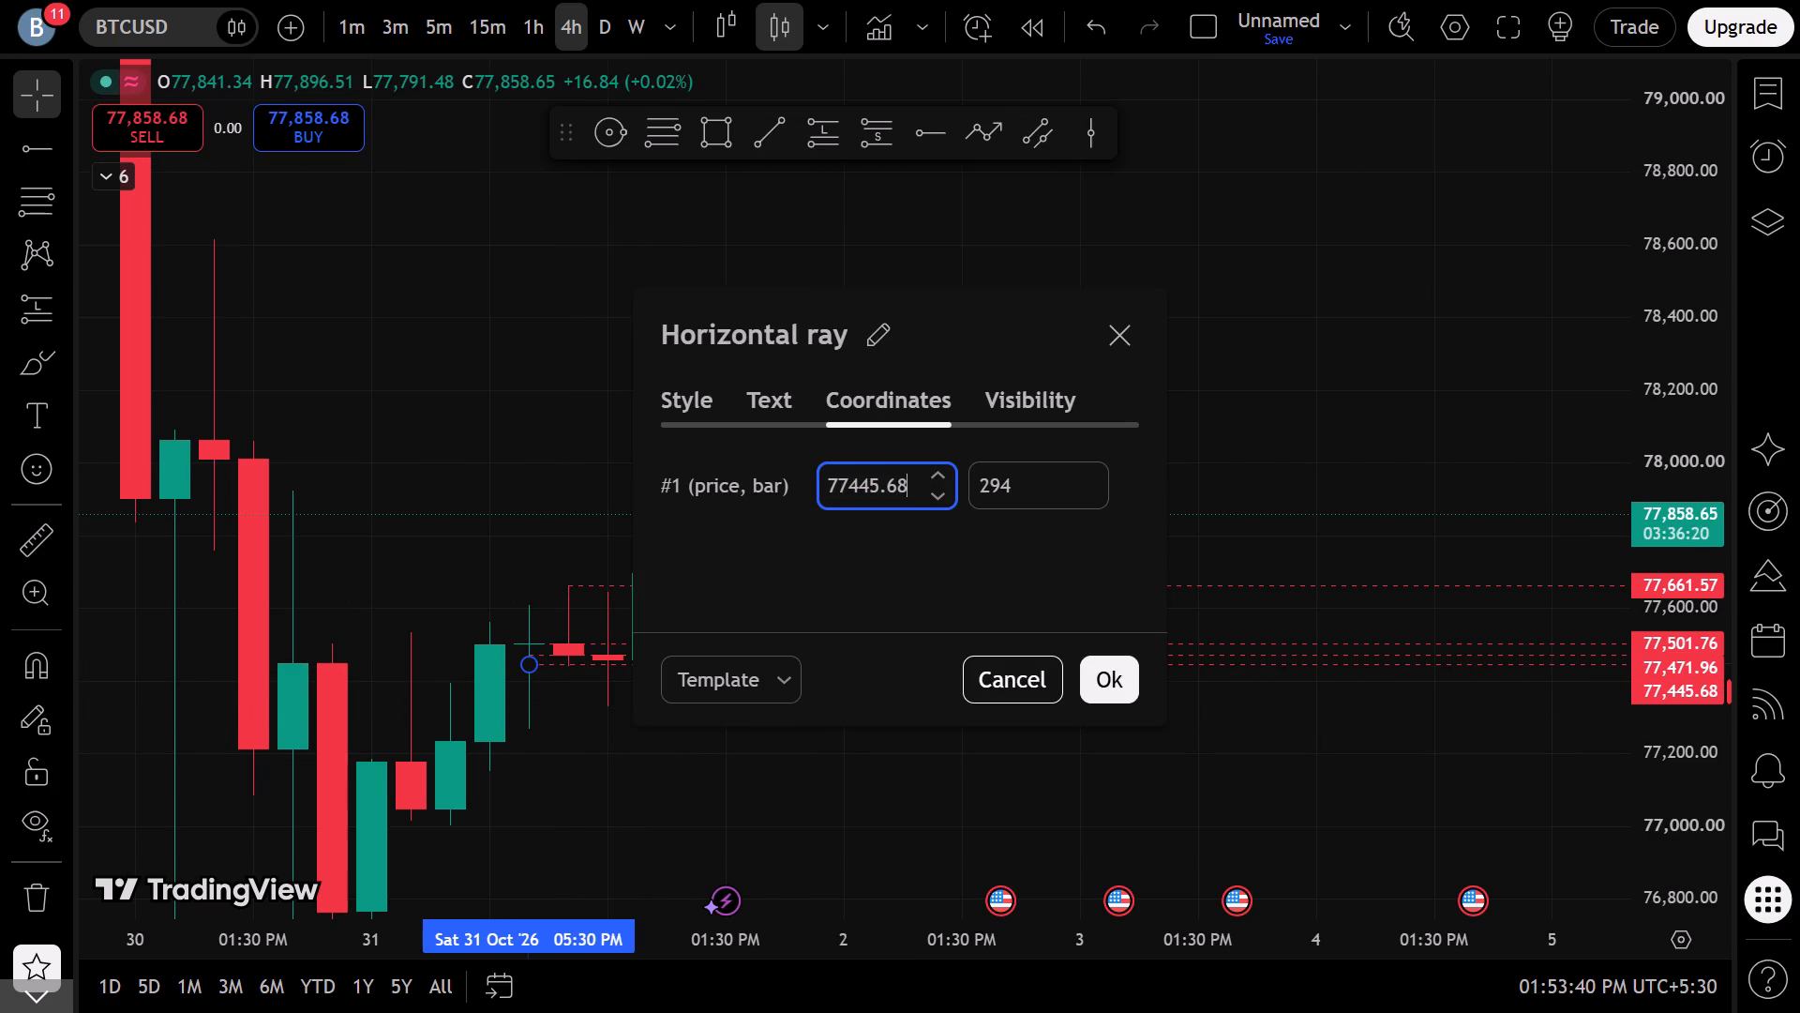
key("BackSpace")
key("BackSpace")
key("BackSpace")
key("BackSpace")
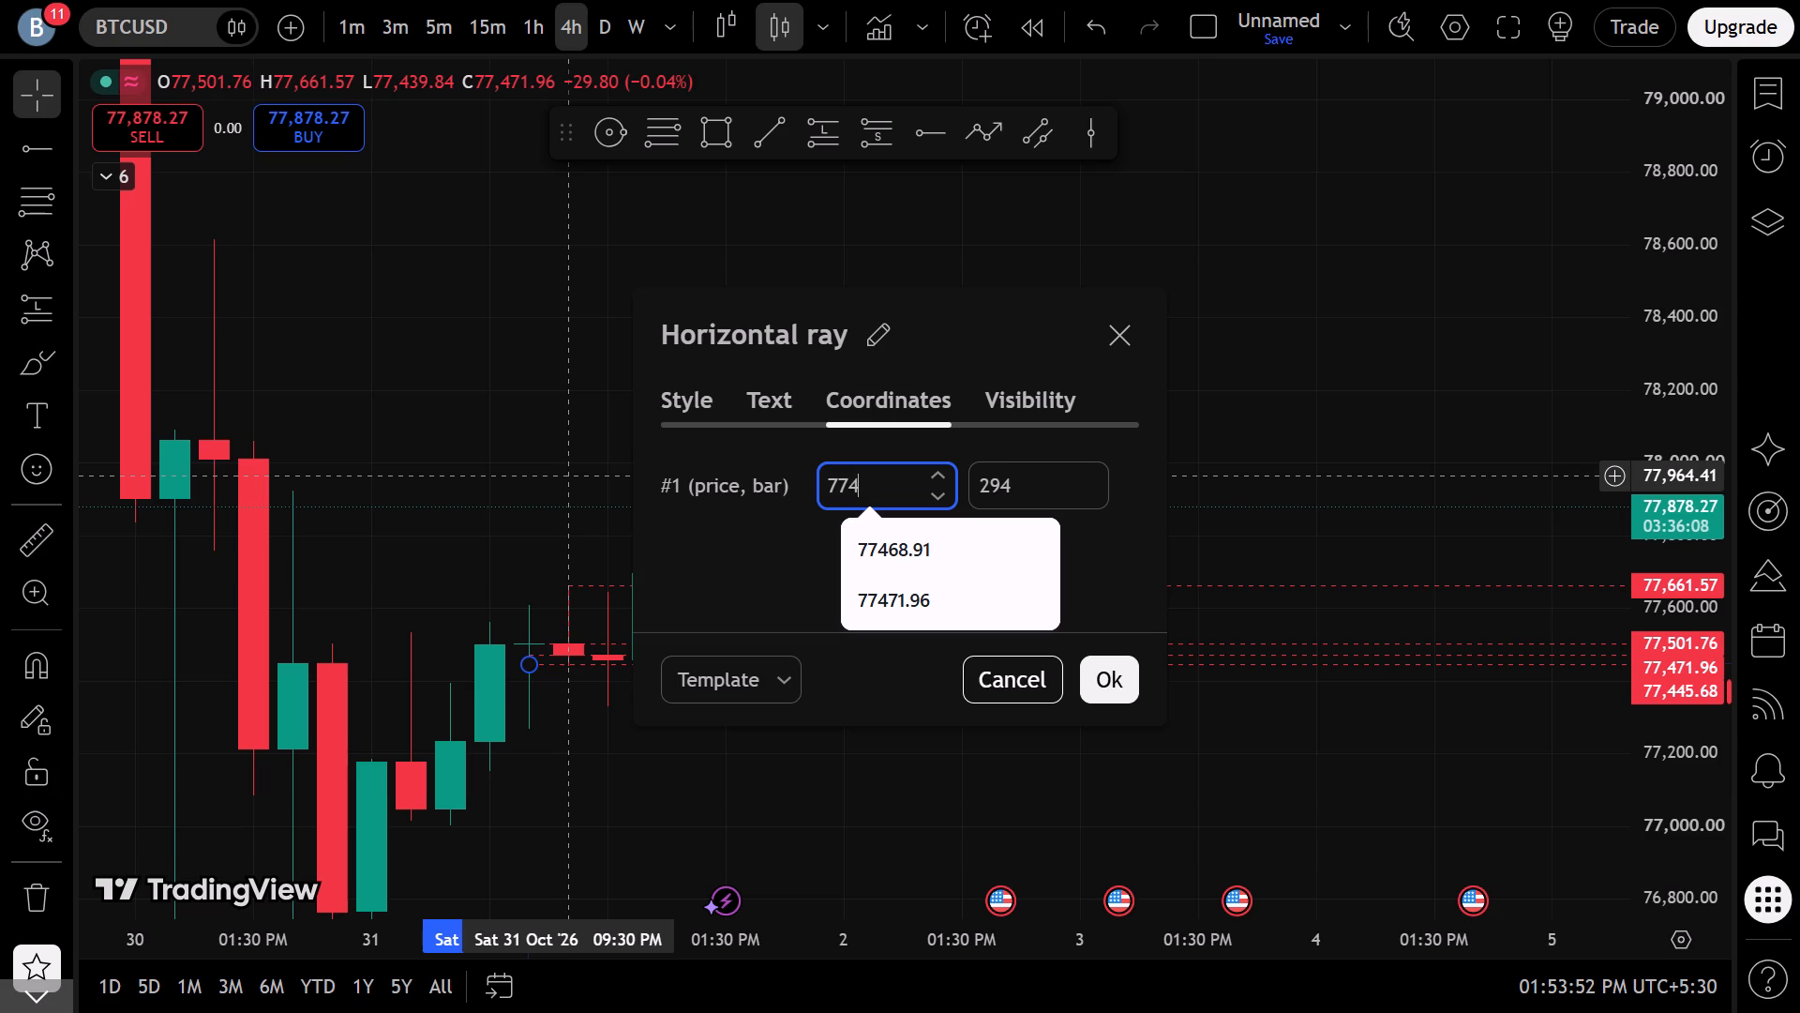
key("3")
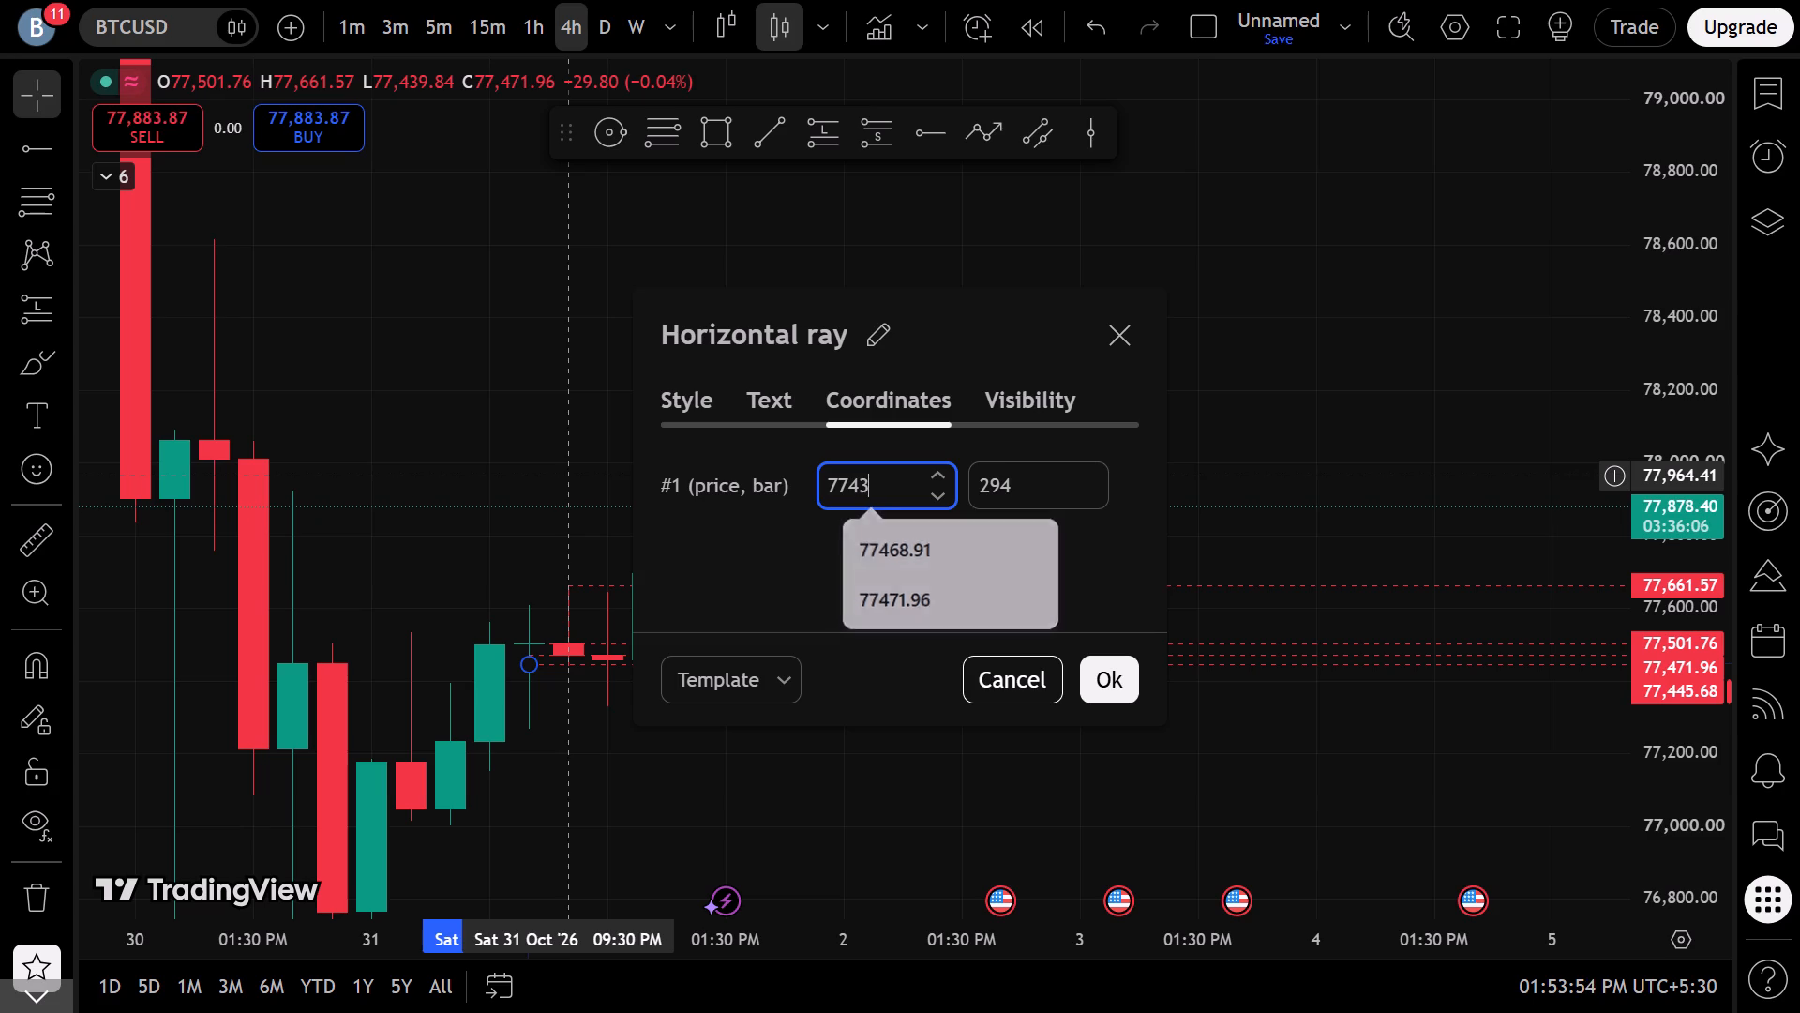
type("9.")
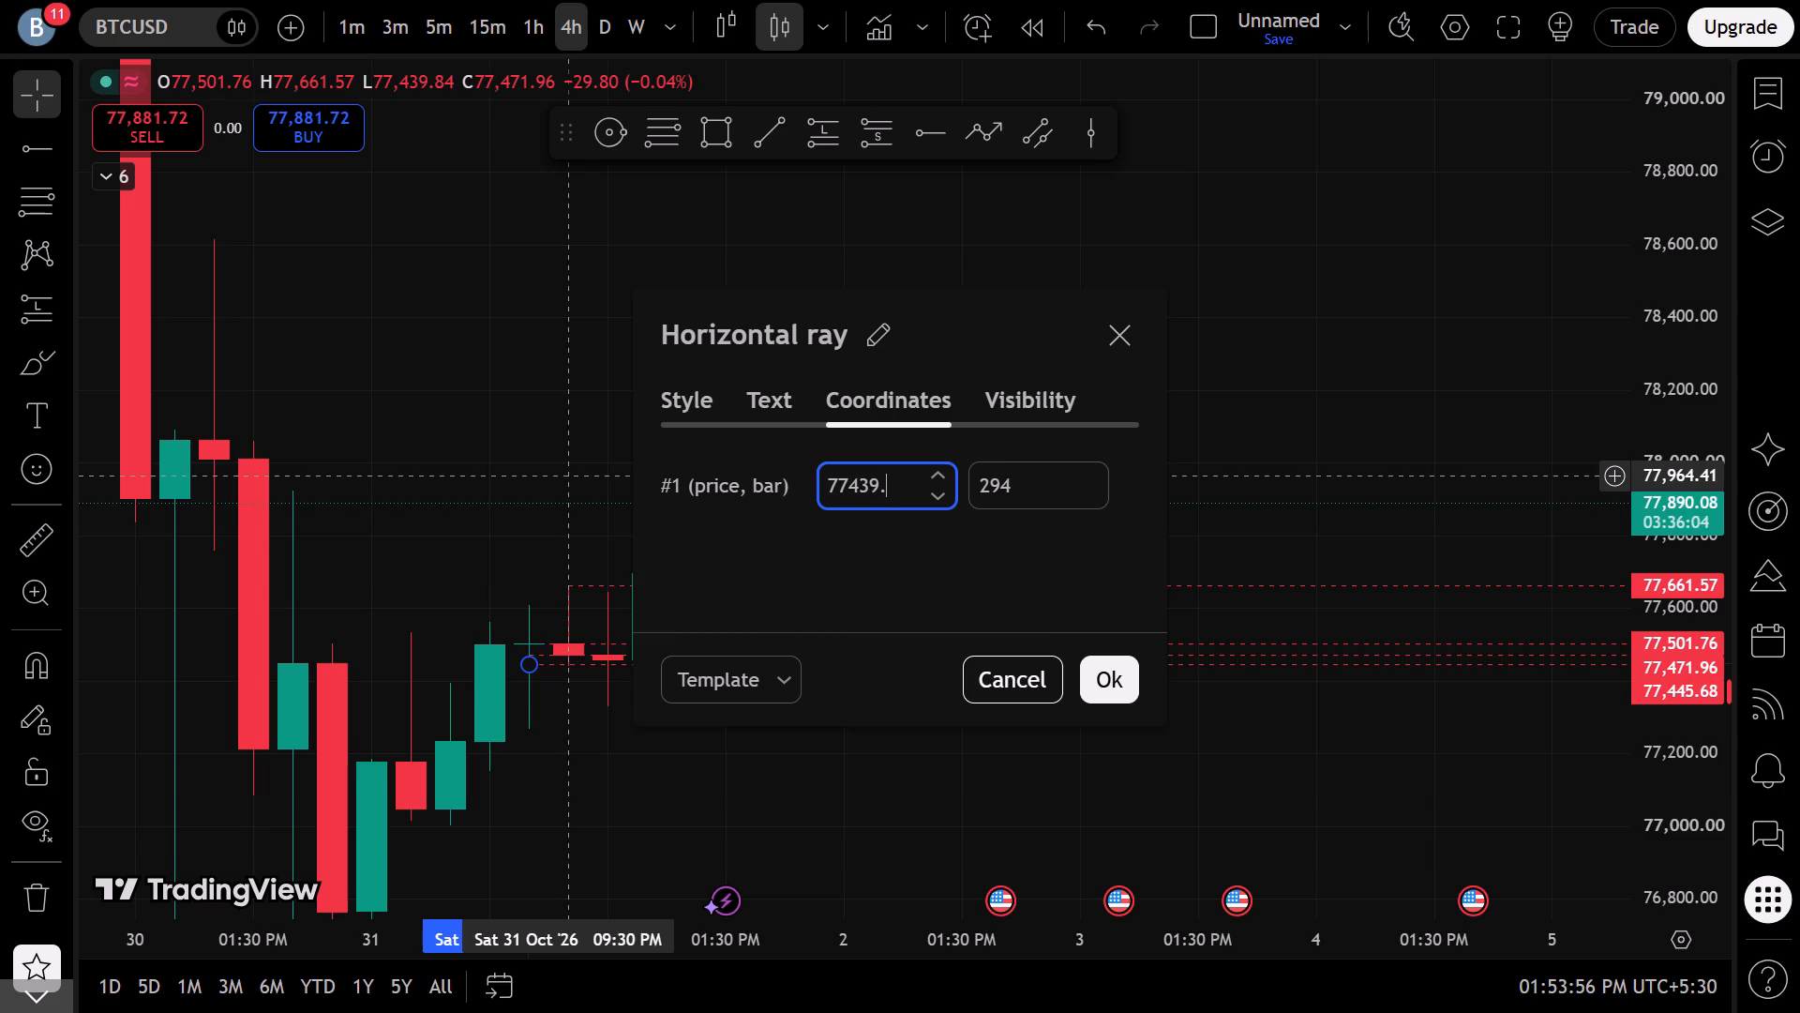
type("84")
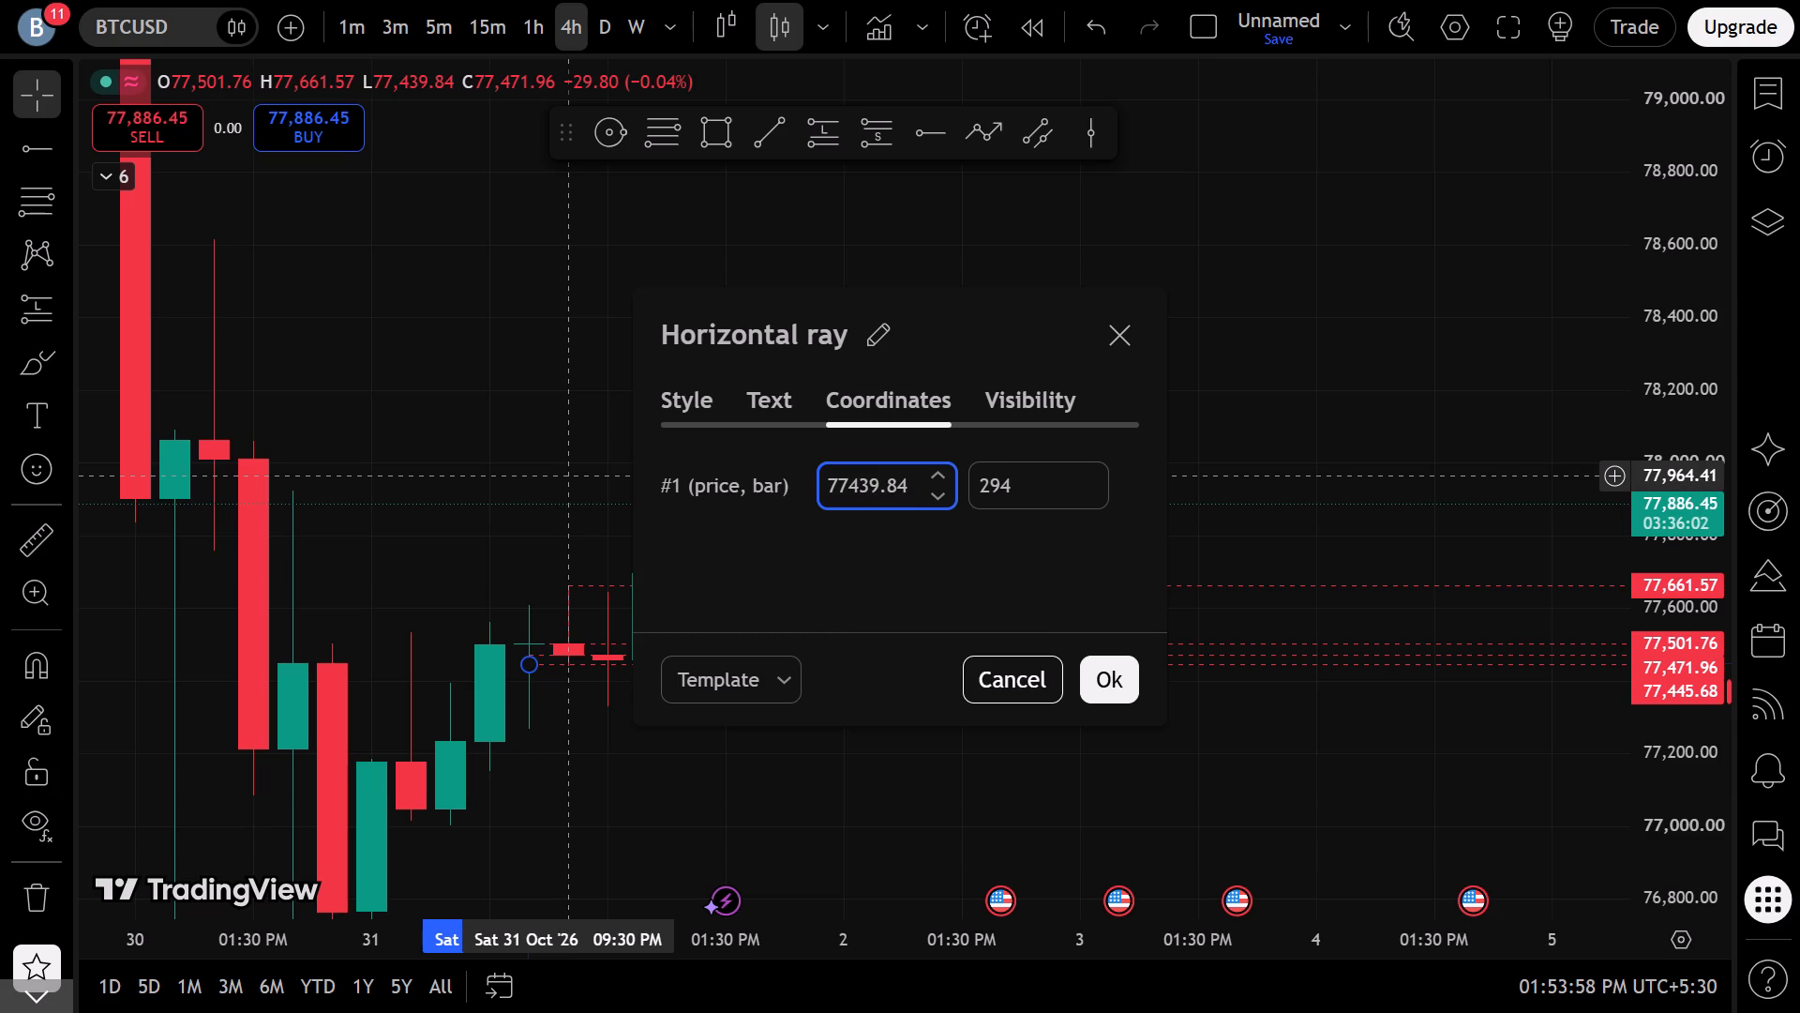
left_click(1120, 664)
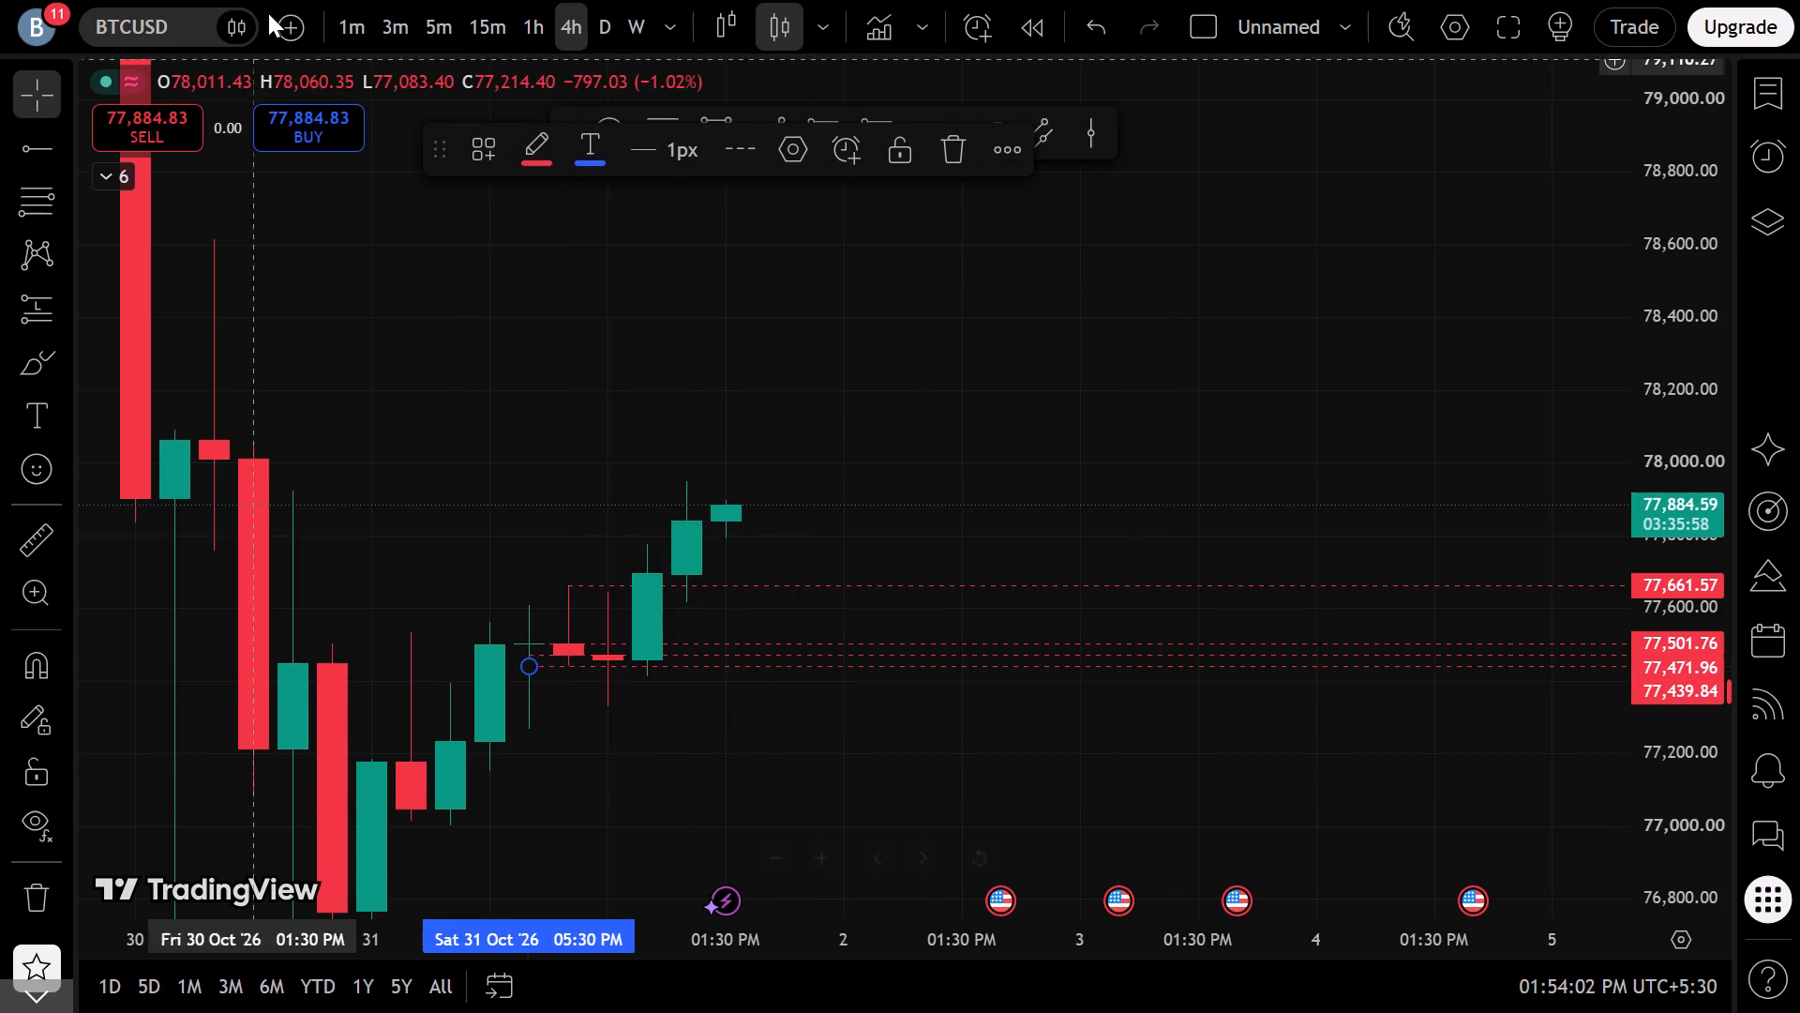
View the four price rays against the 1-minute BTCUSD candles.
left_click(341, 23)
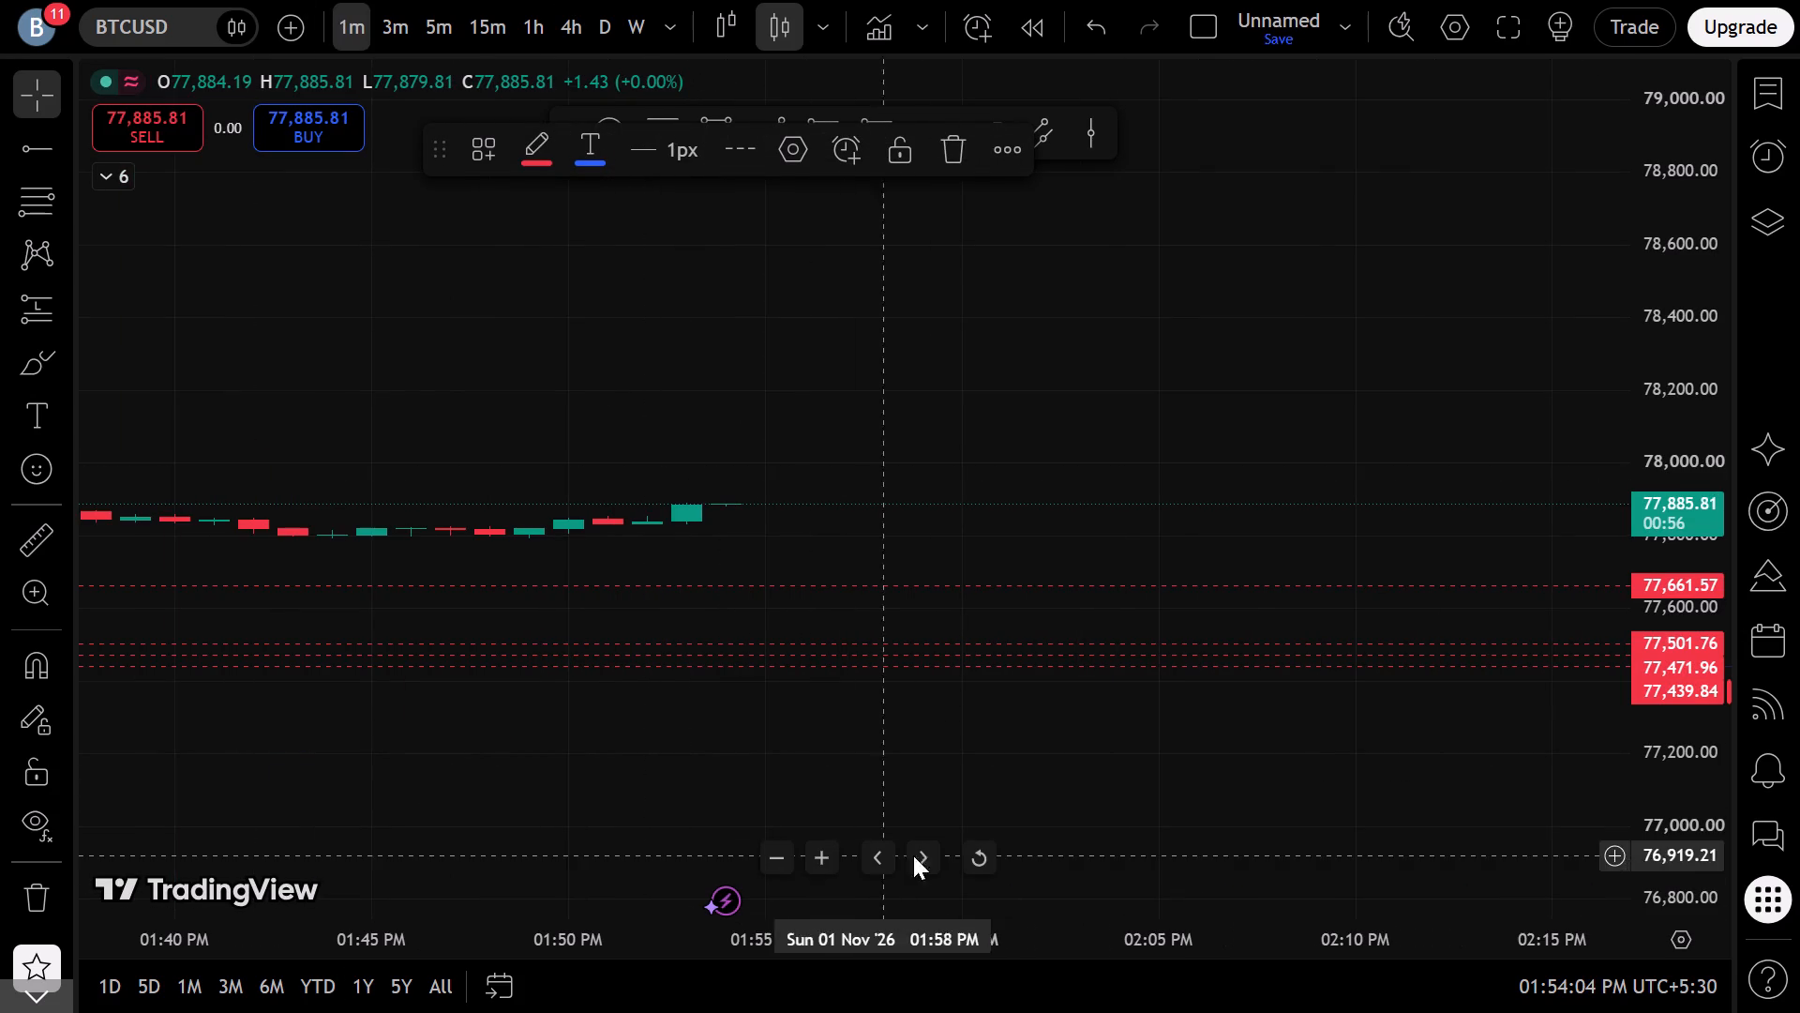
left_click(964, 854)
scroll(975, 804, "down", 12)
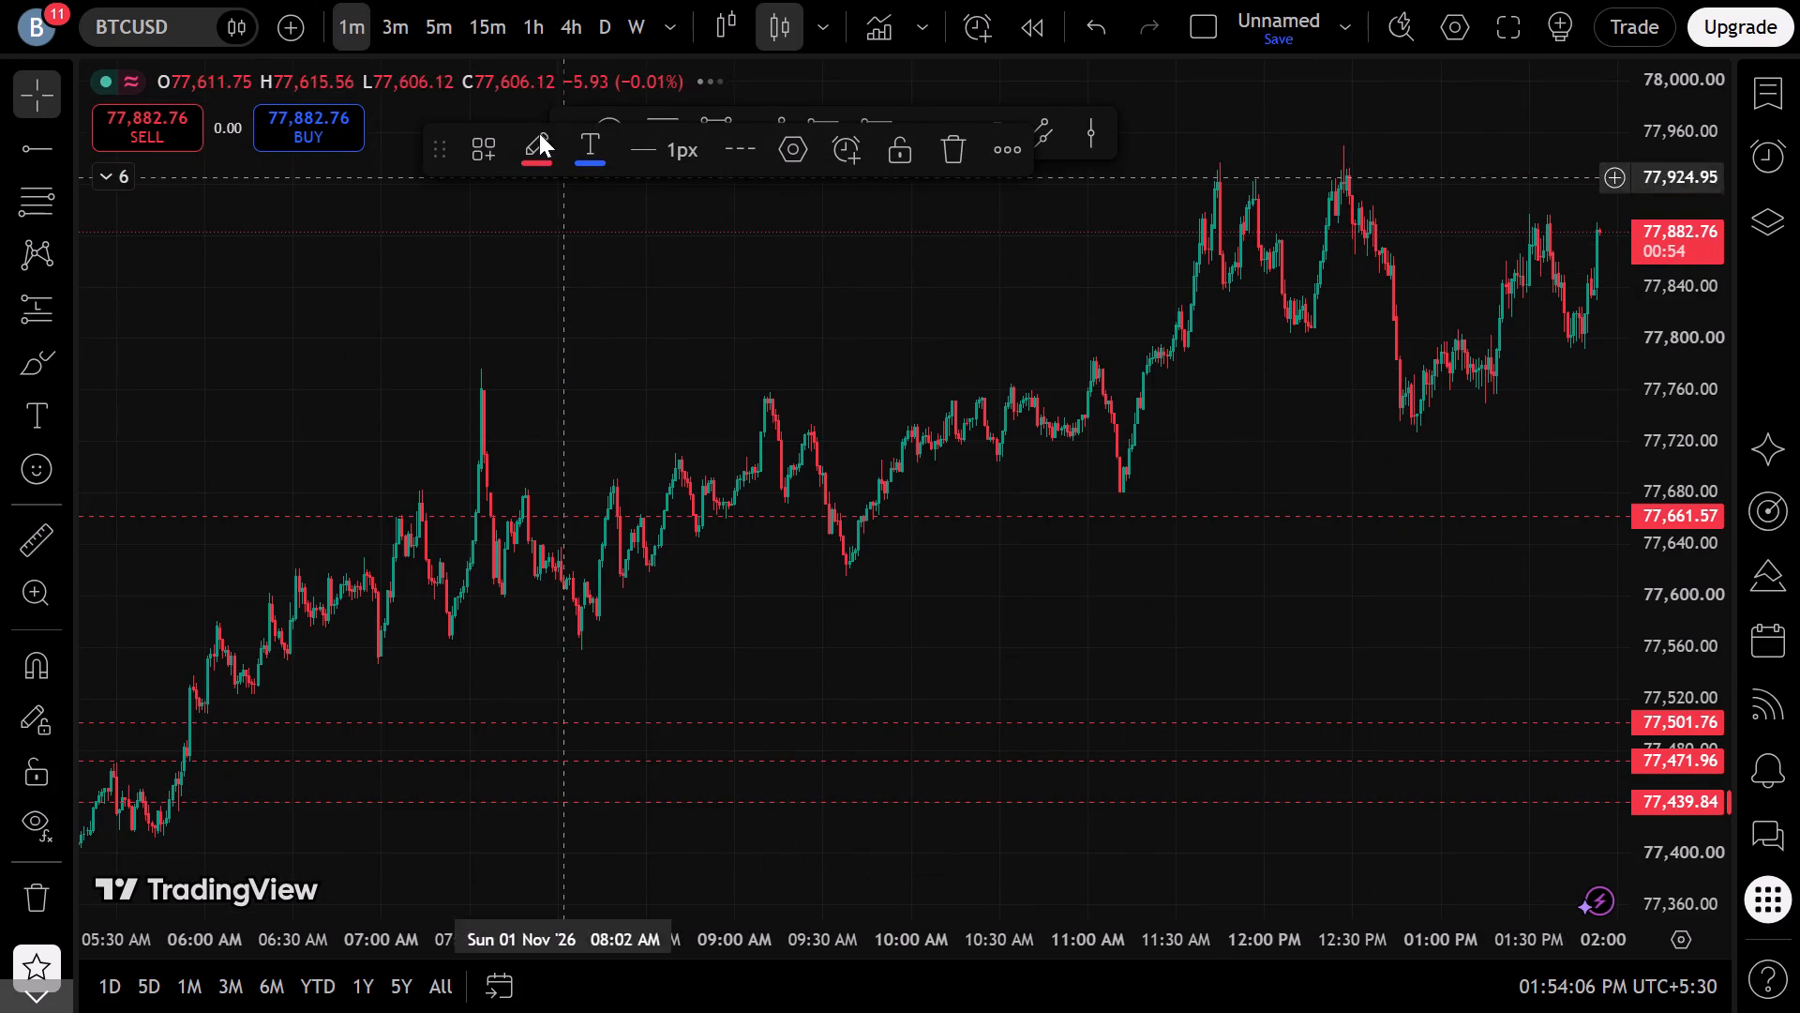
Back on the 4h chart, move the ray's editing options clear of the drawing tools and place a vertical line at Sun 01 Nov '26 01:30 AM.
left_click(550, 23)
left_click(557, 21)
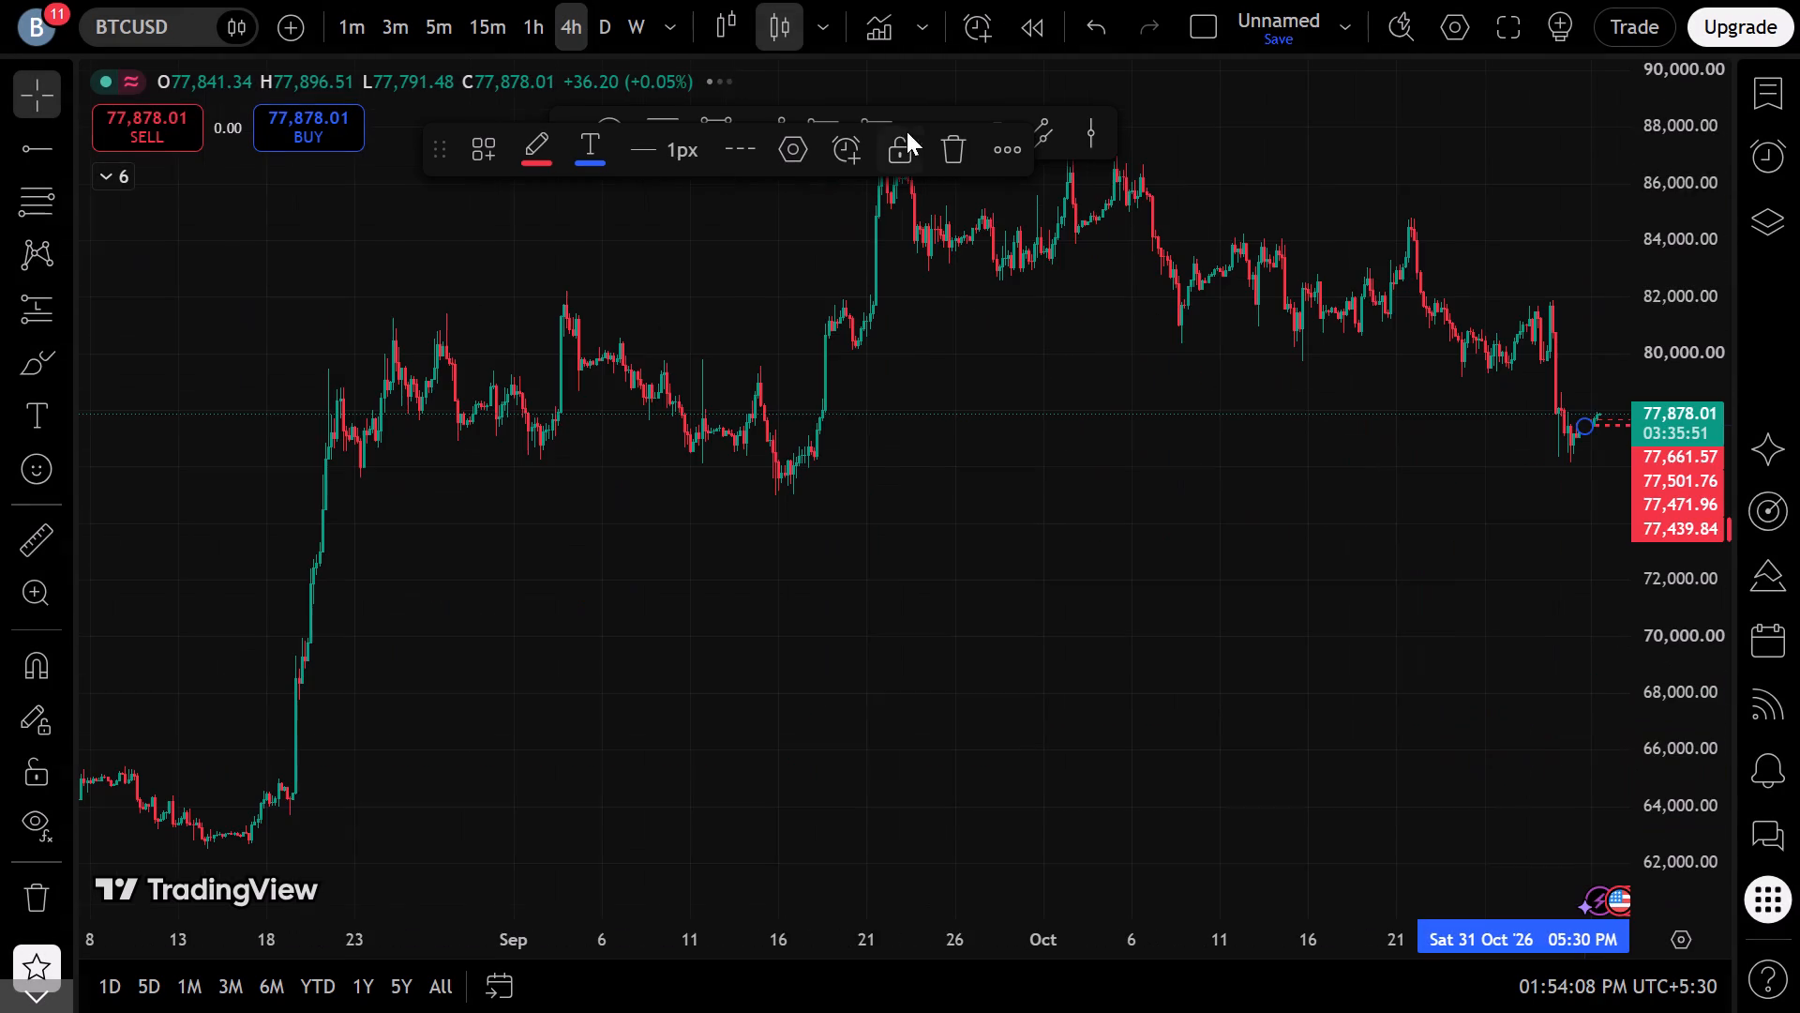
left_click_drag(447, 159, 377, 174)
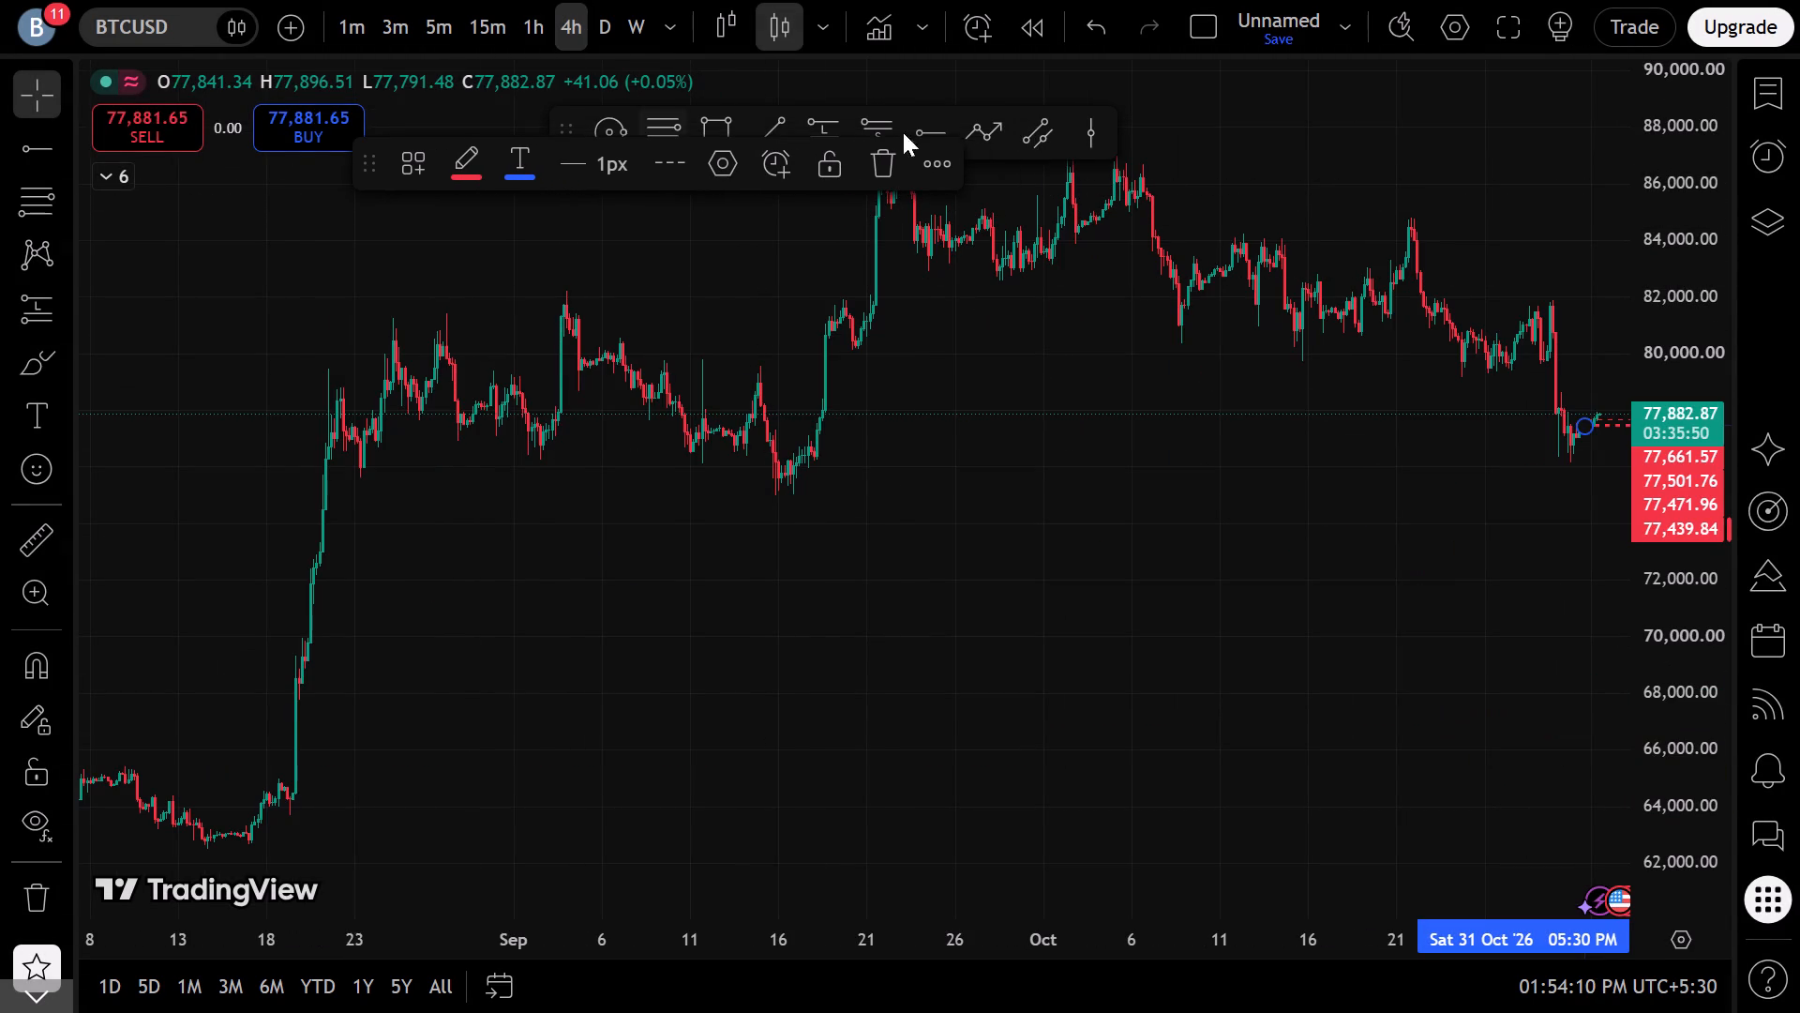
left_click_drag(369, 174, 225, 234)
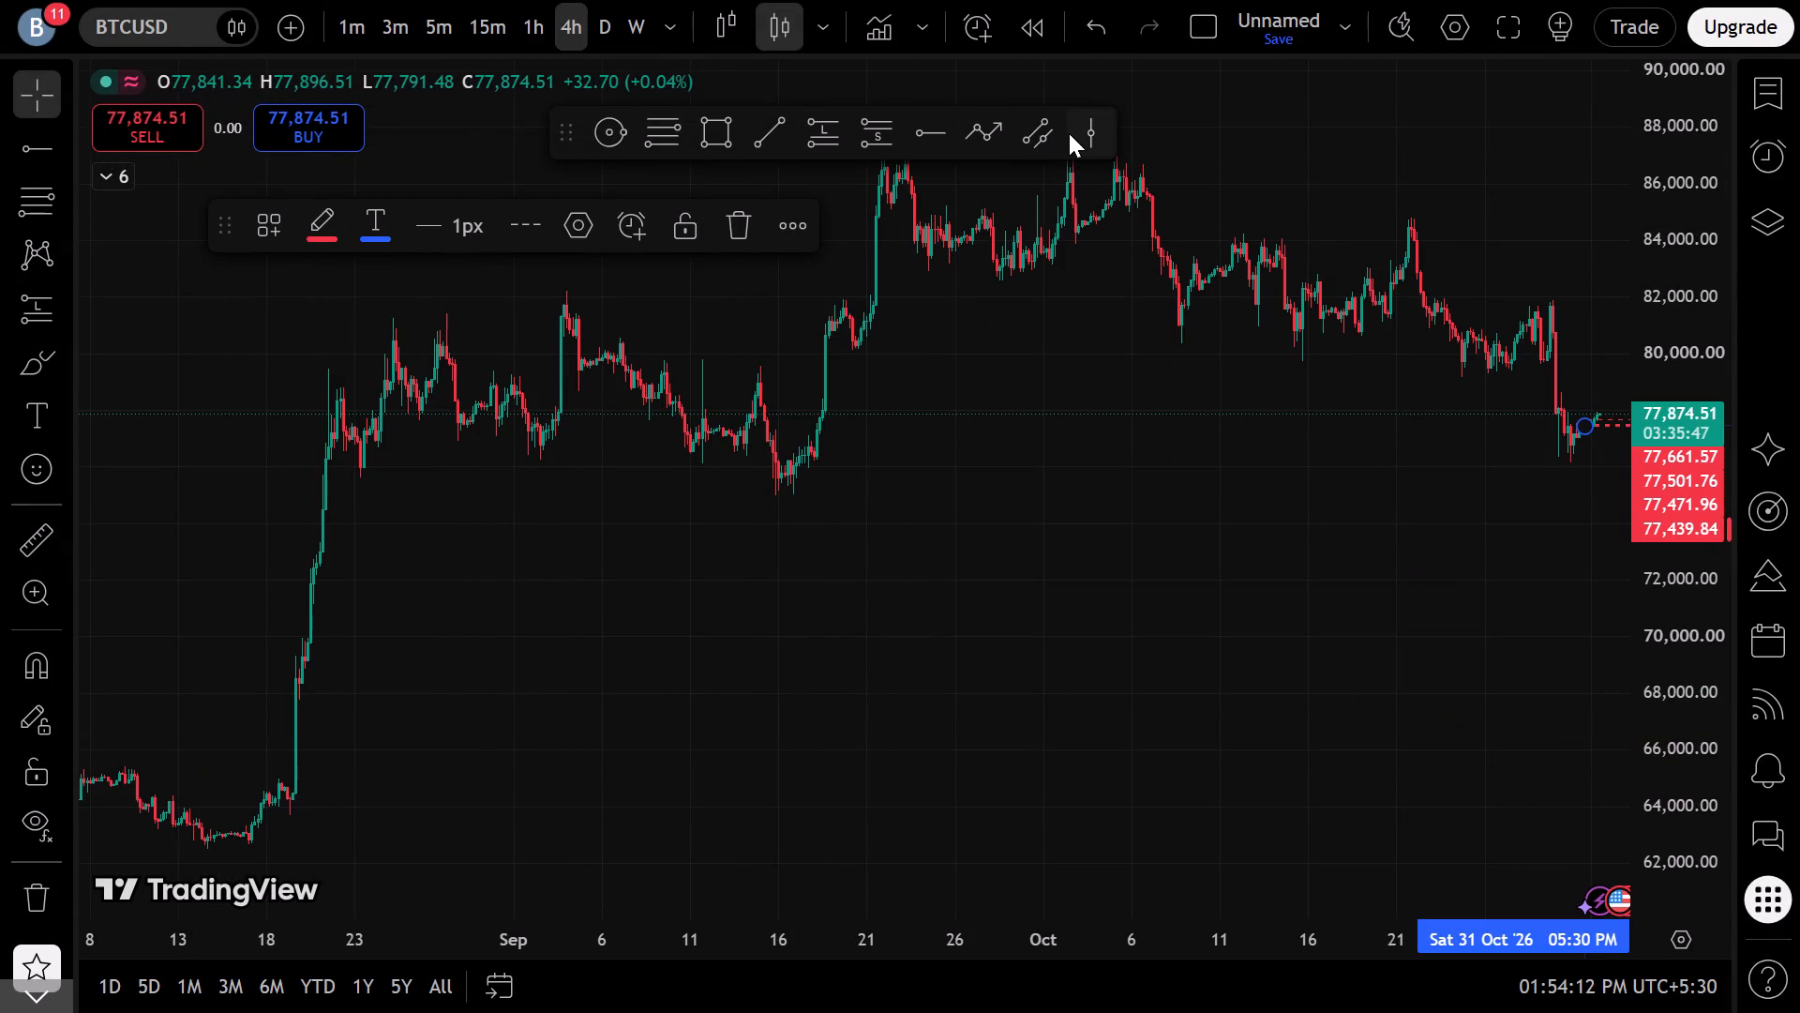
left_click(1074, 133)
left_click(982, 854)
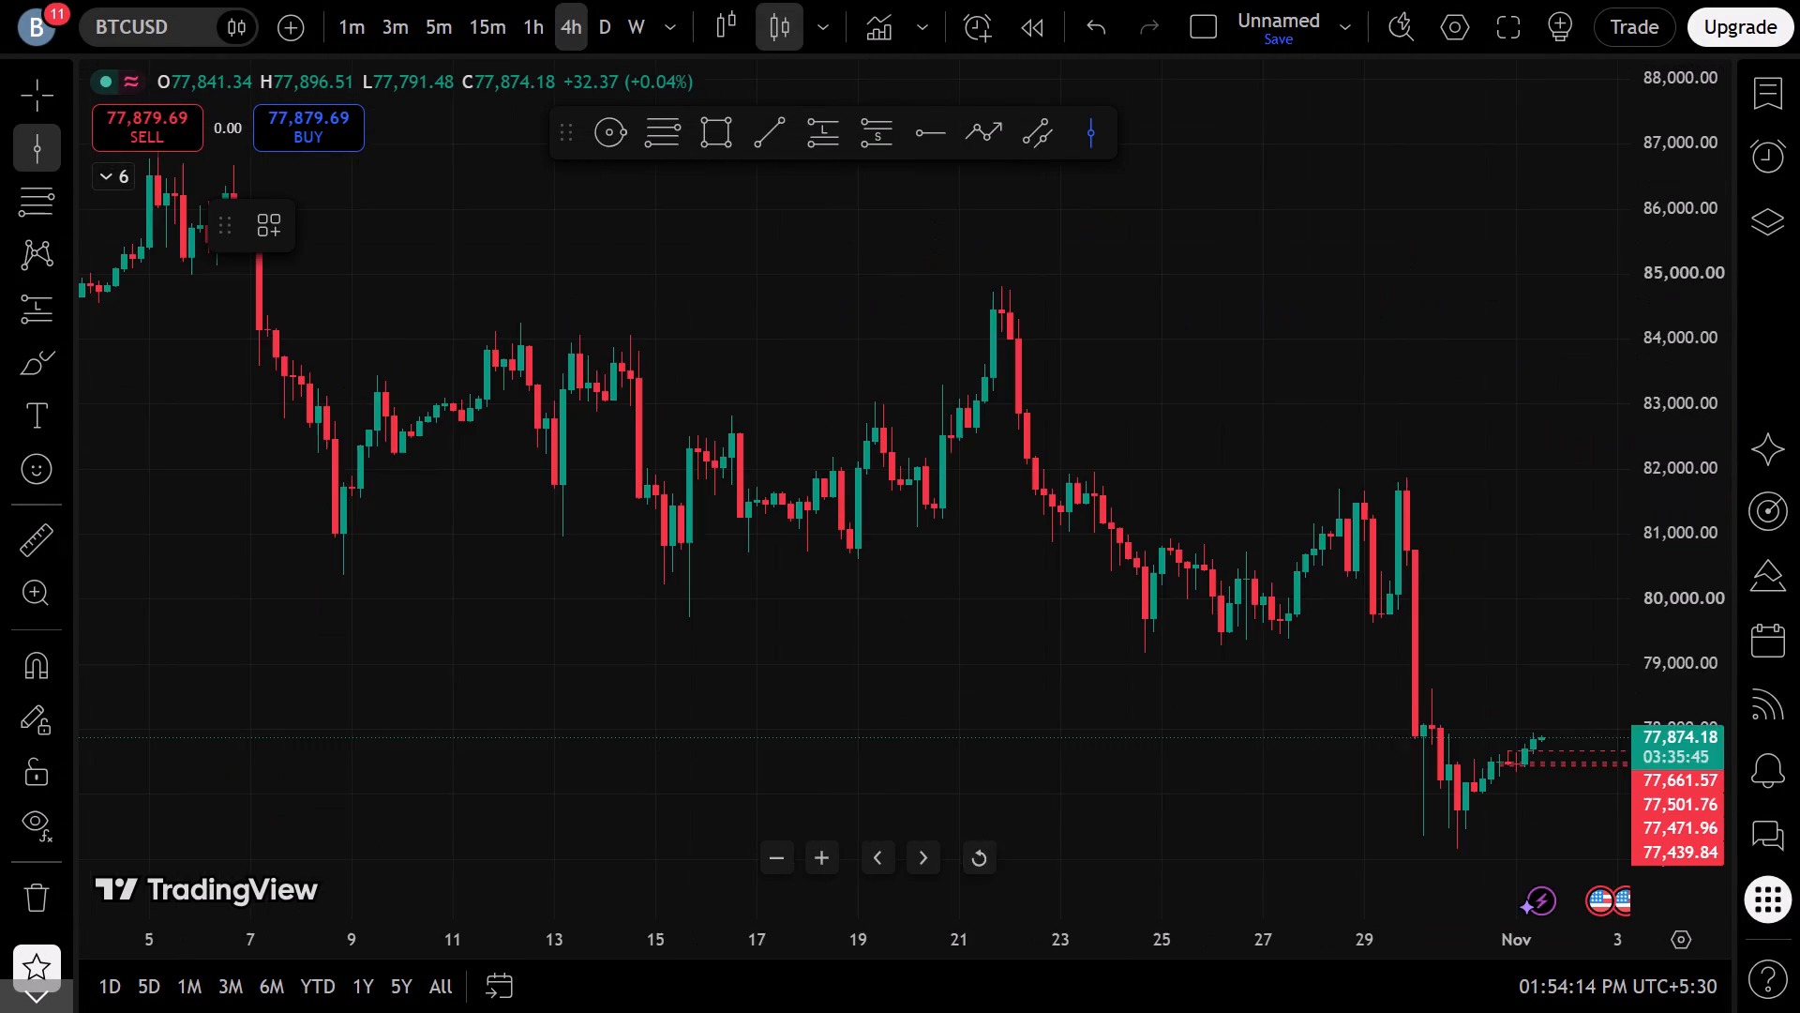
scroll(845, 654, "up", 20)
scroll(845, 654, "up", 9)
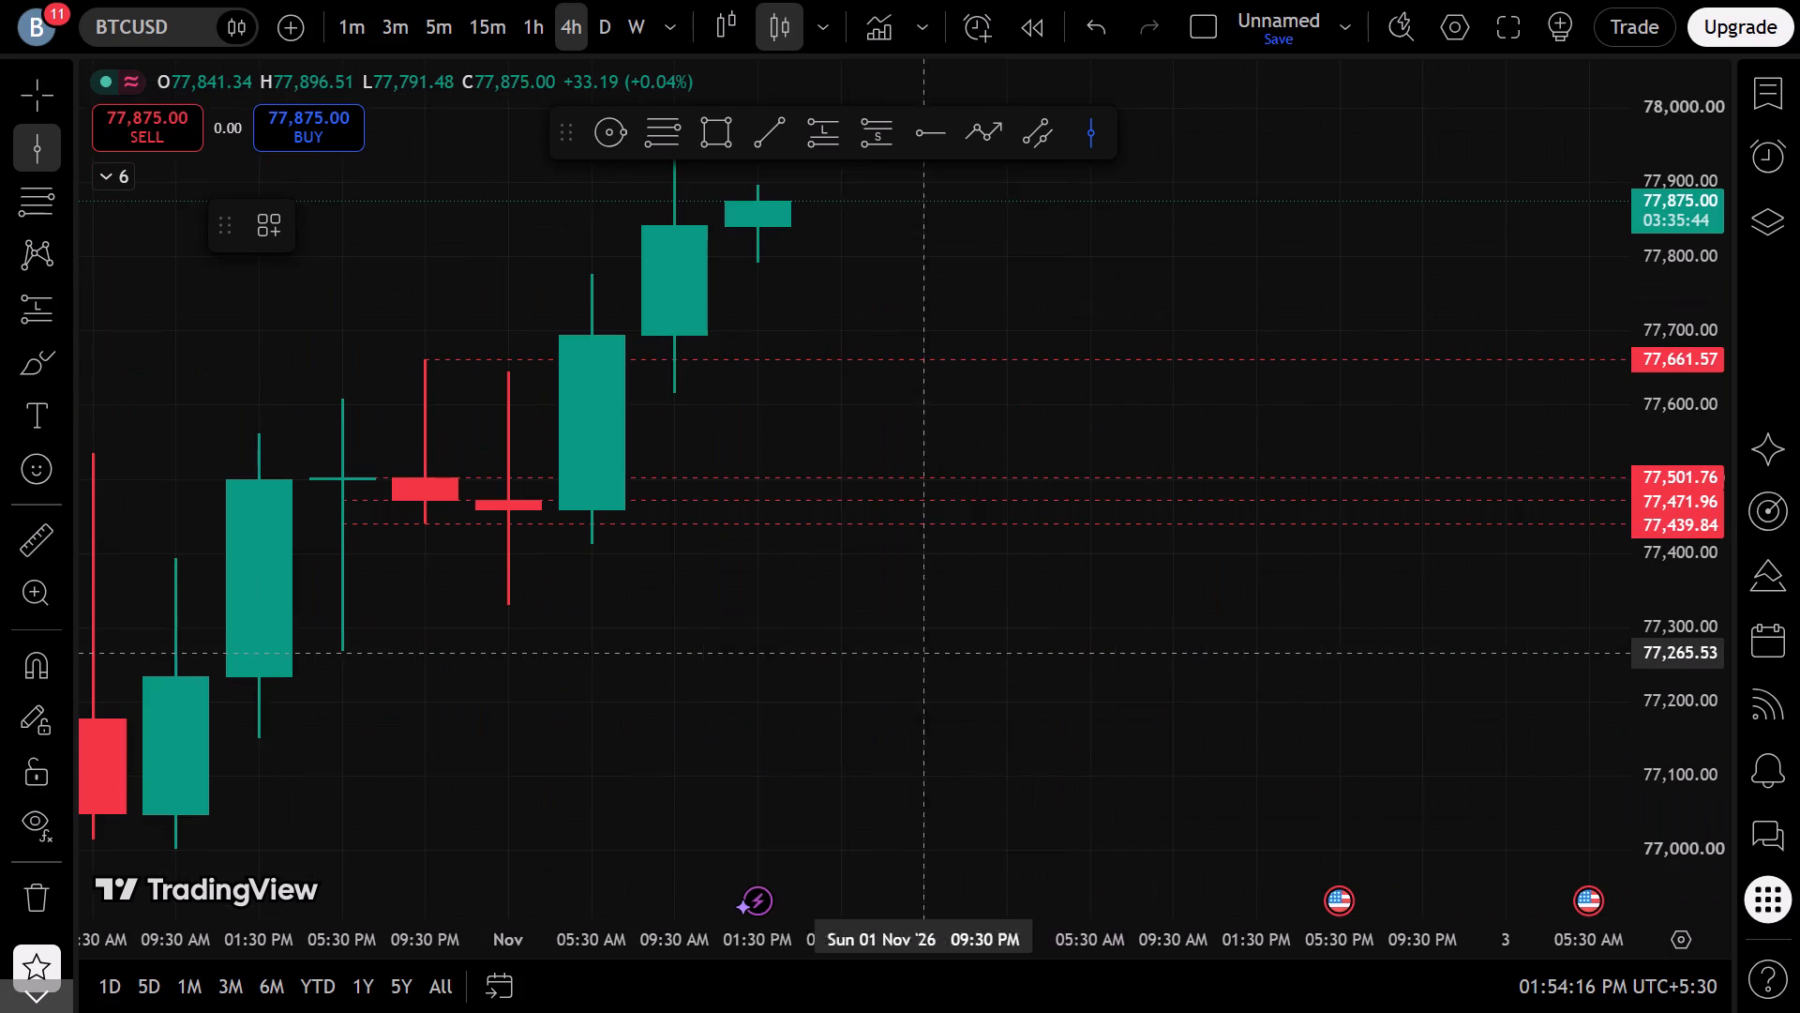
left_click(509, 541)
On the 1-minute chart, examine how price moves around the rays just after the vertical line at 01 Nov '26 01:30 AM.
left_click(369, 29)
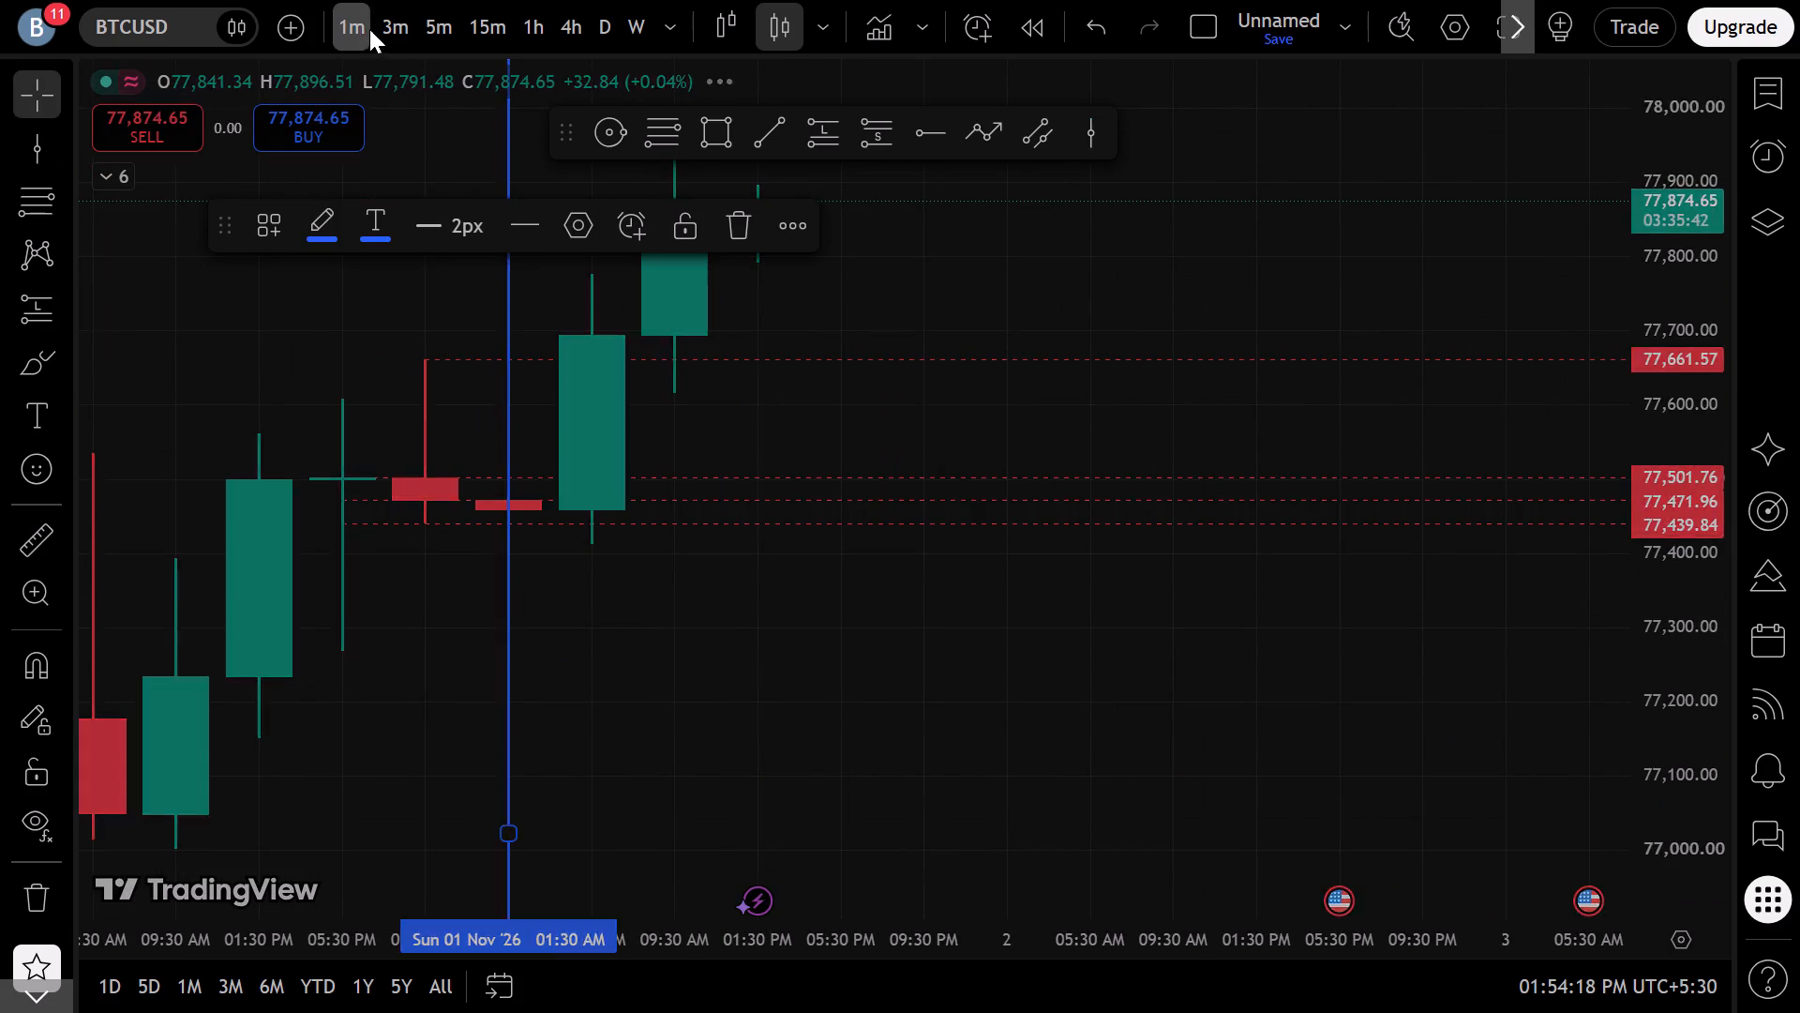
left_click(996, 852)
left_click(990, 853)
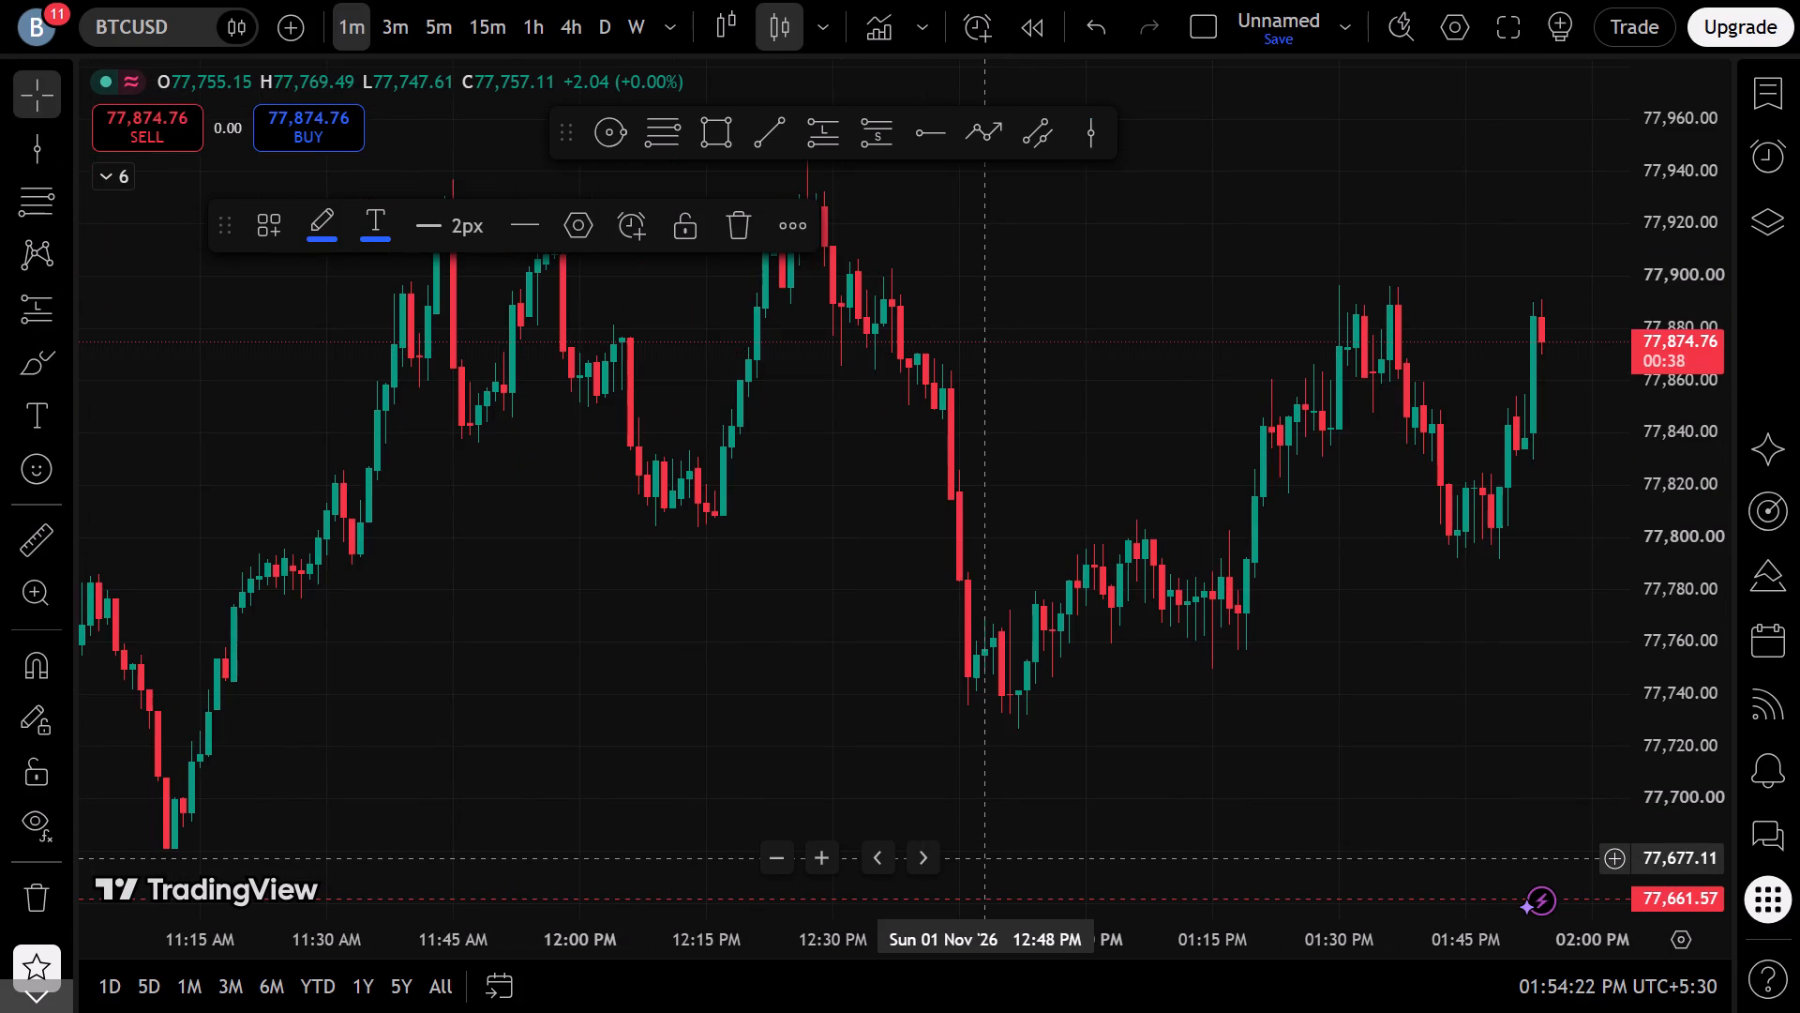
scroll(1034, 830, "down", 16)
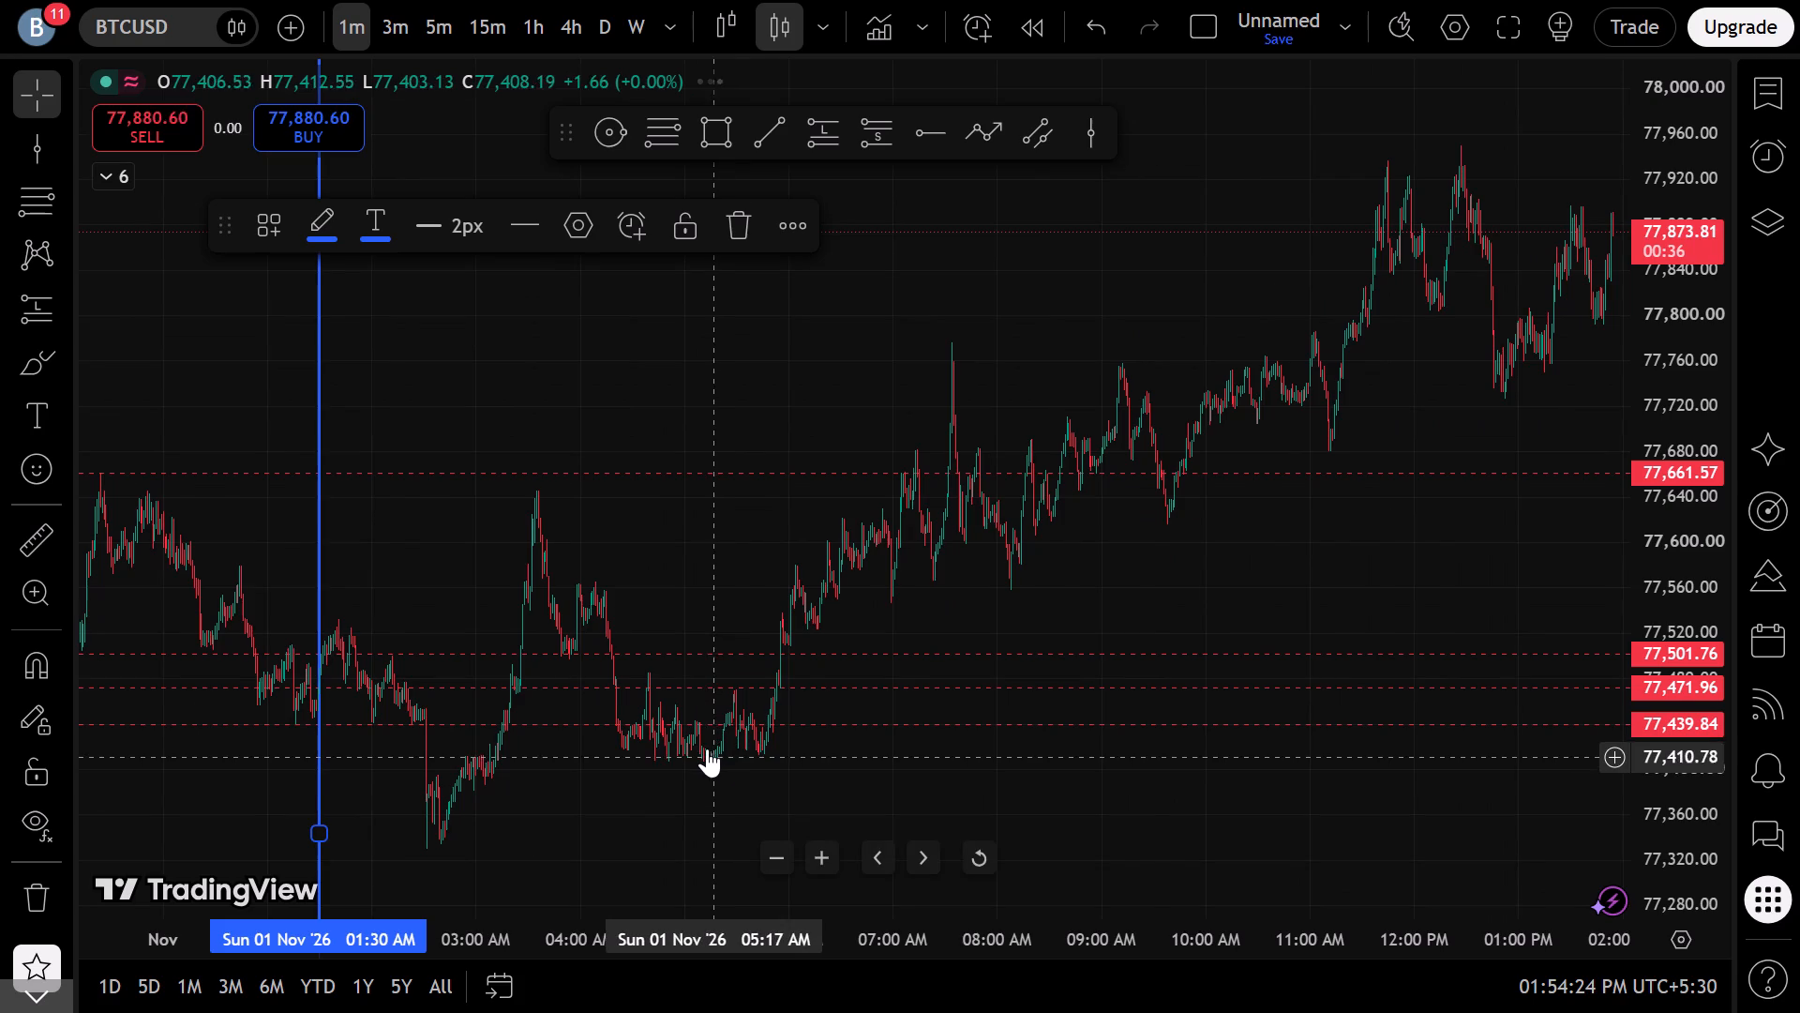
scroll(752, 637, "down", 10)
scroll(720, 602, "up", 14)
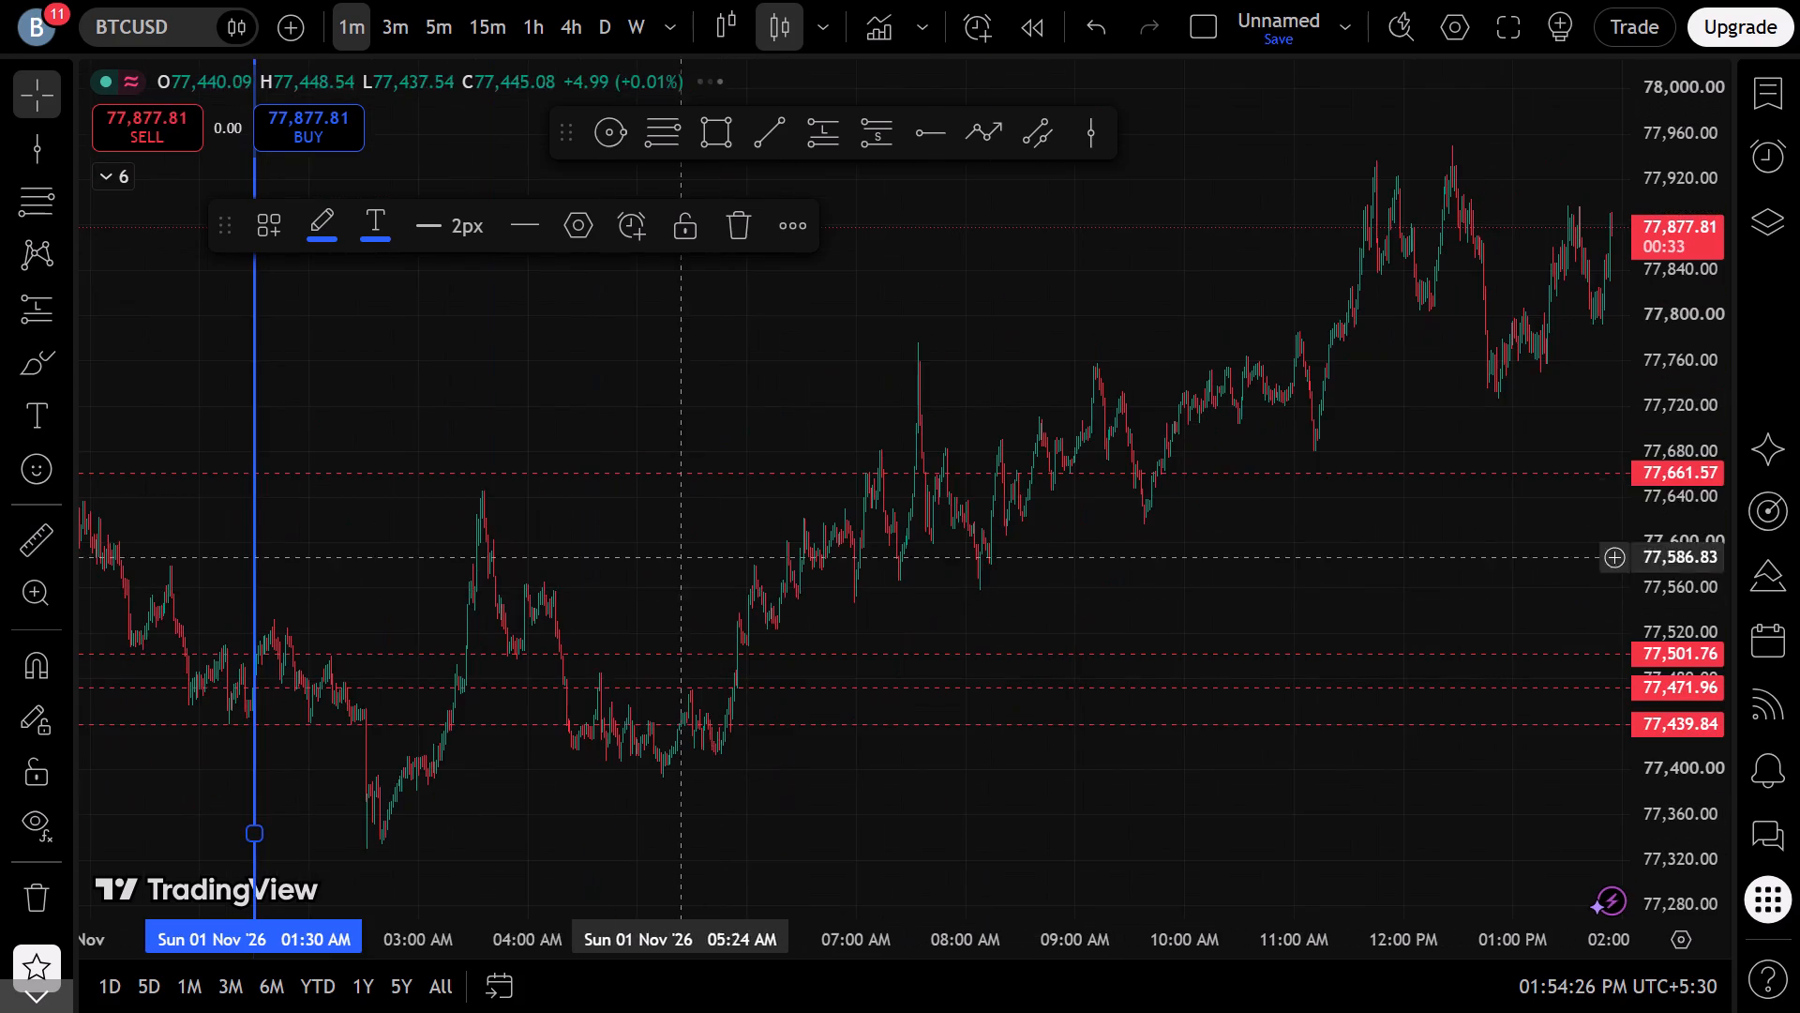
left_click_drag(312, 403, 1019, 375)
scroll(627, 627, "up", 7)
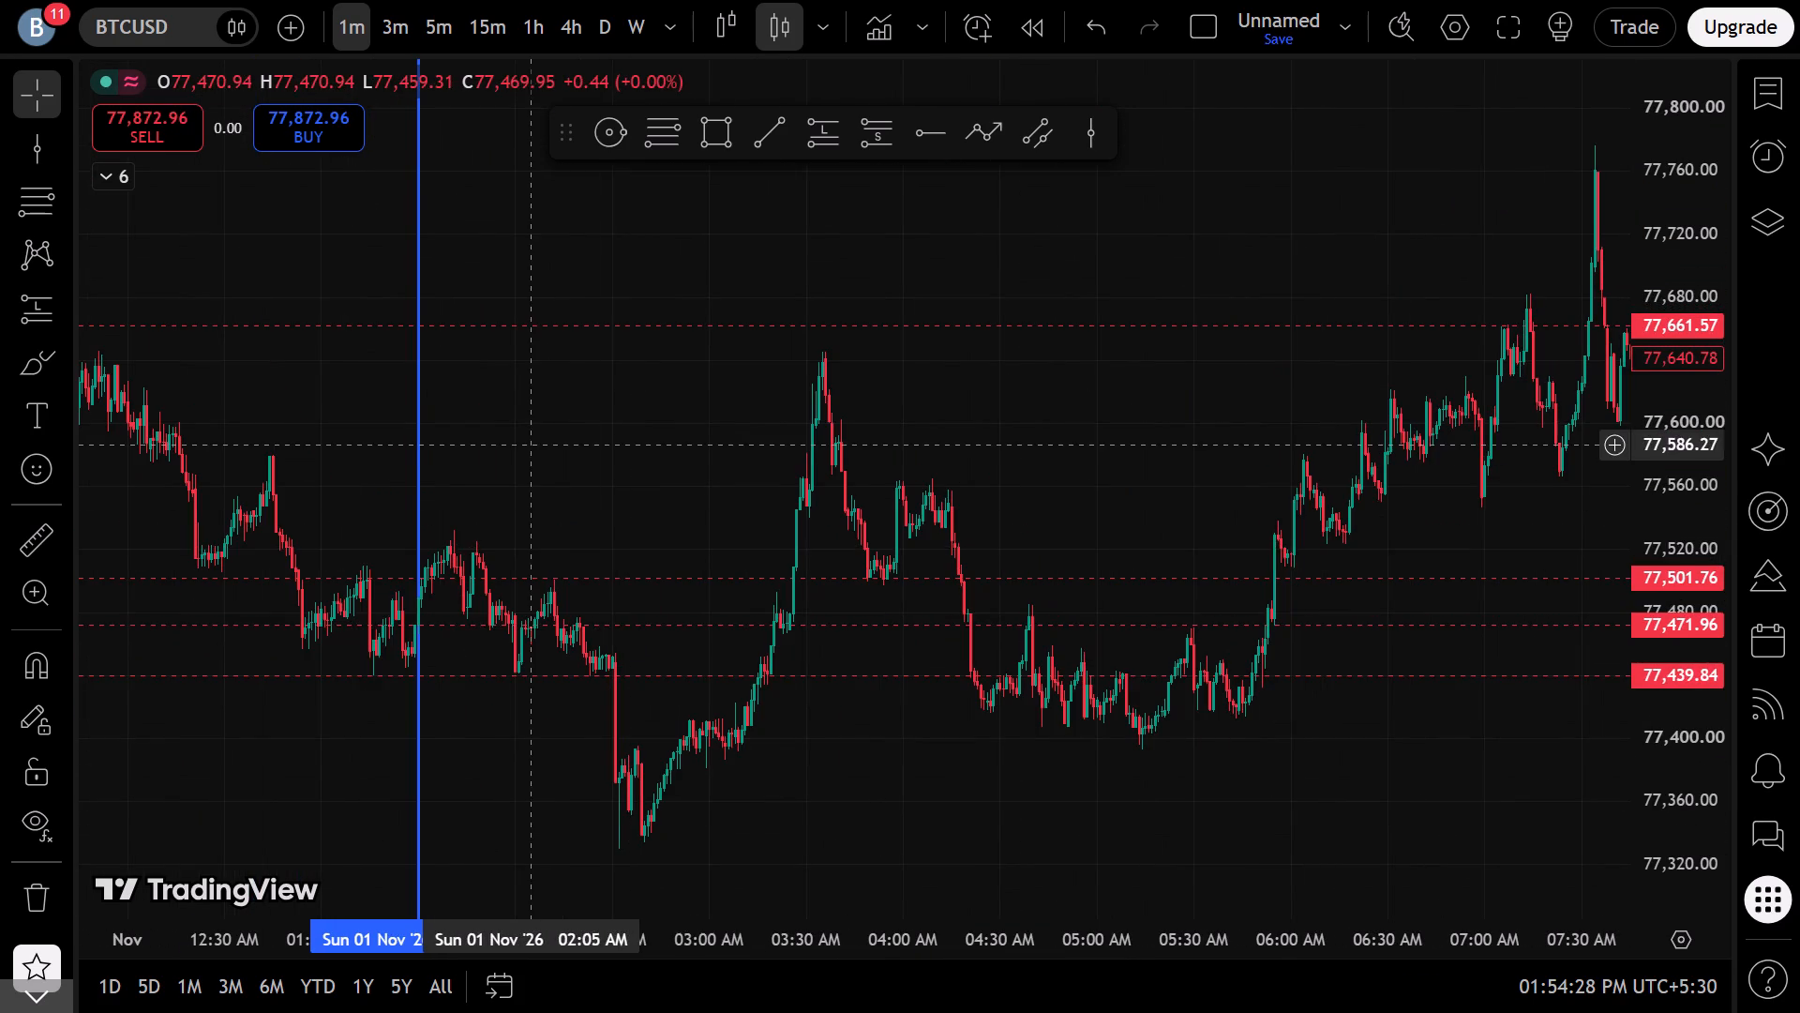
left_click_drag(532, 446, 1072, 446)
scroll(696, 532, "up", 7)
left_click_drag(563, 328, 819, 357)
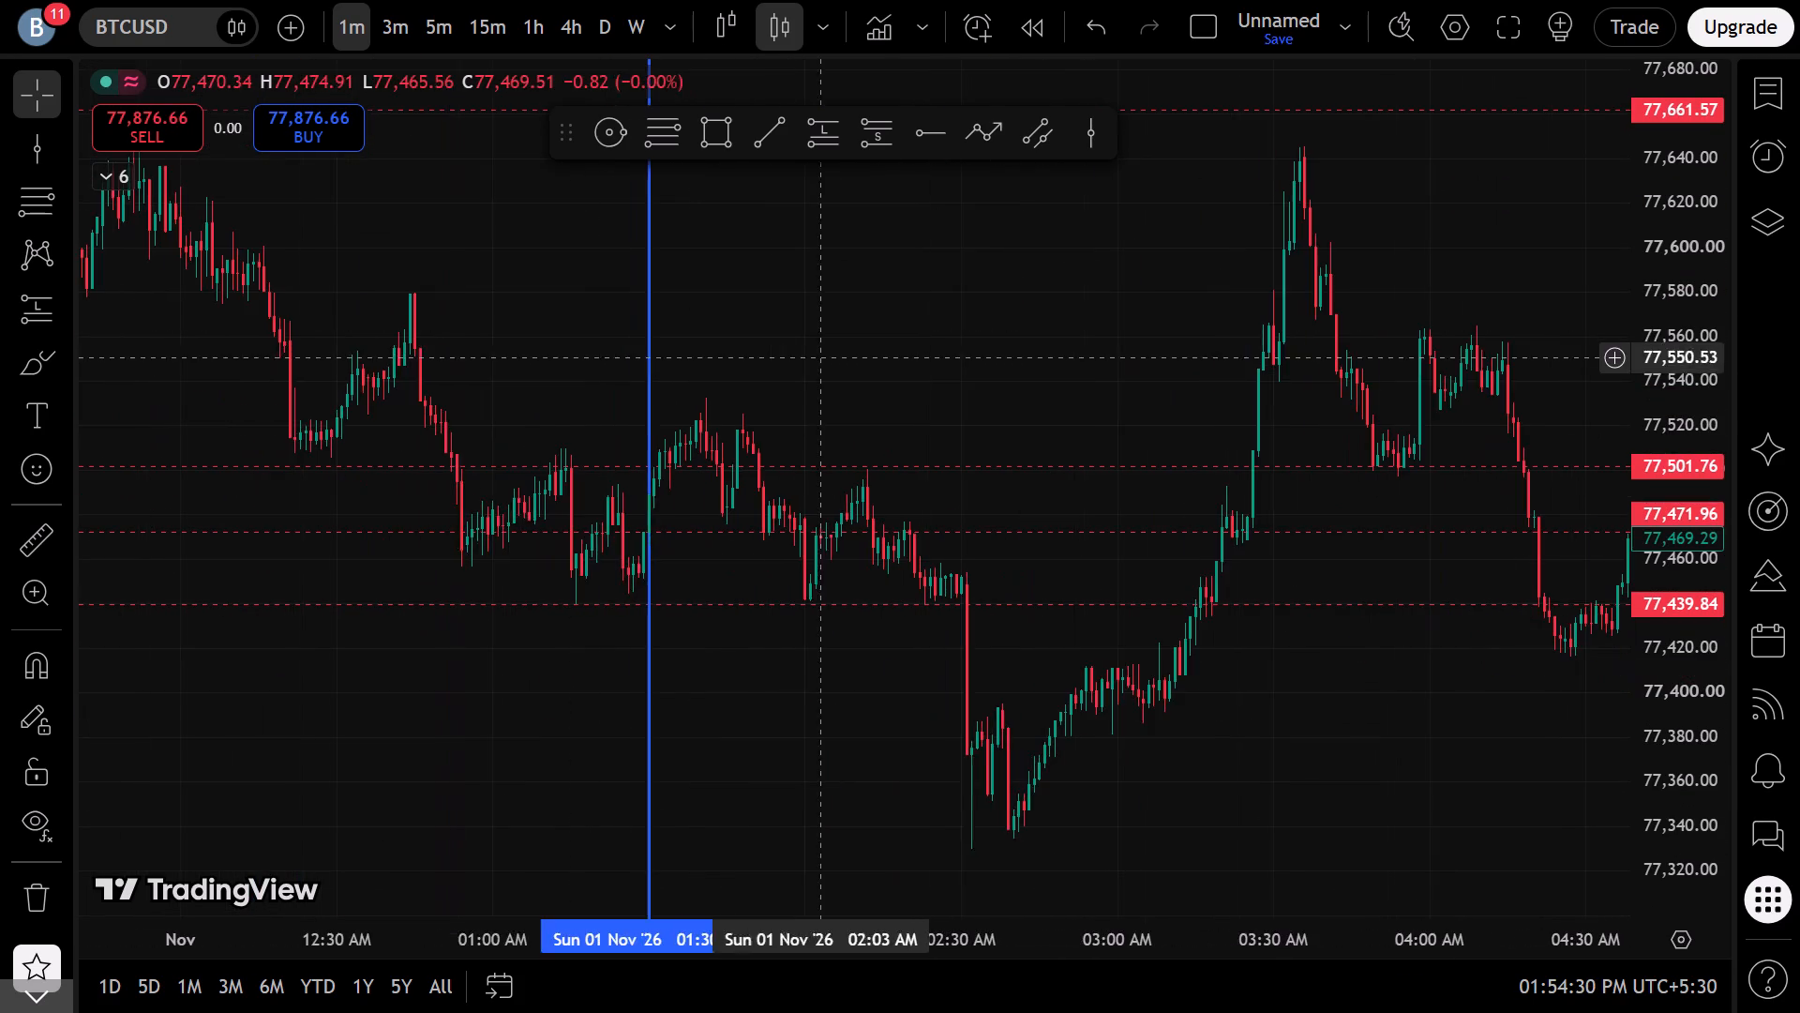
scroll(526, 657, "up", 7)
scroll(526, 657, "down", 5)
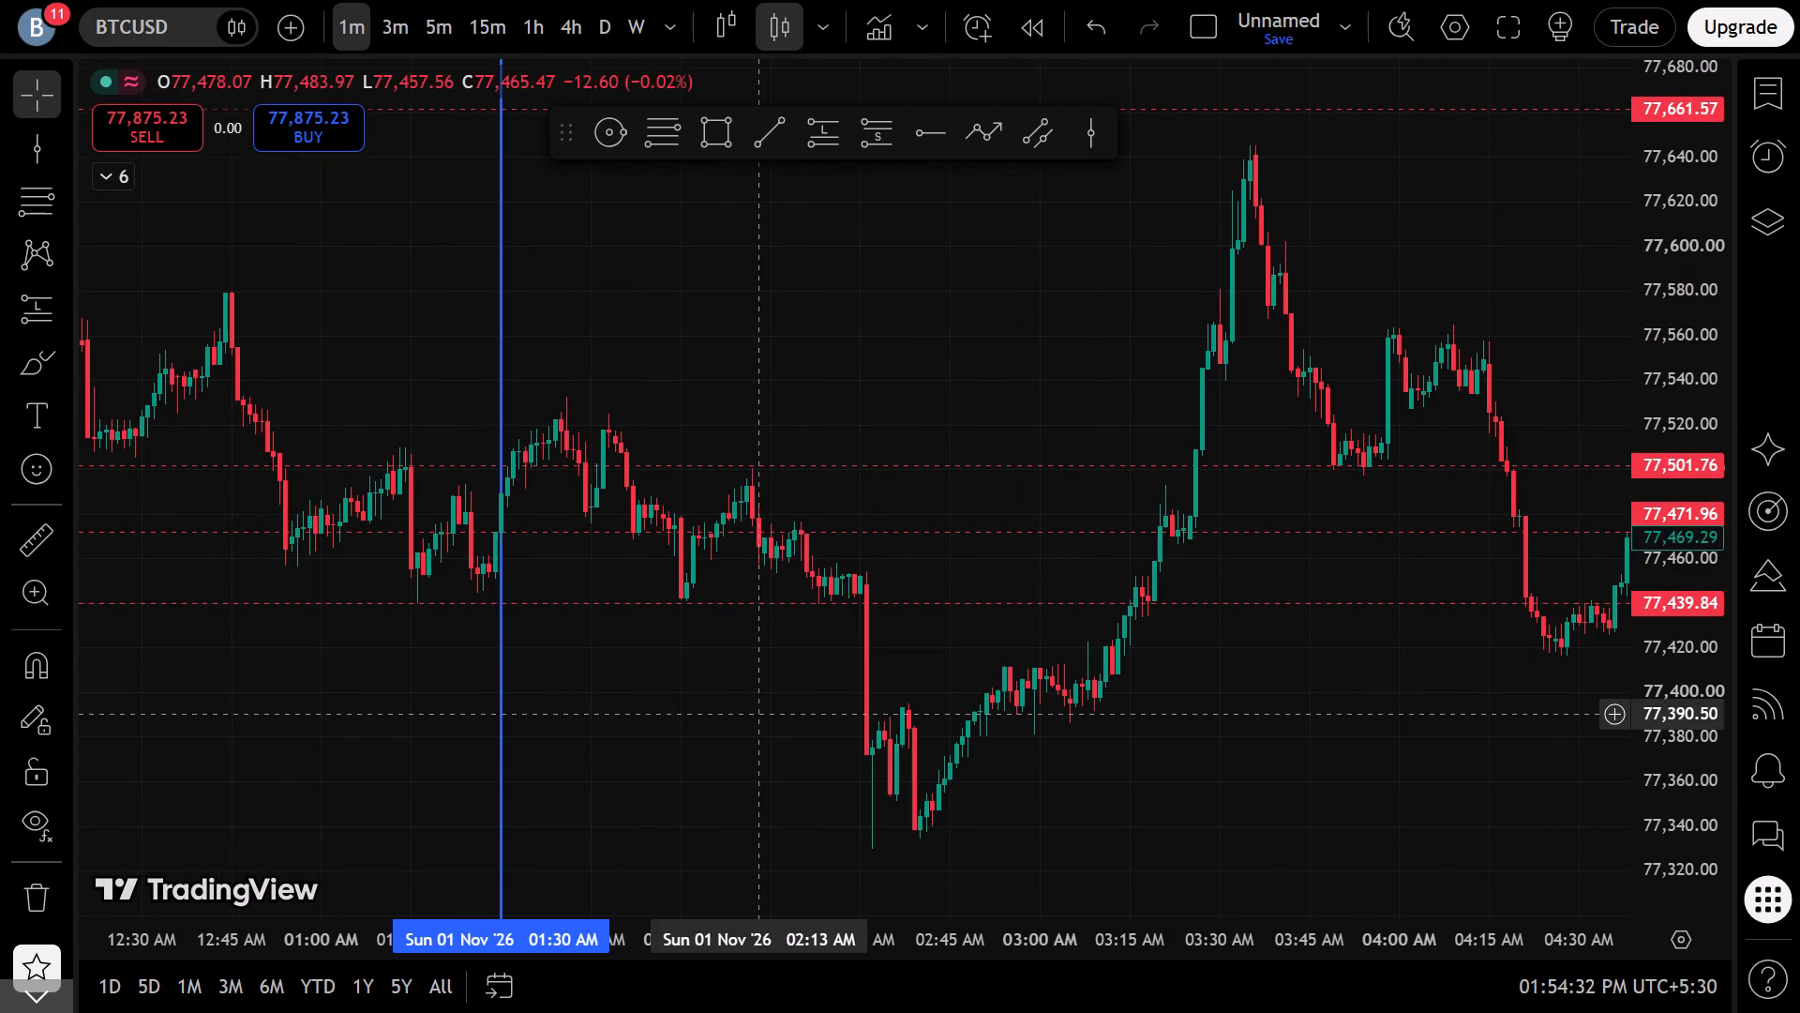
scroll(621, 789, "up", 3)
scroll(621, 789, "down", 2)
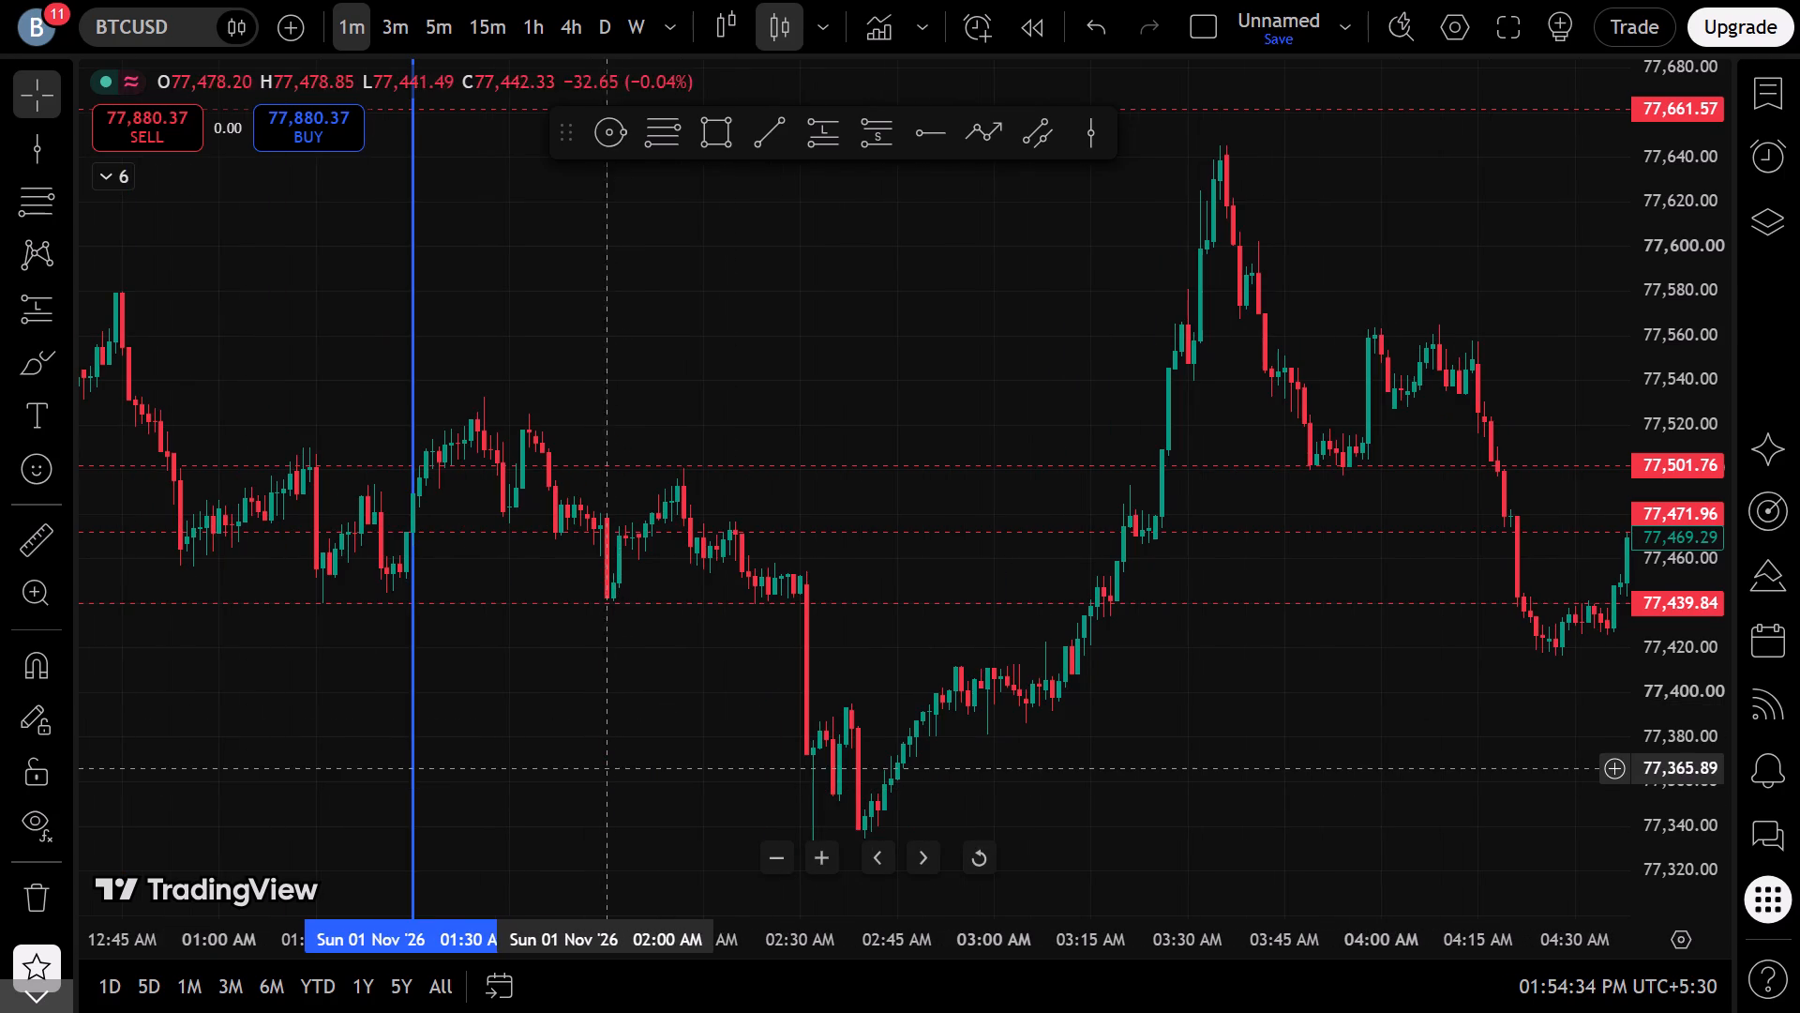
scroll(630, 773, "up", 2)
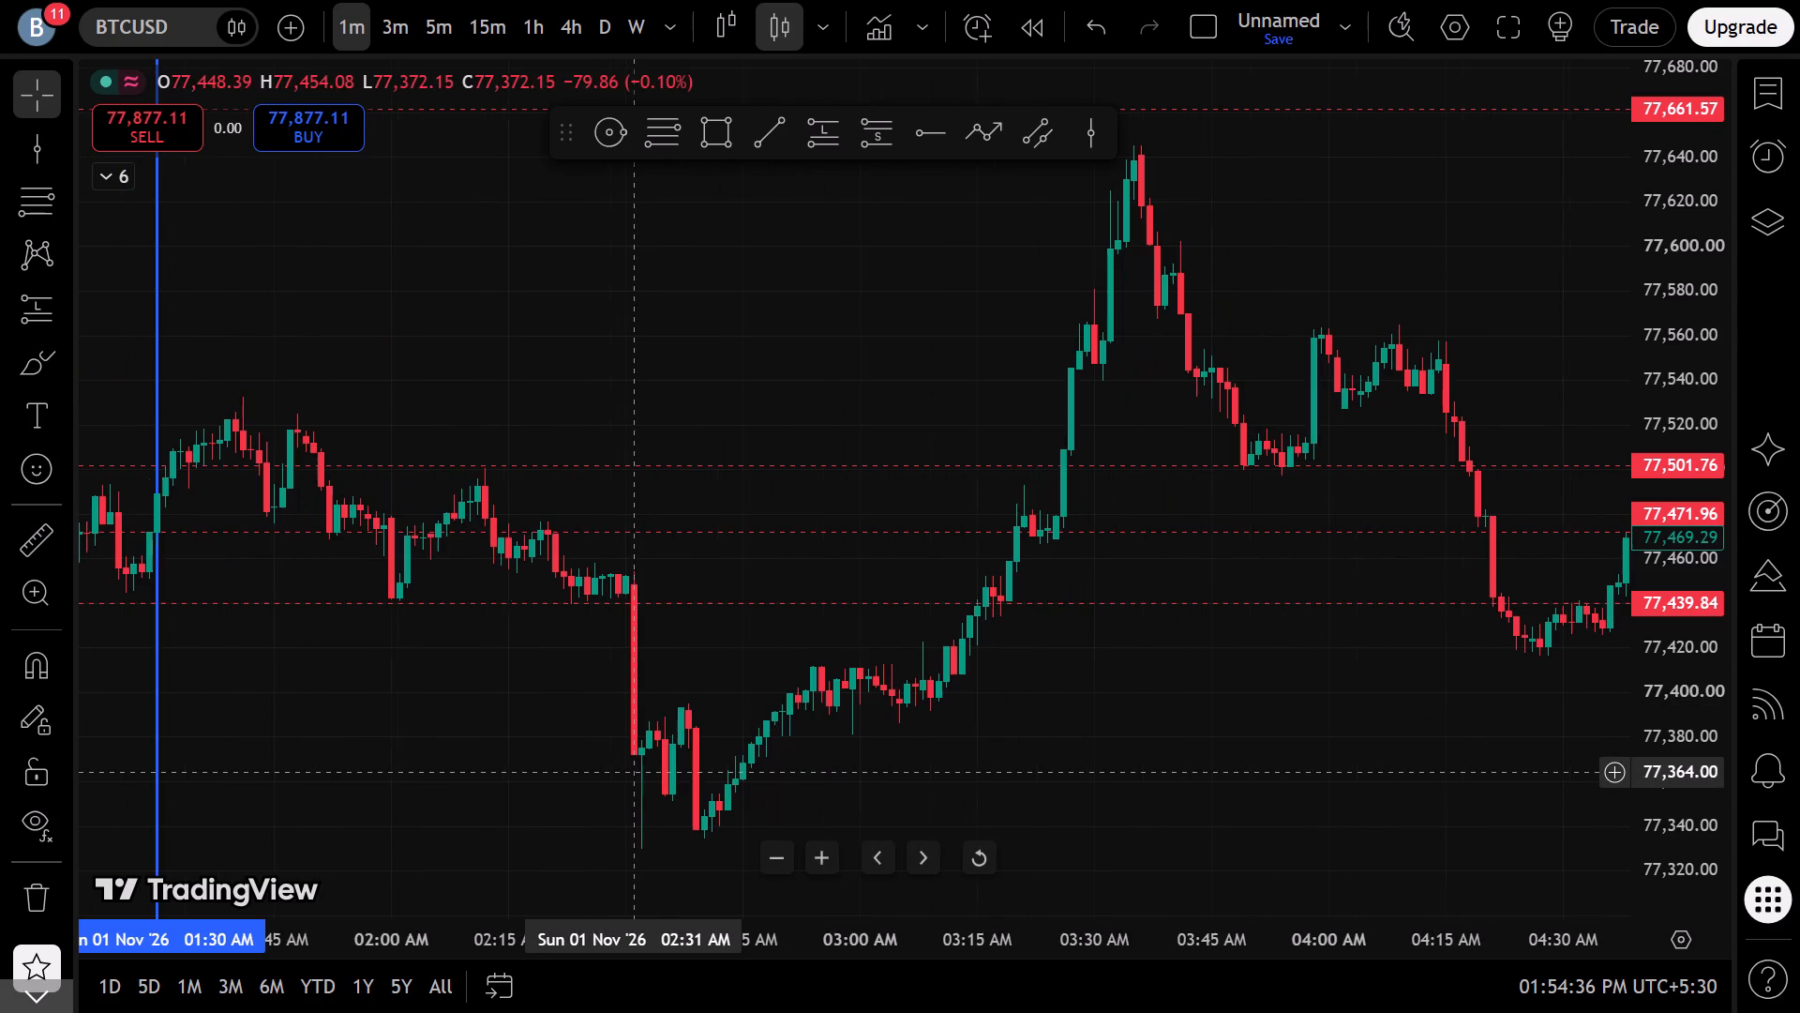
Follow the 1-minute candles from about 02:00 AM to 08:00 AM against the rays, dismissing the advertisement and reviewing the whole range.
left_click_drag(1674, 817, 1532, 307)
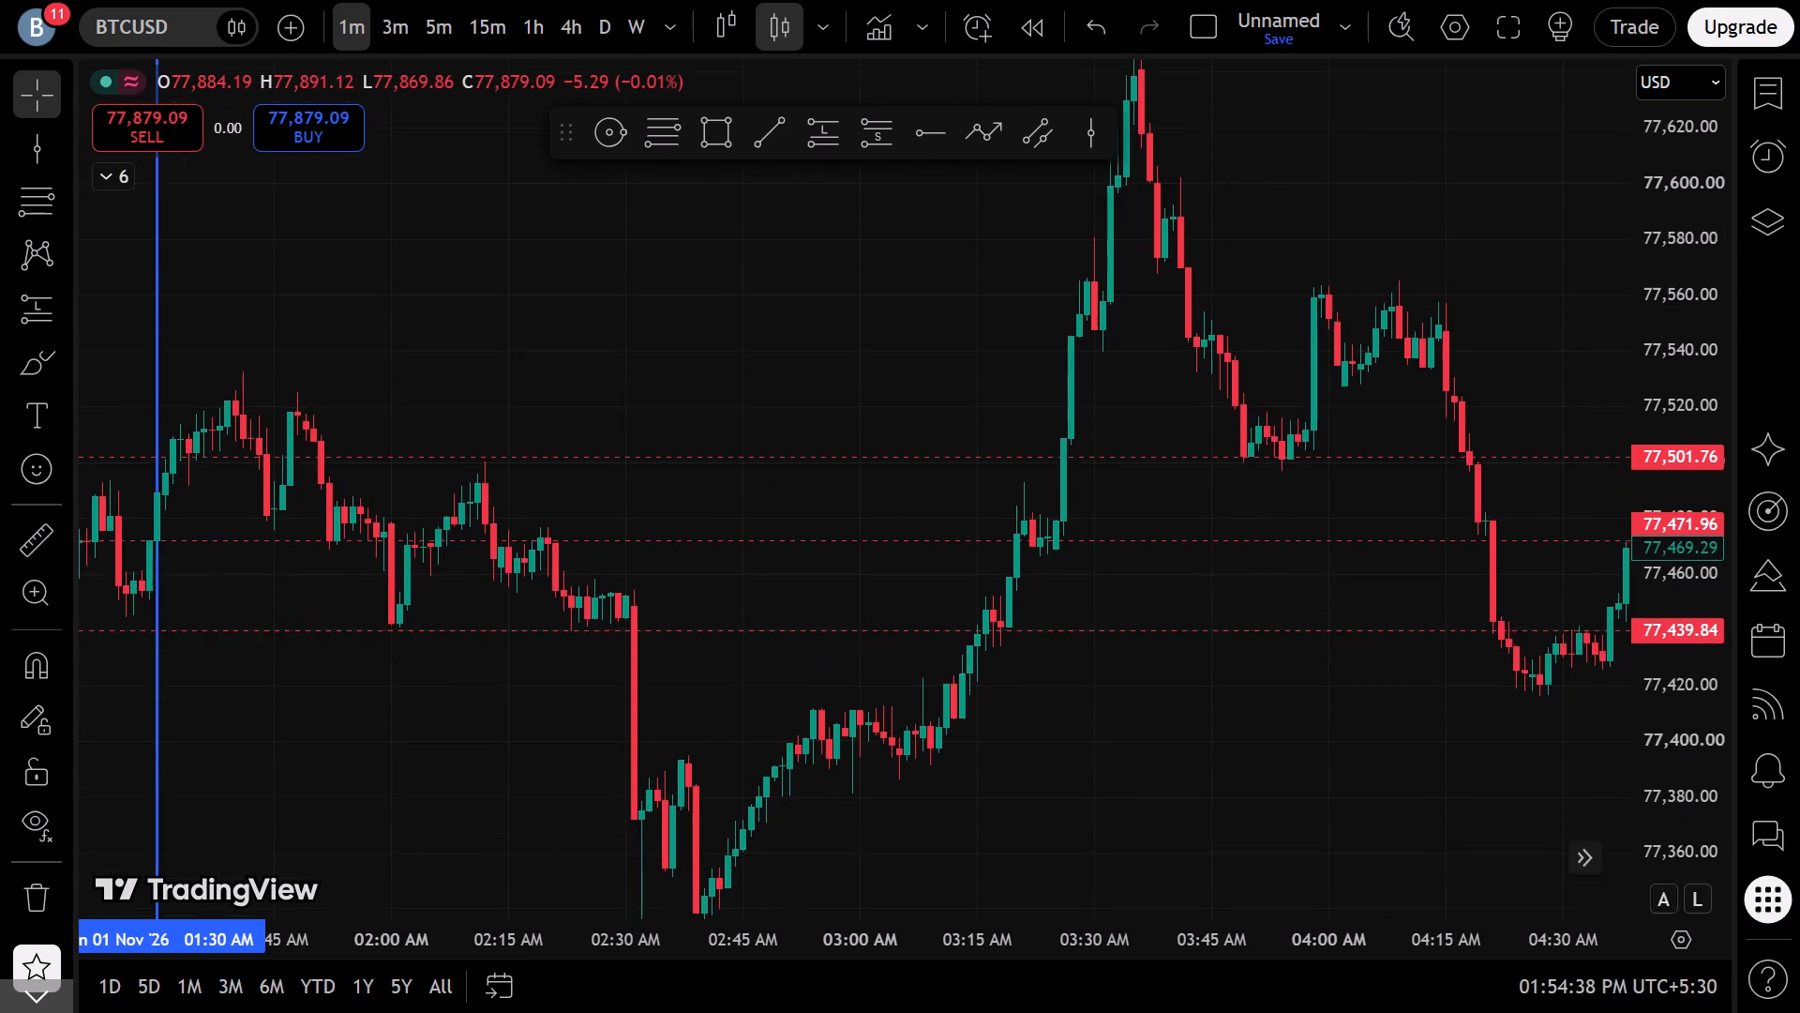
left_click_drag(1532, 307, 1463, 421)
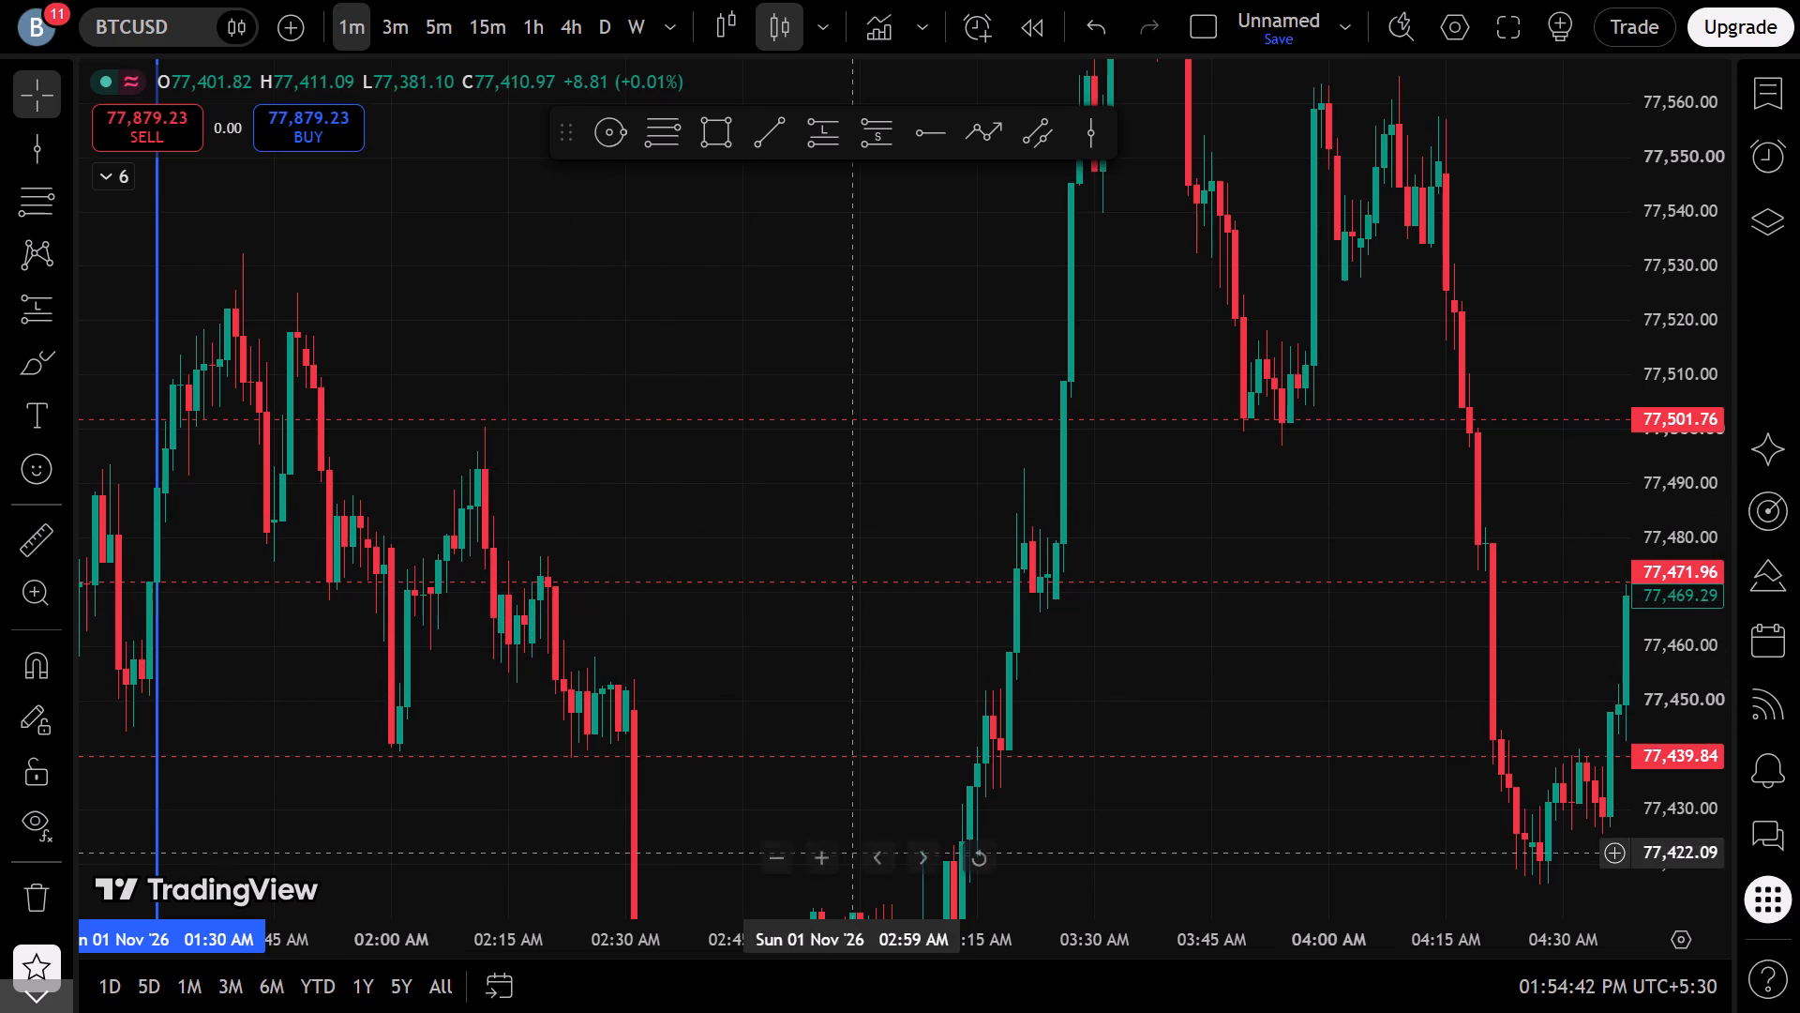
left_click_drag(803, 805, 521, 334)
left_click_drag(810, 458, 601, 732)
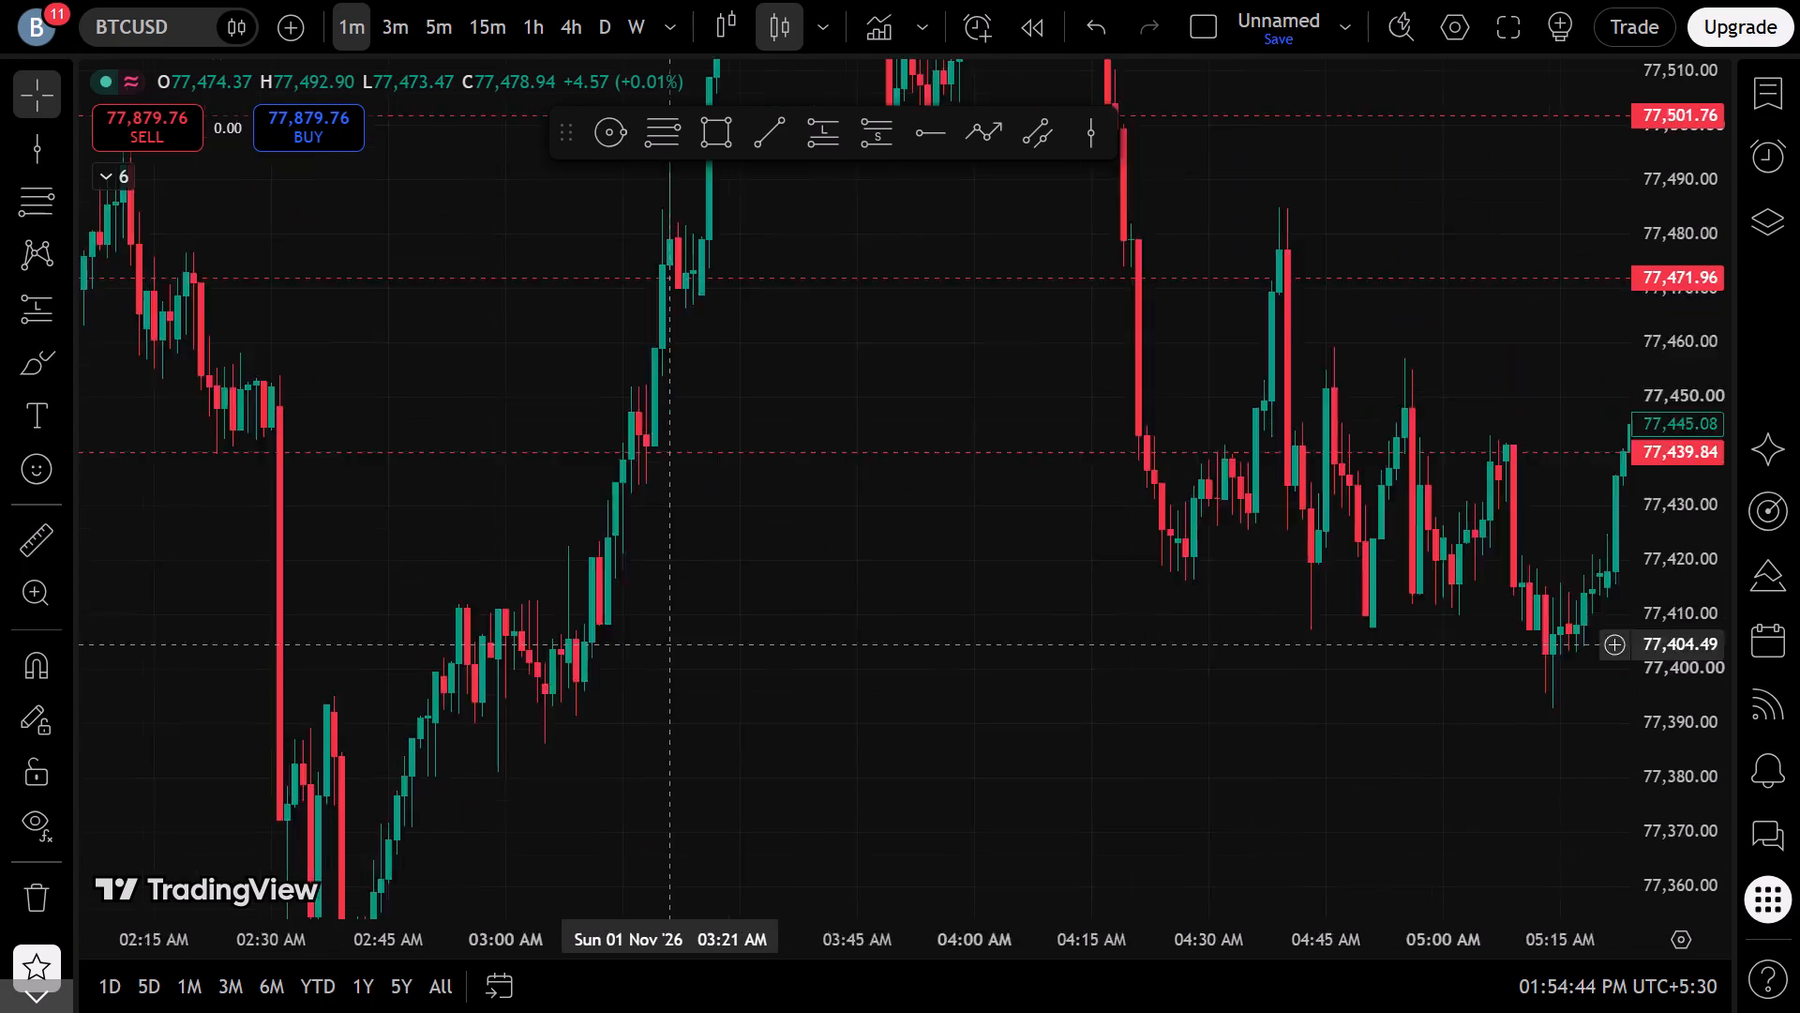
left_click_drag(601, 732, 547, 792)
left_click_drag(786, 505, 766, 667)
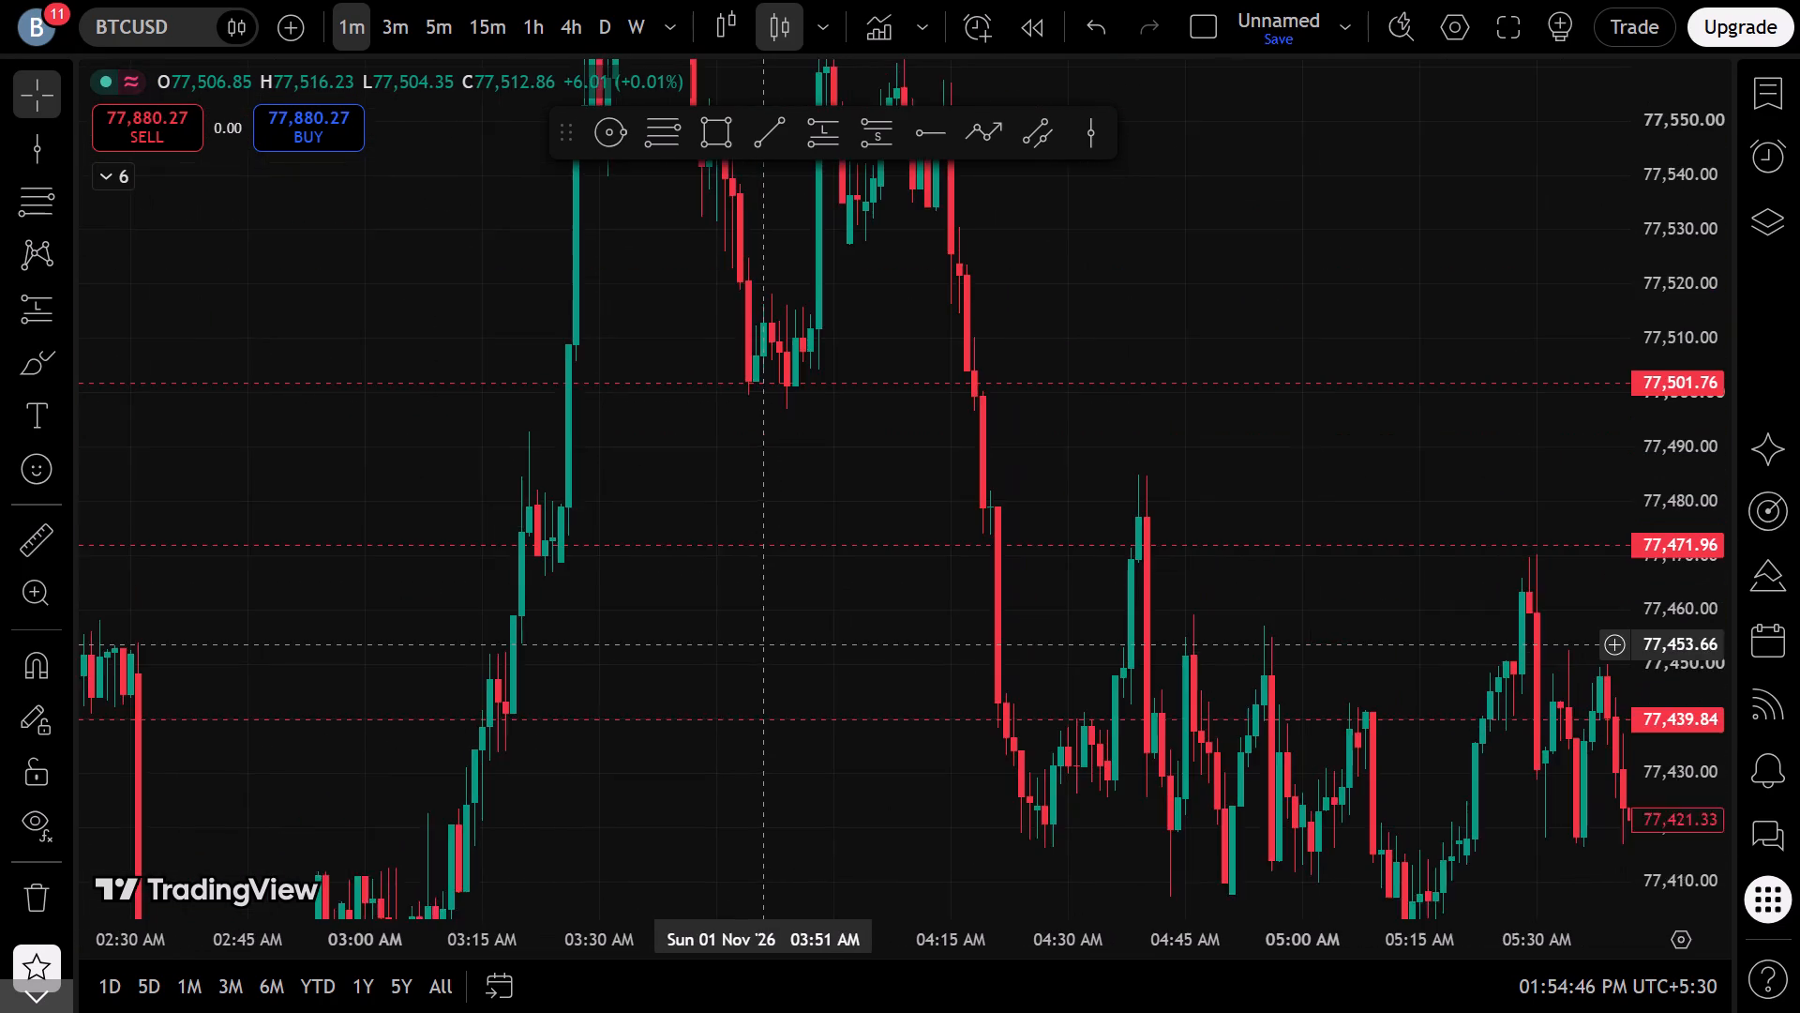
left_click_drag(766, 667, 784, 767)
scroll(736, 784, "down", 2)
scroll(761, 761, "up", 6)
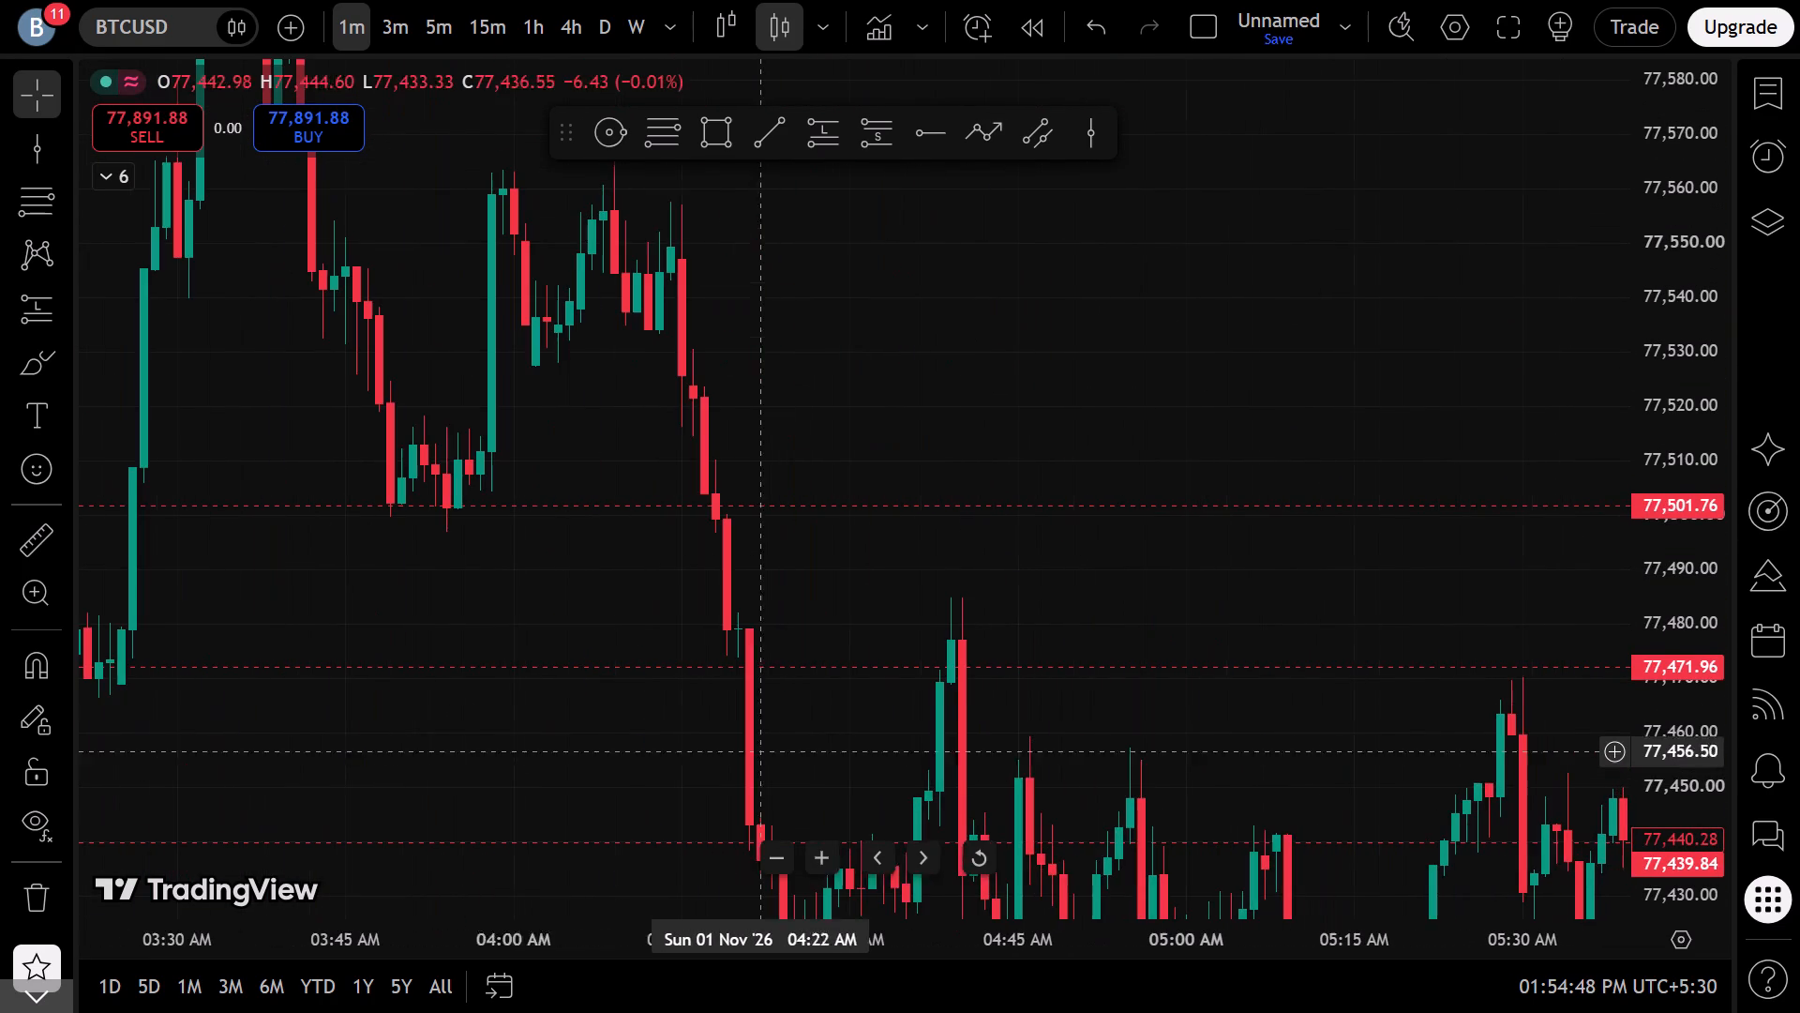
scroll(397, 692, "down", 4)
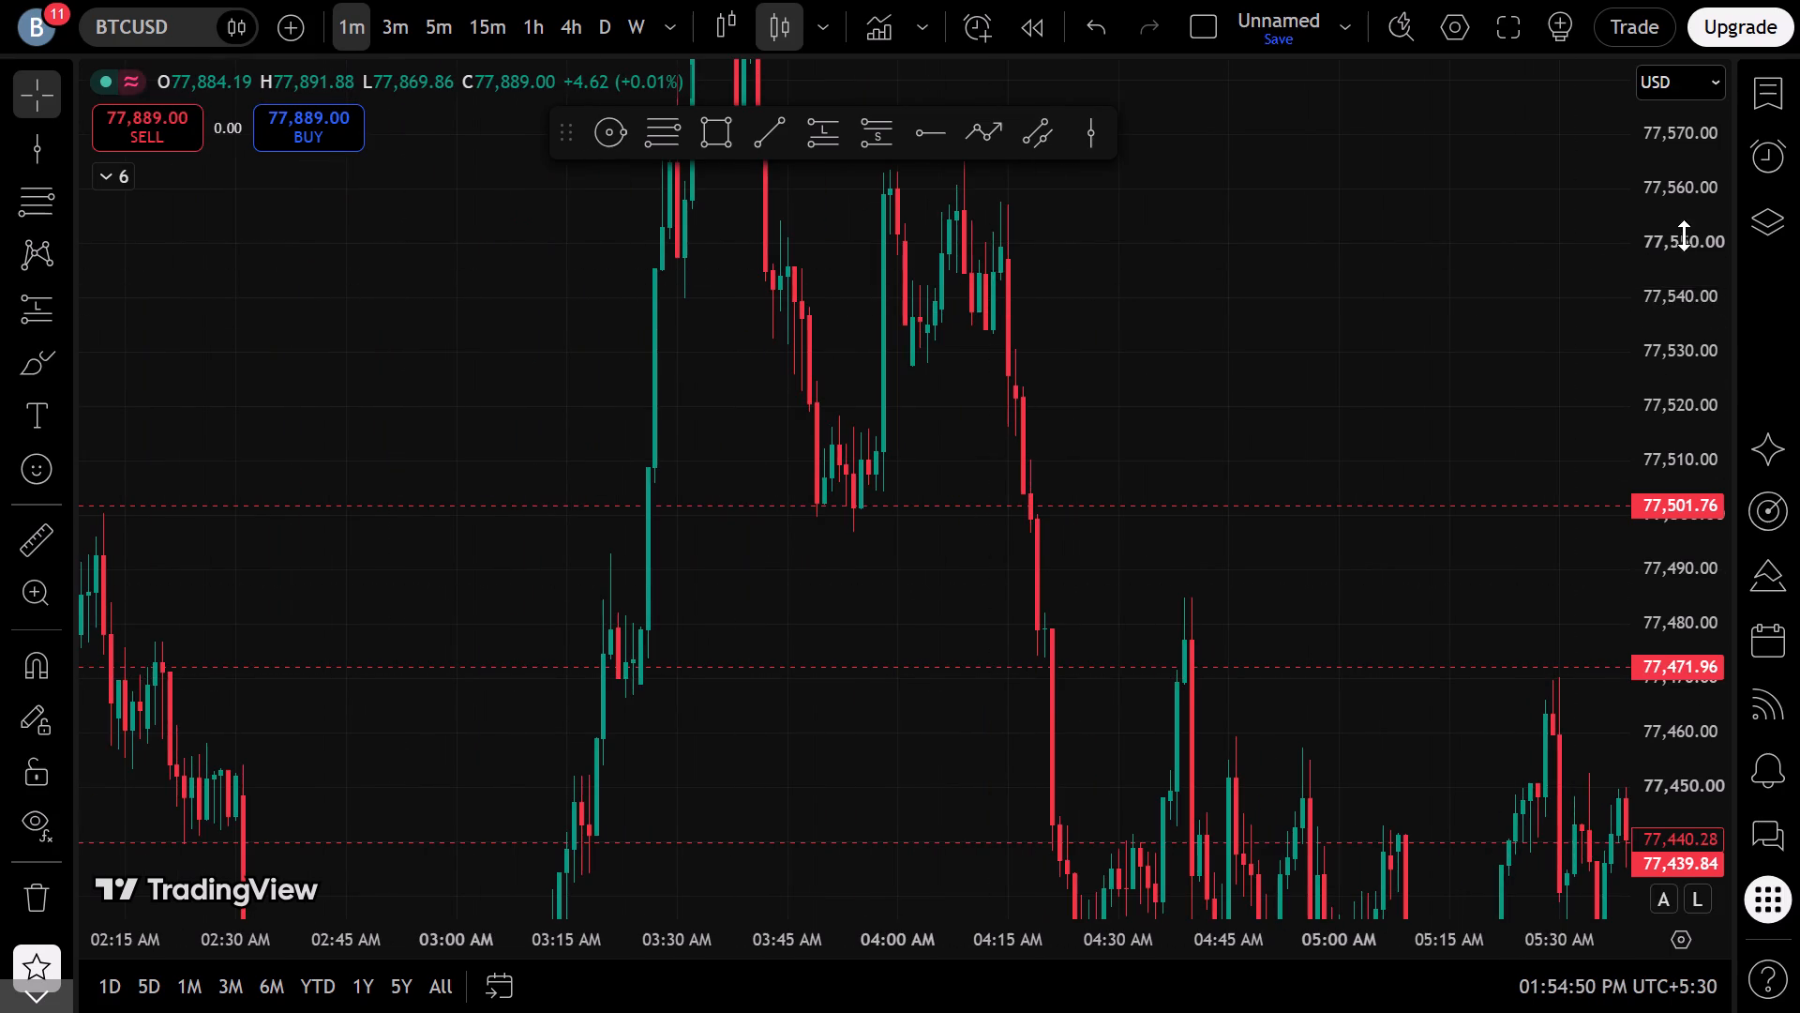
left_click_drag(1690, 272, 1589, 718)
left_click_drag(1261, 828, 621, 795)
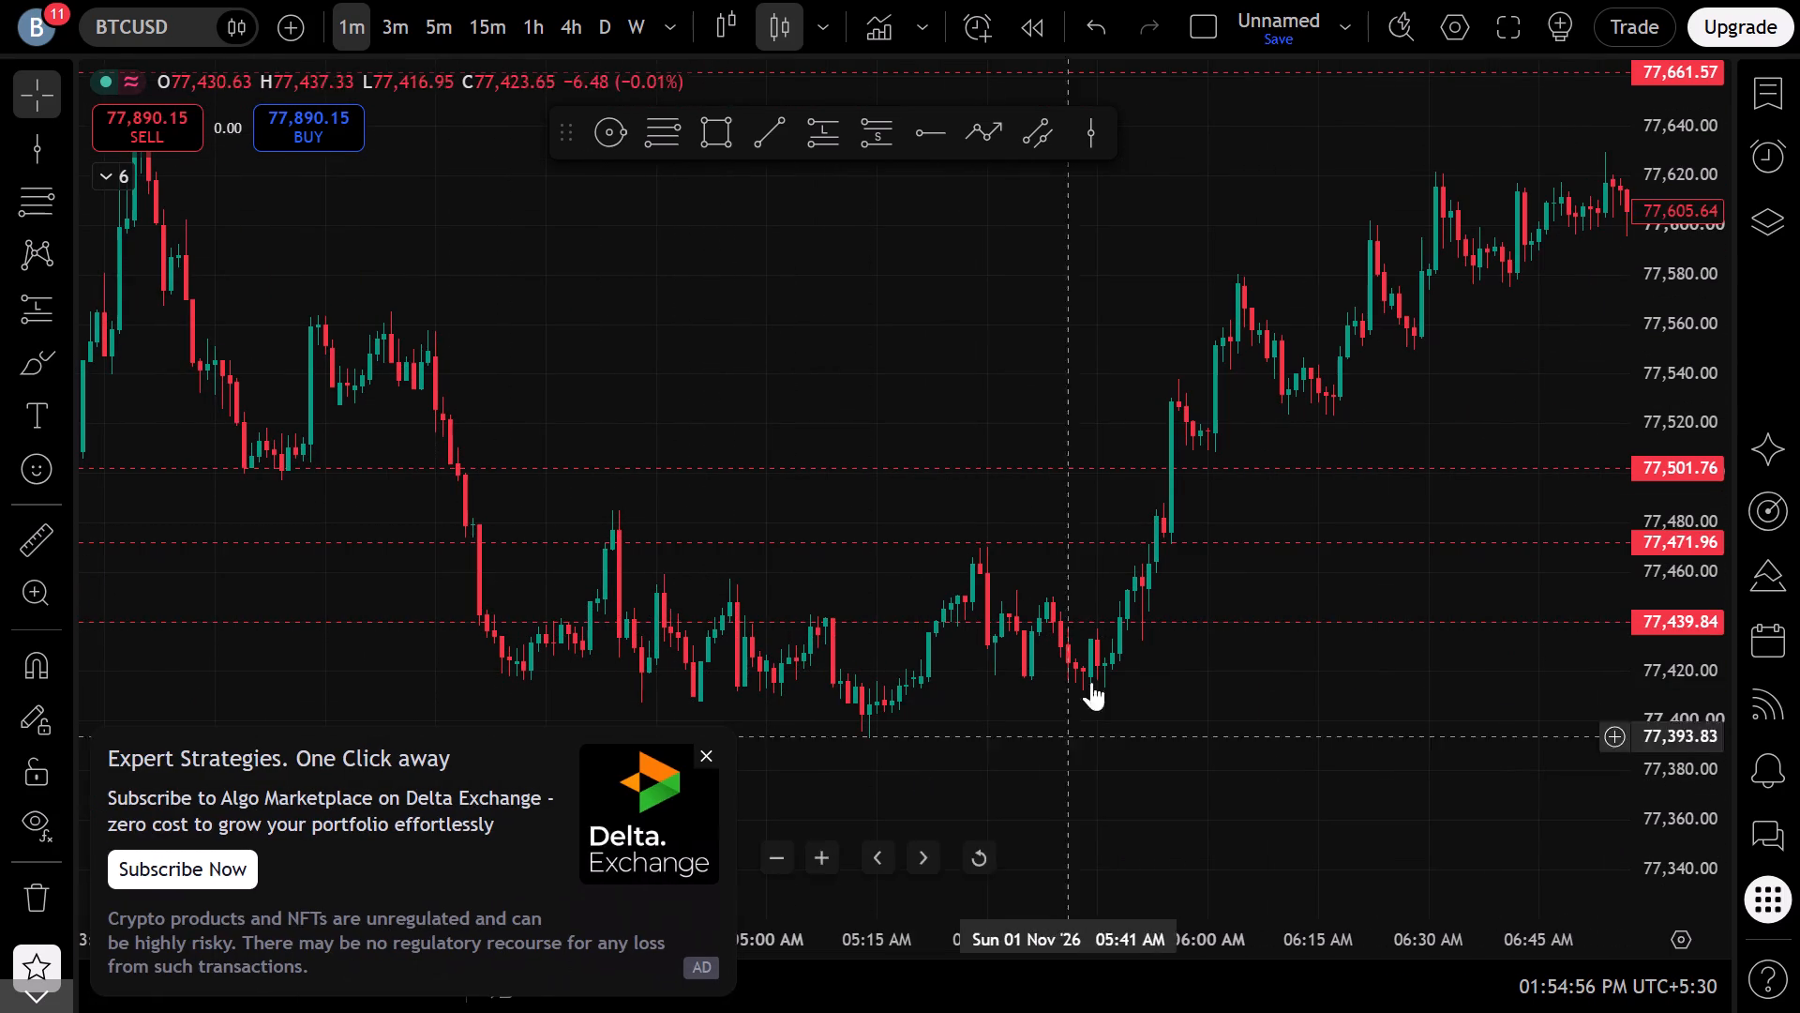
left_click_drag(1270, 694, 756, 758)
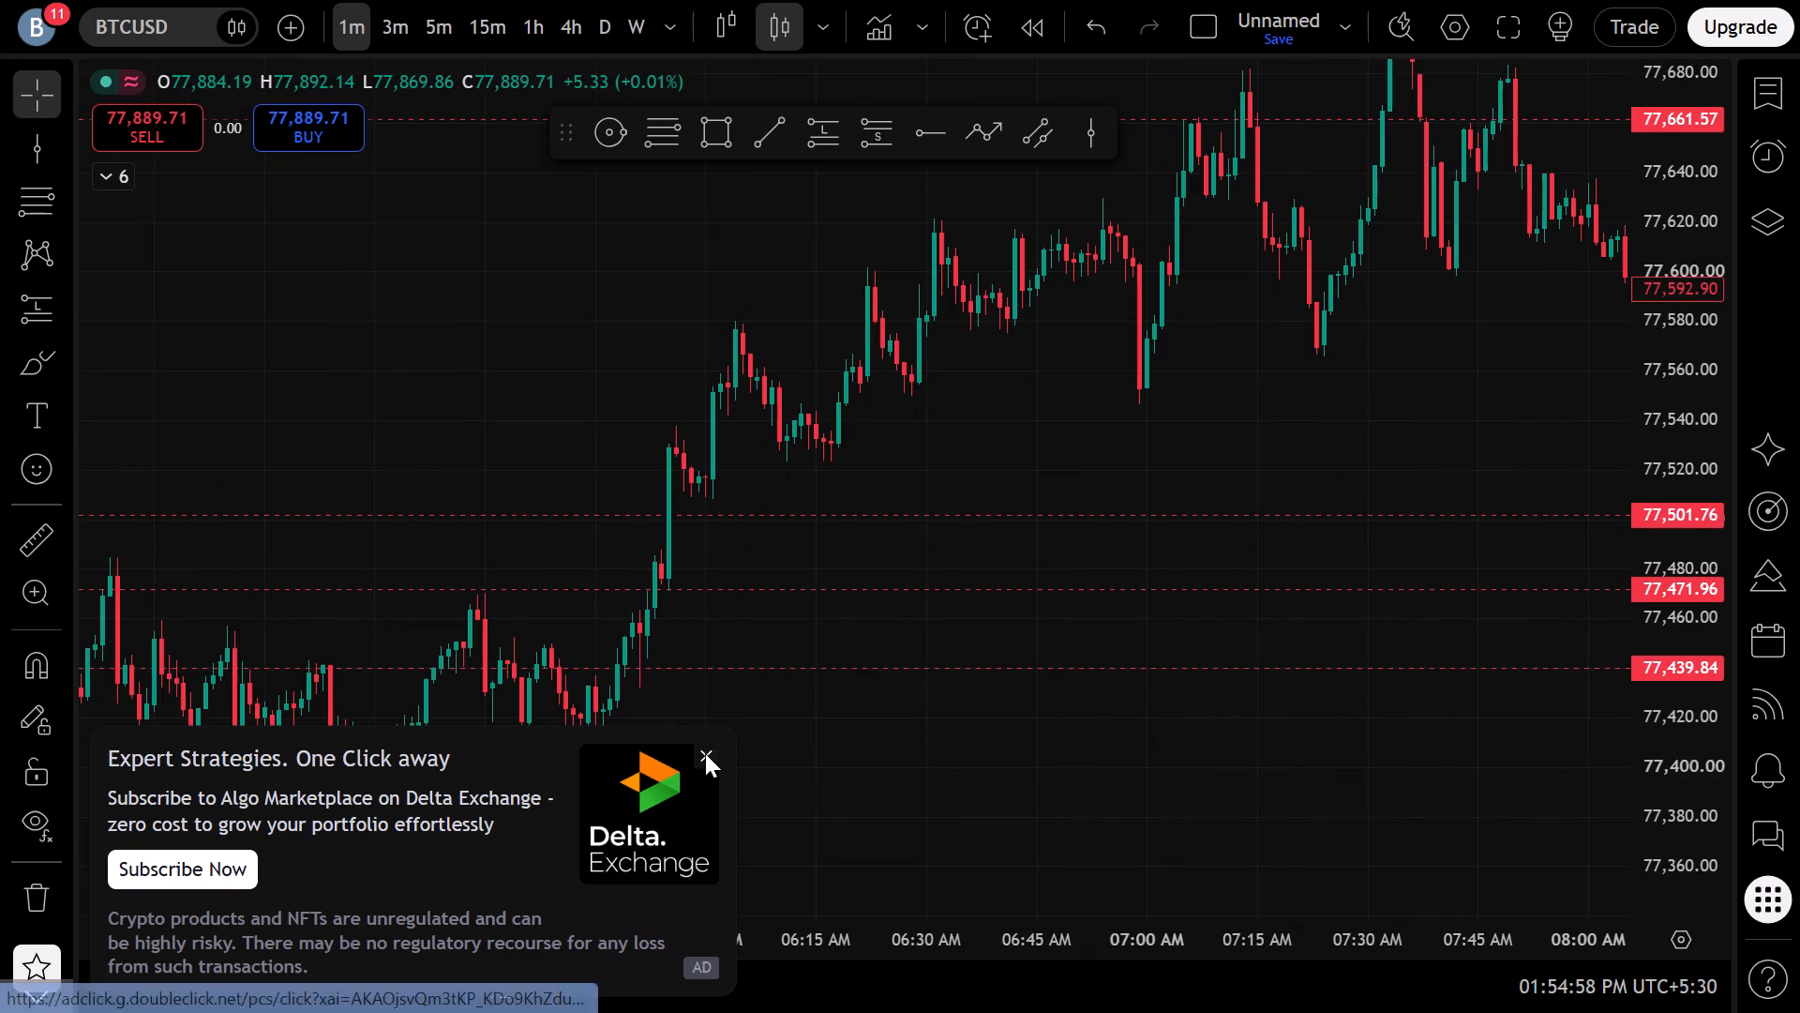
left_click(705, 753)
scroll(425, 484, "down", 9)
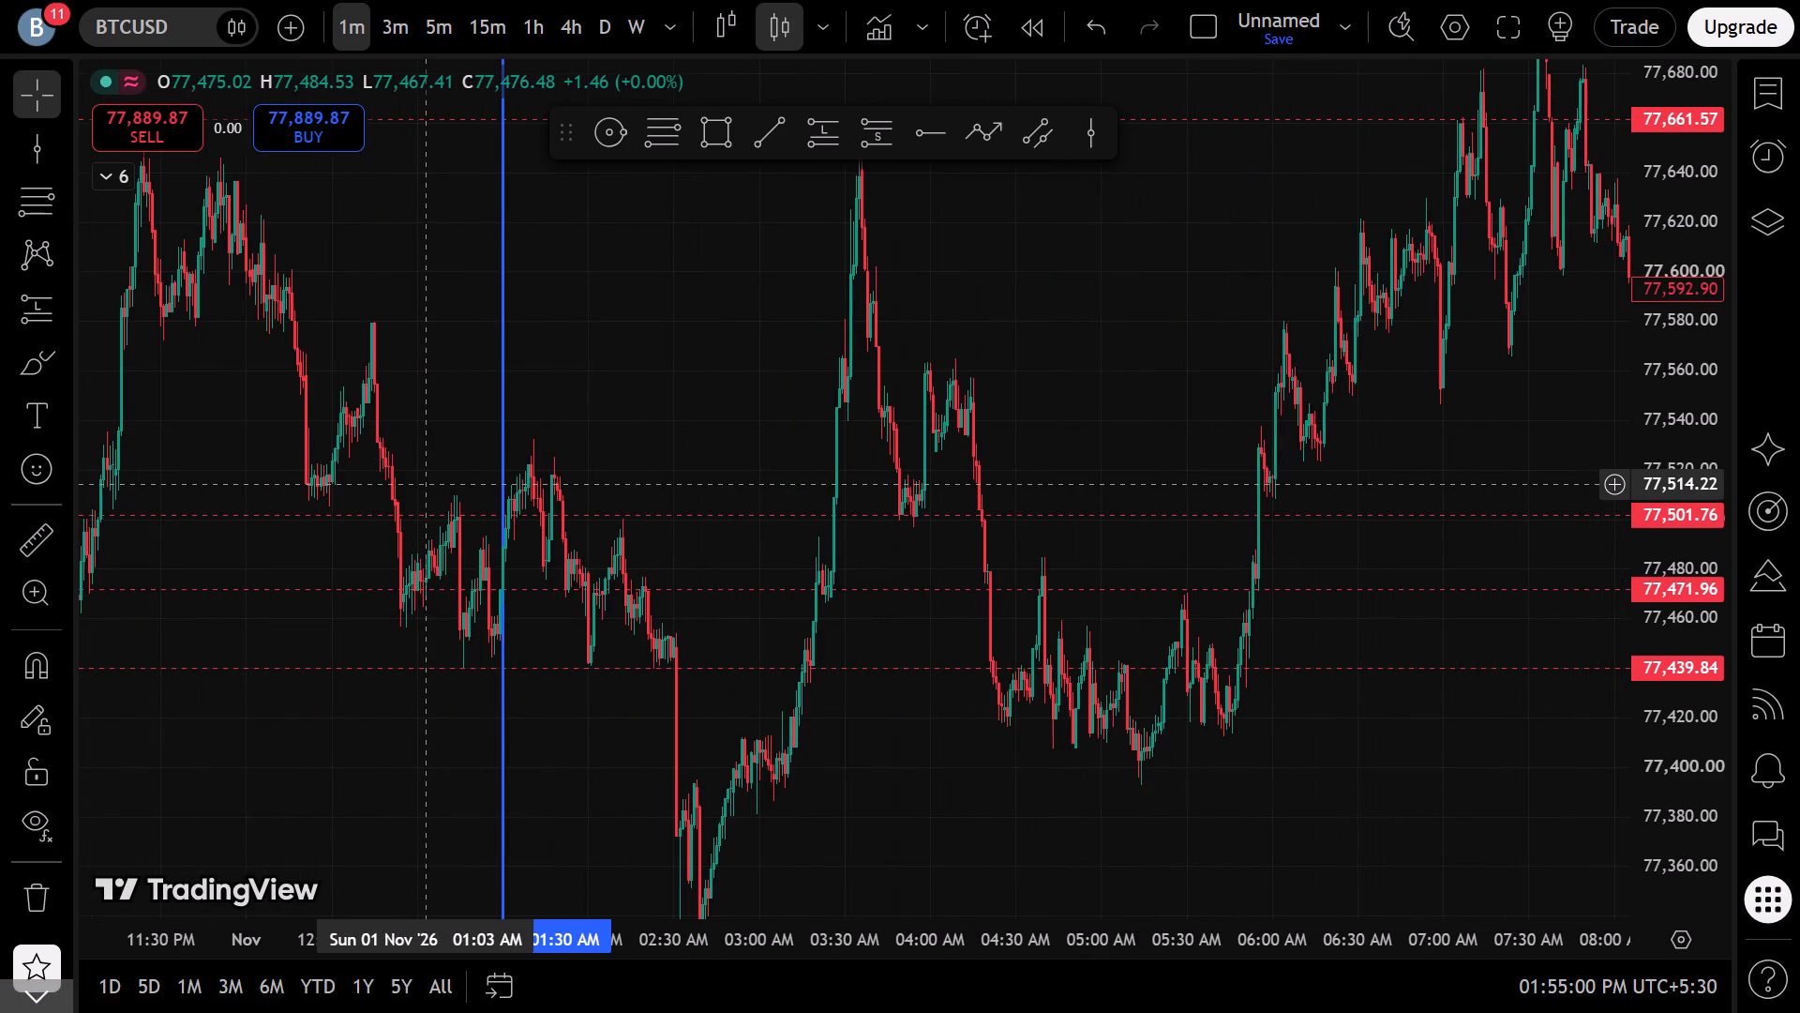
left_click_drag(832, 316, 813, 548)
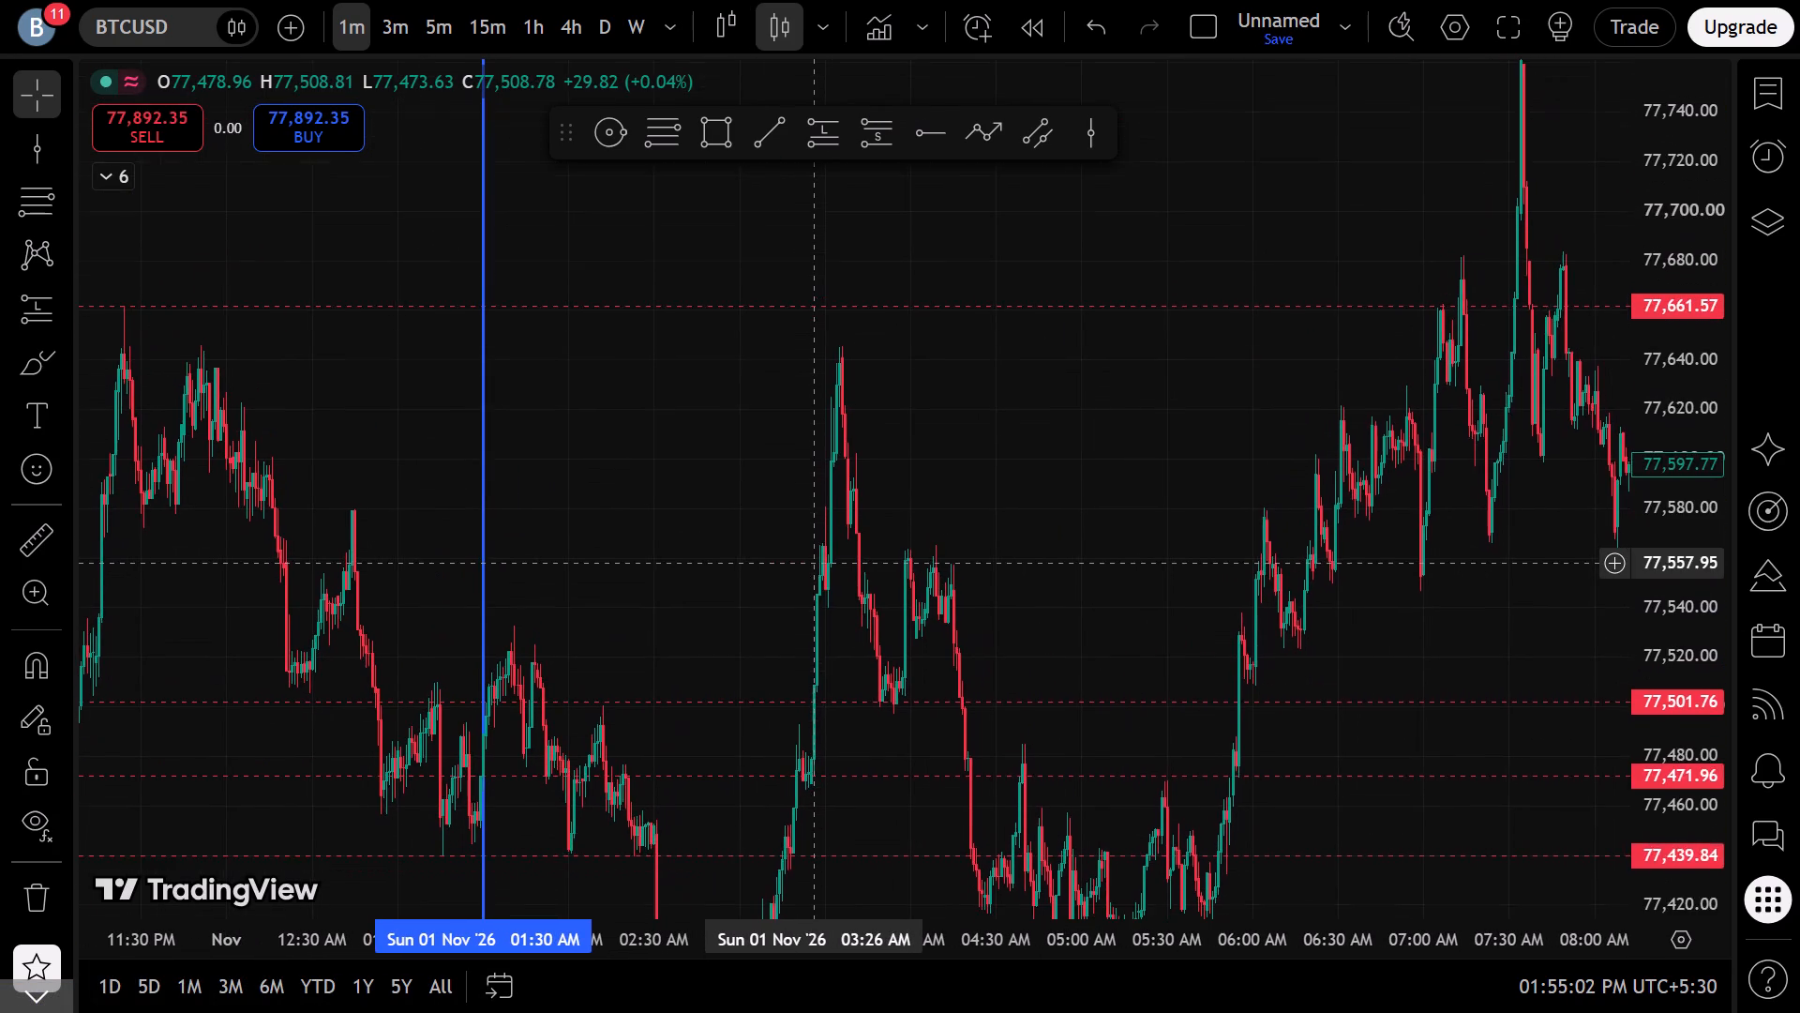
left_click_drag(813, 548, 816, 480)
Remove all five drawings from the chart without removing the indicators.
left_click(2, 924)
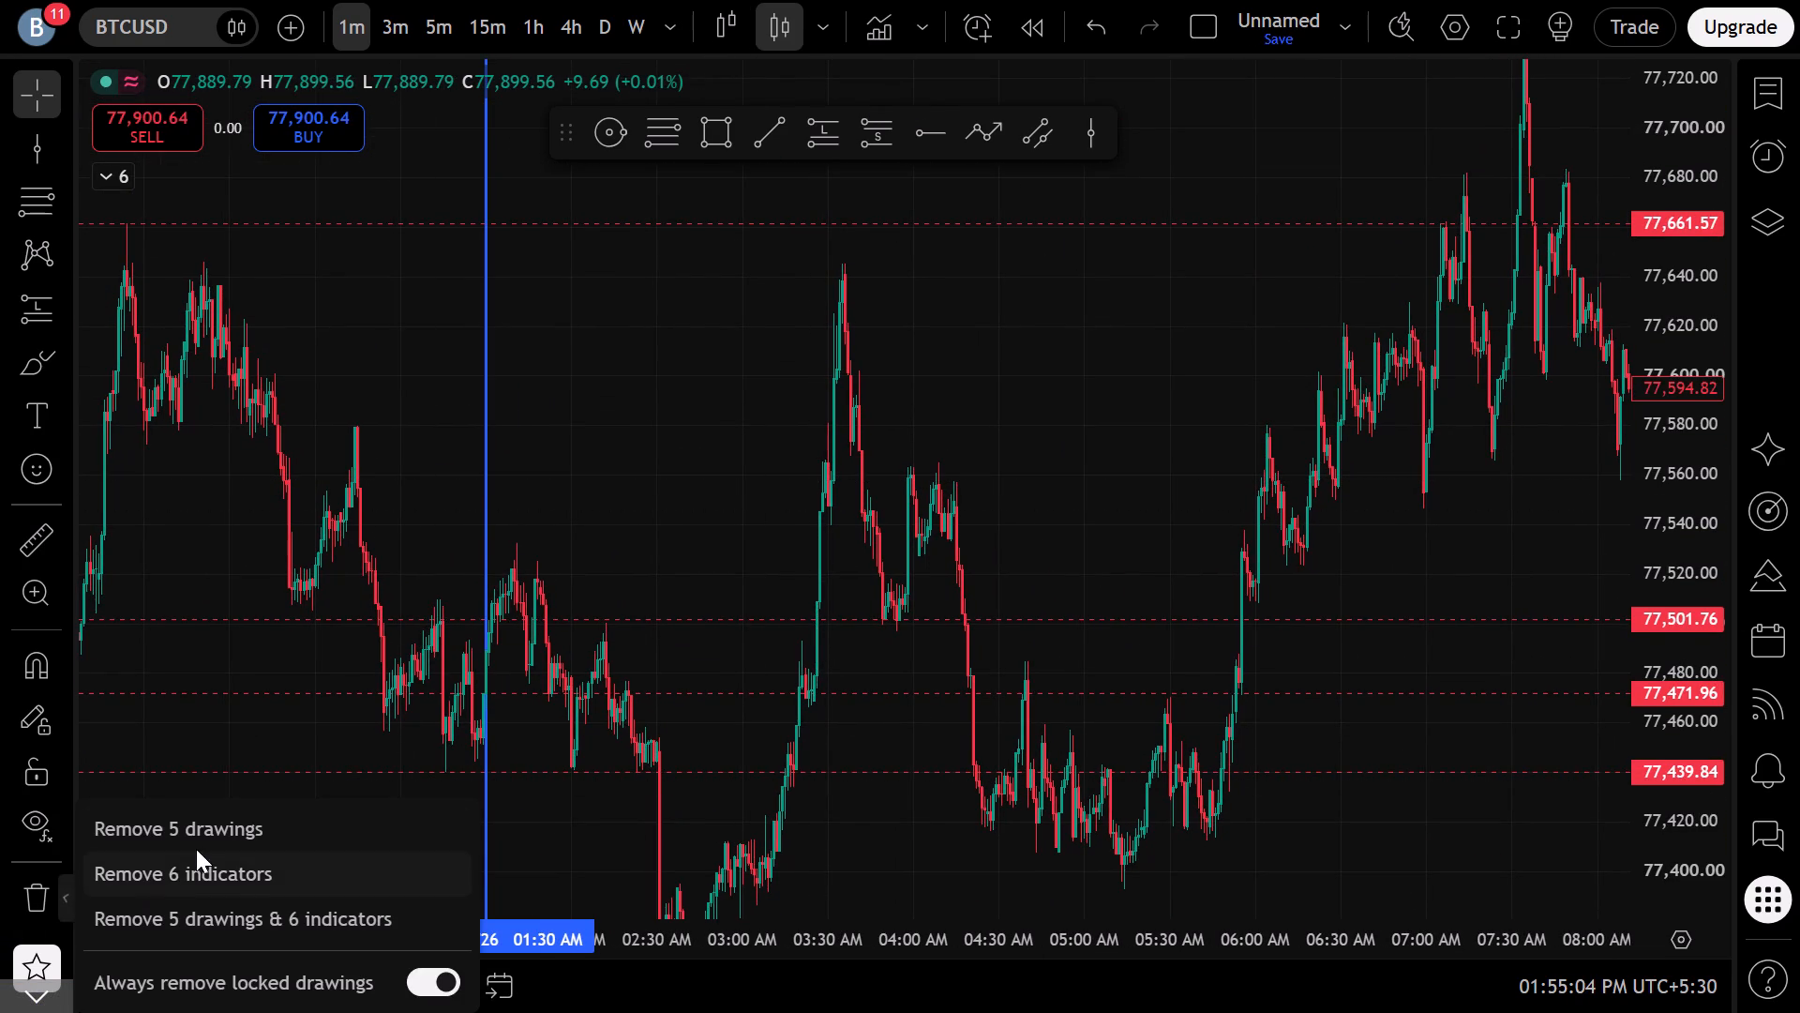
left_click(218, 833)
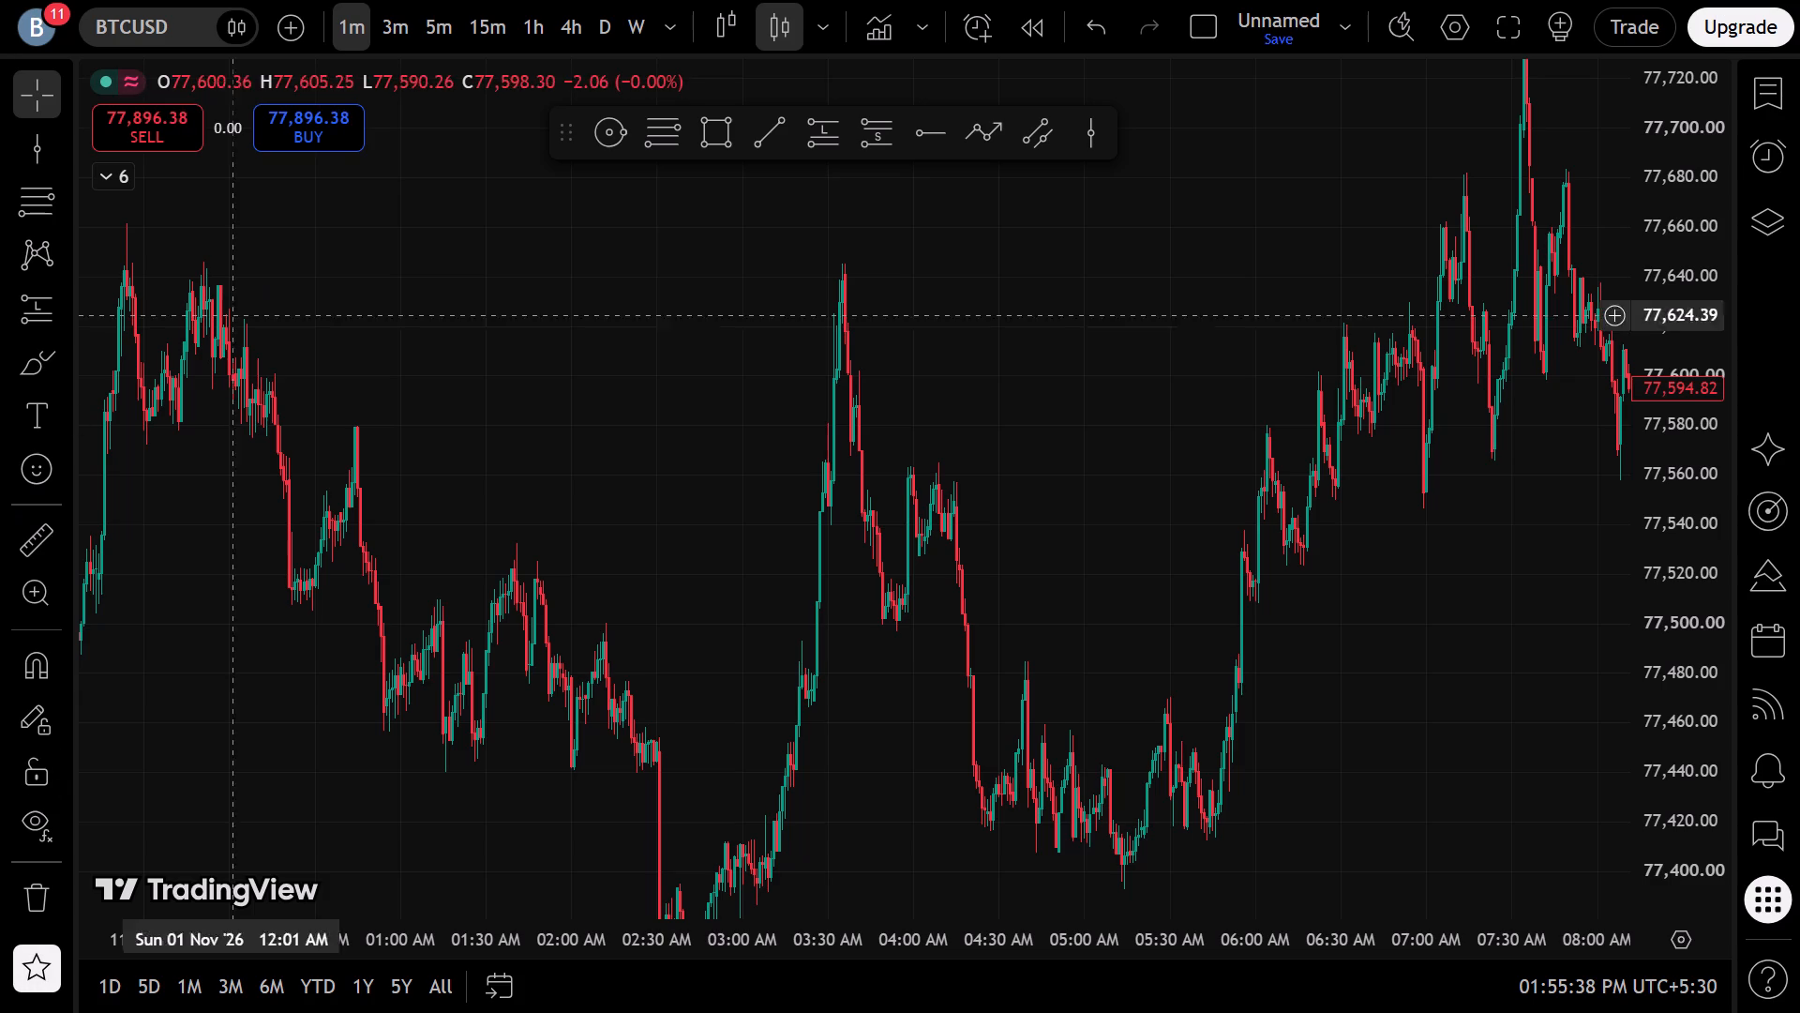
On the 1h chart, draw a zero-width parallel channel from about 82,092.85 on 23 Oct '26 01:30 PM to about 79,394.14 on 30 Oct '26 06:30 AM.
left_click(534, 23)
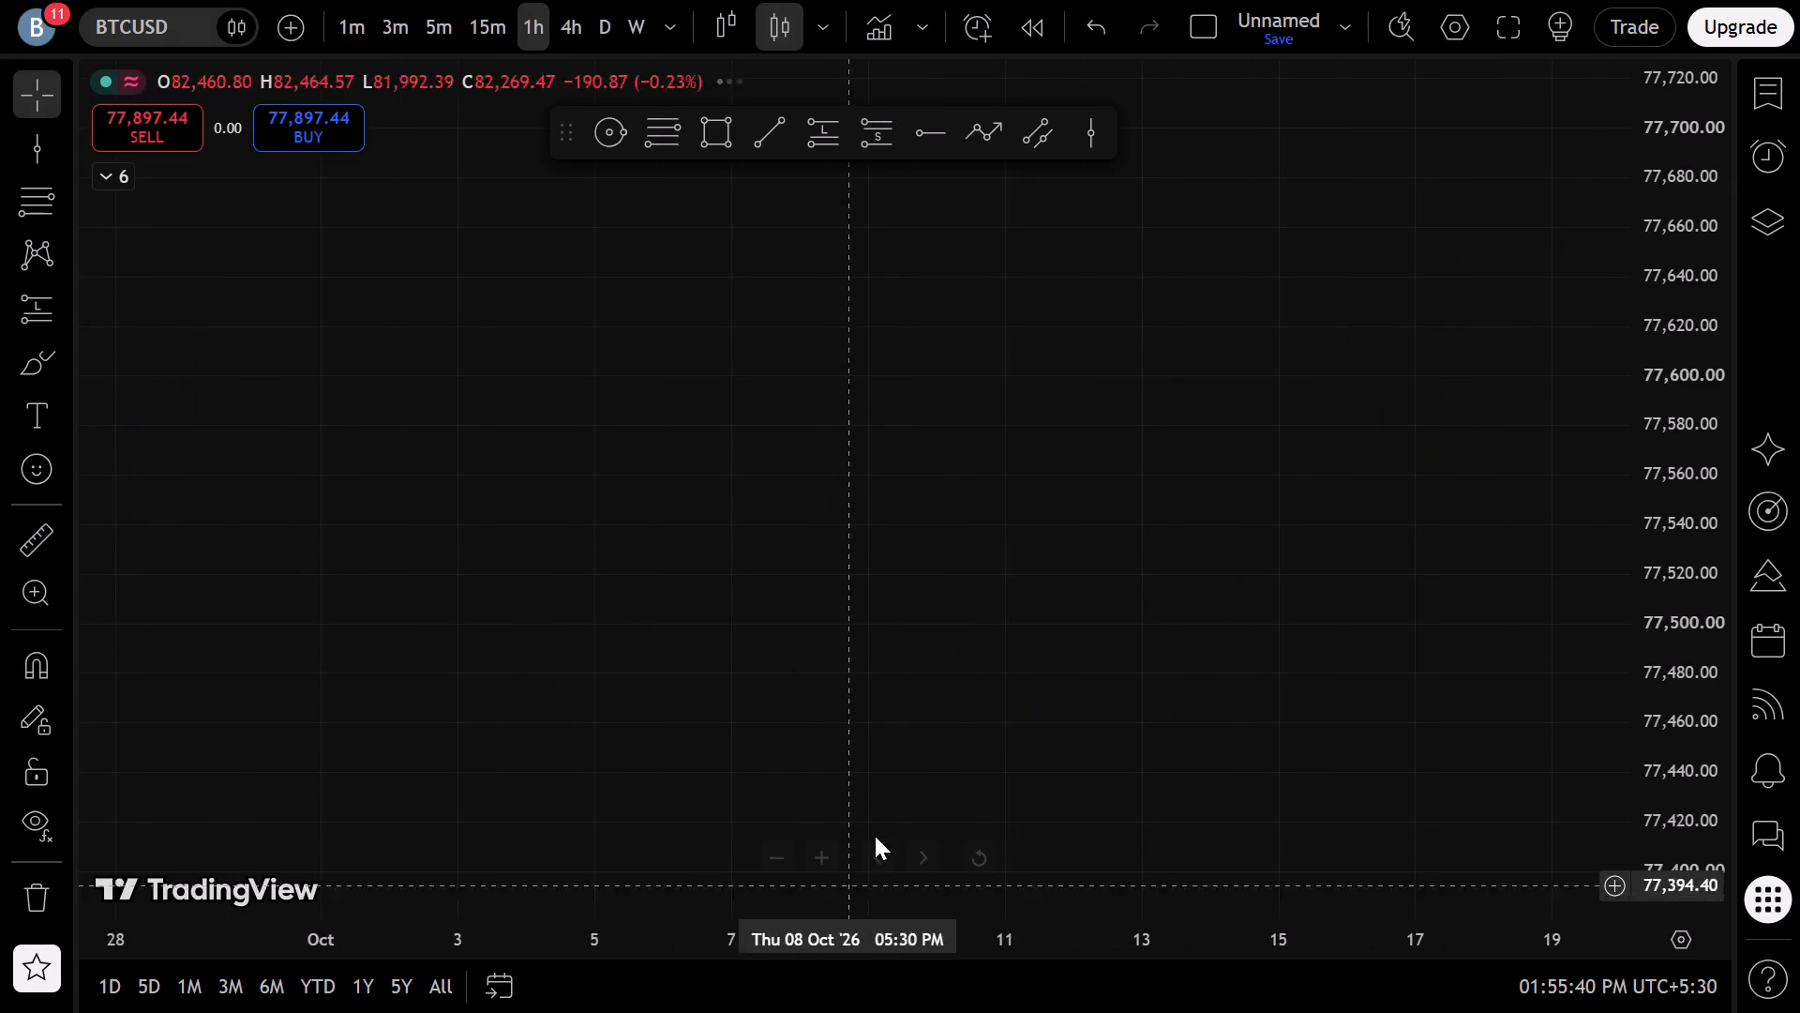
left_click(976, 841)
scroll(753, 692, "down", 7)
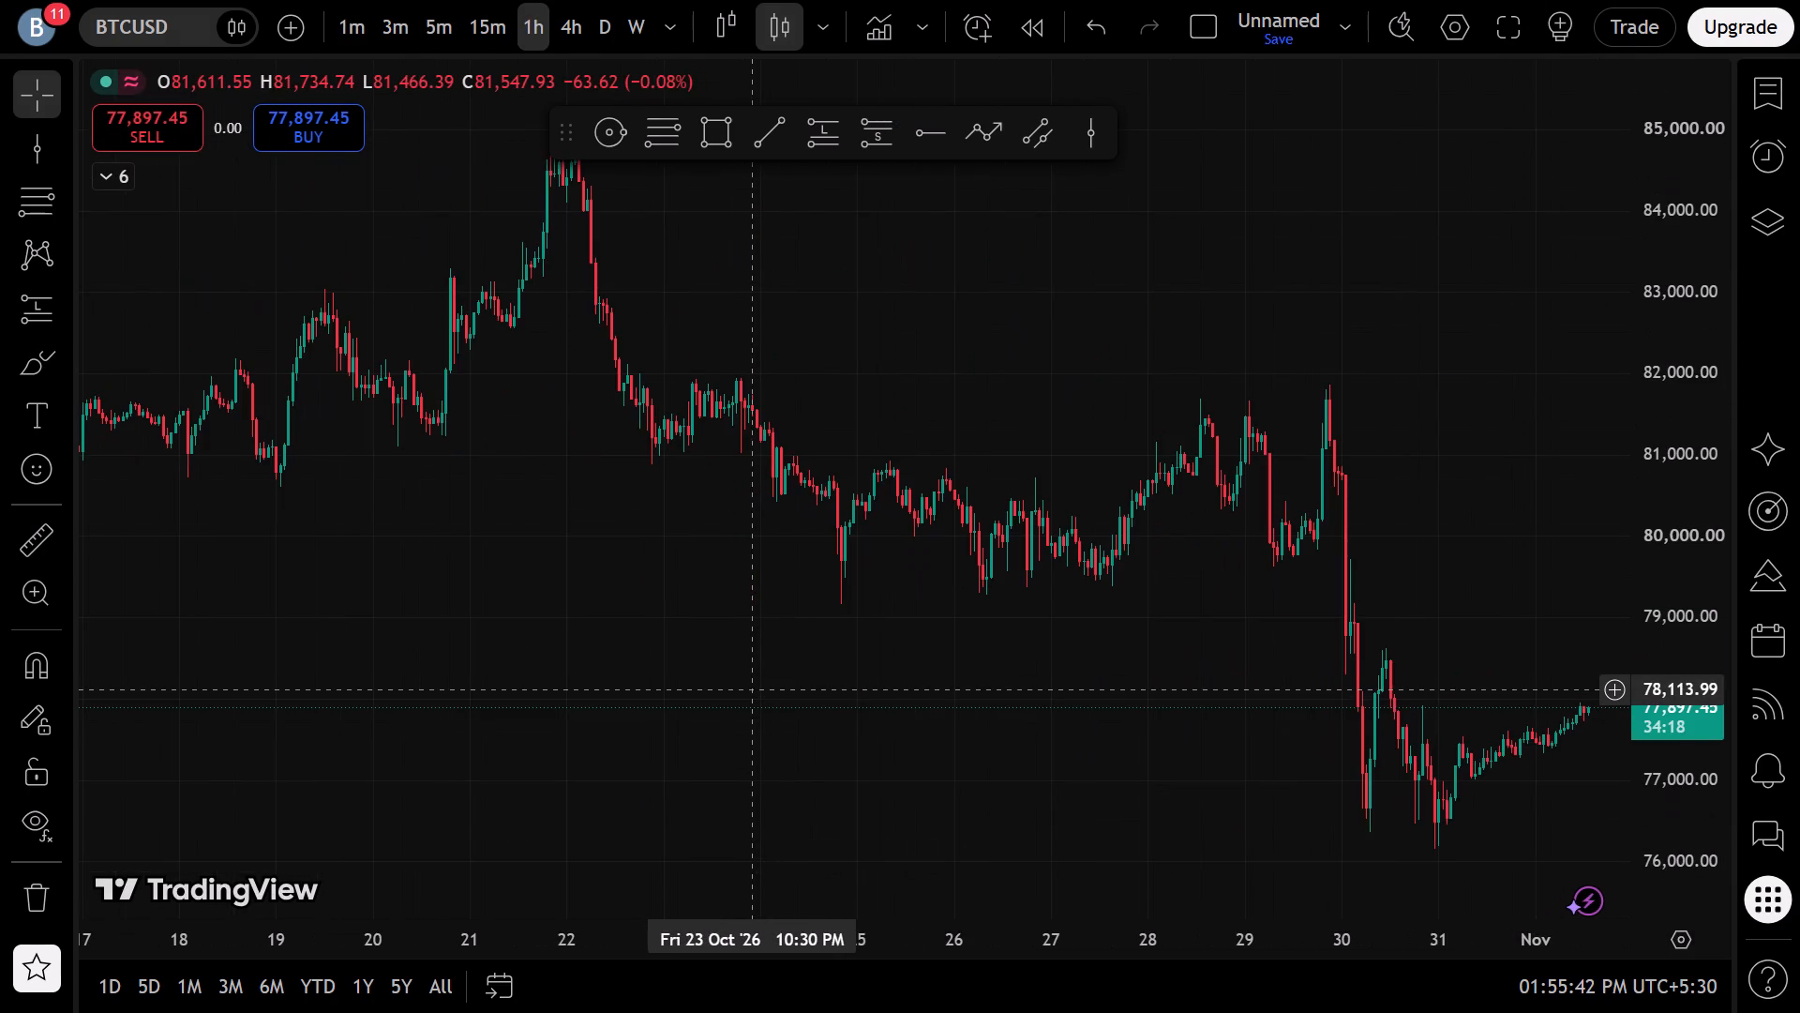
scroll(743, 680, "up", 4)
scroll(742, 679, "down", 1)
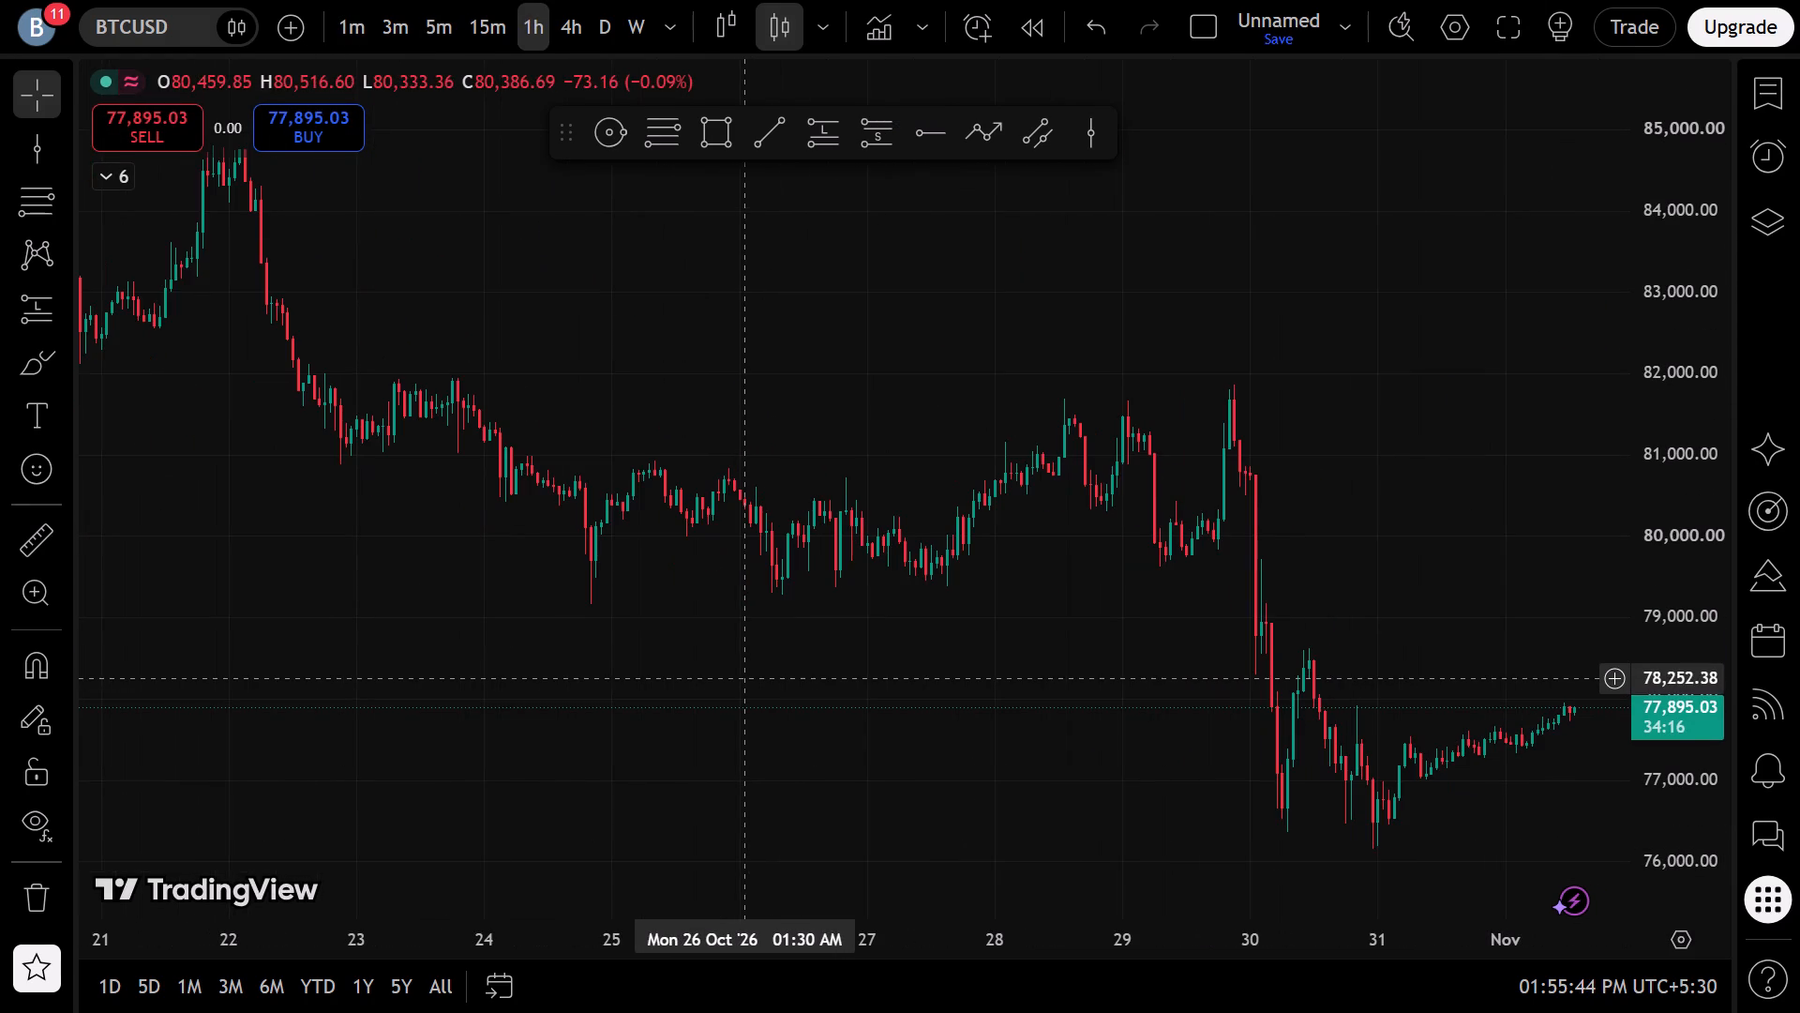
left_click(1042, 149)
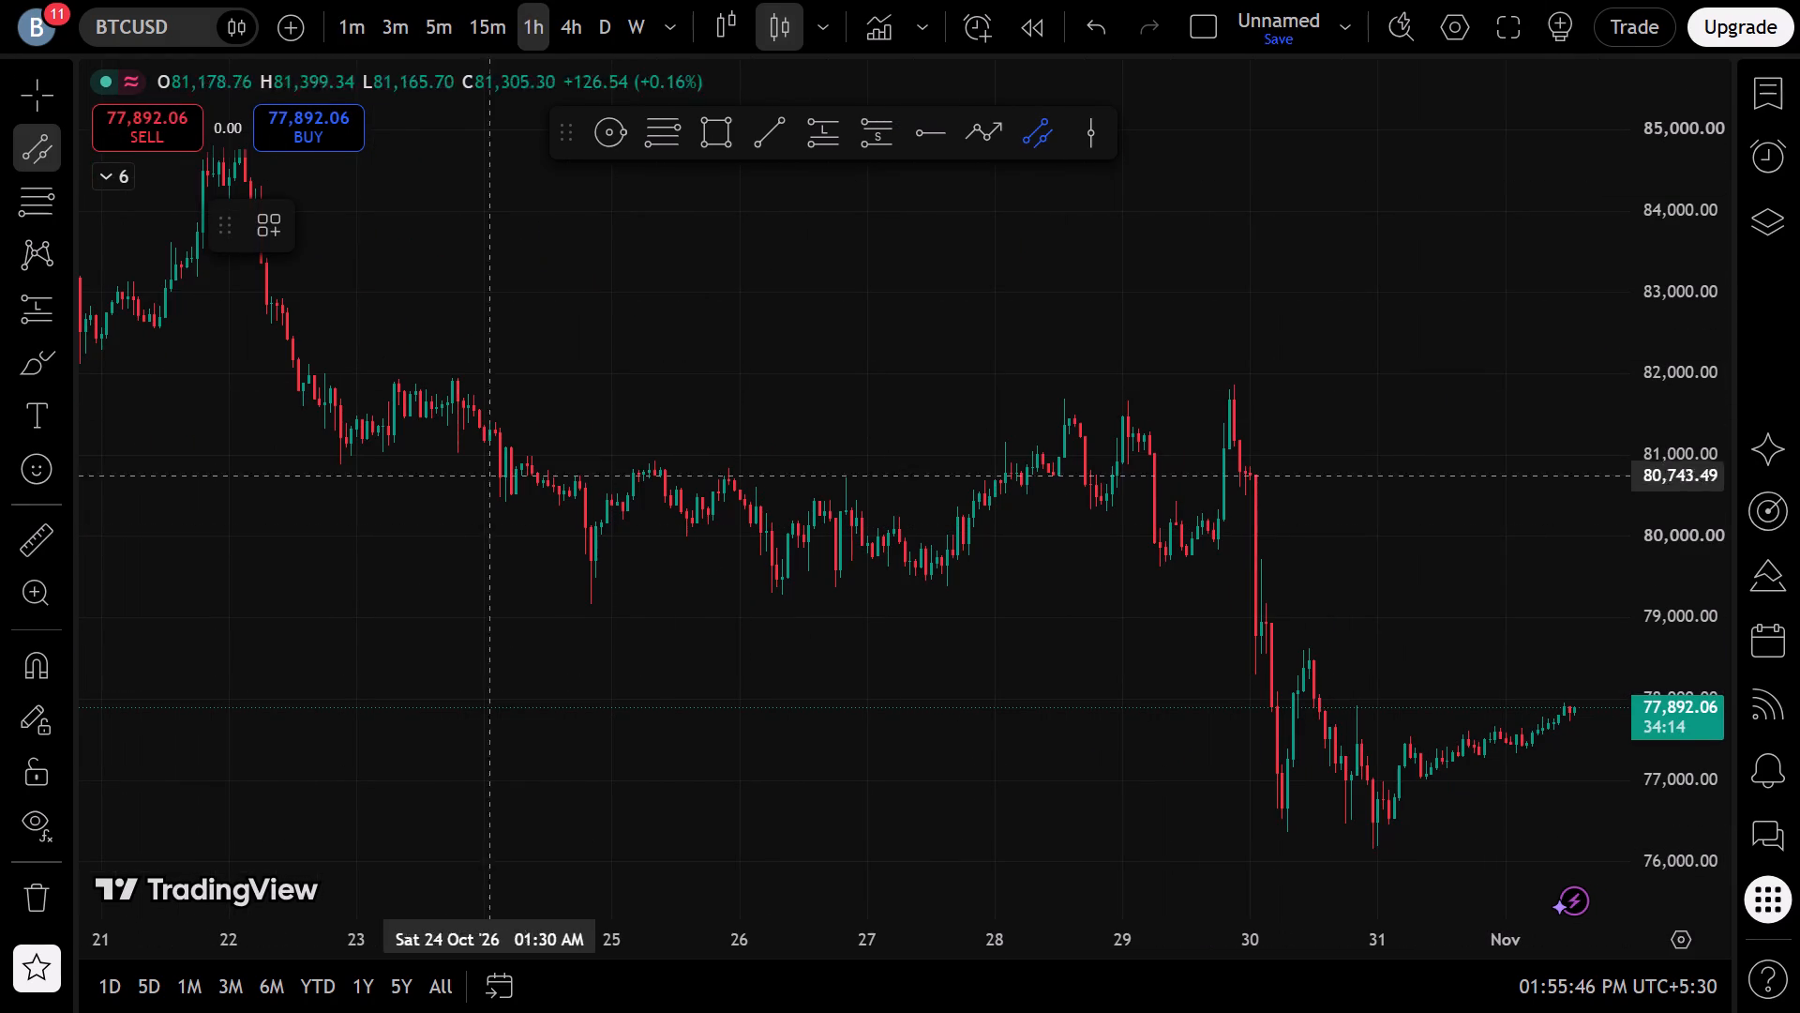
left_click(424, 367)
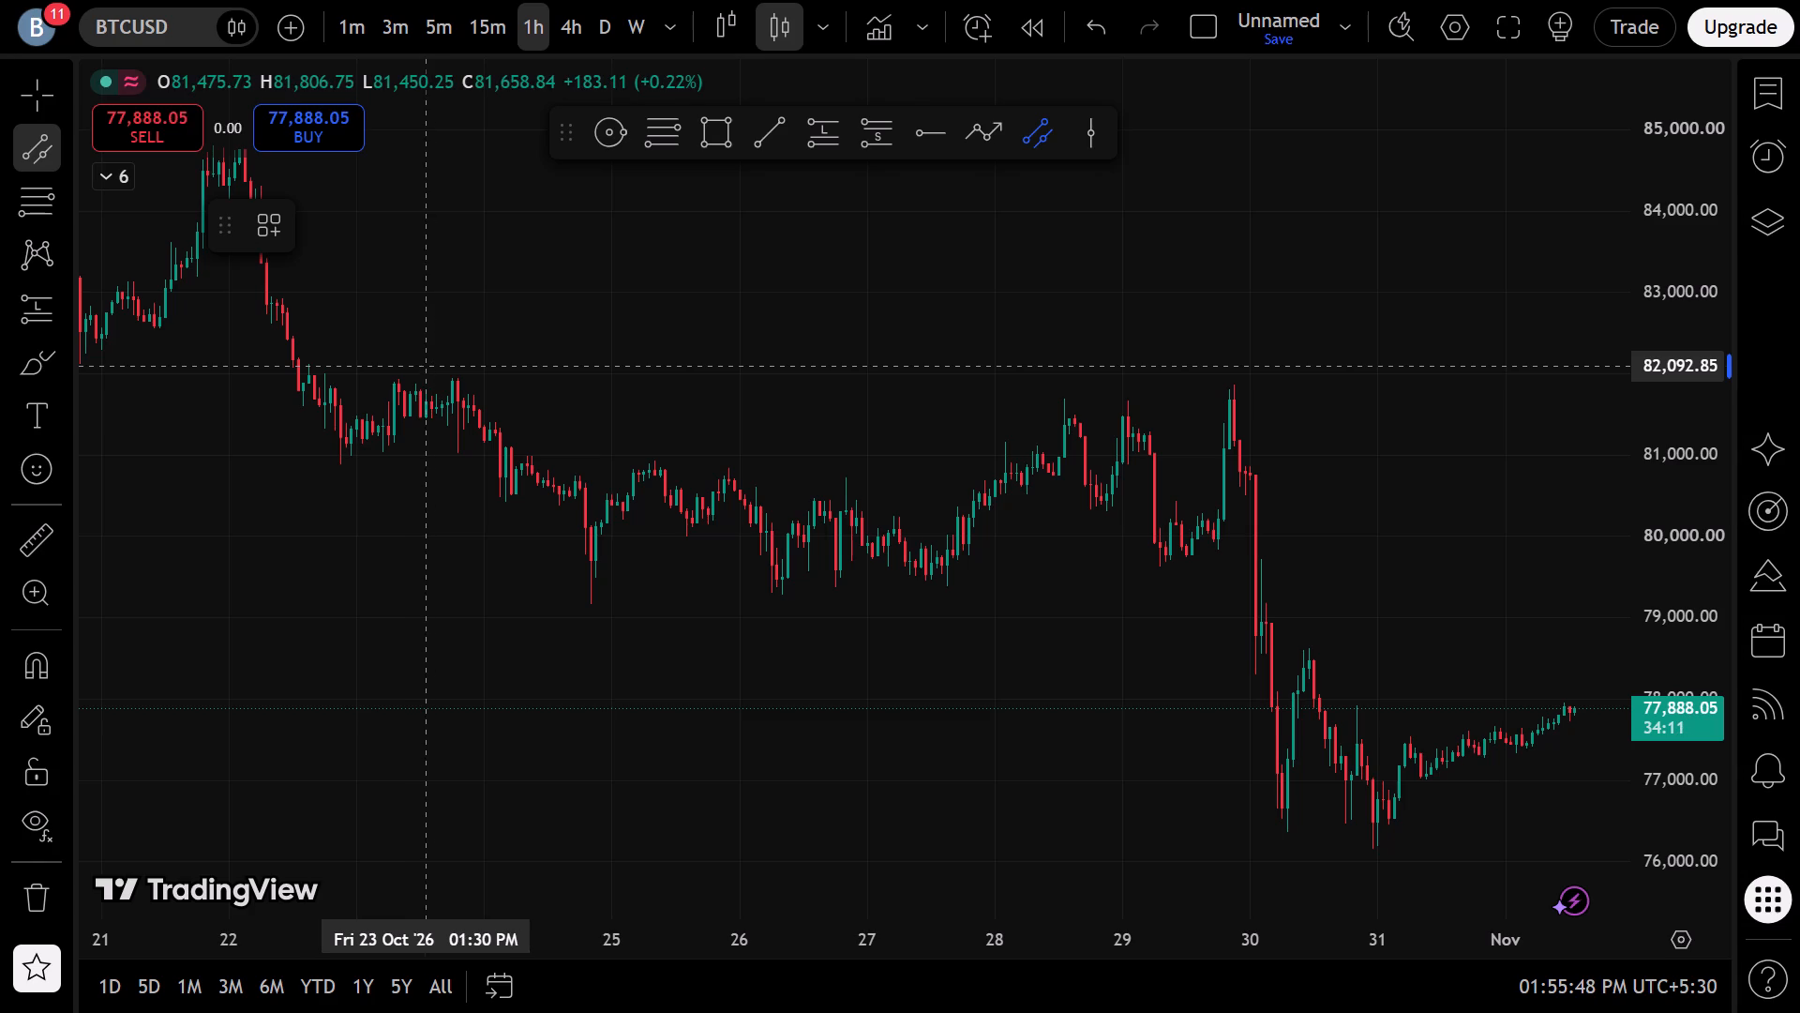
double_click(1282, 585)
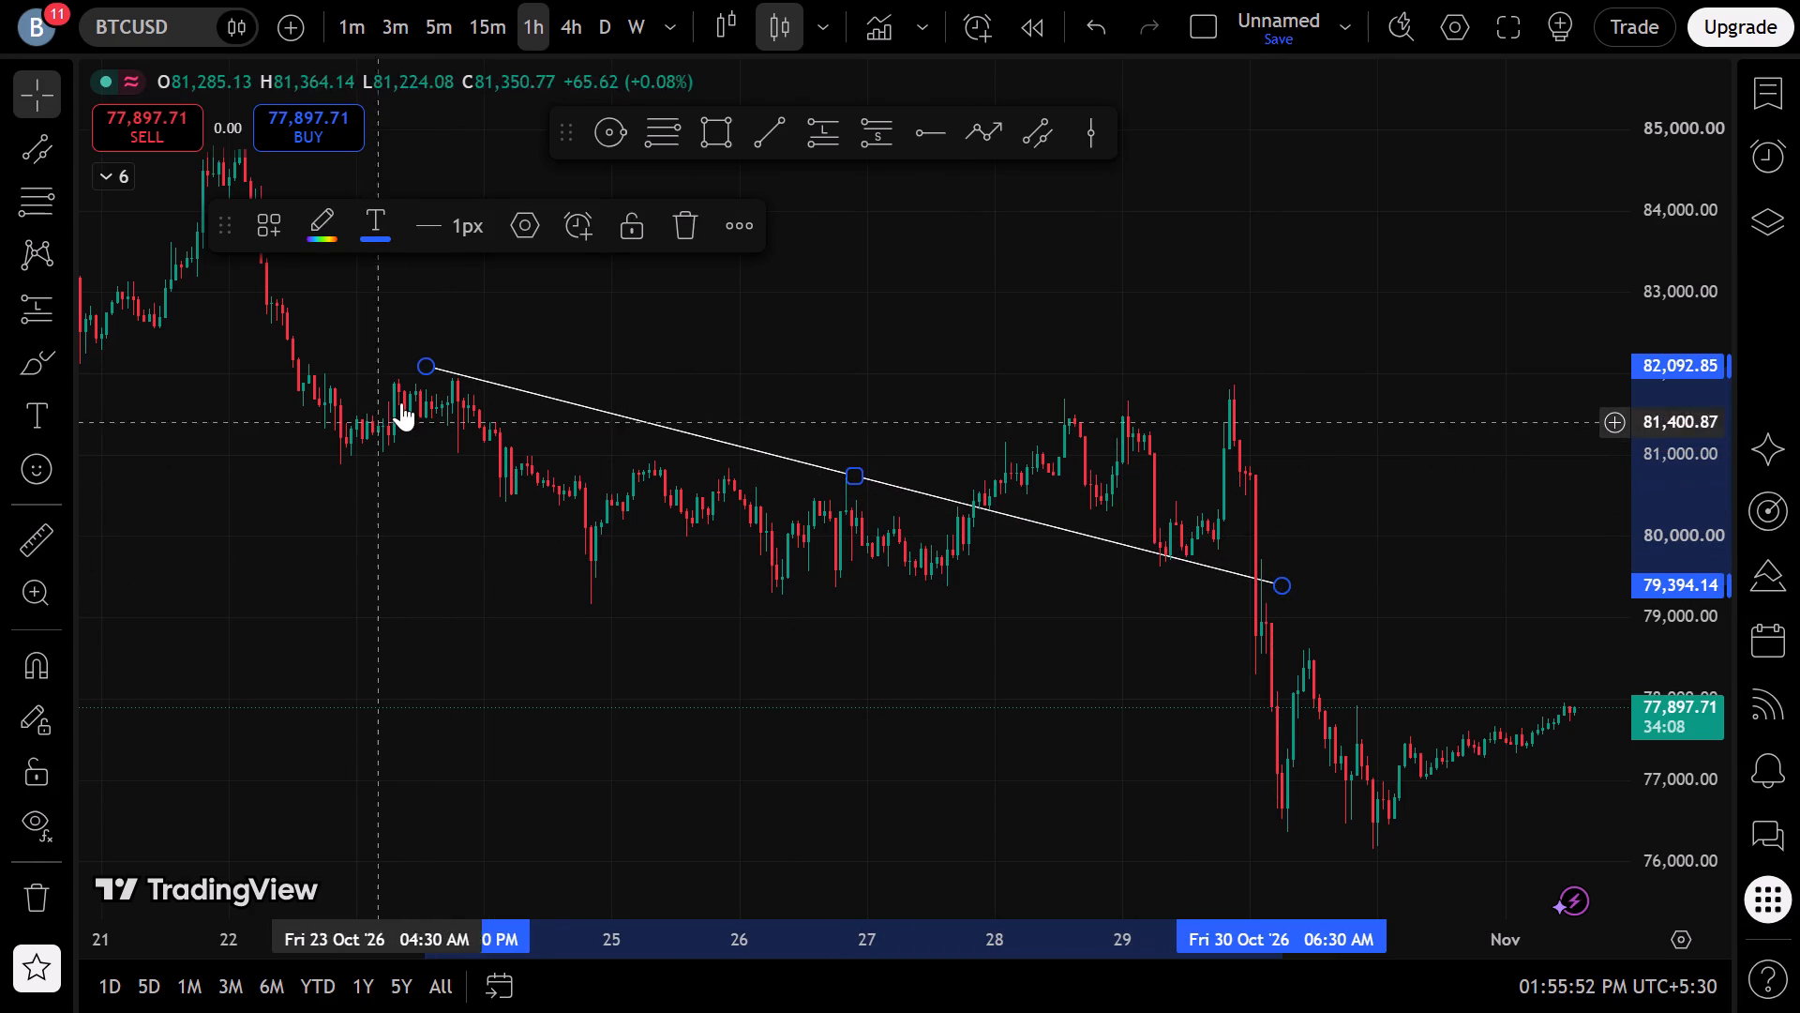
Move the channel's starting point to about 82,196.64 at Fri 23 Oct '26 07:30 AM.
left_click_drag(420, 360, 391, 357)
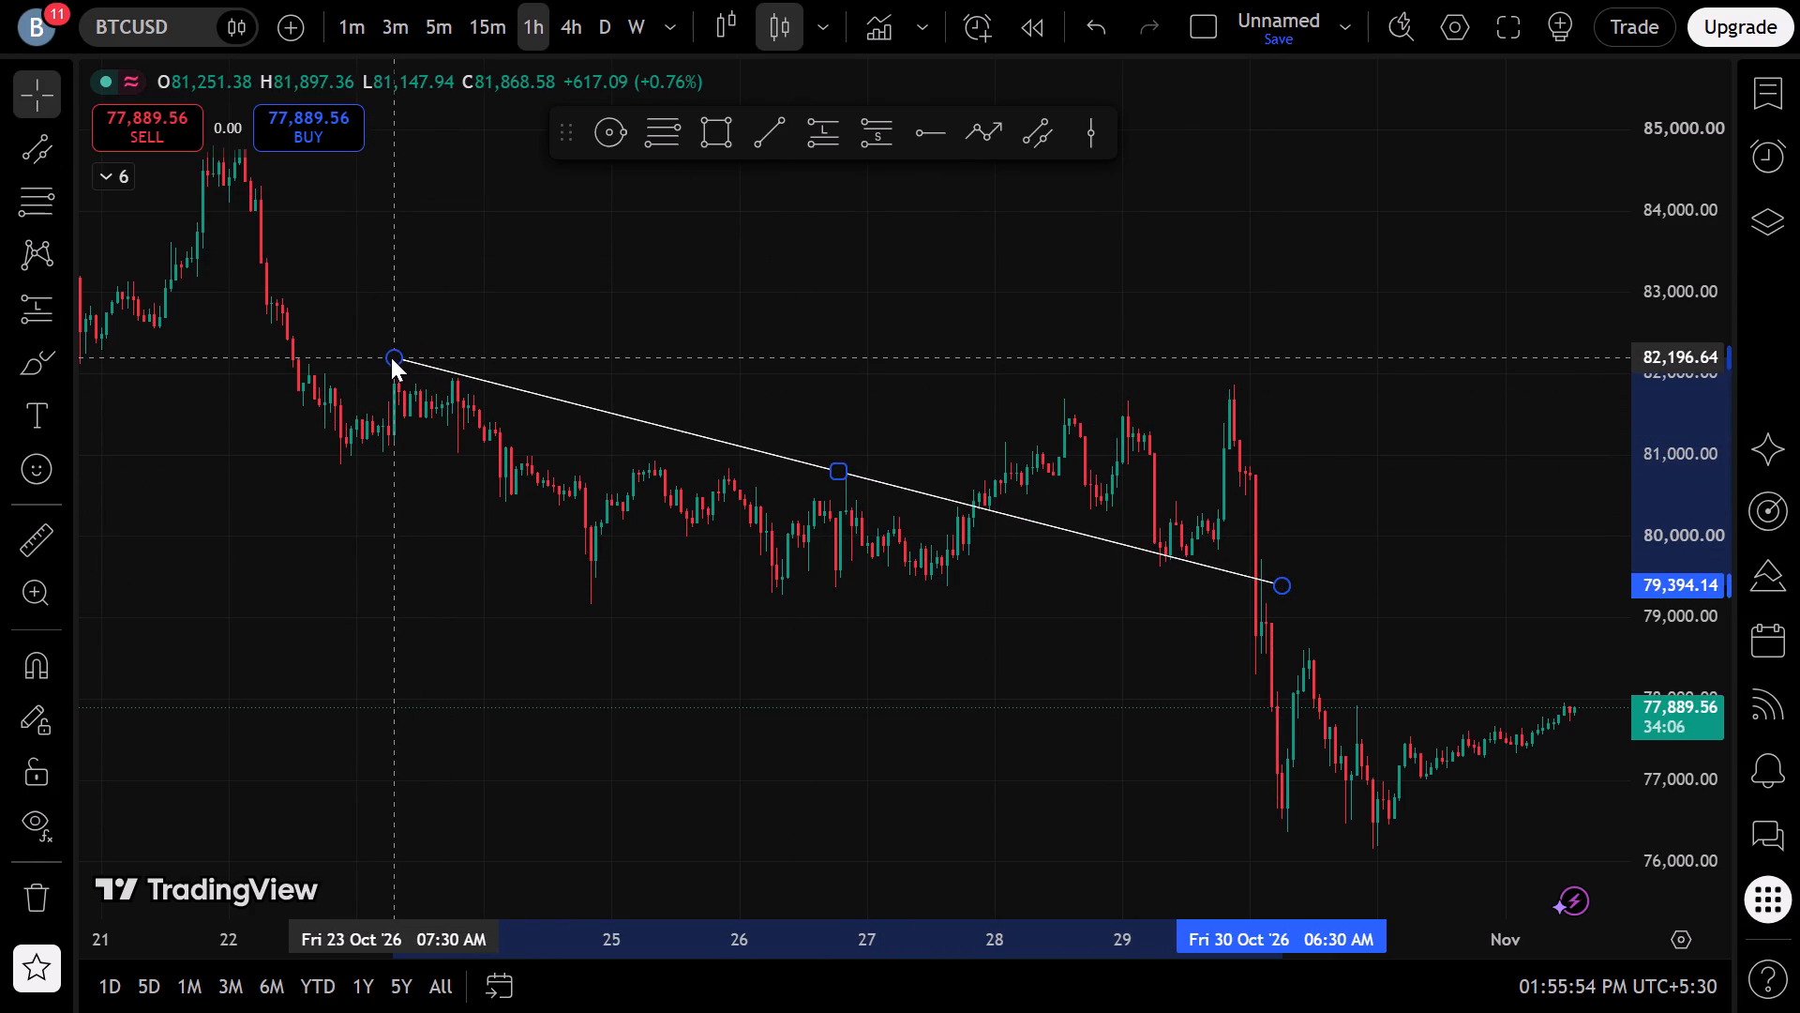
Reshape the channel to start at about 82,162.04 on 23 Oct '26 06:30 AM, with its lower line about 300 points below the upper one.
left_click_drag(391, 357, 389, 360)
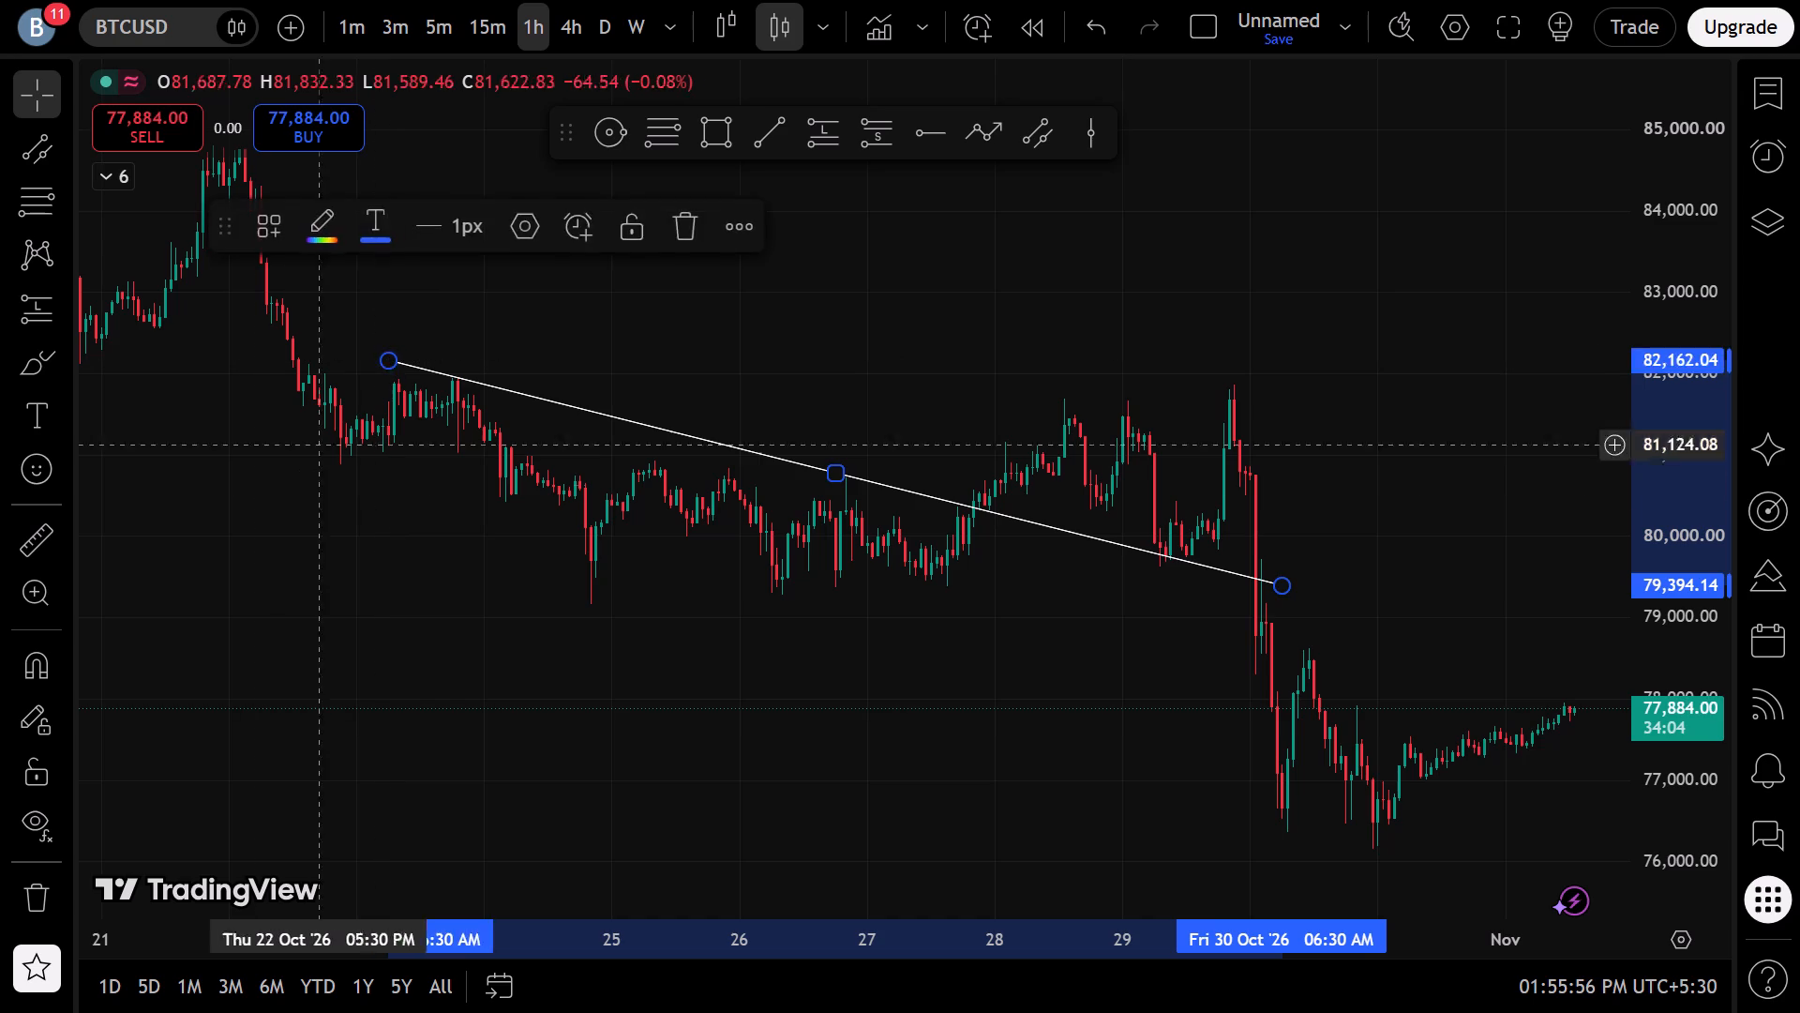
left_click(258, 486)
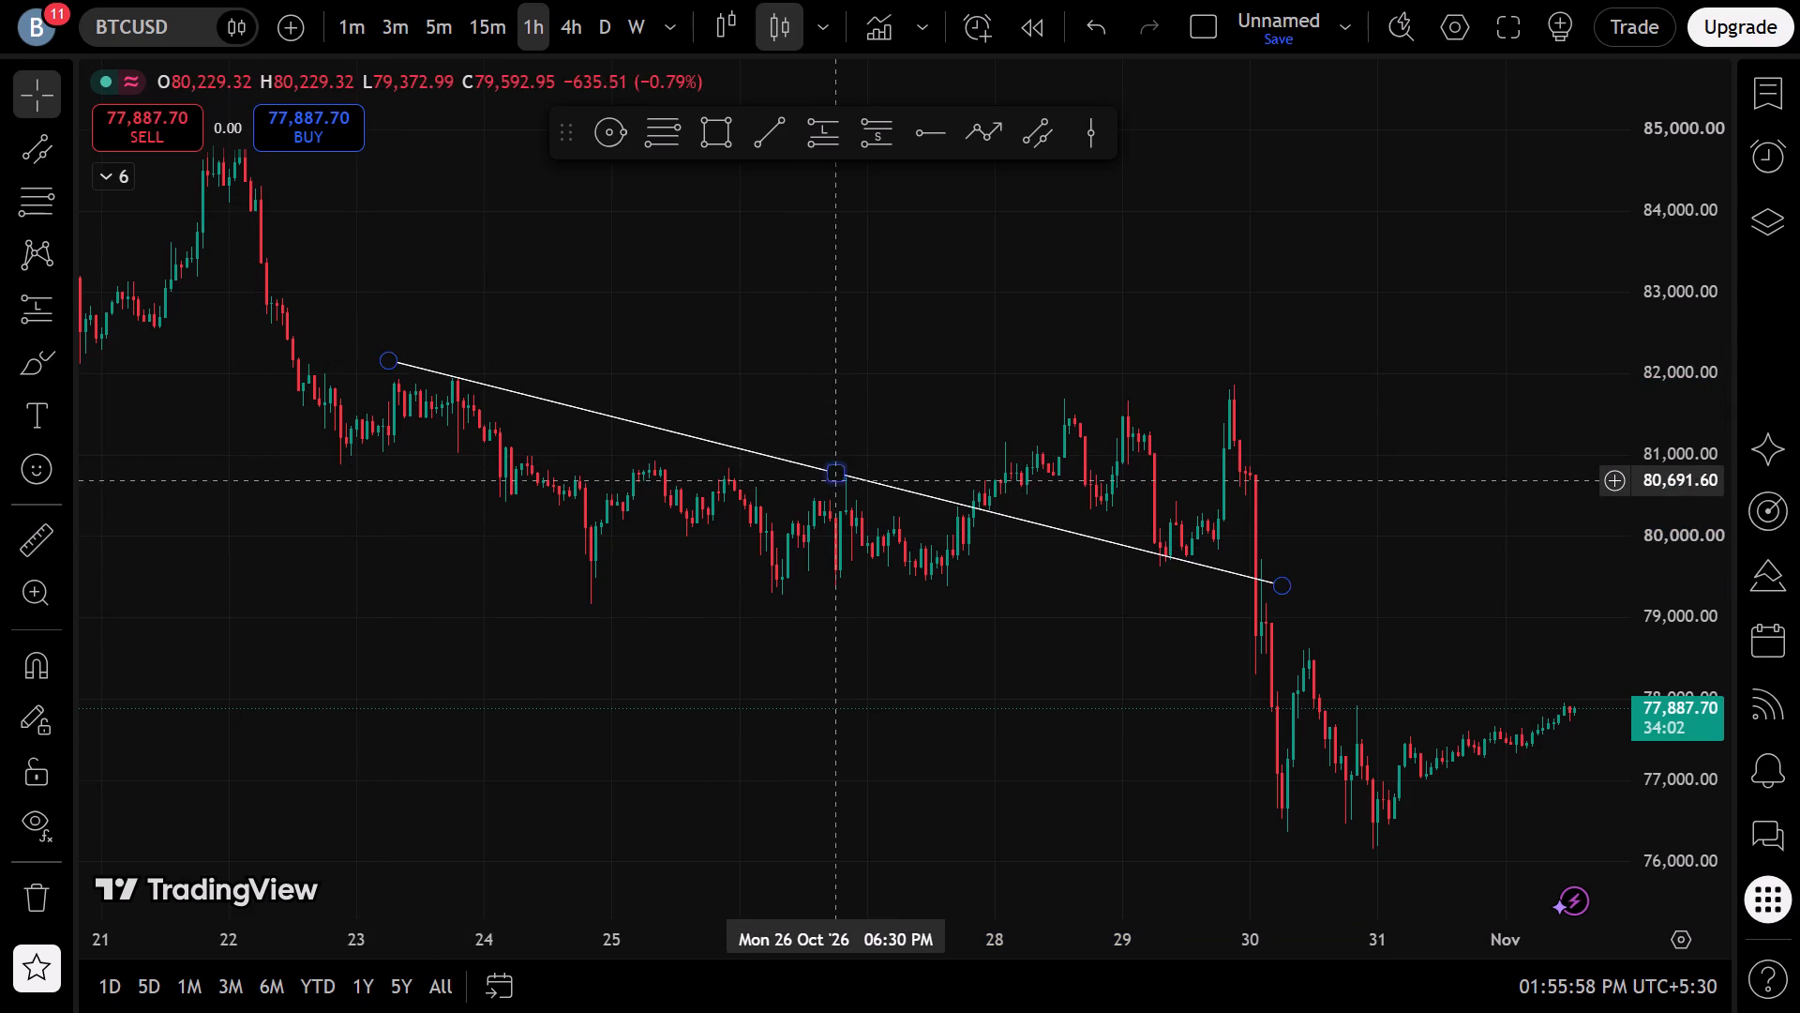
left_click_drag(831, 466, 842, 481)
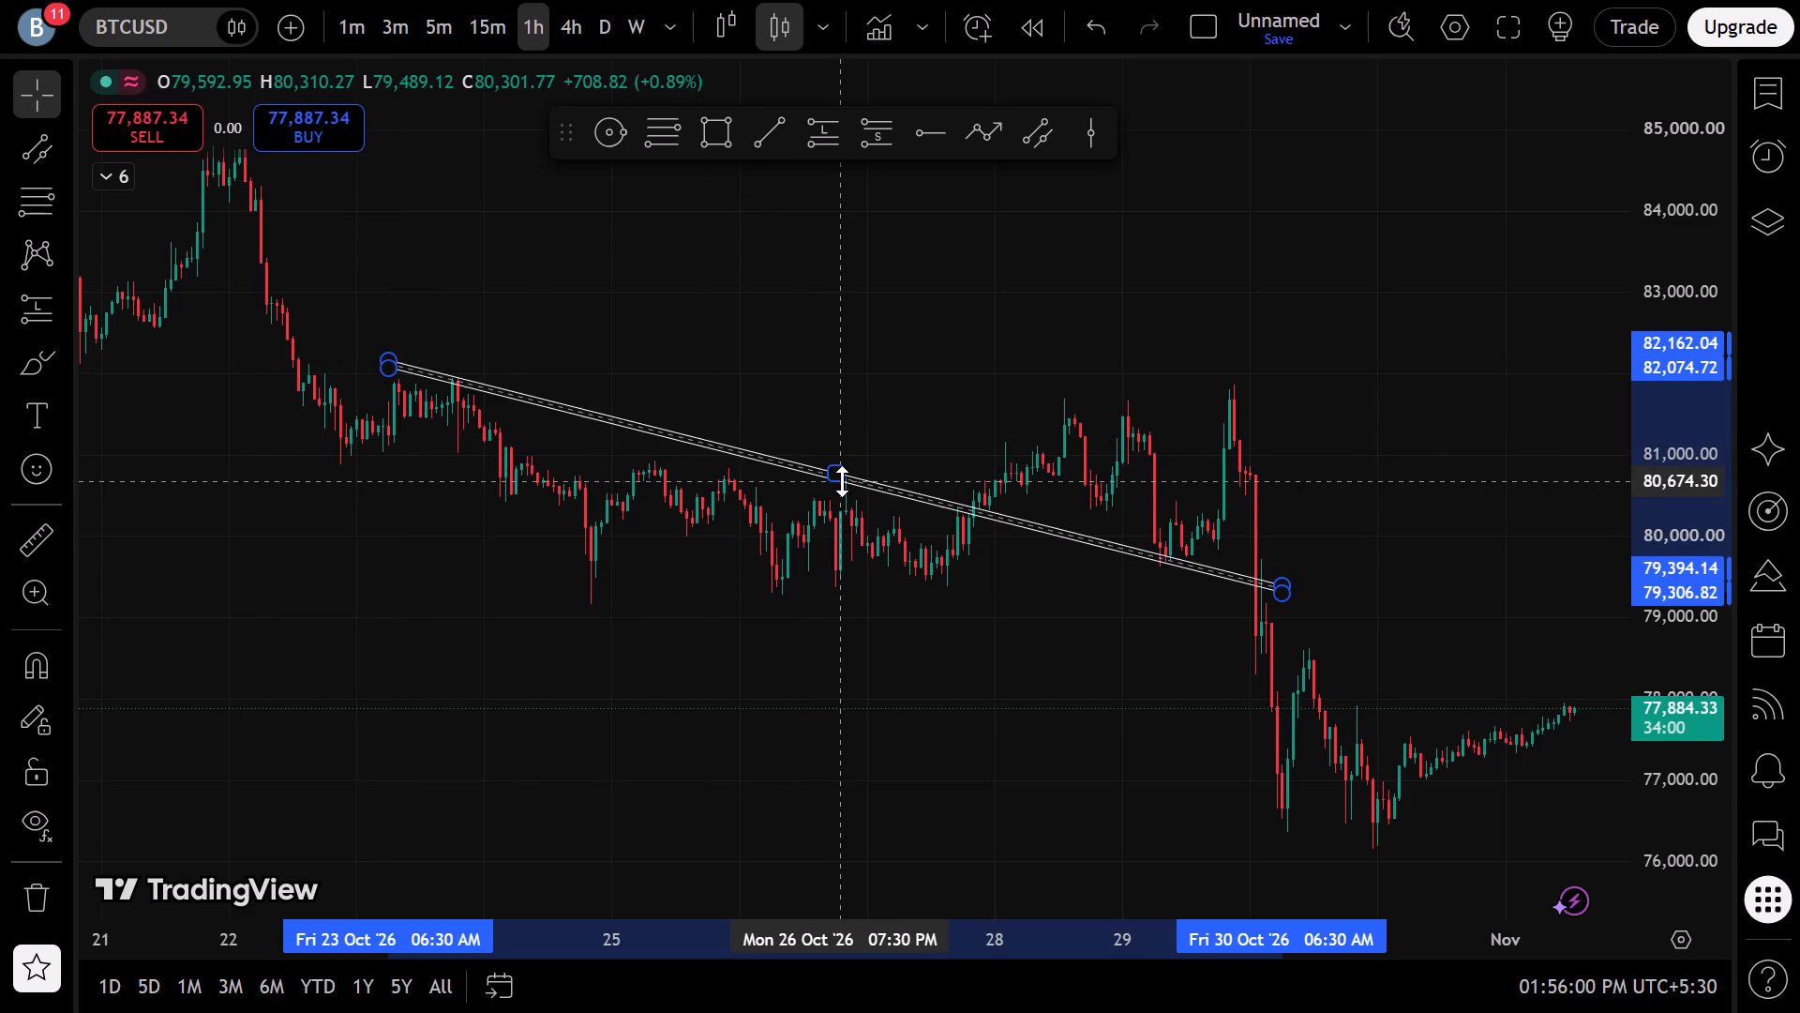
left_click_drag(842, 481, 839, 502)
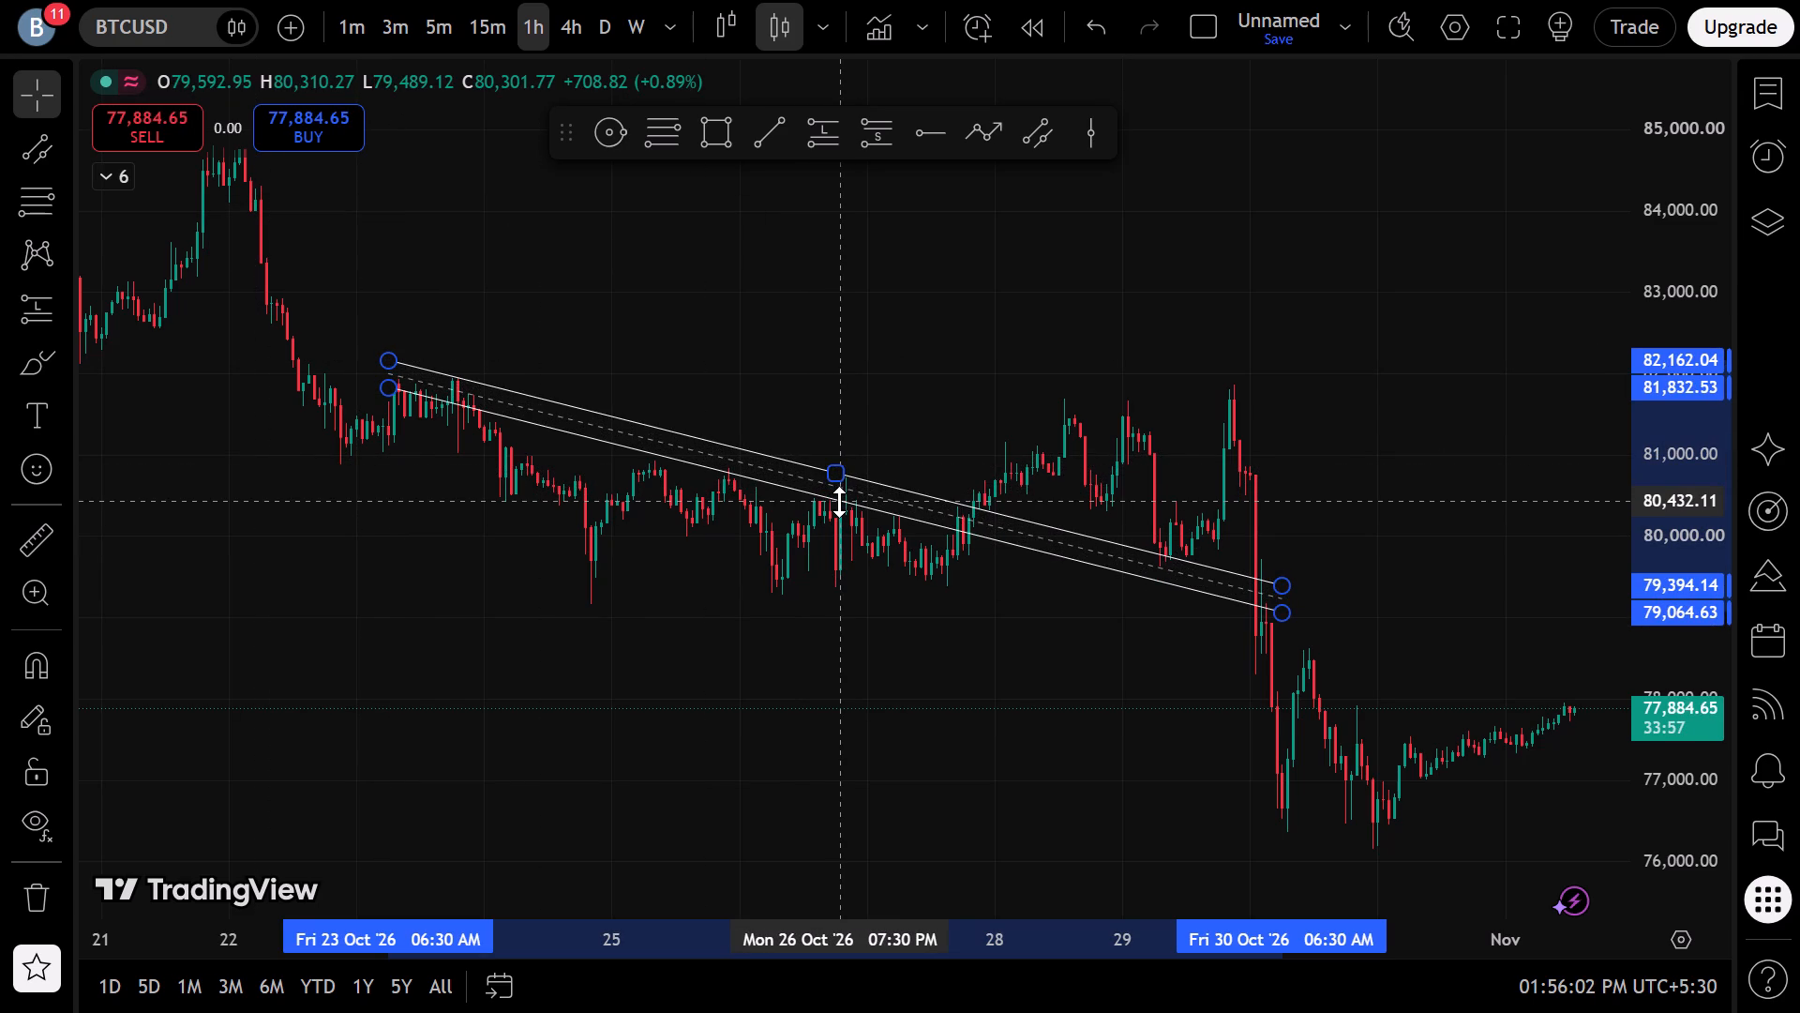
left_click_drag(839, 502, 851, 500)
left_click(562, 630)
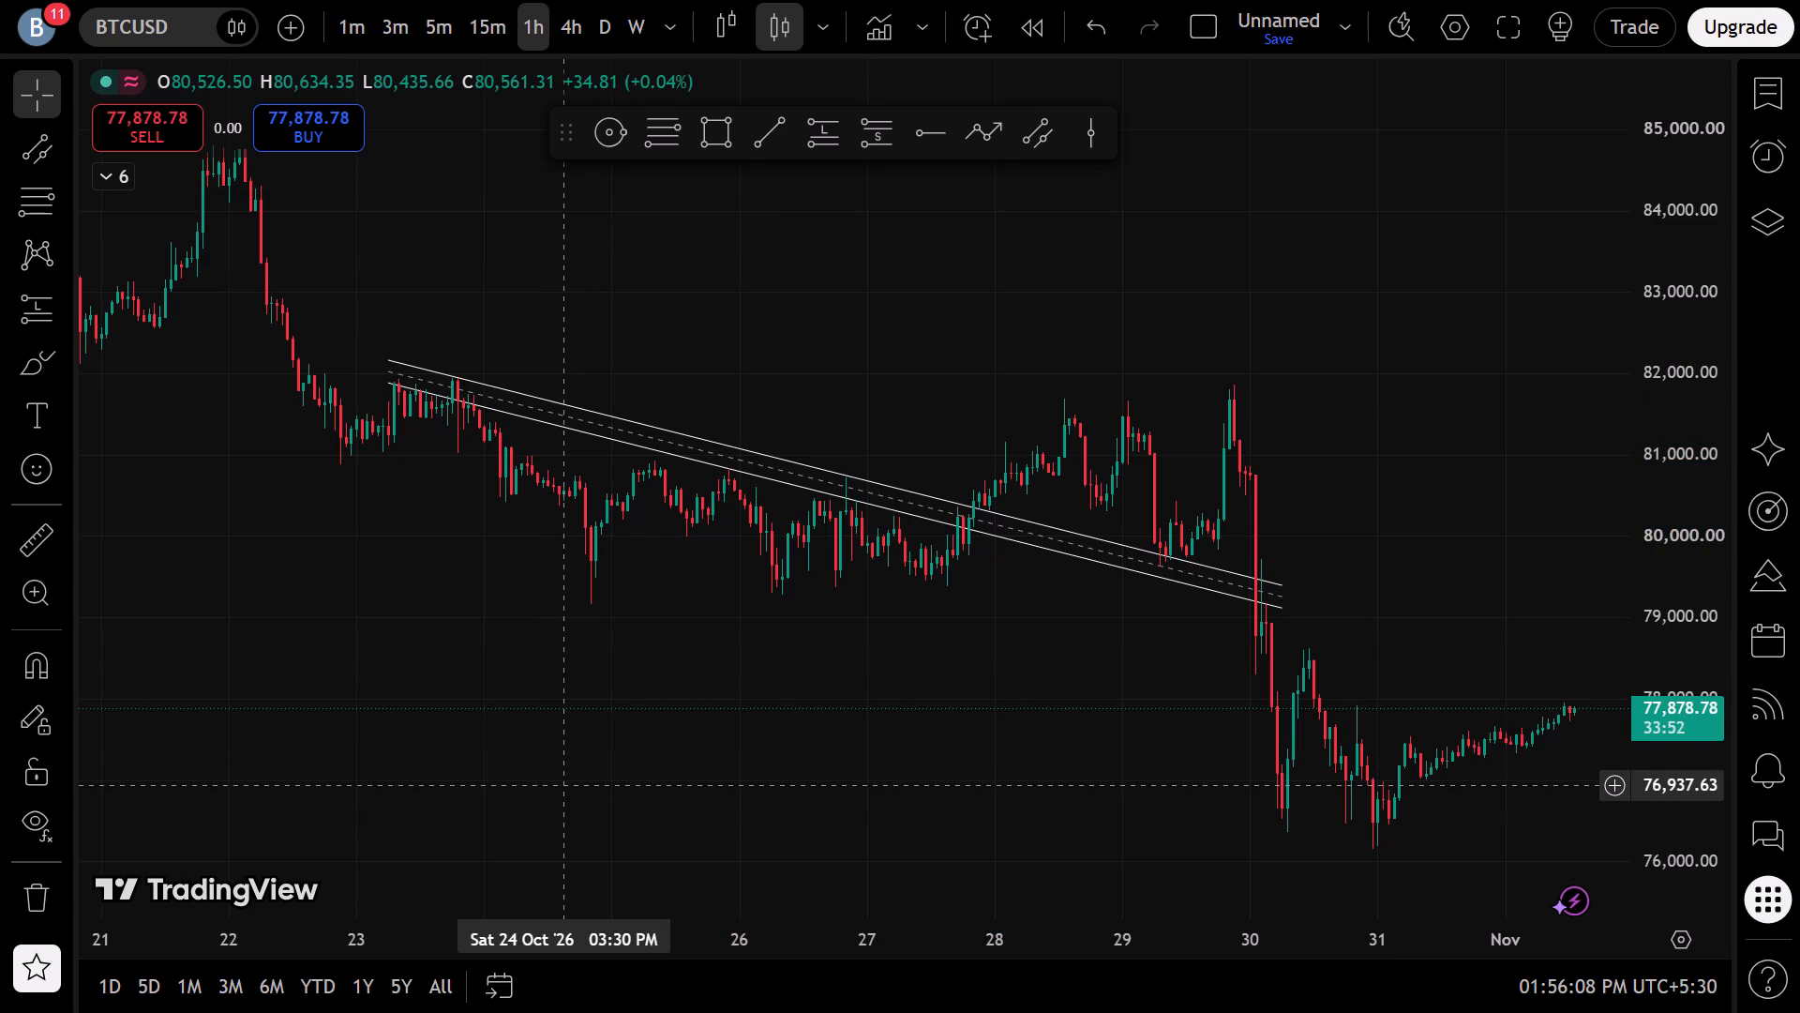
Examine on the 1h and 15m charts how price meets the channel between about 27 and 30 Oct '26.
left_click_drag(628, 741, 751, 767)
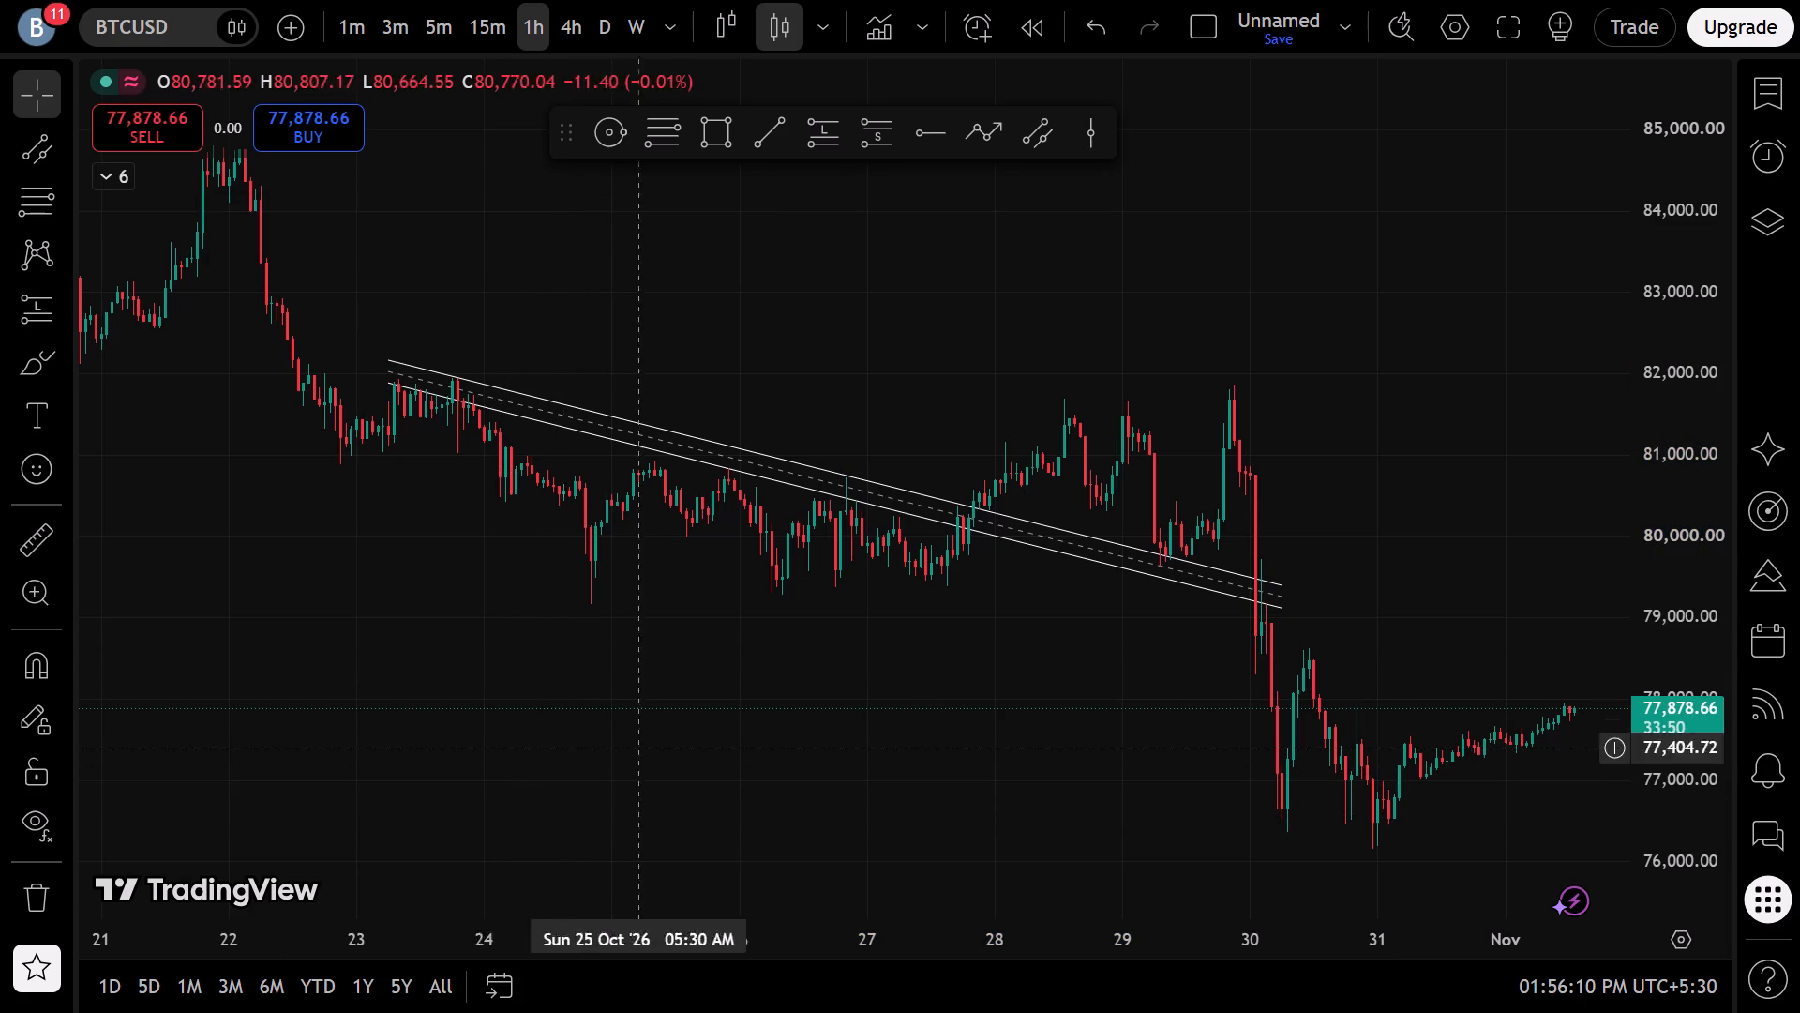
left_click_drag(751, 767, 1017, 775)
left_click_drag(1702, 762, 1592, 547)
left_click_drag(1293, 627, 1298, 505)
scroll(1287, 508, "up", 7)
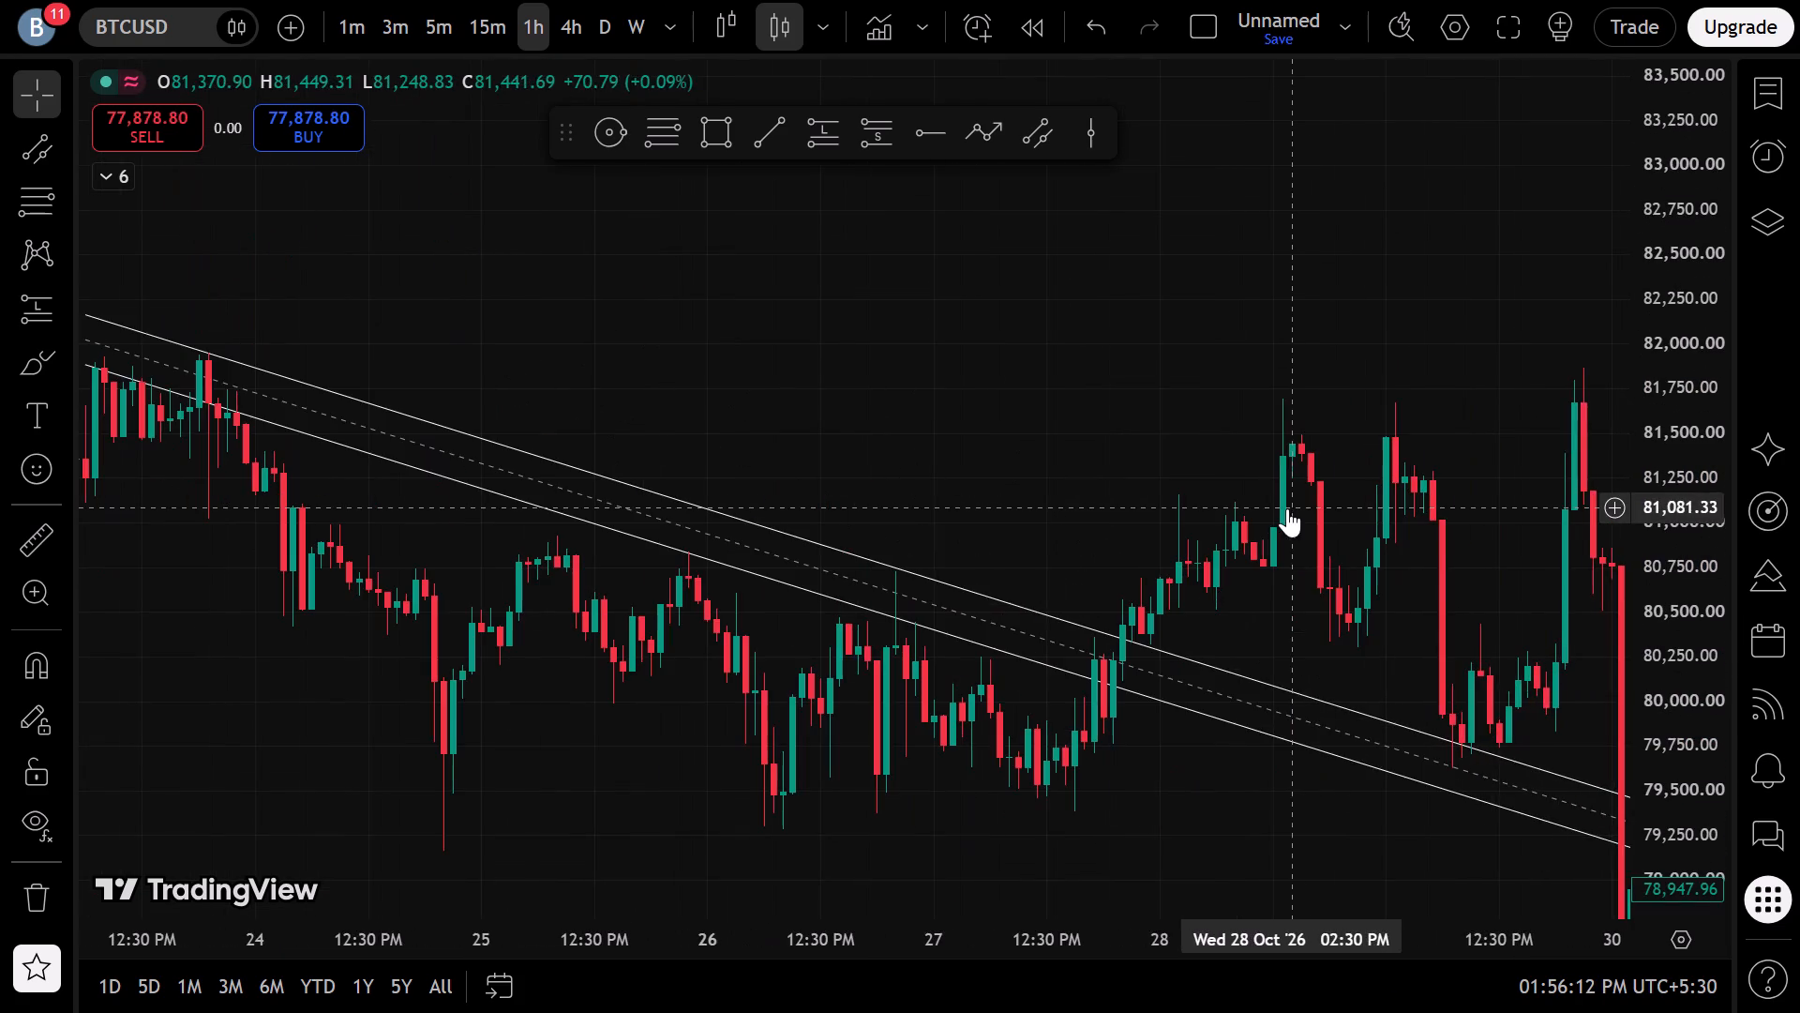
left_click_drag(1219, 509, 838, 402)
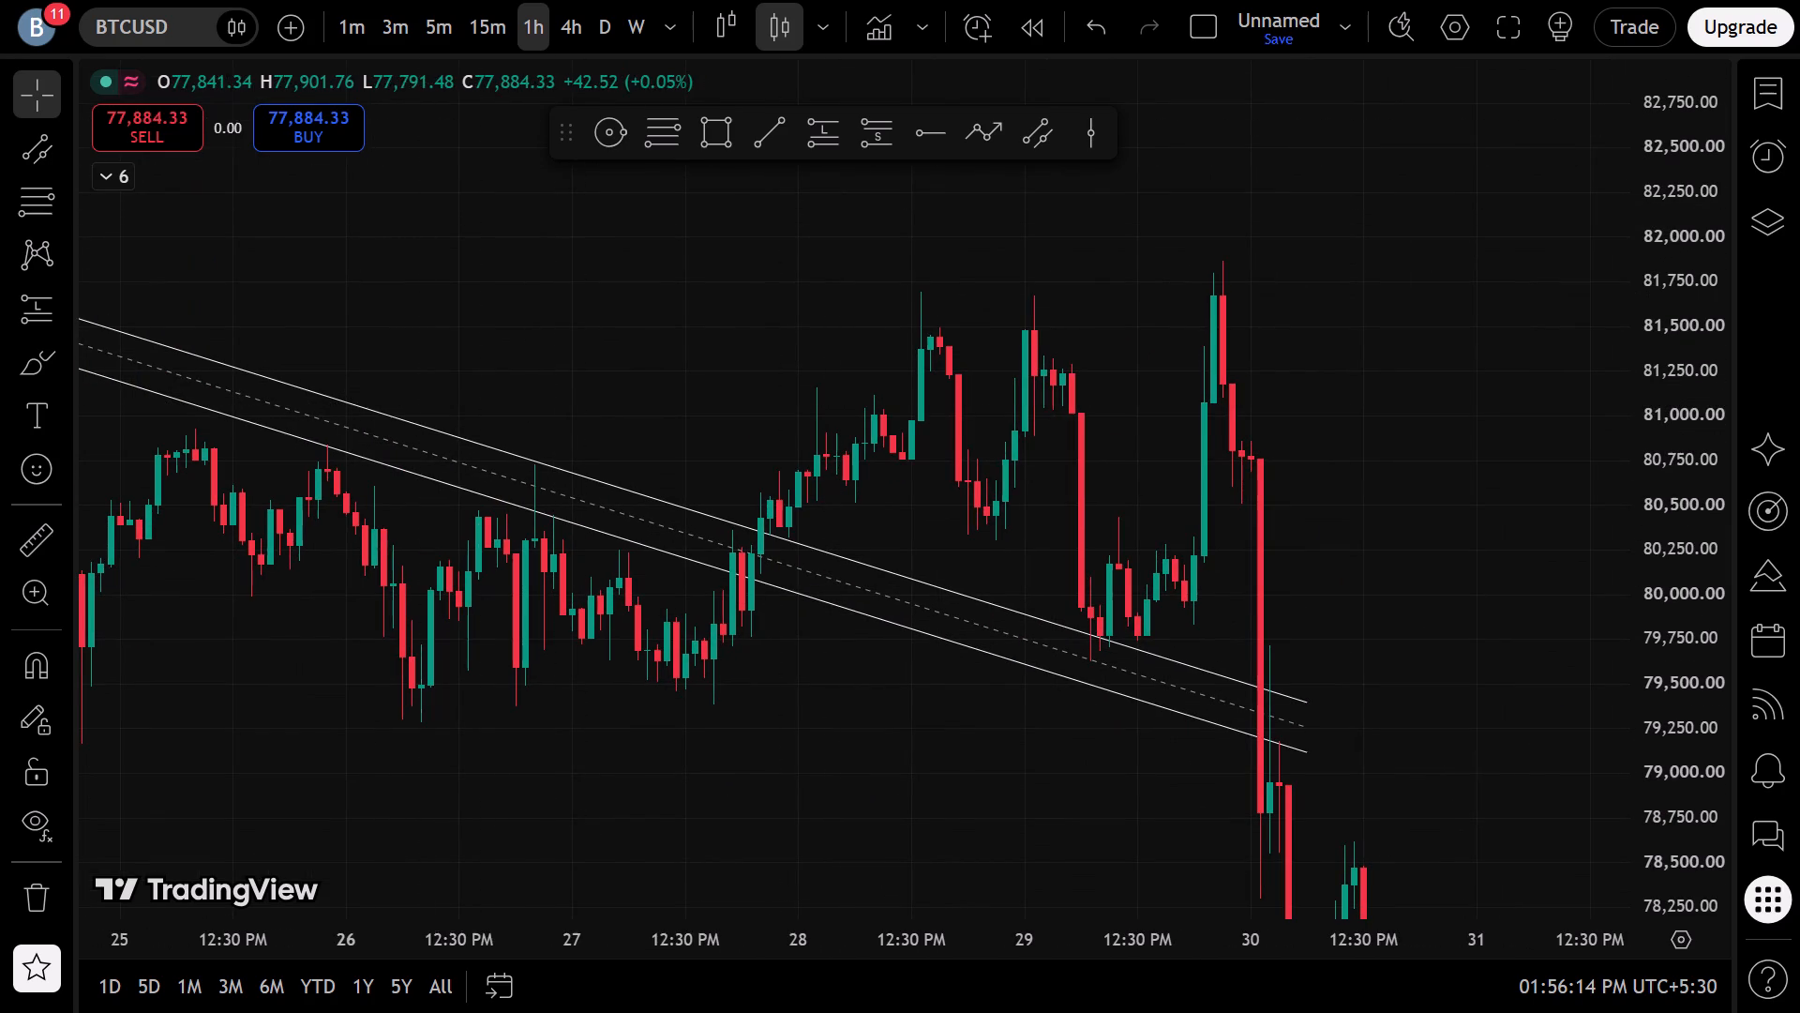
scroll(460, 152, "down", 5)
left_click(482, 34)
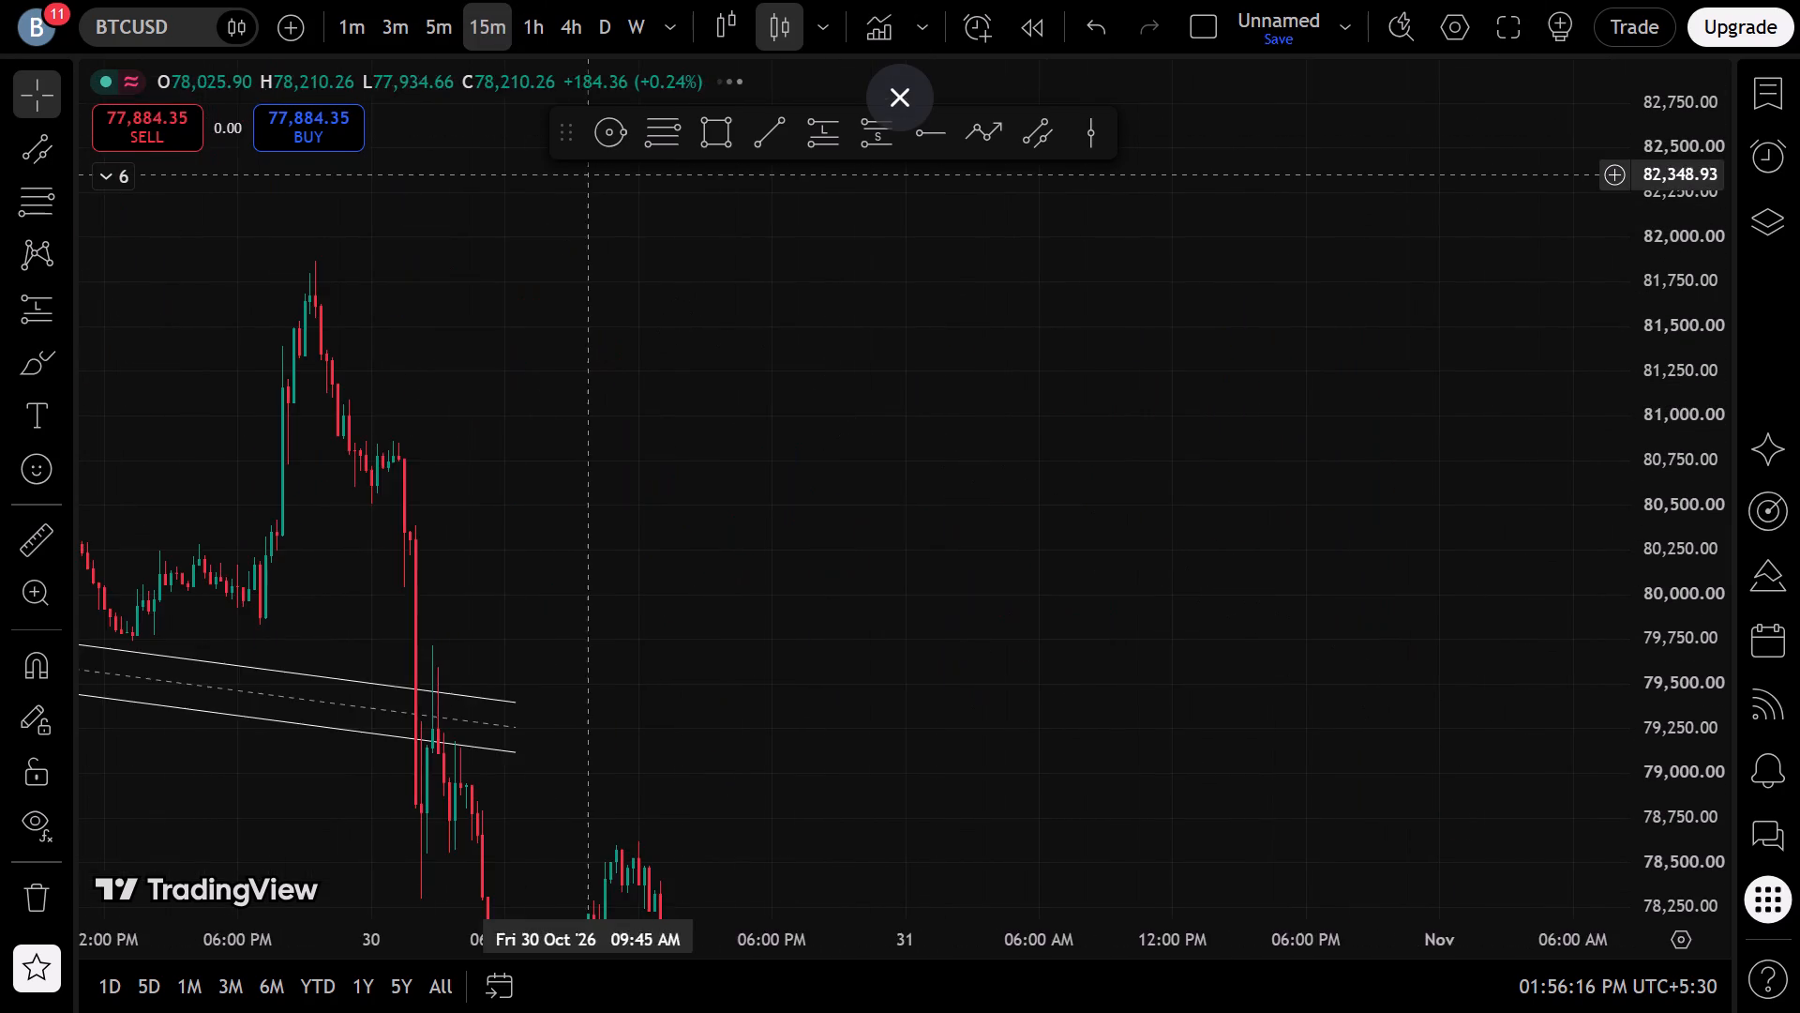
scroll(590, 175, "down", 9)
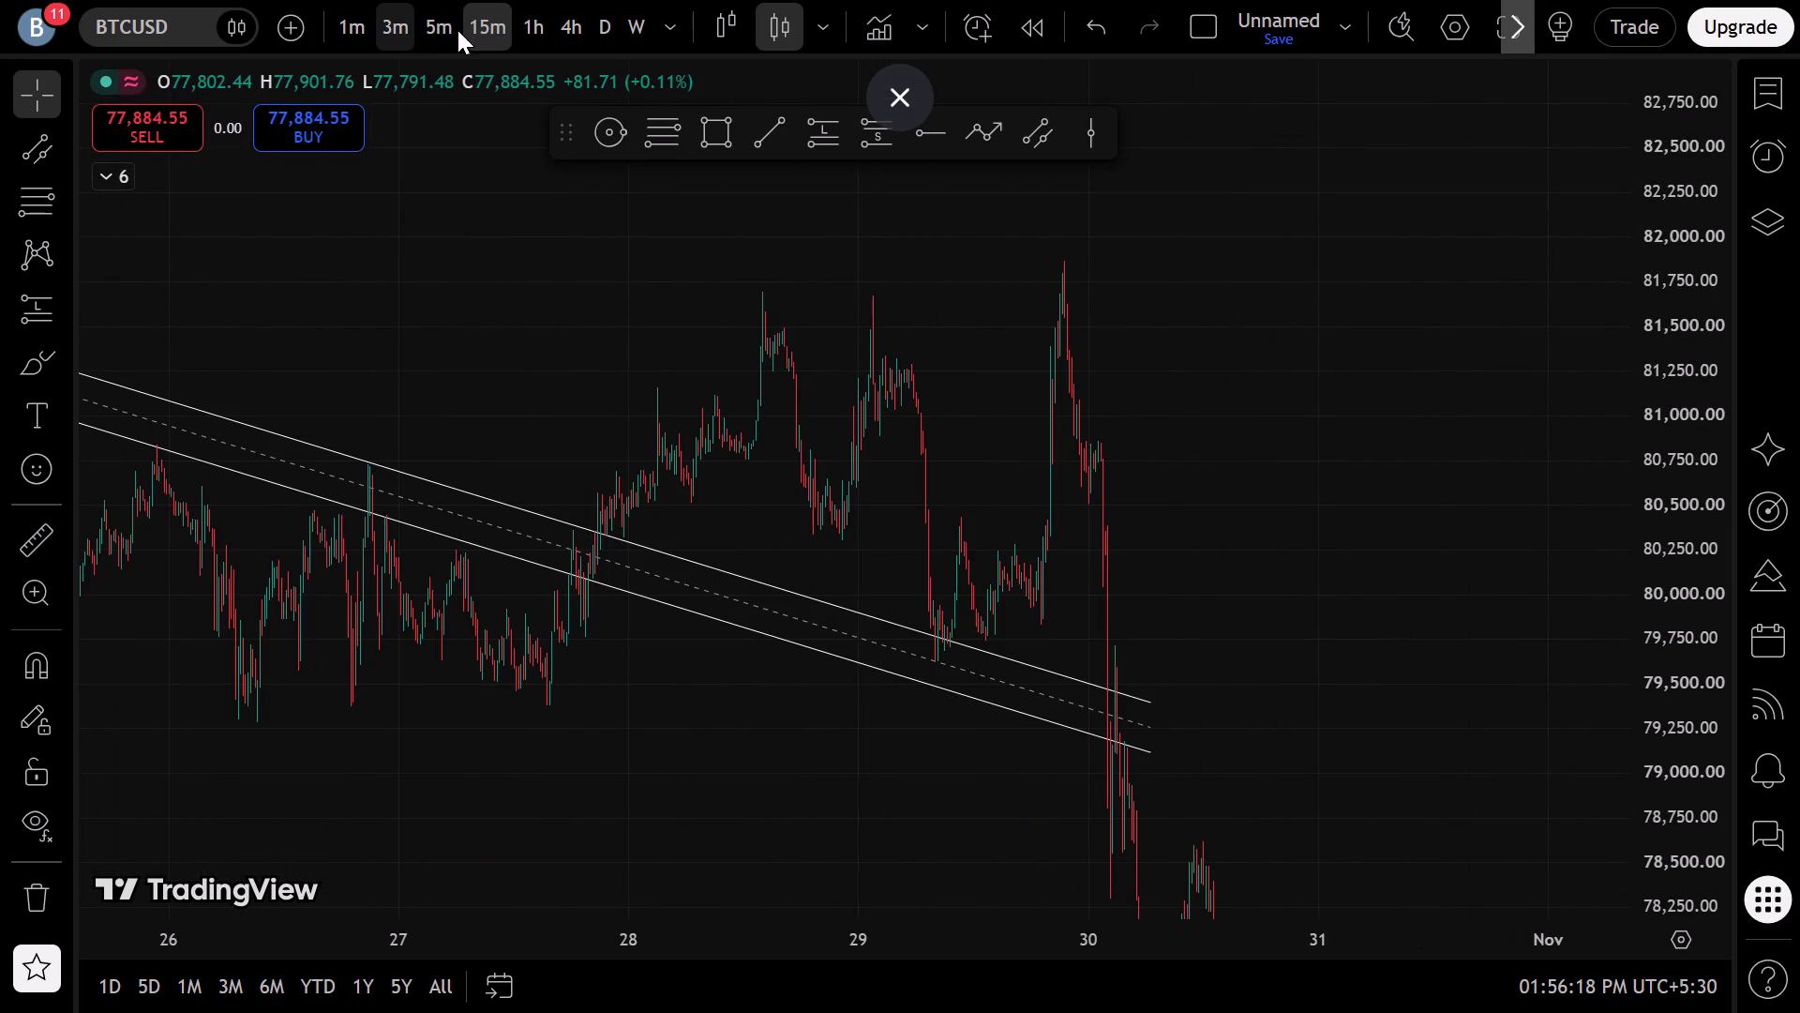
Switch the chart to the 1-minute timeframe and go back to the candles of 28–29 Oct '26 above the channel.
left_click(358, 17)
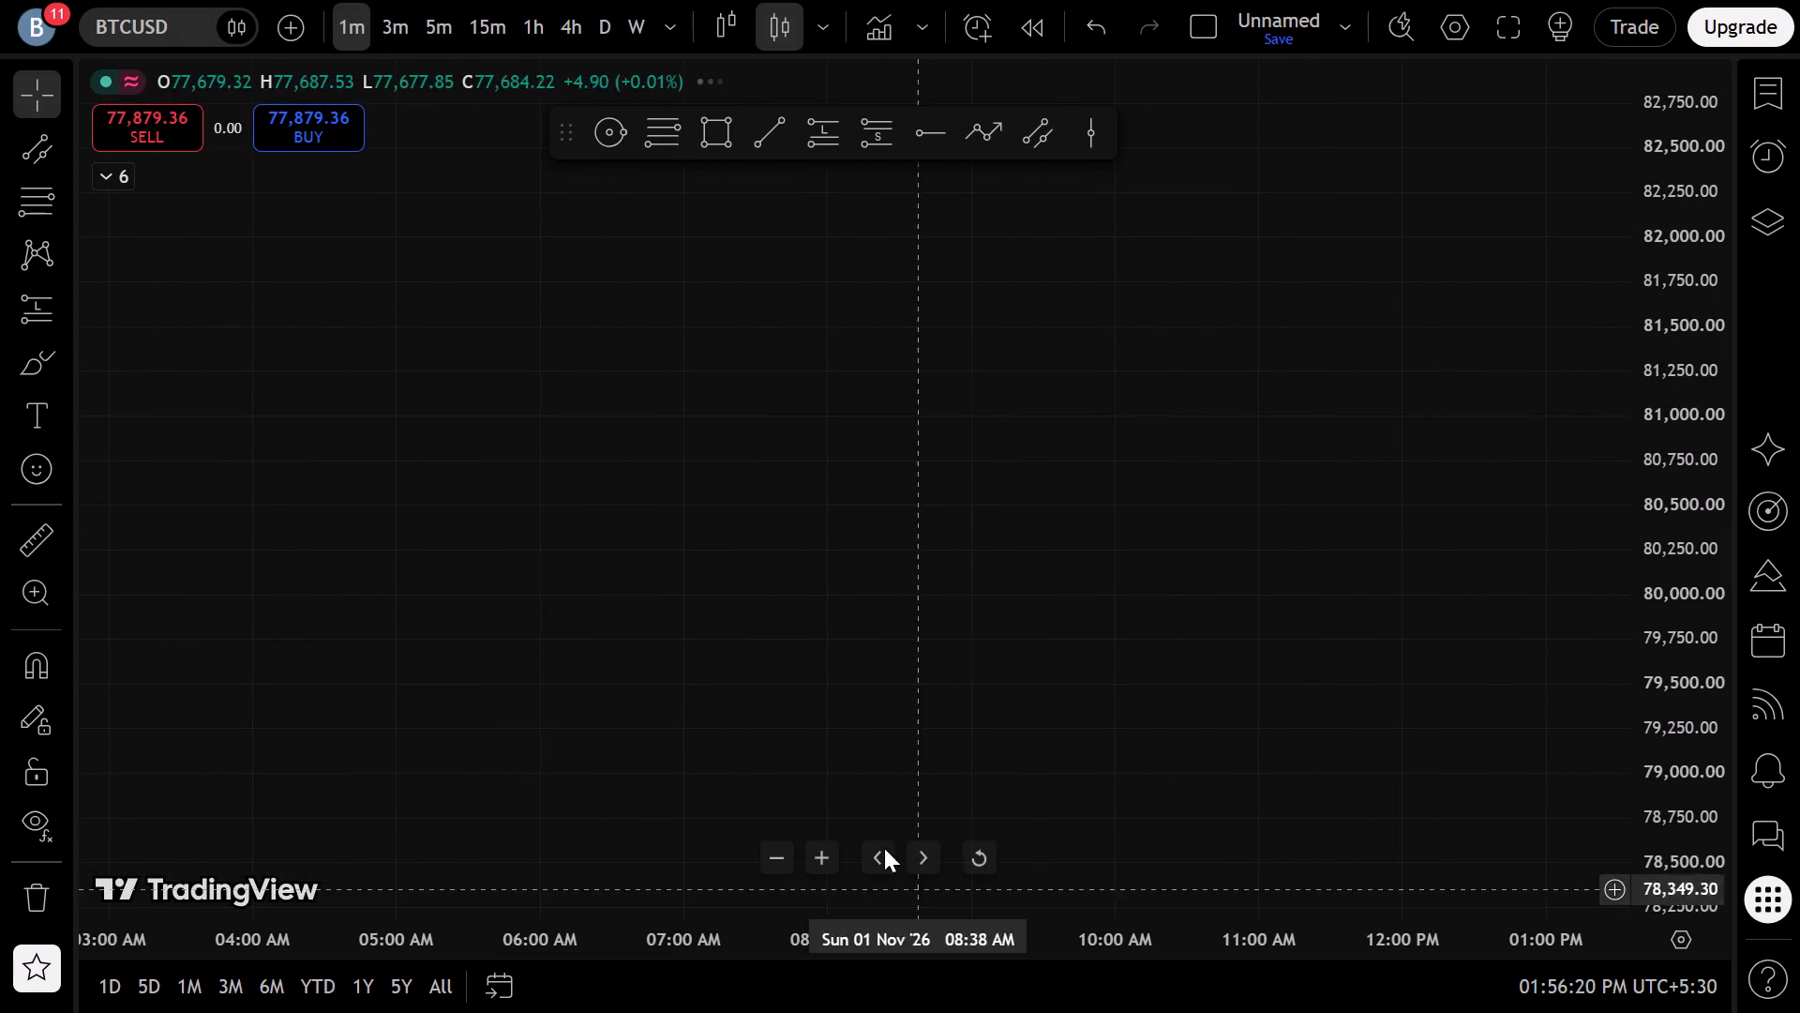
left_click(986, 845)
scroll(965, 758, "down", 19)
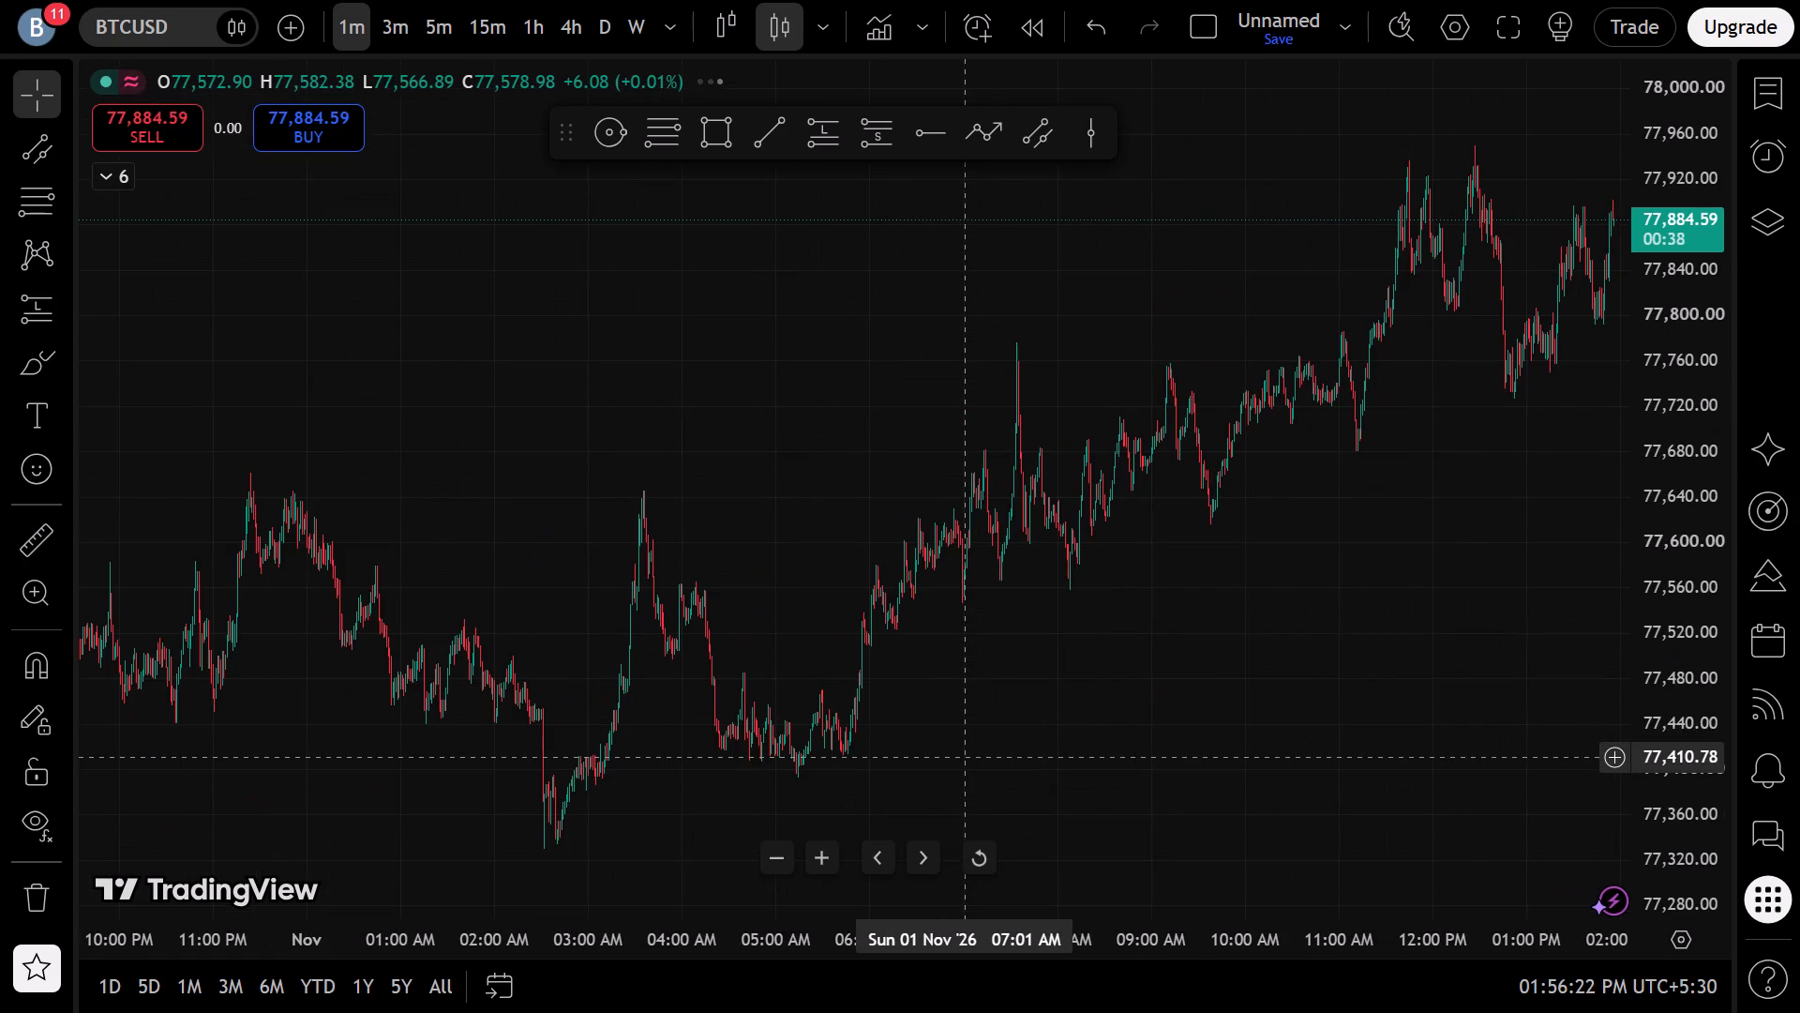
scroll(965, 758, "down", 20)
scroll(965, 758, "down", 2)
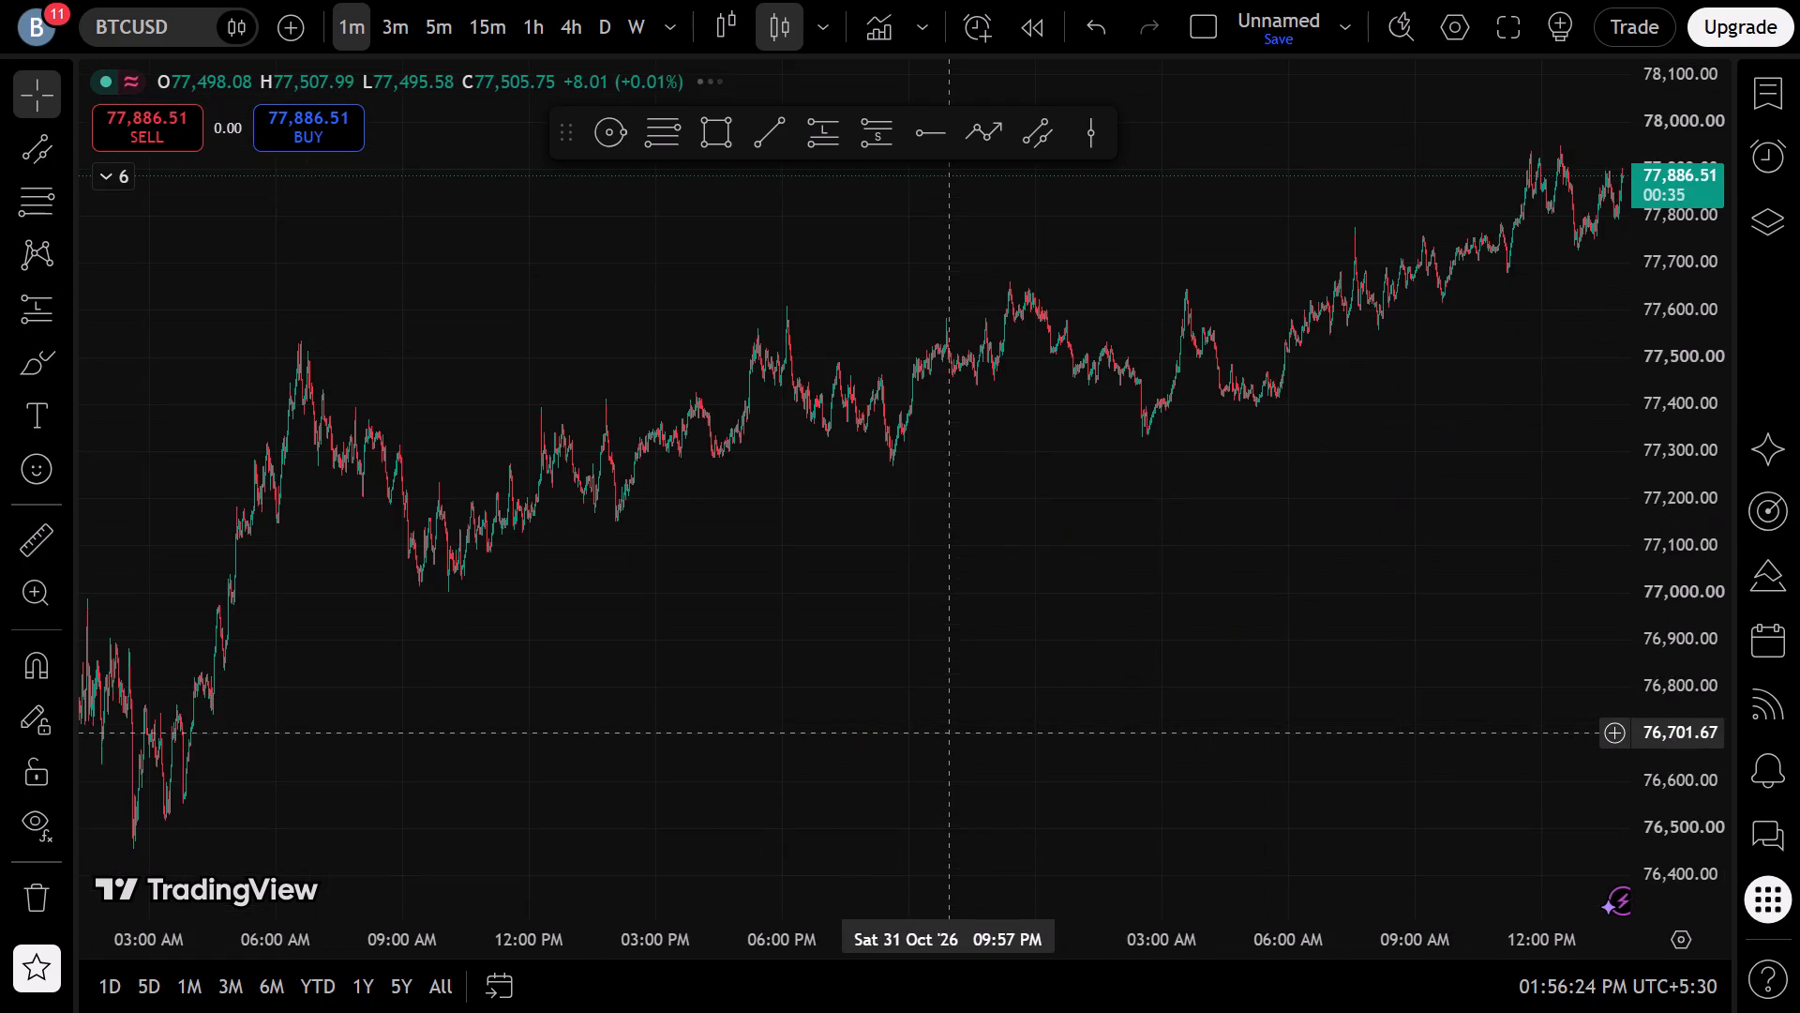
scroll(949, 733, "down", 2)
left_click_drag(418, 594, 1638, 751)
left_click_drag(562, 656, 1799, 768)
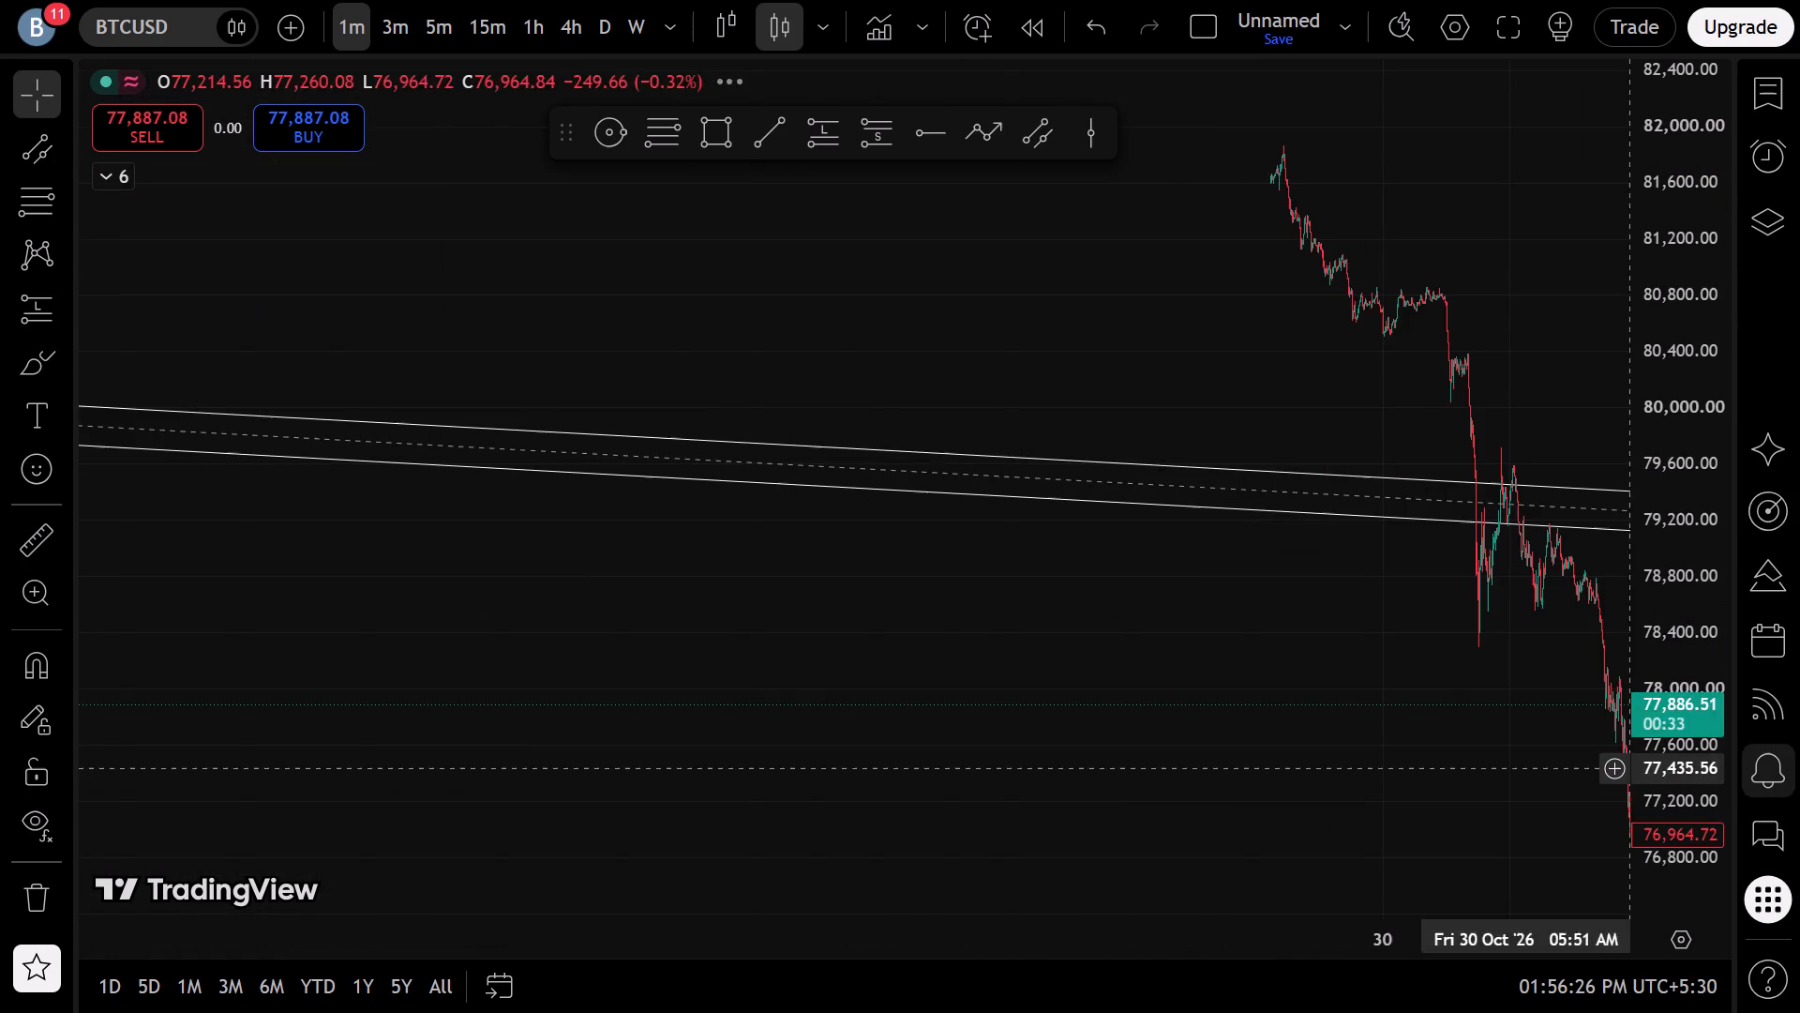
scroll(740, 718, "down", 7)
left_click_drag(502, 625, 1428, 791)
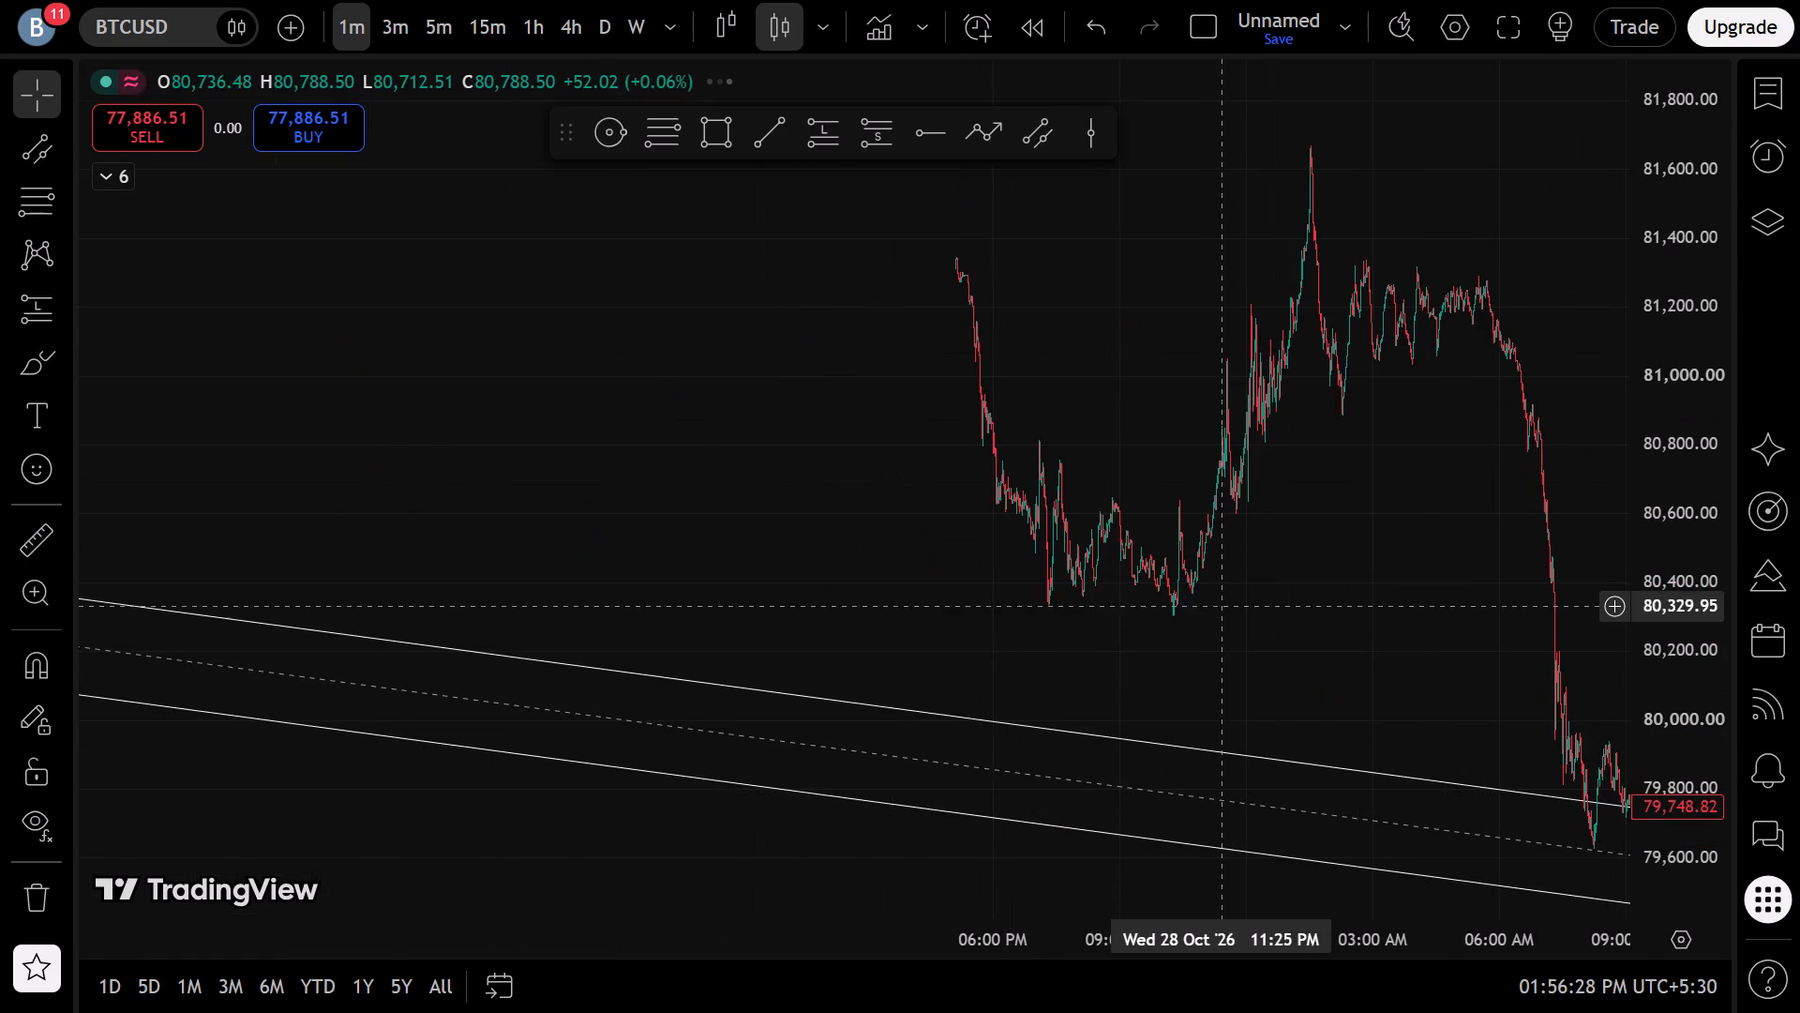
scroll(1222, 598, "down", 5)
left_click_drag(748, 540, 1633, 622)
Examine the 1-minute candles around the channel's upper line on 29 Oct '26 from about 08:15 AM to 10:15 AM.
left_click_drag(1406, 522, 290, 499)
scroll(461, 658, "up", 6)
left_click_drag(931, 650, 0, 732)
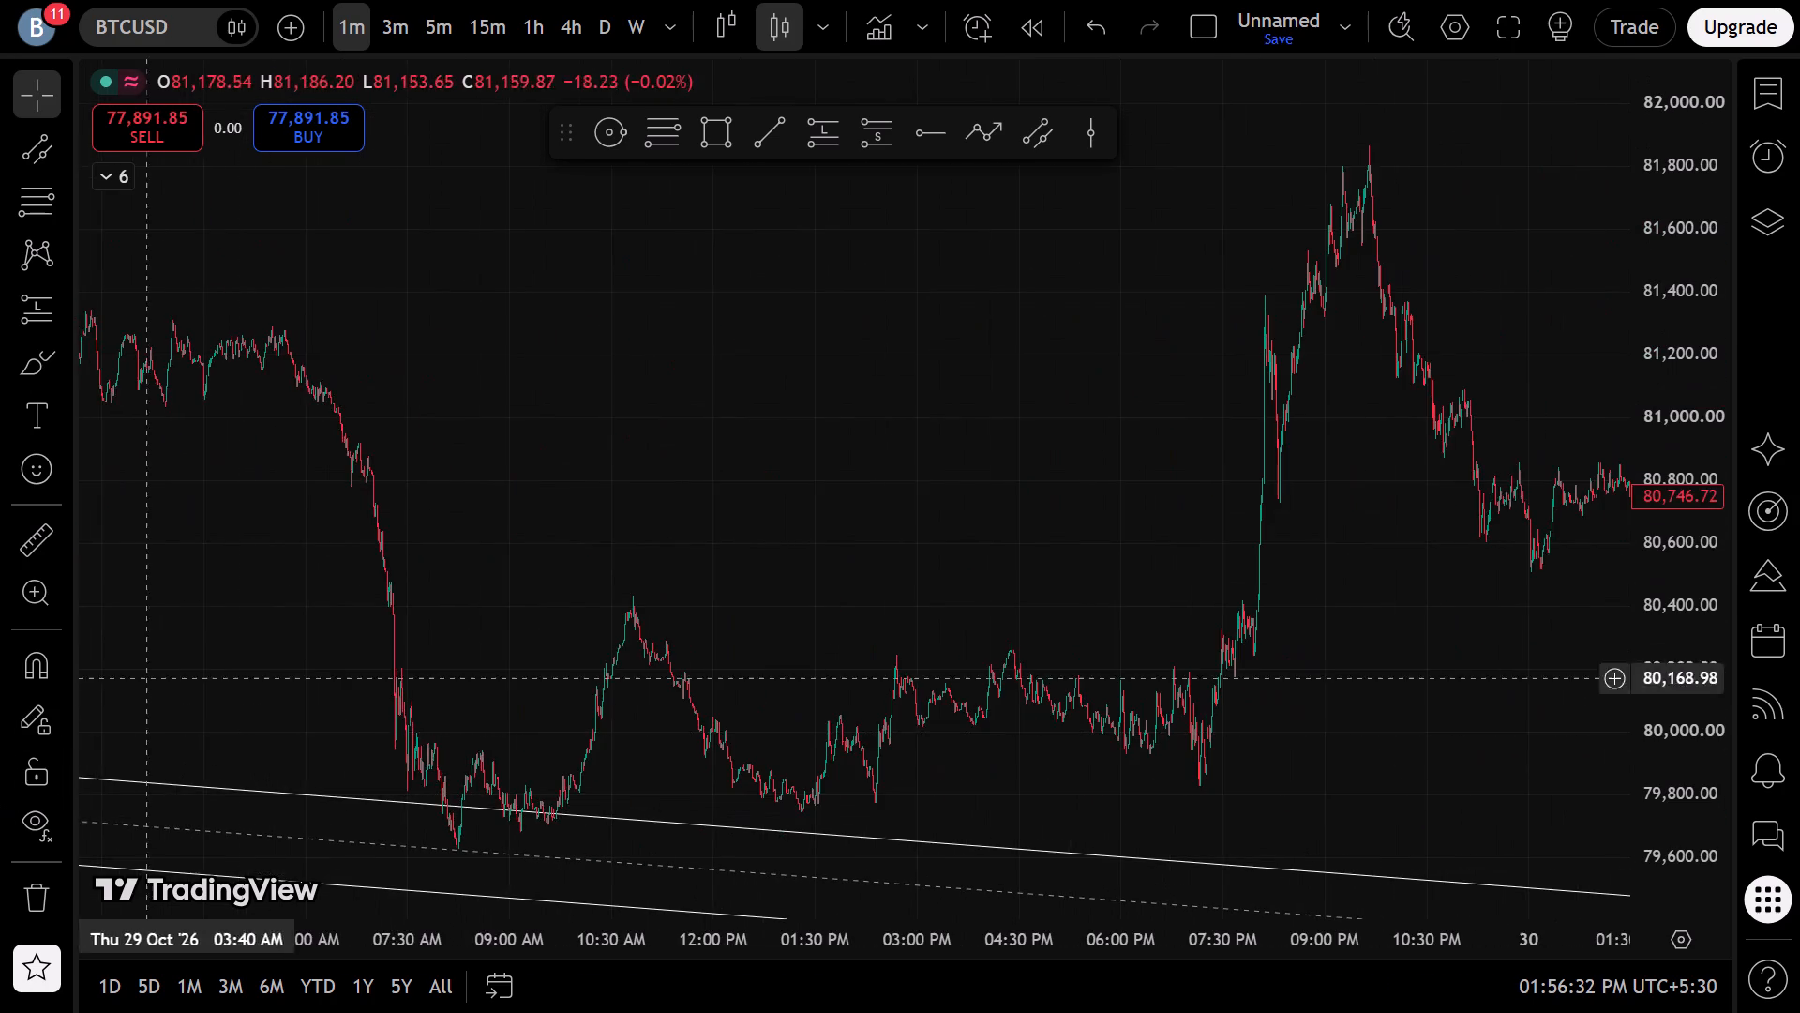
scroll(447, 582, "down", 5)
left_click_drag(606, 589, 1311, 557)
scroll(1314, 554, "up", 18)
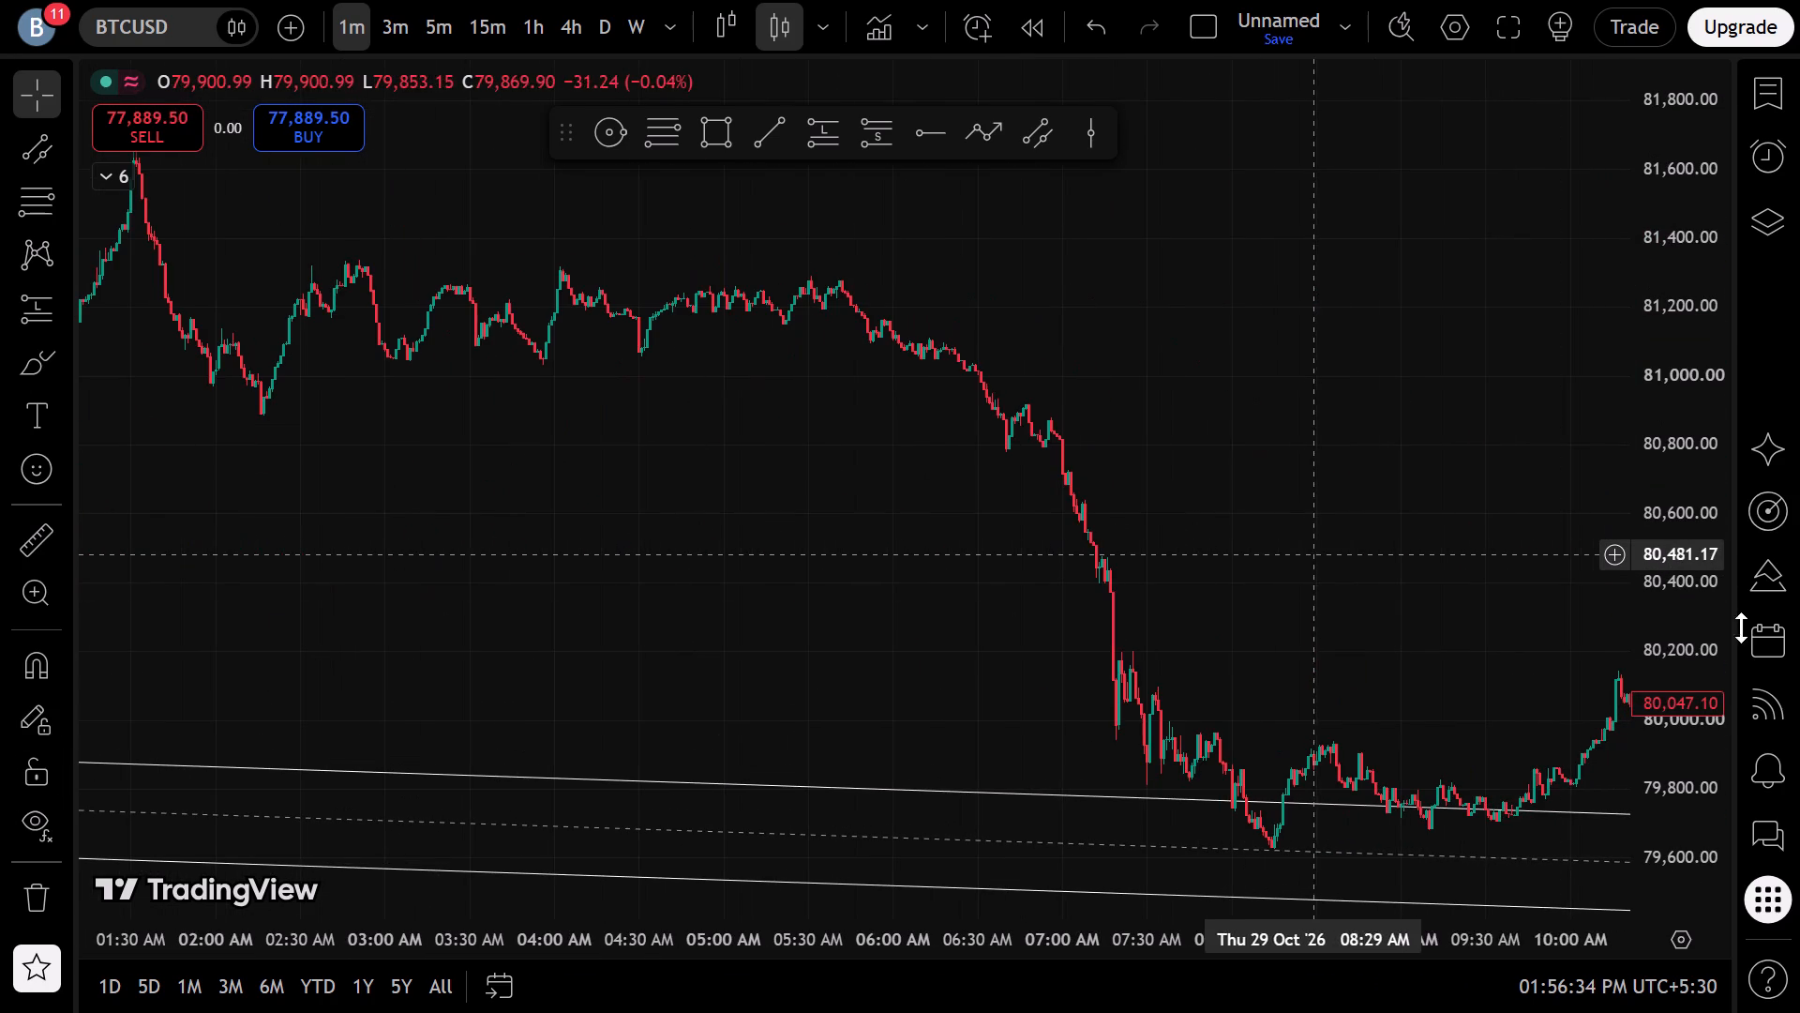
left_click_drag(1687, 778, 1425, 401)
left_click_drag(1310, 569, 854, 122)
scroll(926, 430, "up", 5)
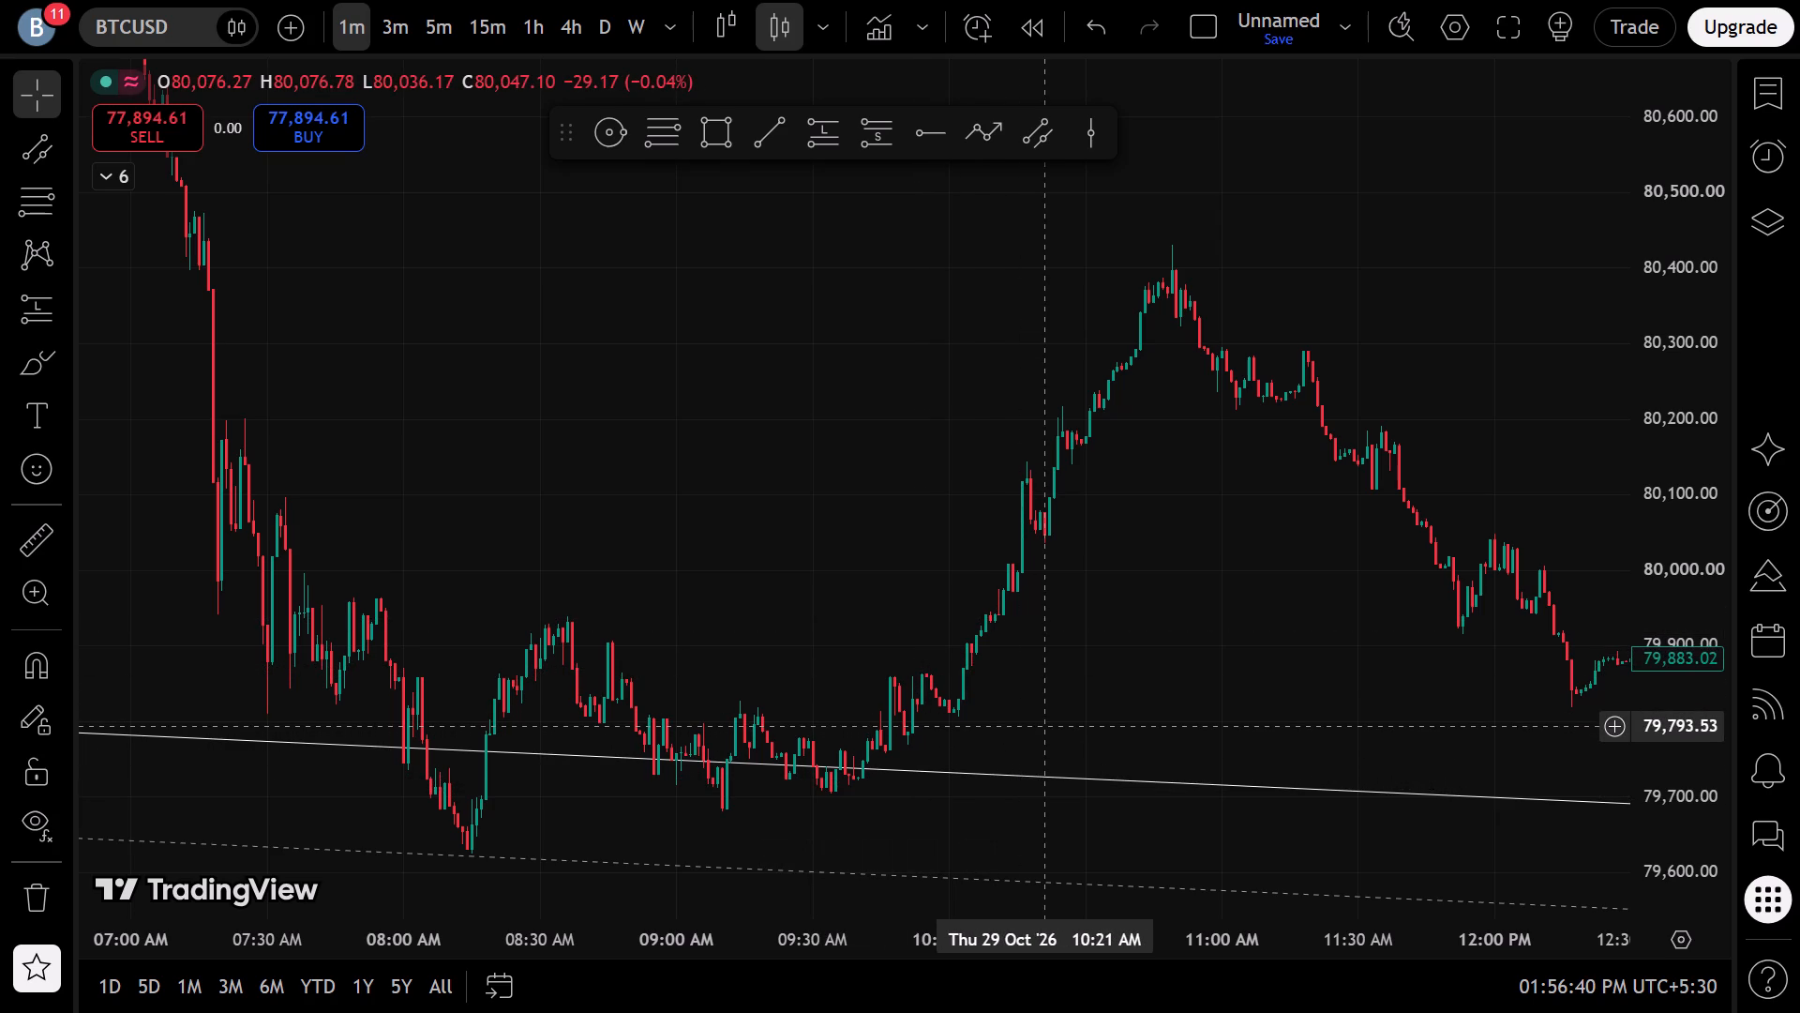
left_click_drag(1738, 836, 1702, 586)
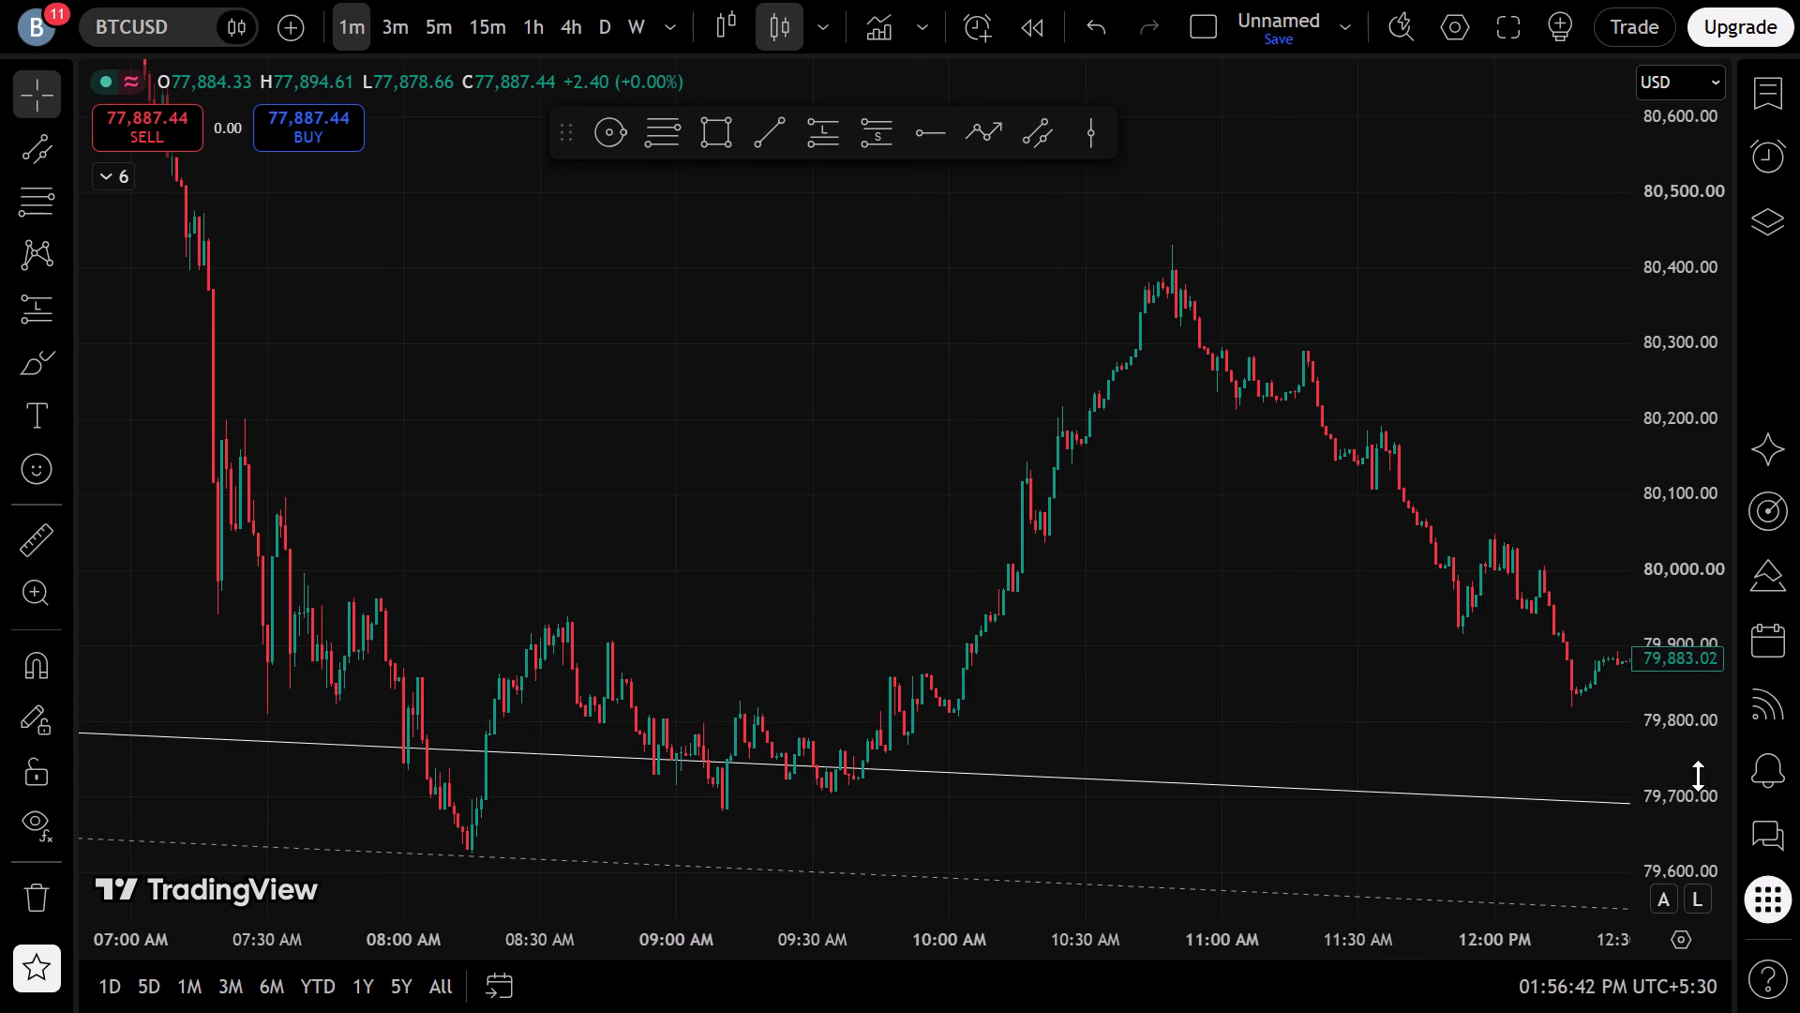
left_click_drag(1698, 747, 1523, 362)
left_click_drag(1057, 667, 1368, 105)
scroll(1249, 310, "up", 8)
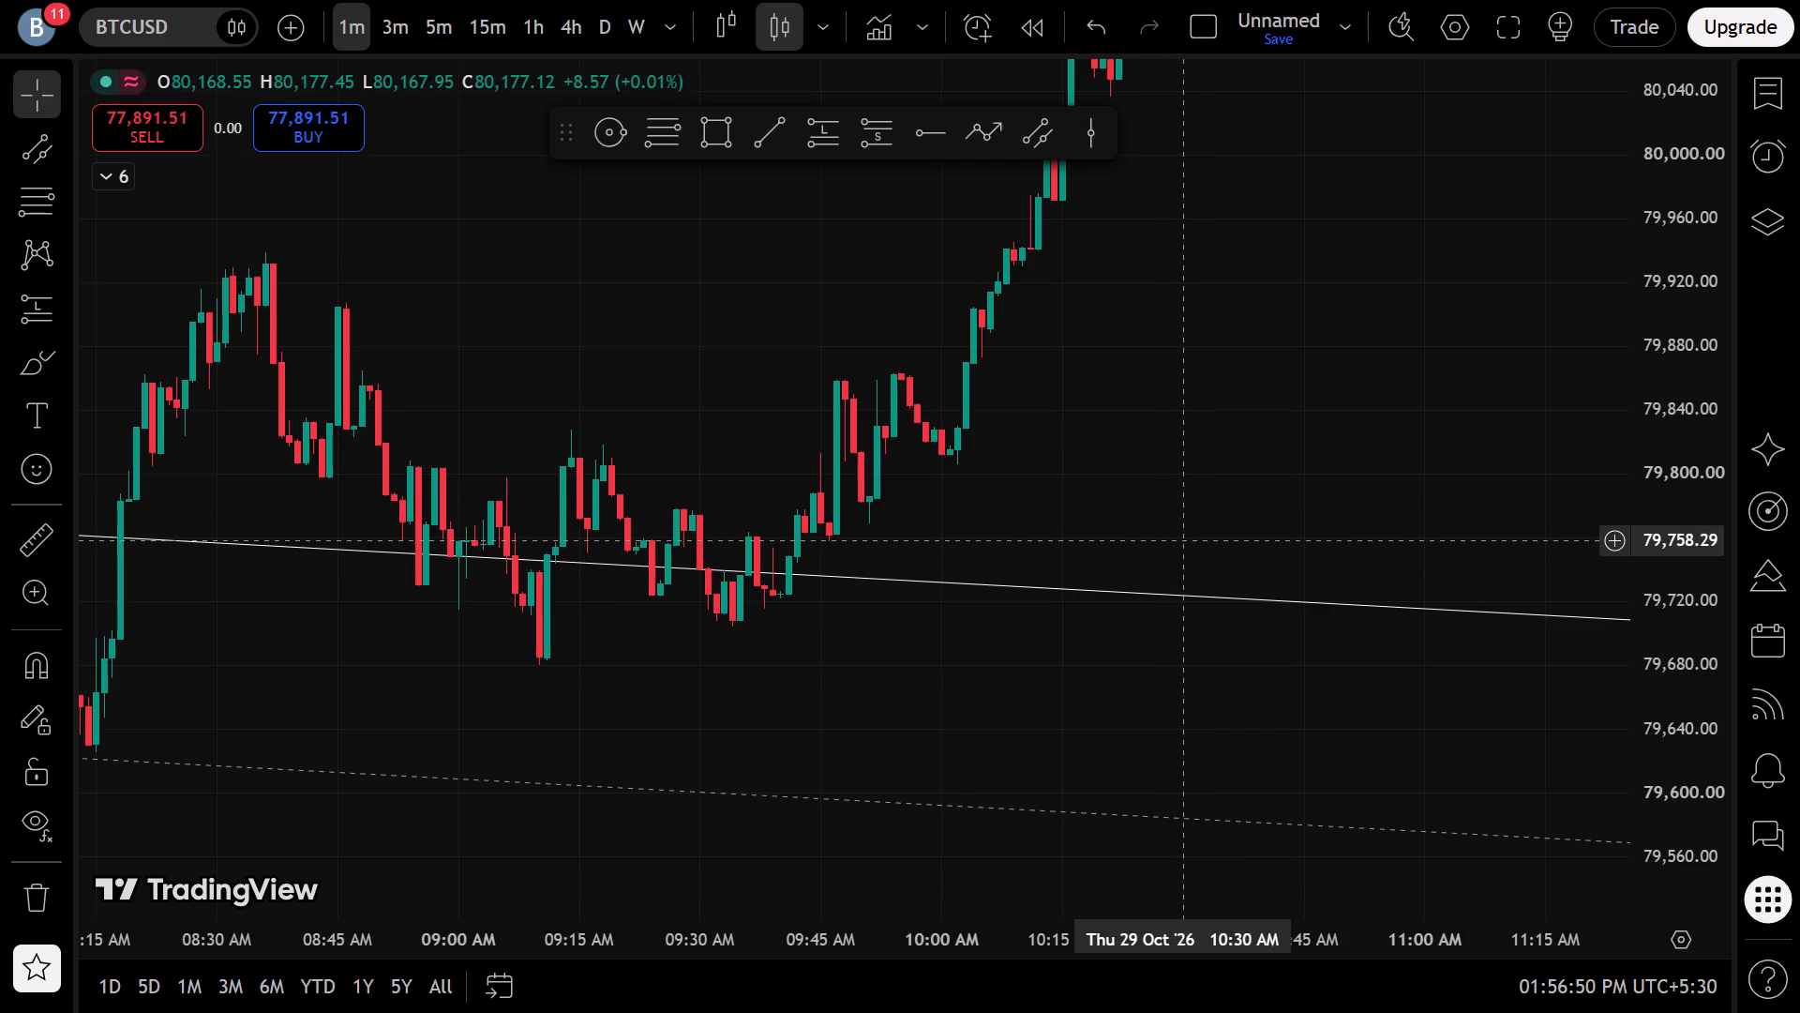
Draw a Fibonacci retracement from about 79,716.87 at 09:33 AM to about 79,859.65 at 10:10 AM on 29 Oct '26.
left_click(39, 204)
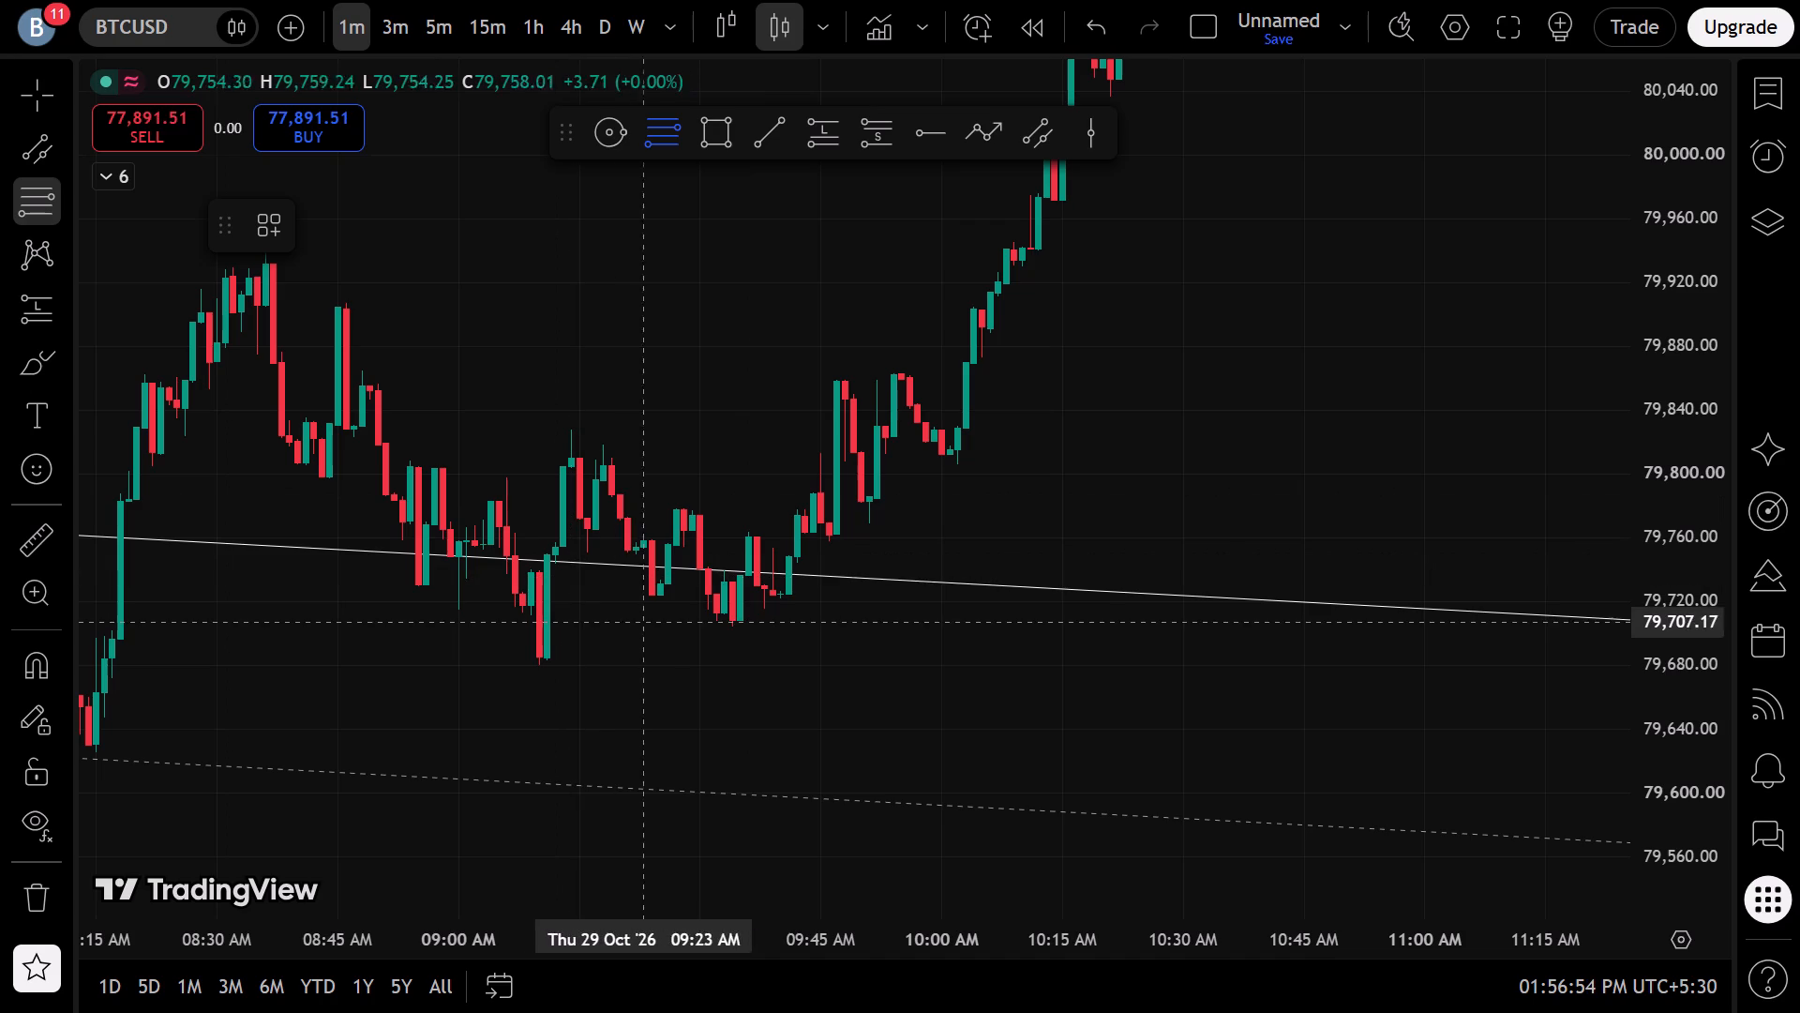
left_click(720, 607)
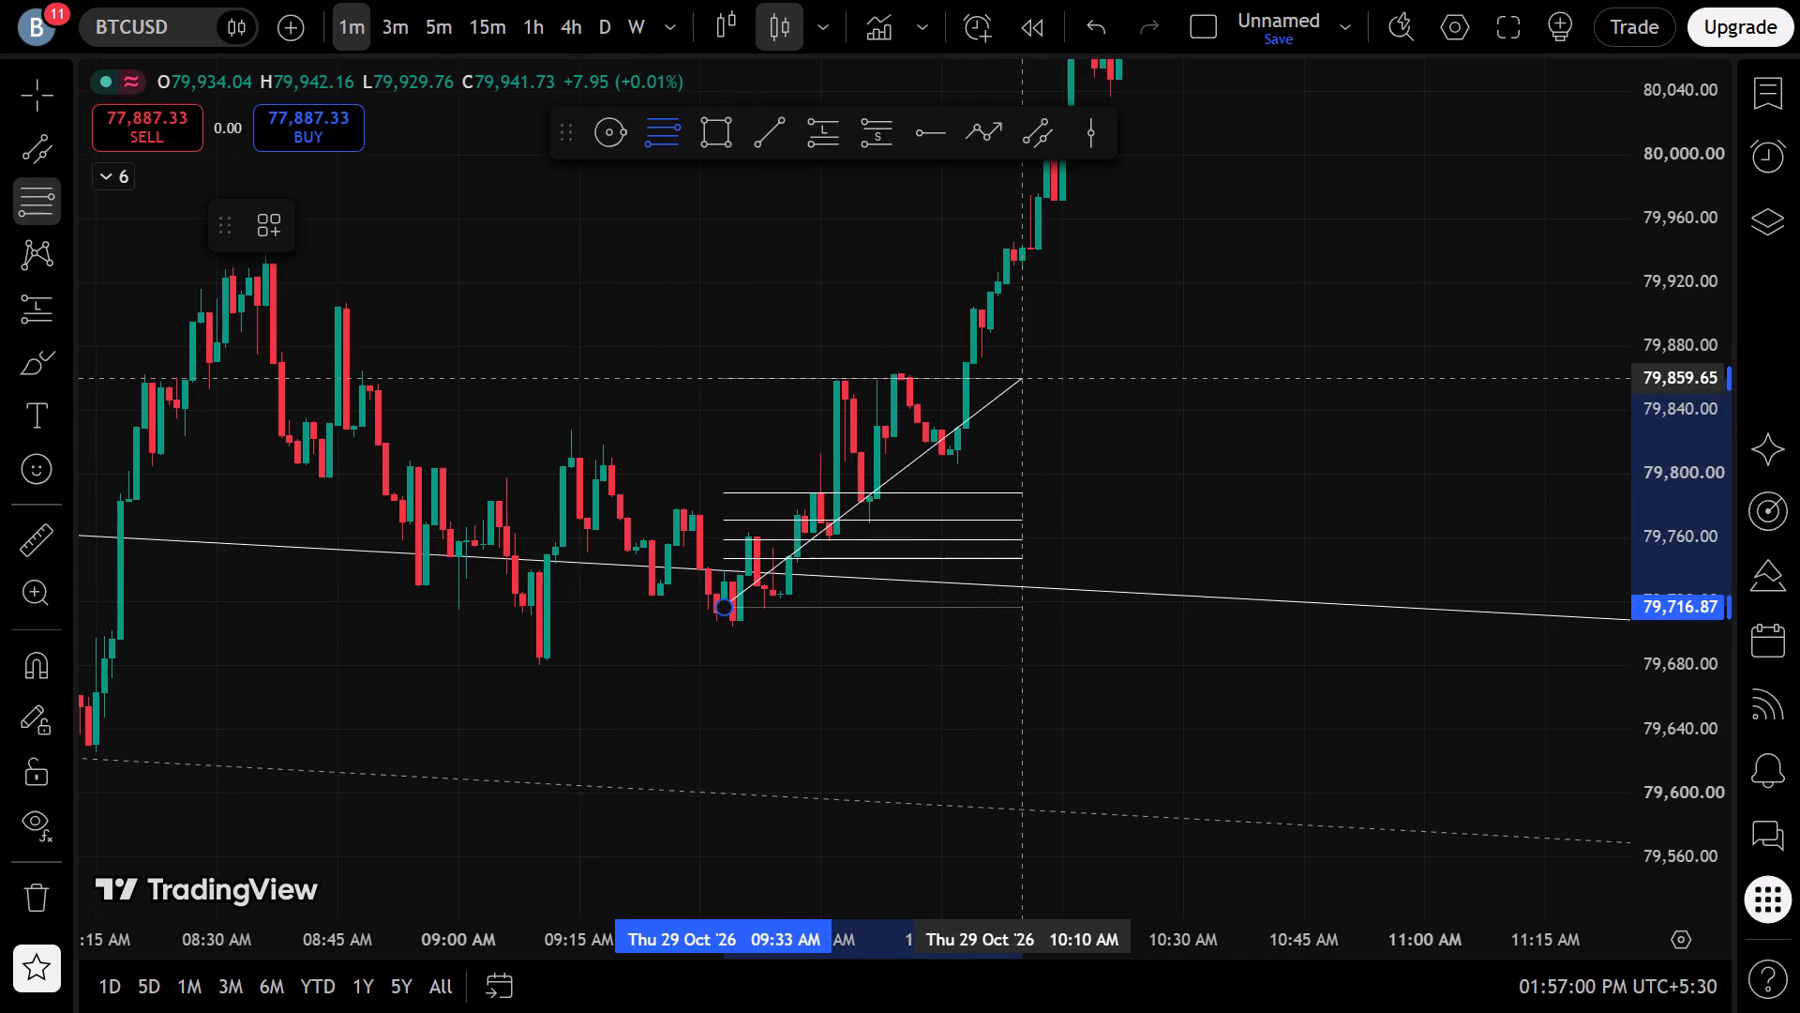
left_click(1025, 379)
left_click(1114, 436)
Place a long position with entry at about 79,786.50 on 29 Oct '26 09:42 AM and its stop at about 79,738.90.
left_click_drag(1188, 454, 621, 490)
scroll(621, 490, "down", 7)
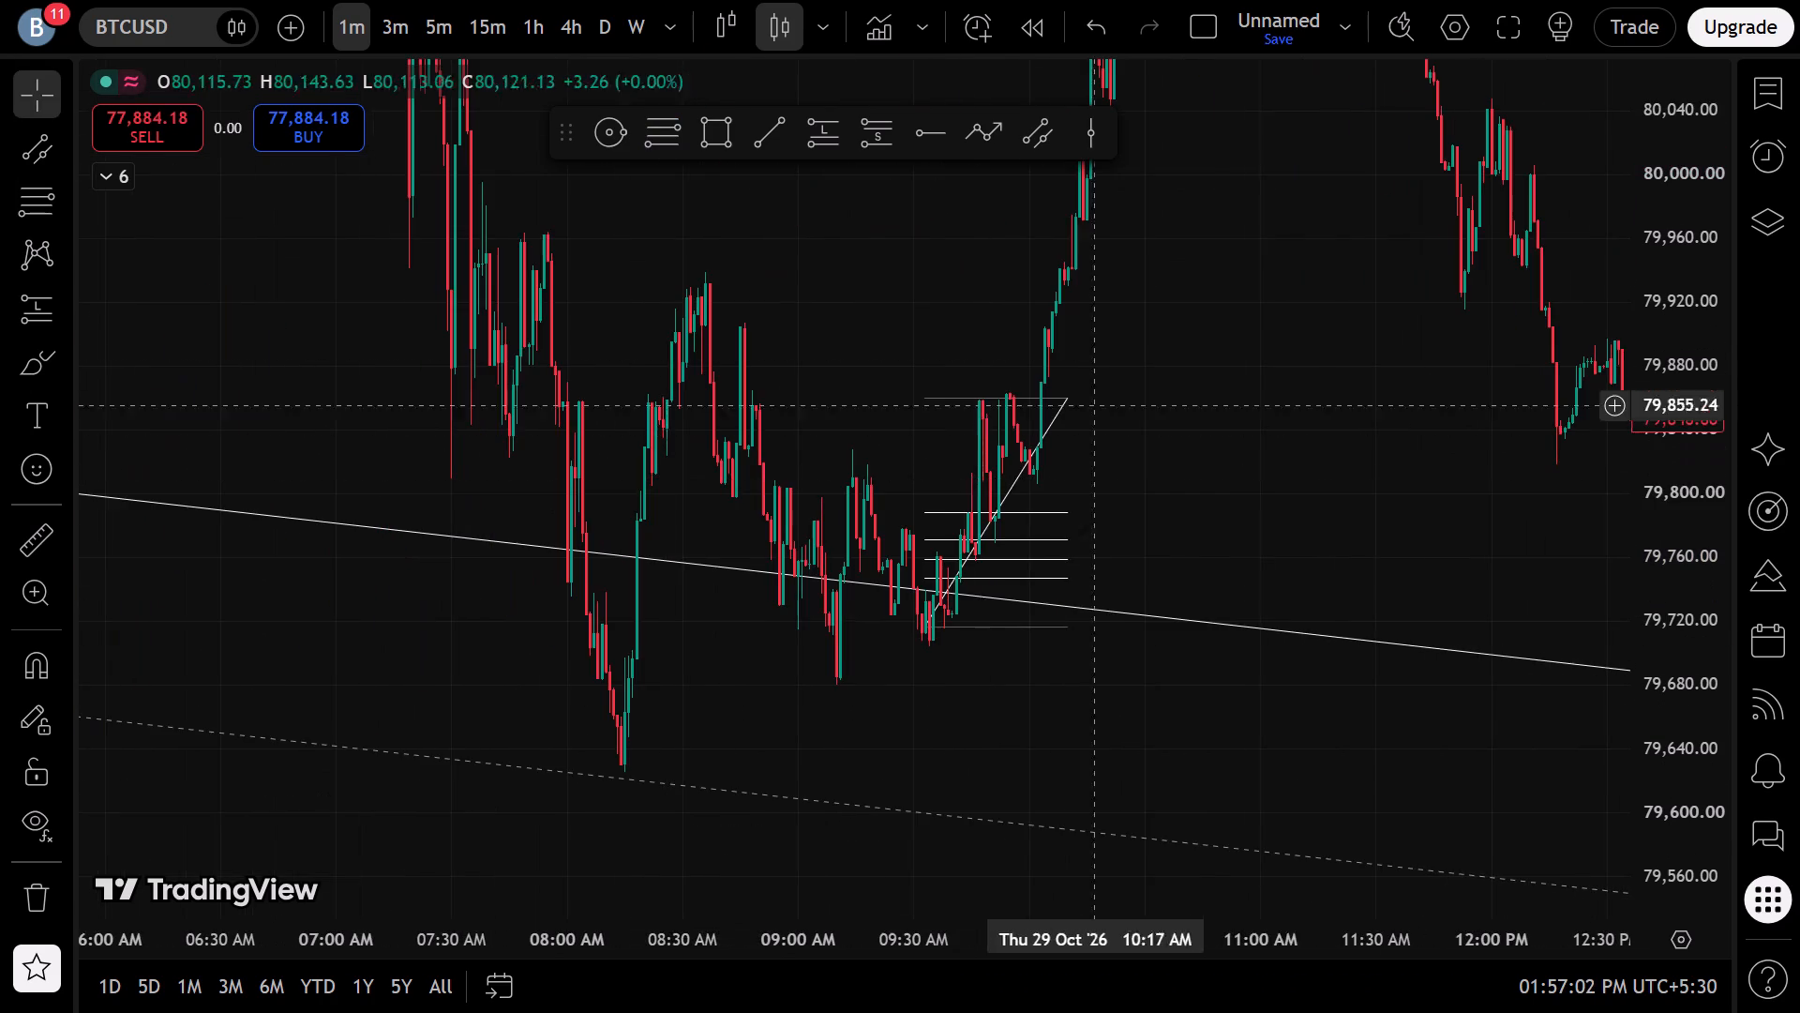
left_click_drag(1267, 357, 607, 410)
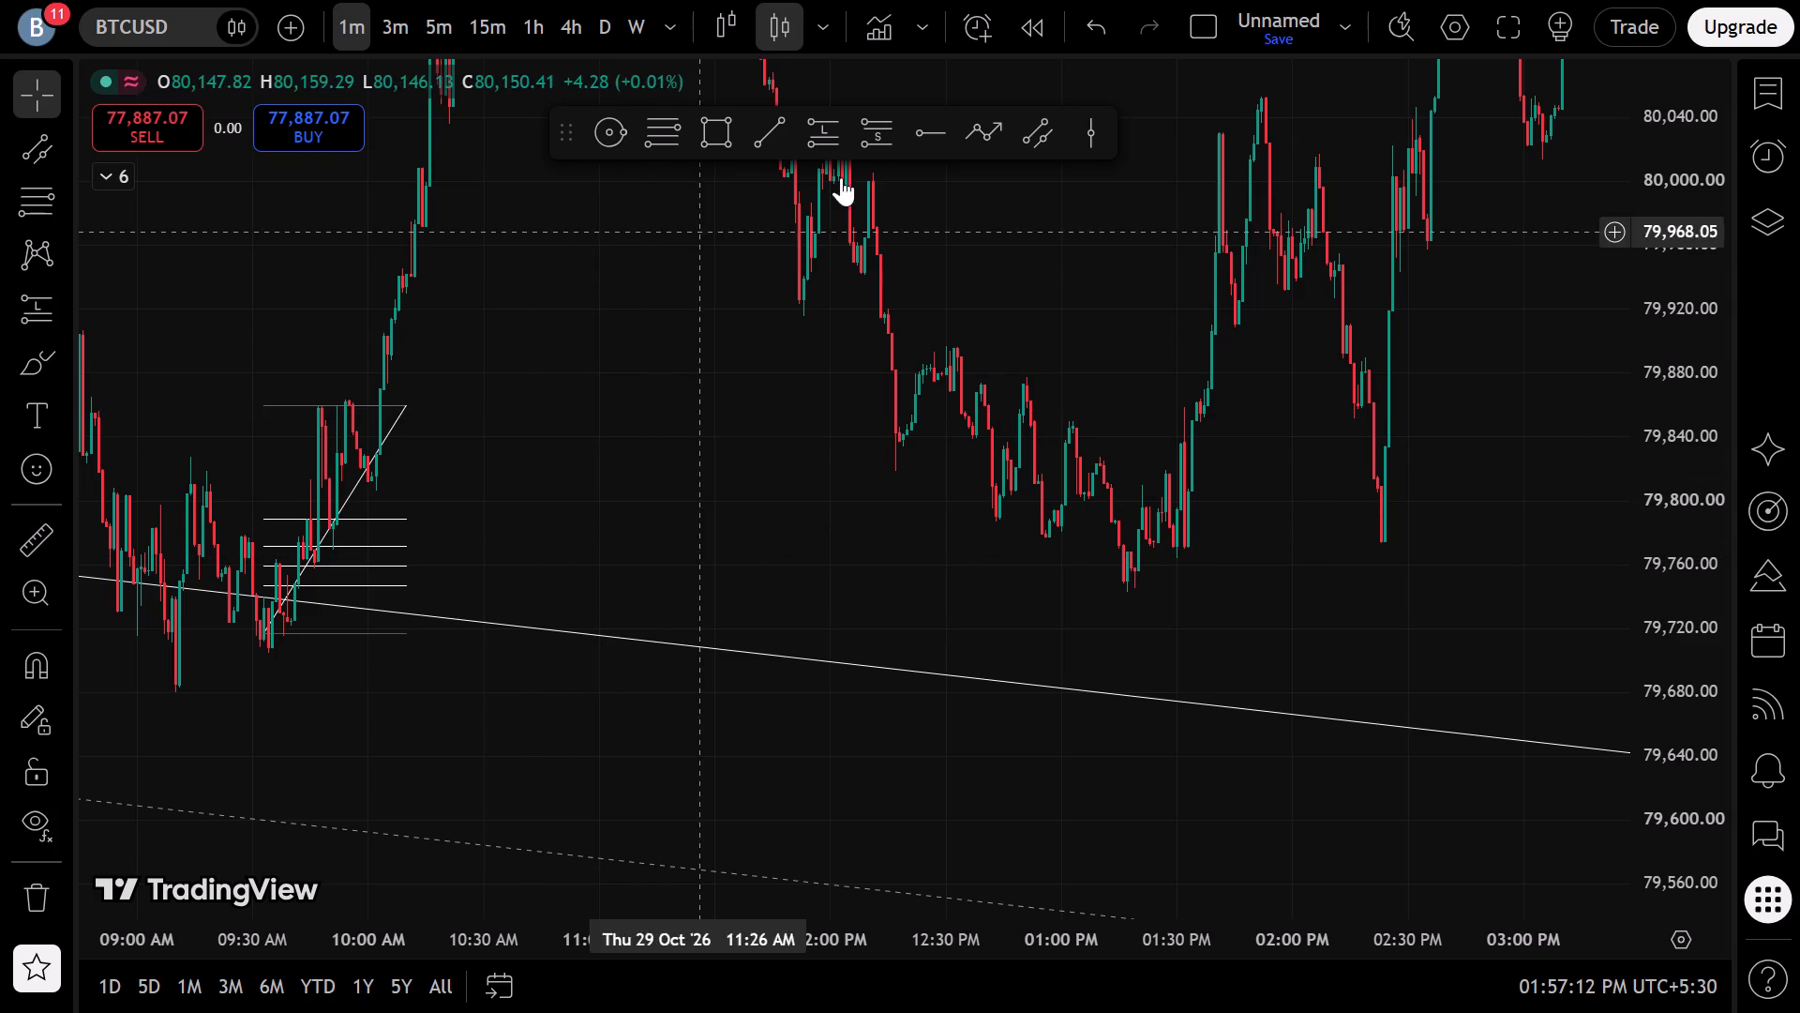
left_click(836, 125)
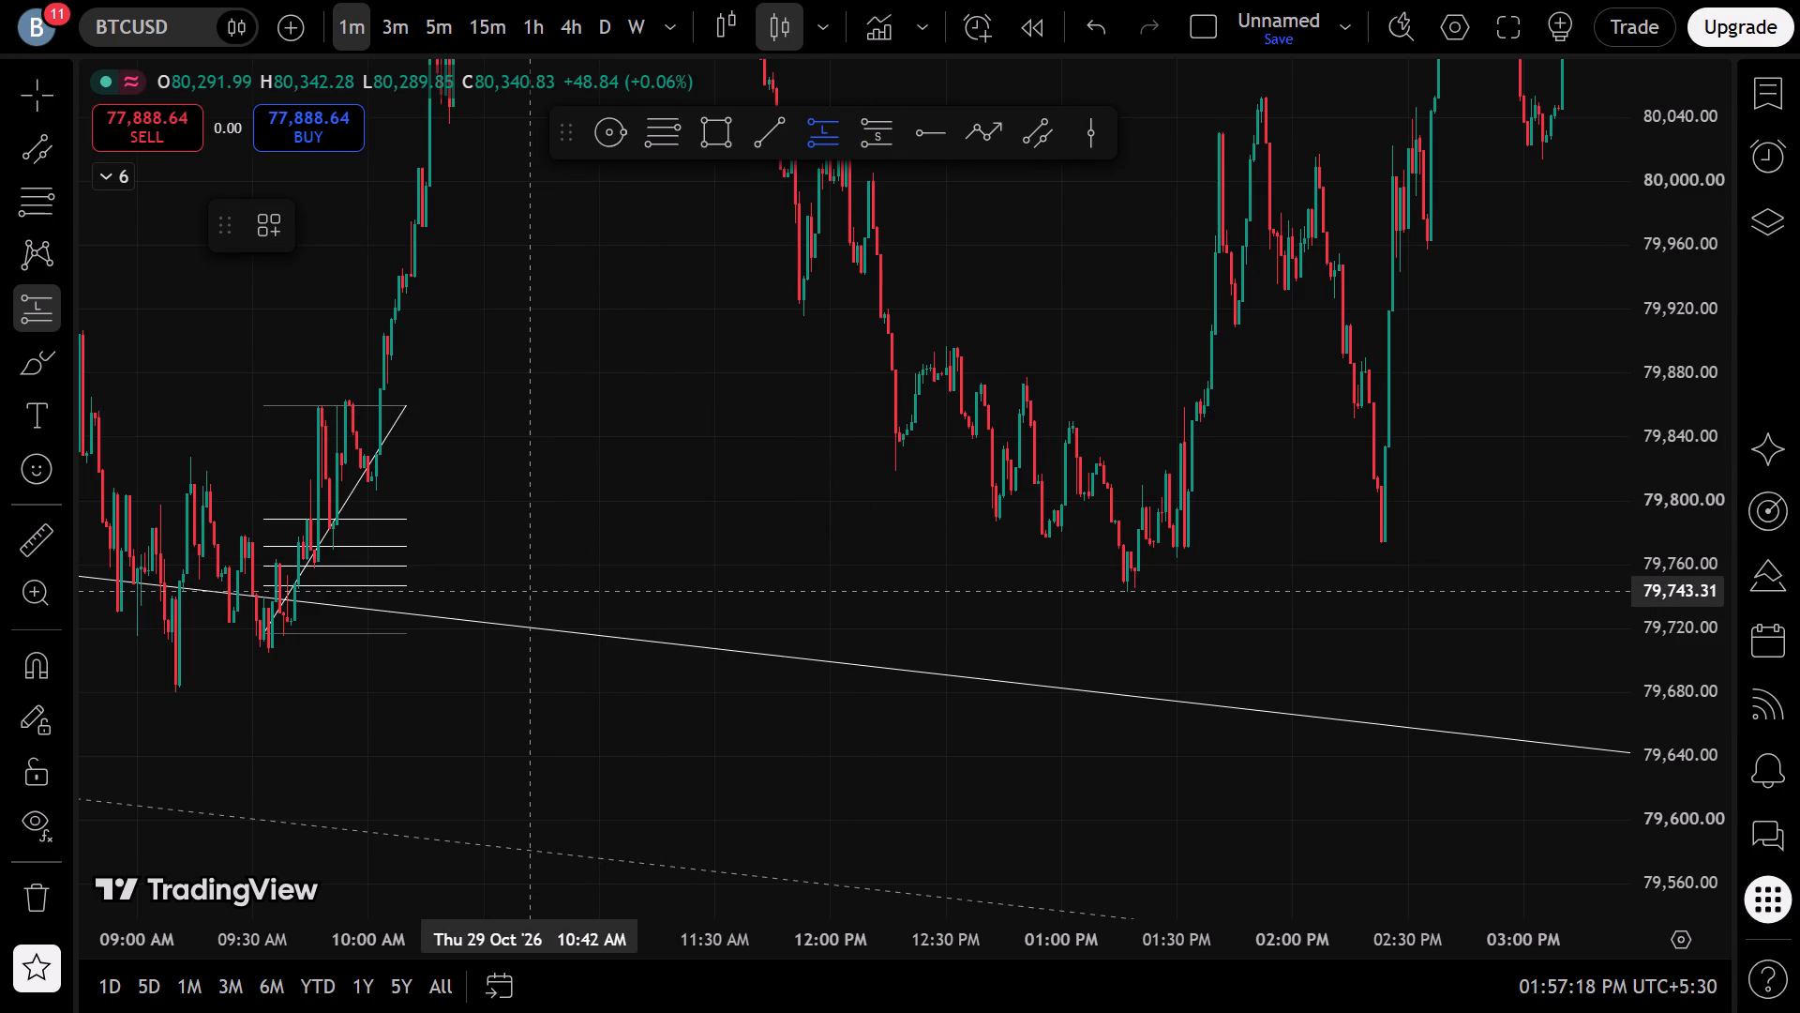
left_click(300, 522)
left_click_drag(297, 760, 310, 600)
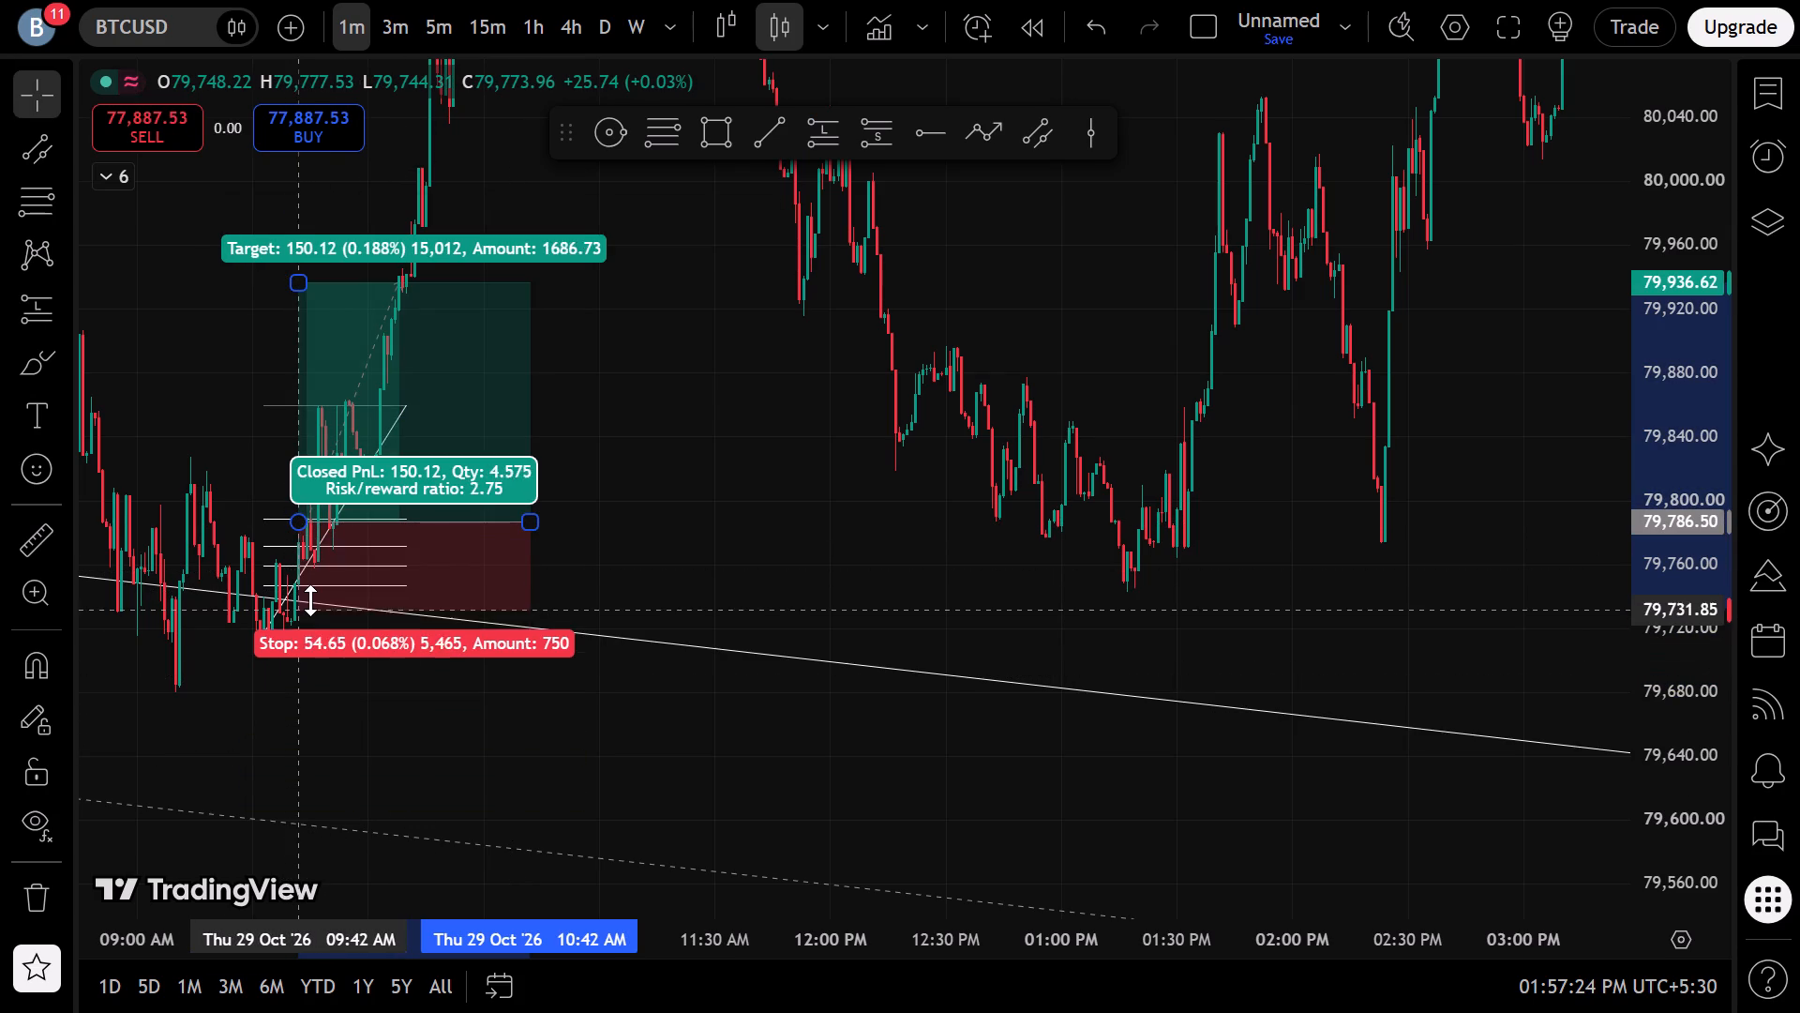
left_click_drag(310, 600, 323, 595)
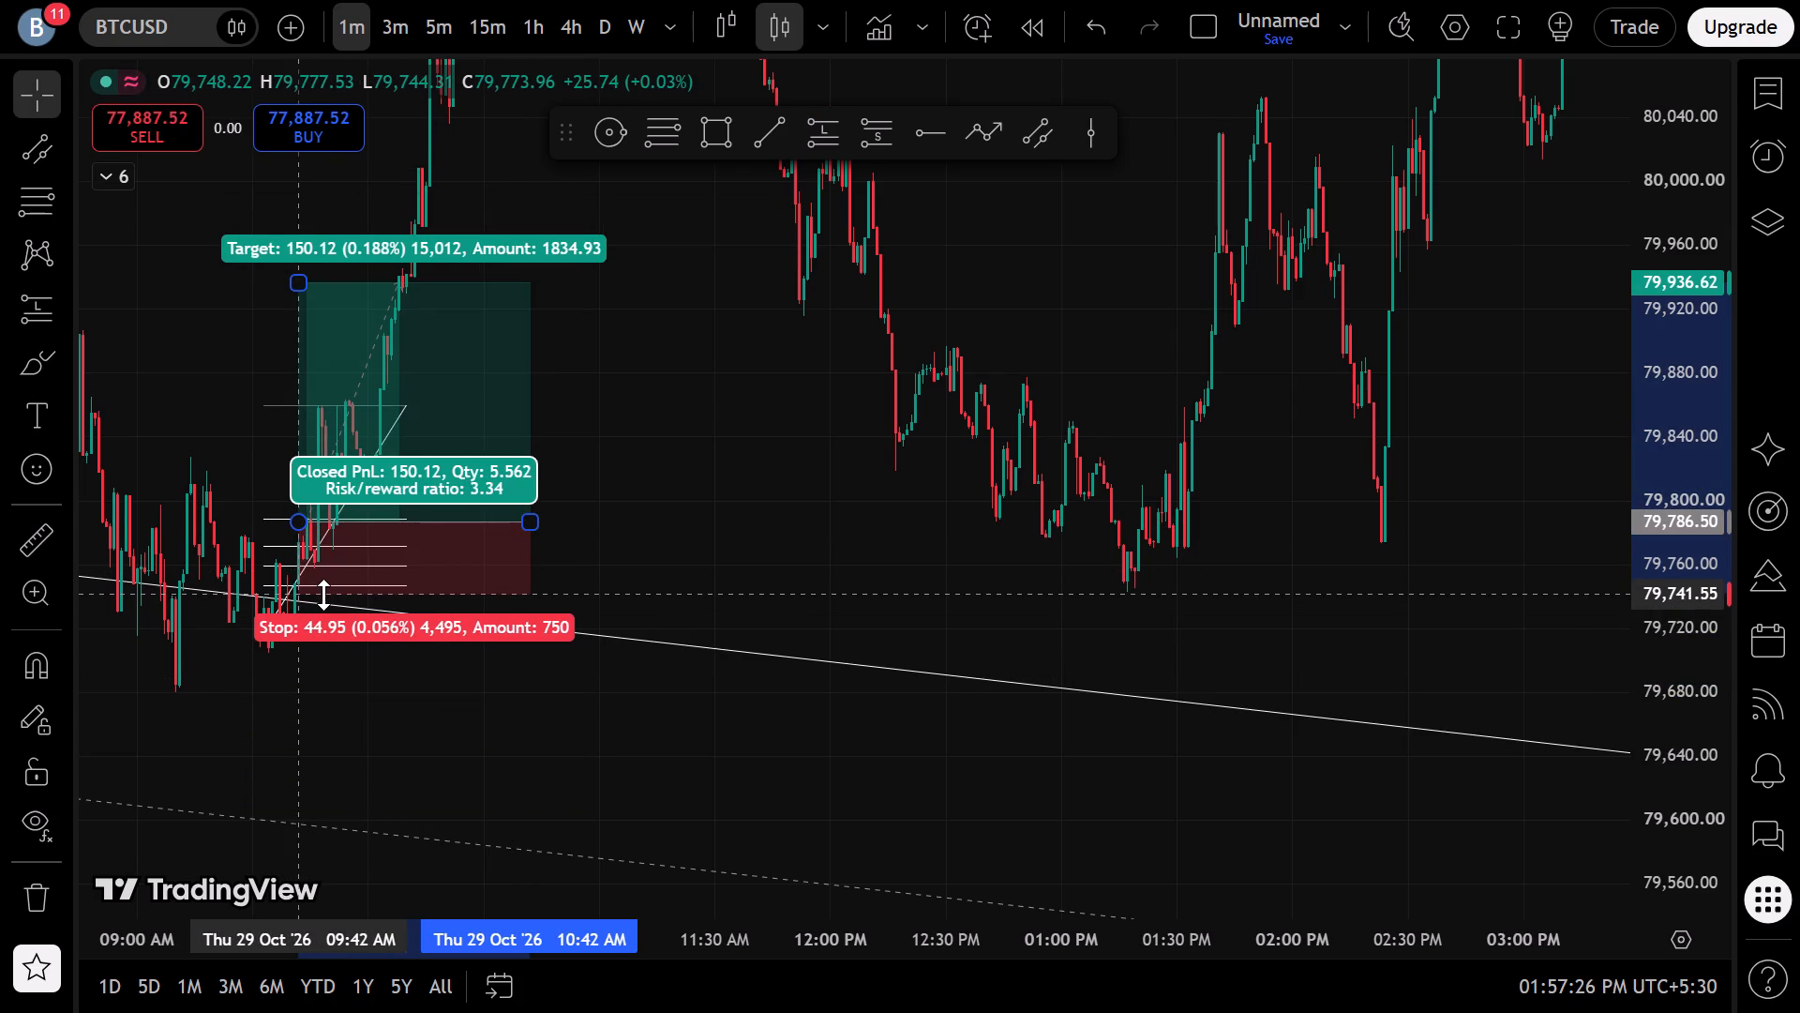
left_click_drag(323, 595, 312, 597)
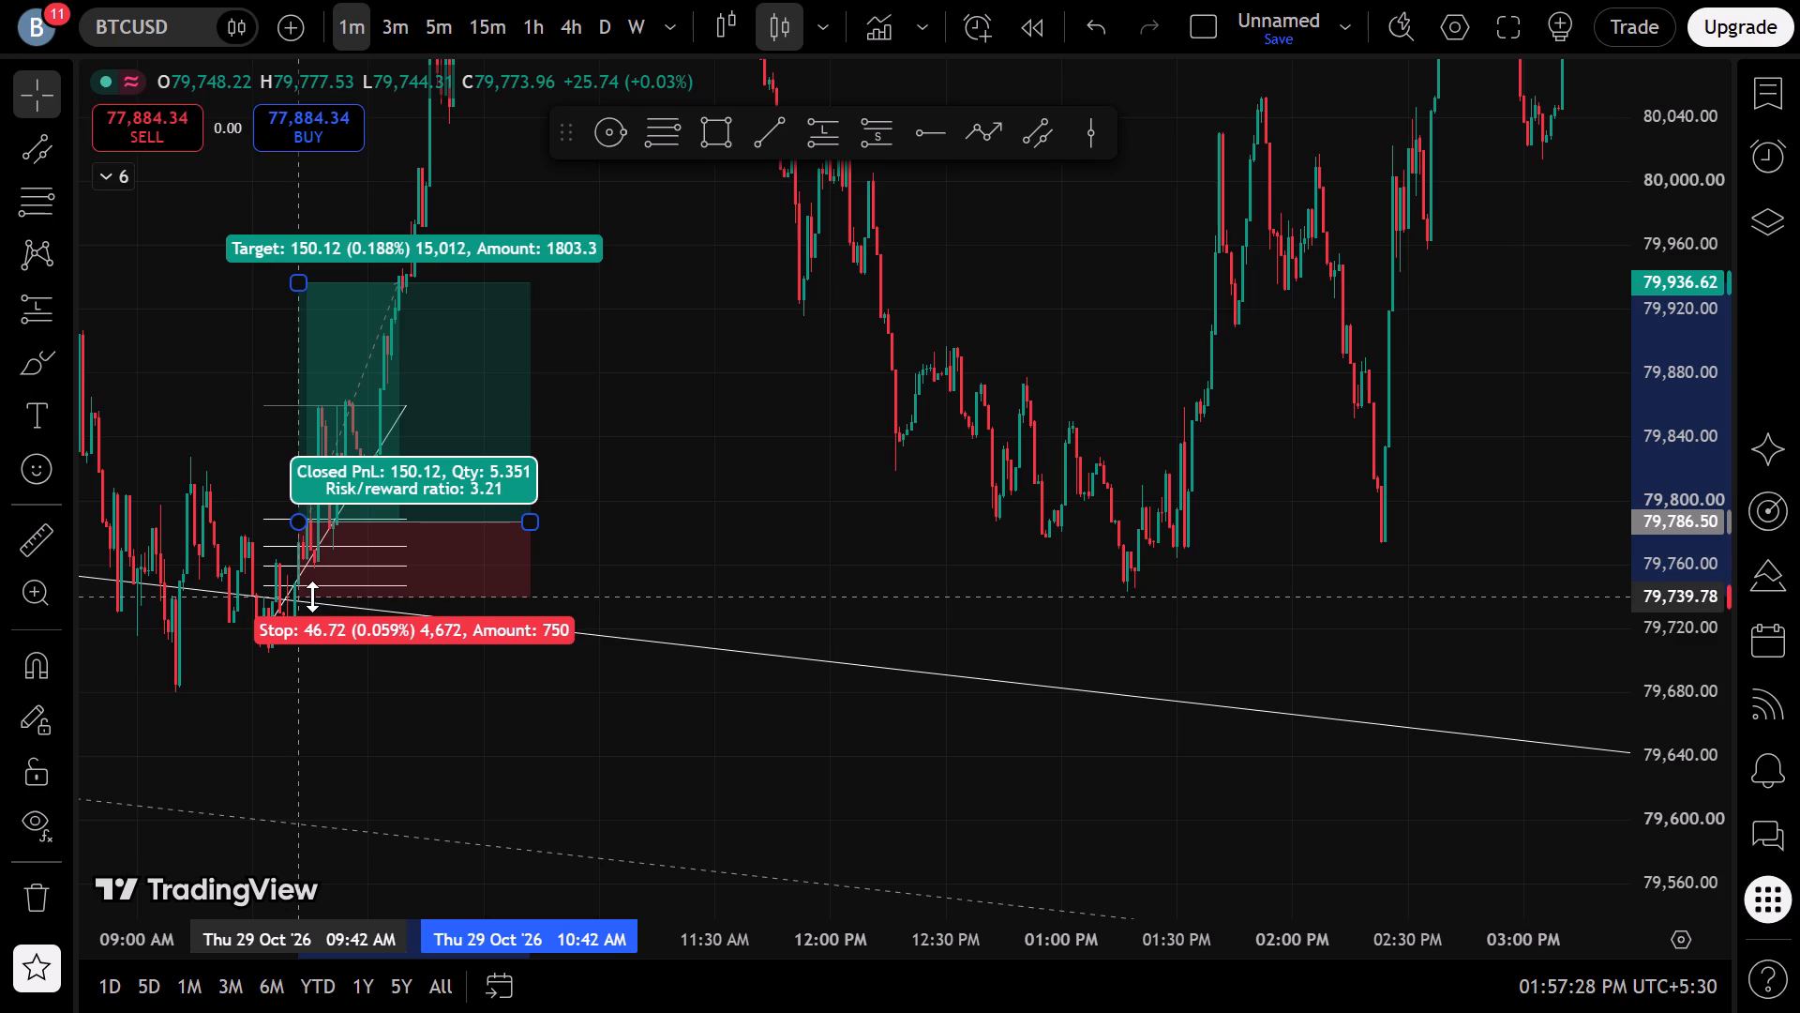
left_click_drag(312, 597, 310, 598)
left_click(680, 582)
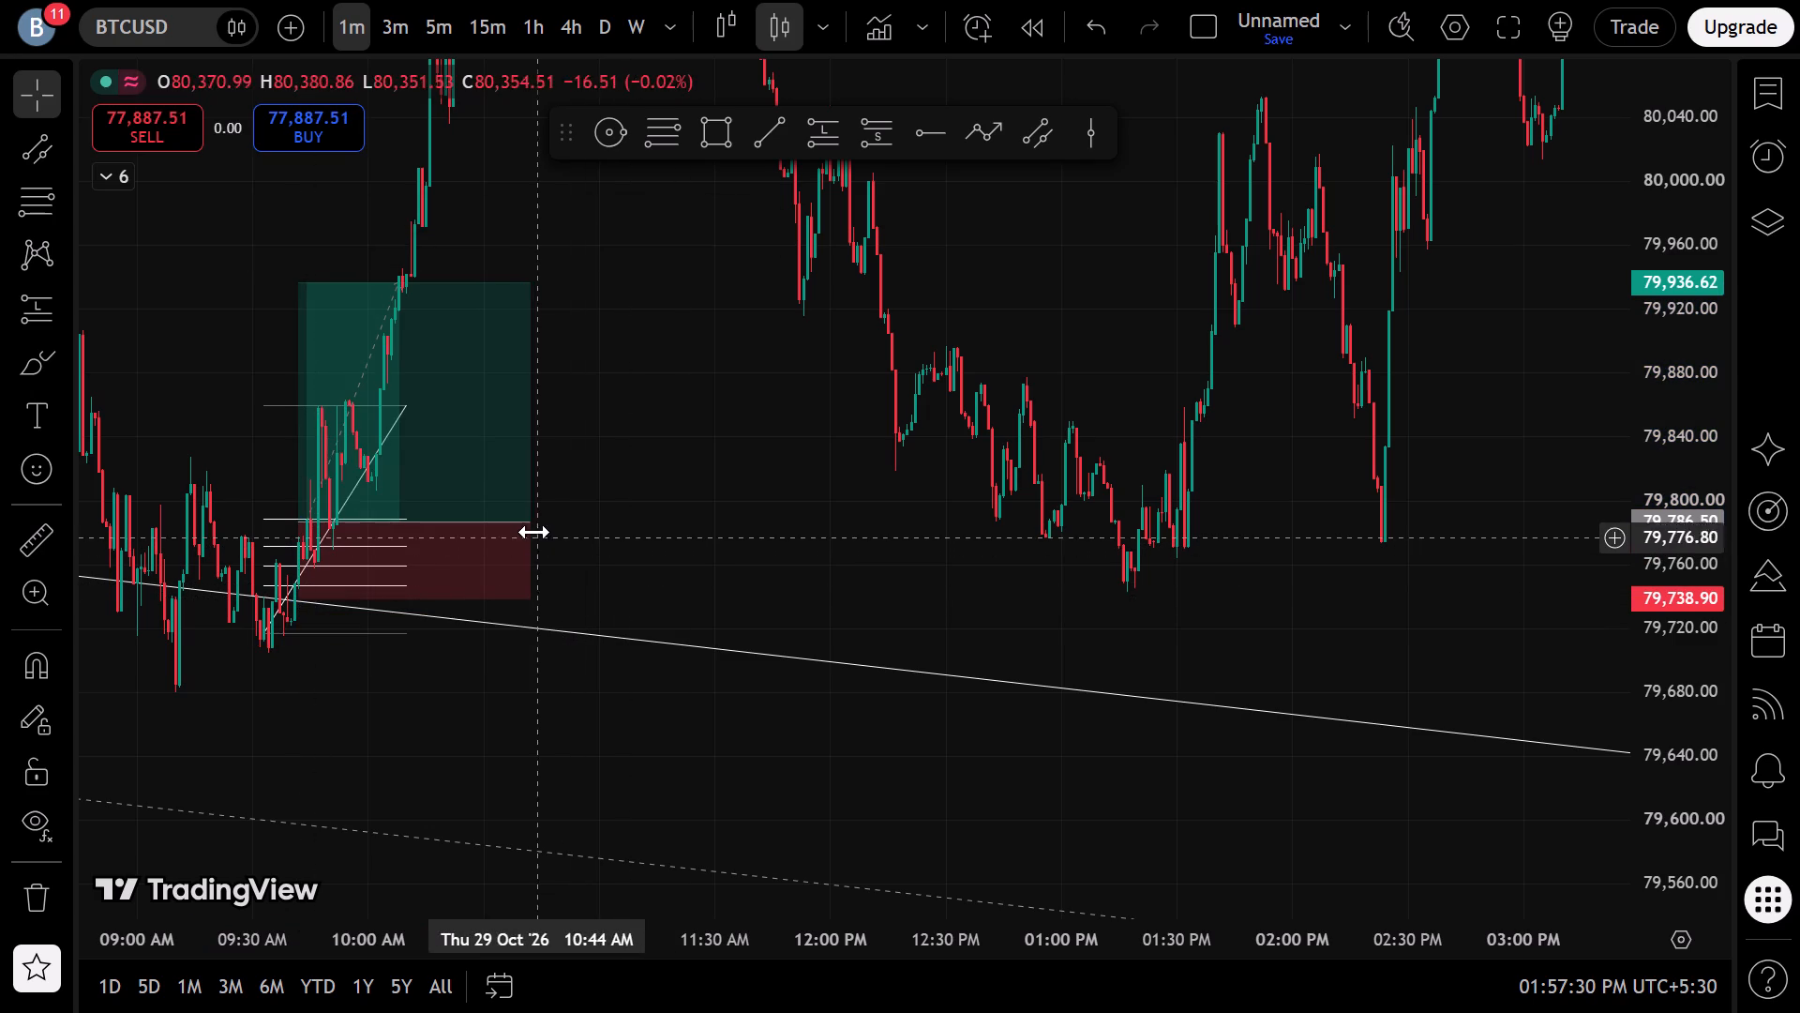
Raise the long position's target to about 80,373.40 and extend its end to about 03:45 PM on 29 Oct '26.
left_click_drag(532, 530, 1366, 532)
scroll(1322, 648, "down", 6)
left_click_drag(1681, 534, 1545, 747)
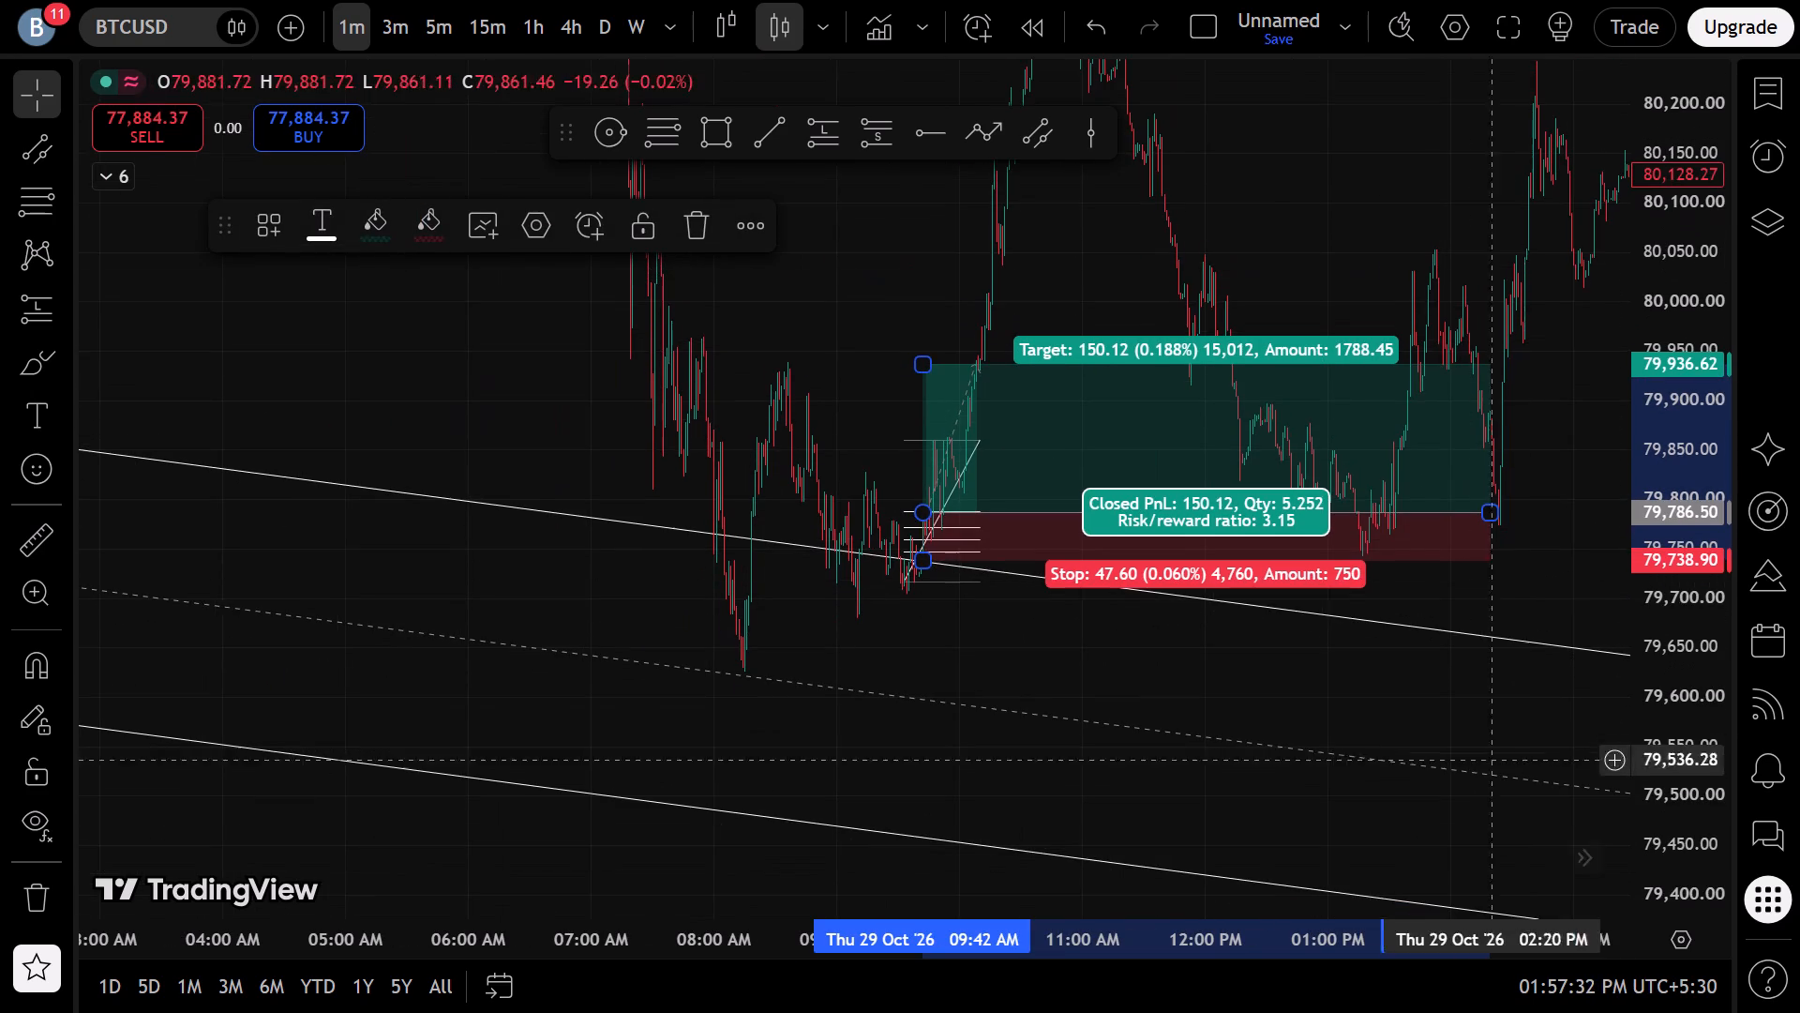
left_click_drag(1492, 563, 161, 636)
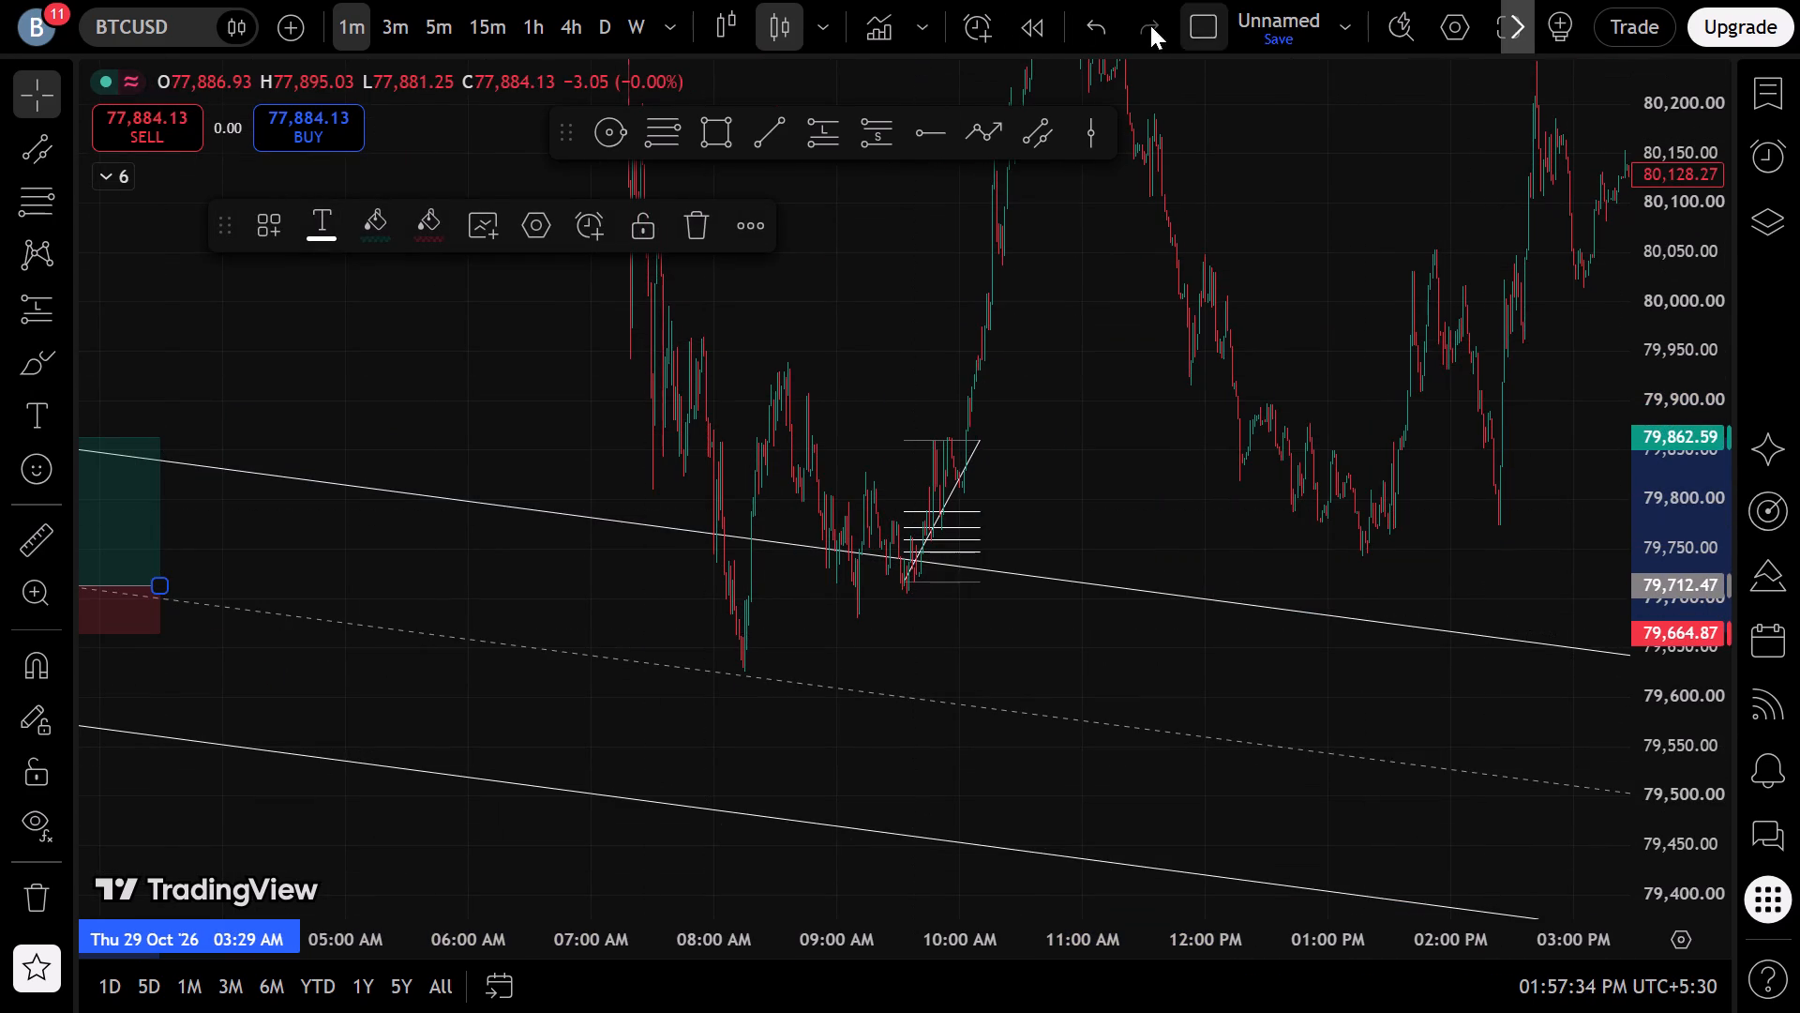
left_click(1103, 23)
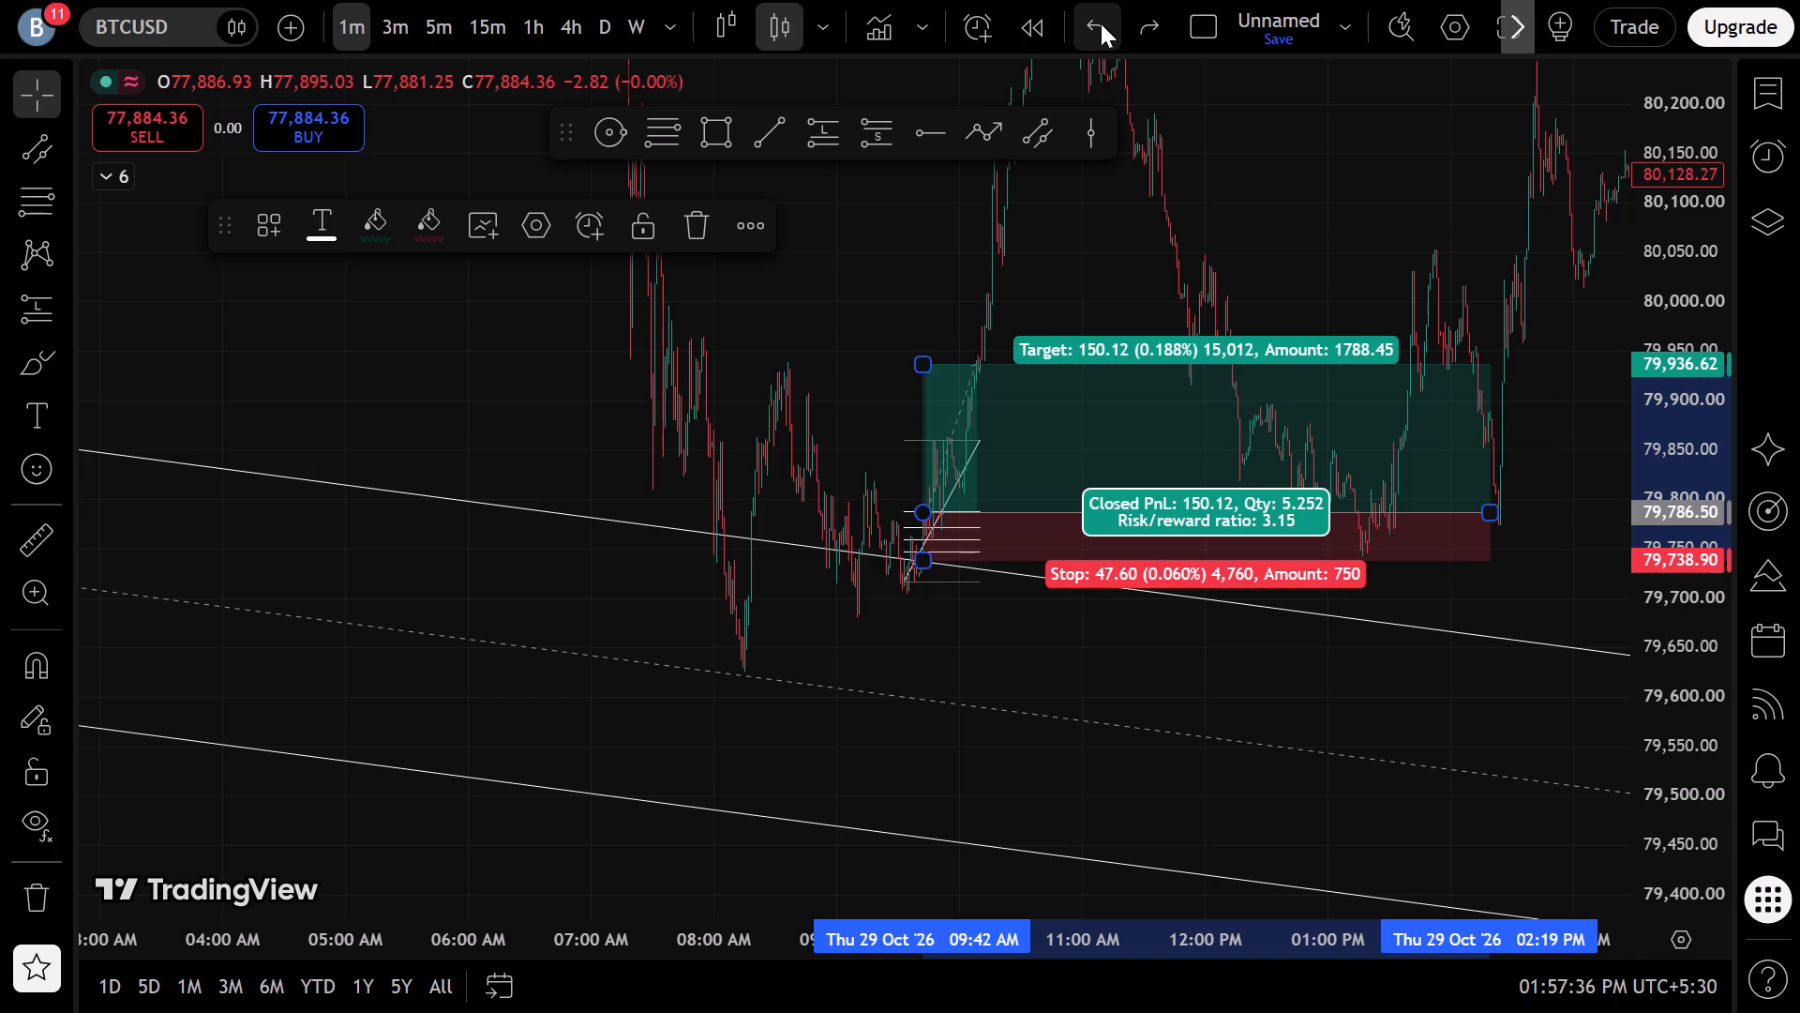
left_click_drag(969, 277, 487, 508)
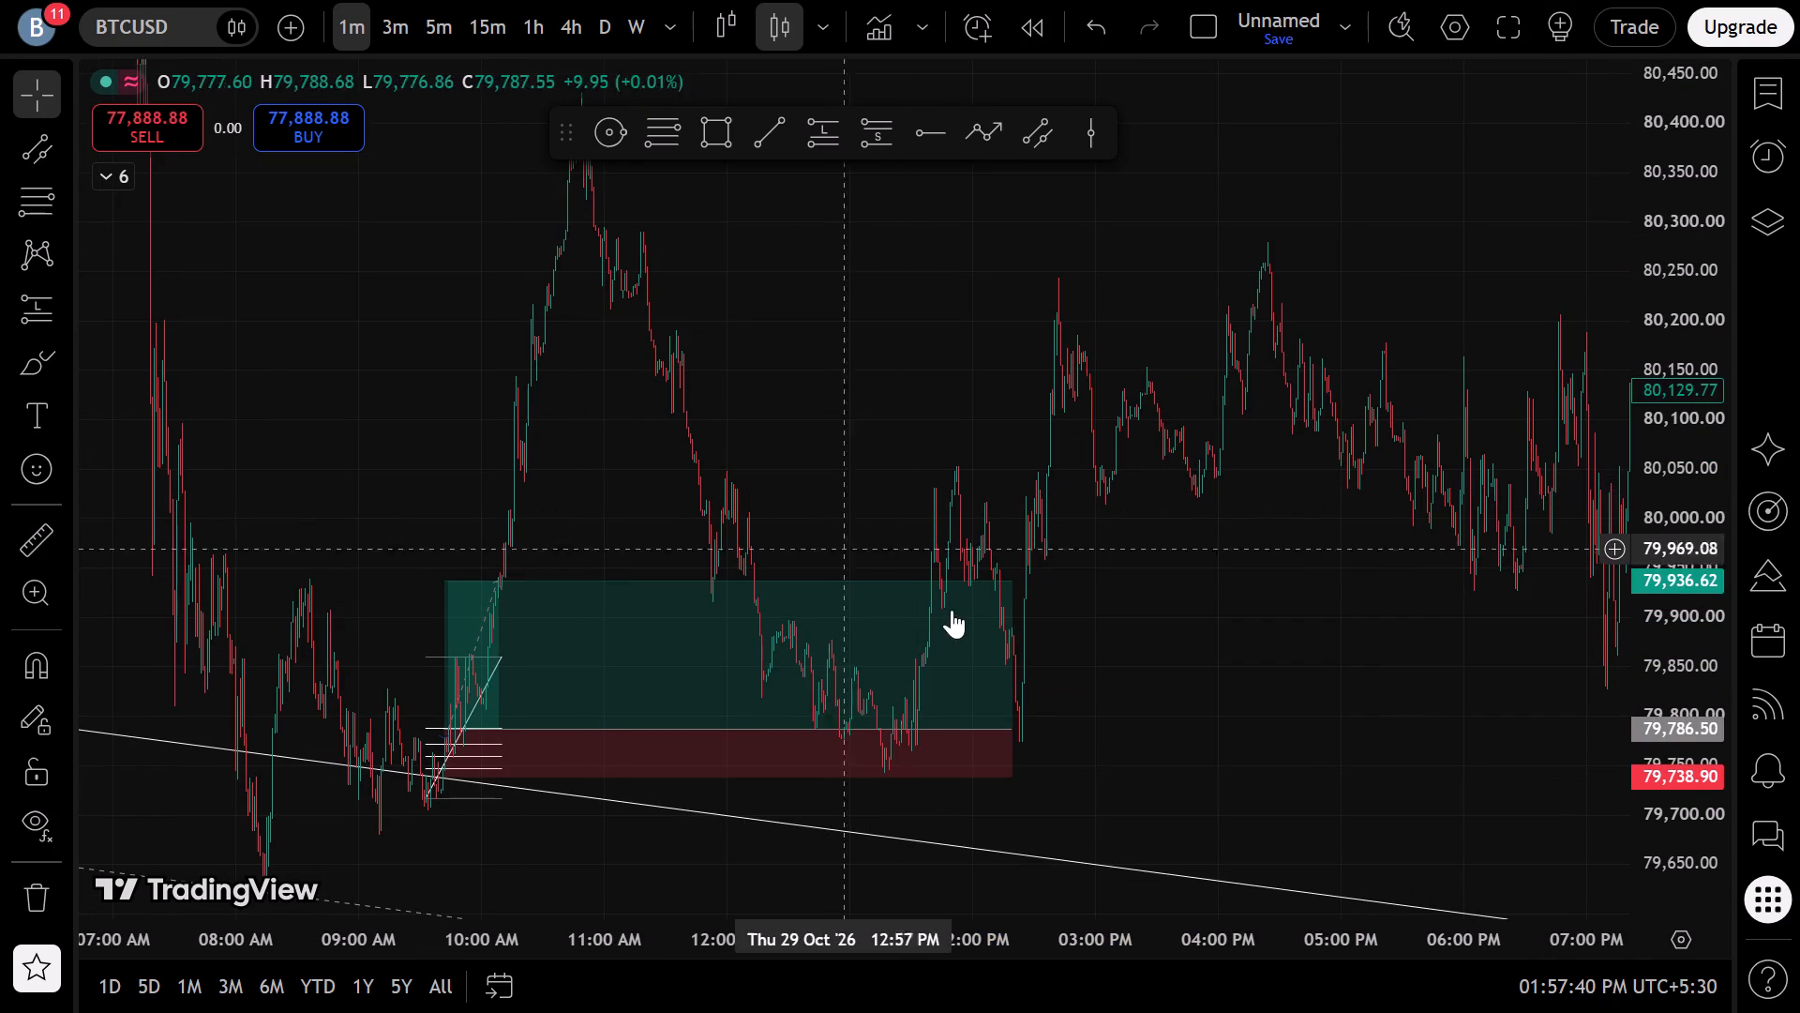
left_click_drag(455, 578, 455, 545)
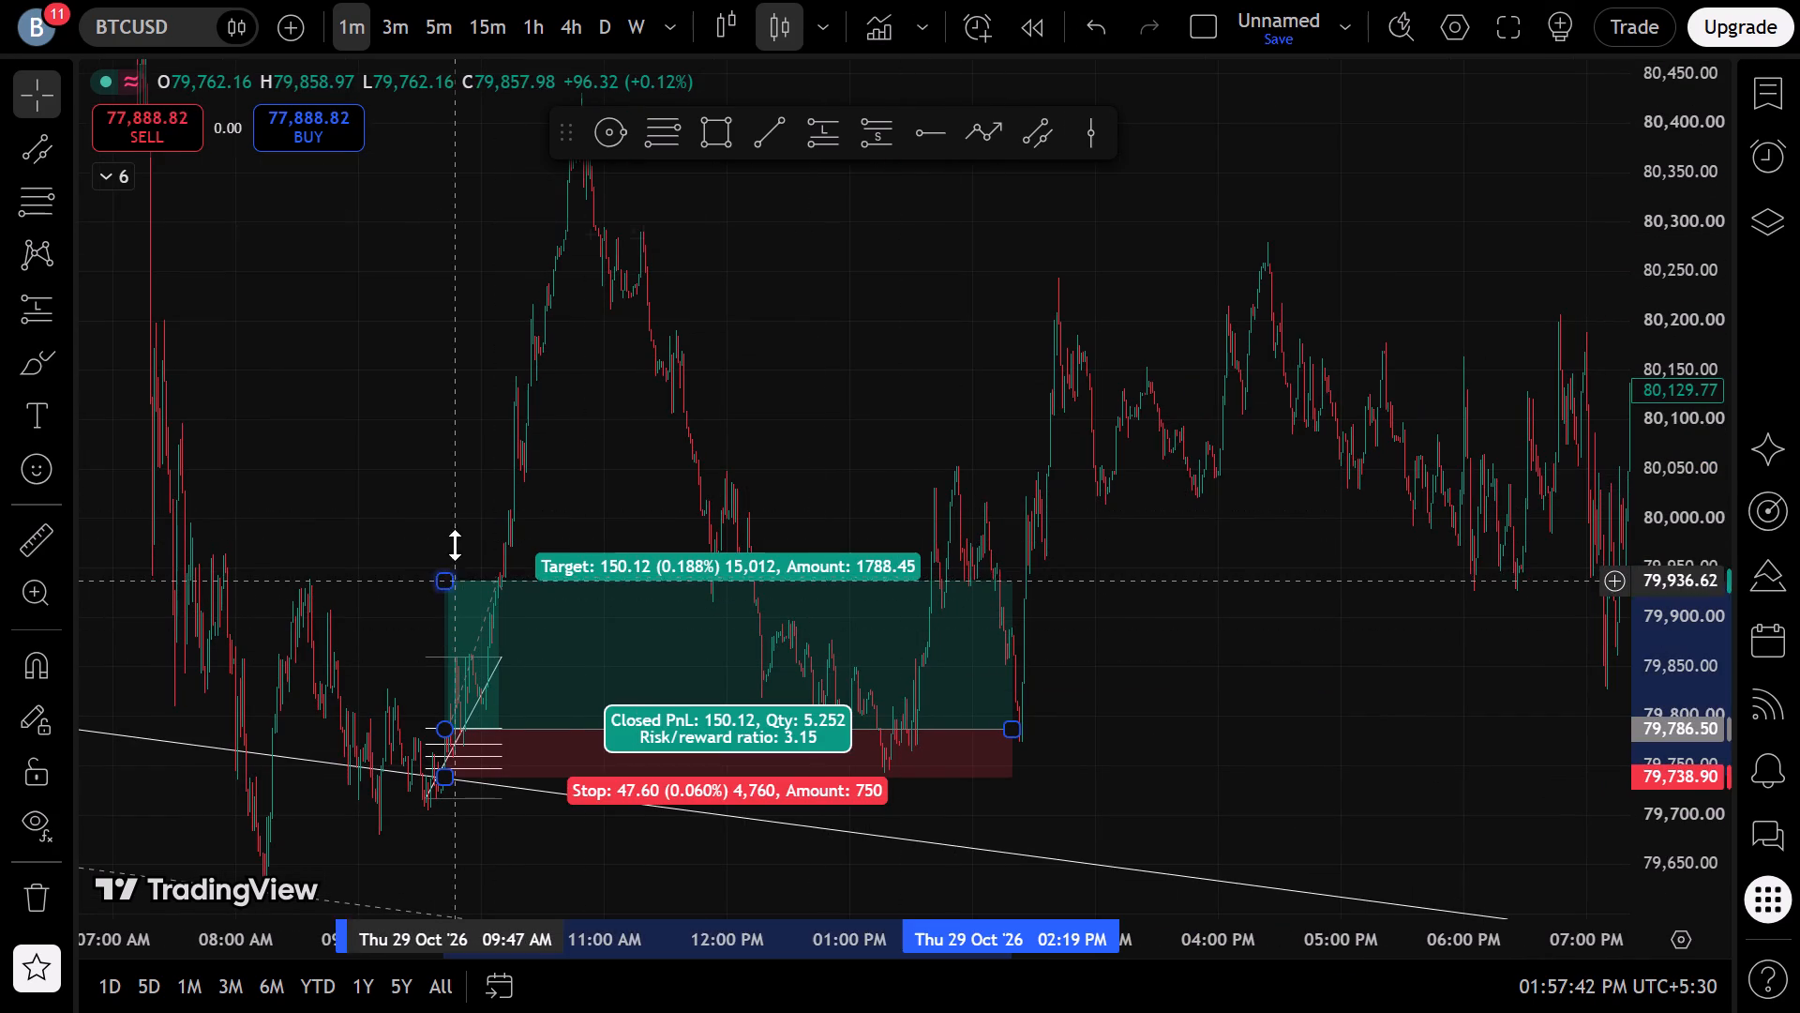
left_click_drag(455, 545, 556, 150)
left_click_drag(1012, 731, 1188, 709)
left_click(1441, 649)
left_click_drag(1437, 653, 564, 624)
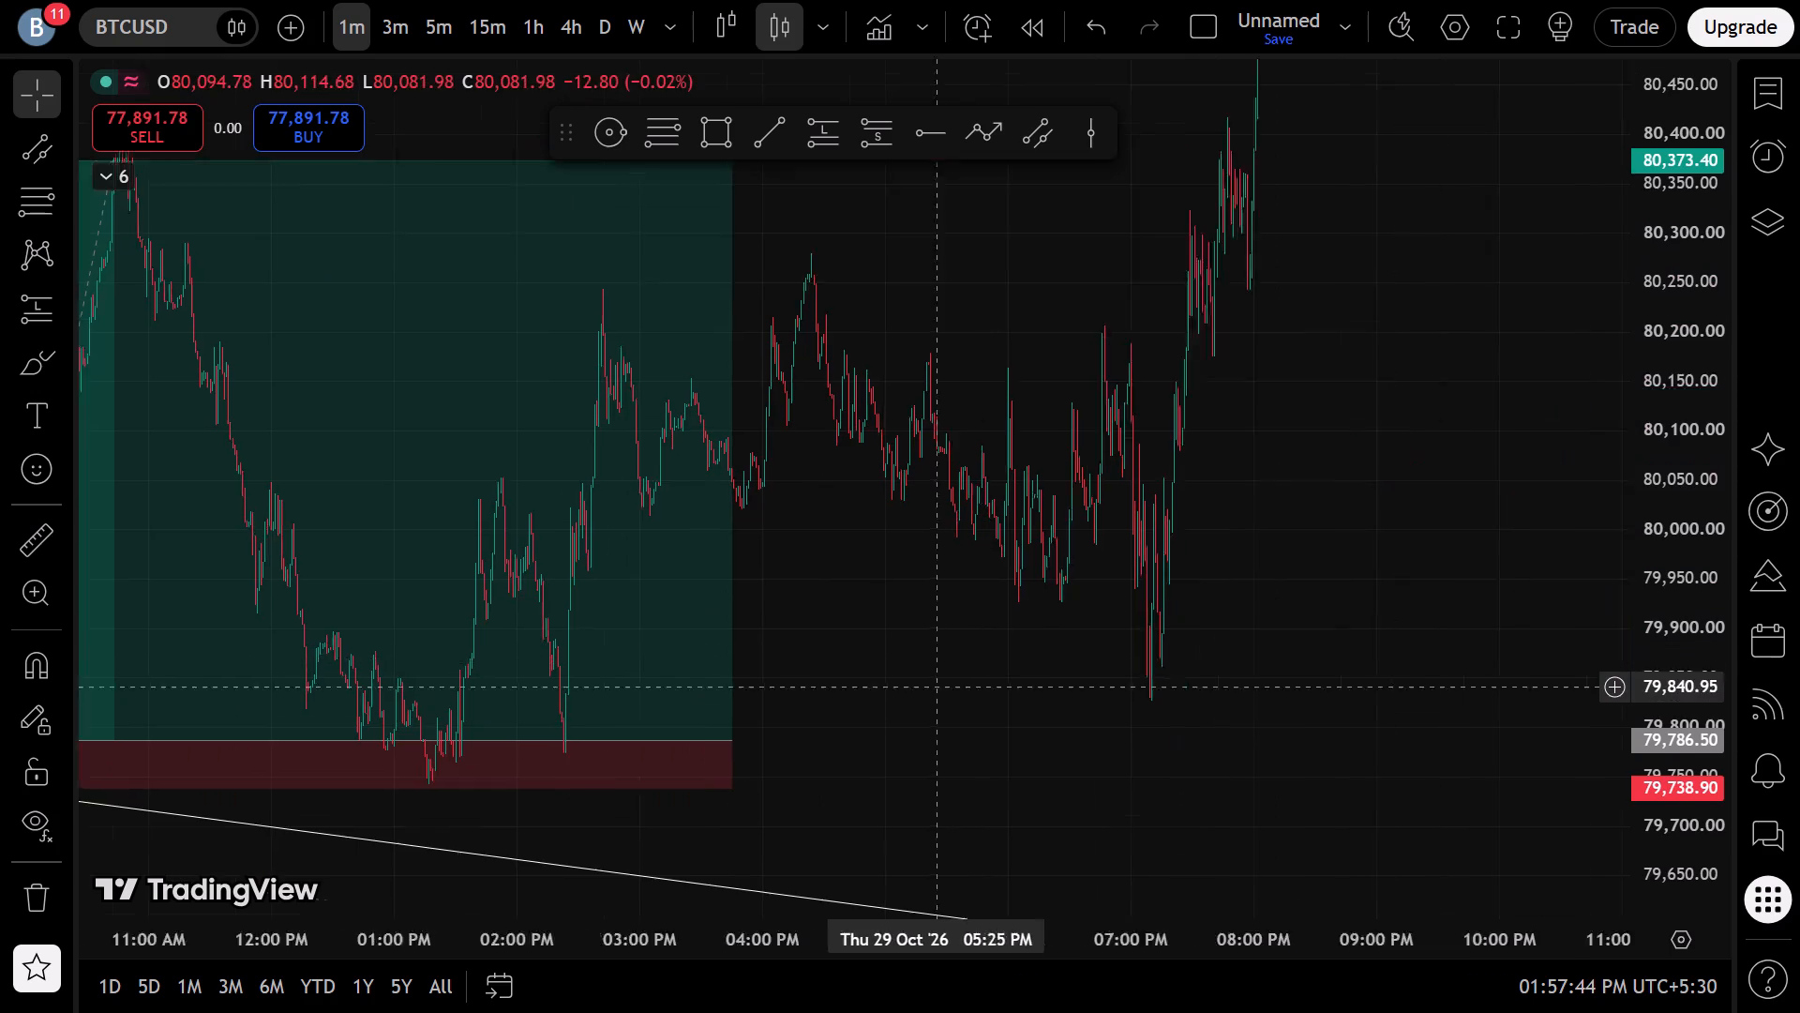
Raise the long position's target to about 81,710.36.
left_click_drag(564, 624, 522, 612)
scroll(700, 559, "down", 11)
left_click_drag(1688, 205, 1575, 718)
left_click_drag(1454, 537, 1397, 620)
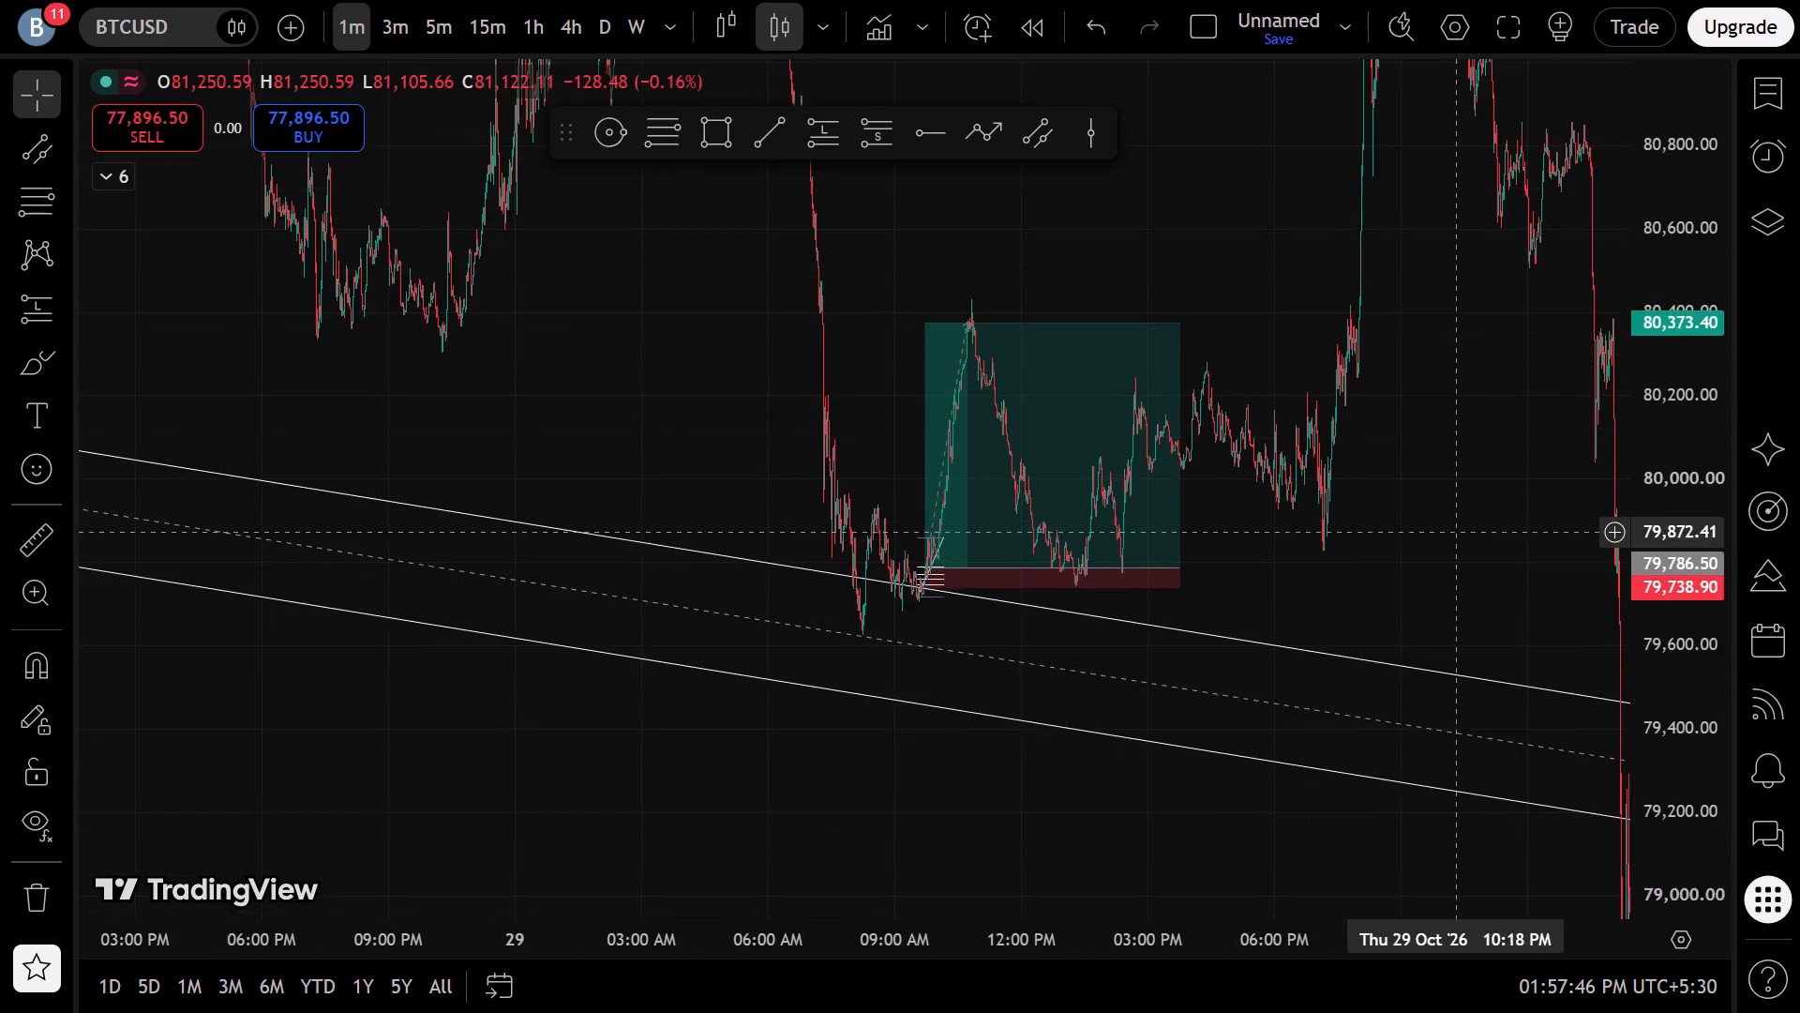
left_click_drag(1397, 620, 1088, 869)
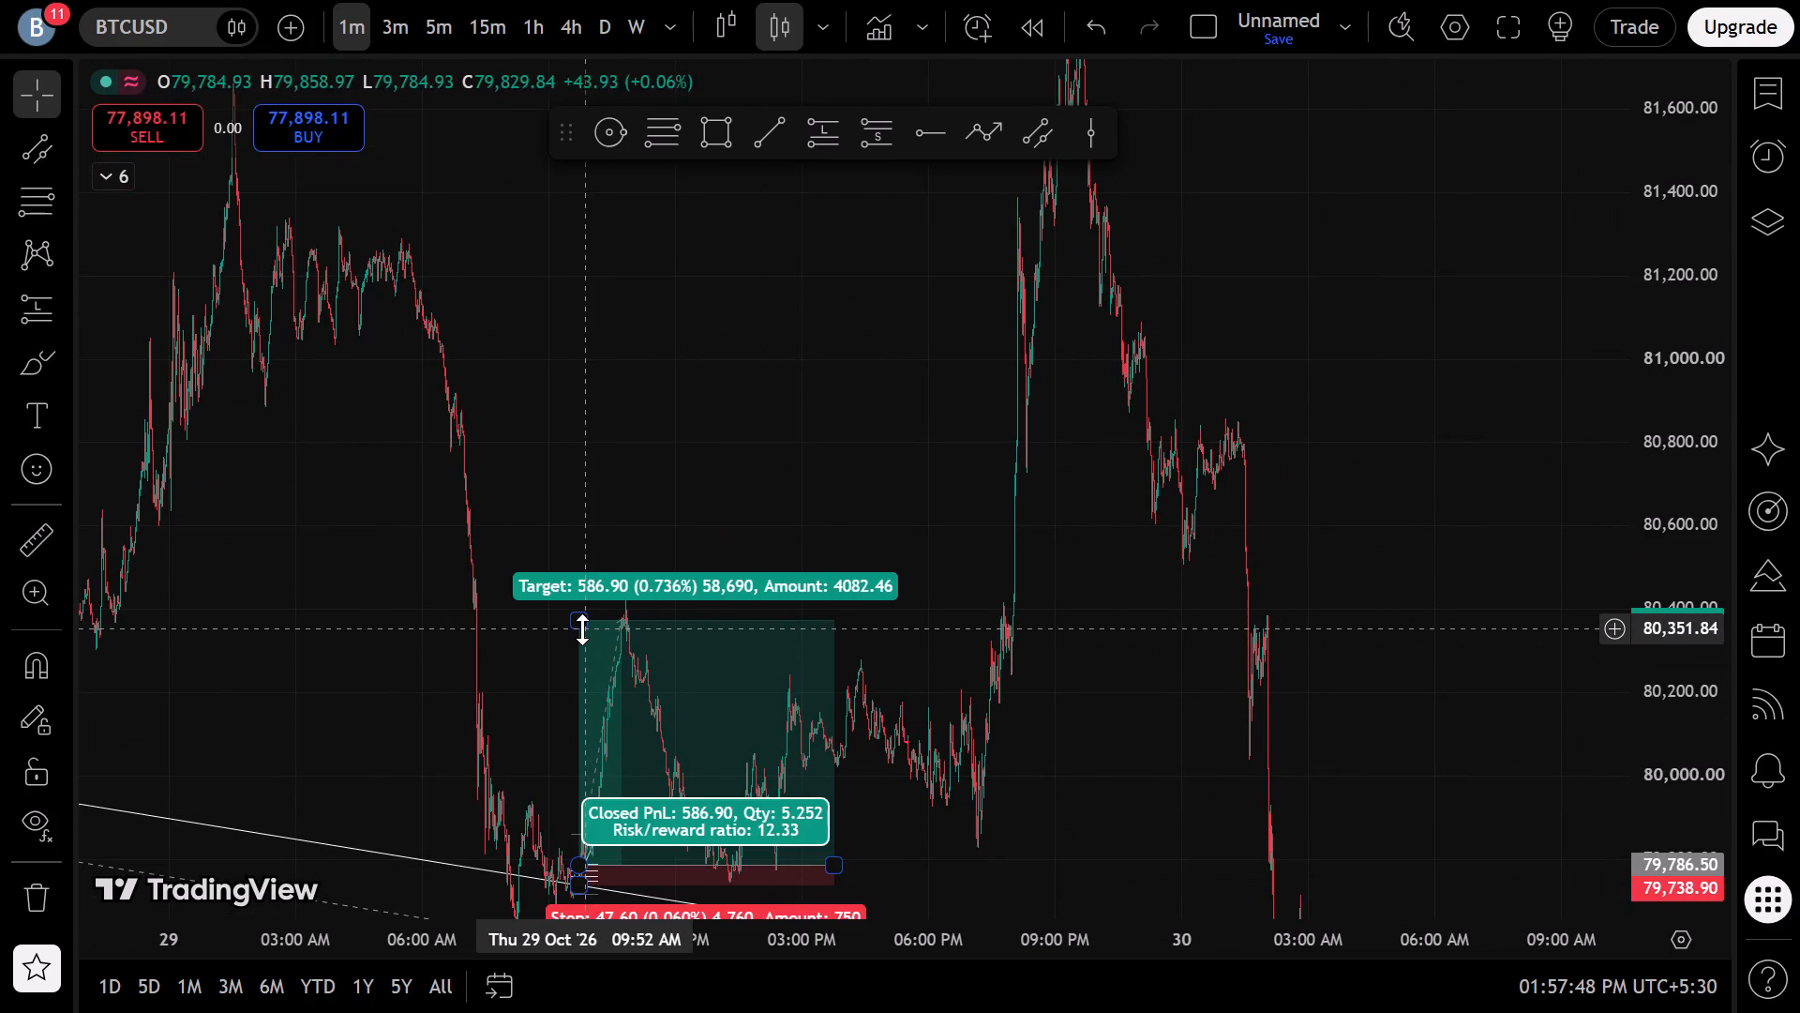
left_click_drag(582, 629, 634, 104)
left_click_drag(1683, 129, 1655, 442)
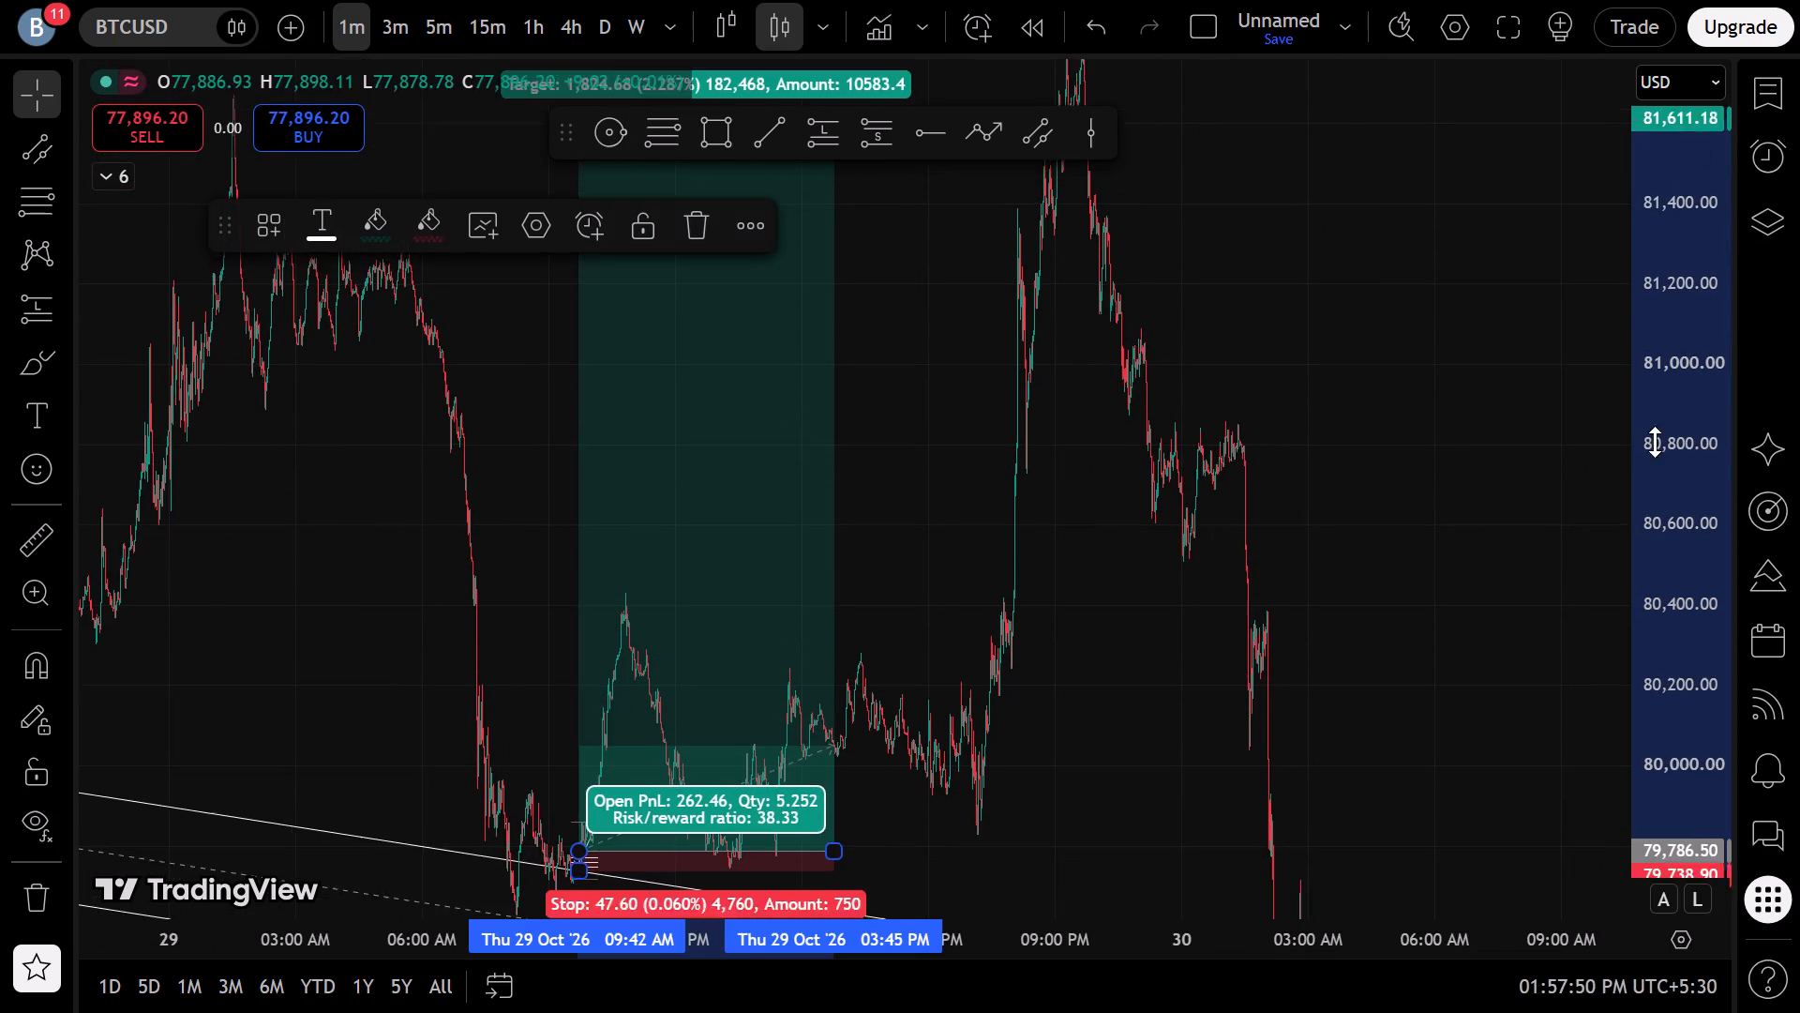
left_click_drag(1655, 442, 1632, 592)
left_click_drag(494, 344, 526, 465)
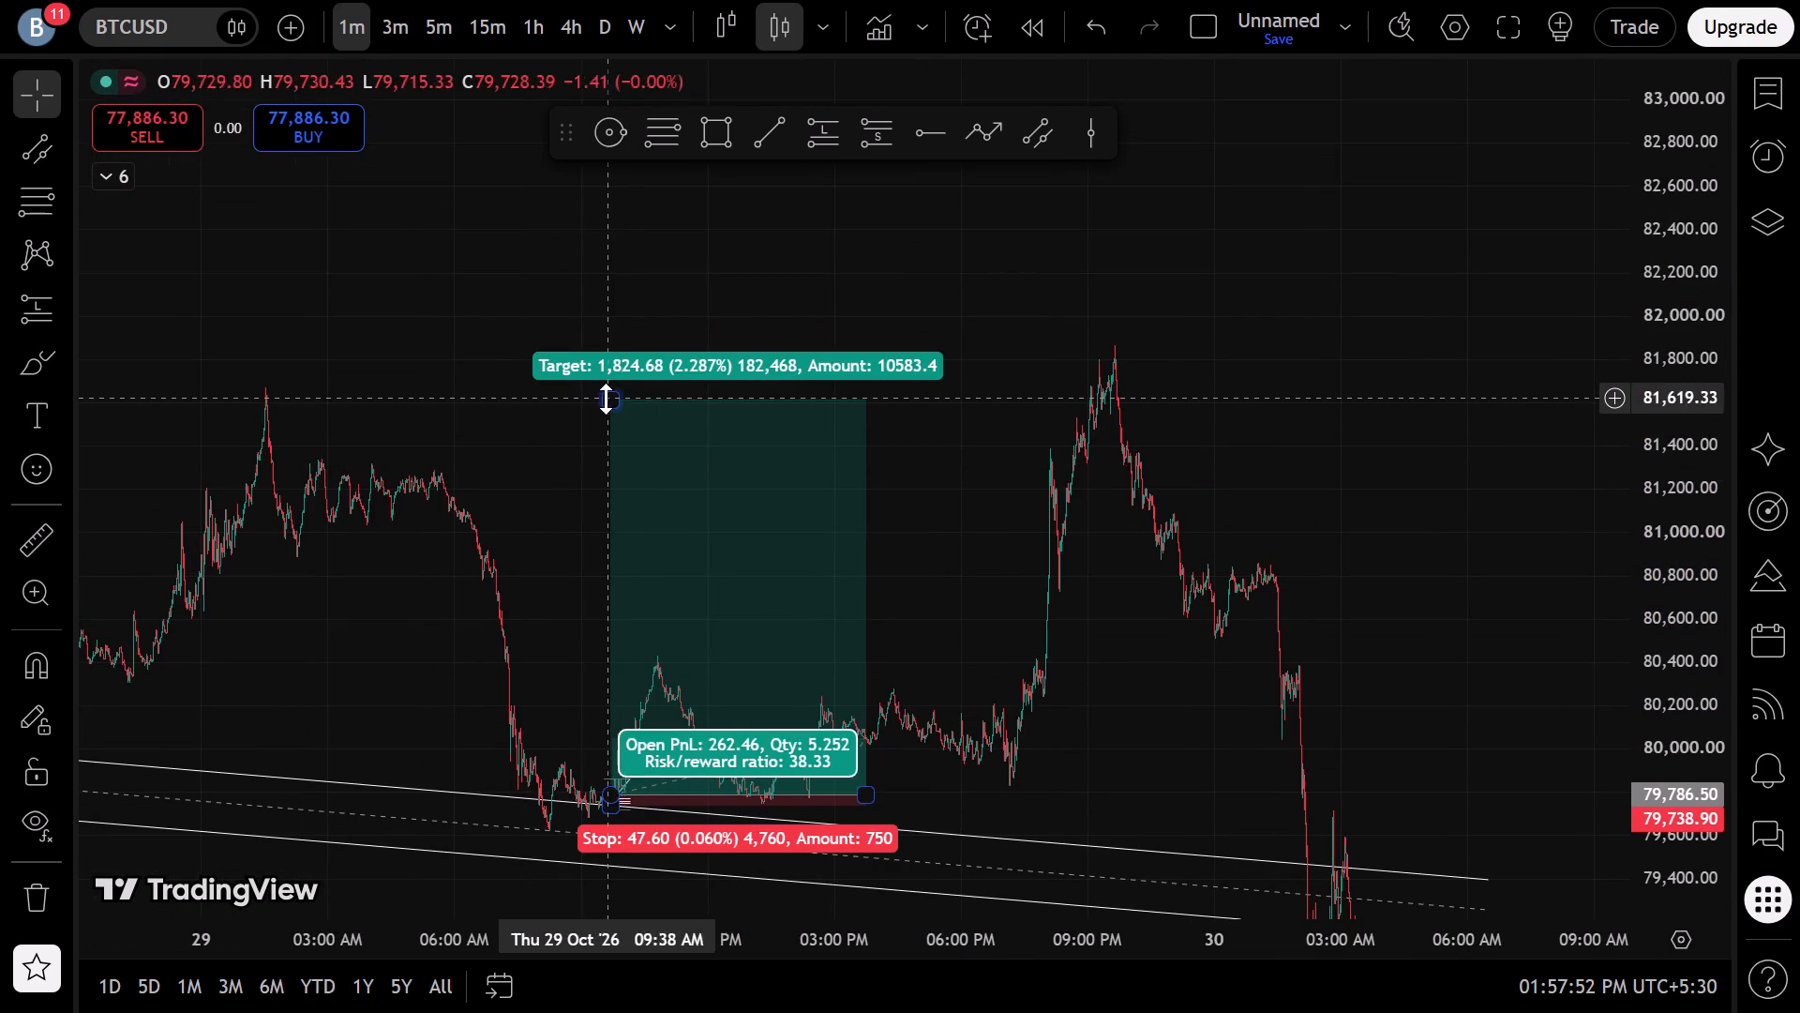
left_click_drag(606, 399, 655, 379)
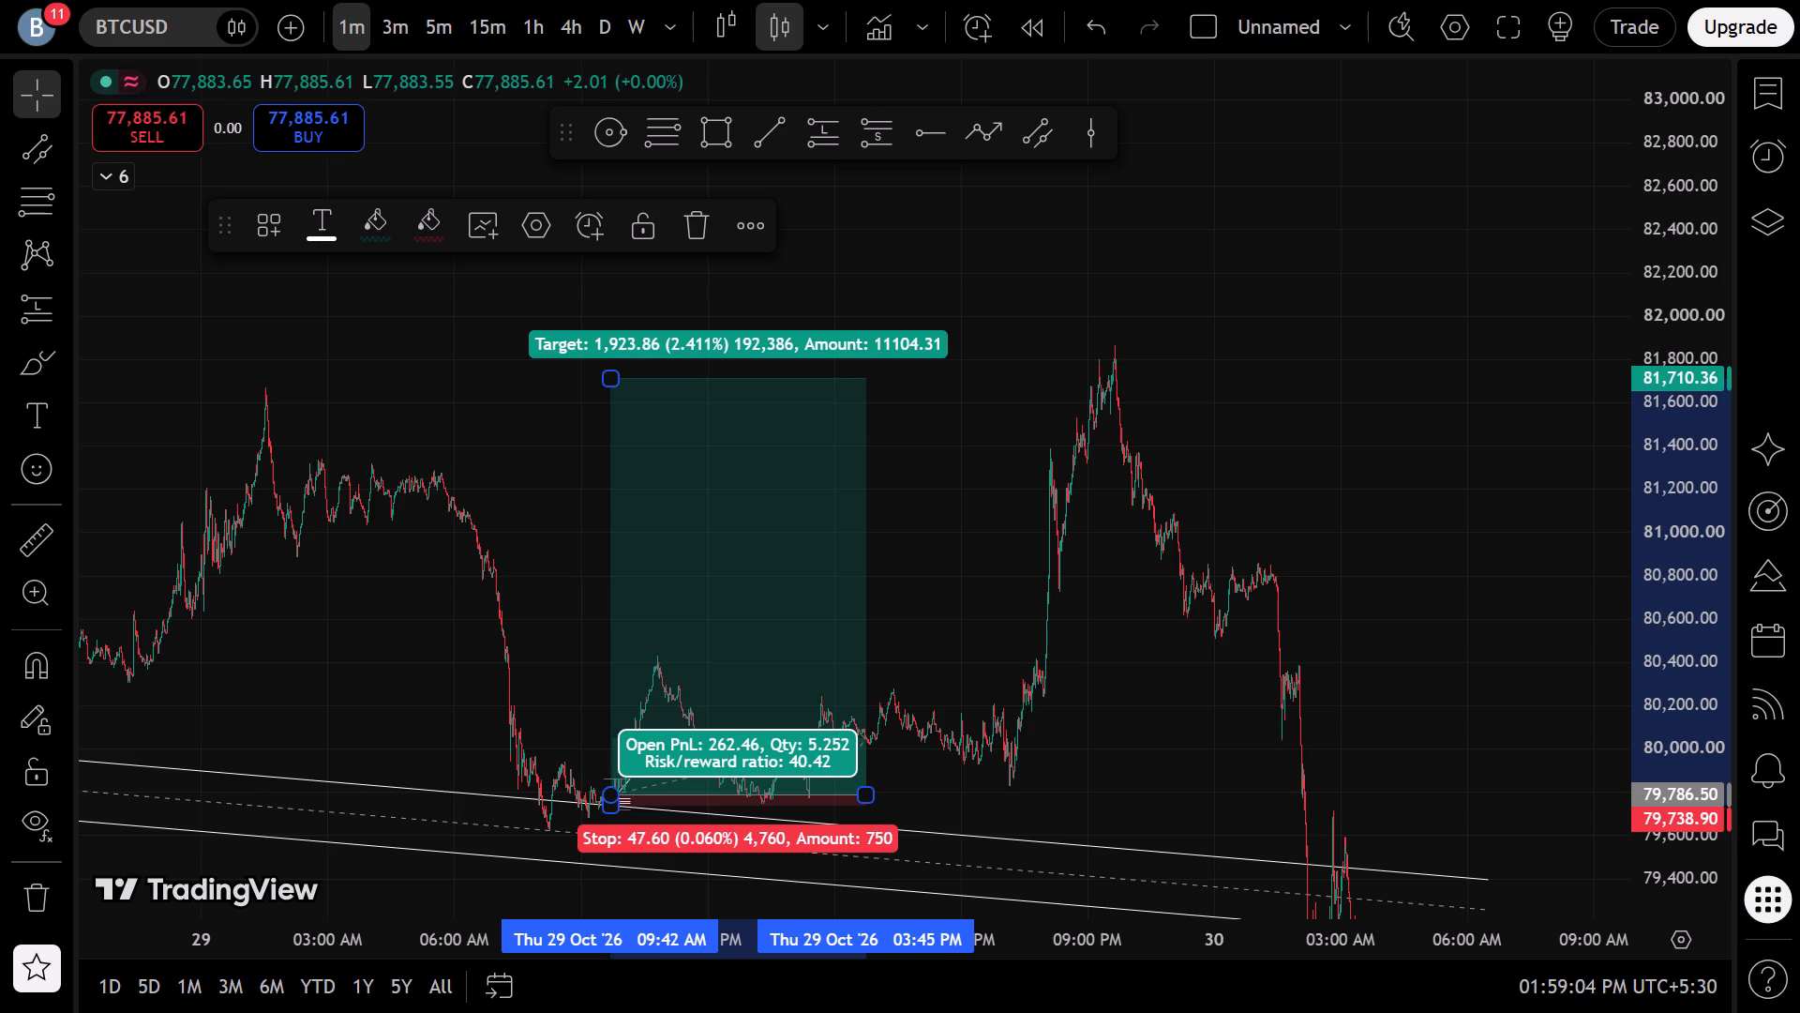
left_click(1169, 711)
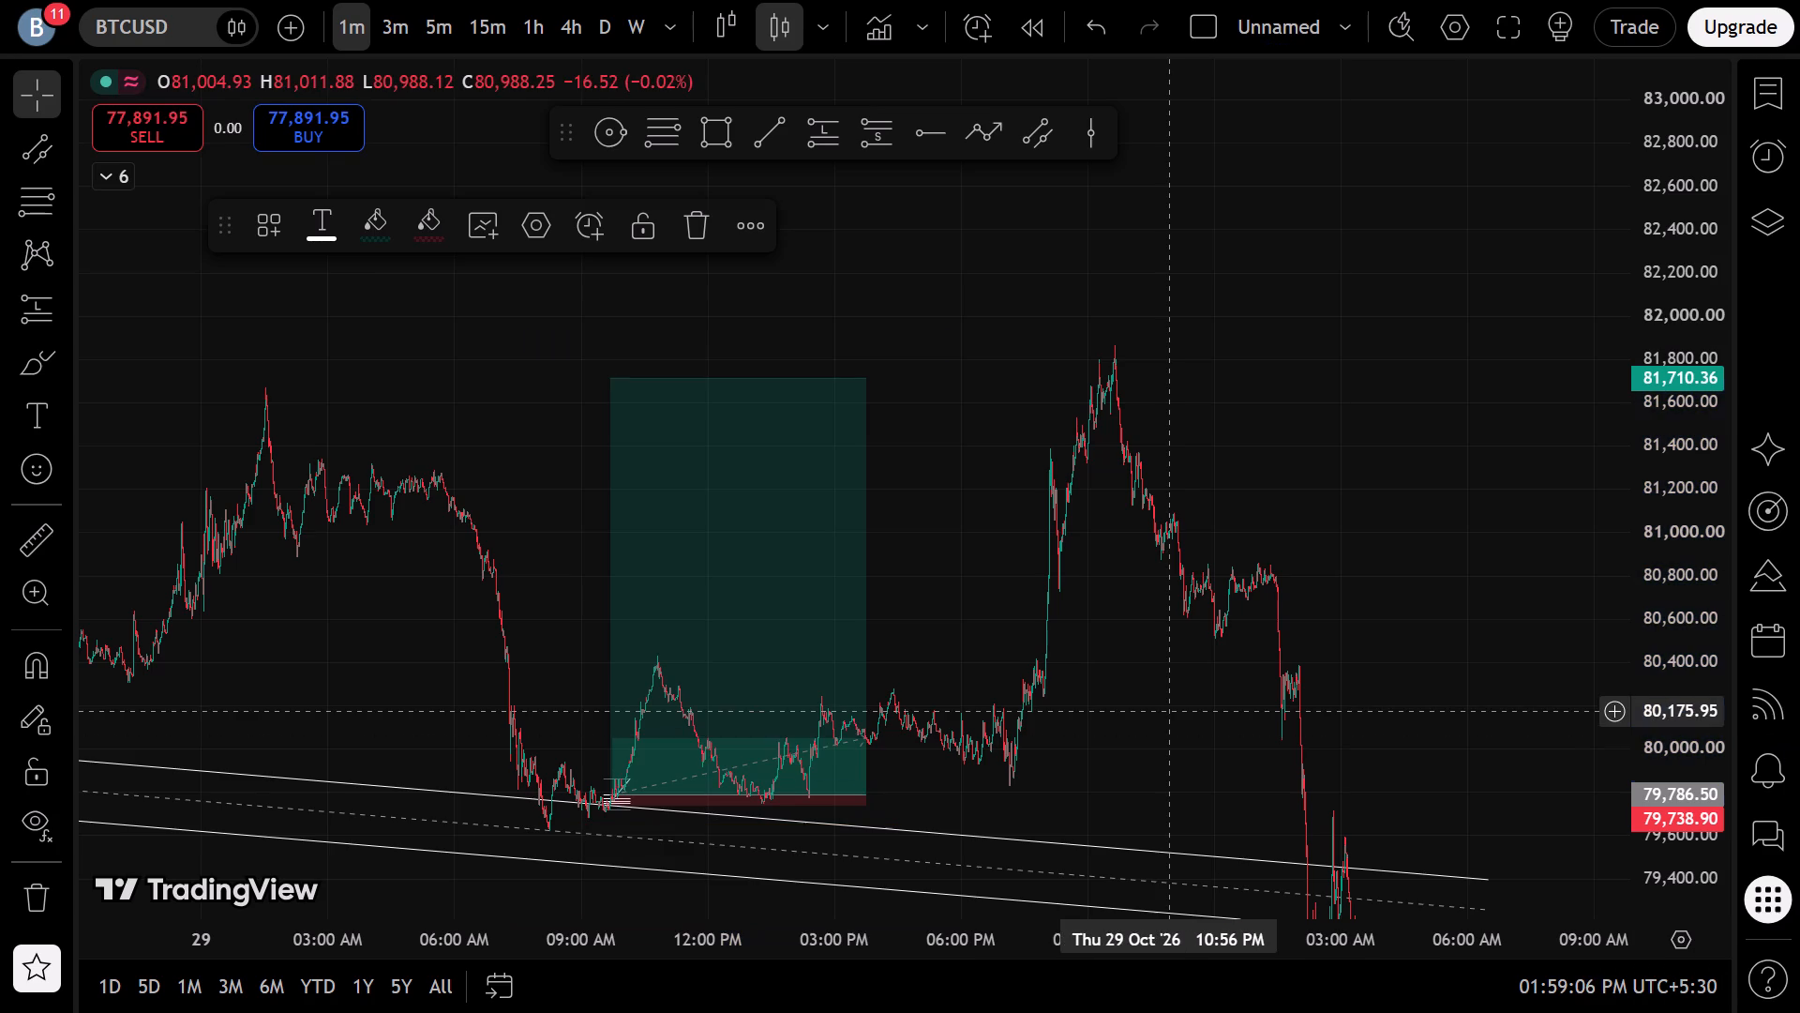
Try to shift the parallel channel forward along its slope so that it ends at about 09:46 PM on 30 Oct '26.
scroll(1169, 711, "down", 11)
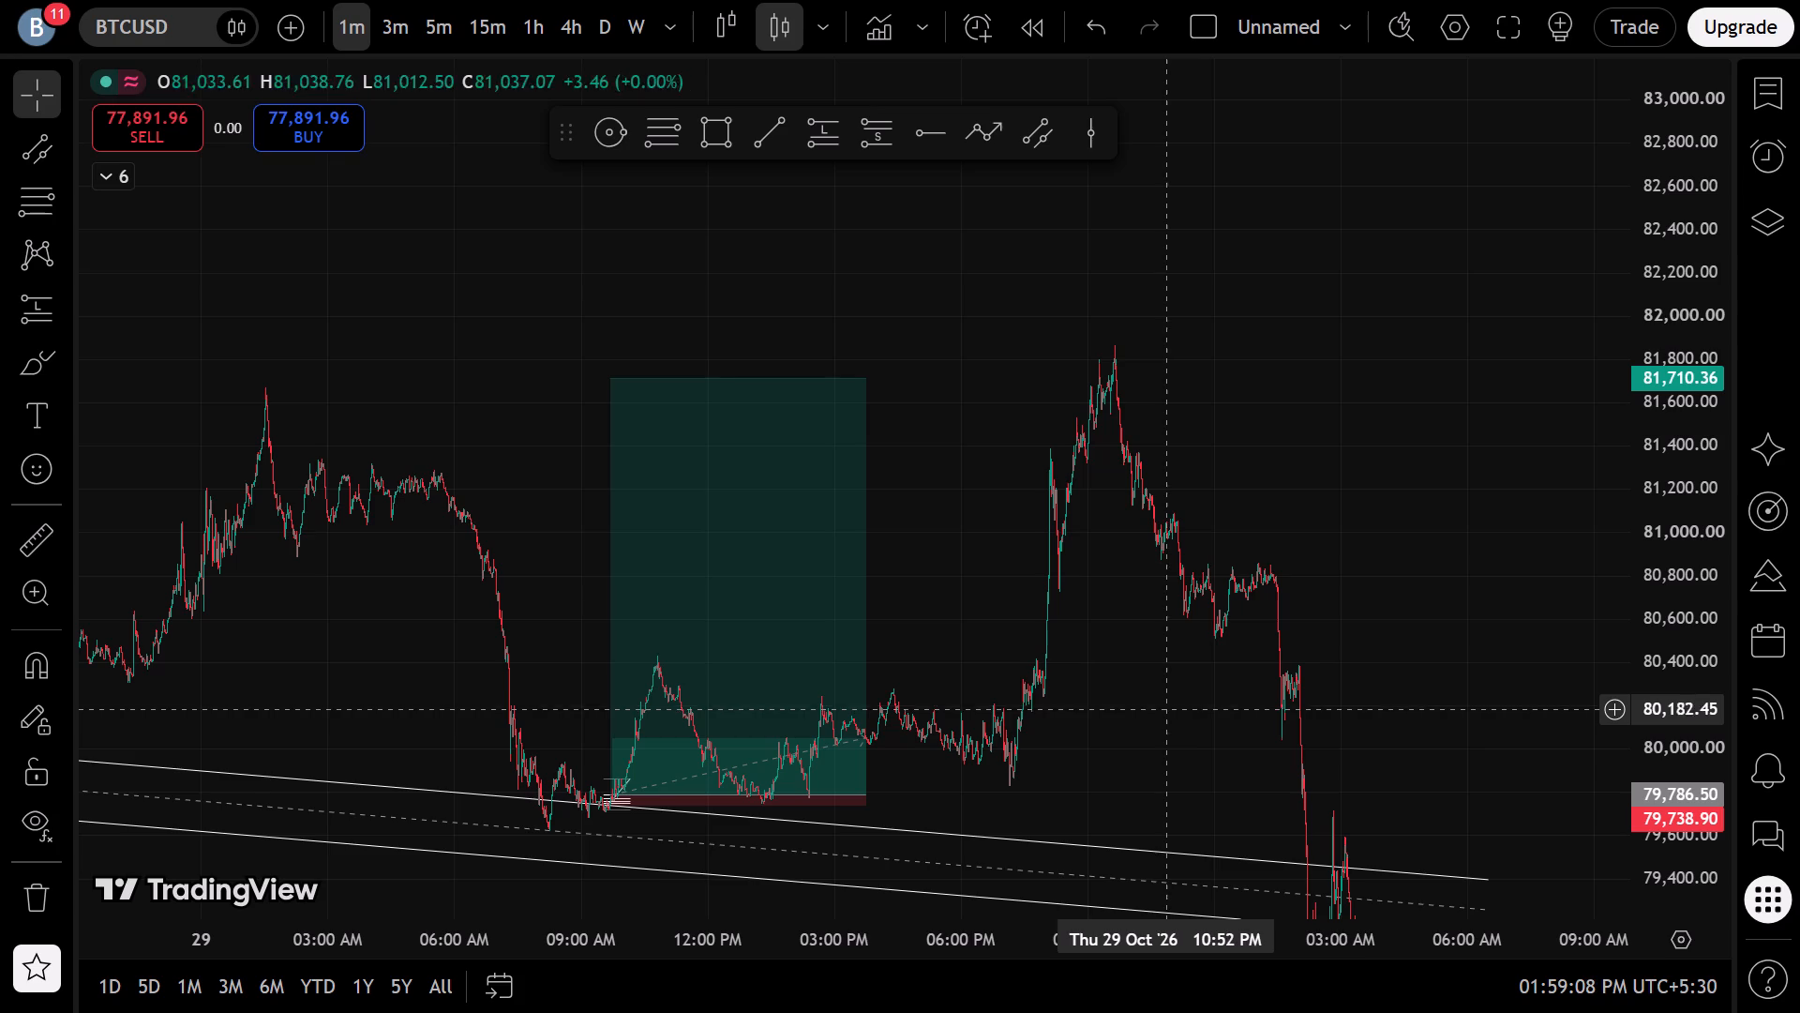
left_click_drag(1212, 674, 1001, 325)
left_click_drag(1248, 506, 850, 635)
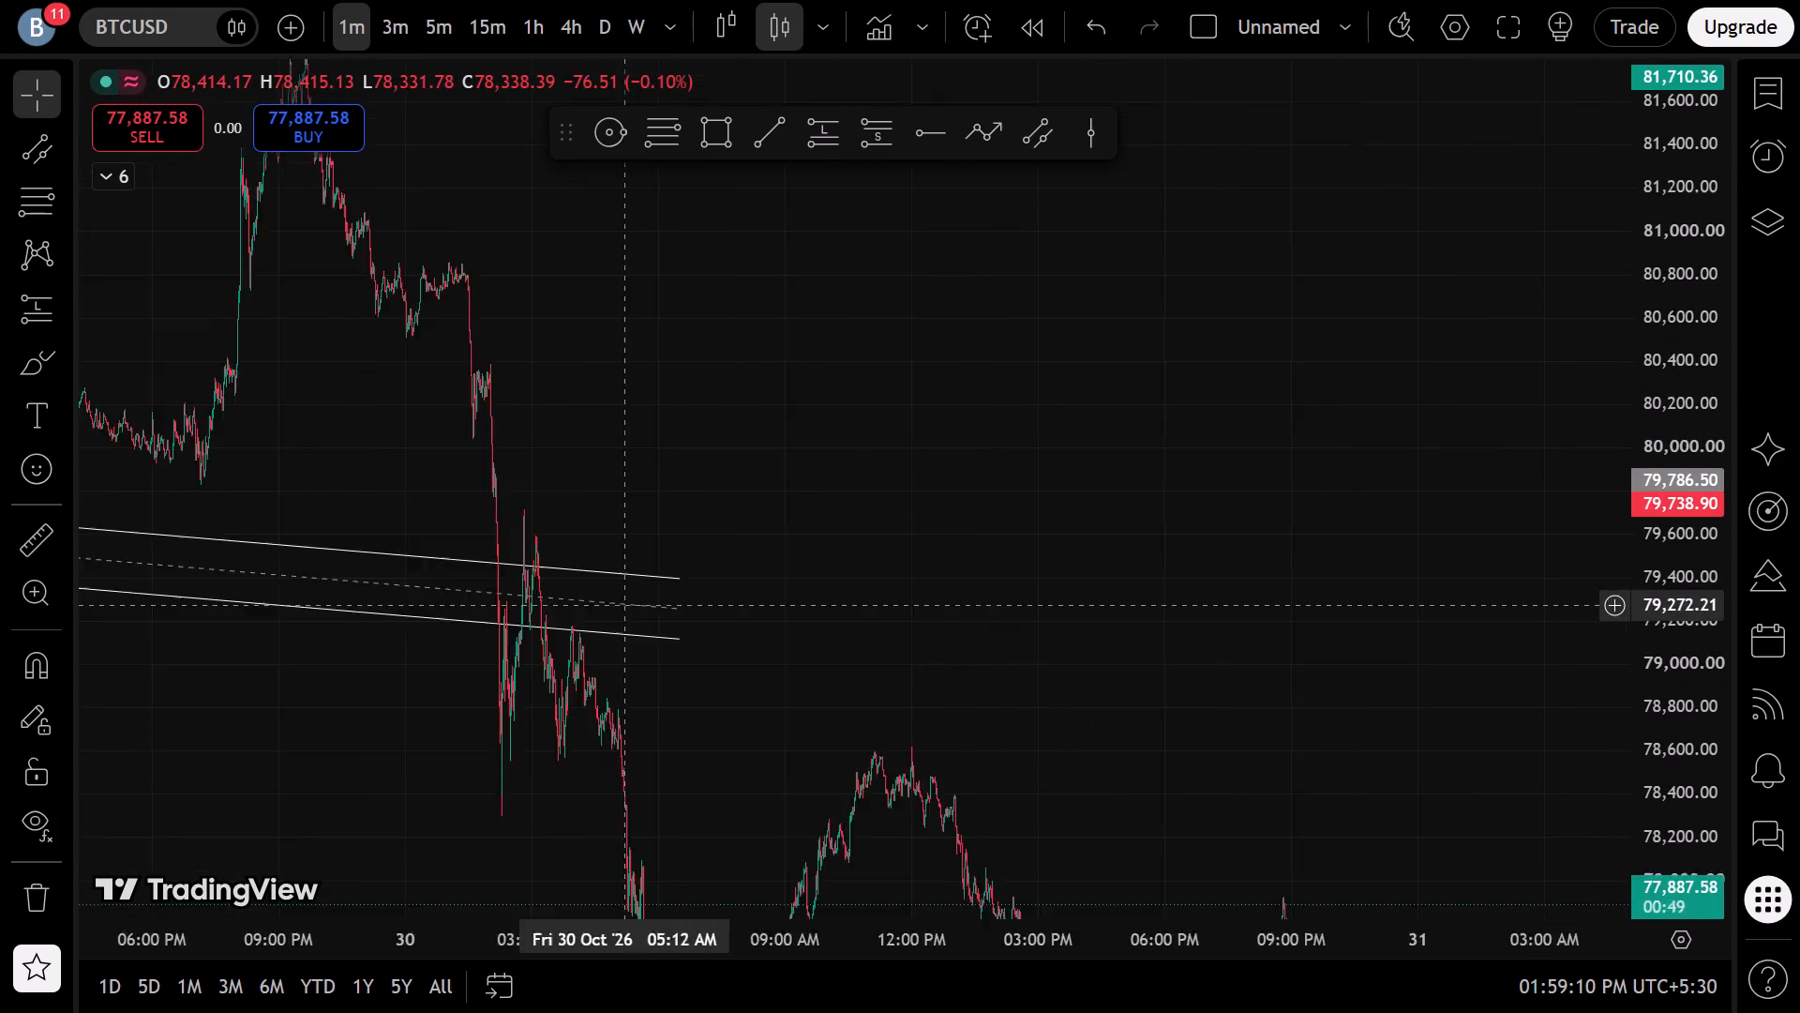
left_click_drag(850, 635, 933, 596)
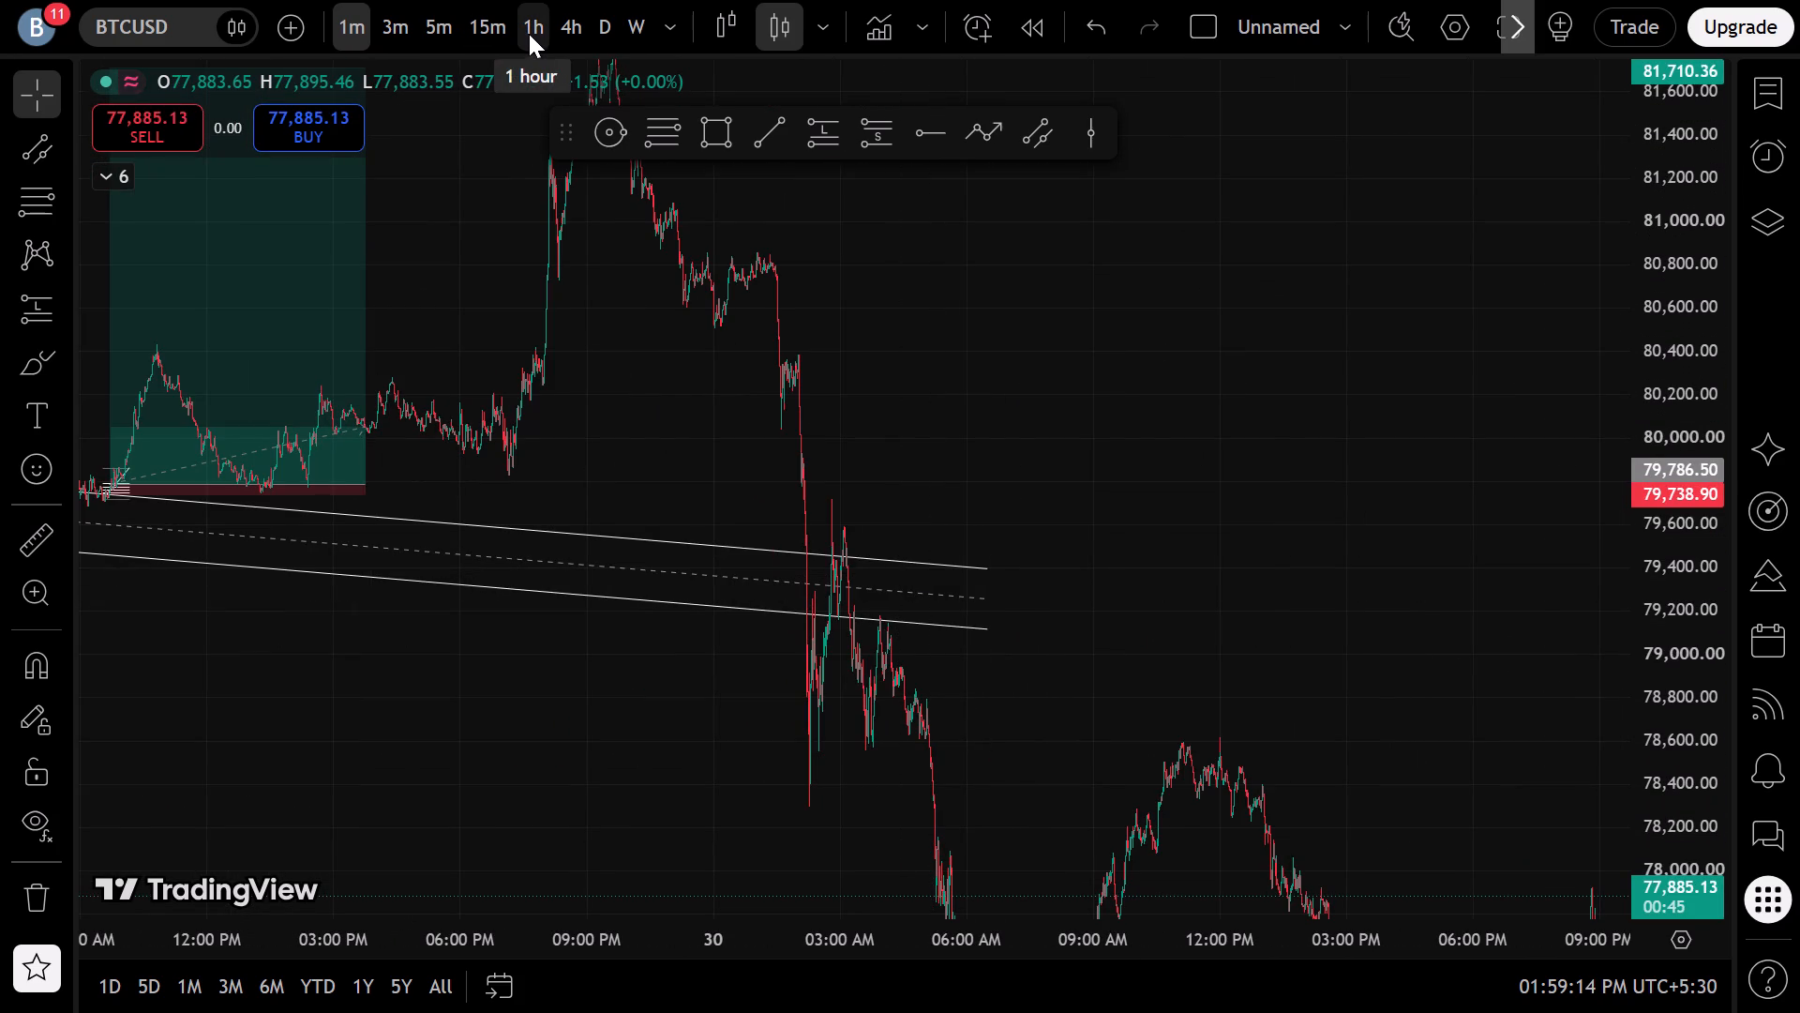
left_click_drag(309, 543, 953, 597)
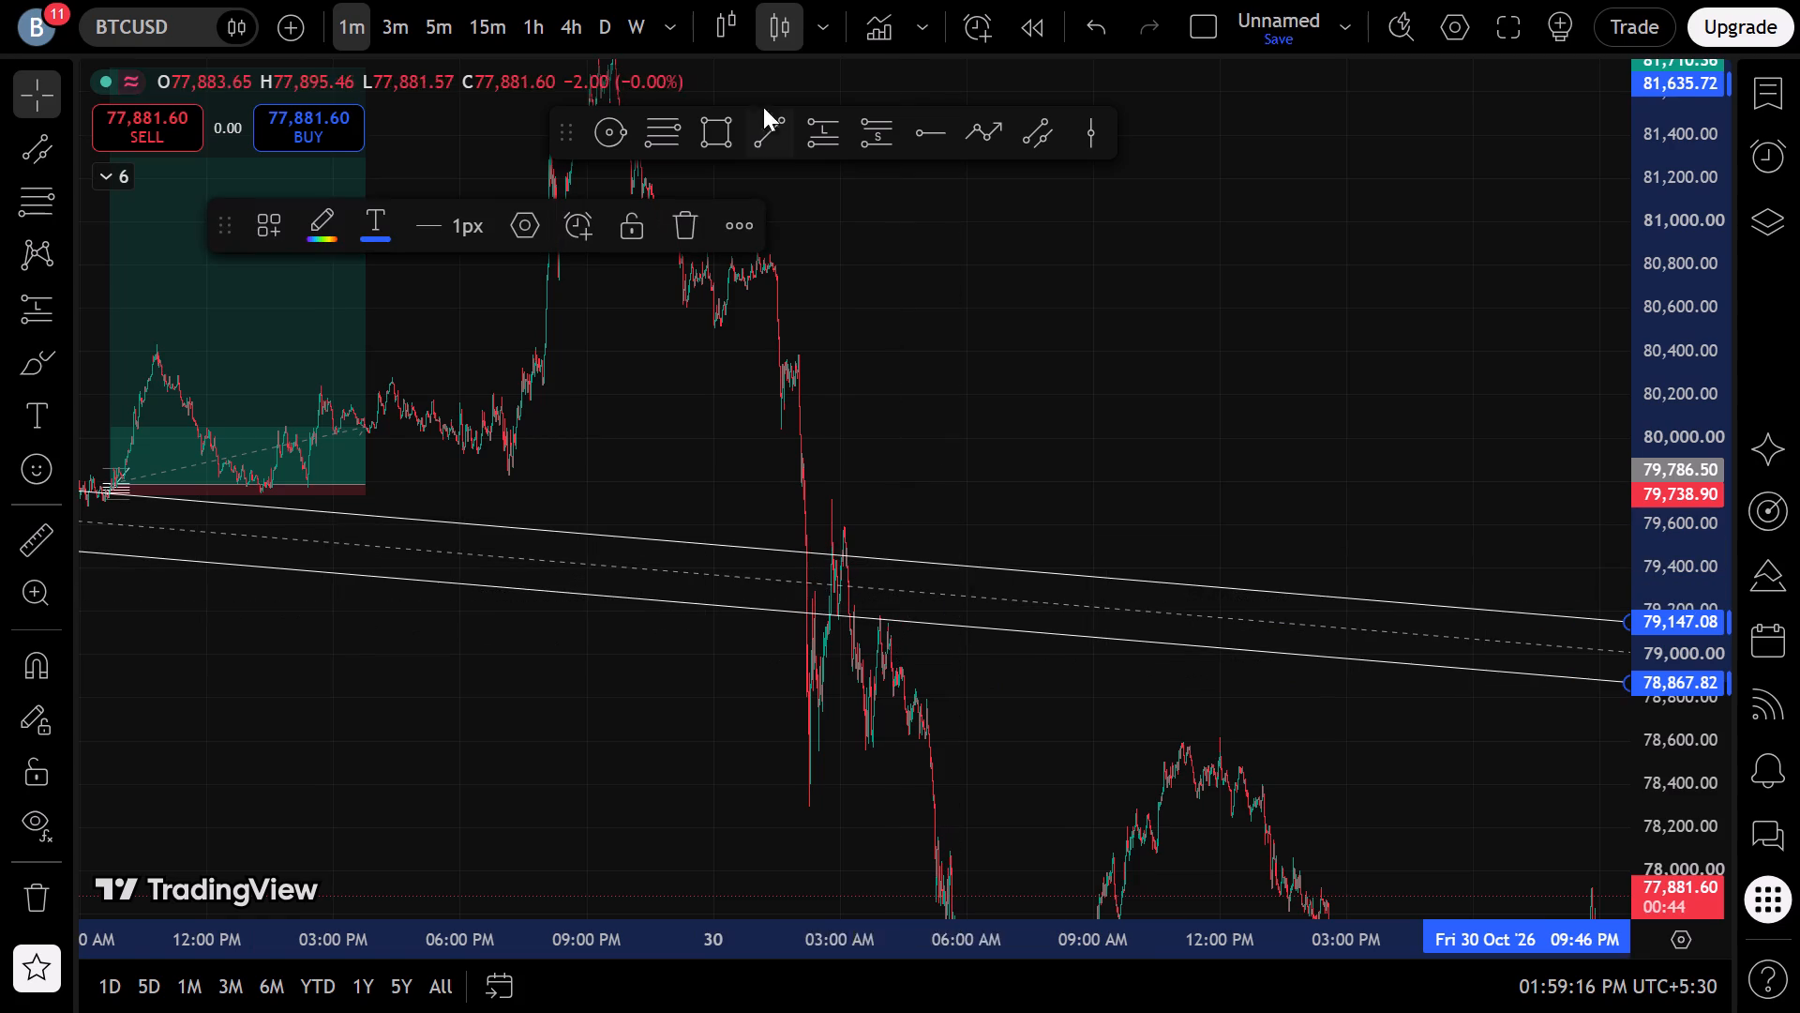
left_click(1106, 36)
Delete the long position that starts at 09:42 AM on 29 Oct '26 from the 1-minute chart.
left_click_drag(481, 404, 593, 404)
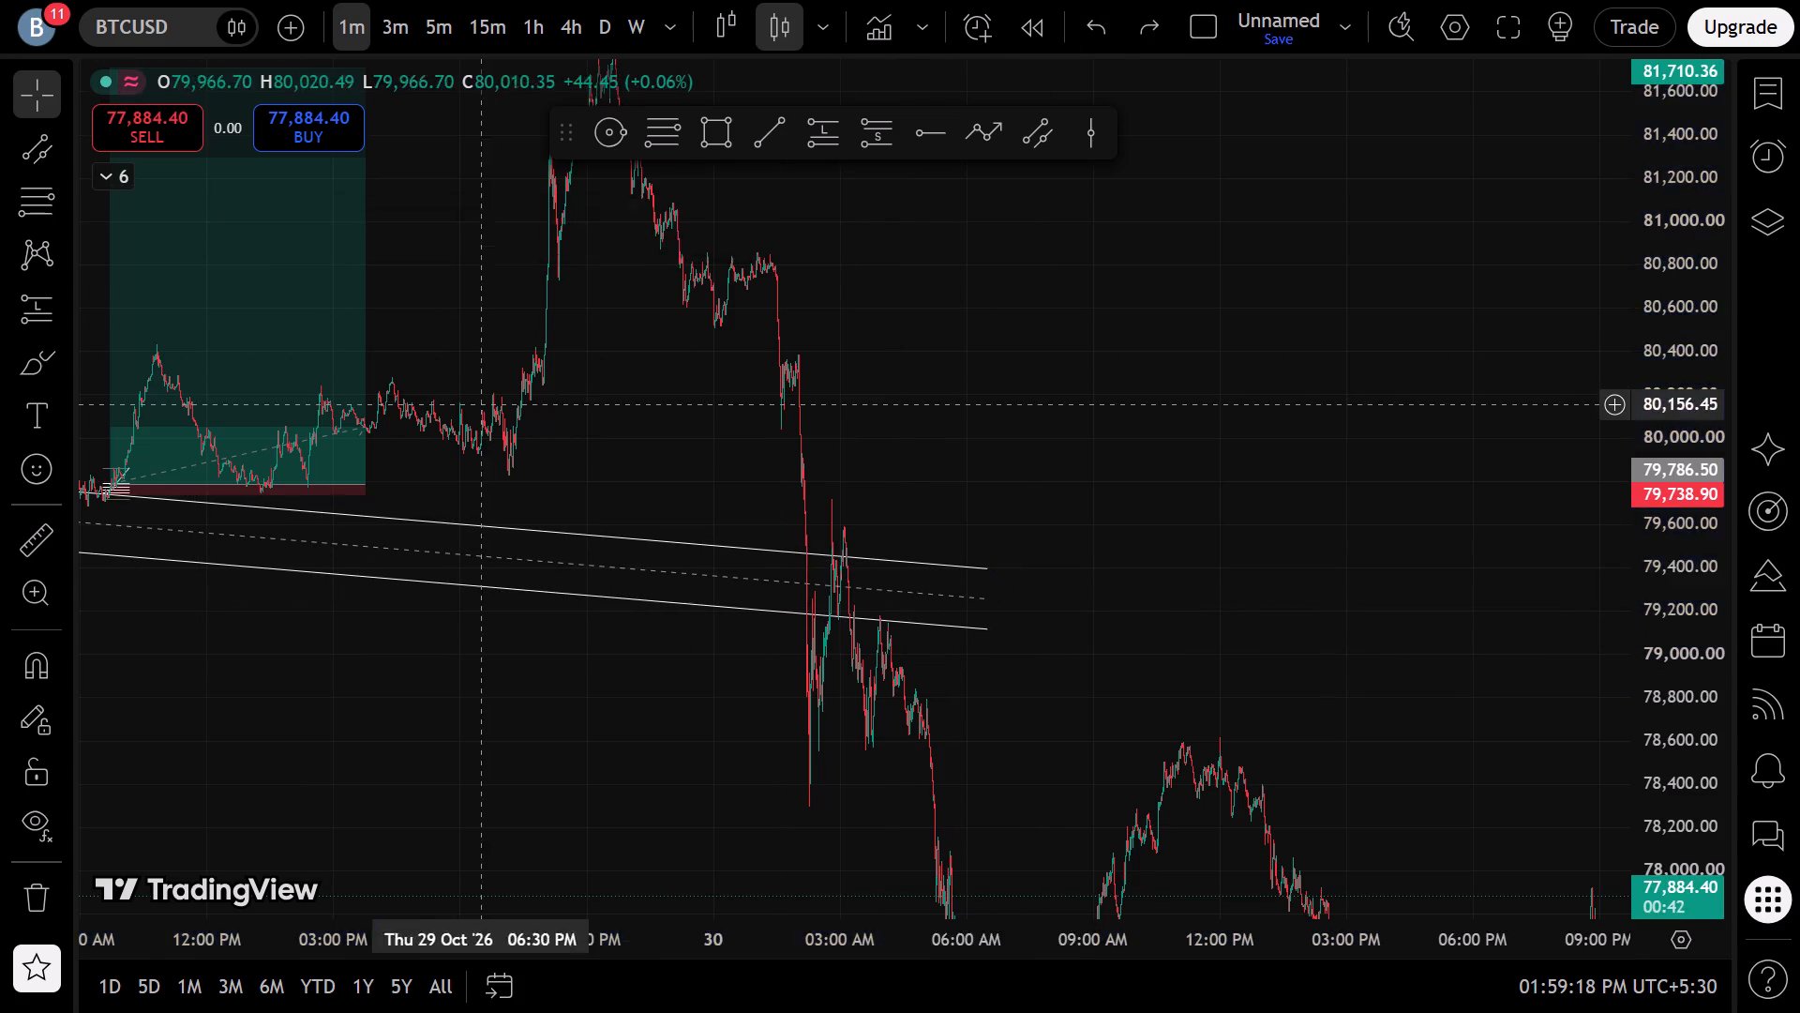
left_click_drag(593, 404, 1648, 599)
left_click_drag(1663, 851, 1570, 253)
left_click_drag(823, 777, 841, 322)
scroll(697, 683, "up", 19)
left_click_drag(1091, 697, 1390, 643)
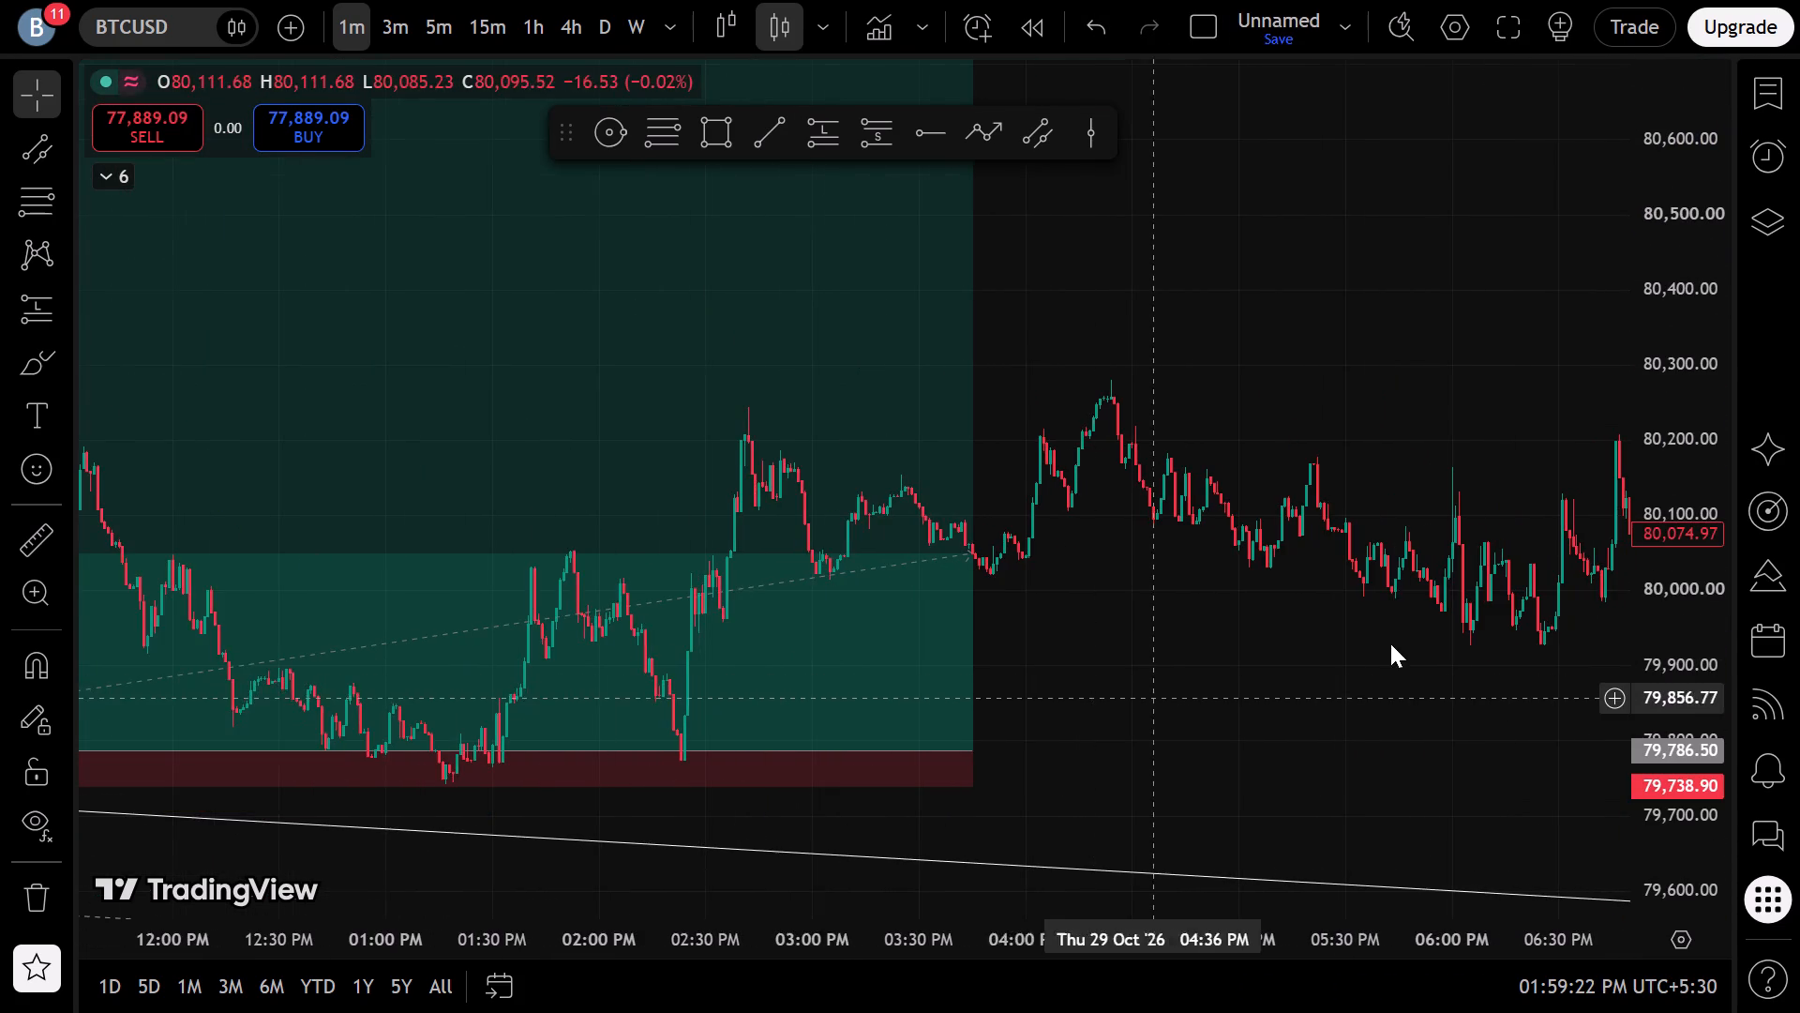
left_click_drag(1390, 643, 1666, 495)
left_click(889, 507)
left_click(690, 219)
Delete the Fibonacci retracement spanning 09:33 AM to 10:10 AM on 29 Oct '26 near the channel's upper line.
left_click_drag(509, 367, 1087, 410)
left_click_drag(1640, 809, 1532, 485)
left_click_drag(662, 453, 960, 418)
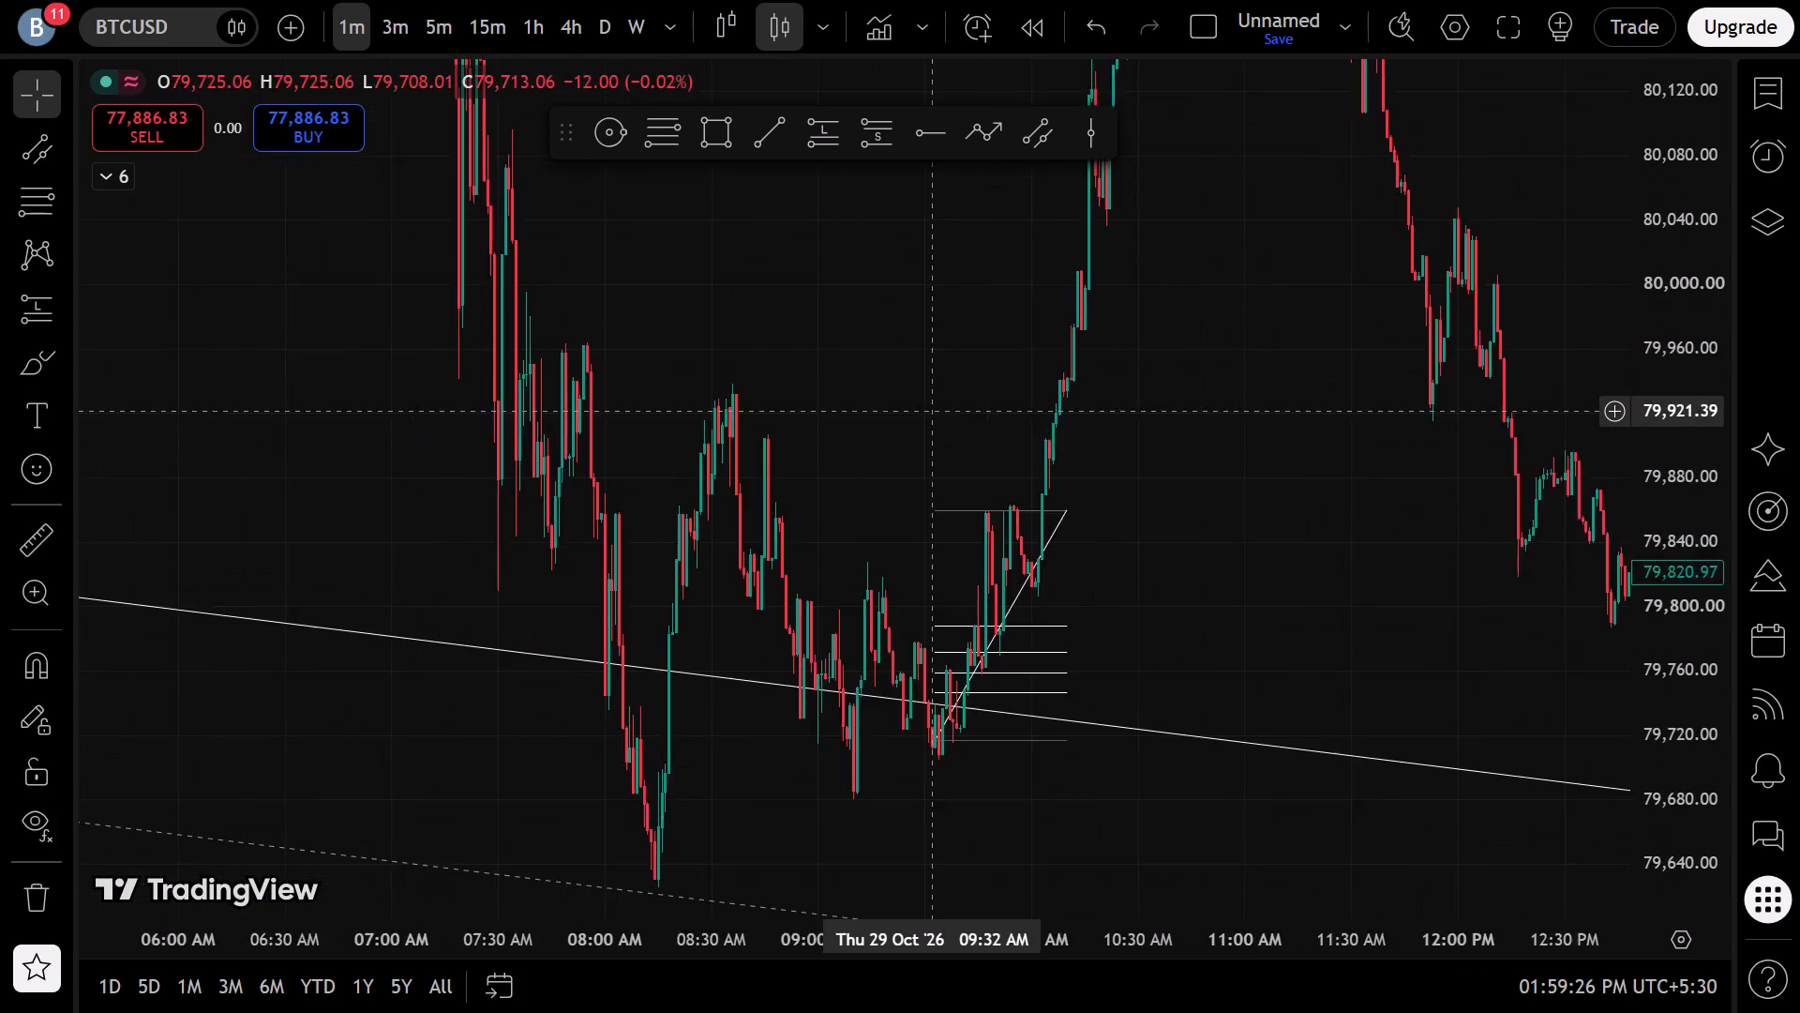
scroll(947, 445, "up", 6)
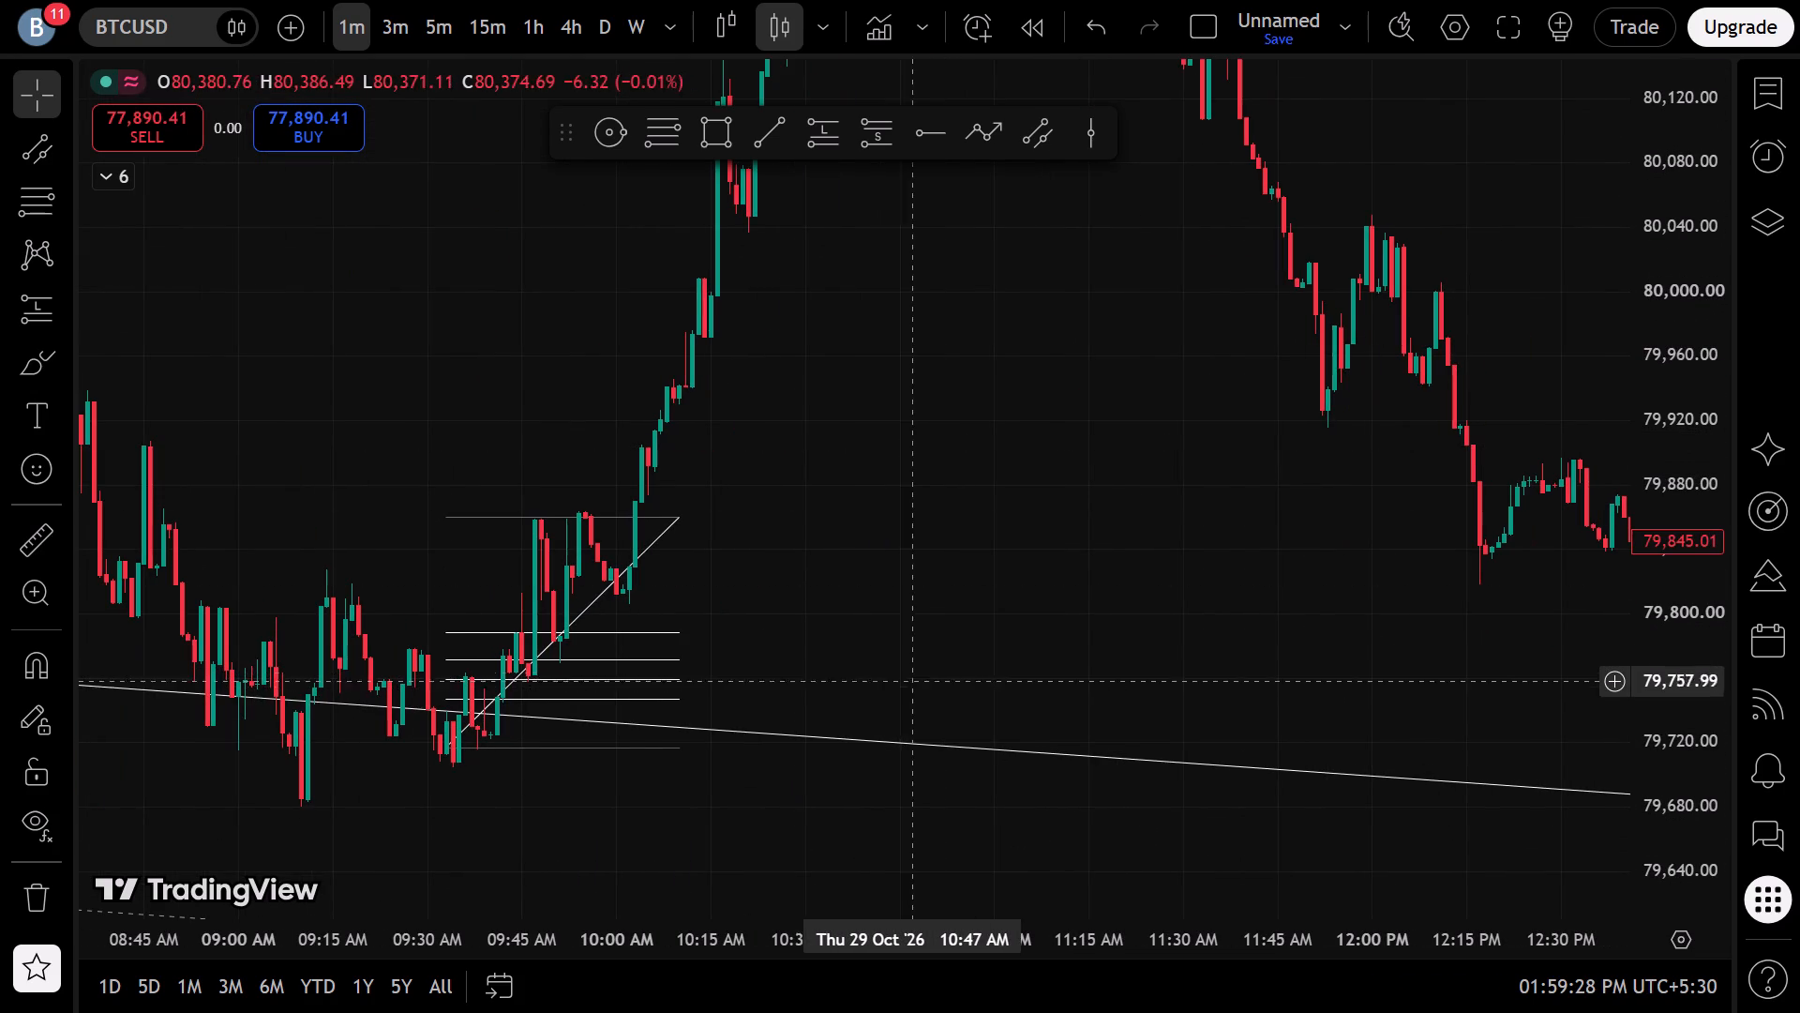
left_click(900, 736)
scroll(885, 727, "down", 1)
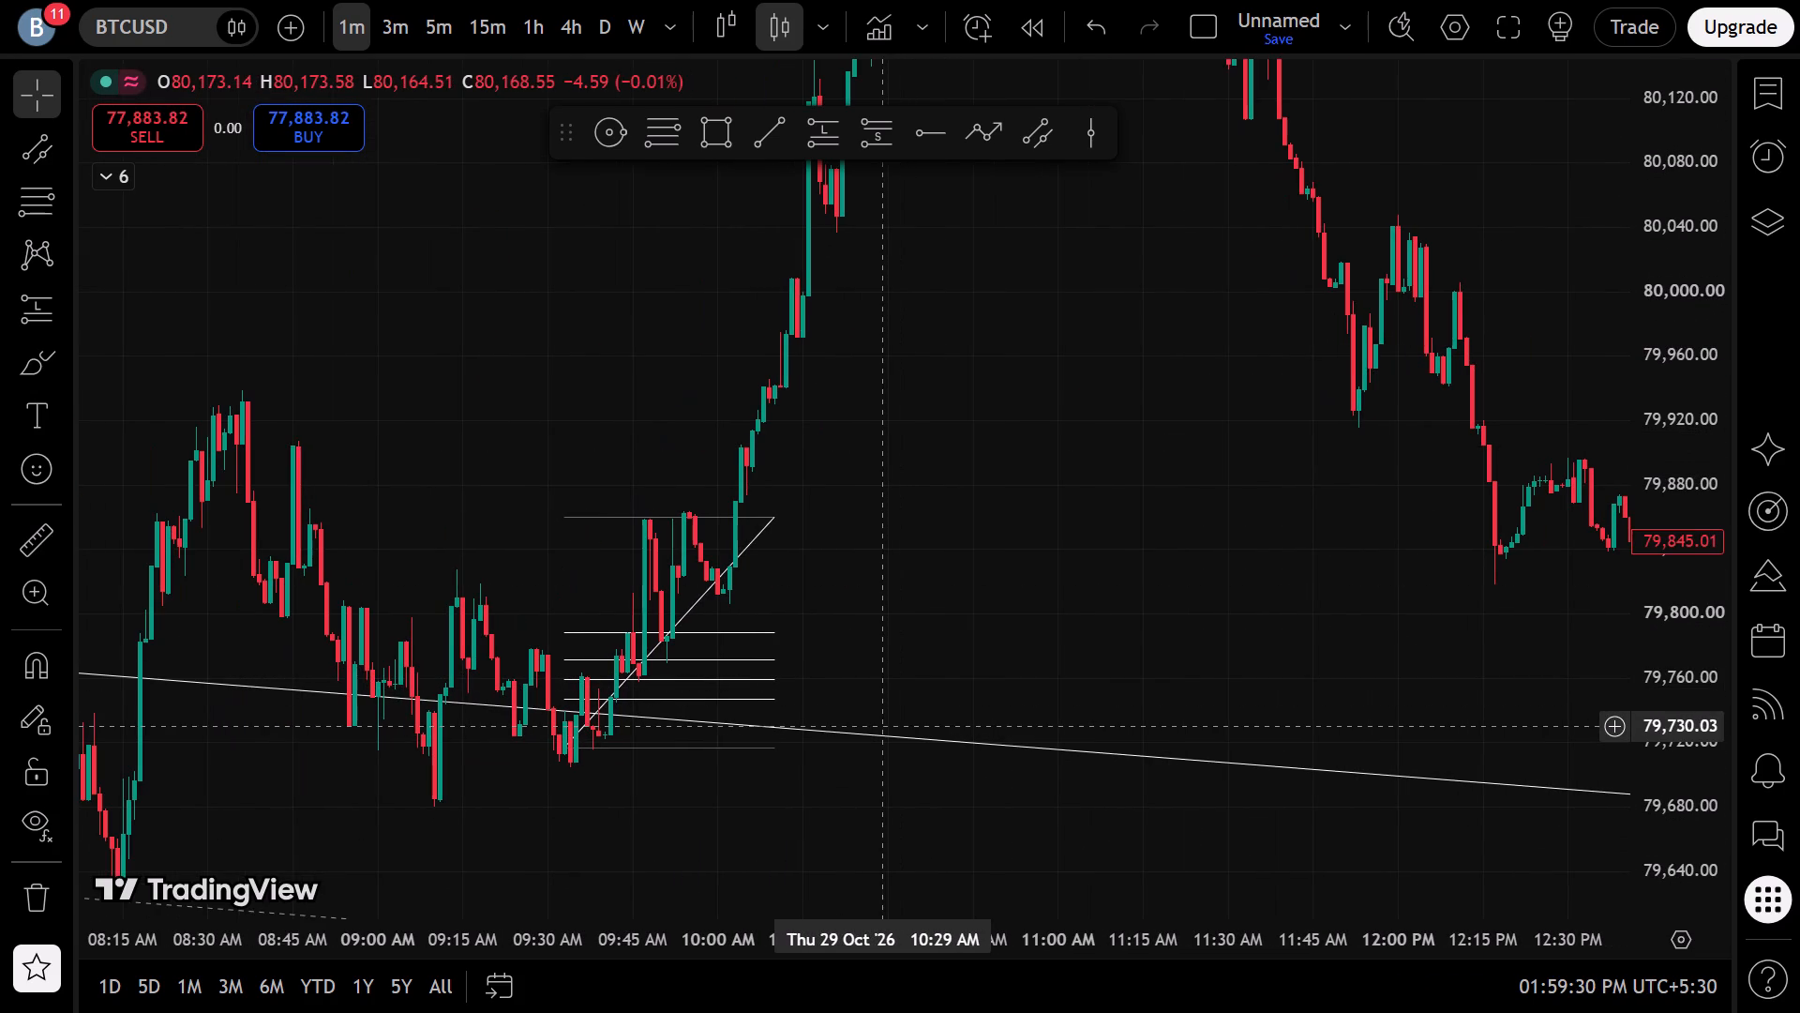
left_click(926, 693)
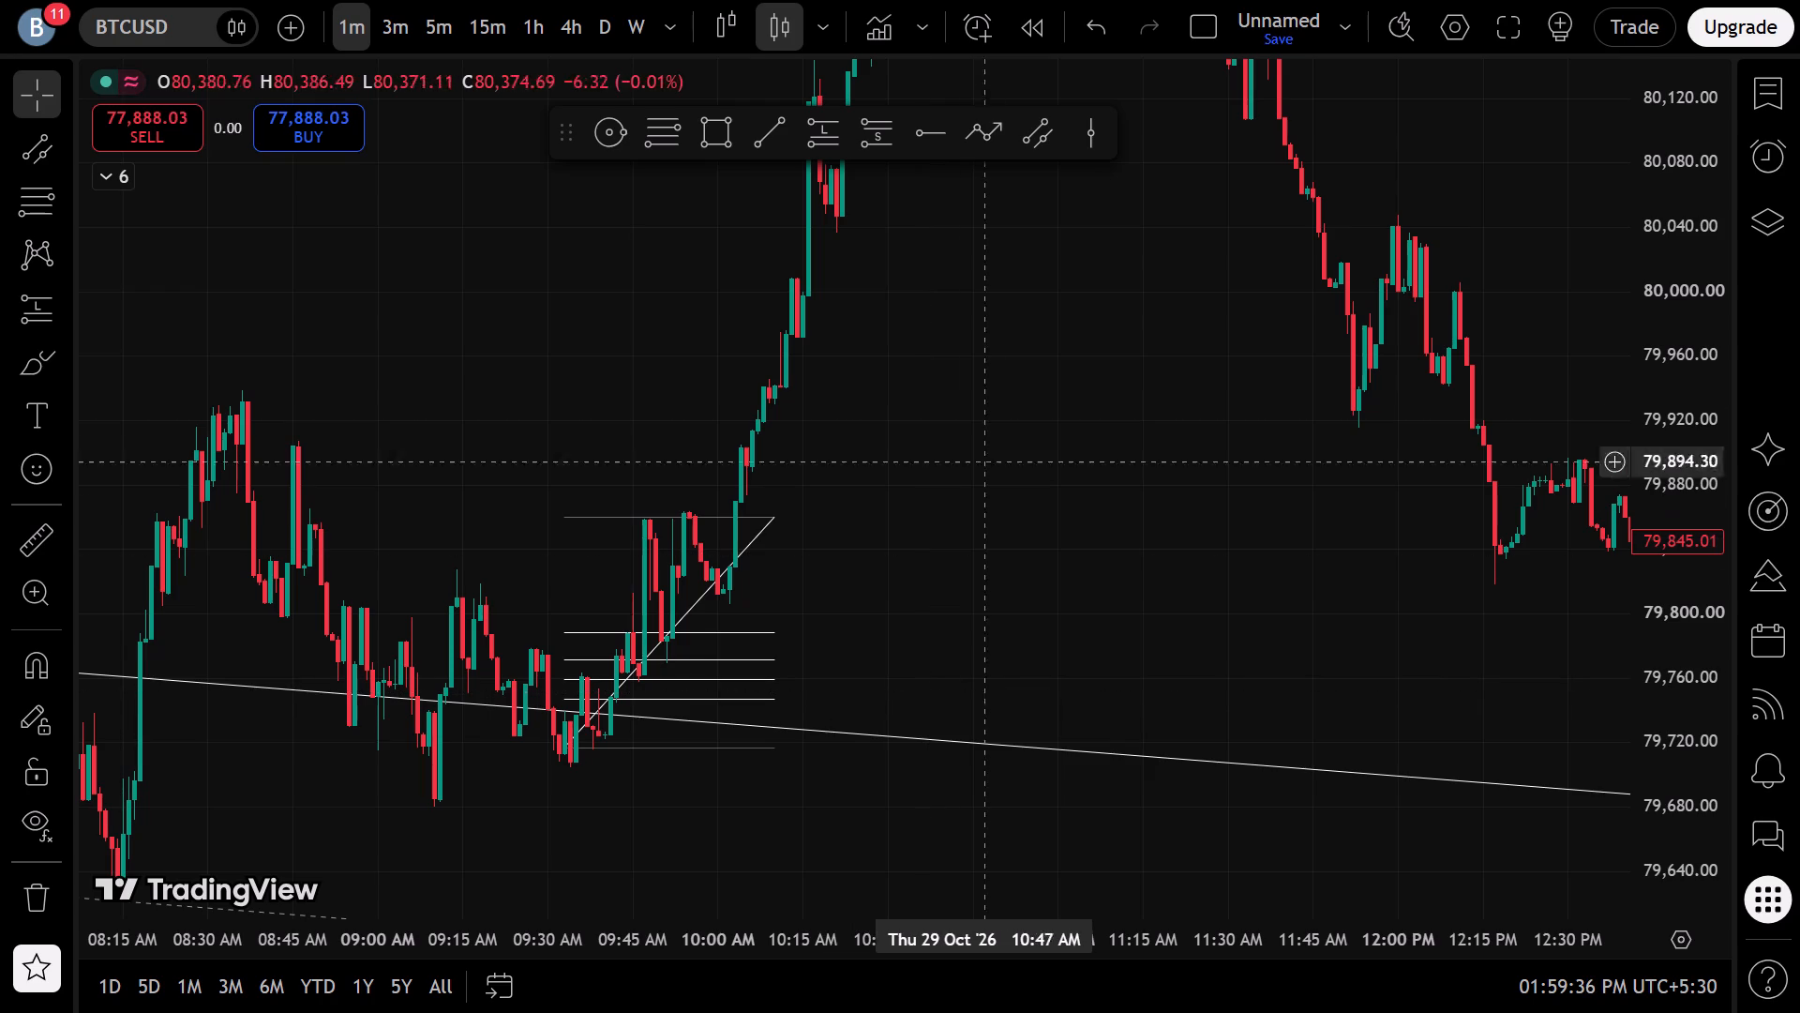
left_click_drag(1000, 394, 996, 407)
left_click(726, 629)
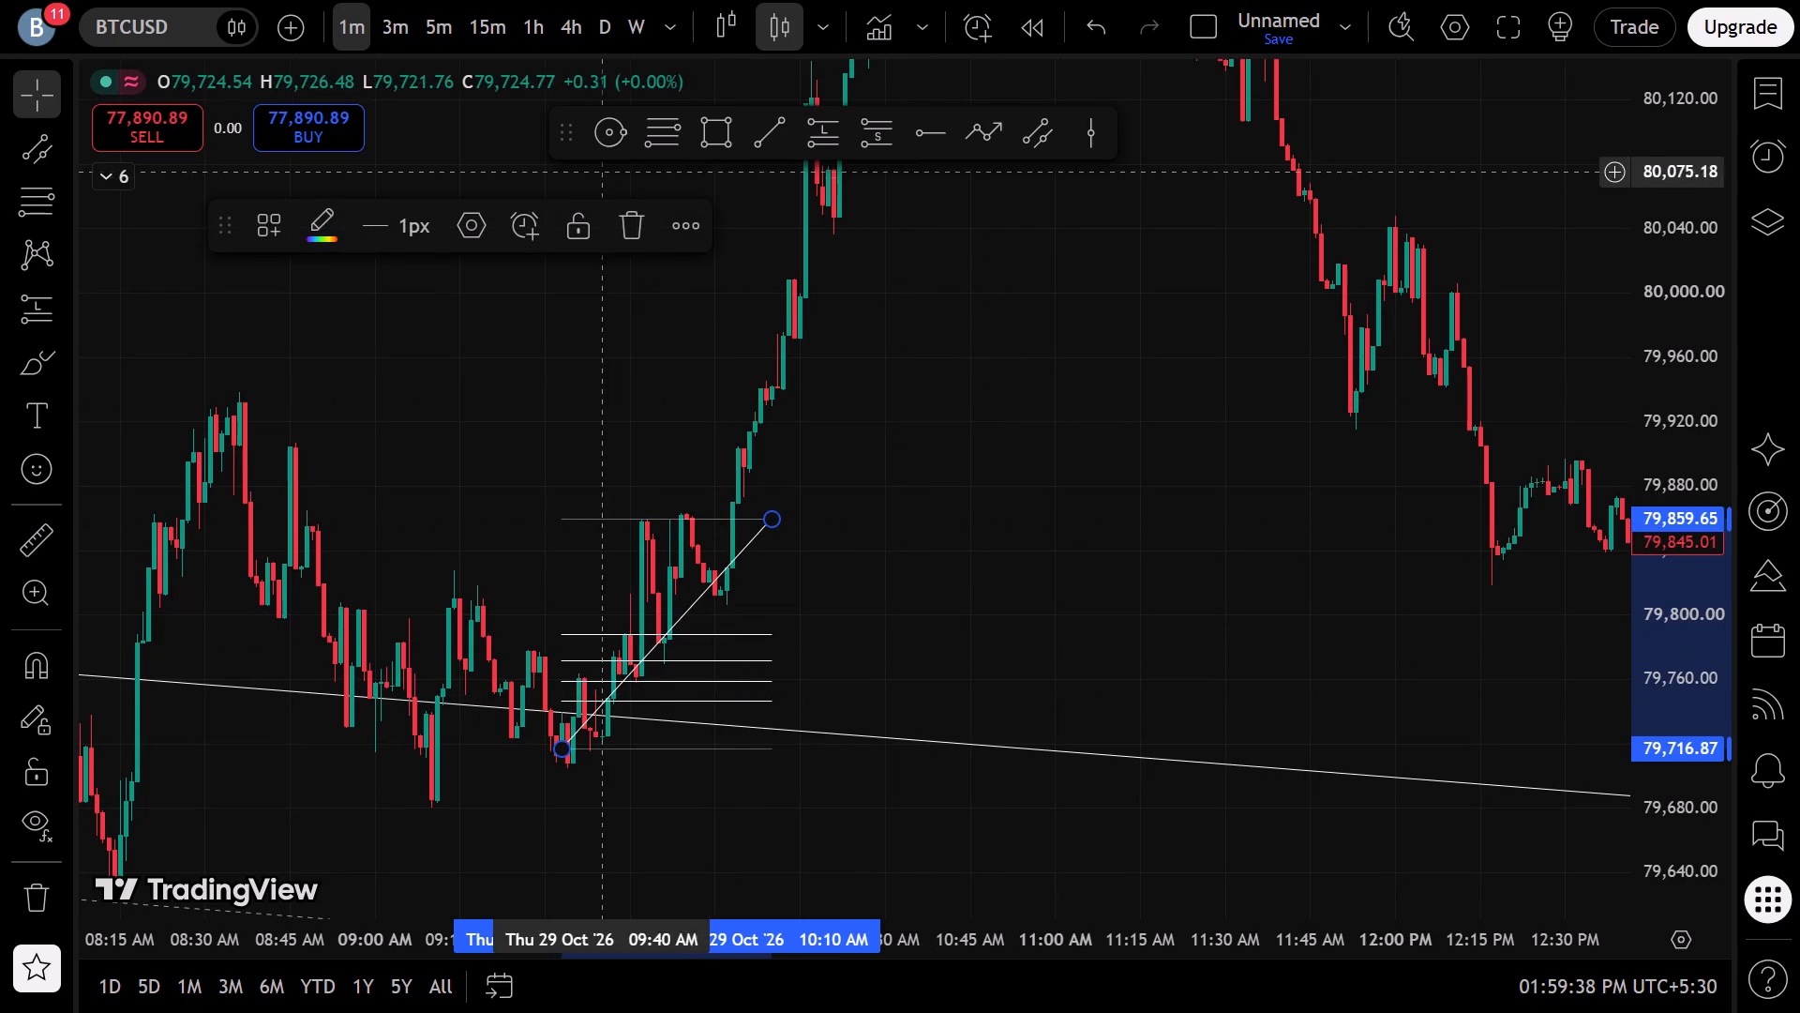
left_click(626, 220)
Examine the 1-minute candles above the channel's upper line on 29 Oct '26 from about 08:45 AM to 08:00 PM.
left_click_drag(829, 237, 625, 484)
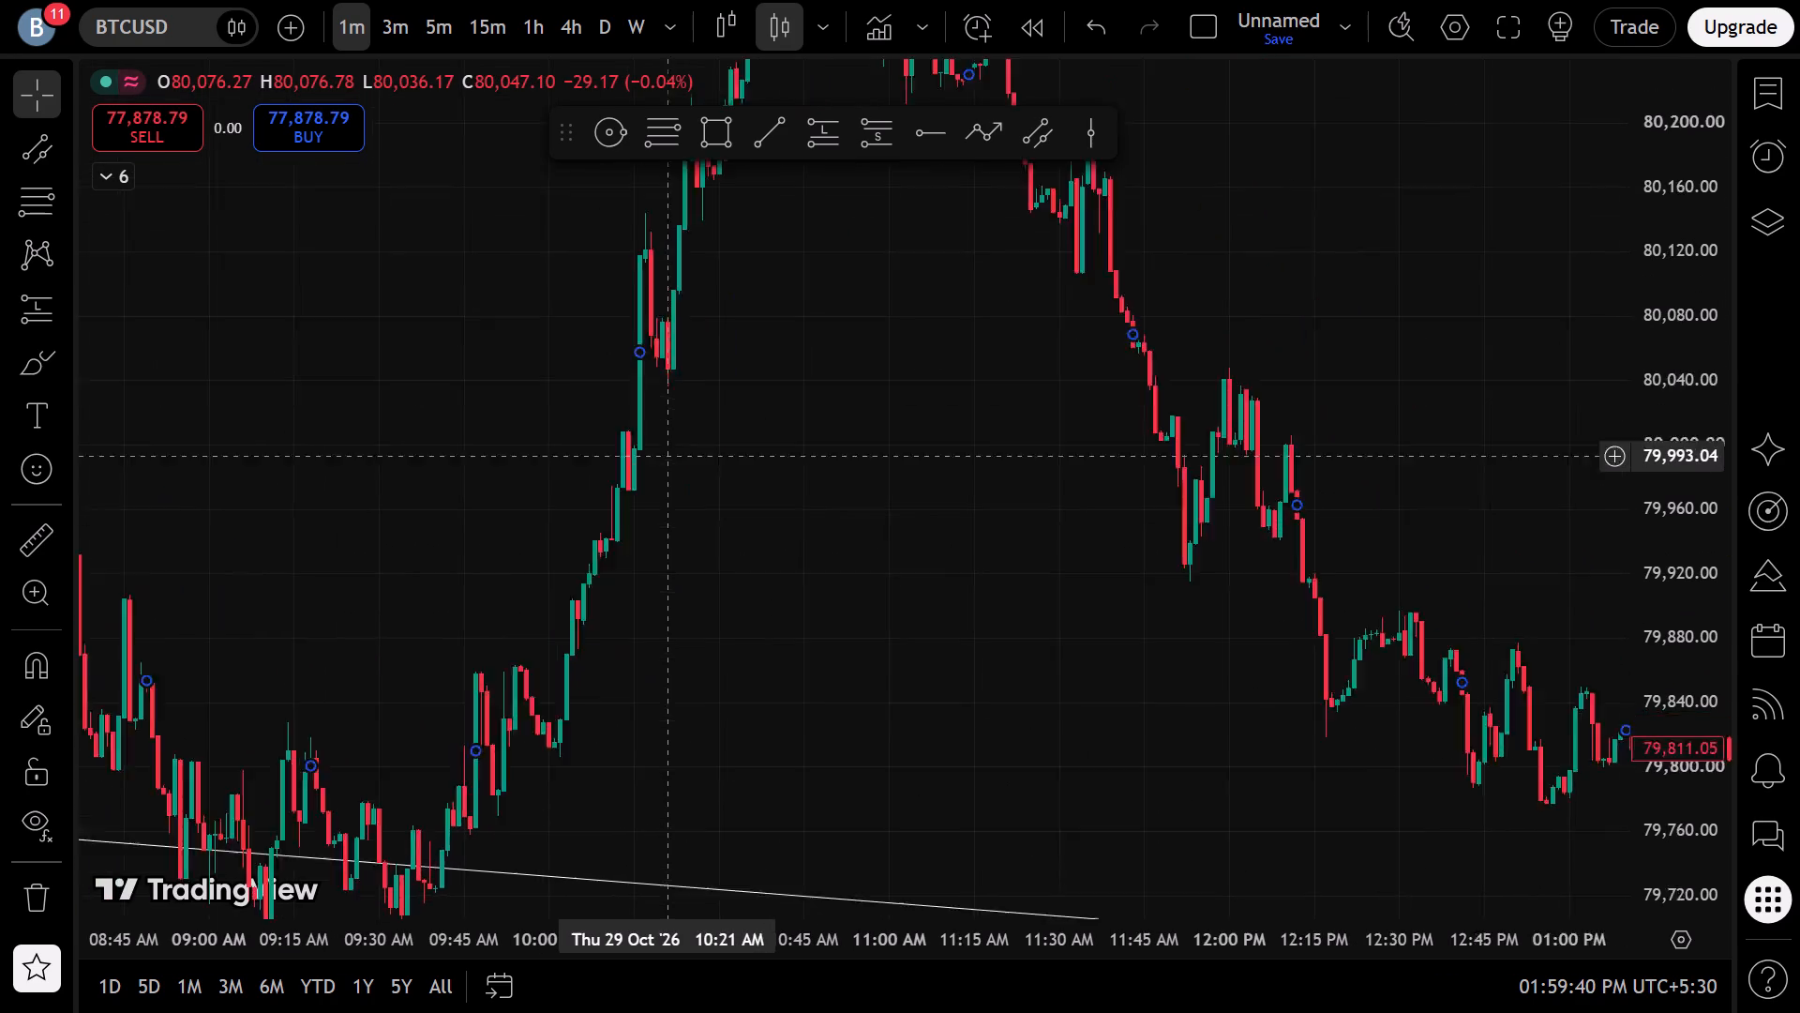
left_click_drag(625, 484, 393, 845)
left_click_drag(685, 761, 172, 417)
left_click_drag(615, 610, 470, 550)
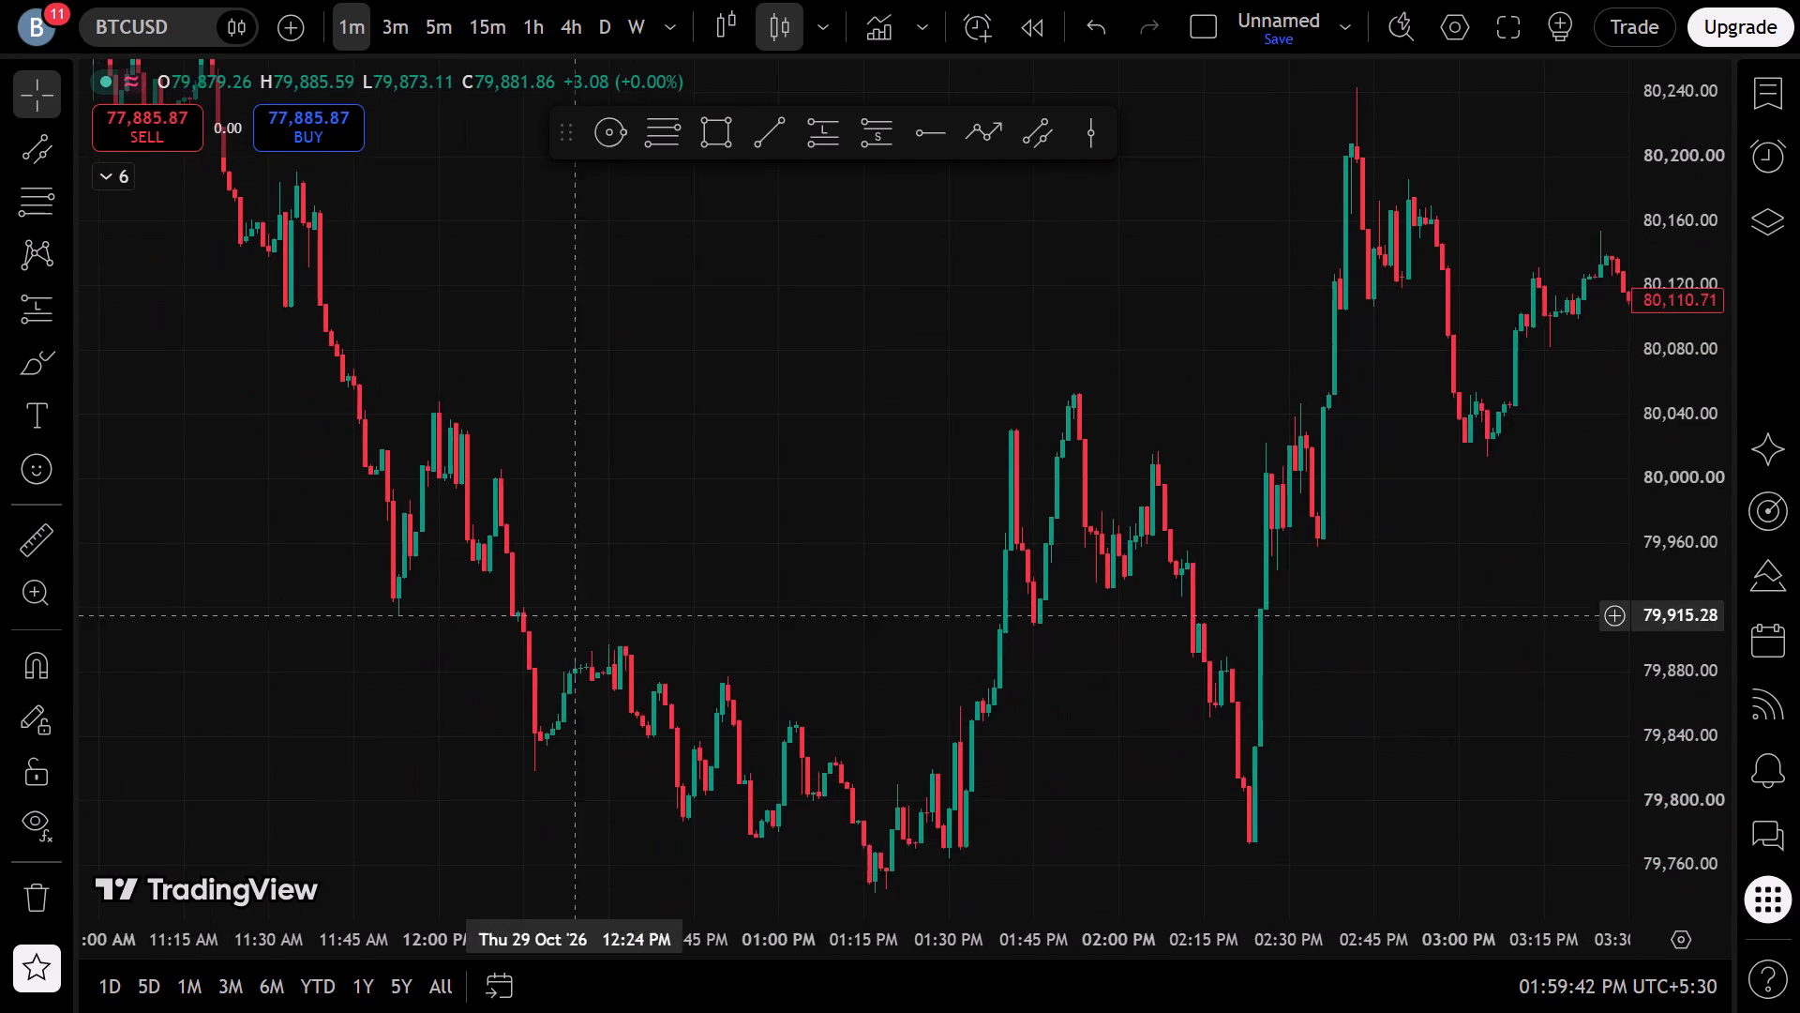
left_click_drag(470, 550, 490, 468)
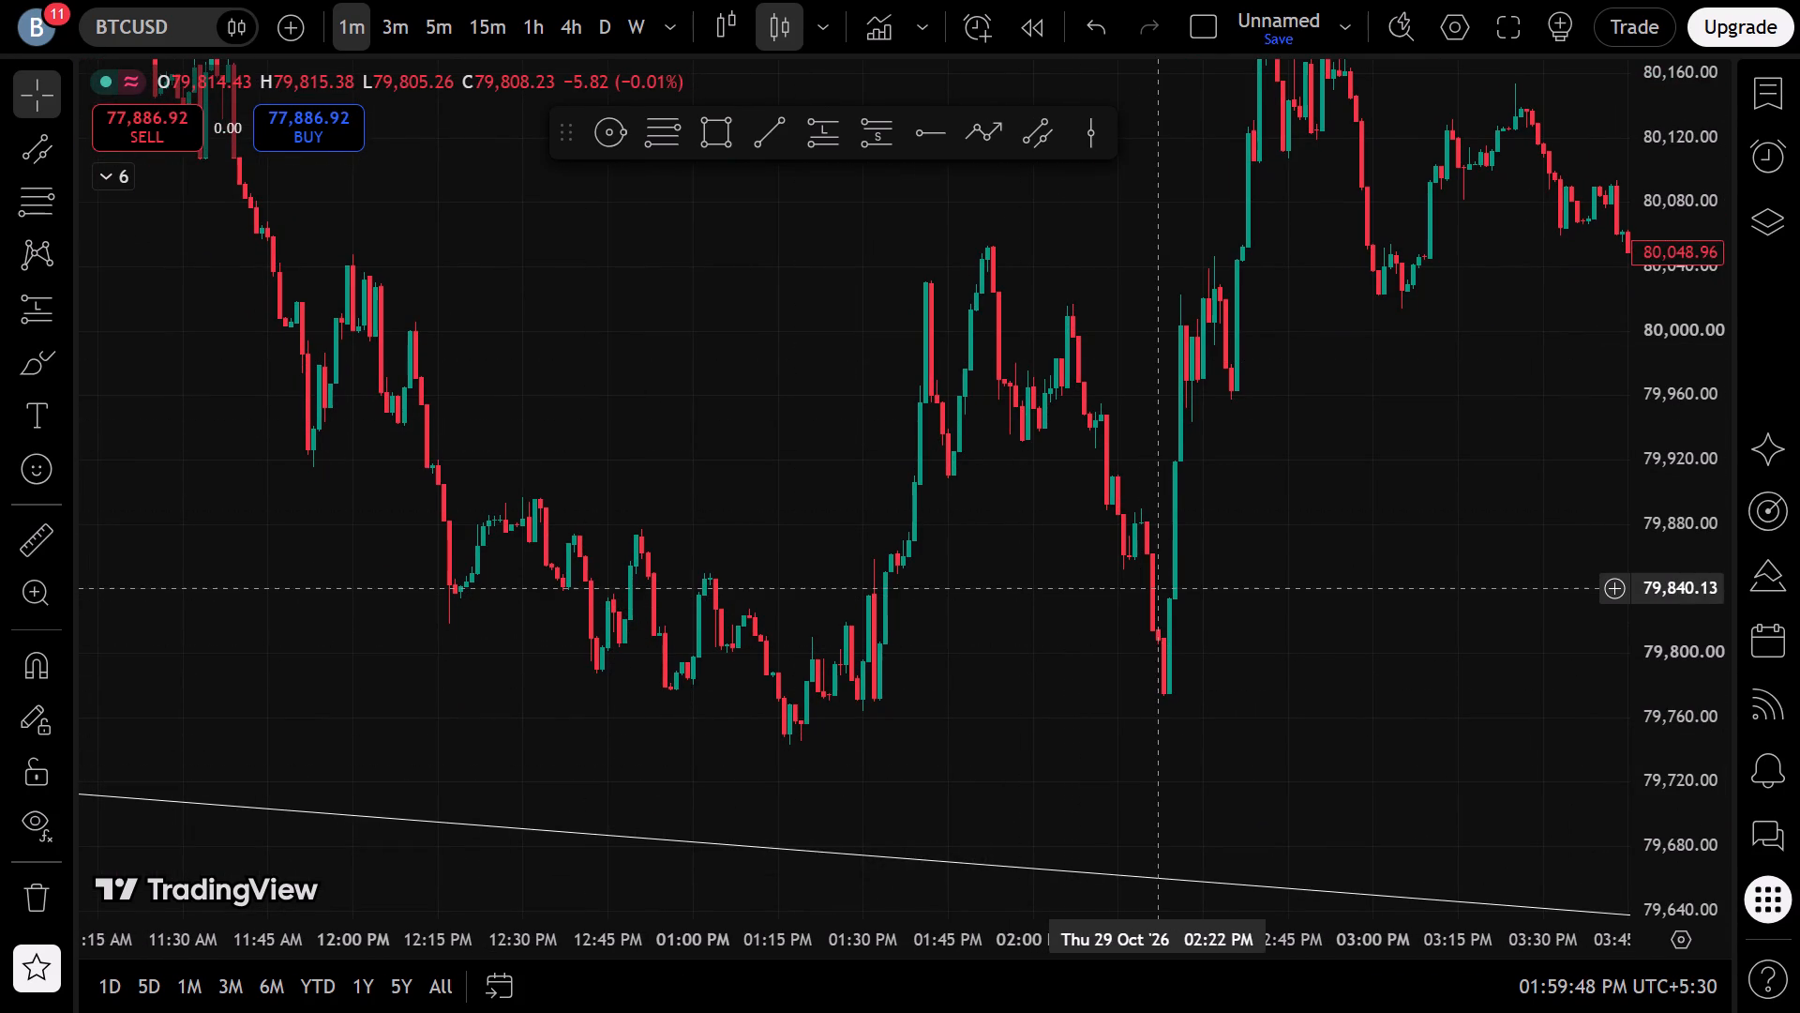
left_click_drag(1069, 597, 654, 667)
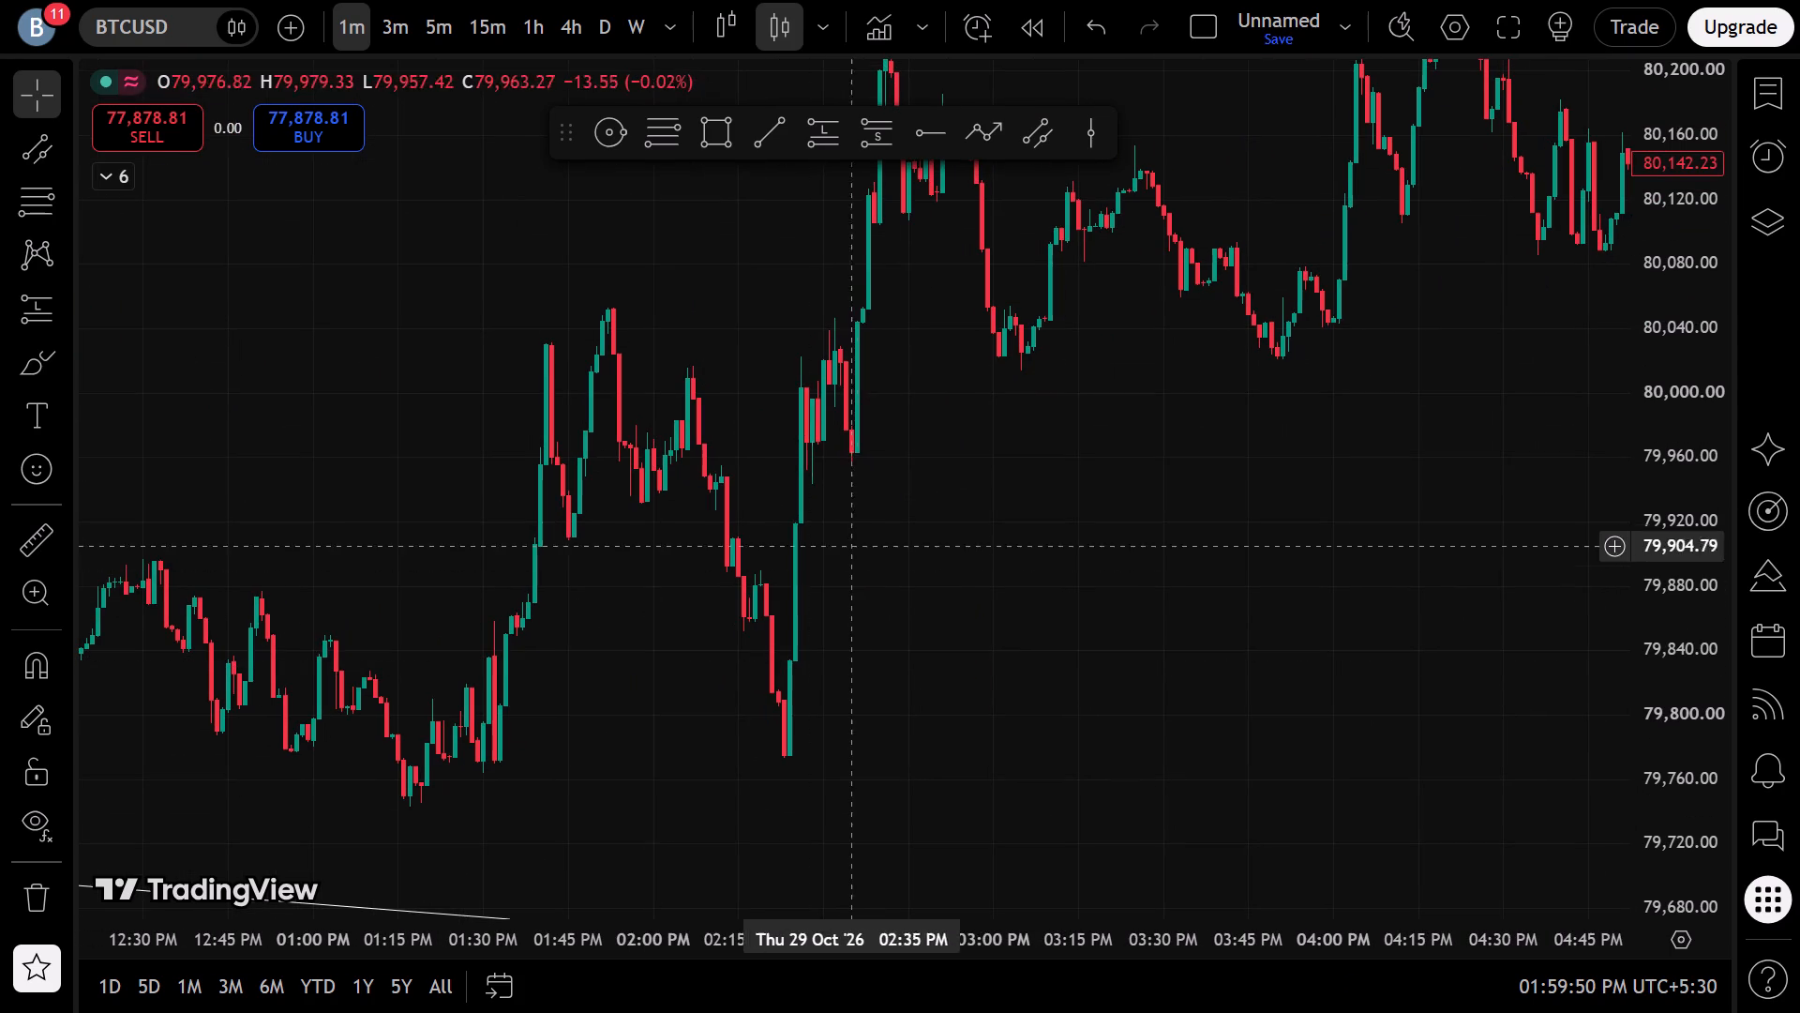
left_click(935, 505)
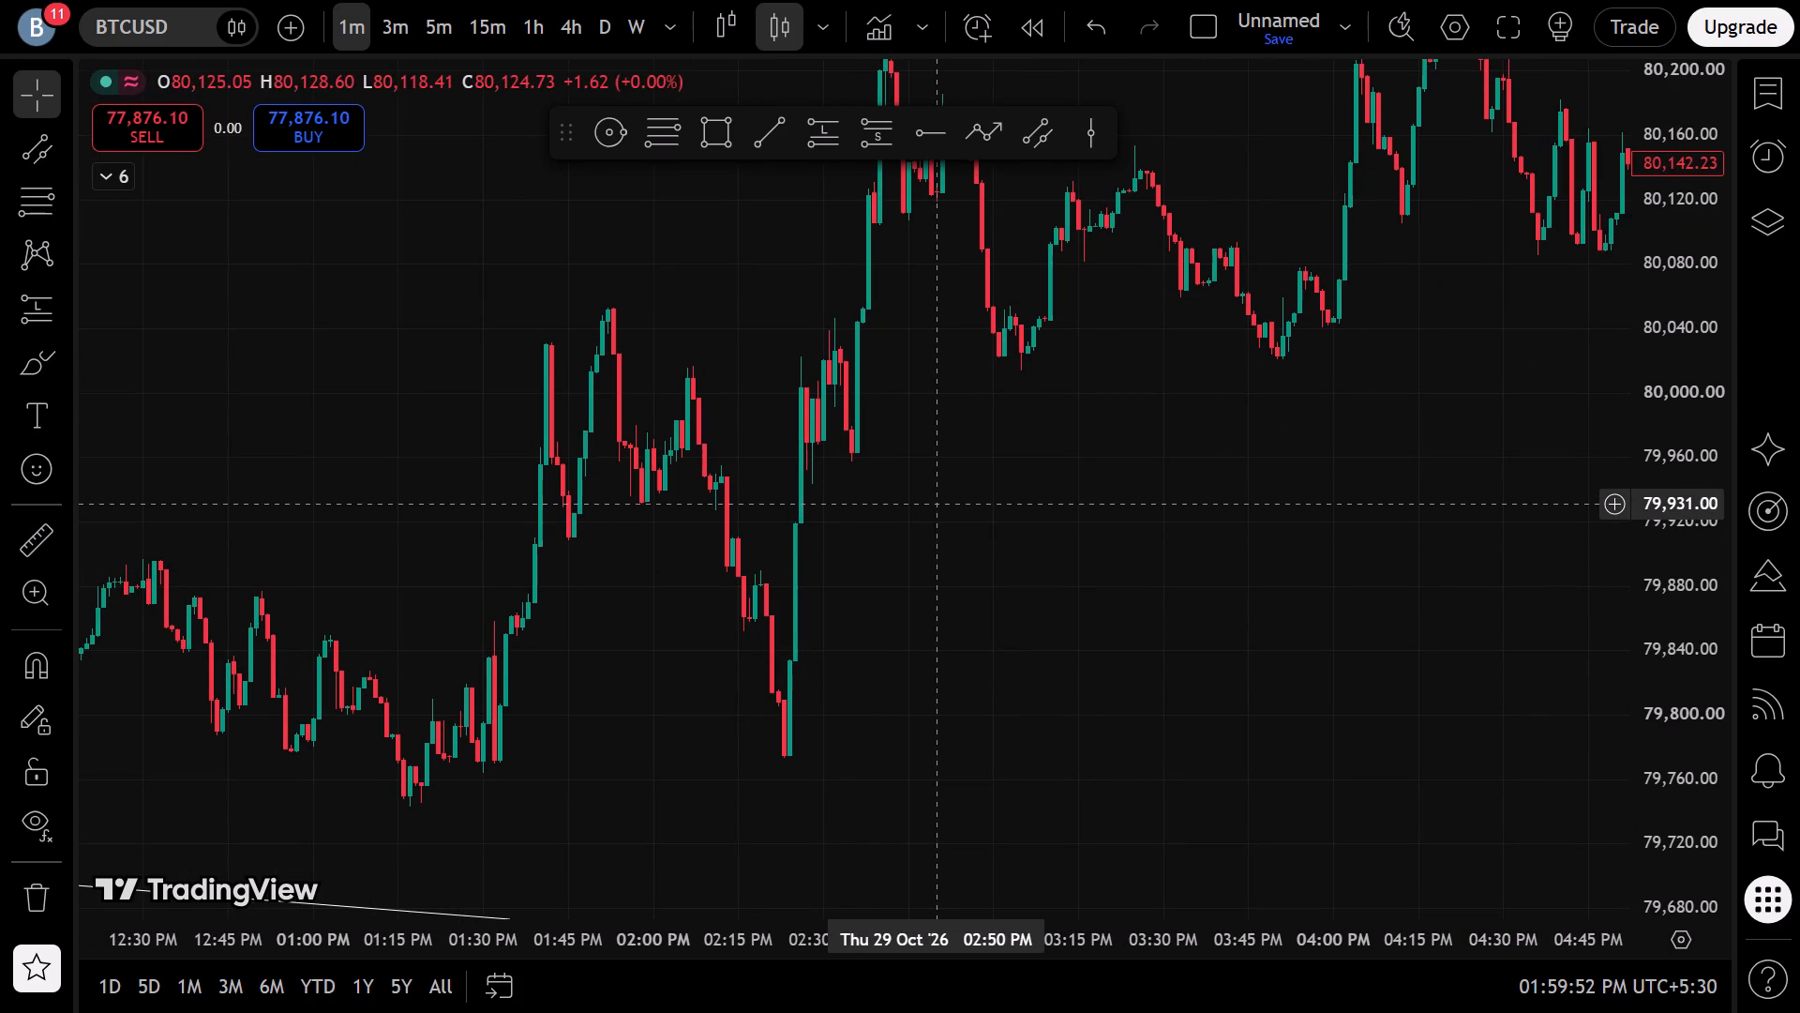
left_click_drag(1356, 537, 611, 732)
scroll(690, 676, "down", 13)
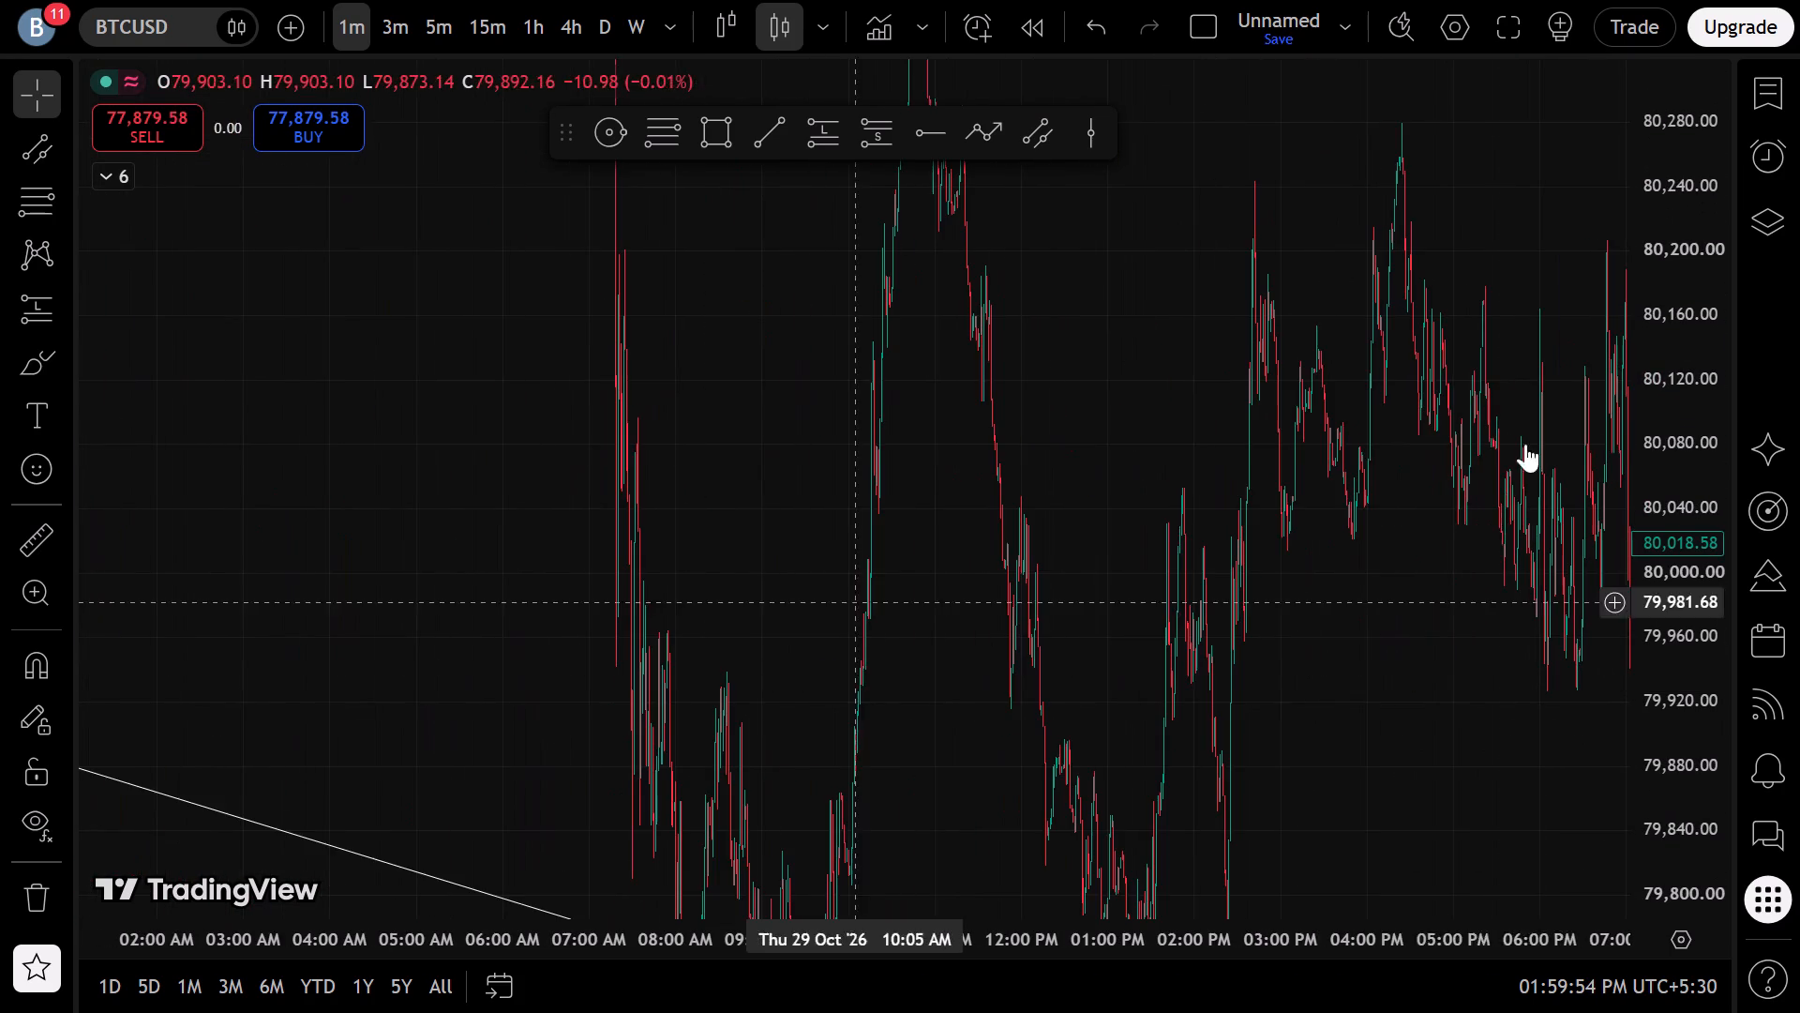
left_click_drag(1666, 266, 1544, 776)
left_click_drag(1301, 718, 863, 672)
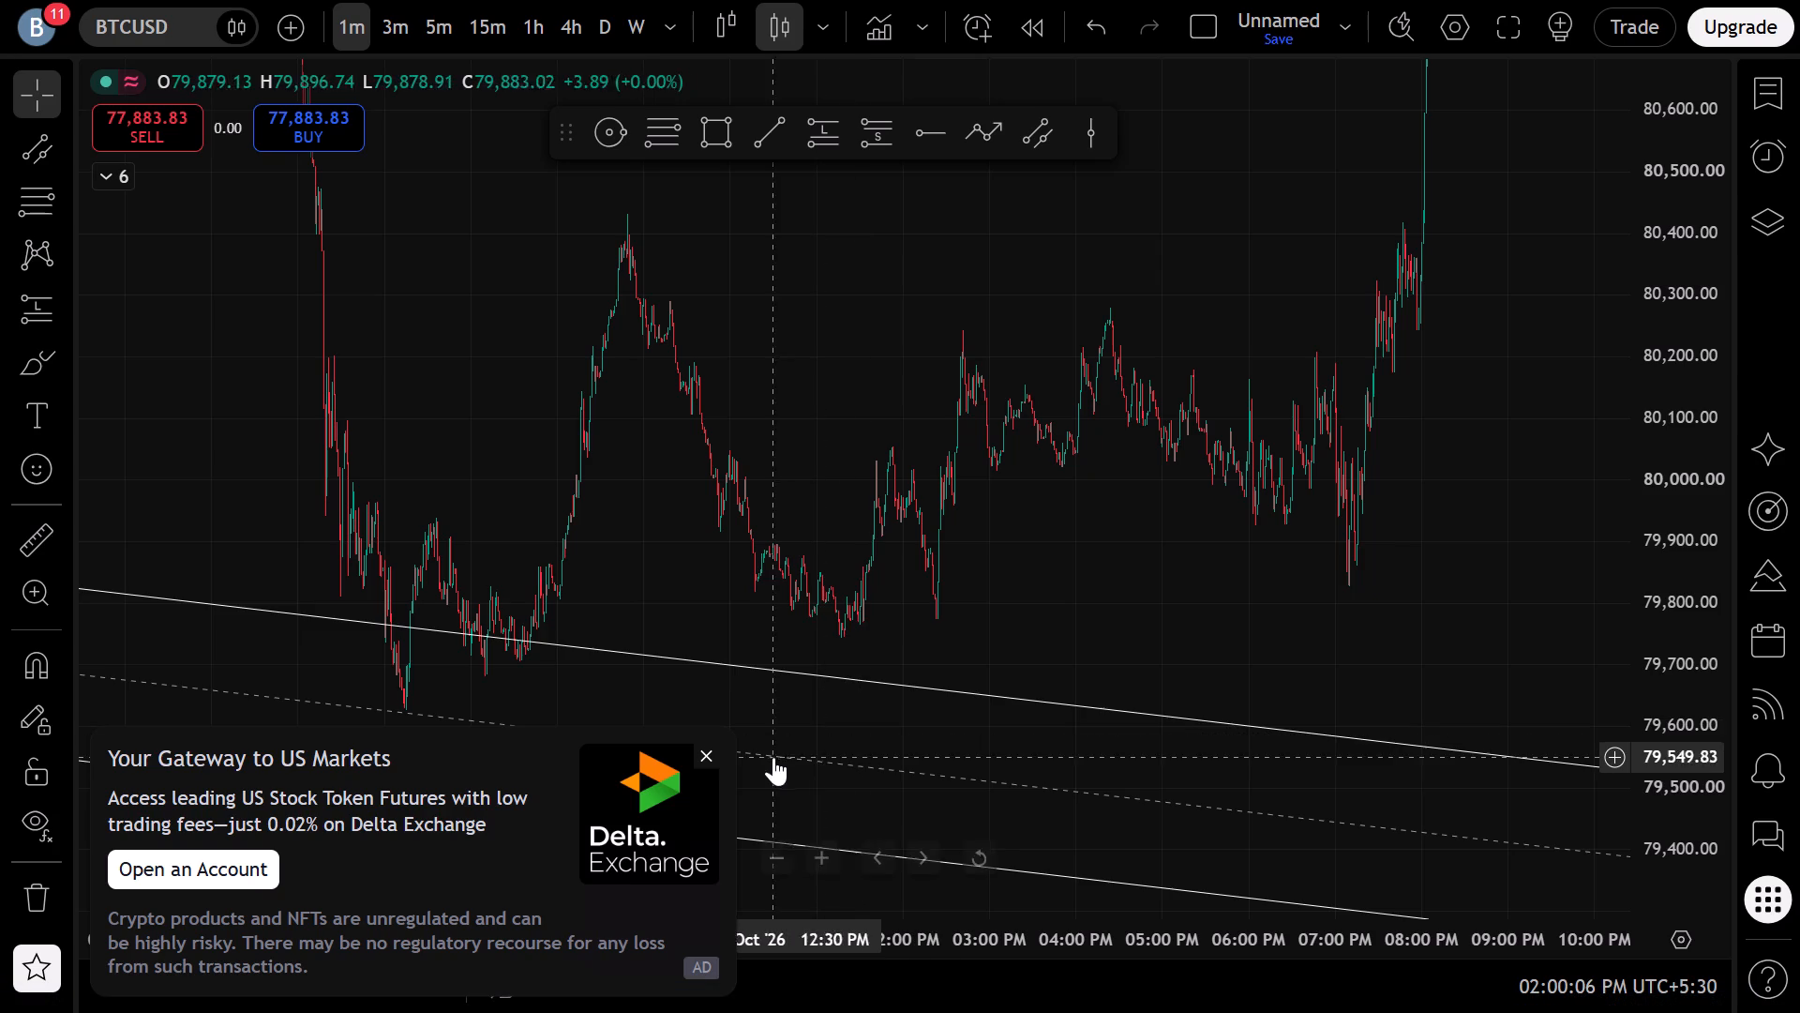
Dismiss the Delta Exchange advertisement and the ad-free upgrade offer.
left_click(697, 755)
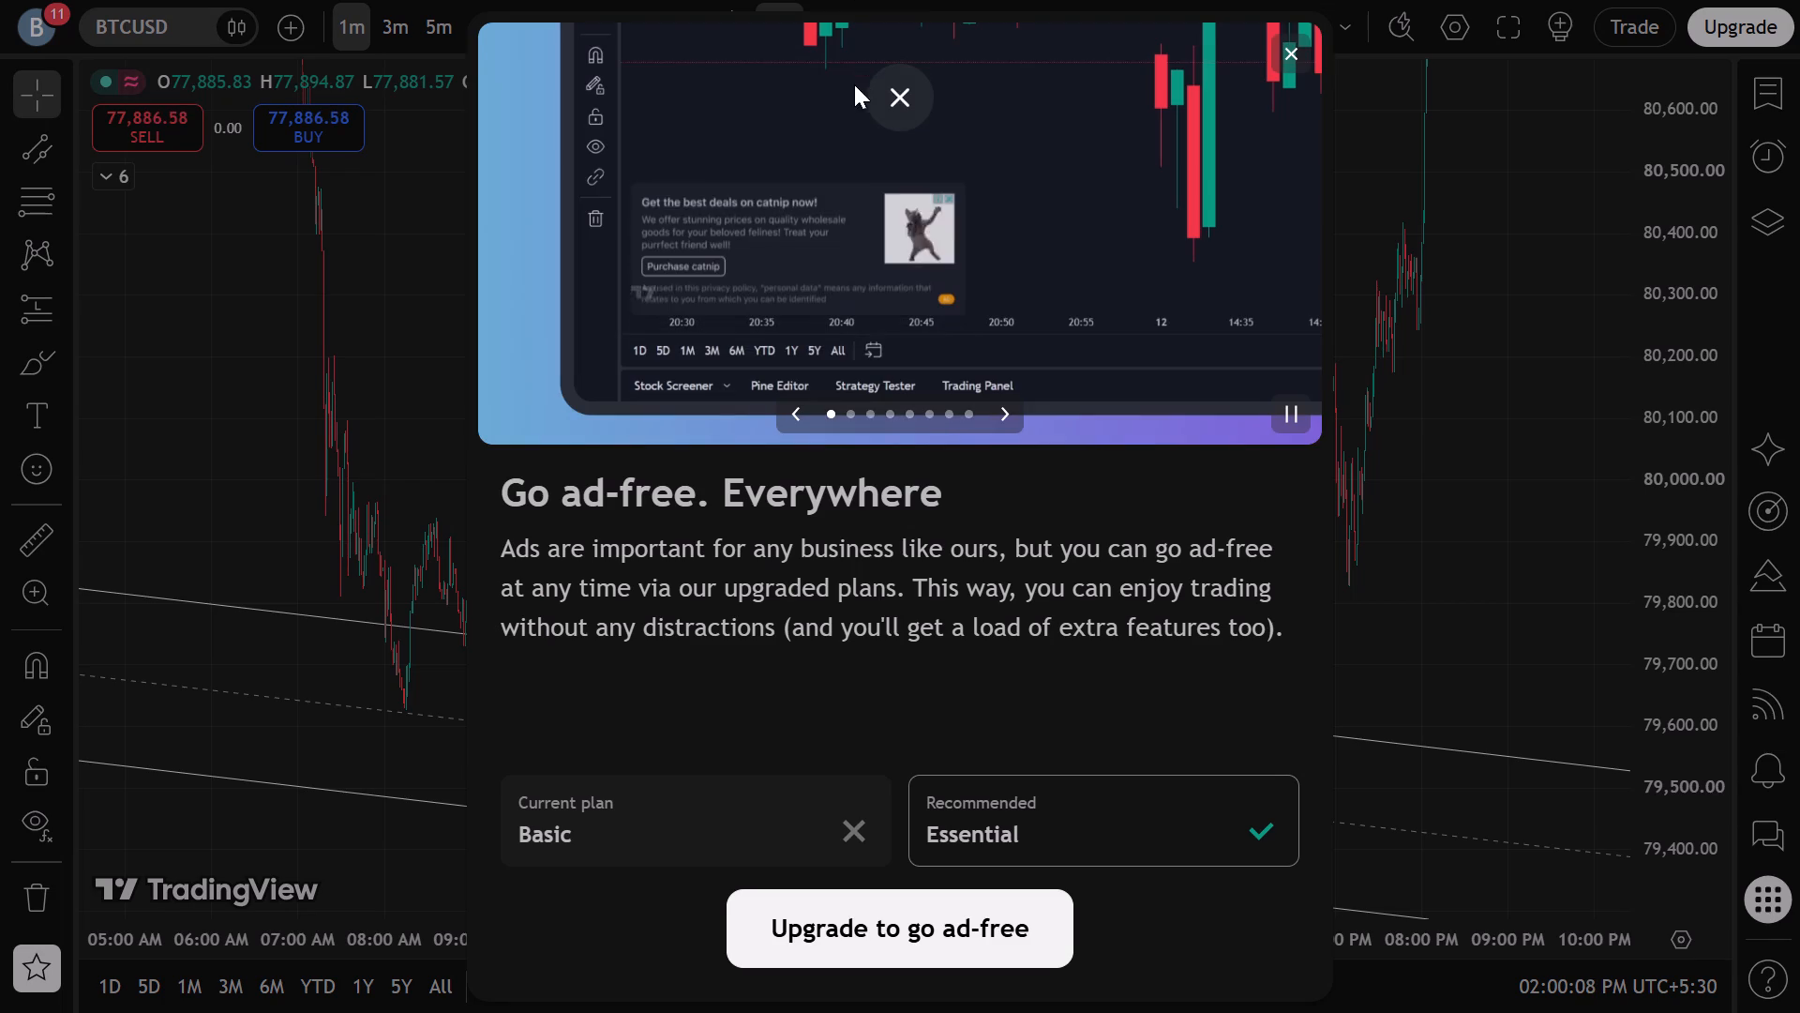
left_click(919, 87)
Switch from the BTCUSD chart to the browser's New Tab page.
left_click(566, 39)
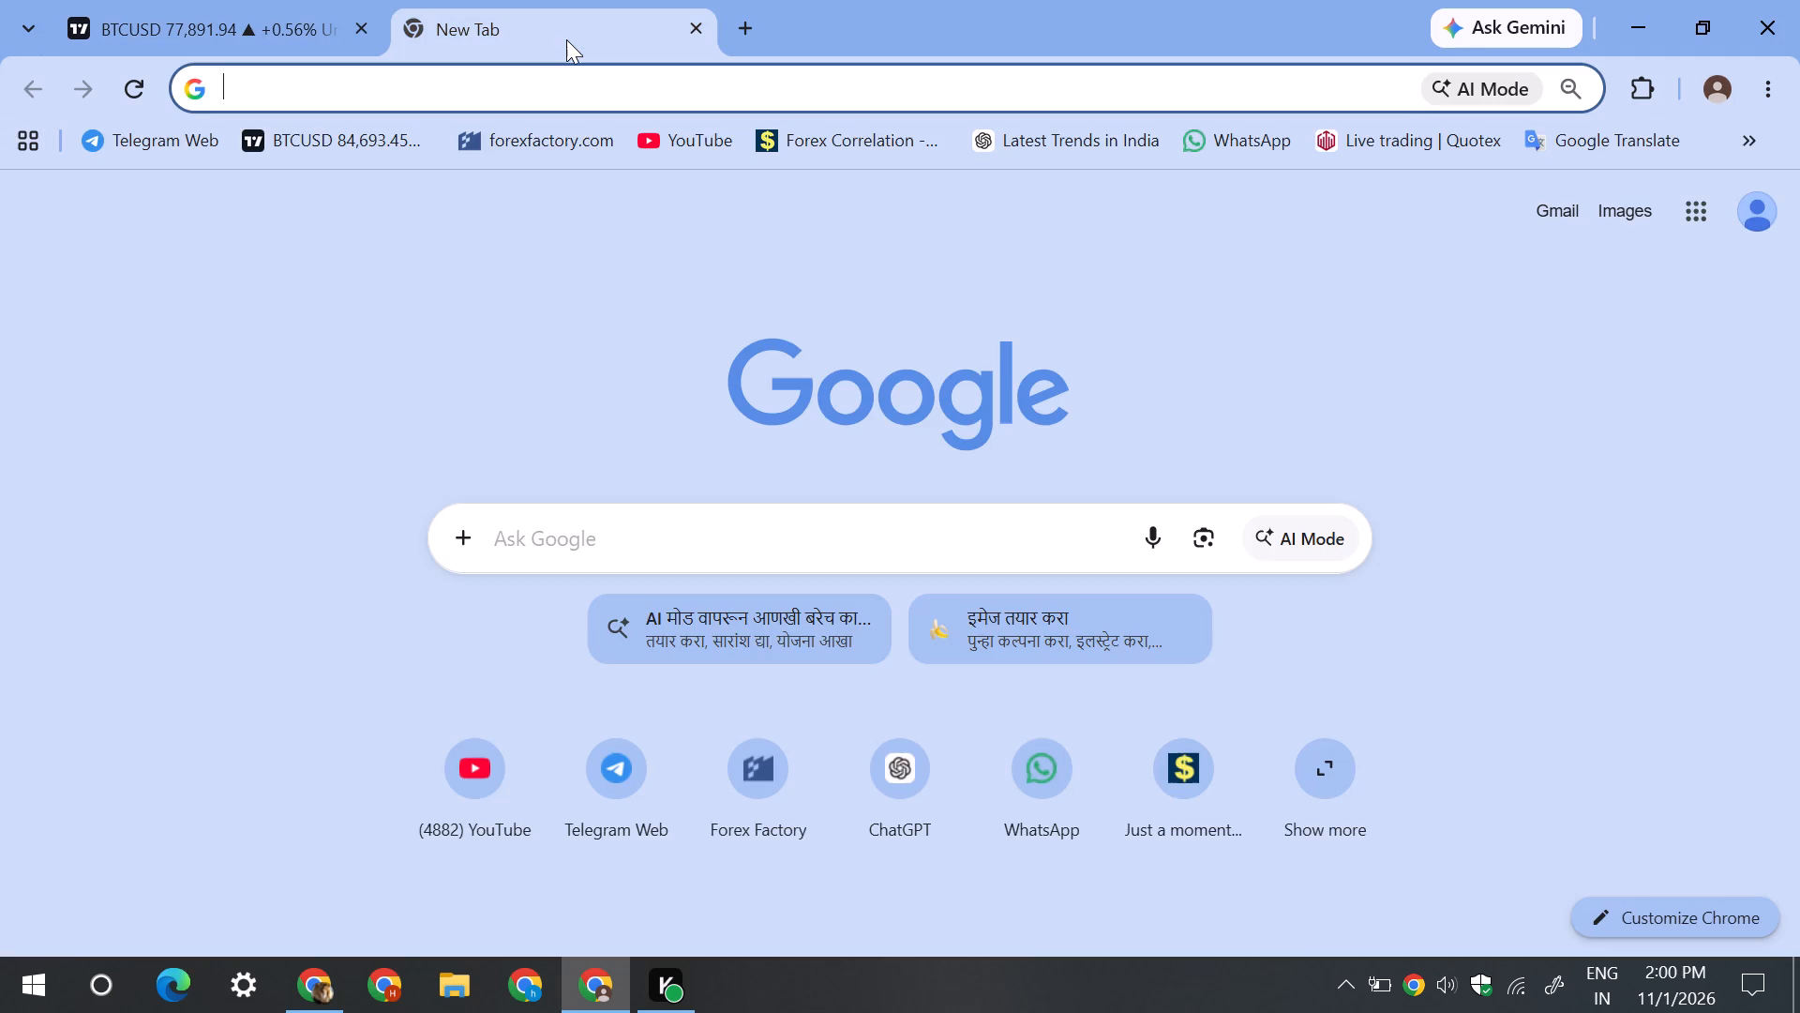
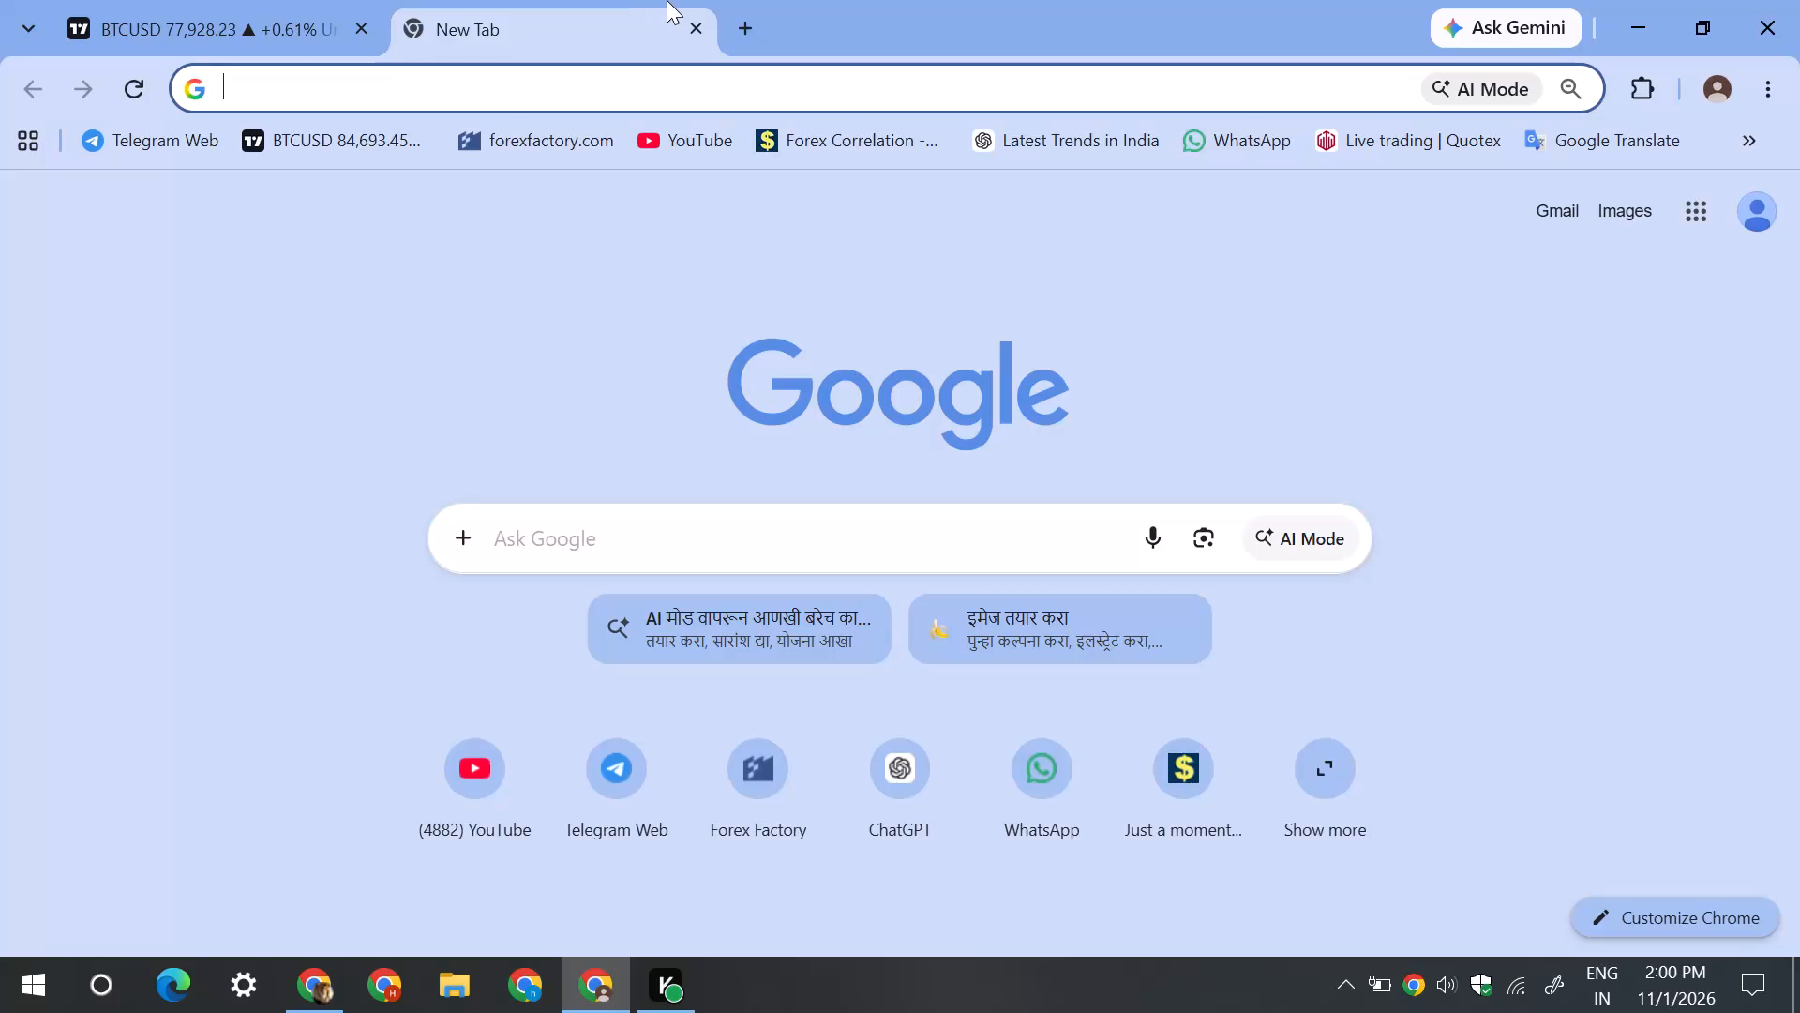
Open YouTube from the shortcuts on the New Tab page.
left_click(488, 843)
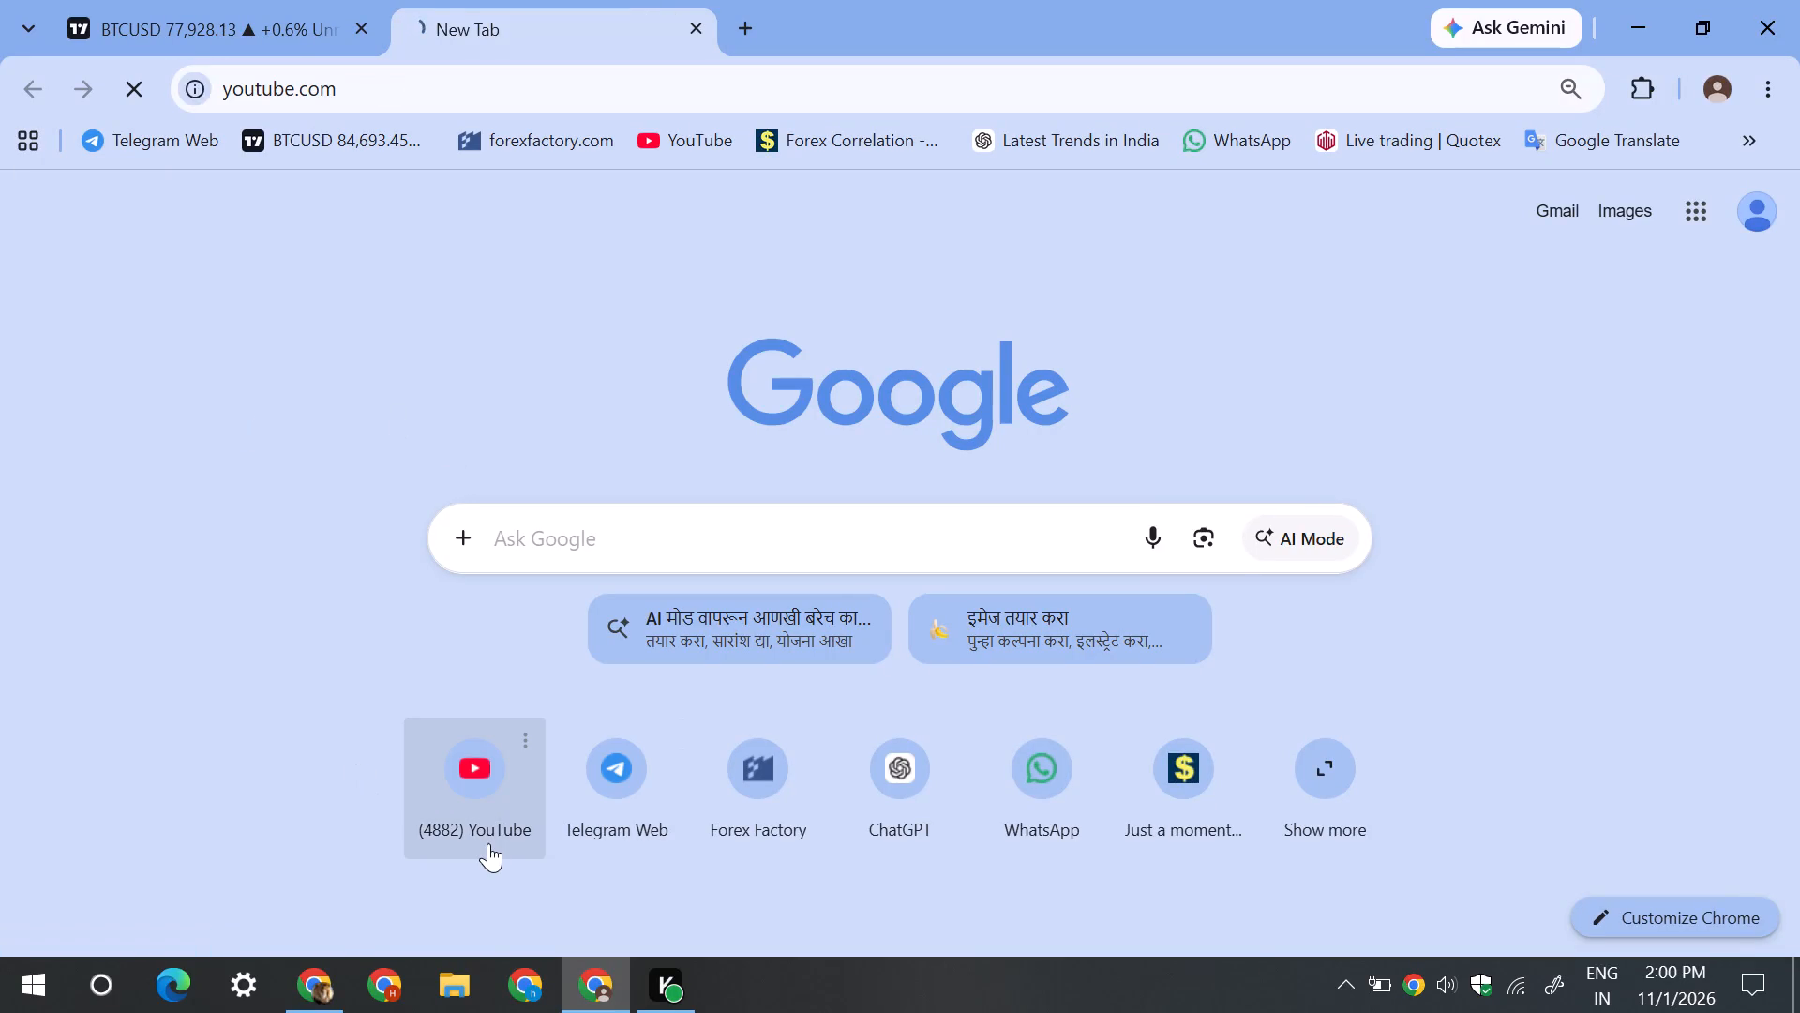
Switch back to the BTCUSD chart.
left_click(192, 0)
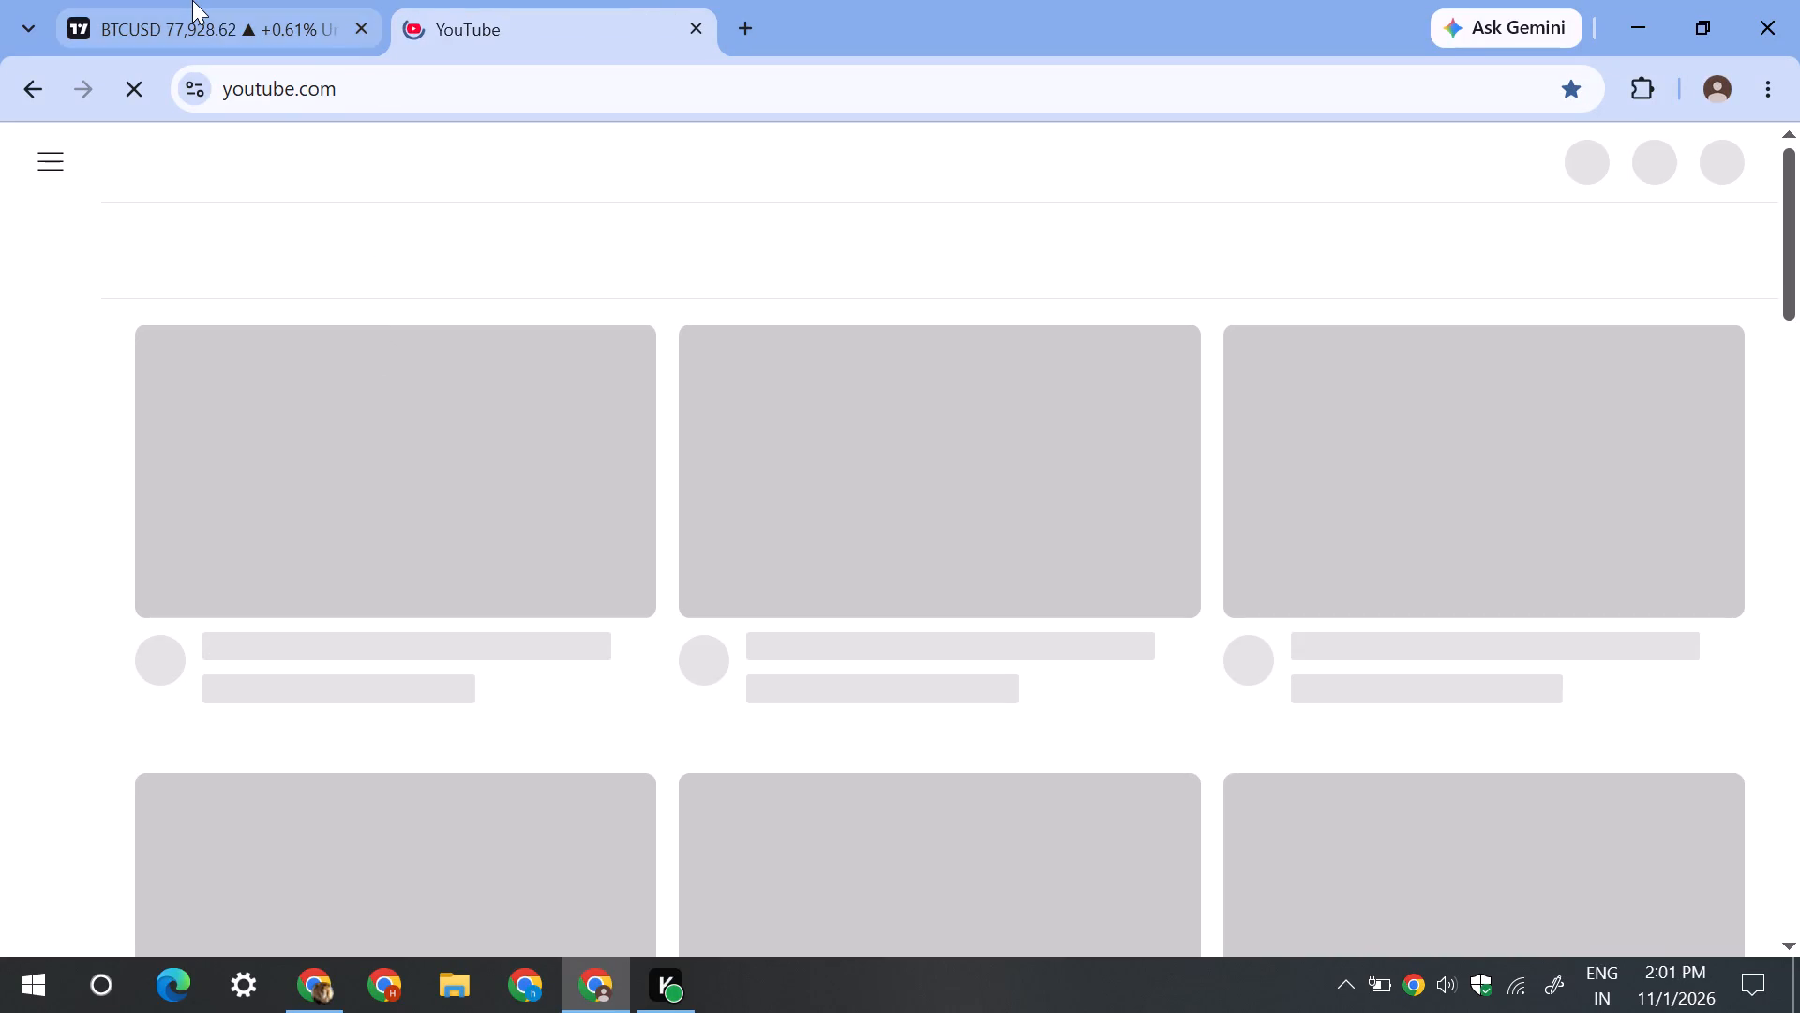
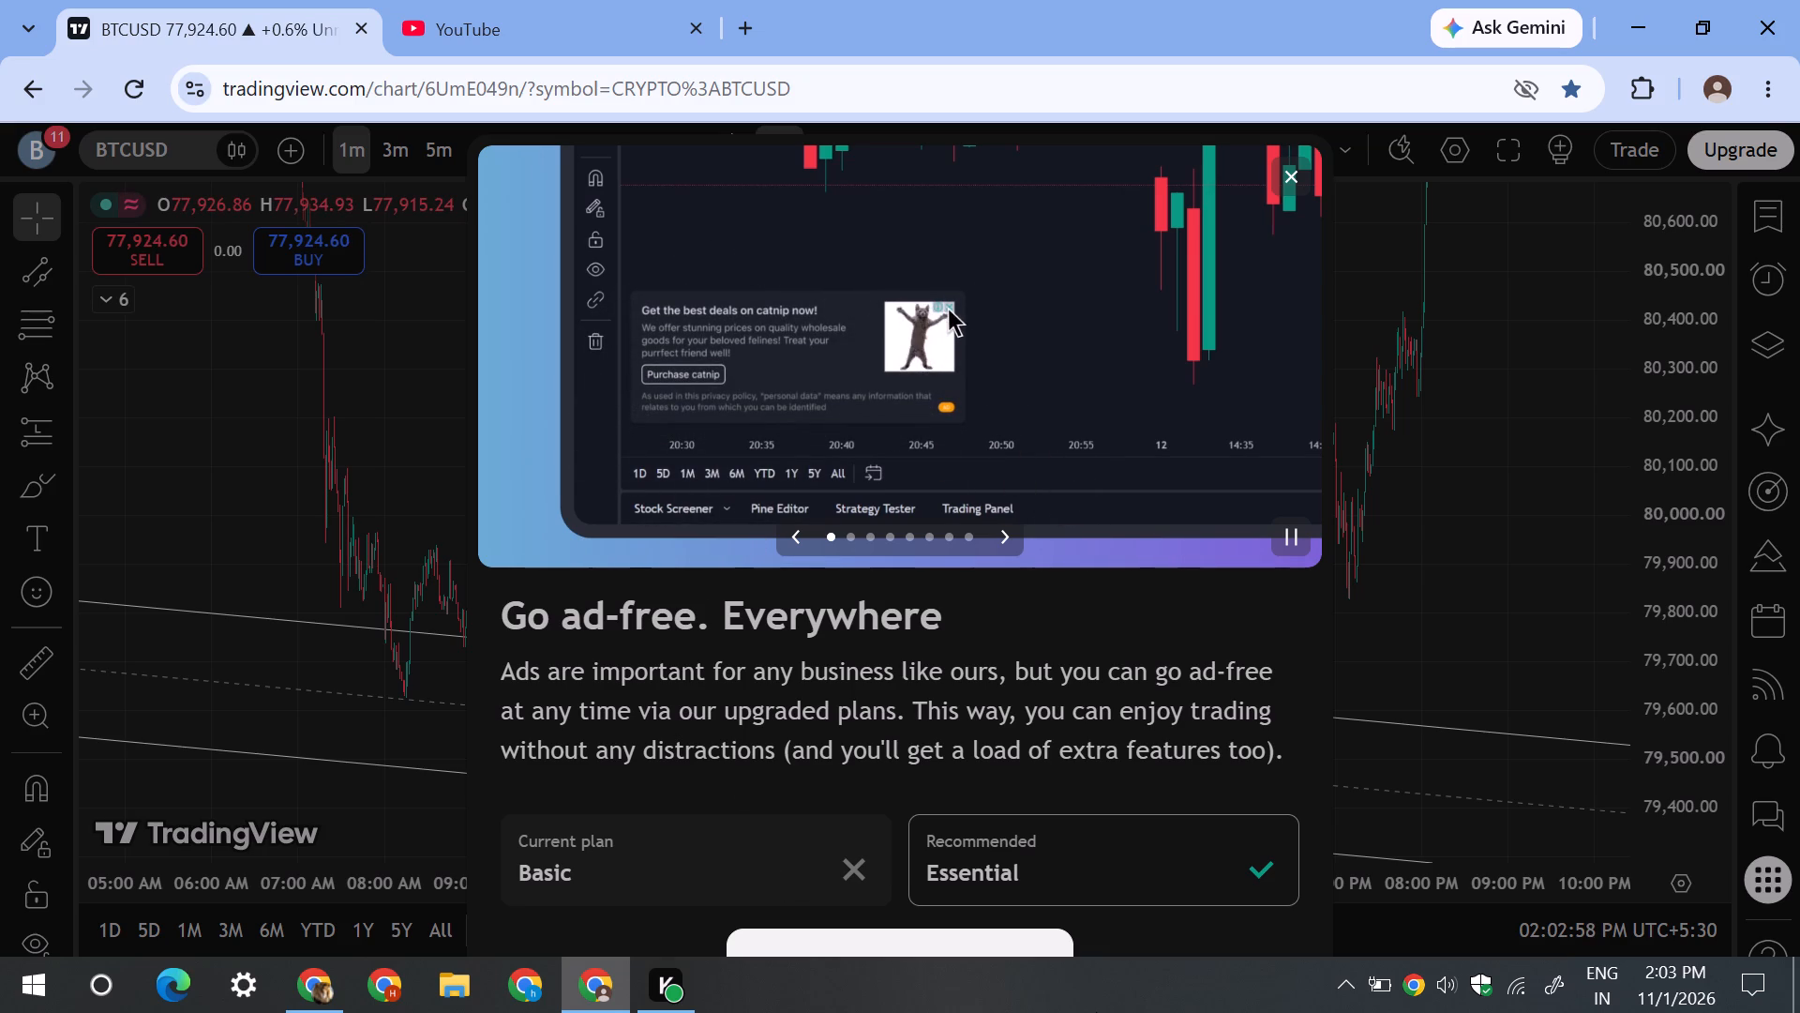
Dismiss the ad-free upgrade offer and examine the BTCUSD price action around the descending channel.
left_click(1281, 177)
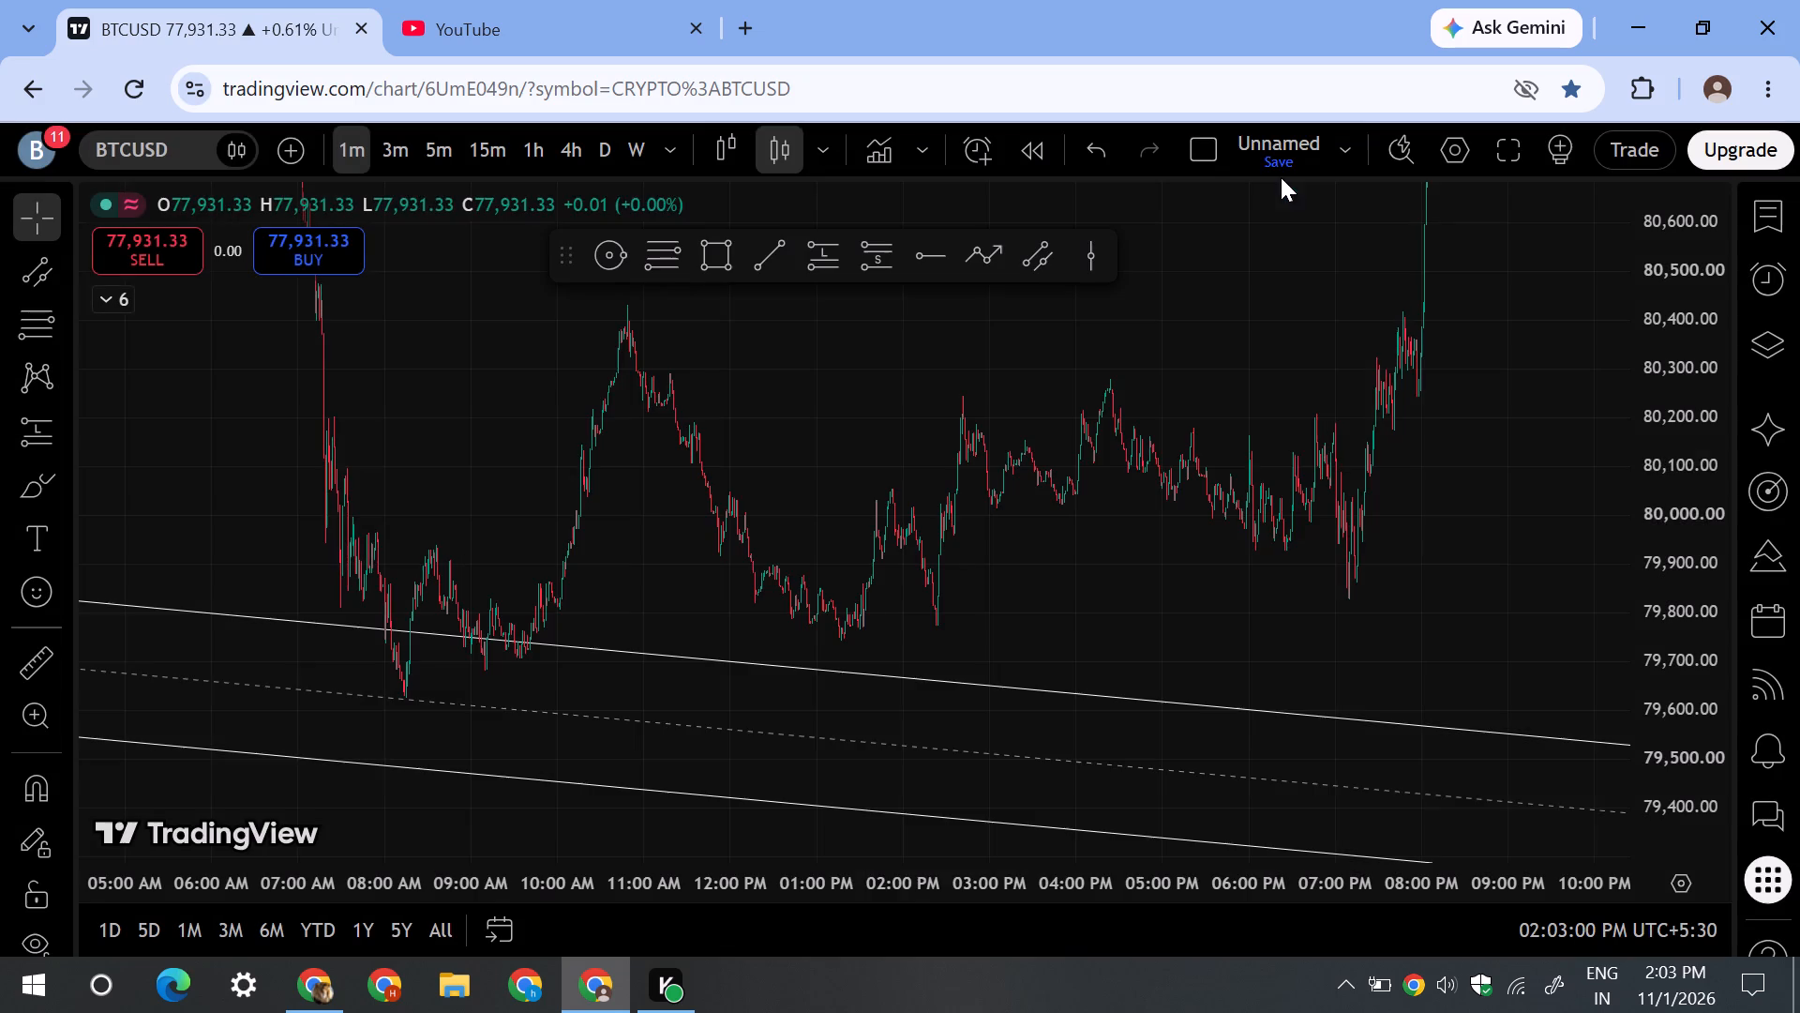
left_click_drag(739, 494, 1269, 410)
scroll(1115, 491, "up", 6)
left_click_drag(622, 422, 1208, 432)
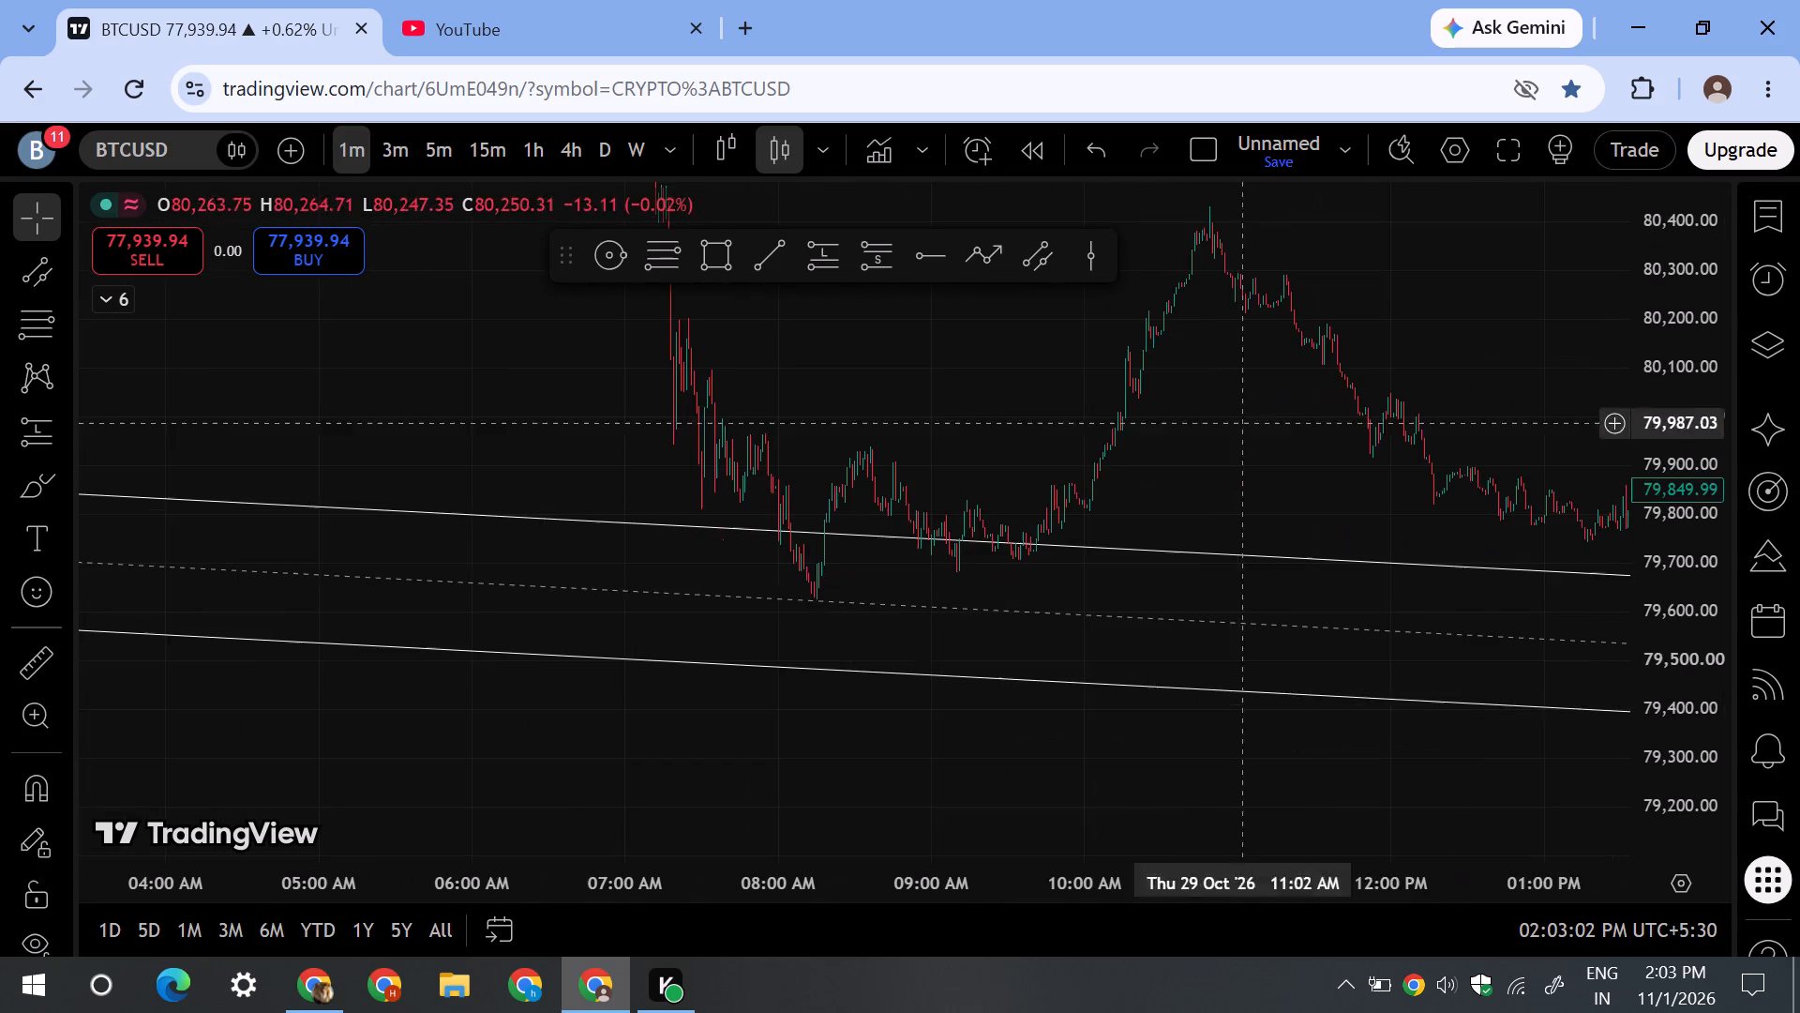
left_click_drag(1648, 722, 1647, 563)
scroll(504, 534, "up", 2)
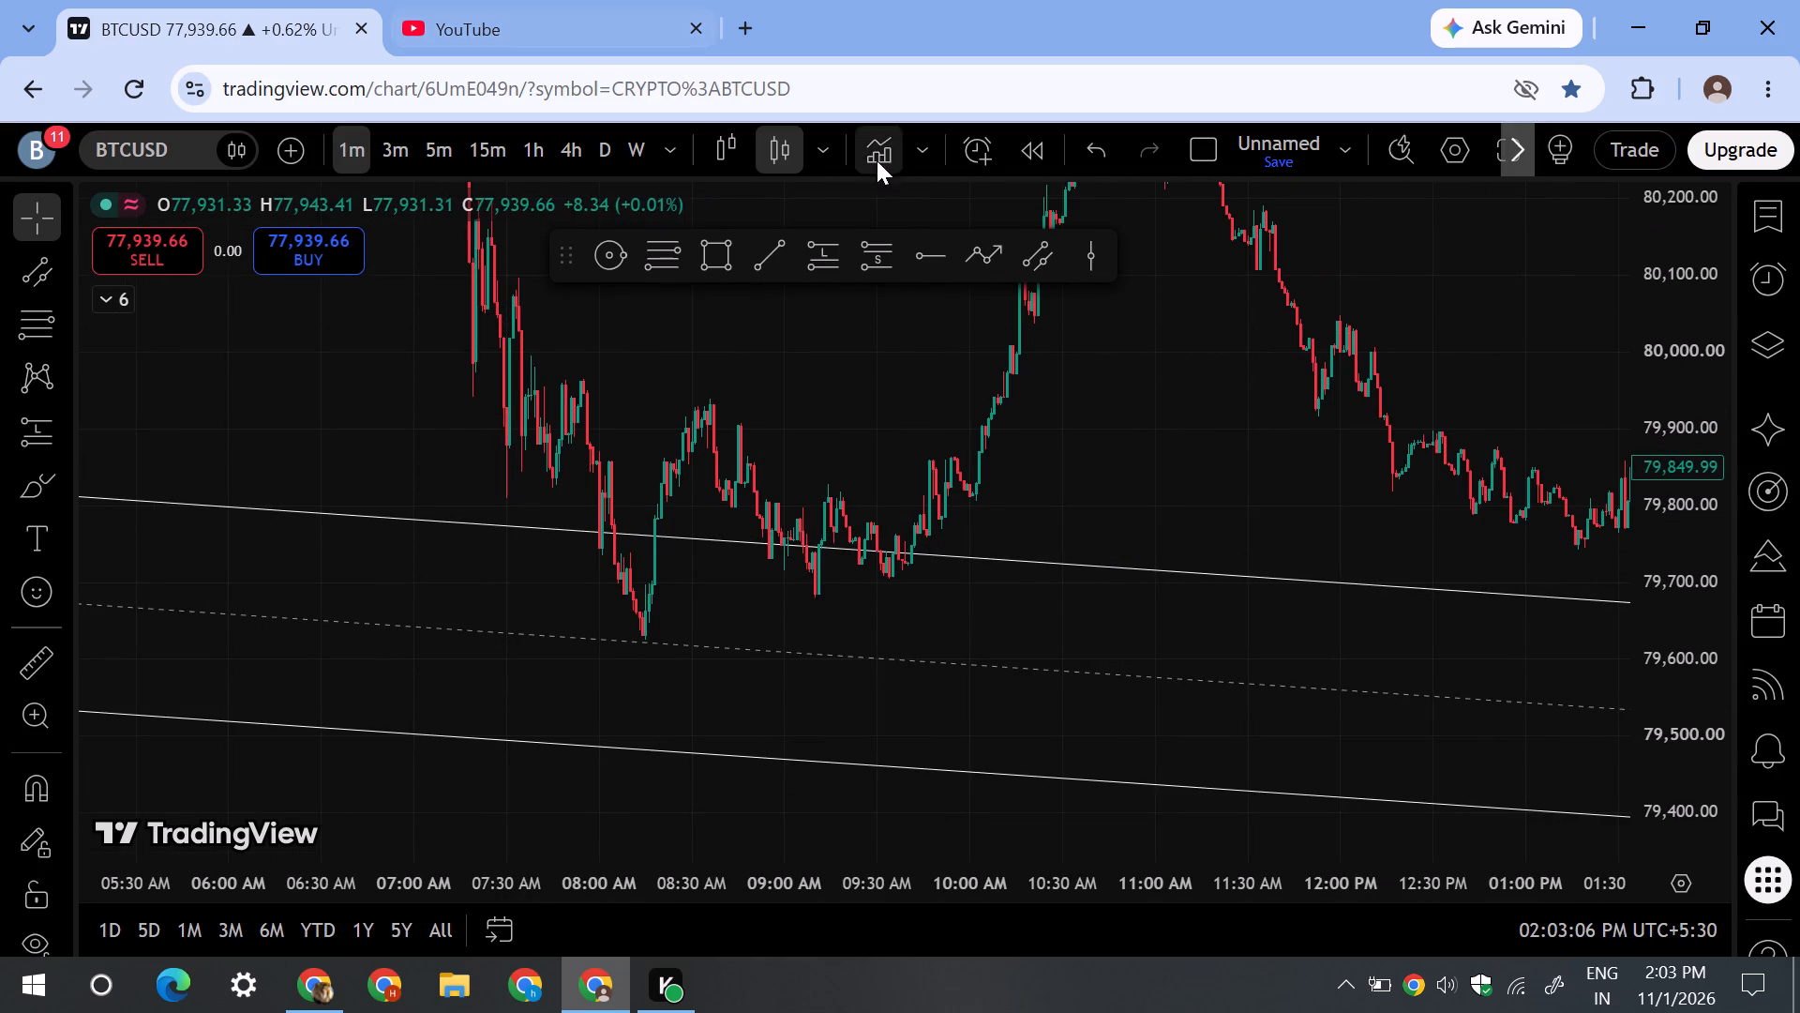
left_click(746, 23)
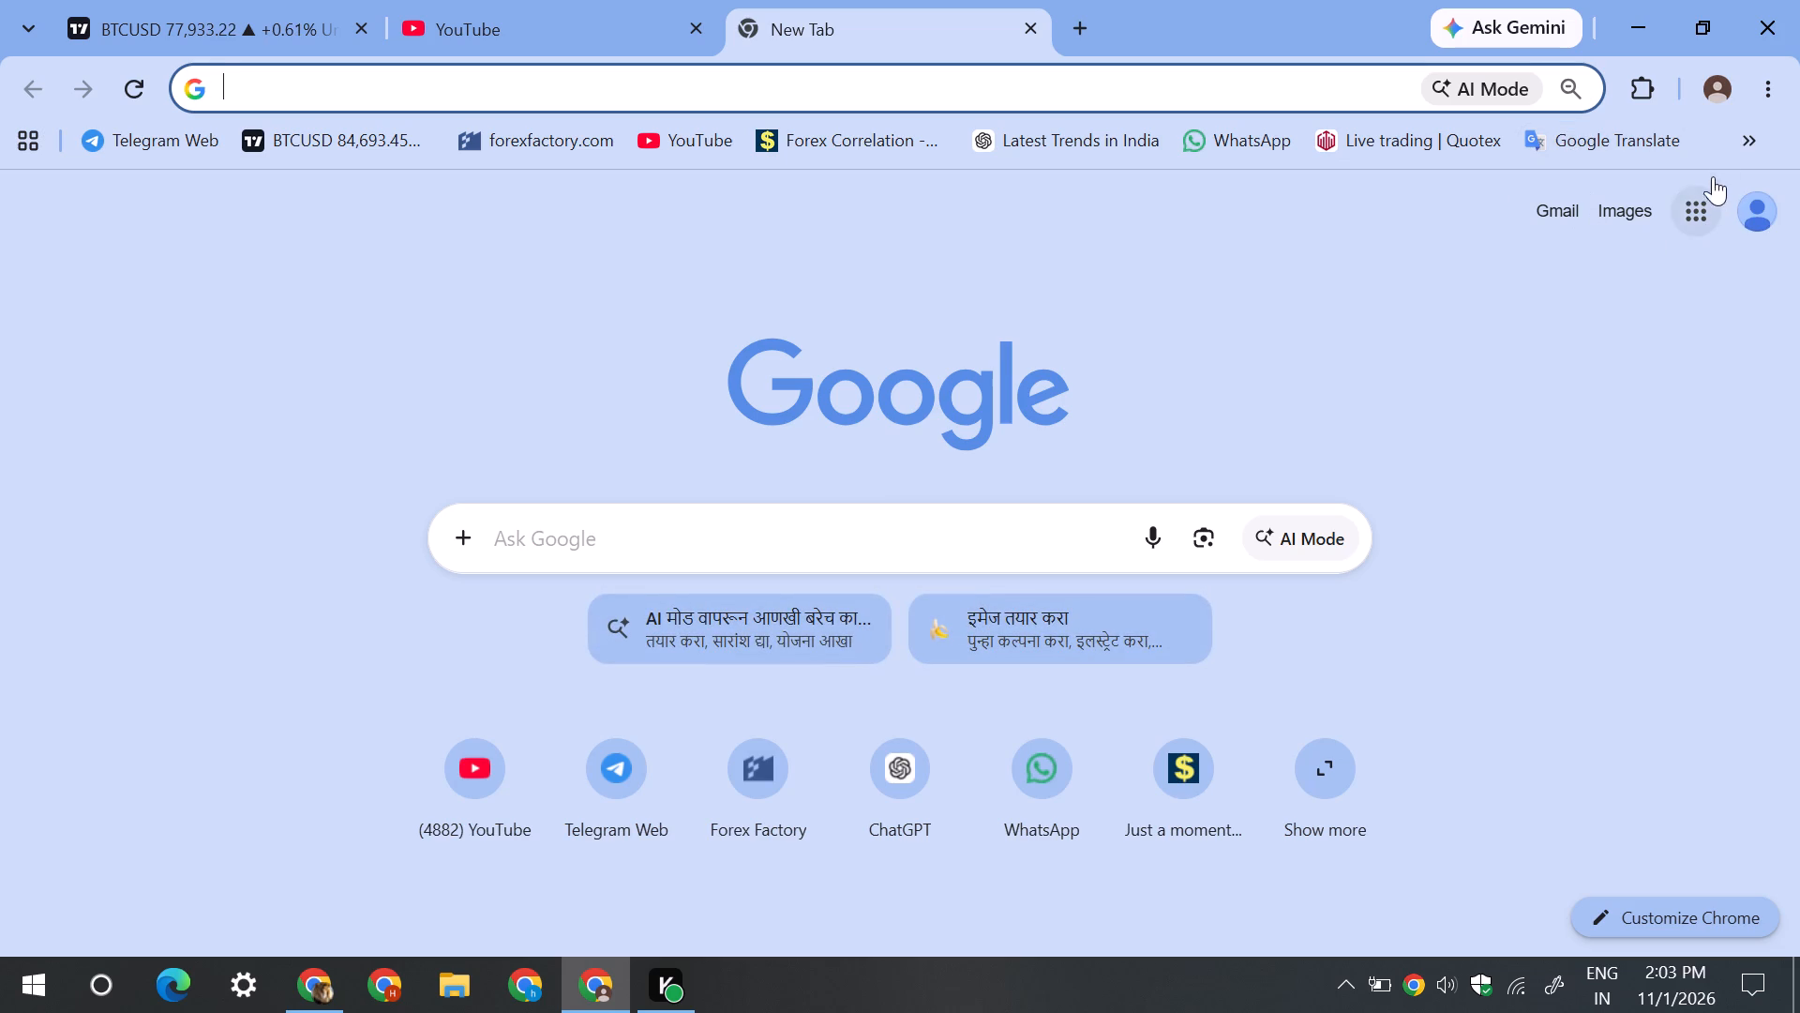
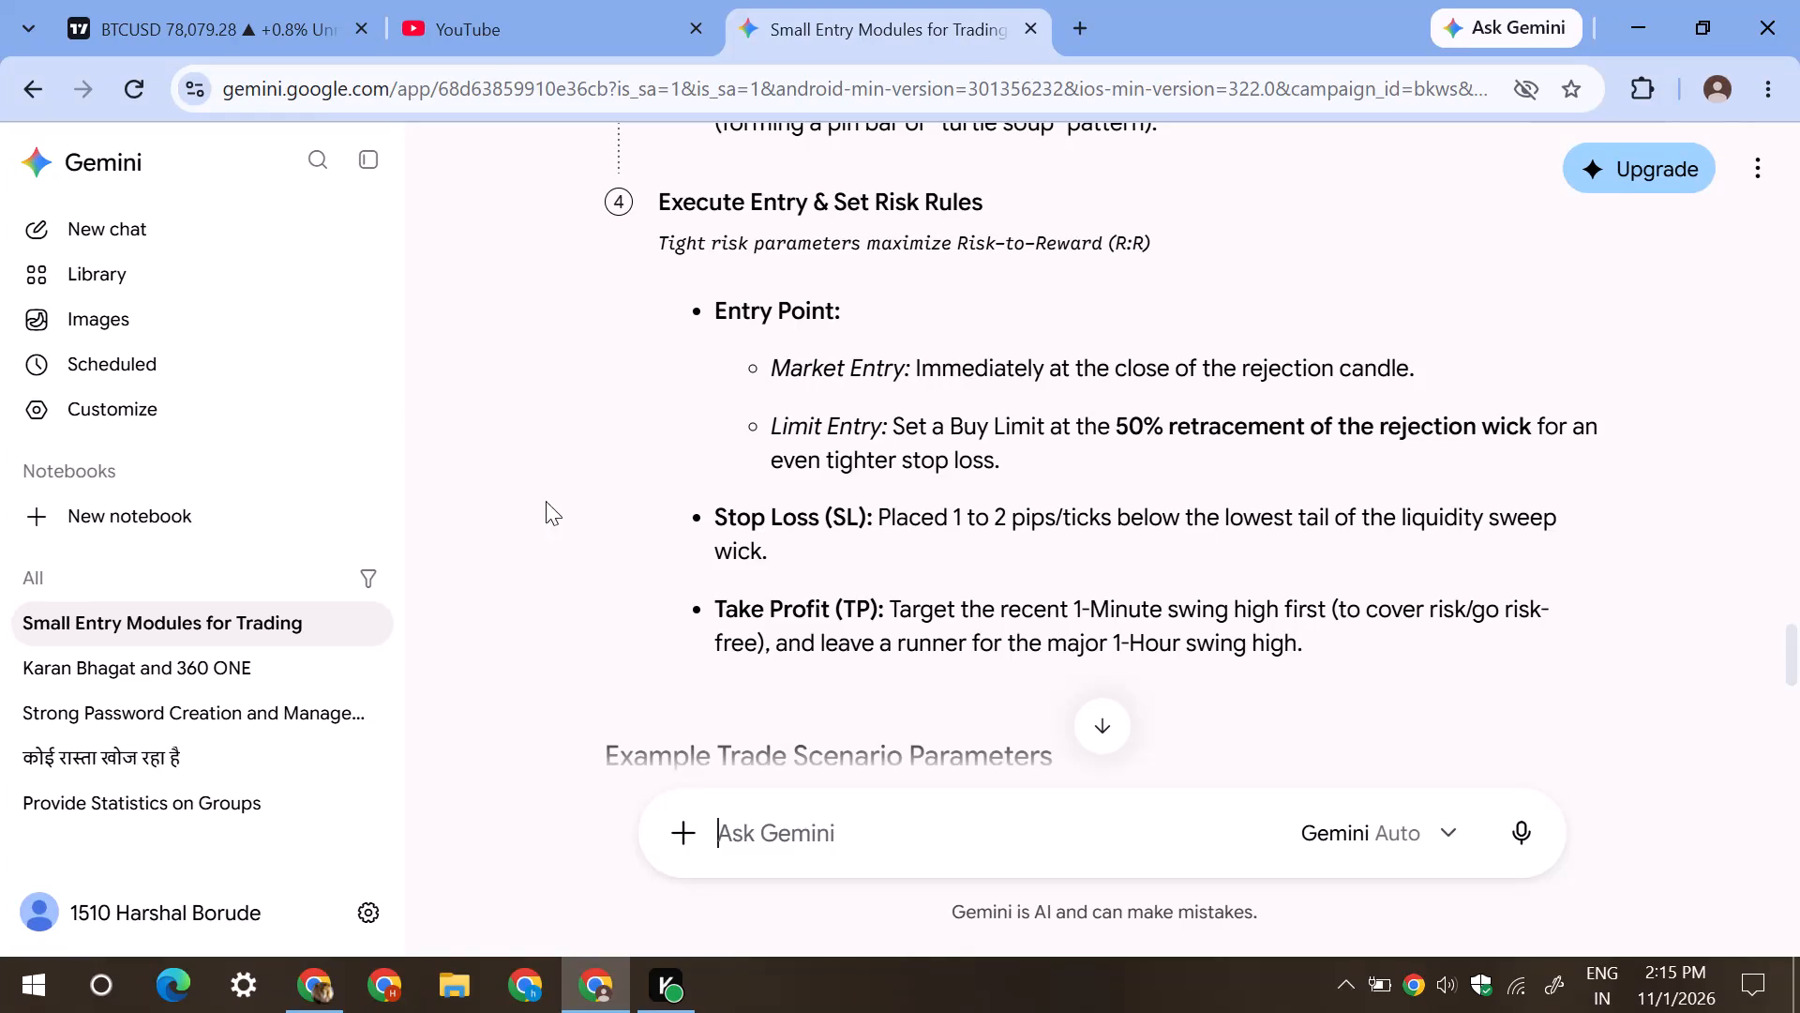
Switch to the BTCUSD 1-minute chart in TradingView, reset its view to the latest price and dismiss the advertisement.
left_click(259, 0)
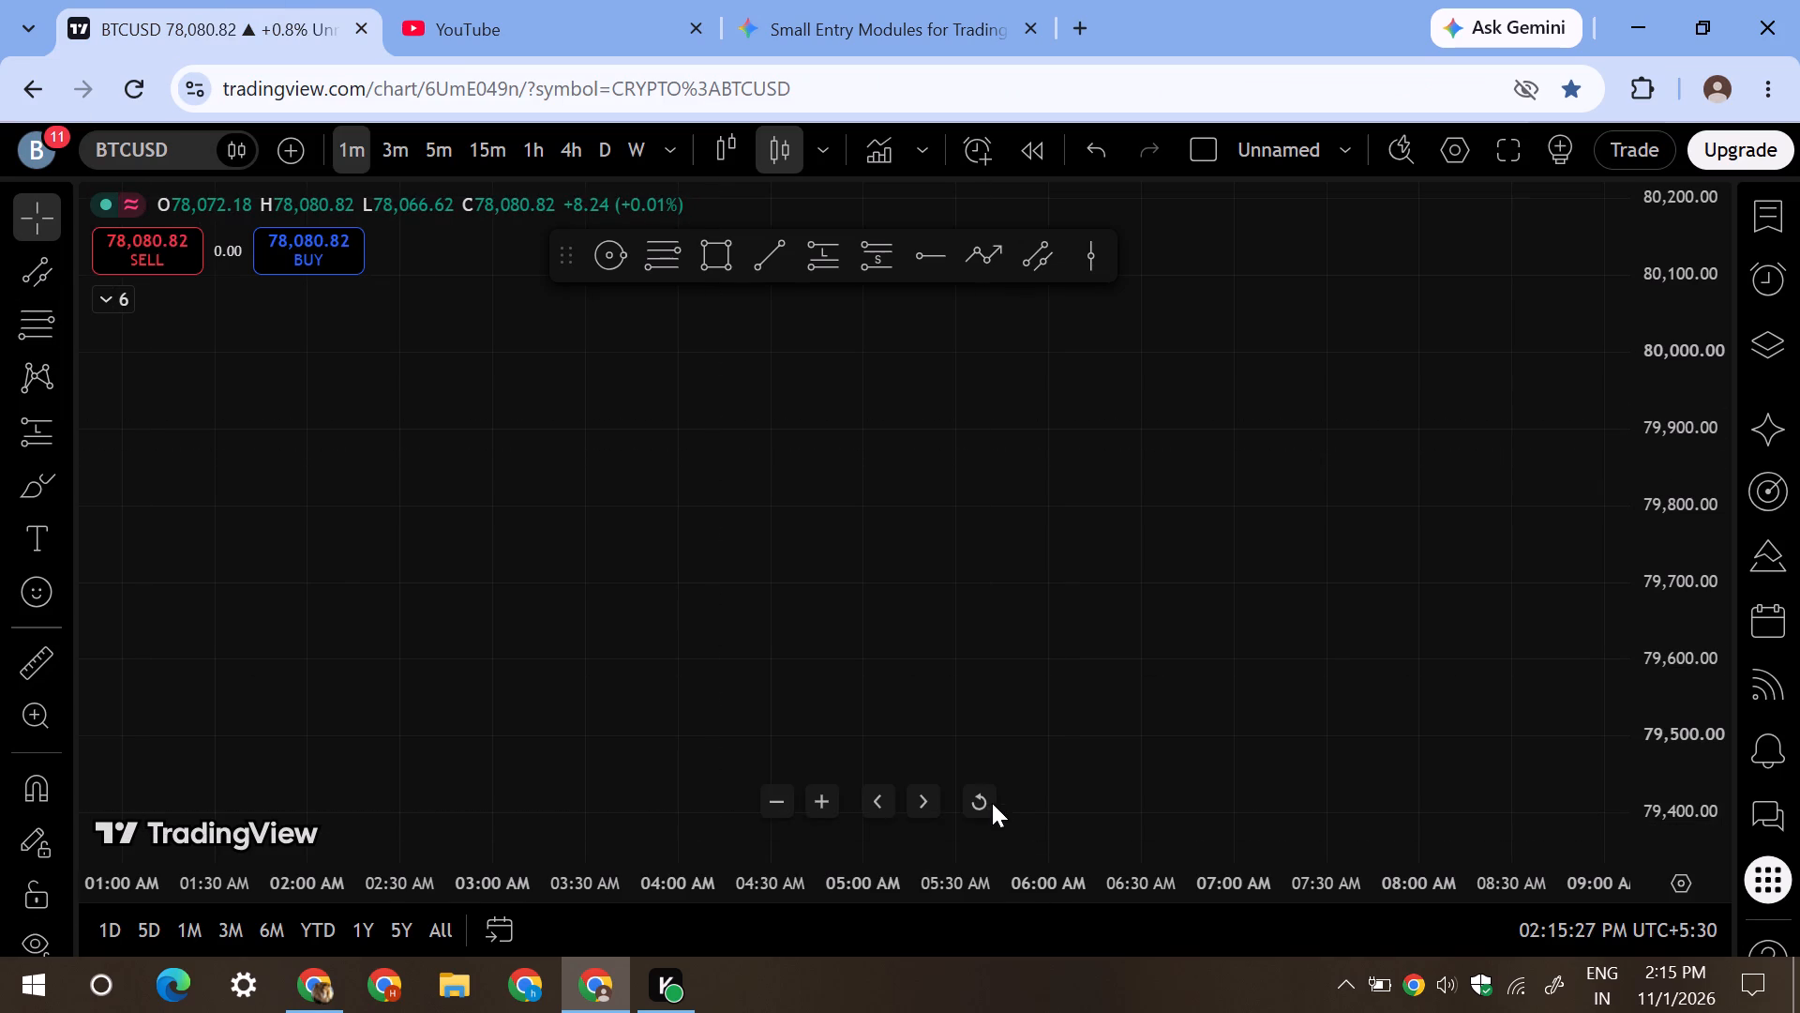
left_click(992, 803)
scroll(905, 665, "down", 20)
scroll(905, 665, "down", 12)
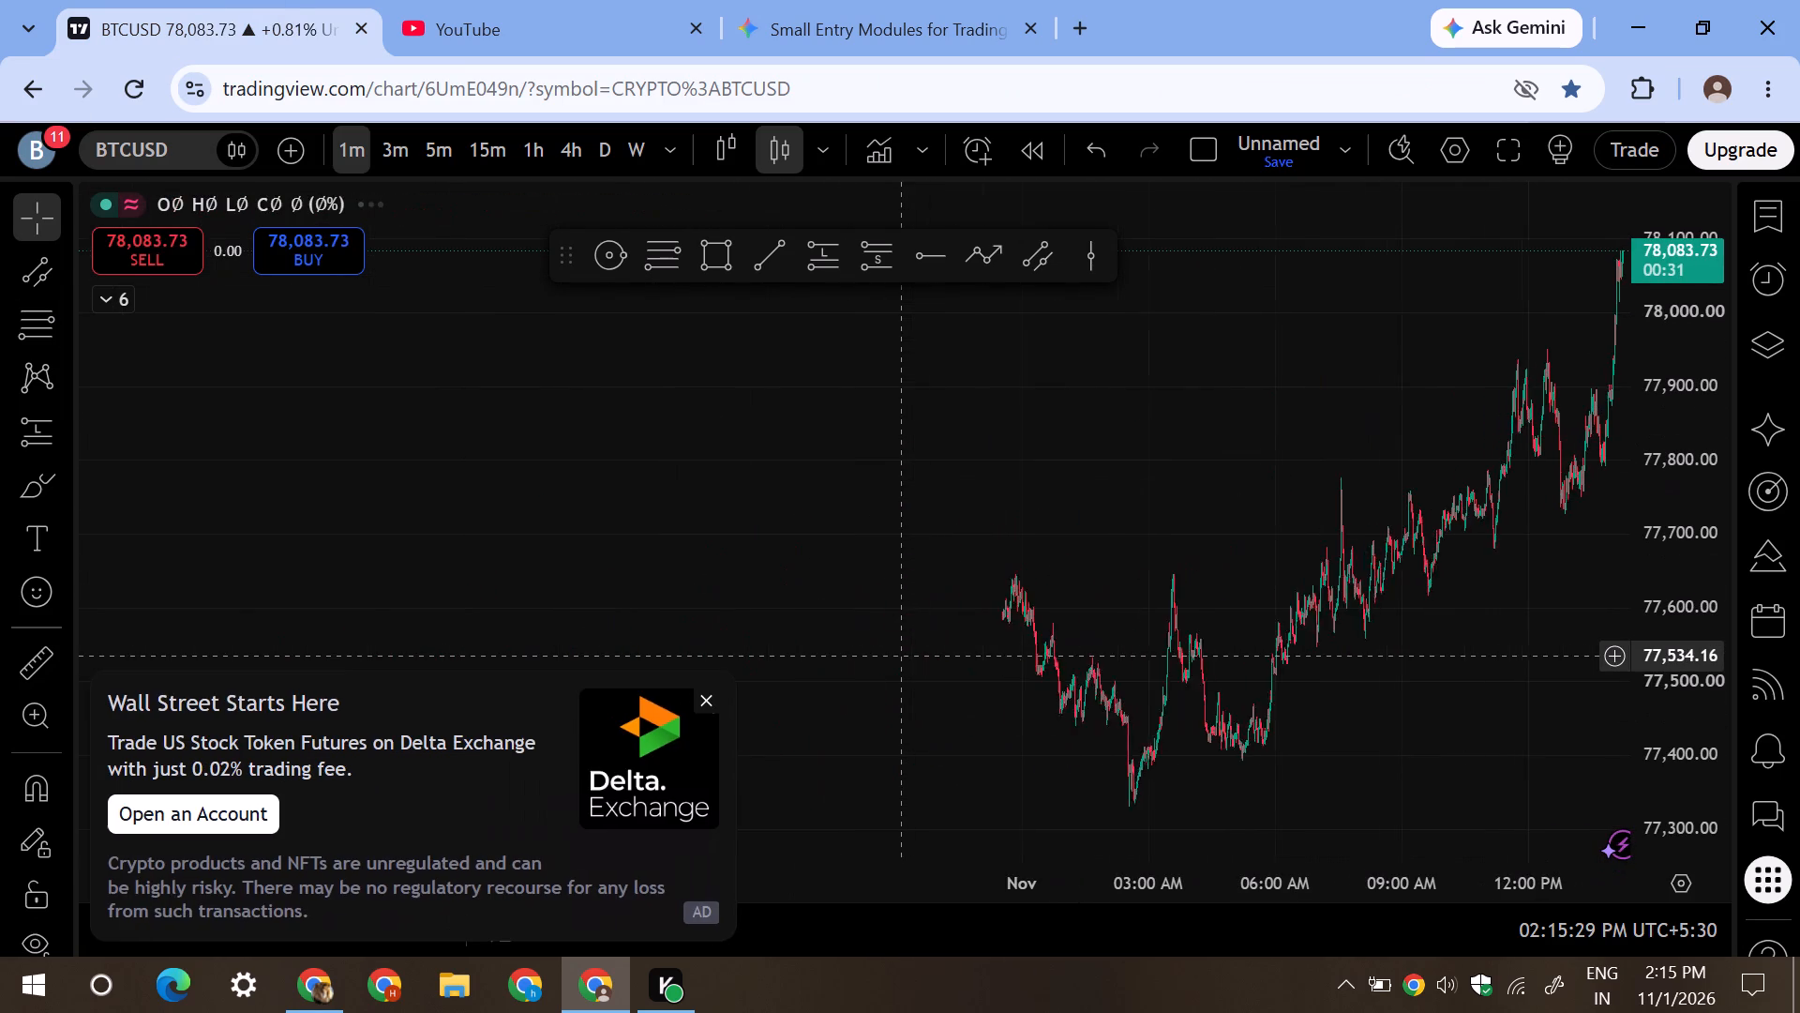
scroll(901, 656, "down", 5)
left_click(707, 692)
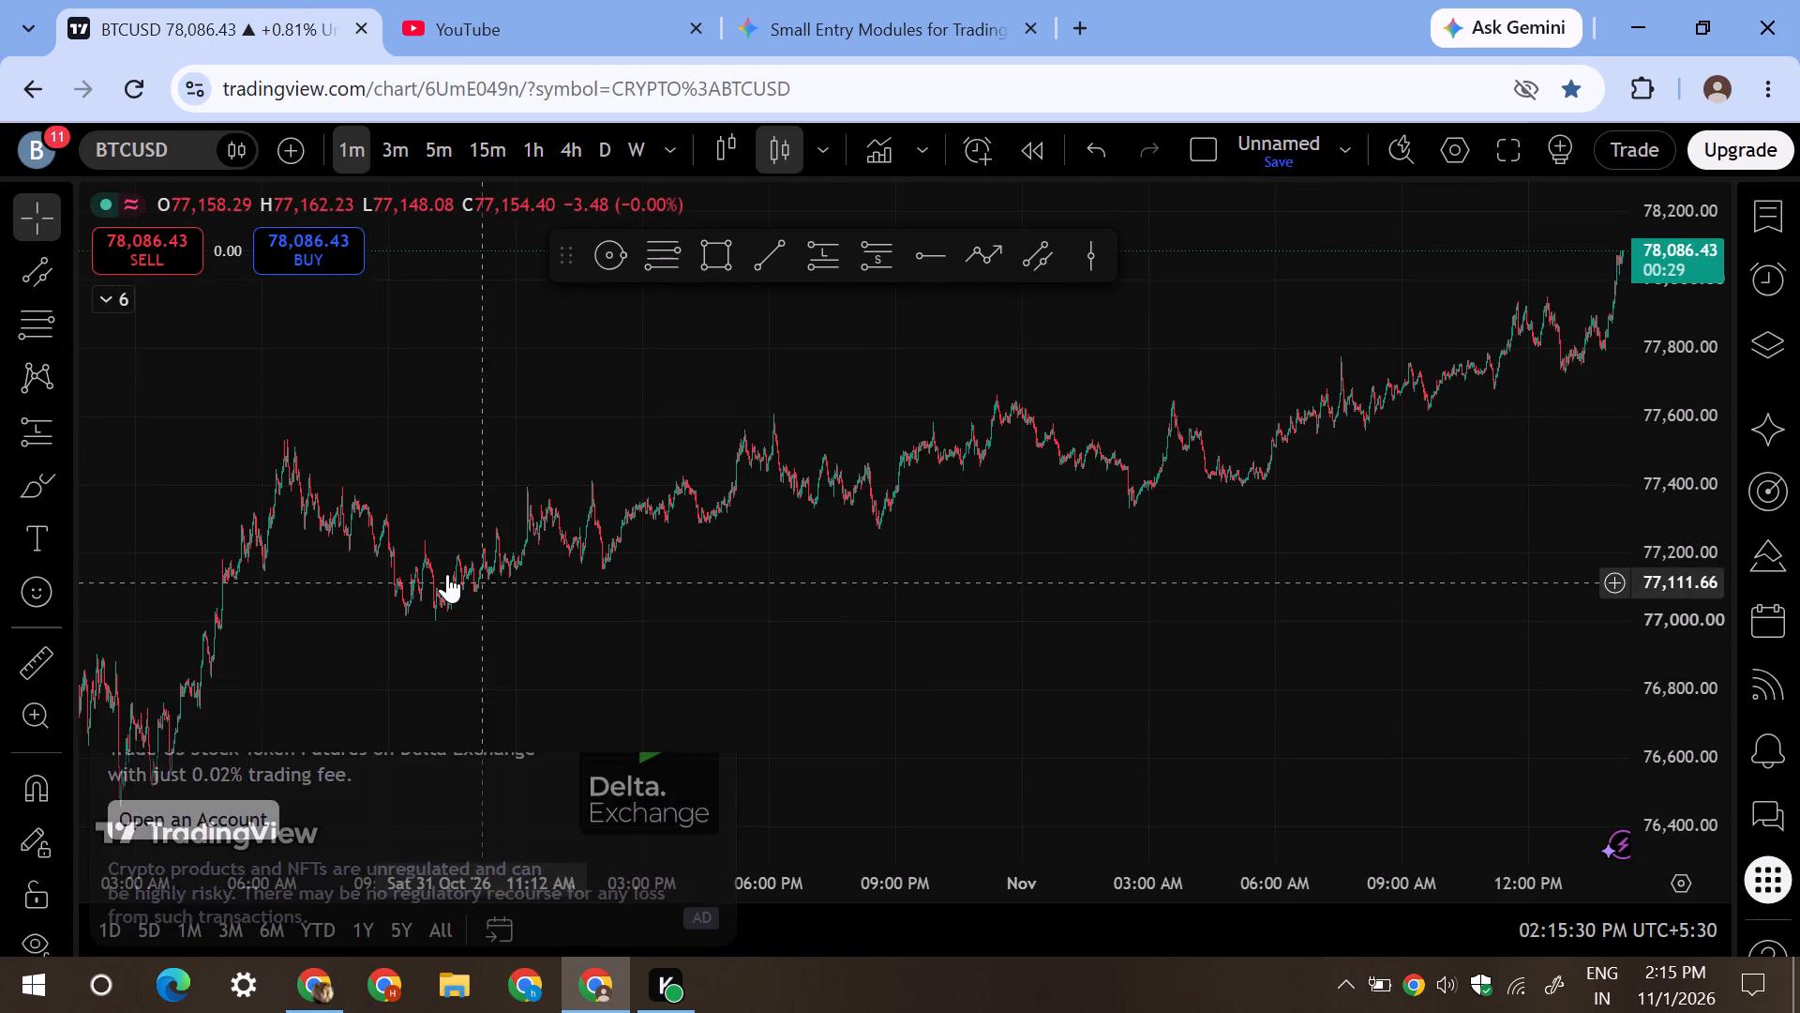
Look back through the BTCUSD 1-minute history to 29 October and examine the morning price action around the channel's upper line.
left_click_drag(433, 564, 1799, 672)
scroll(1257, 657, "down", 6)
left_click_drag(468, 635, 1700, 671)
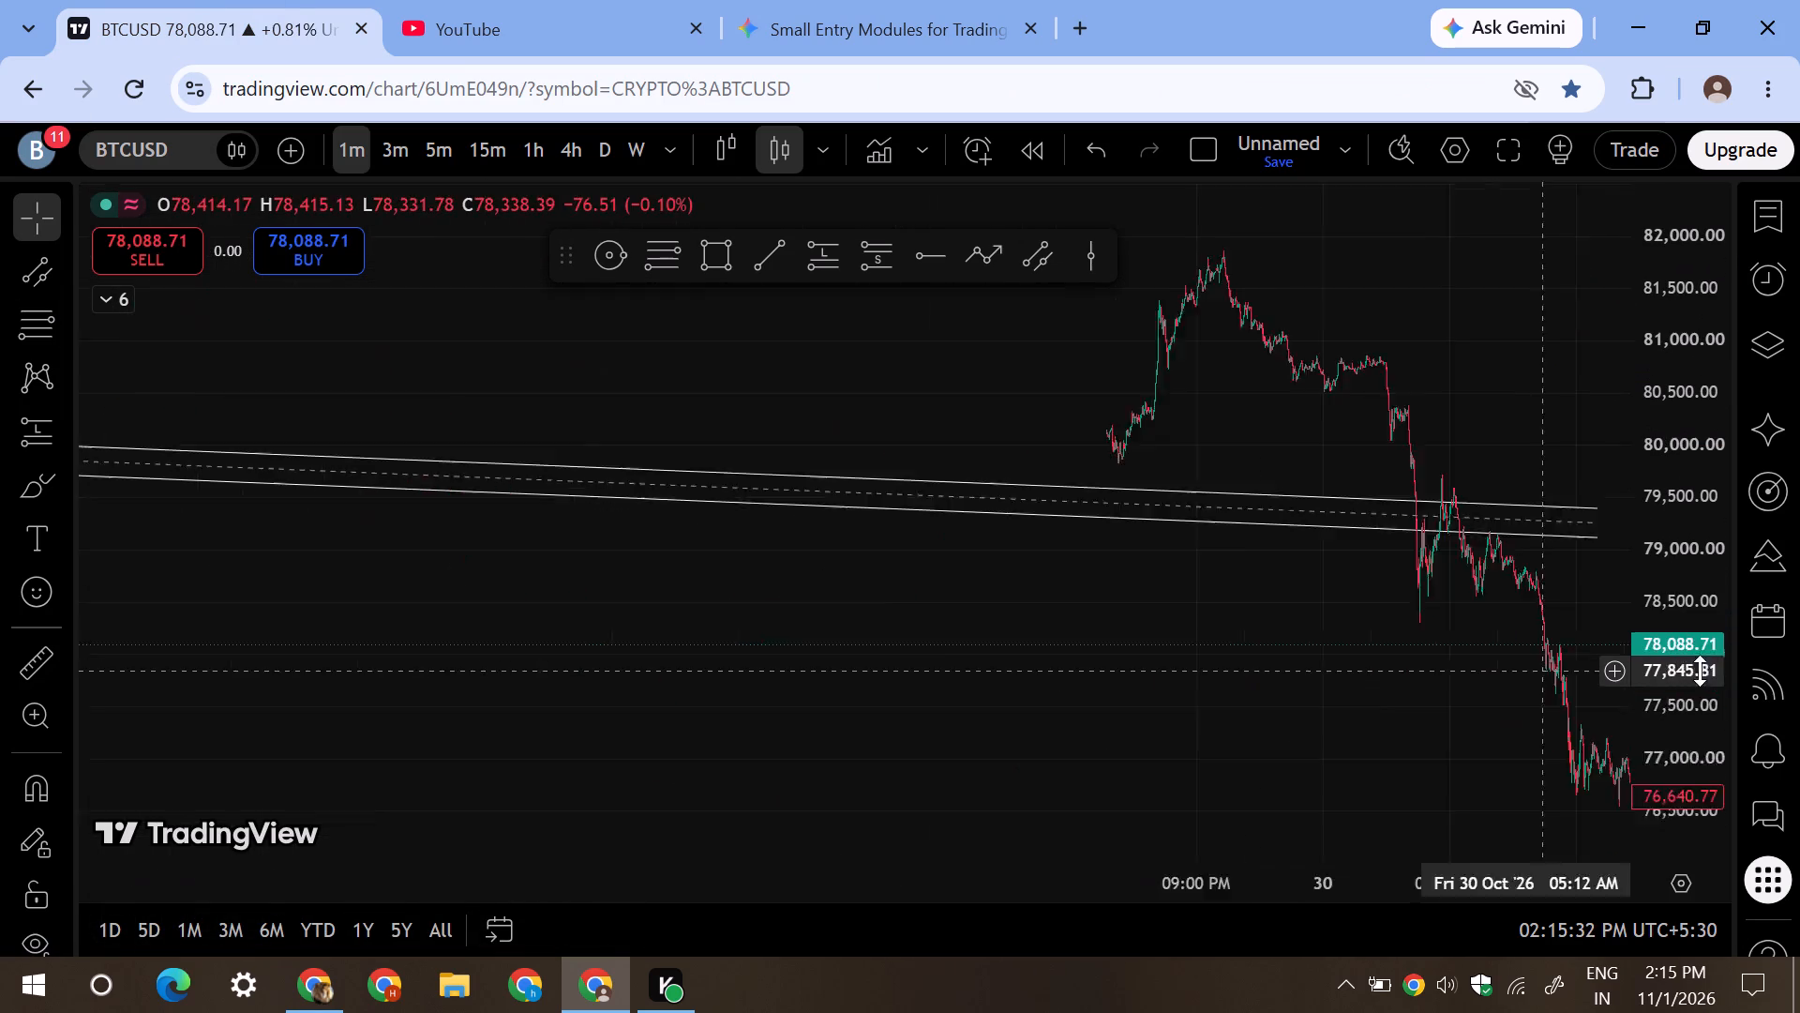
left_click_drag(1700, 671, 1712, 671)
left_click_drag(889, 456, 1151, 508)
left_click_drag(1707, 766, 1608, 461)
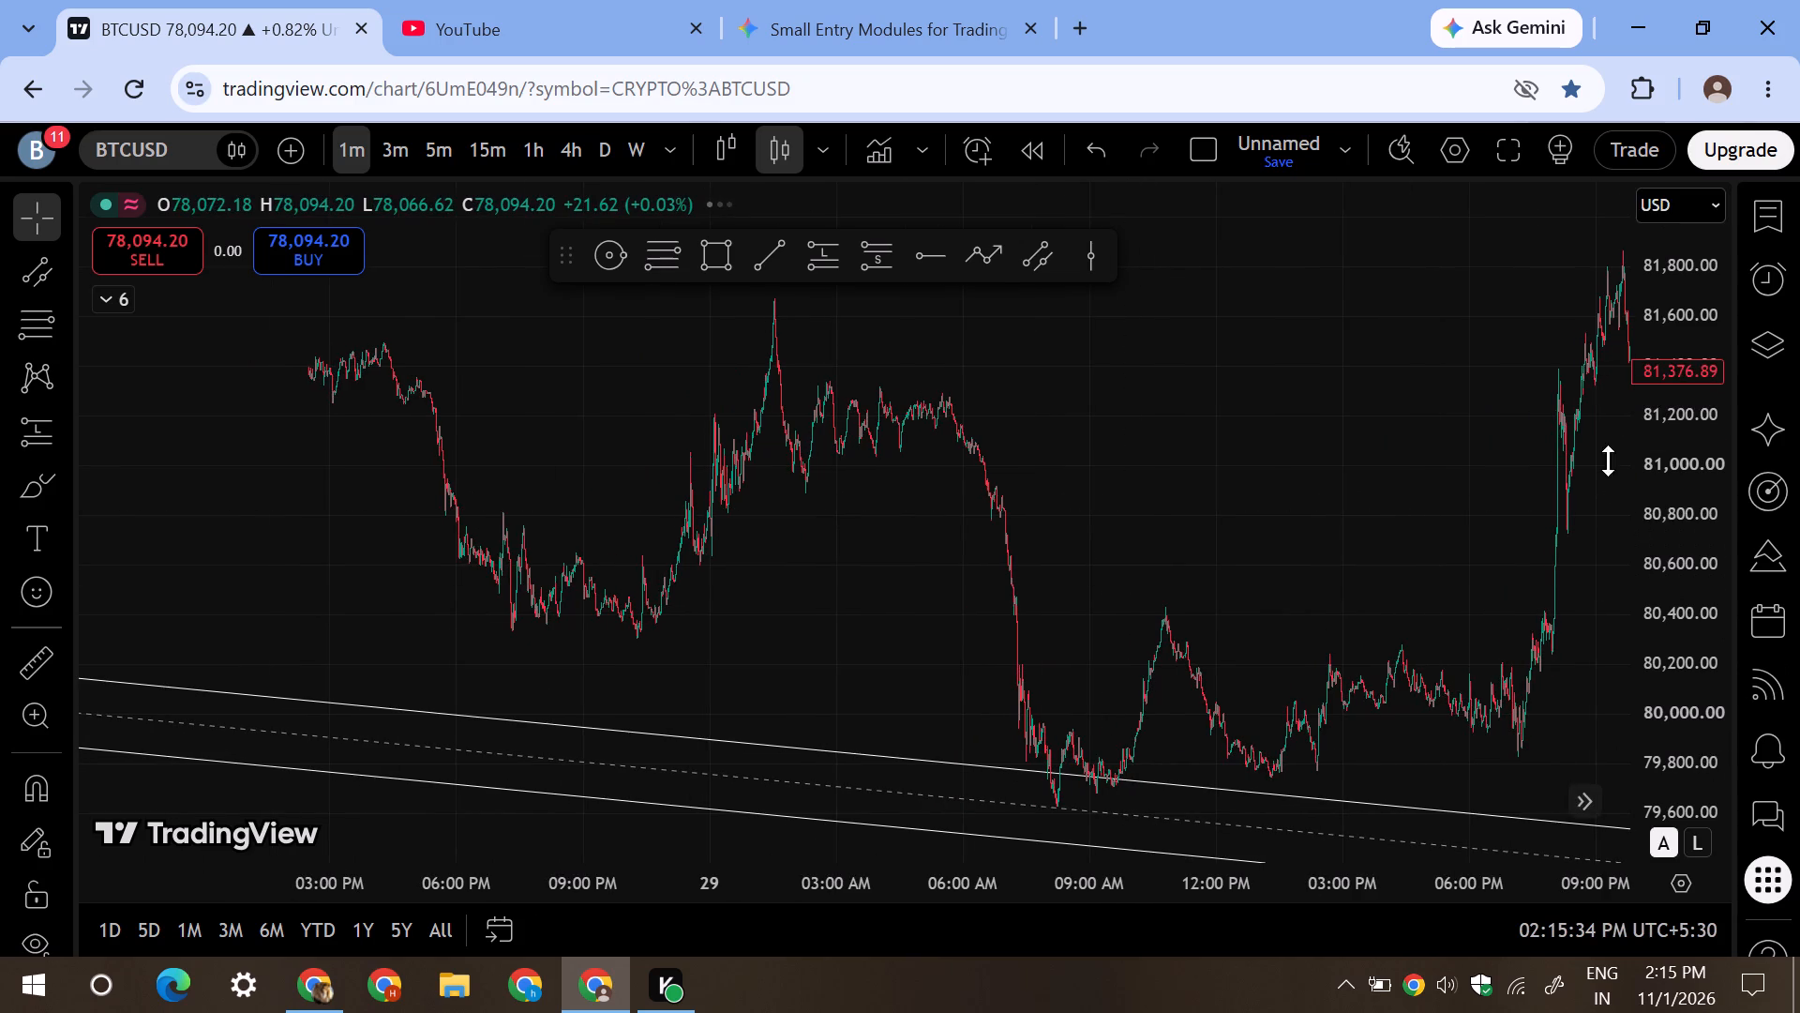
left_click_drag(1608, 461, 1582, 419)
left_click_drag(1373, 684, 1455, 152)
scroll(1312, 672, "up", 20)
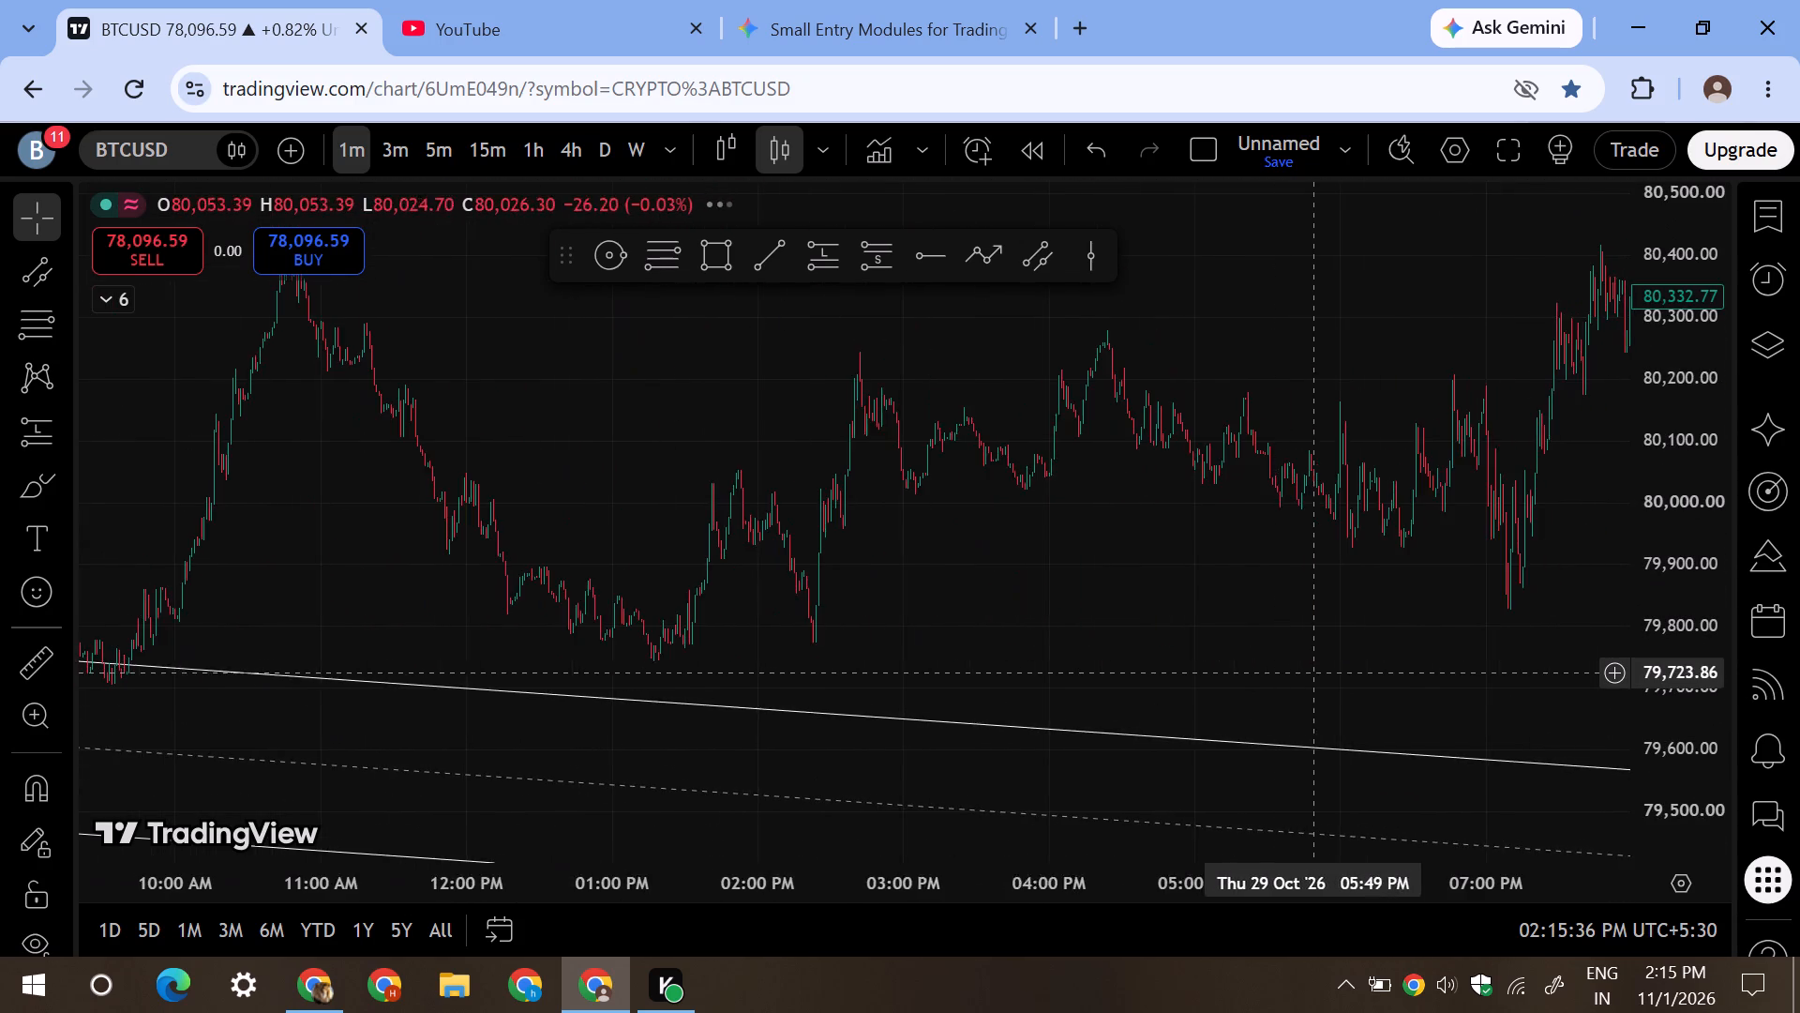
left_click_drag(941, 656, 1578, 627)
scroll(1080, 638, "up", 4)
left_click_drag(950, 532, 1058, 624)
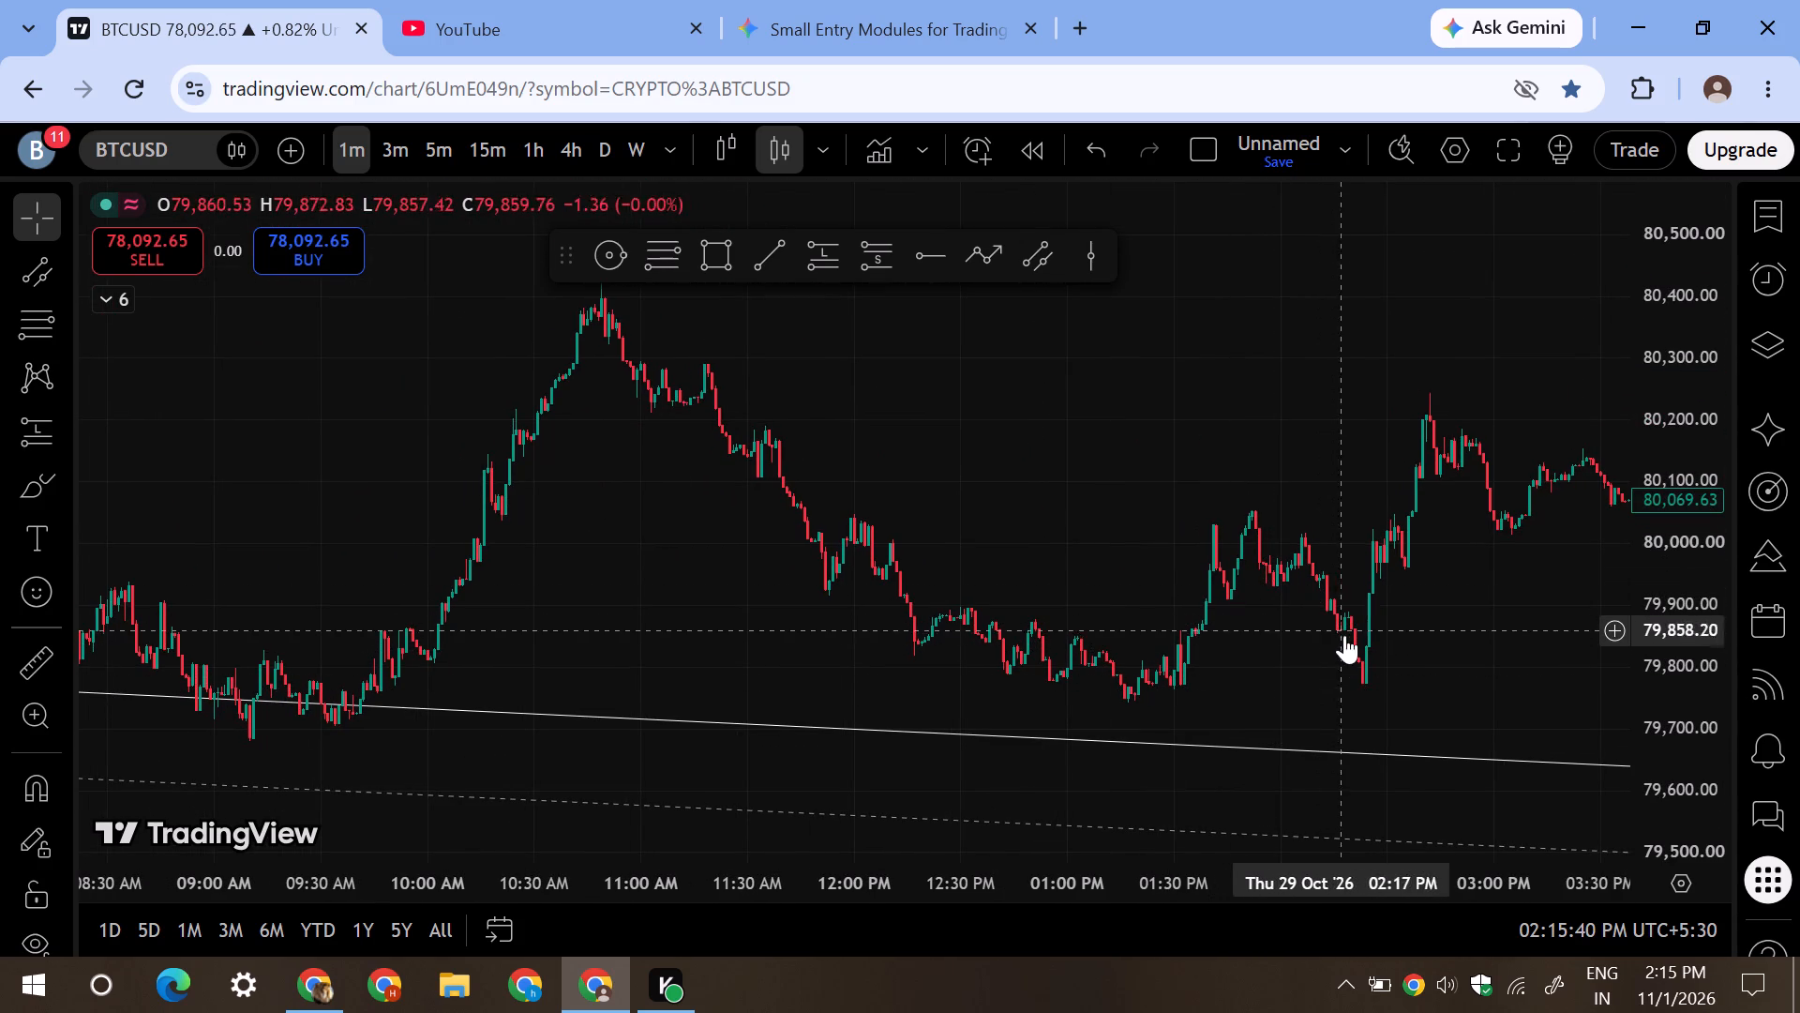
left_click_drag(1458, 658, 1169, 614)
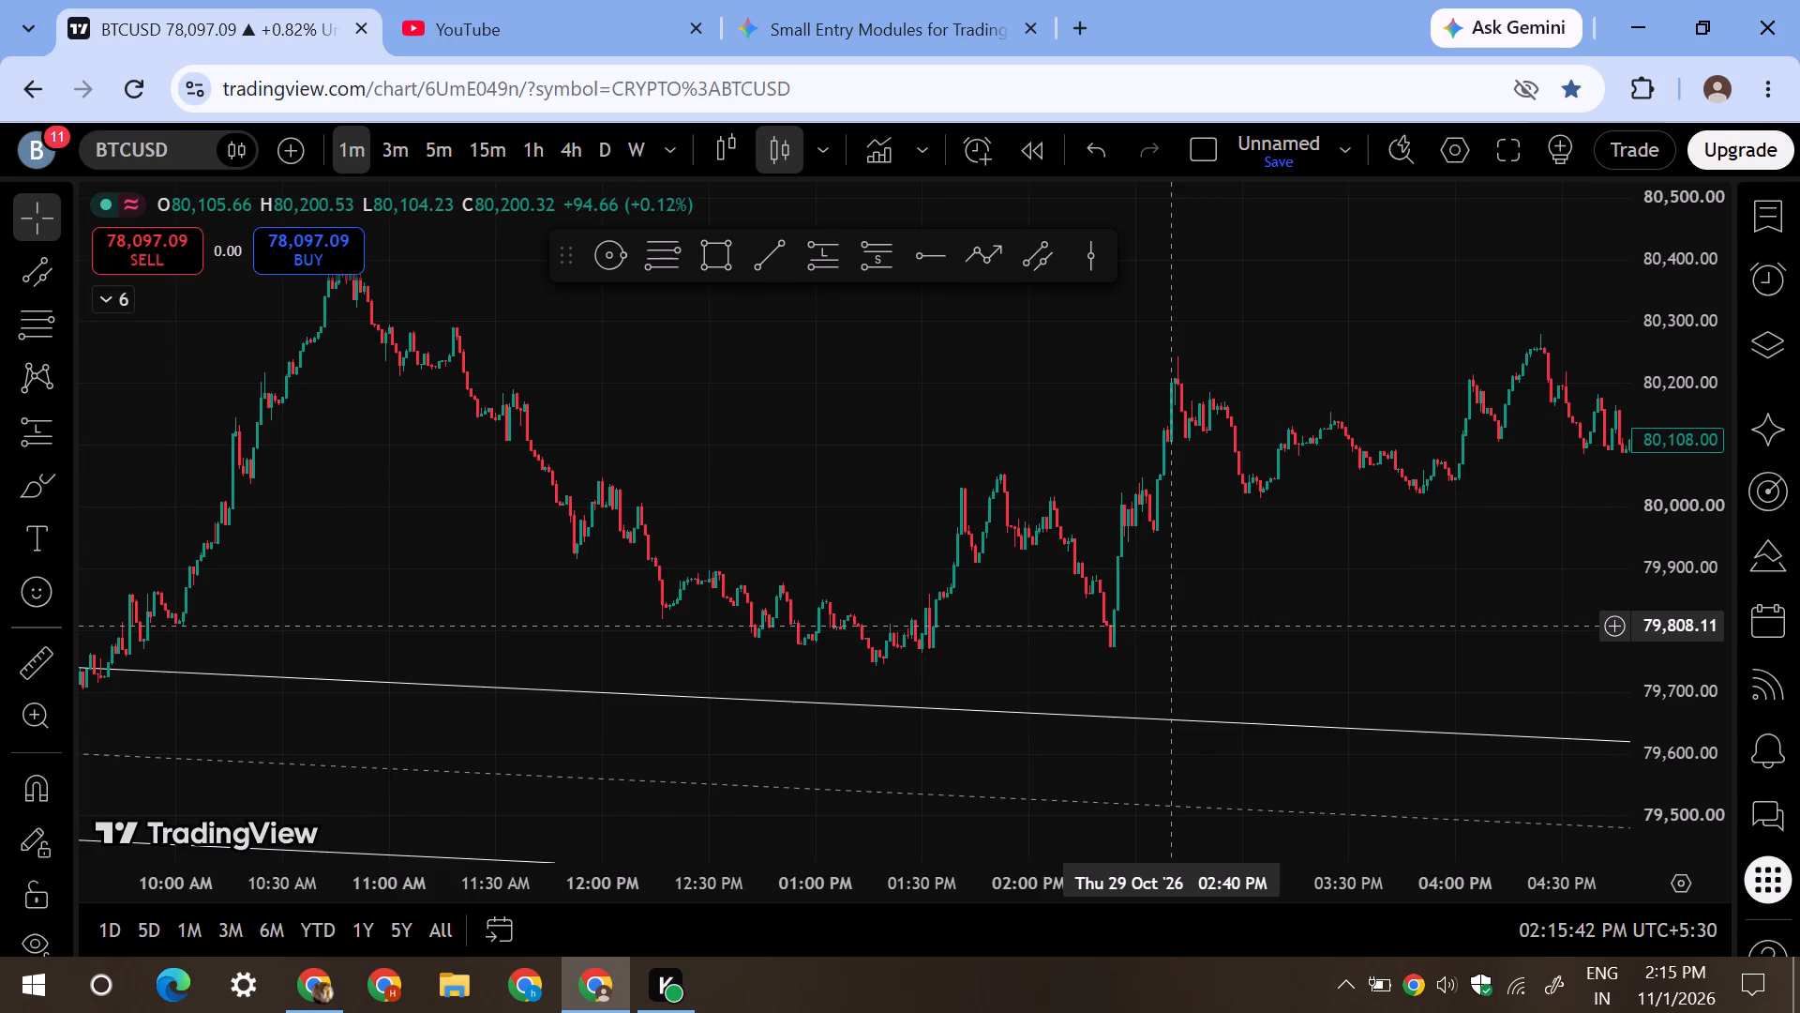
scroll(1171, 626, "down", 5)
scroll(1171, 626, "up", 2)
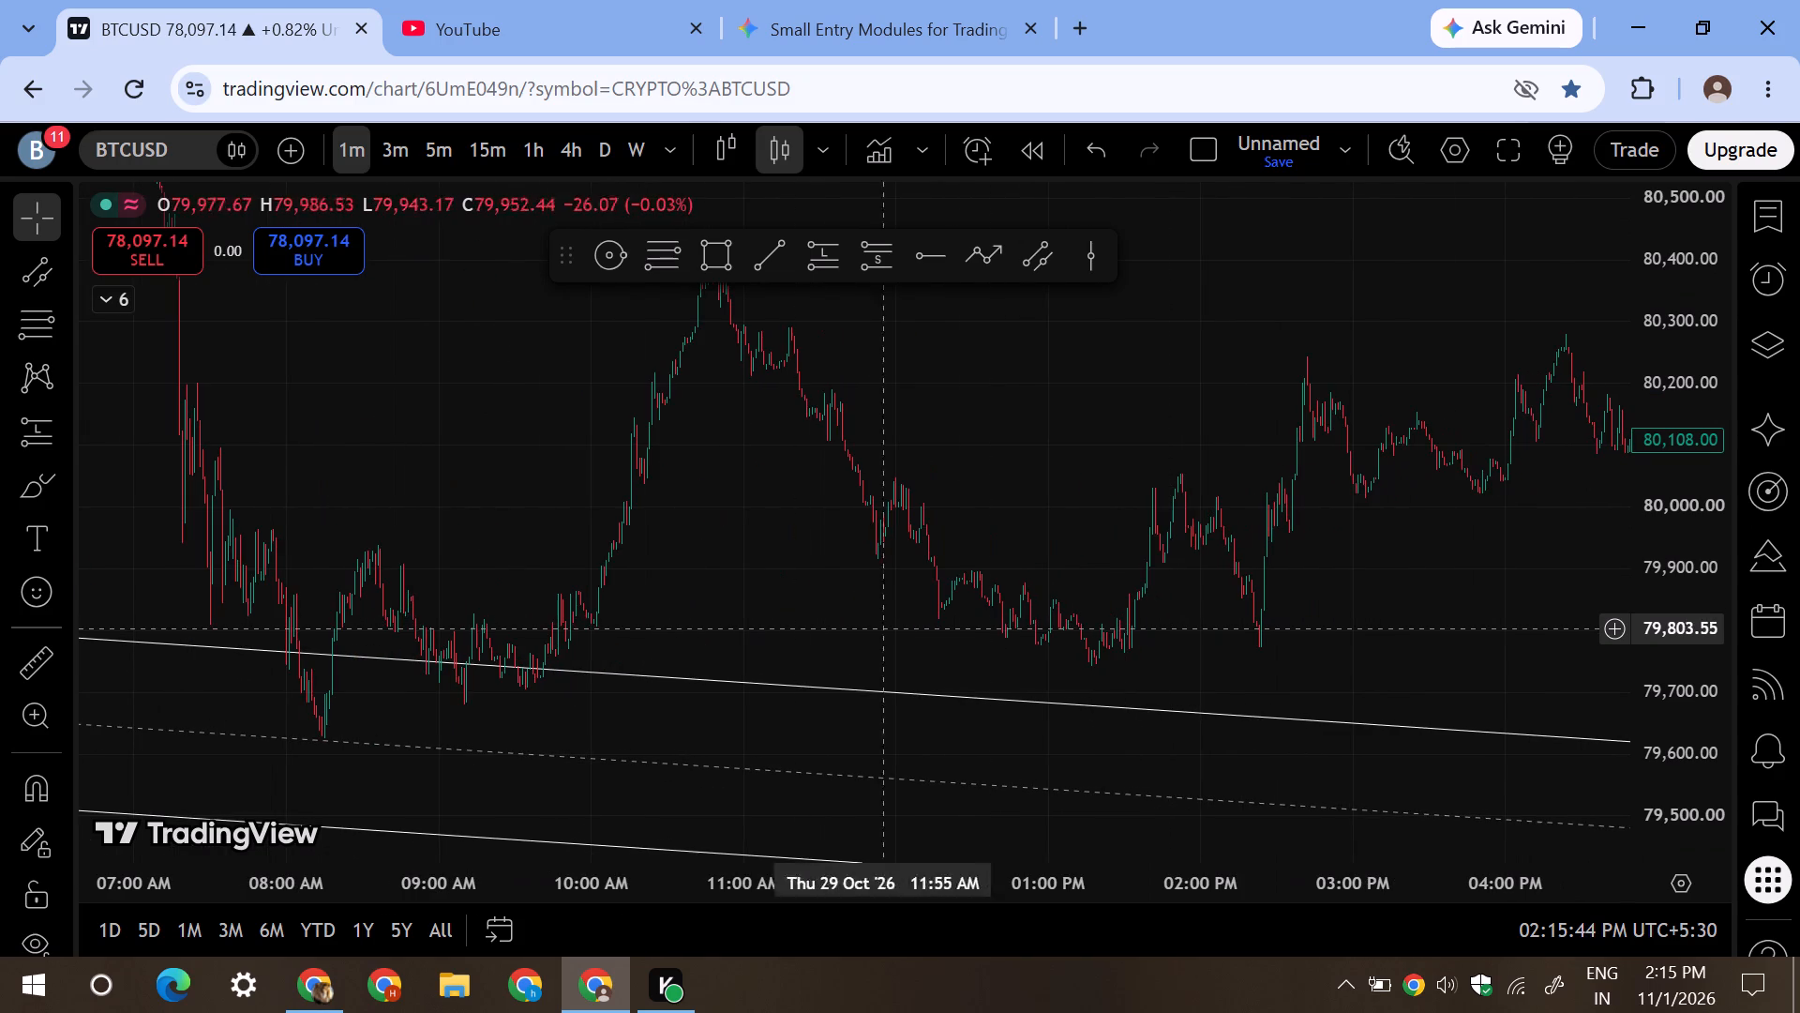
left_click_drag(778, 628, 1191, 506)
left_click_drag(1672, 774, 1511, 379)
left_click_drag(1079, 464, 1120, 529)
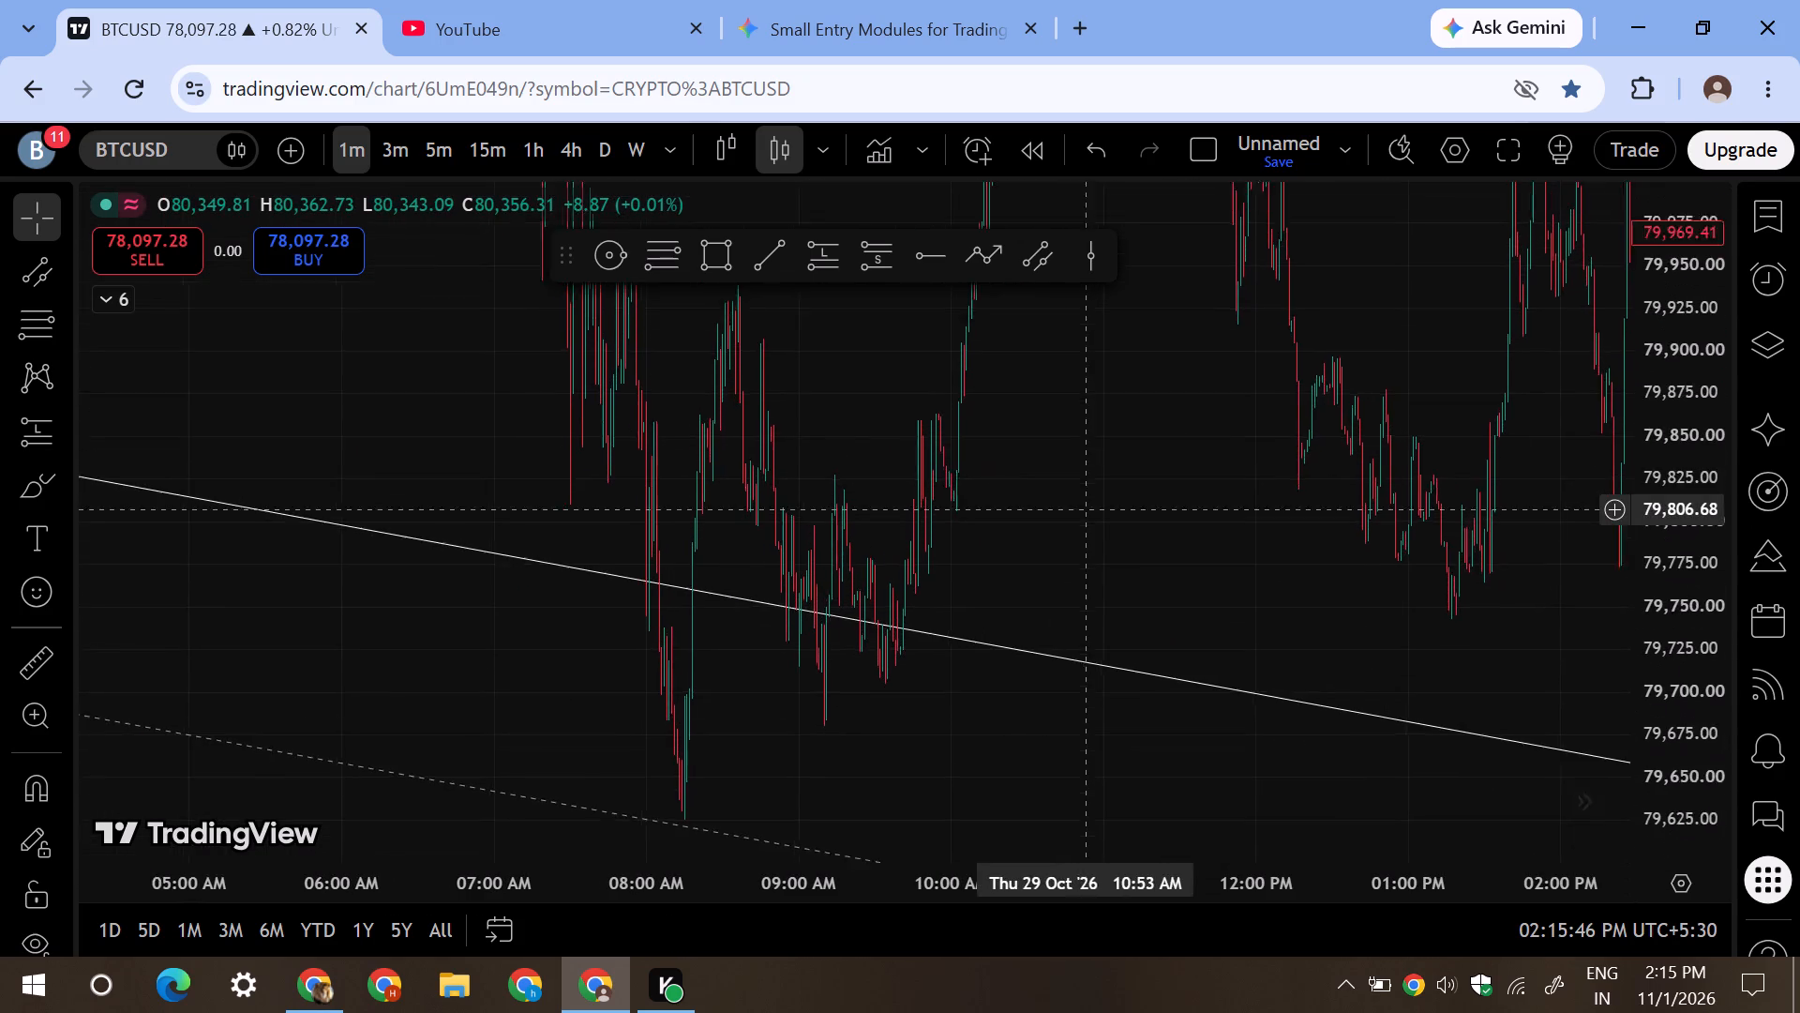
left_click_drag(1120, 529, 1612, 558)
scroll(1260, 618, "up", 11)
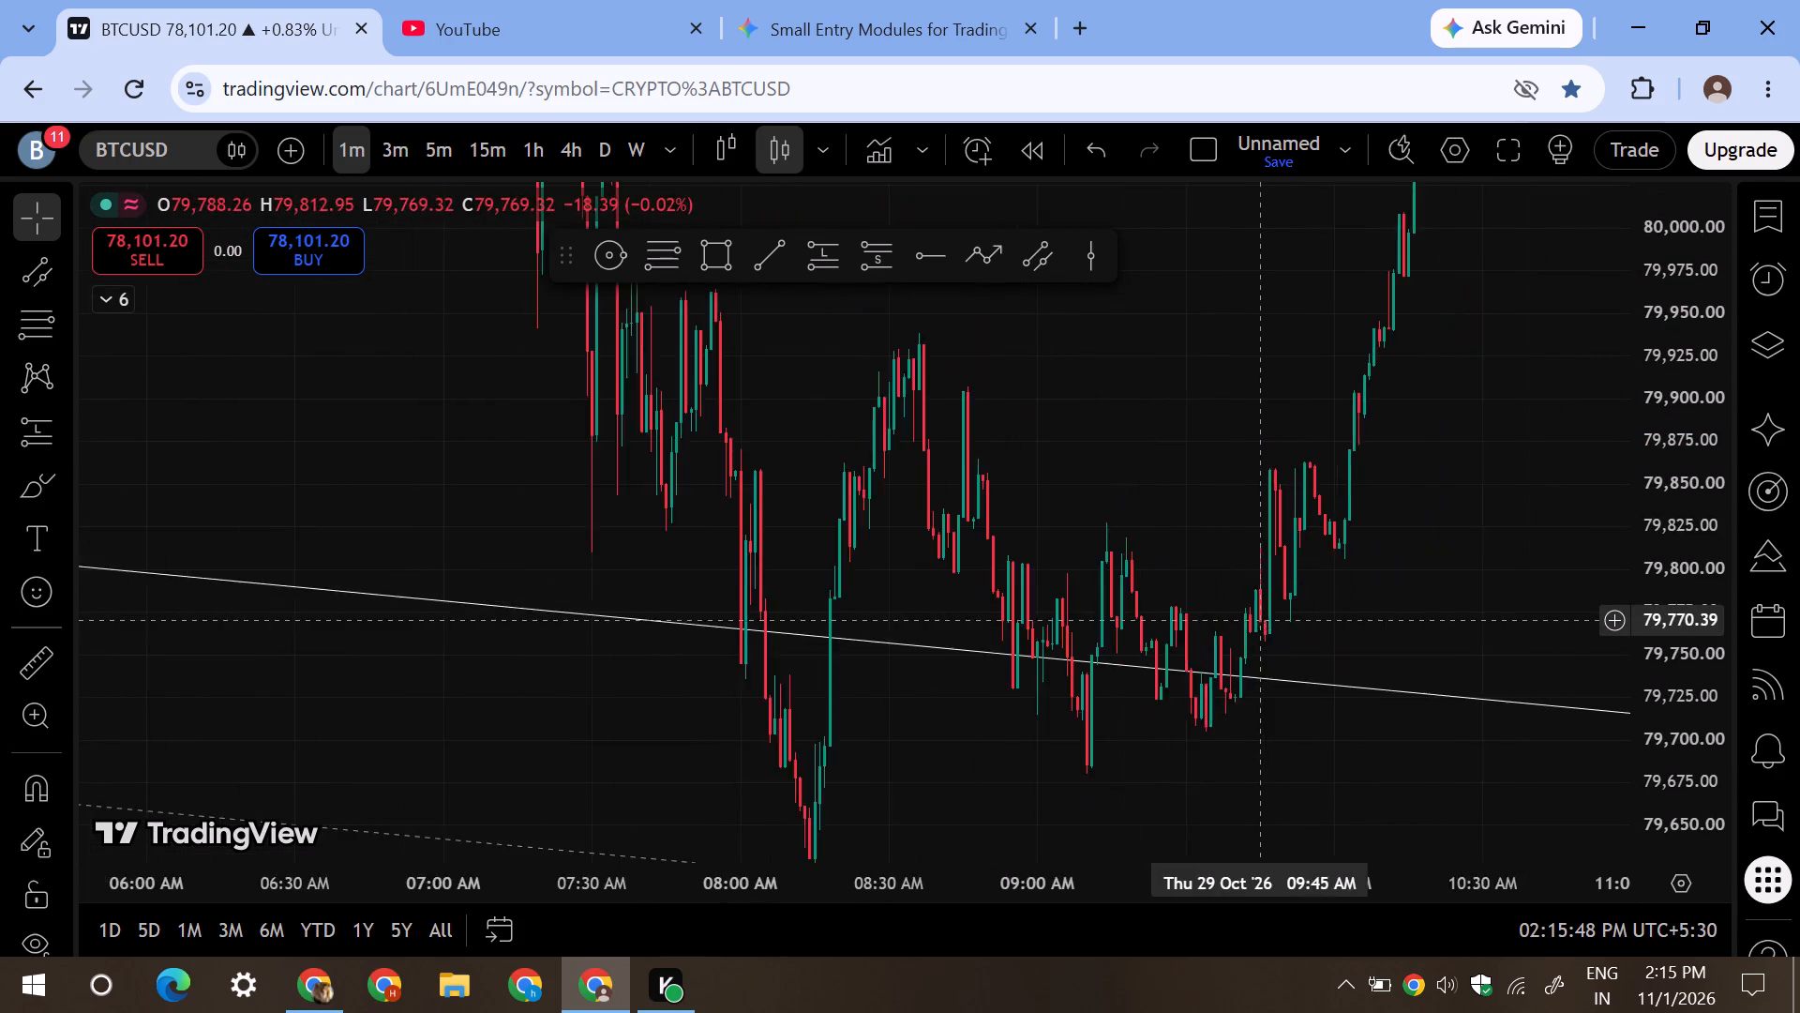
scroll(1259, 619, "up", 3)
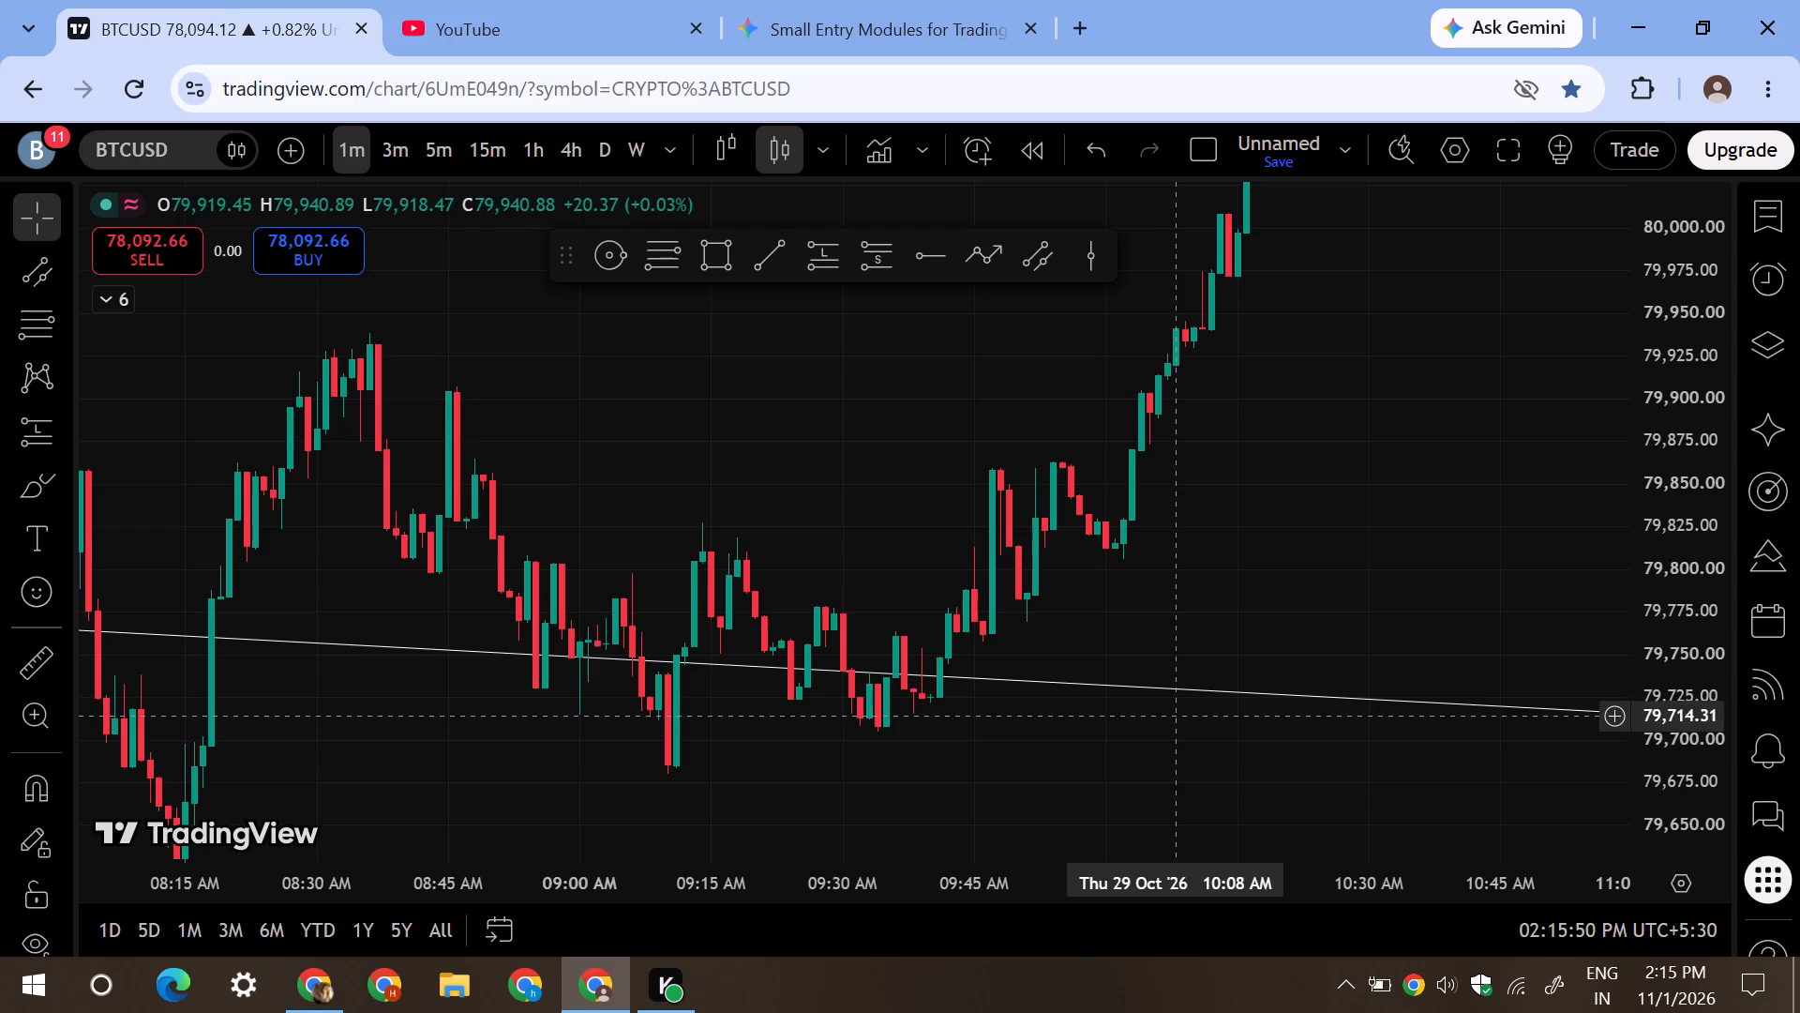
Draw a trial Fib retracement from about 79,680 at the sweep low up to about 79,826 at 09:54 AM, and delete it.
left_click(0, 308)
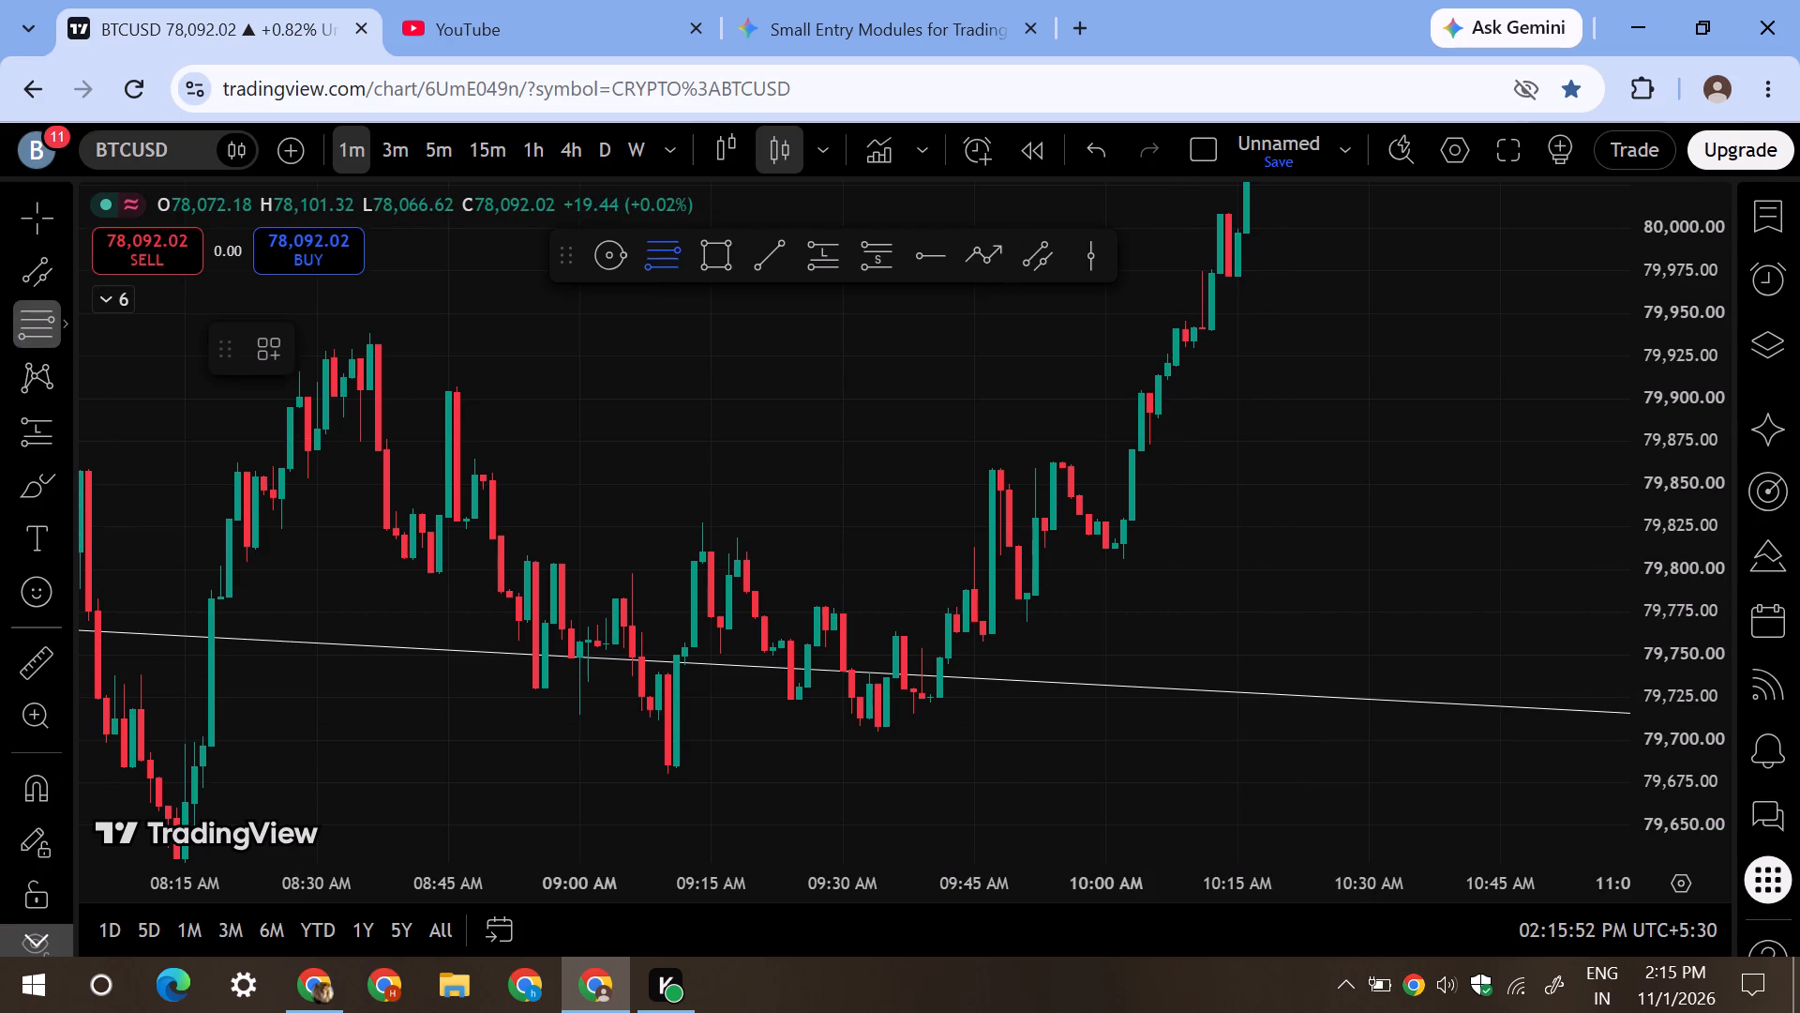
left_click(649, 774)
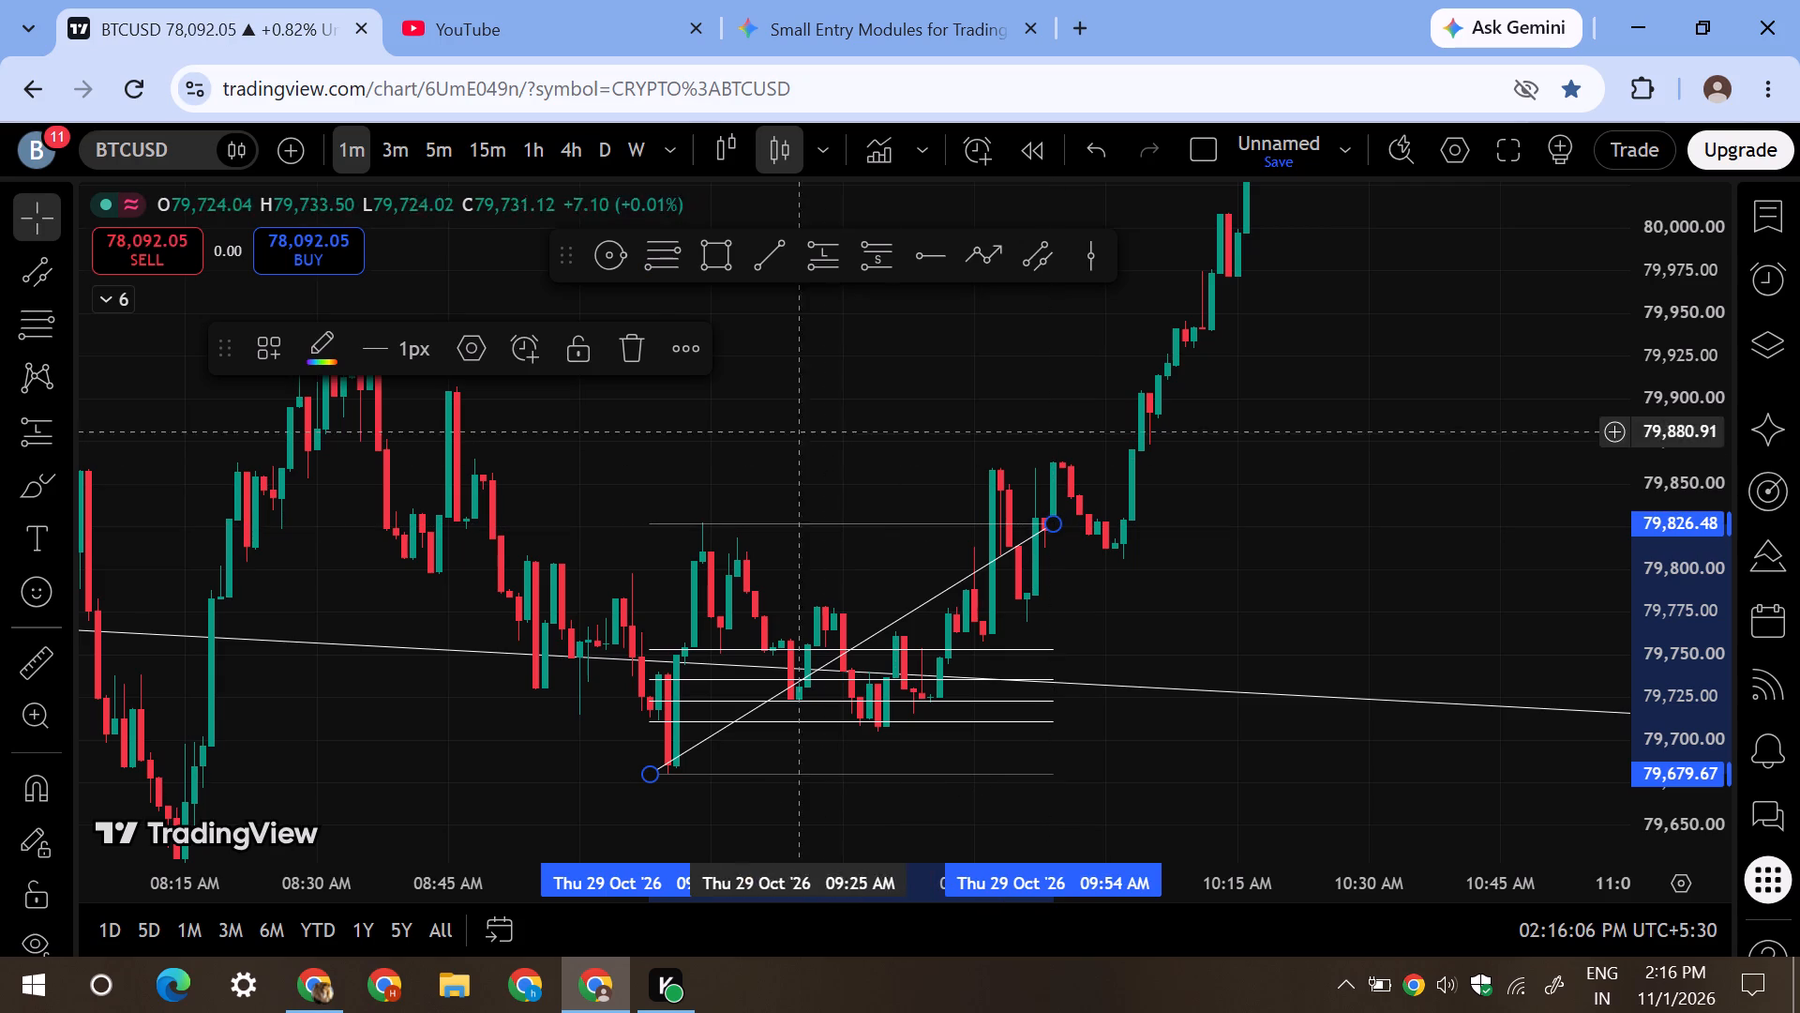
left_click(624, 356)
Draw a Fib retracement from about 79,704 at 09:30 AM up to about 79,860 at 10:11 AM on 29 October.
left_click(655, 258)
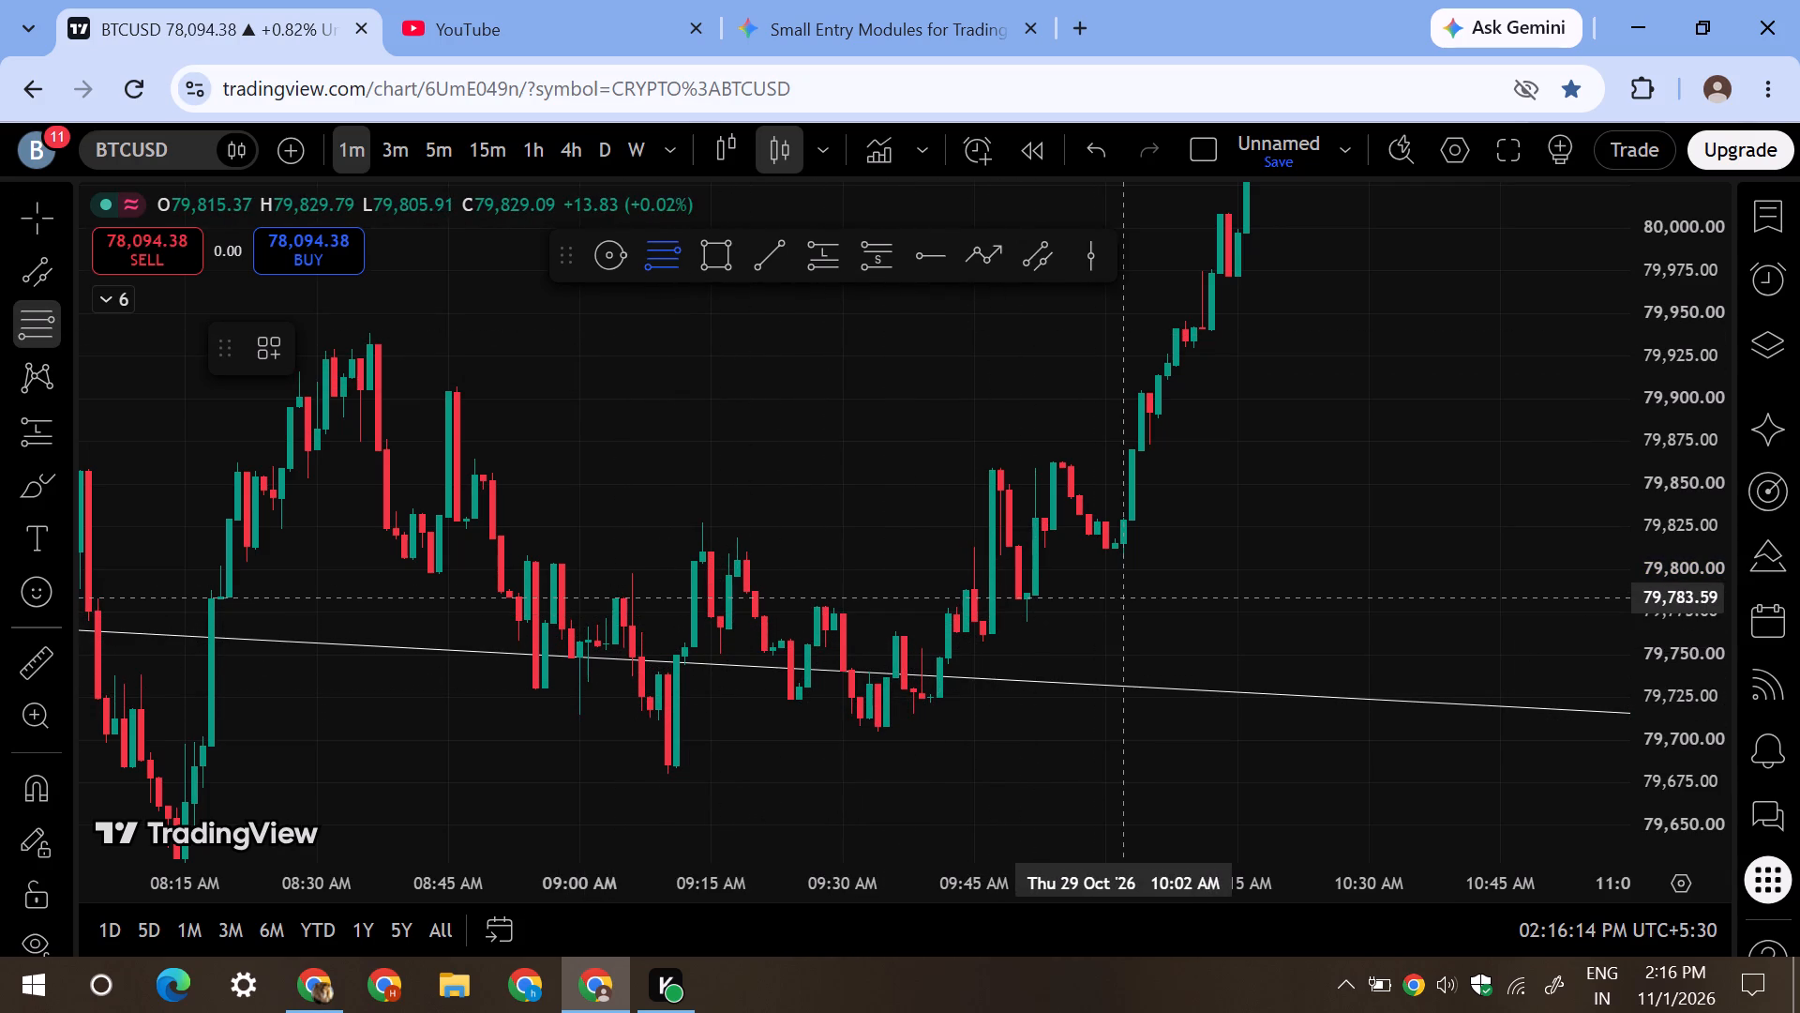
left_click(845, 733)
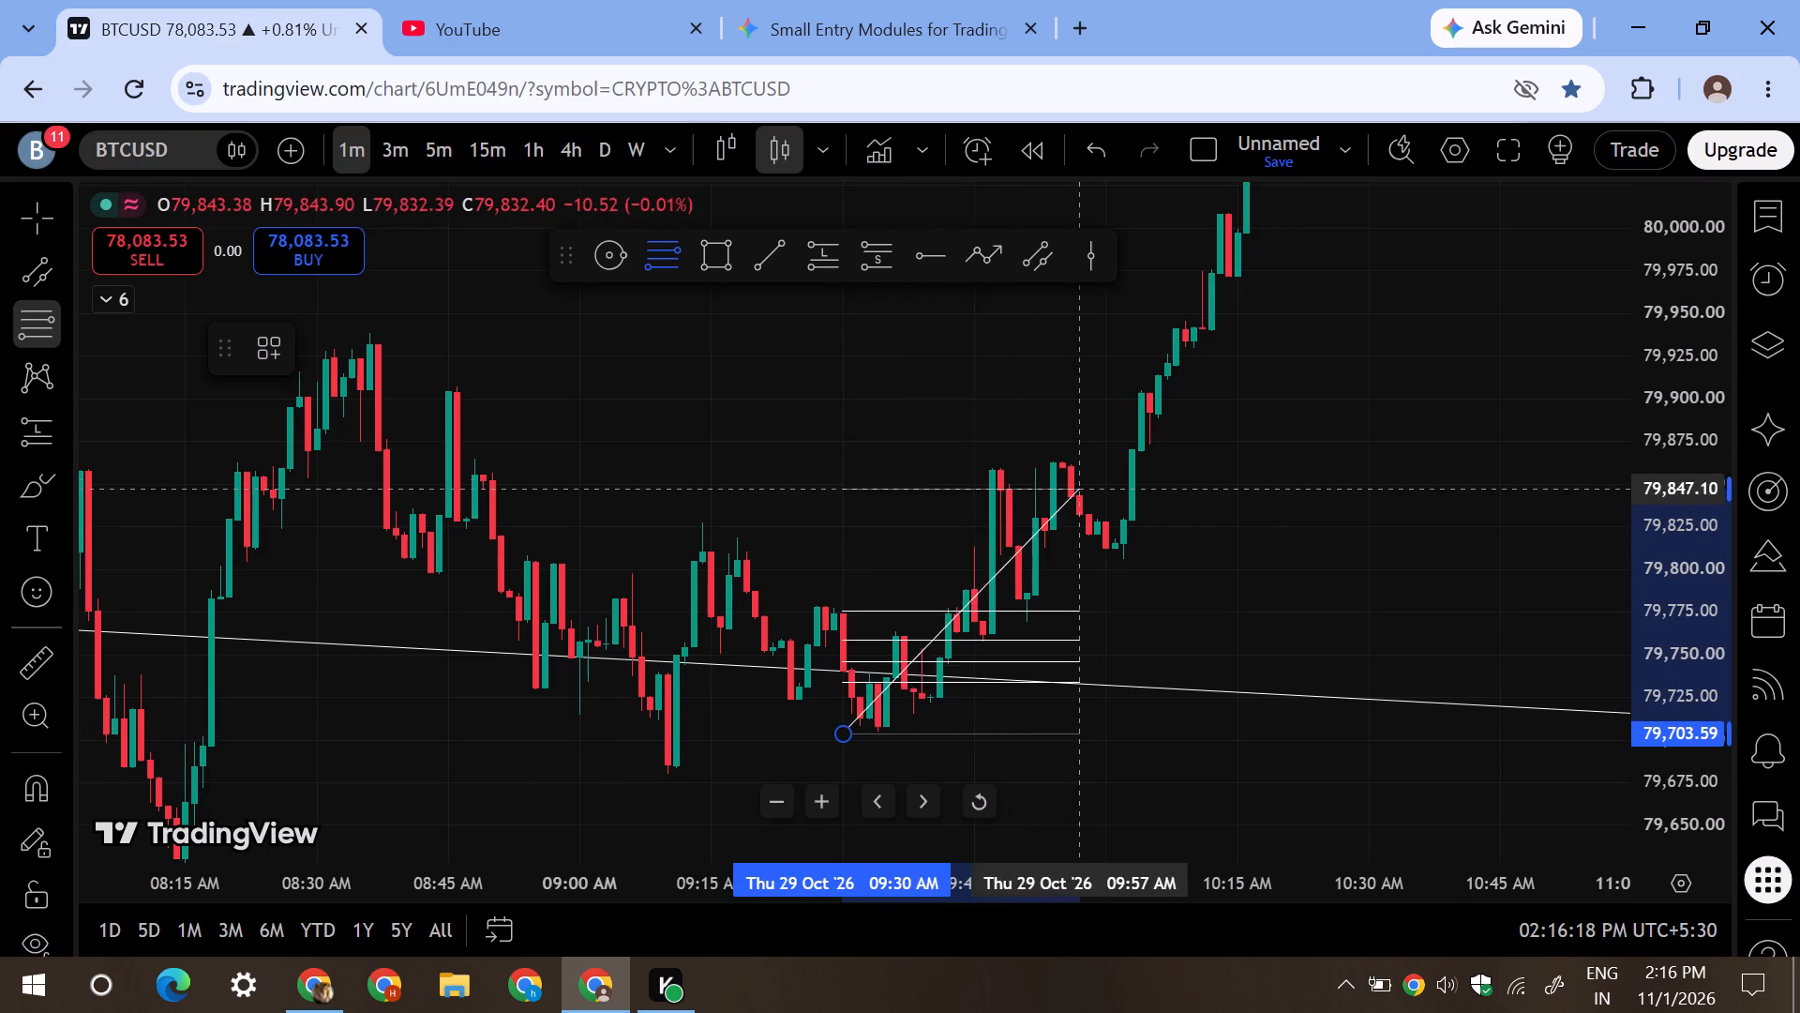
left_click(1200, 466)
Place a long position at the Fib level near 79,782 at 09:46 AM, with its stop at about 79,737, extended past 12 PM.
left_click_drag(1384, 659, 514, 647)
scroll(1235, 583, "down", 6)
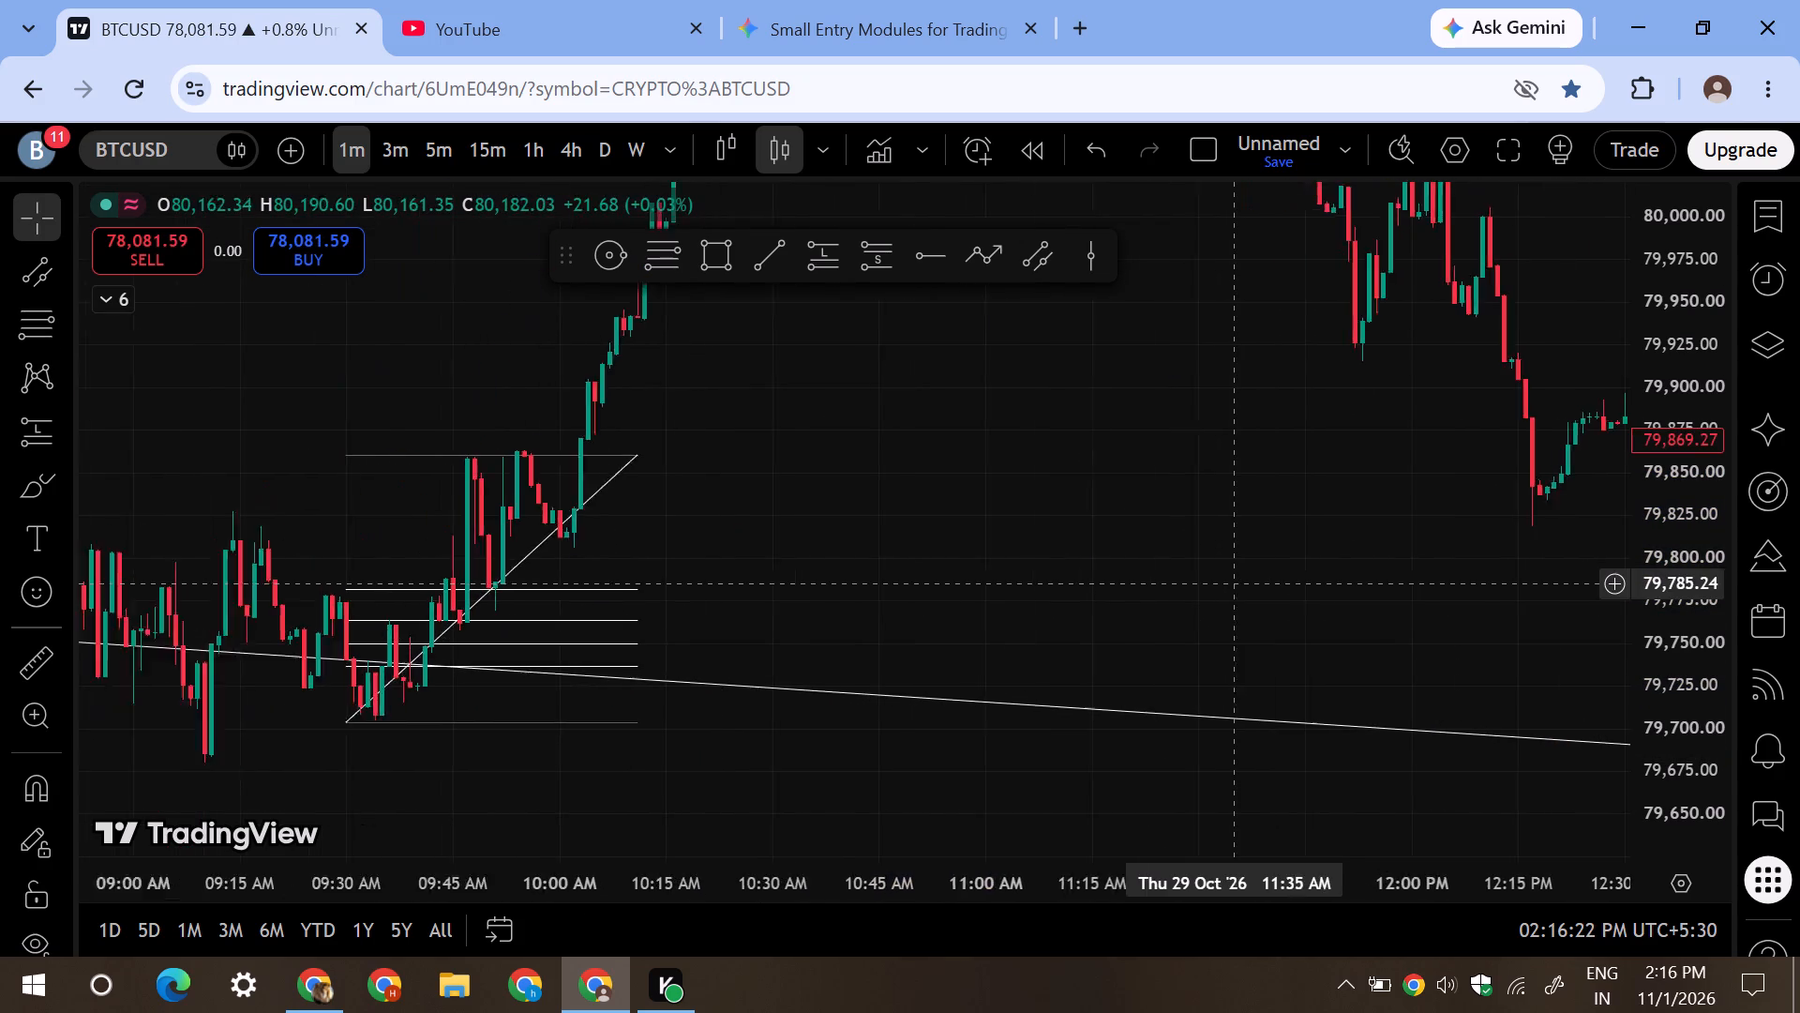
left_click(826, 255)
left_click(778, 589)
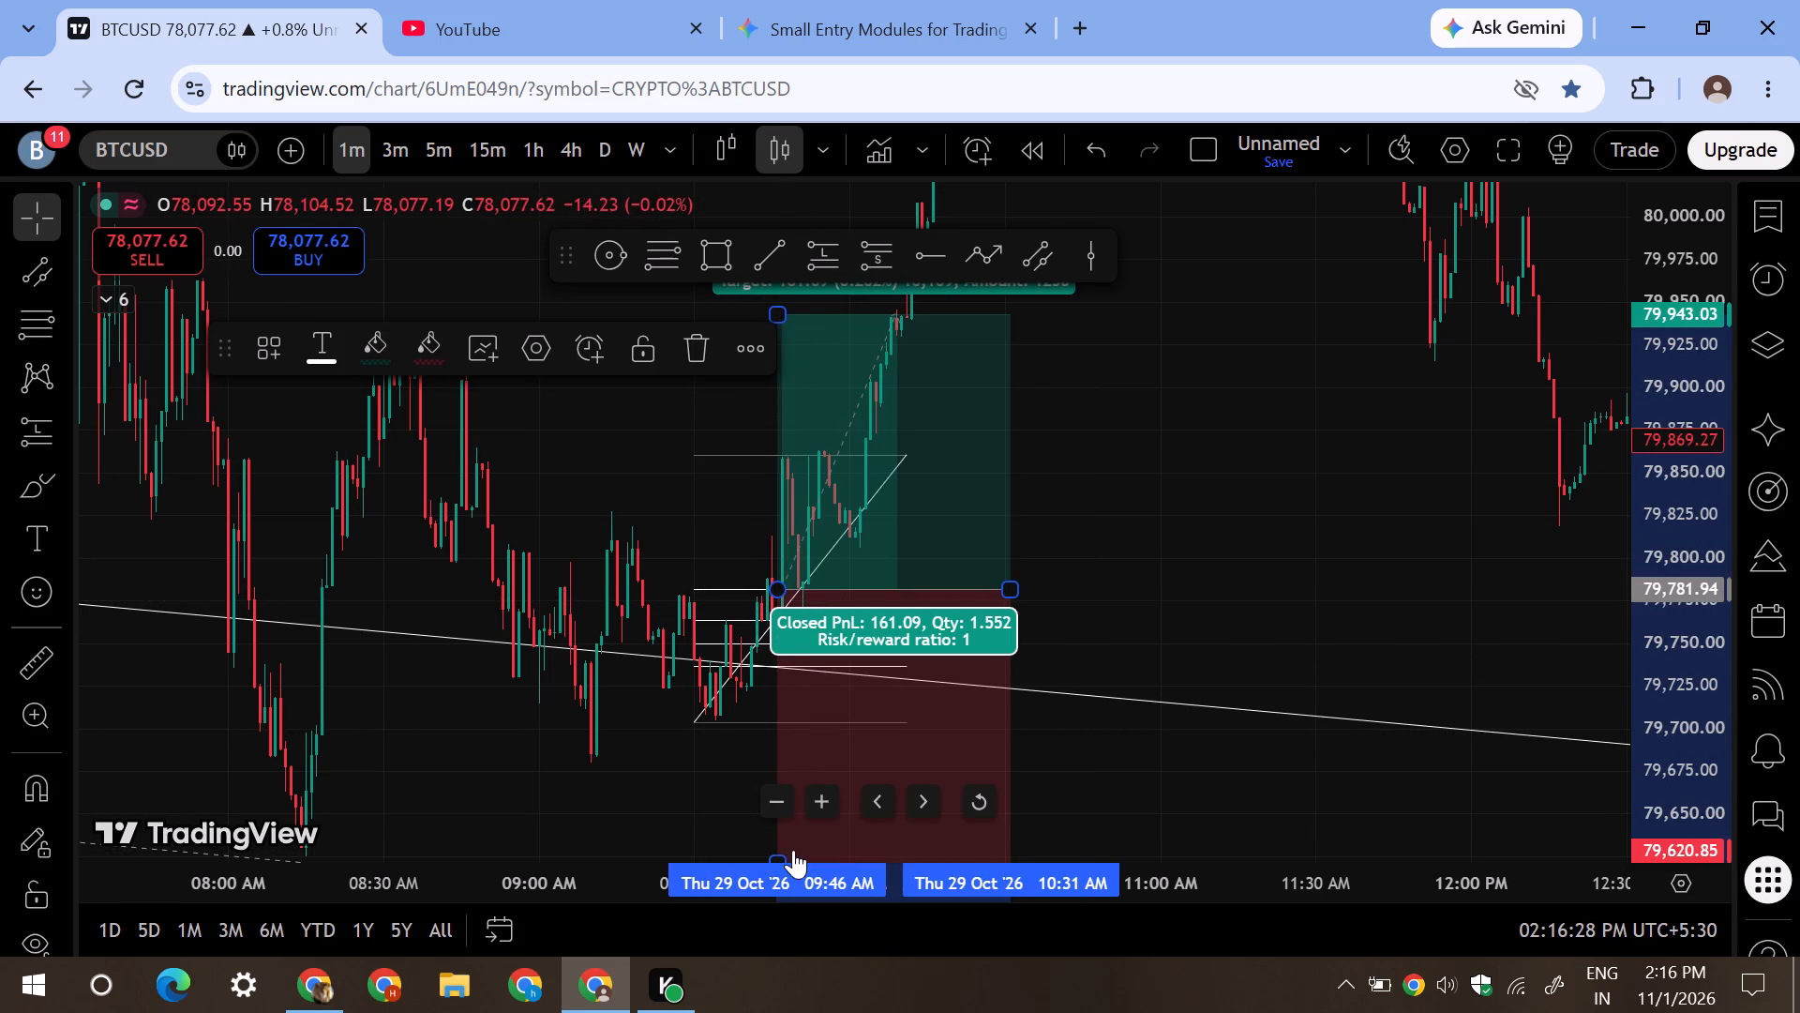
left_click_drag(780, 854, 772, 662)
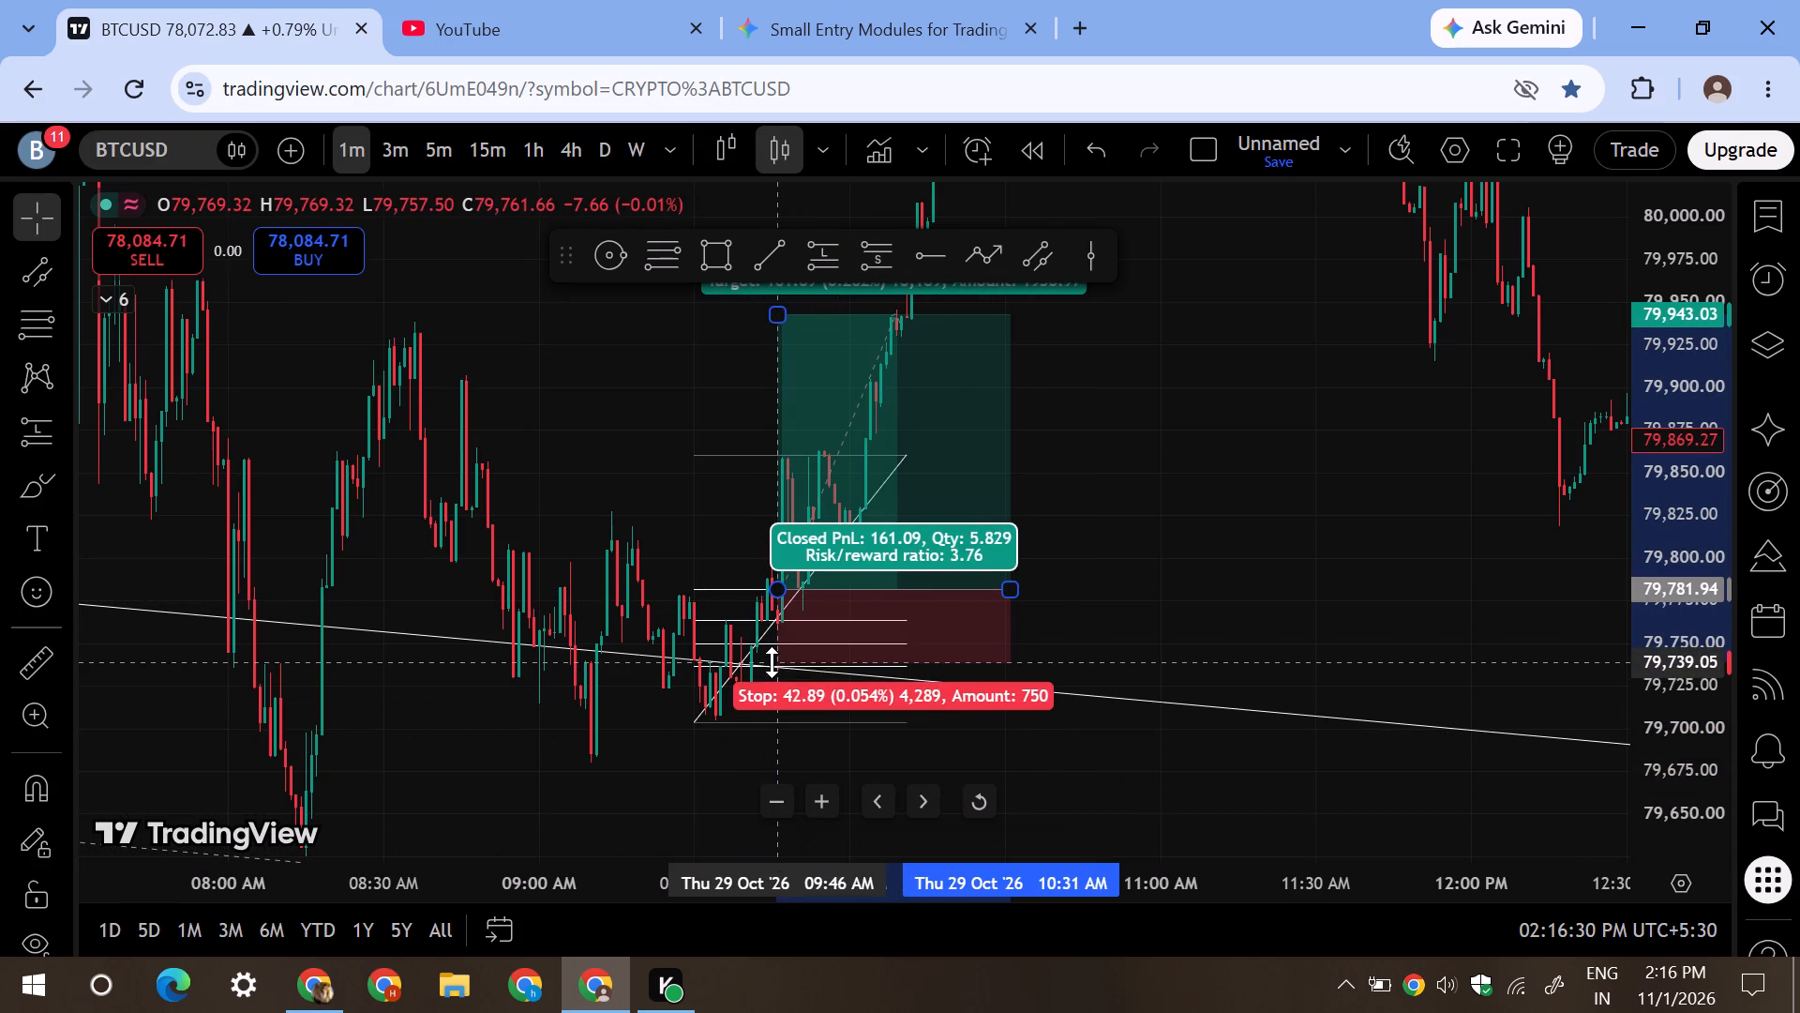
left_click_drag(772, 662, 787, 666)
left_click_drag(1013, 588, 1552, 599)
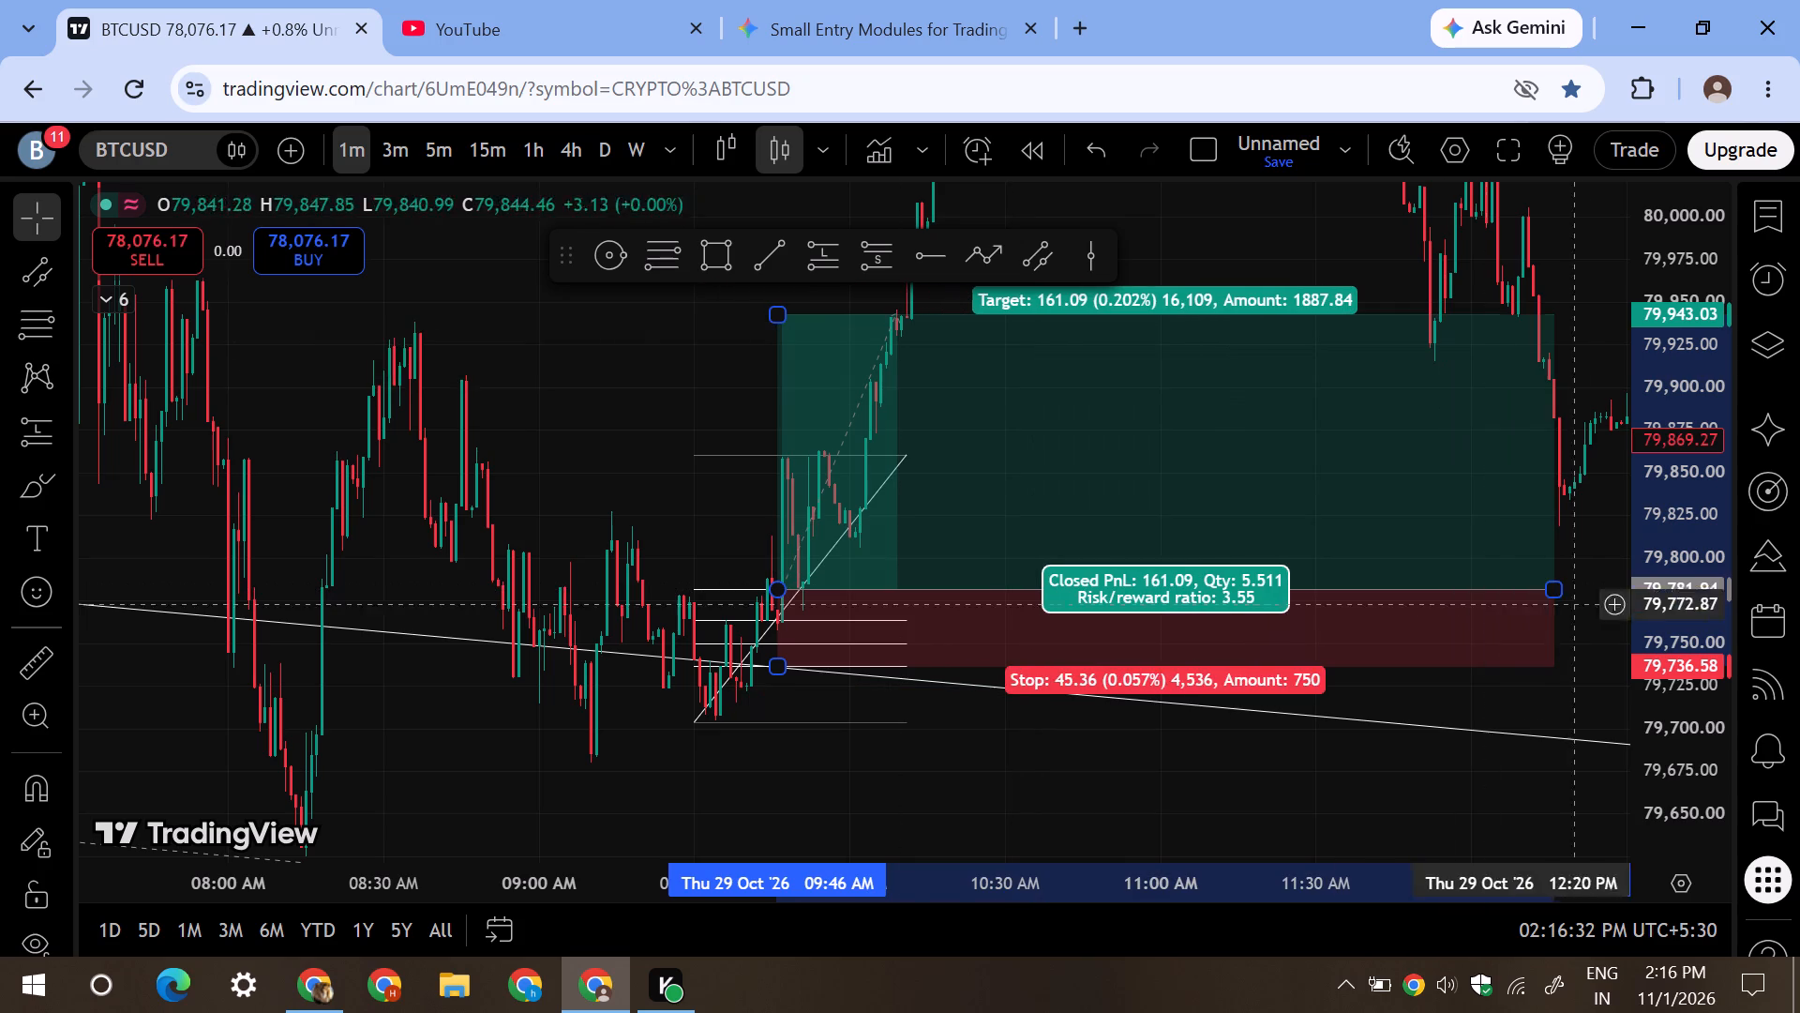
Extend the long position's end time to about 04:10 PM on 29 October.
left_click_drag(1482, 719, 292, 712)
scroll(325, 647, "down", 7)
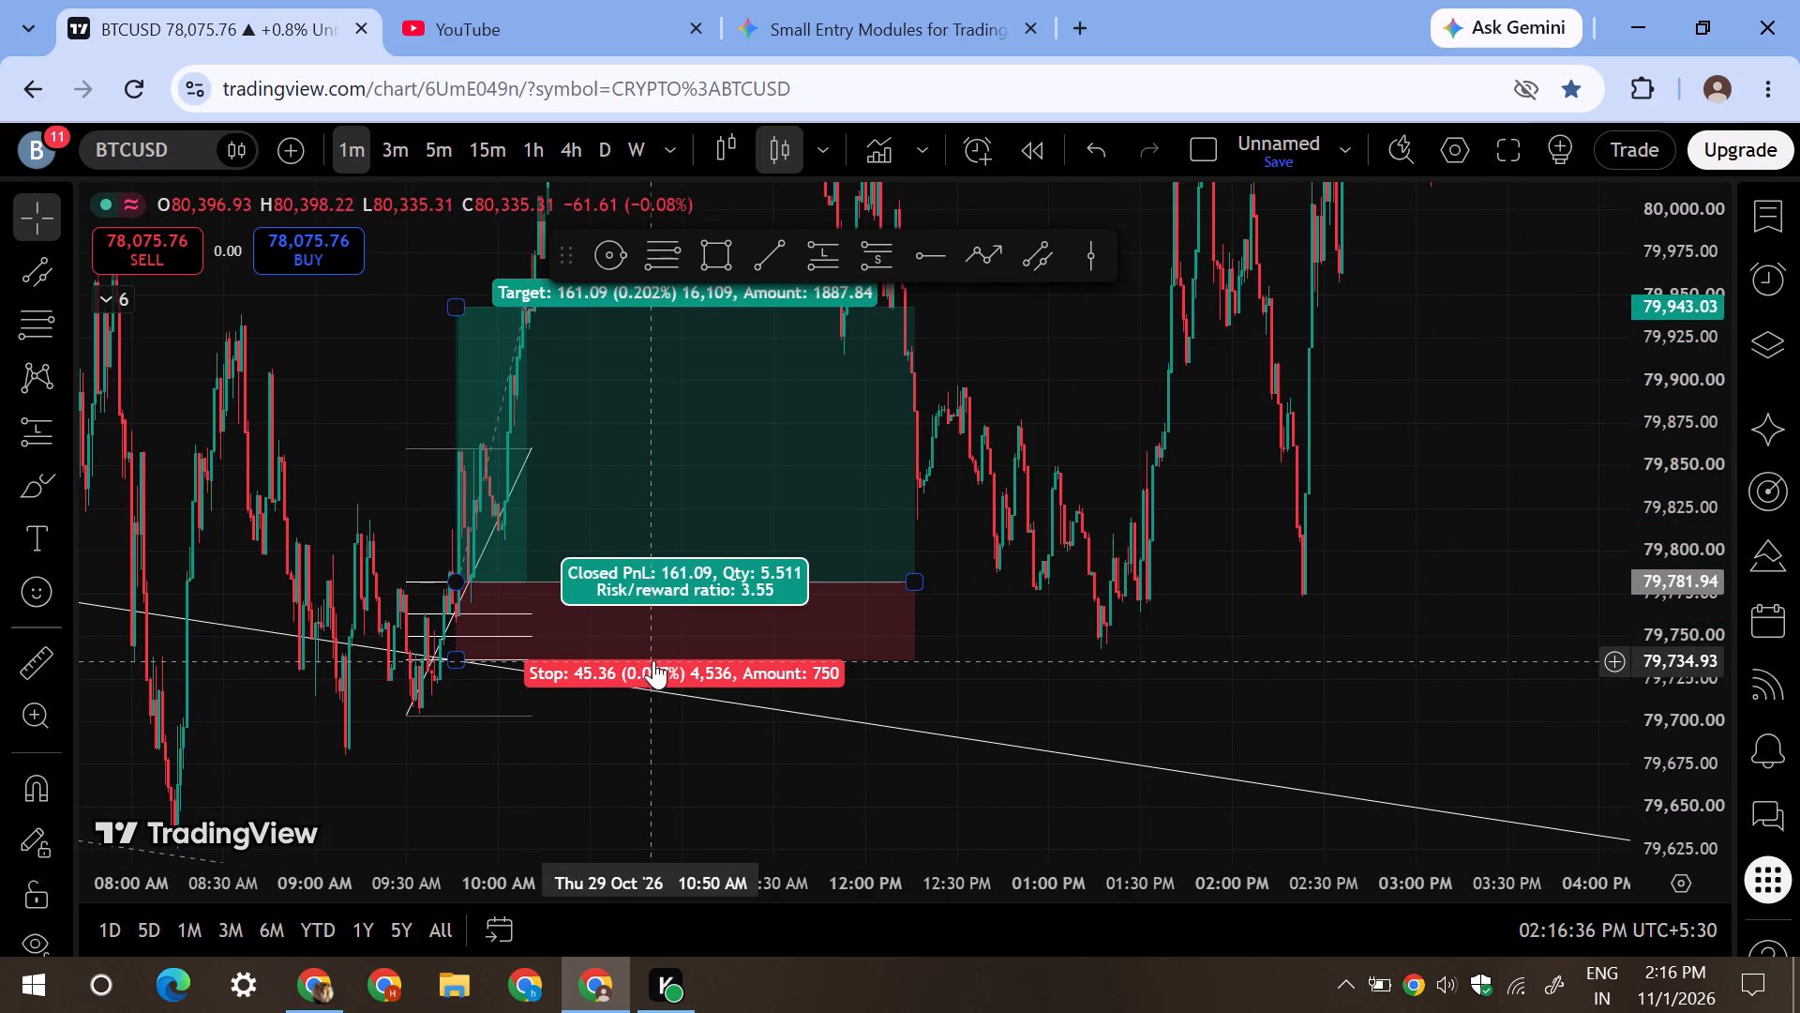
left_click_drag(922, 580, 1799, 612)
Examine the BTCUSD price action before and after the long position, through the evening of 29 October.
scroll(1792, 619, "down", 5)
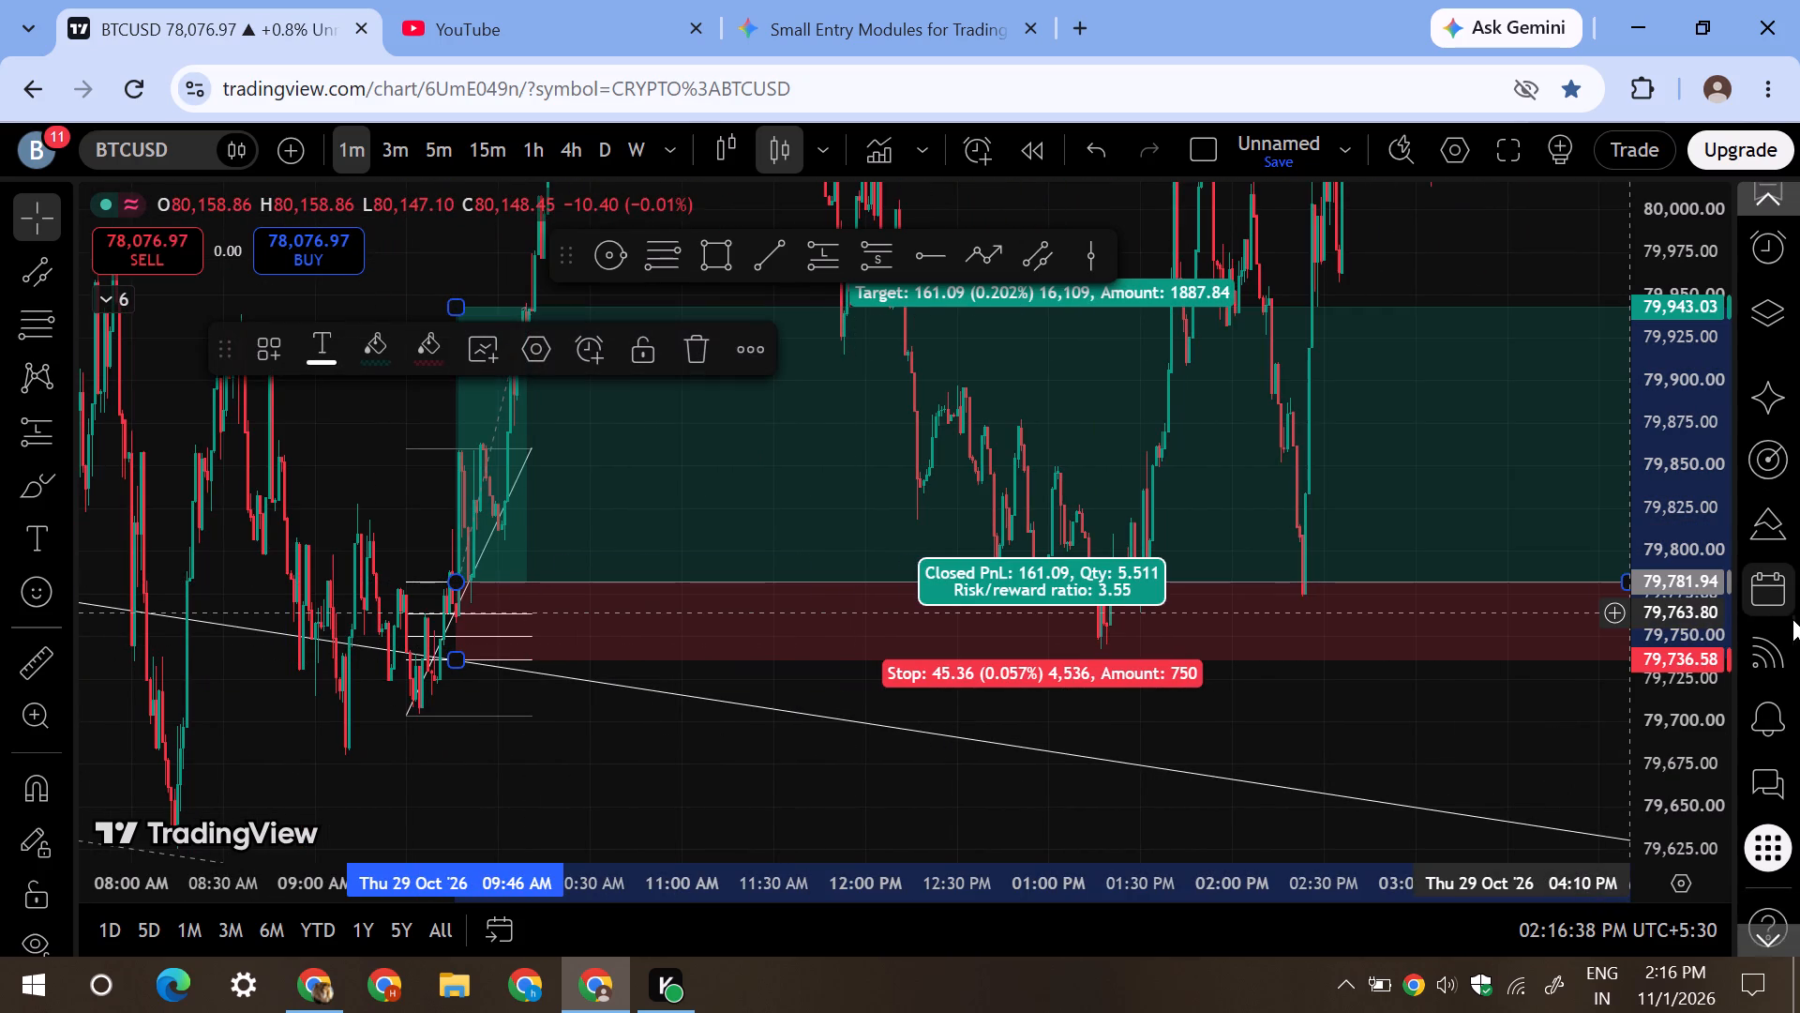
left_click_drag(1678, 390, 1440, 748)
scroll(1255, 731, "down", 8)
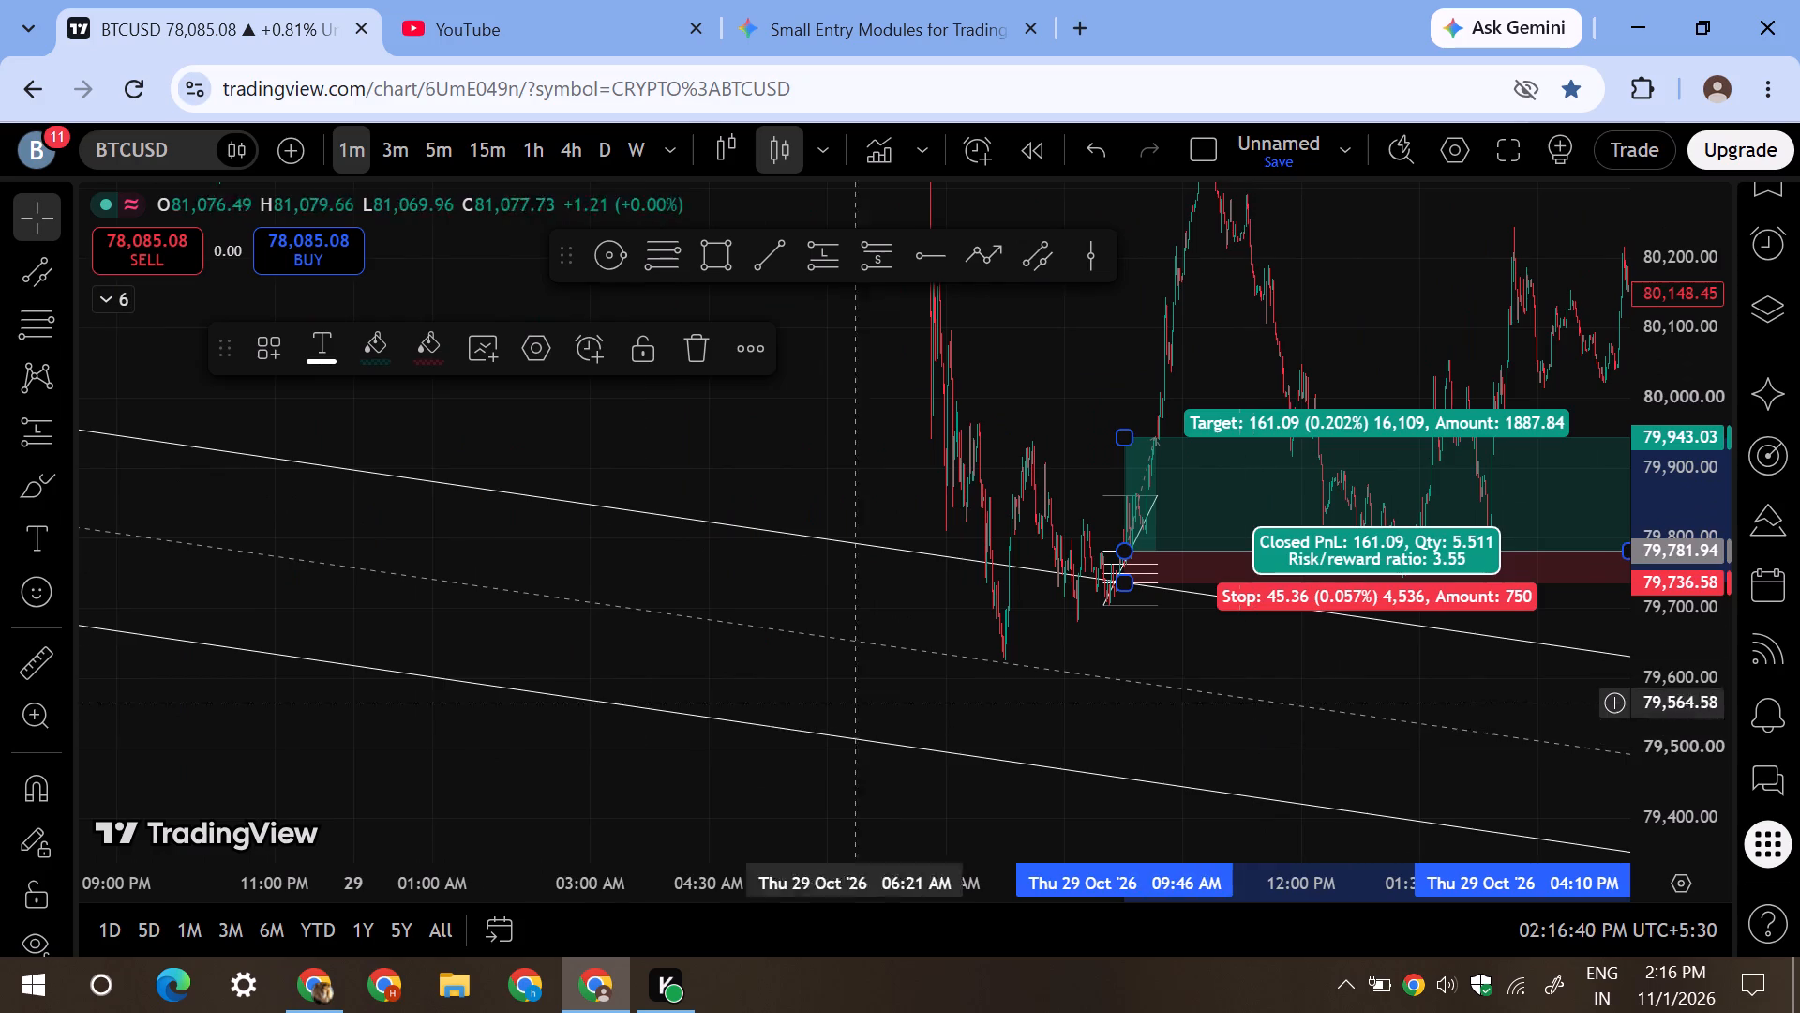
left_click_drag(649, 476, 410, 827)
scroll(413, 774, "up", 6)
left_click_drag(1186, 660, 712, 586)
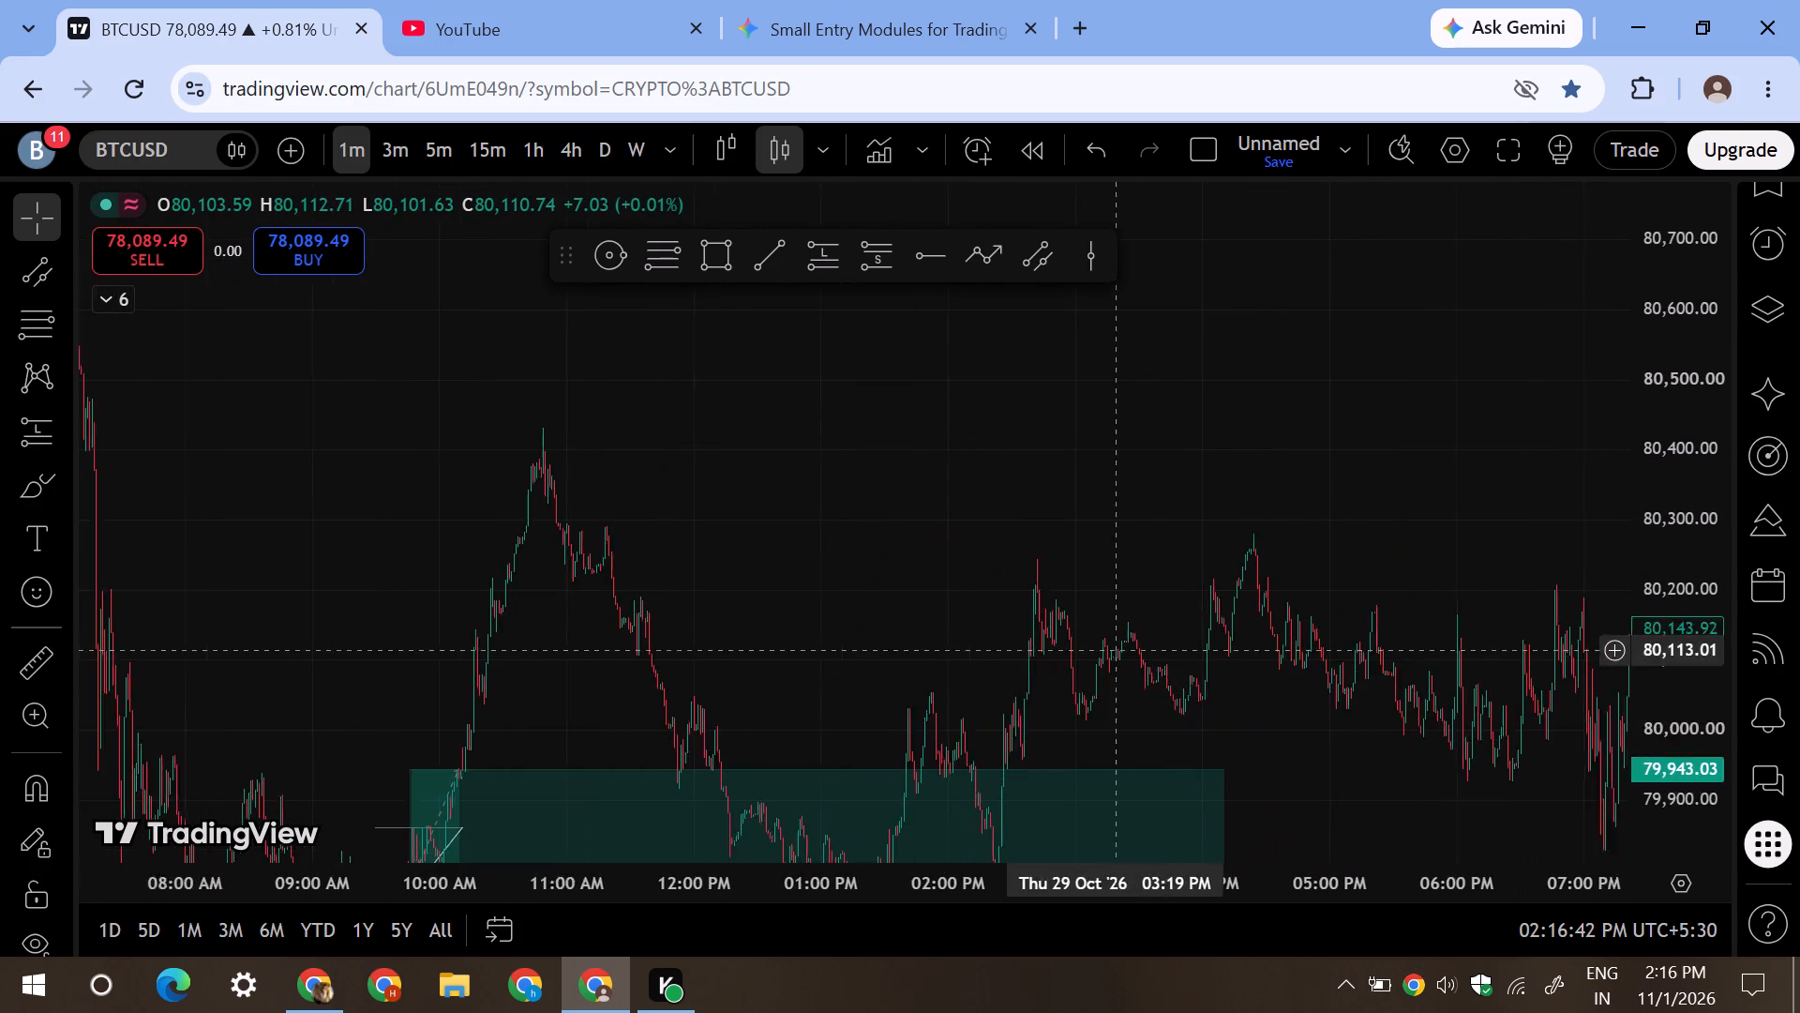
left_click_drag(712, 586, 1467, 410)
scroll(1110, 574, "up", 11)
left_click_drag(1158, 441, 1004, 417)
scroll(1013, 440, "down", 3)
left_click_drag(1246, 429, 531, 481)
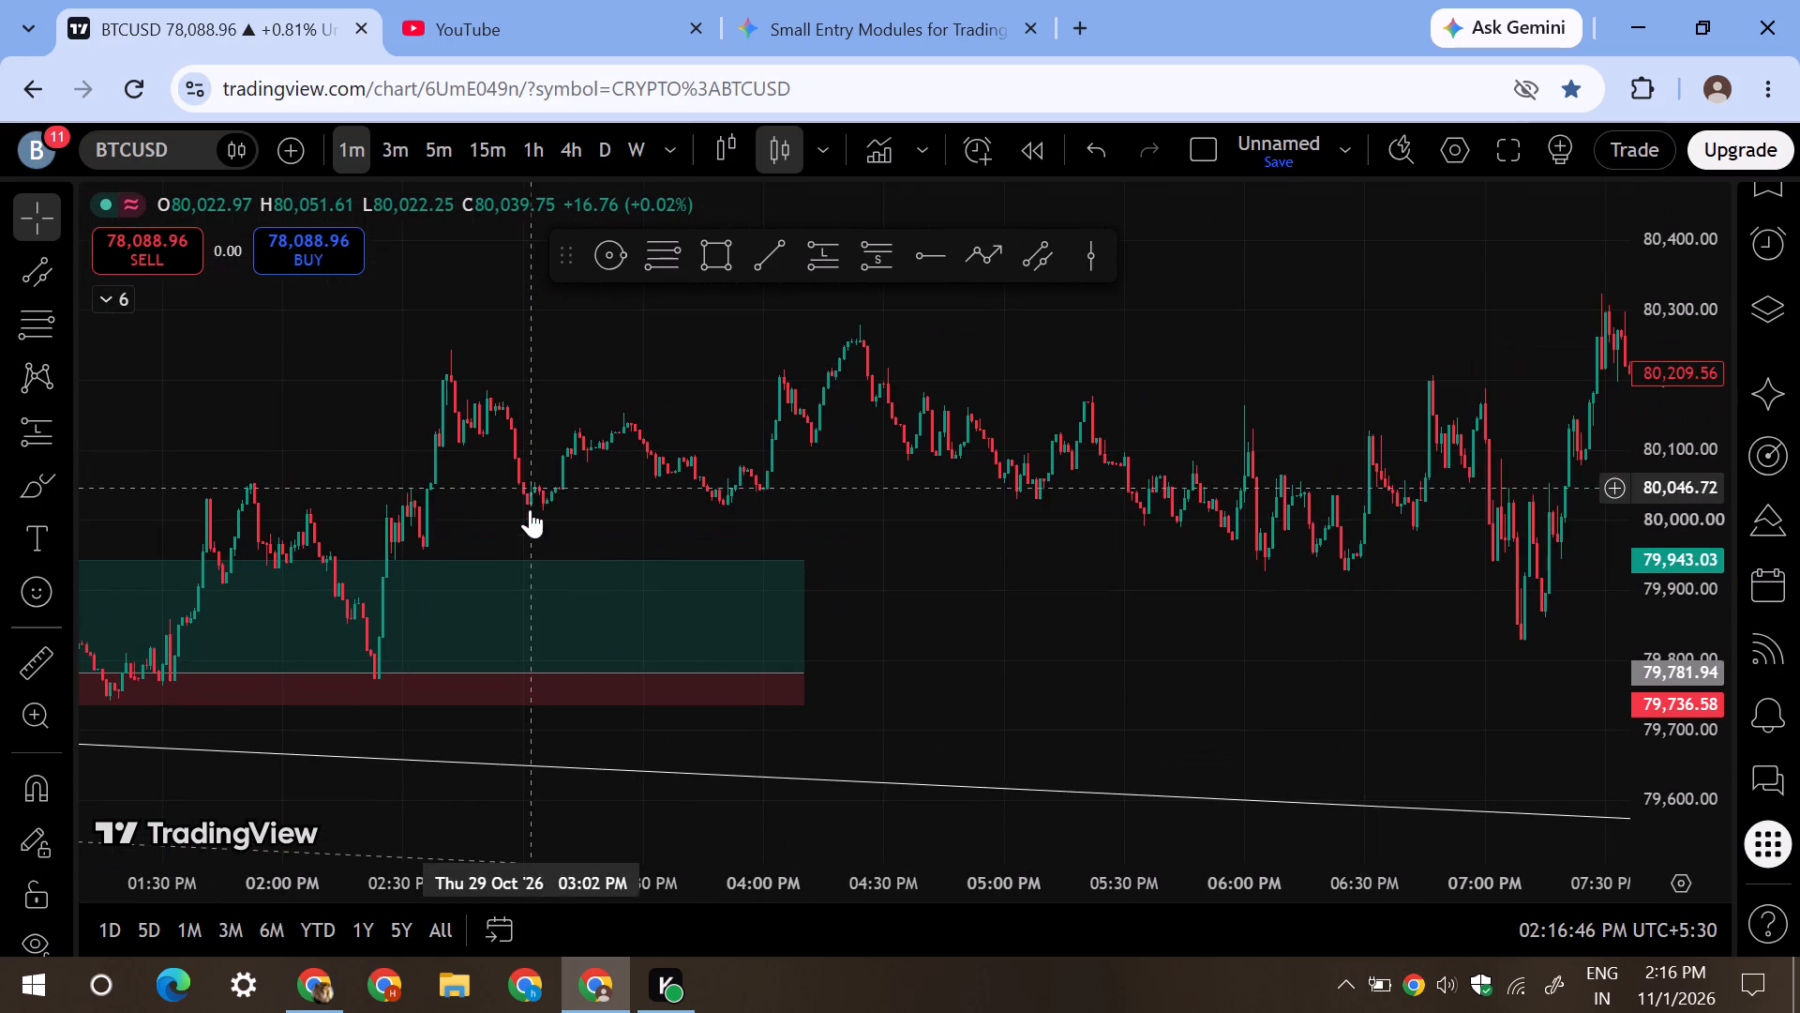
left_click_drag(1171, 549, 994, 557)
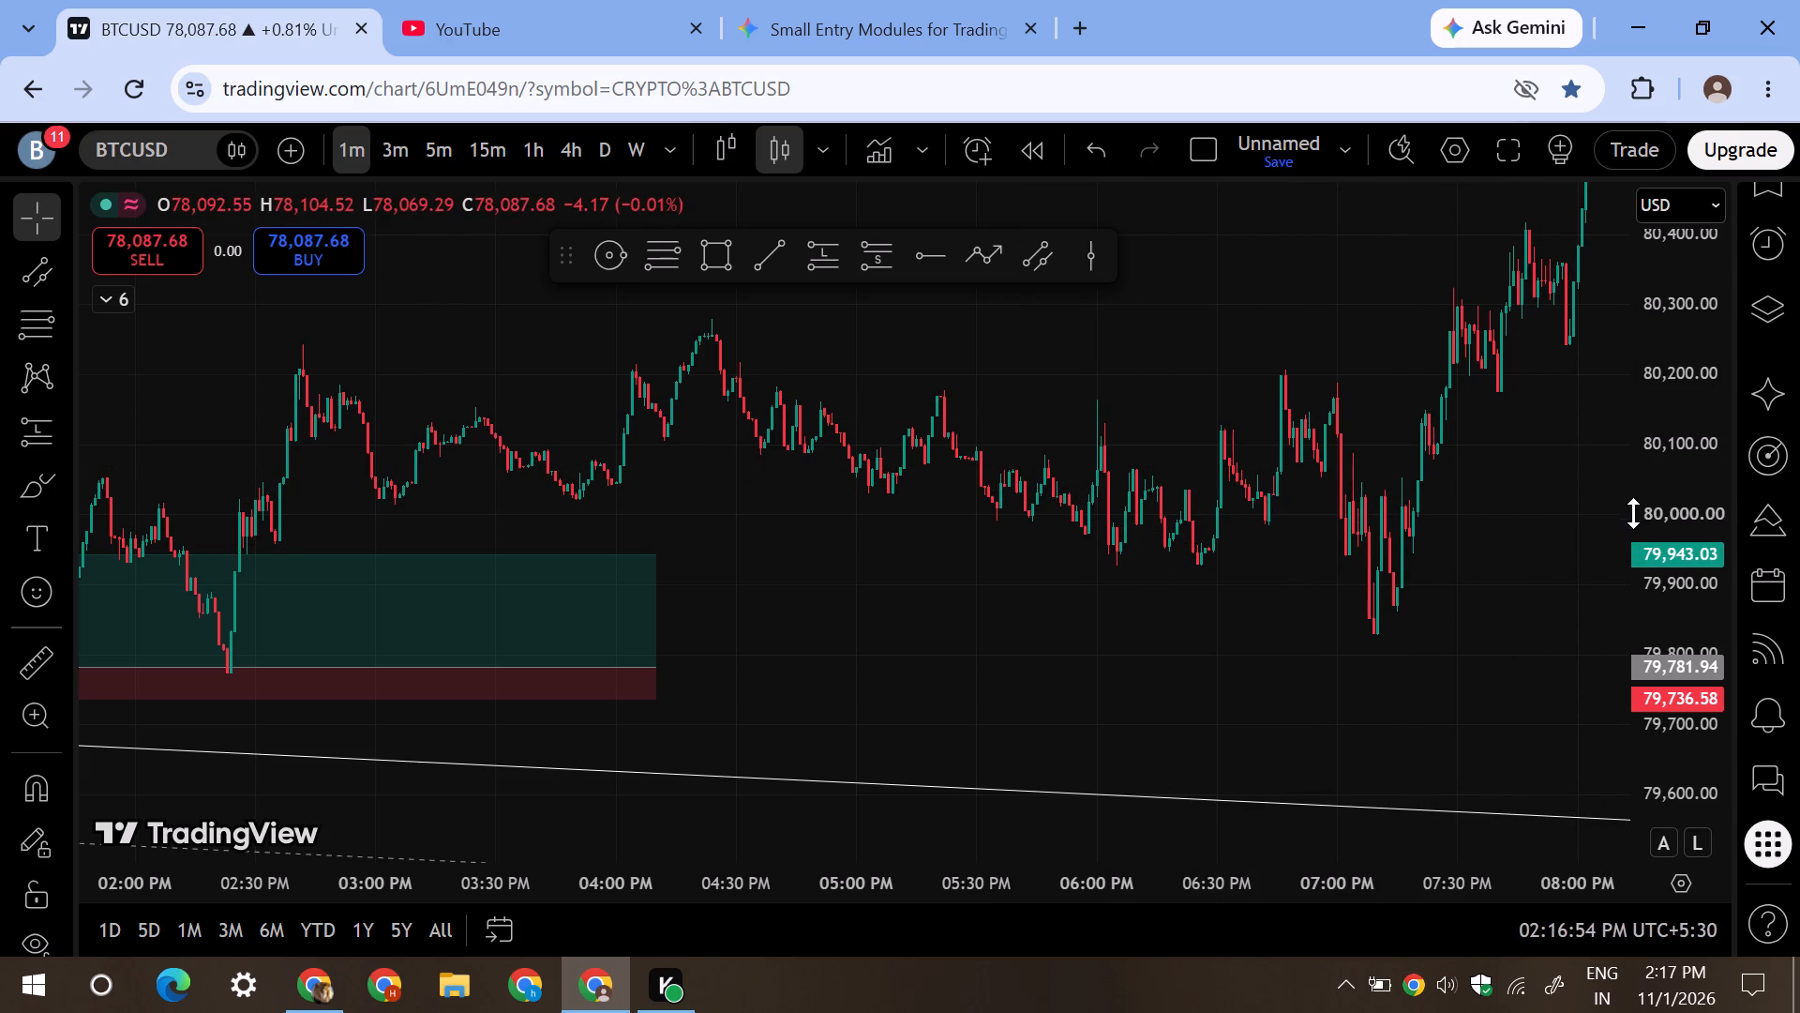
Draw a Fib retracement from about 79,927 at 06:24 PM up to about 80,128 at 06:51 PM on 29 October.
scroll(1041, 638, "up", 4)
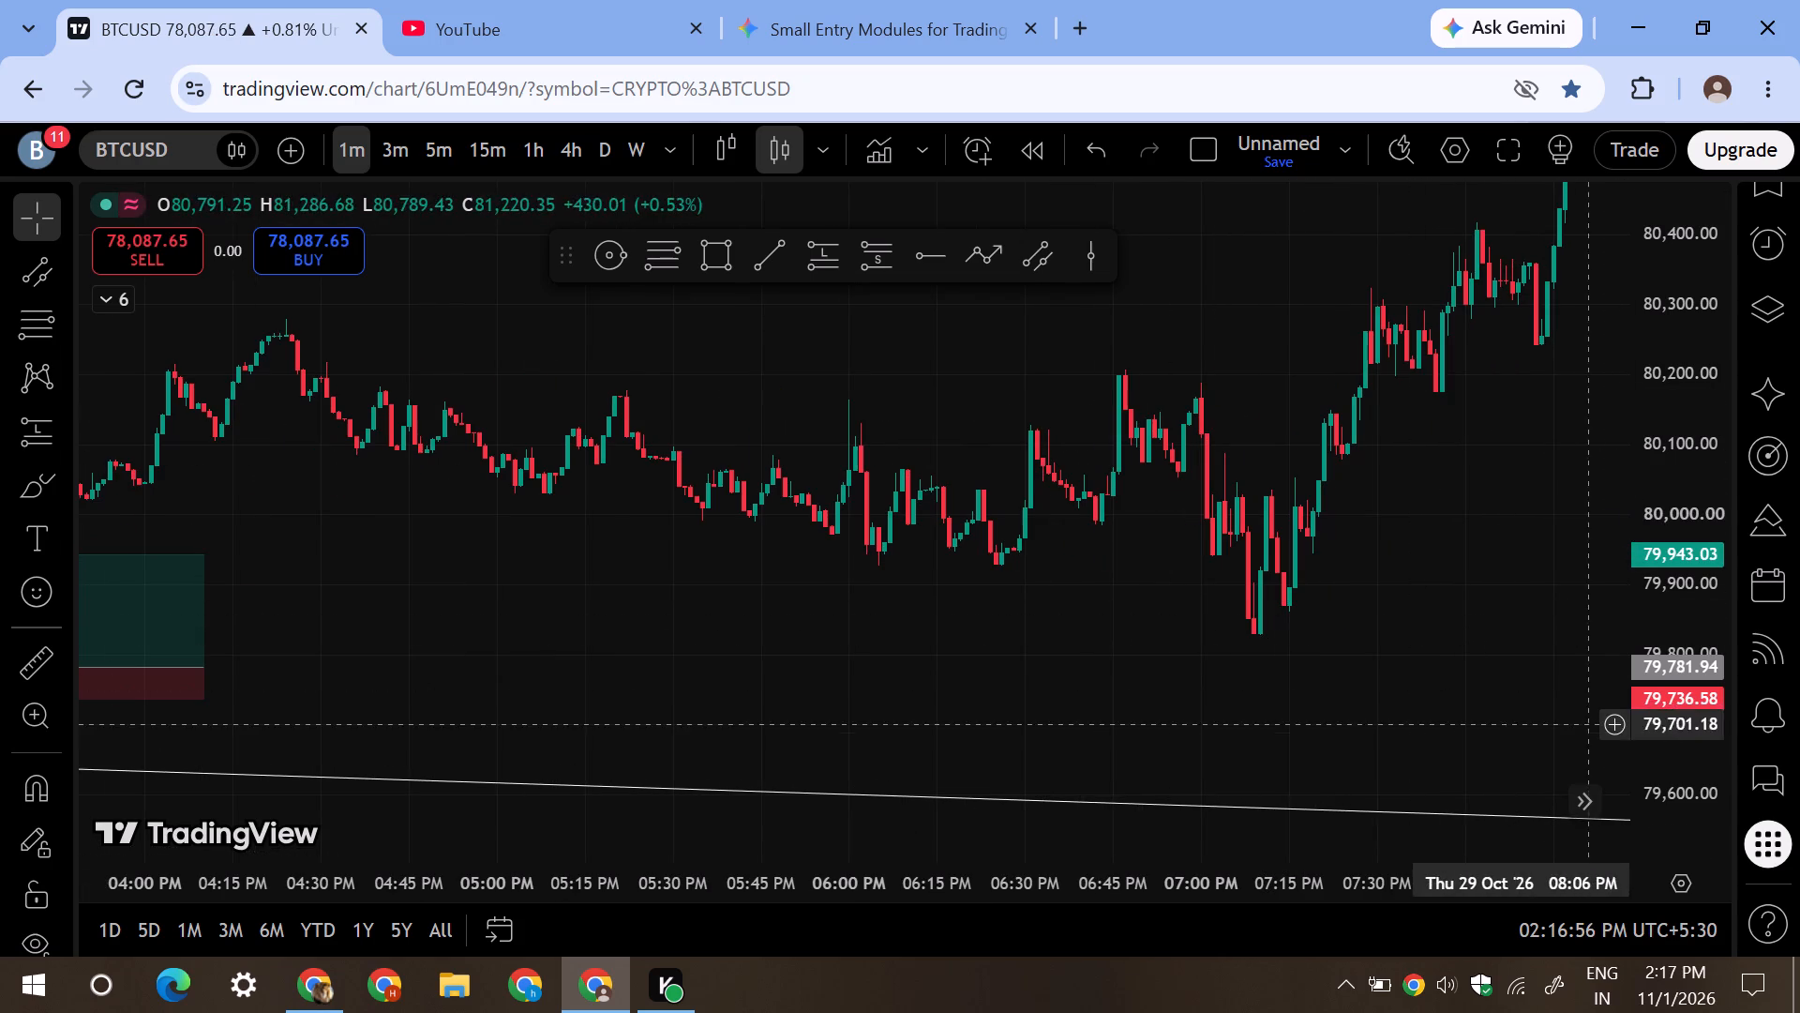
left_click_drag(1696, 703, 1670, 332)
left_click_drag(933, 557, 1060, 669)
scroll(1060, 669, "up", 6)
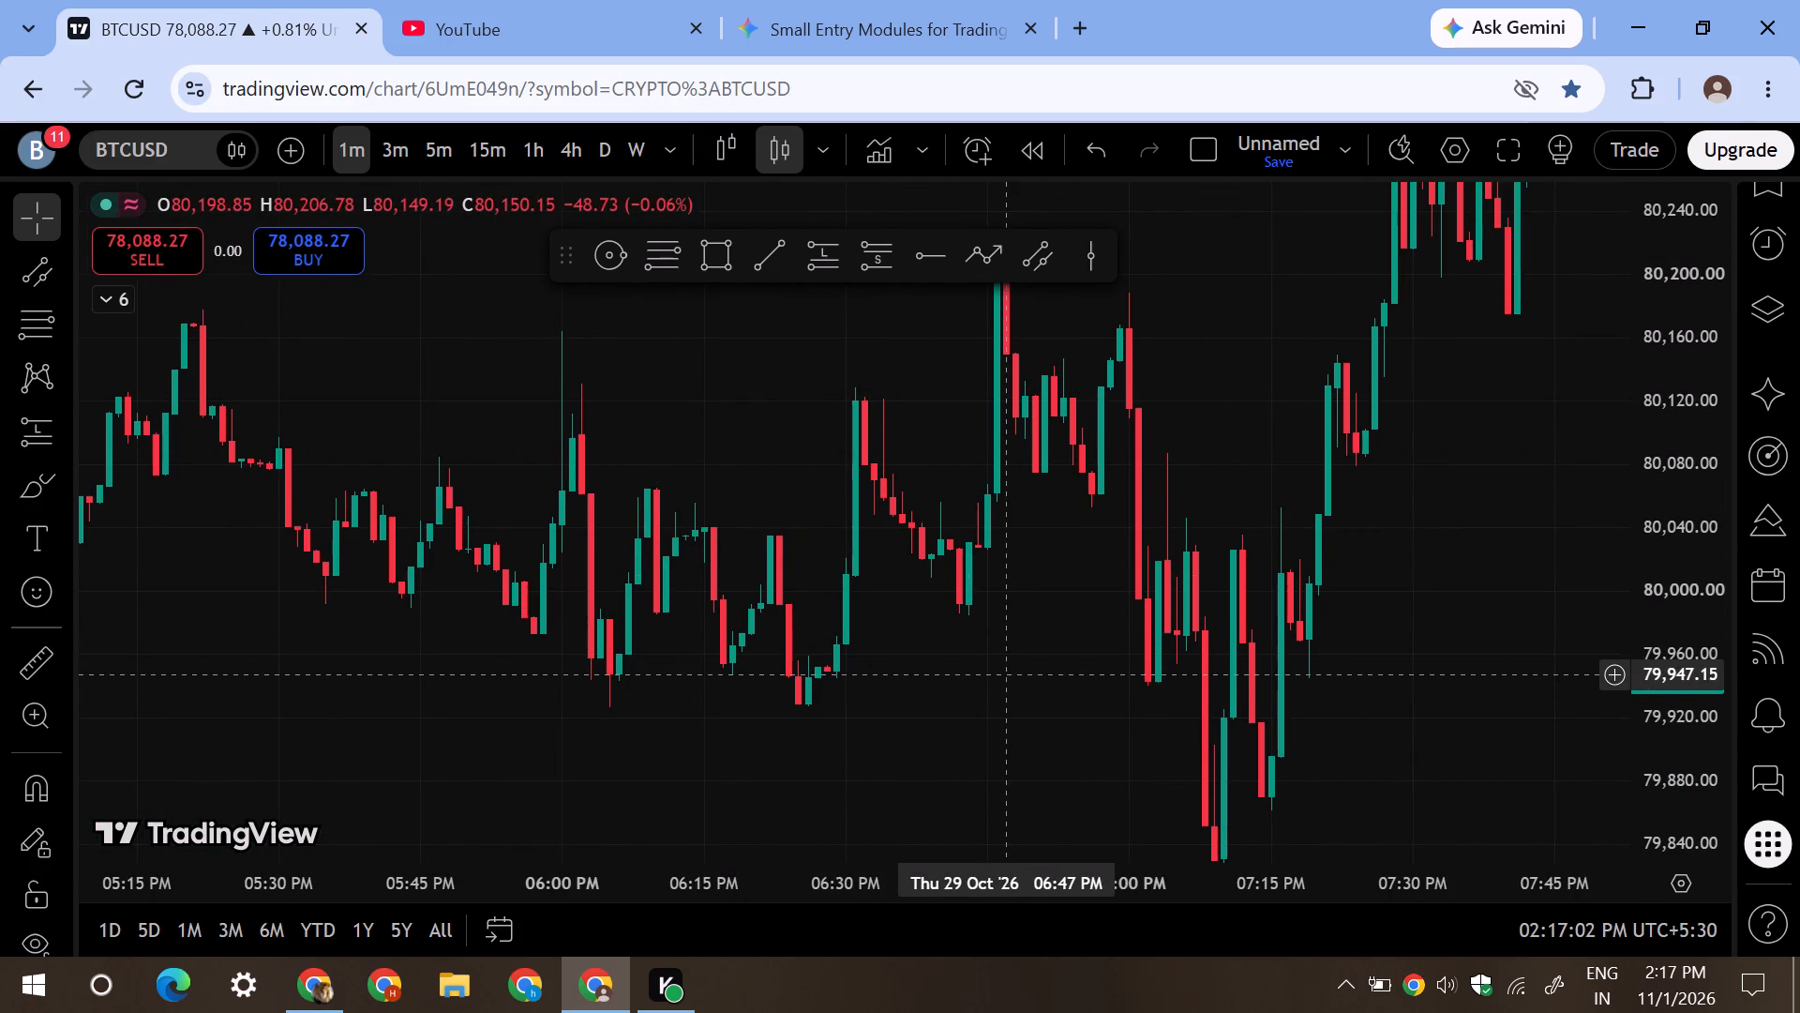
left_click_drag(1008, 674, 919, 703)
left_click(45, 331)
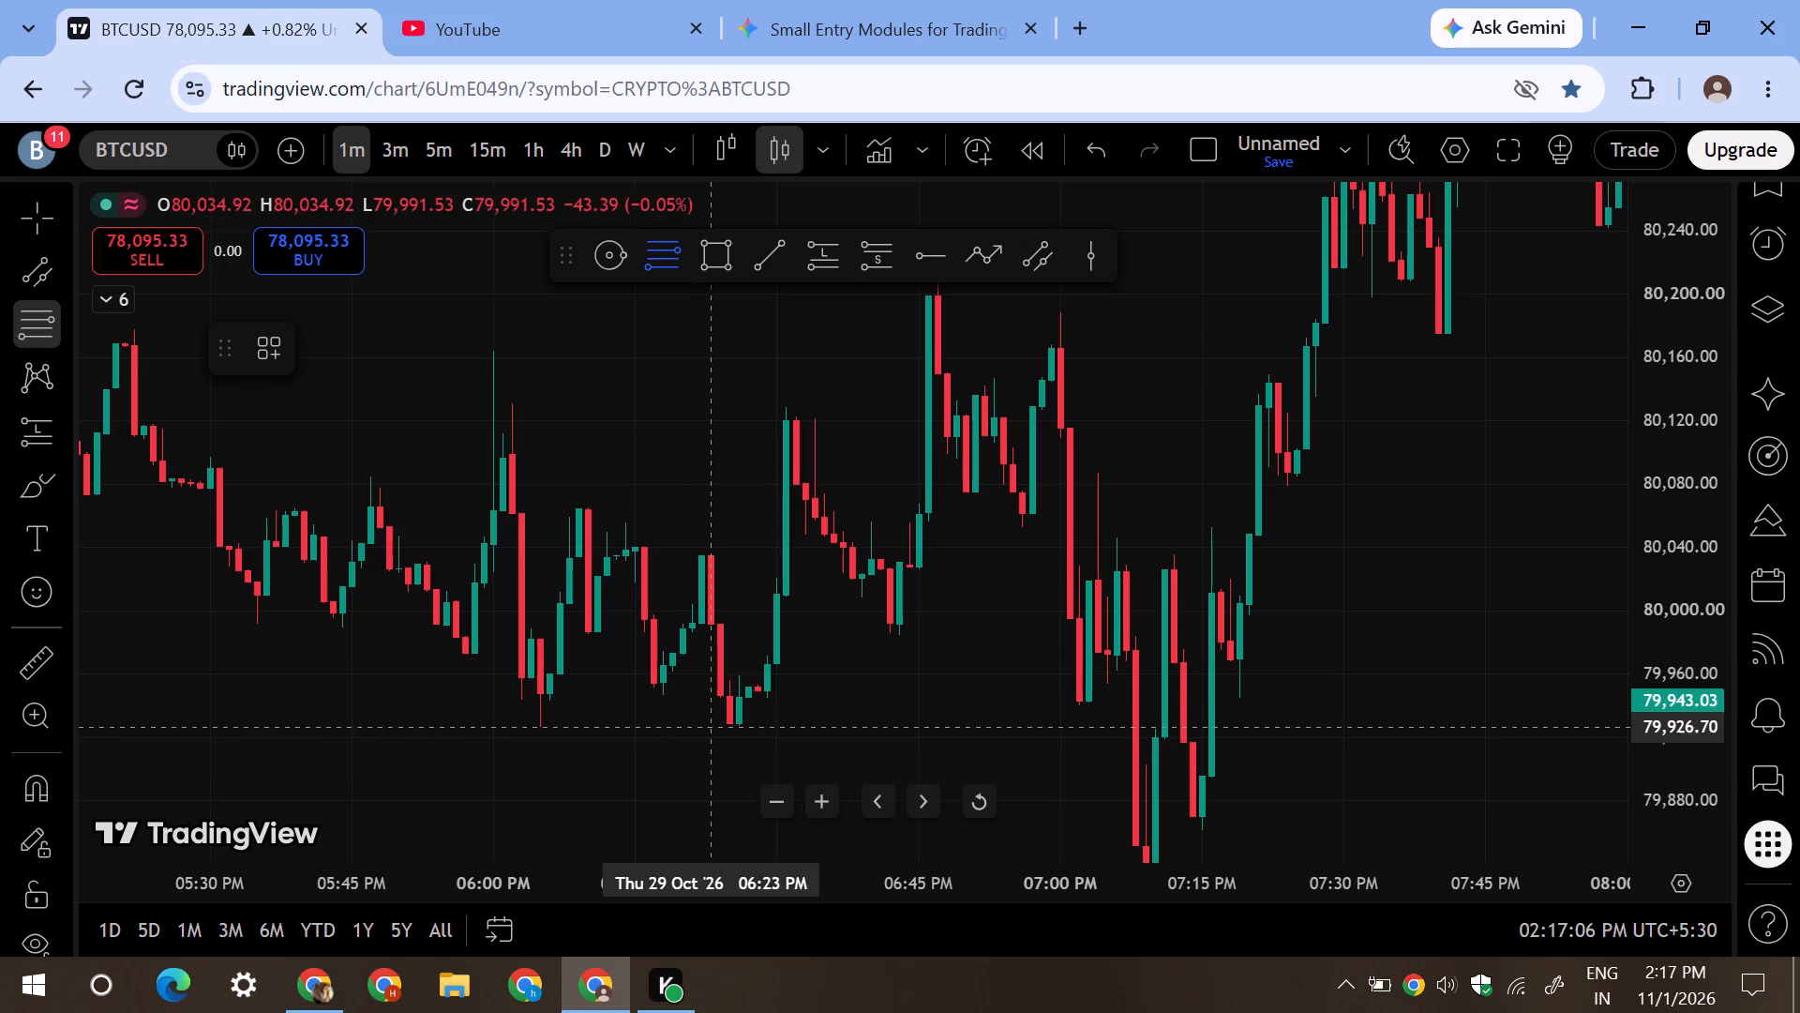
left_click_drag(720, 726, 755, 714)
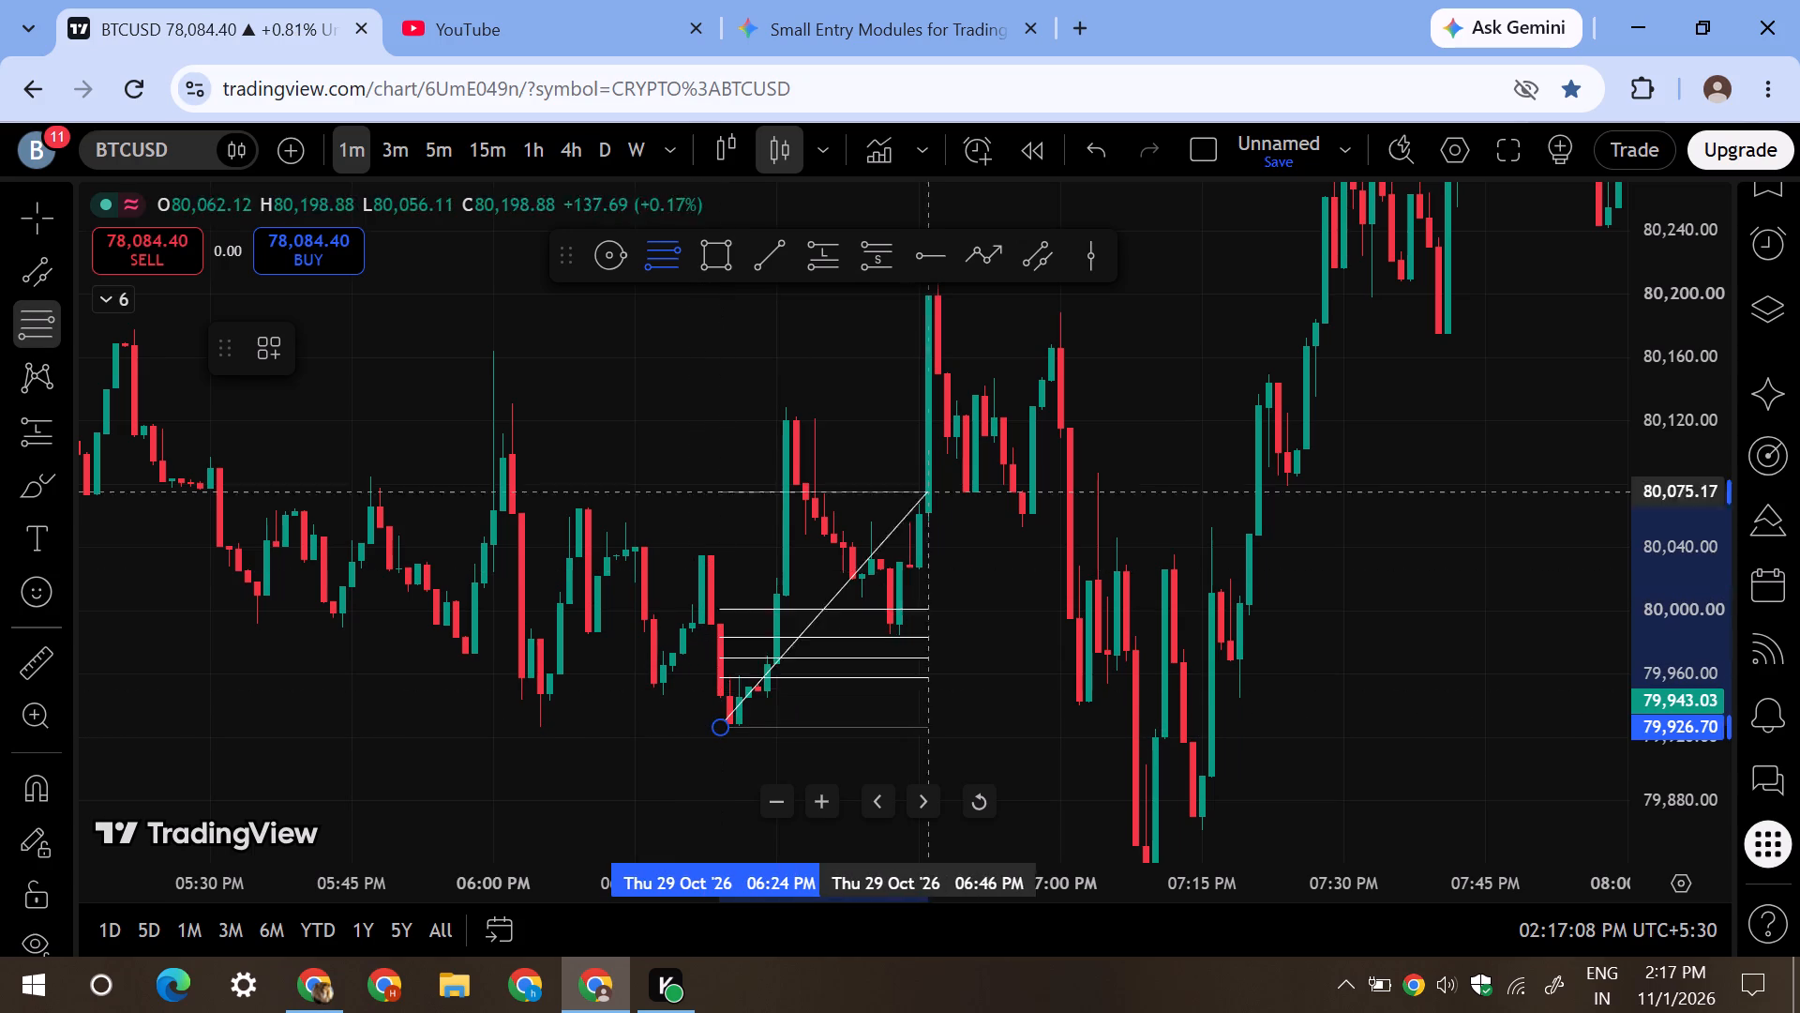
left_click(978, 407)
left_click_drag(1287, 502, 1299, 502)
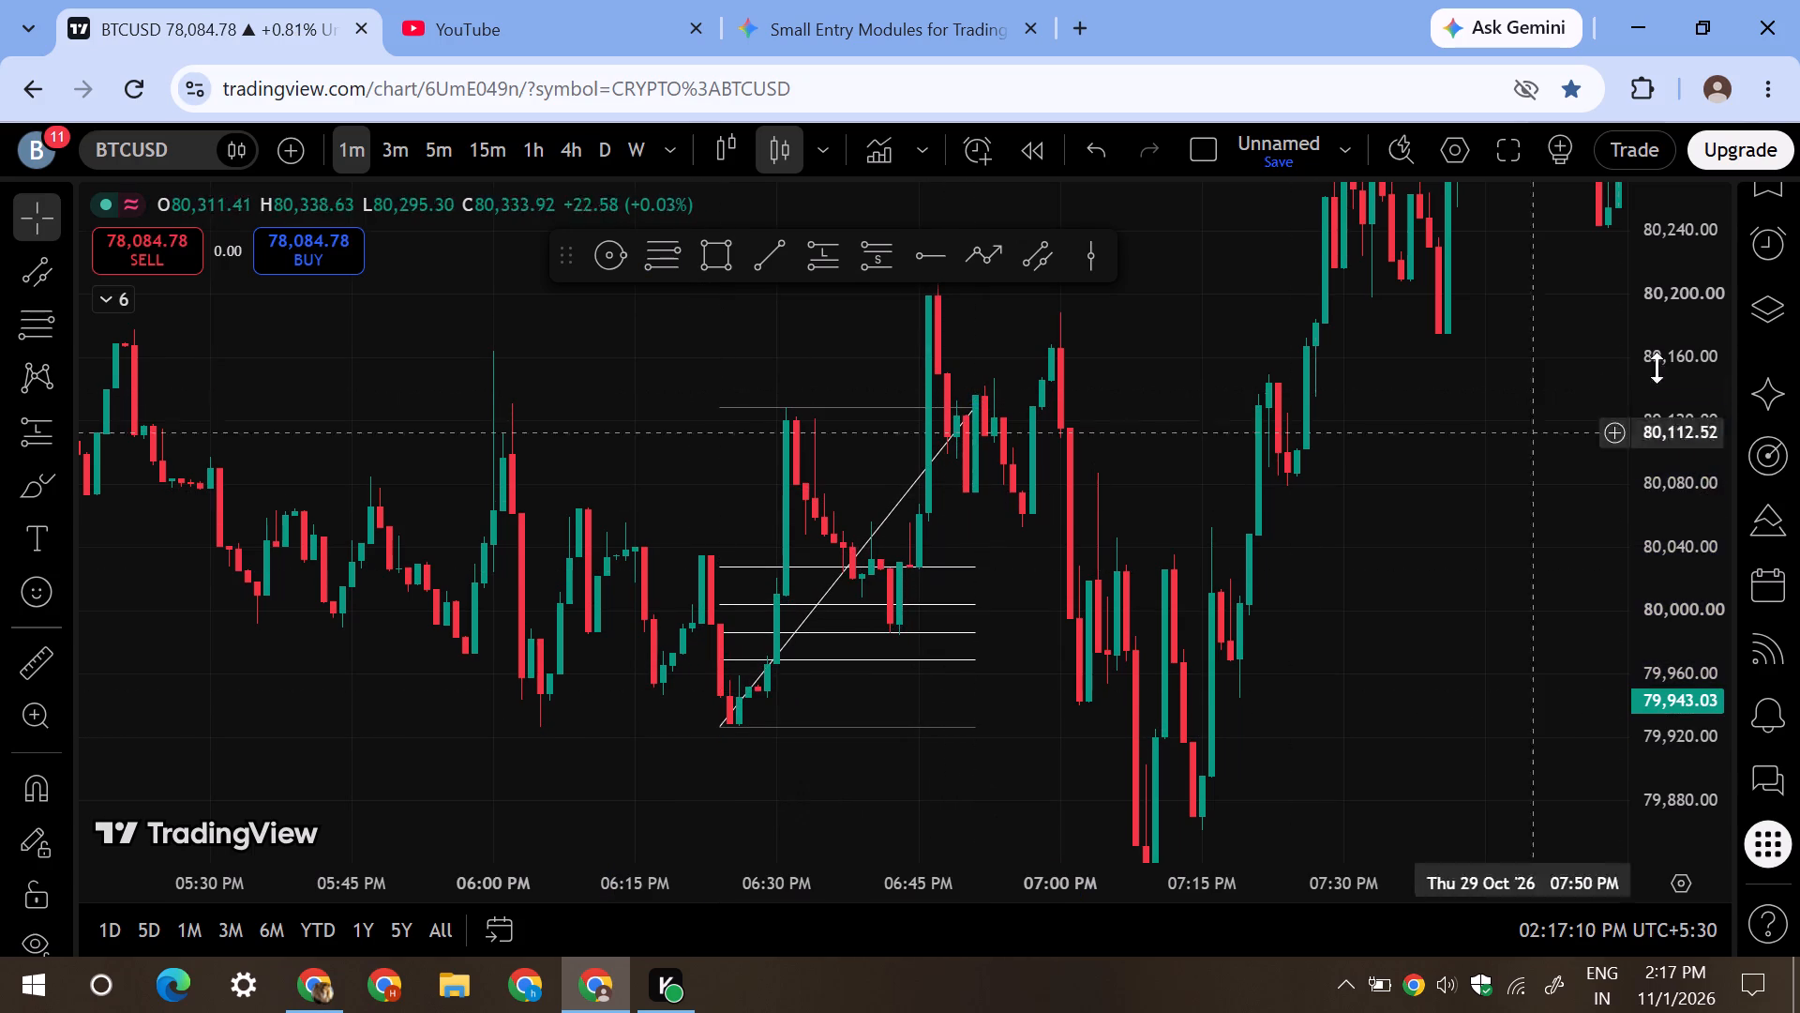
Draw another Fib retracement from about 80,172 at 07:36 PM up to about 80,420 at 08:10 PM on 29 October.
left_click_drag(1692, 348, 1593, 700)
left_click_drag(1481, 667, 1026, 667)
scroll(1034, 667, "down", 2)
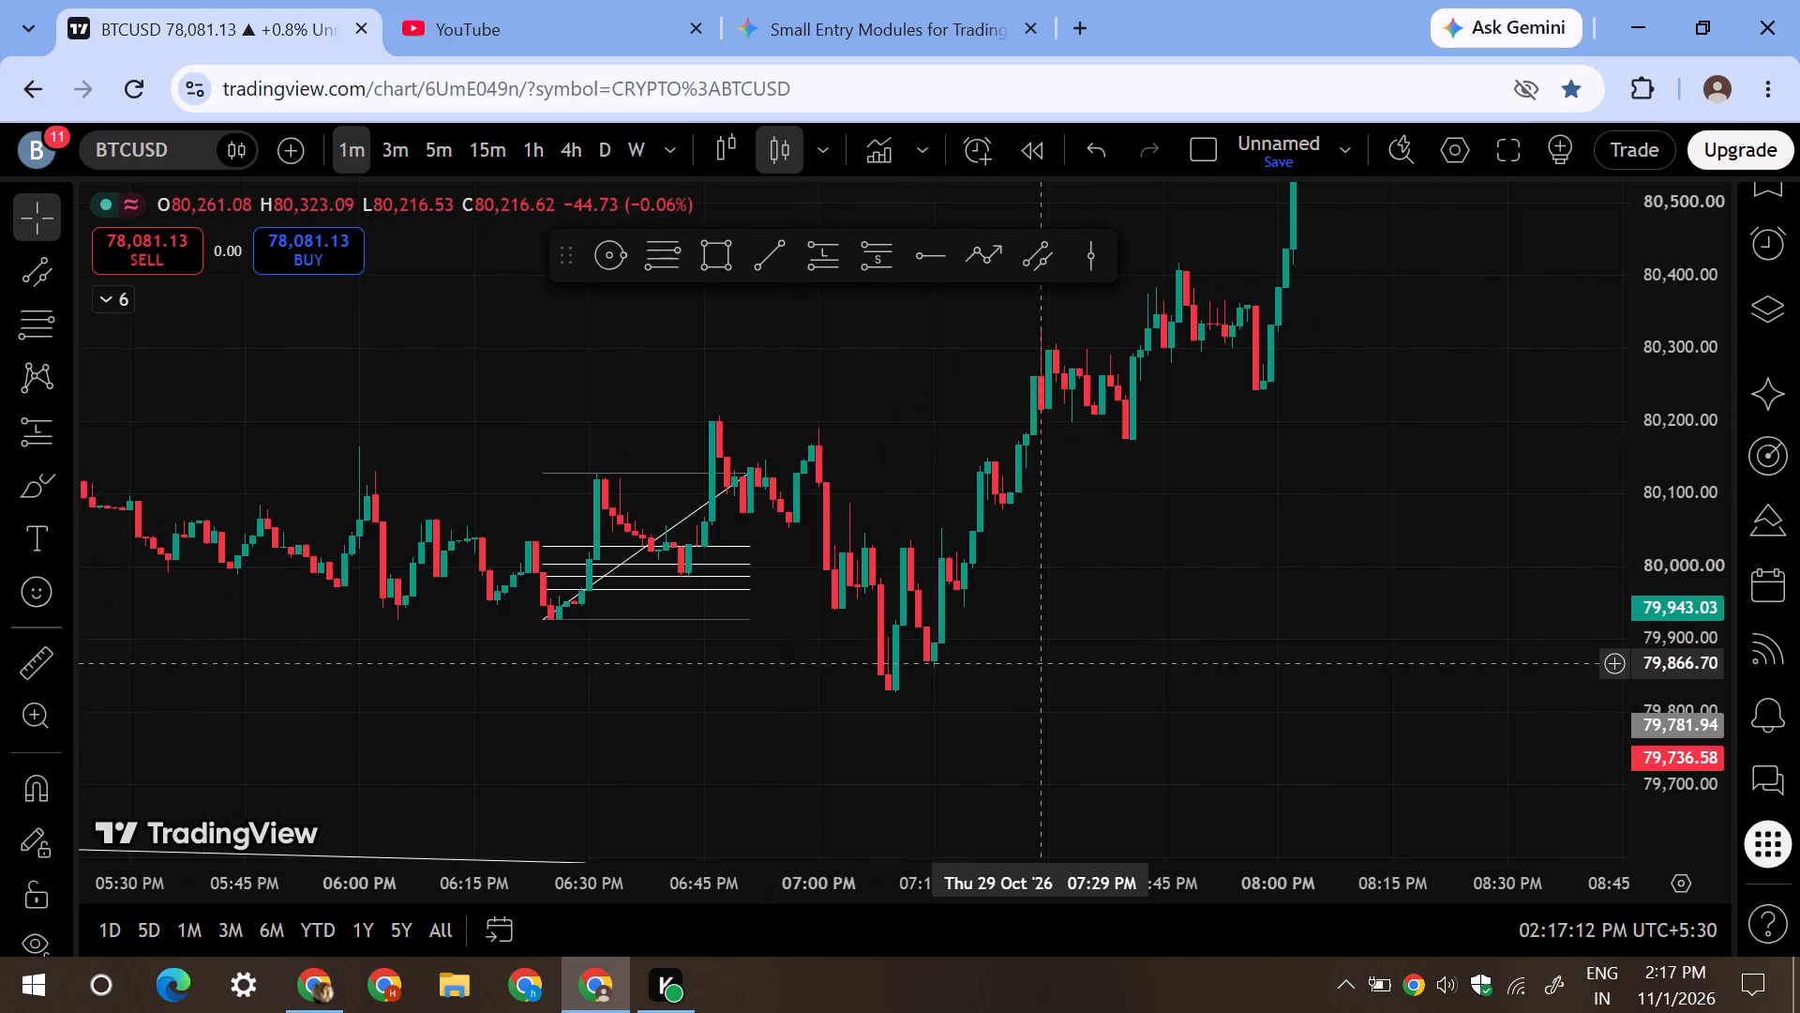
left_click_drag(1182, 574, 530, 826)
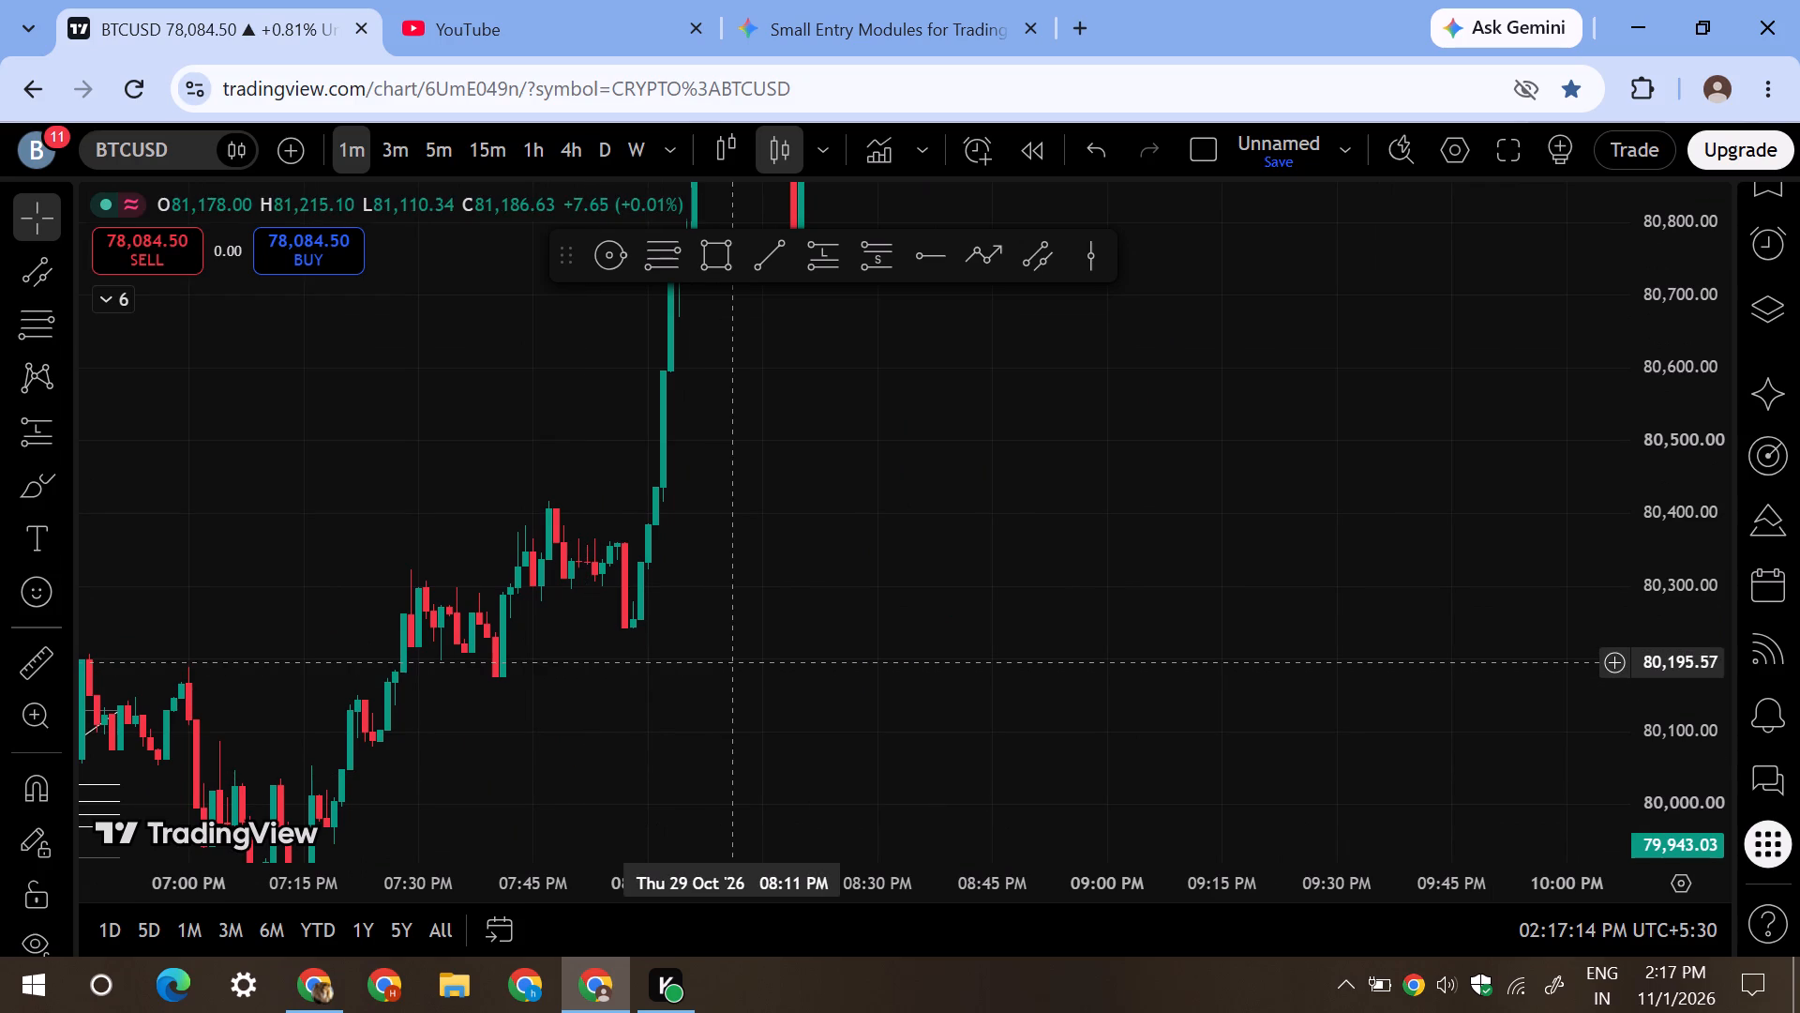
scroll(744, 662, "down", 3)
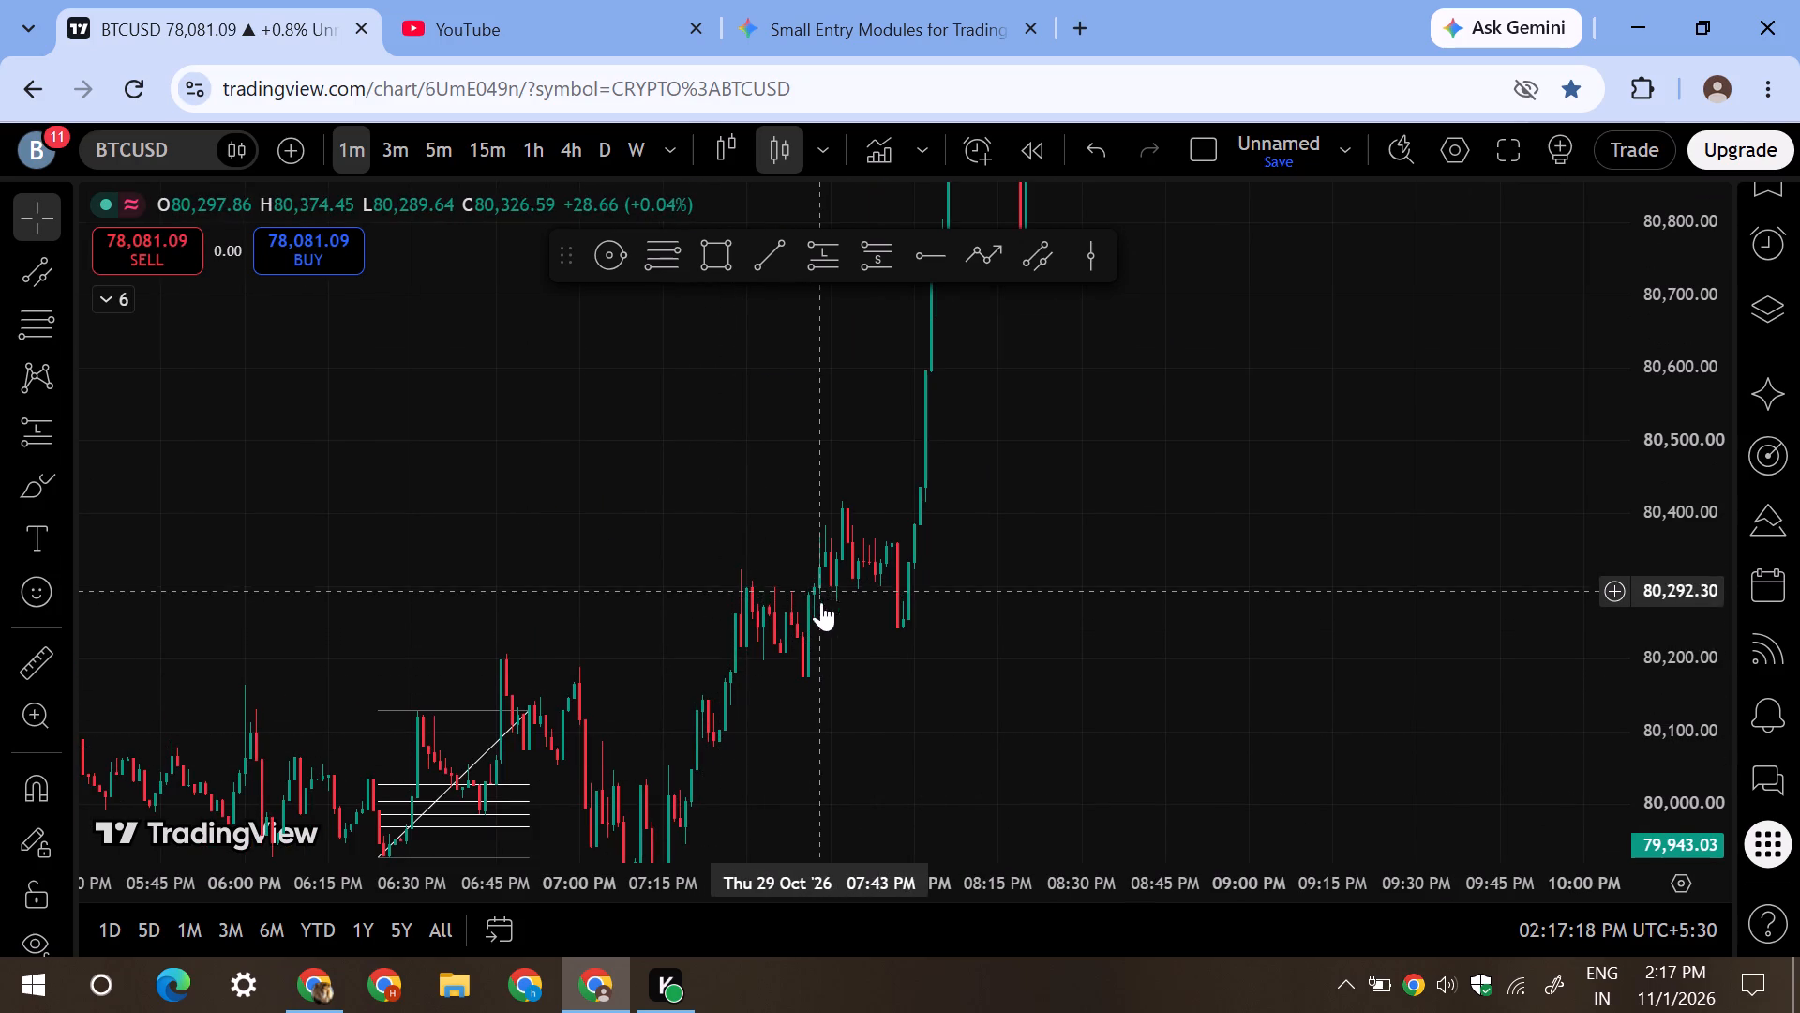
scroll(923, 657, "up", 5)
left_click_drag(965, 640, 971, 749)
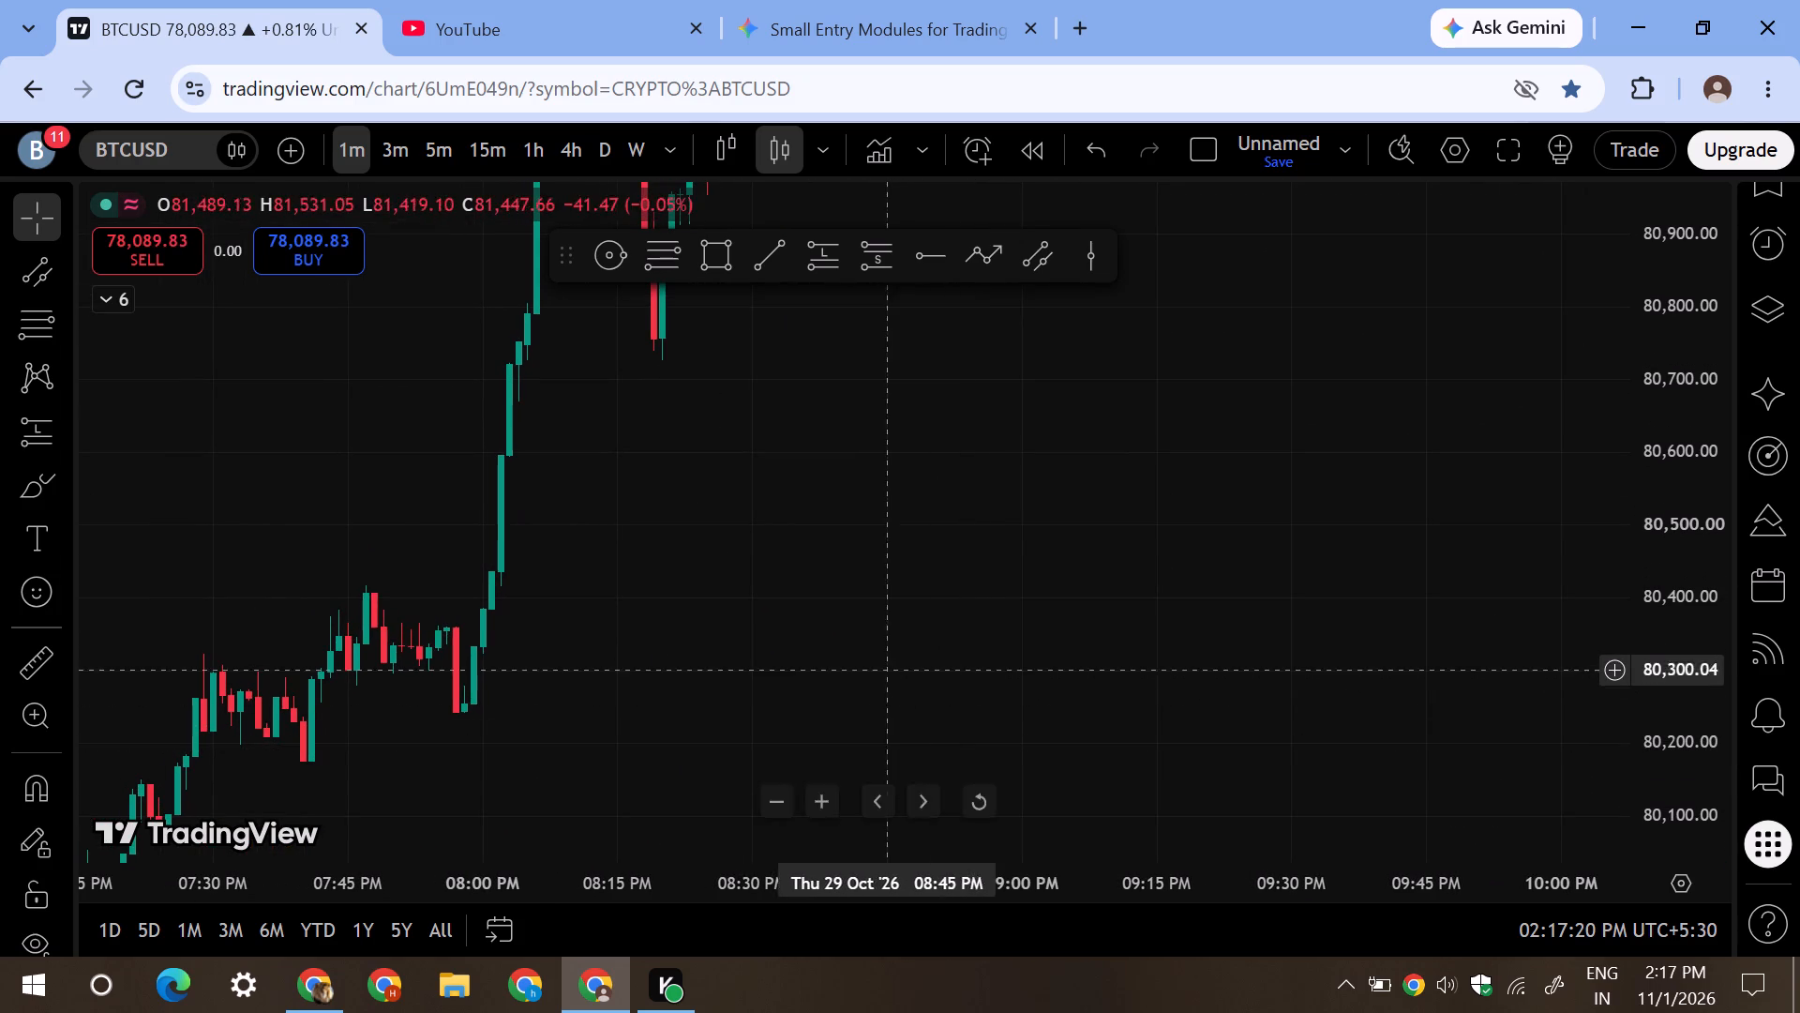
left_click_drag(1657, 425, 1626, 544)
left_click(29, 338)
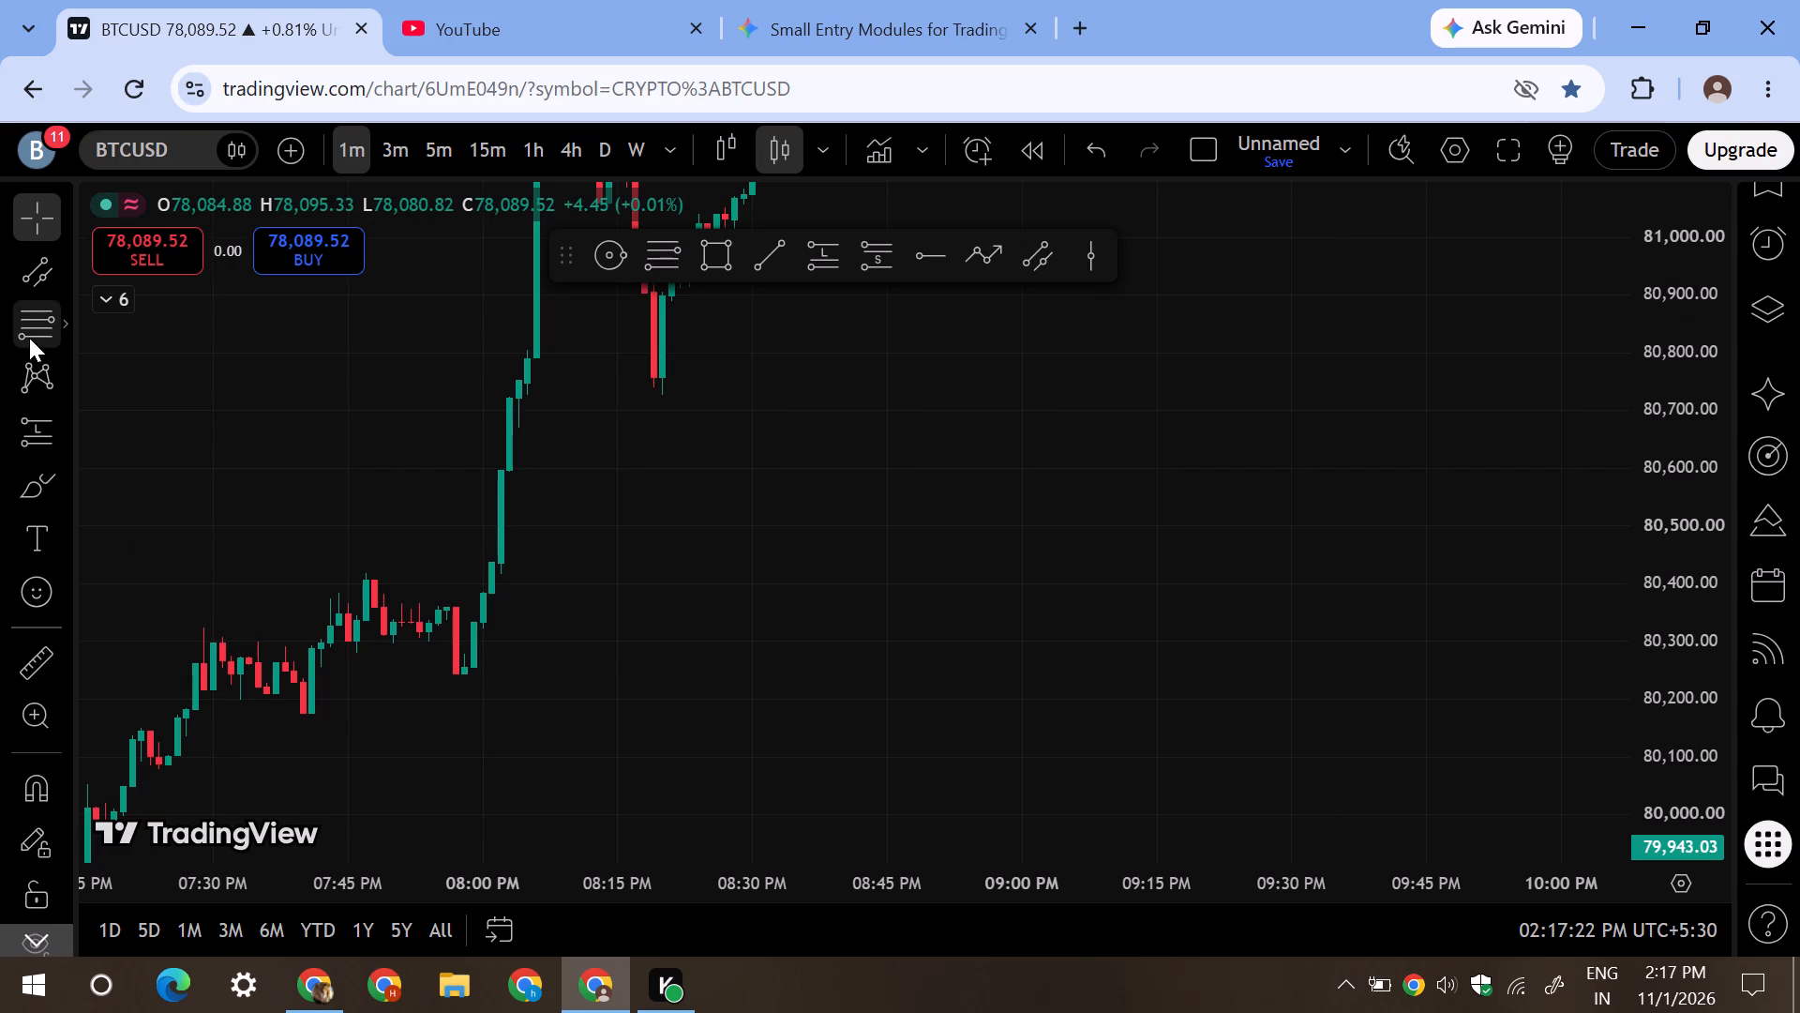
left_click(264, 715)
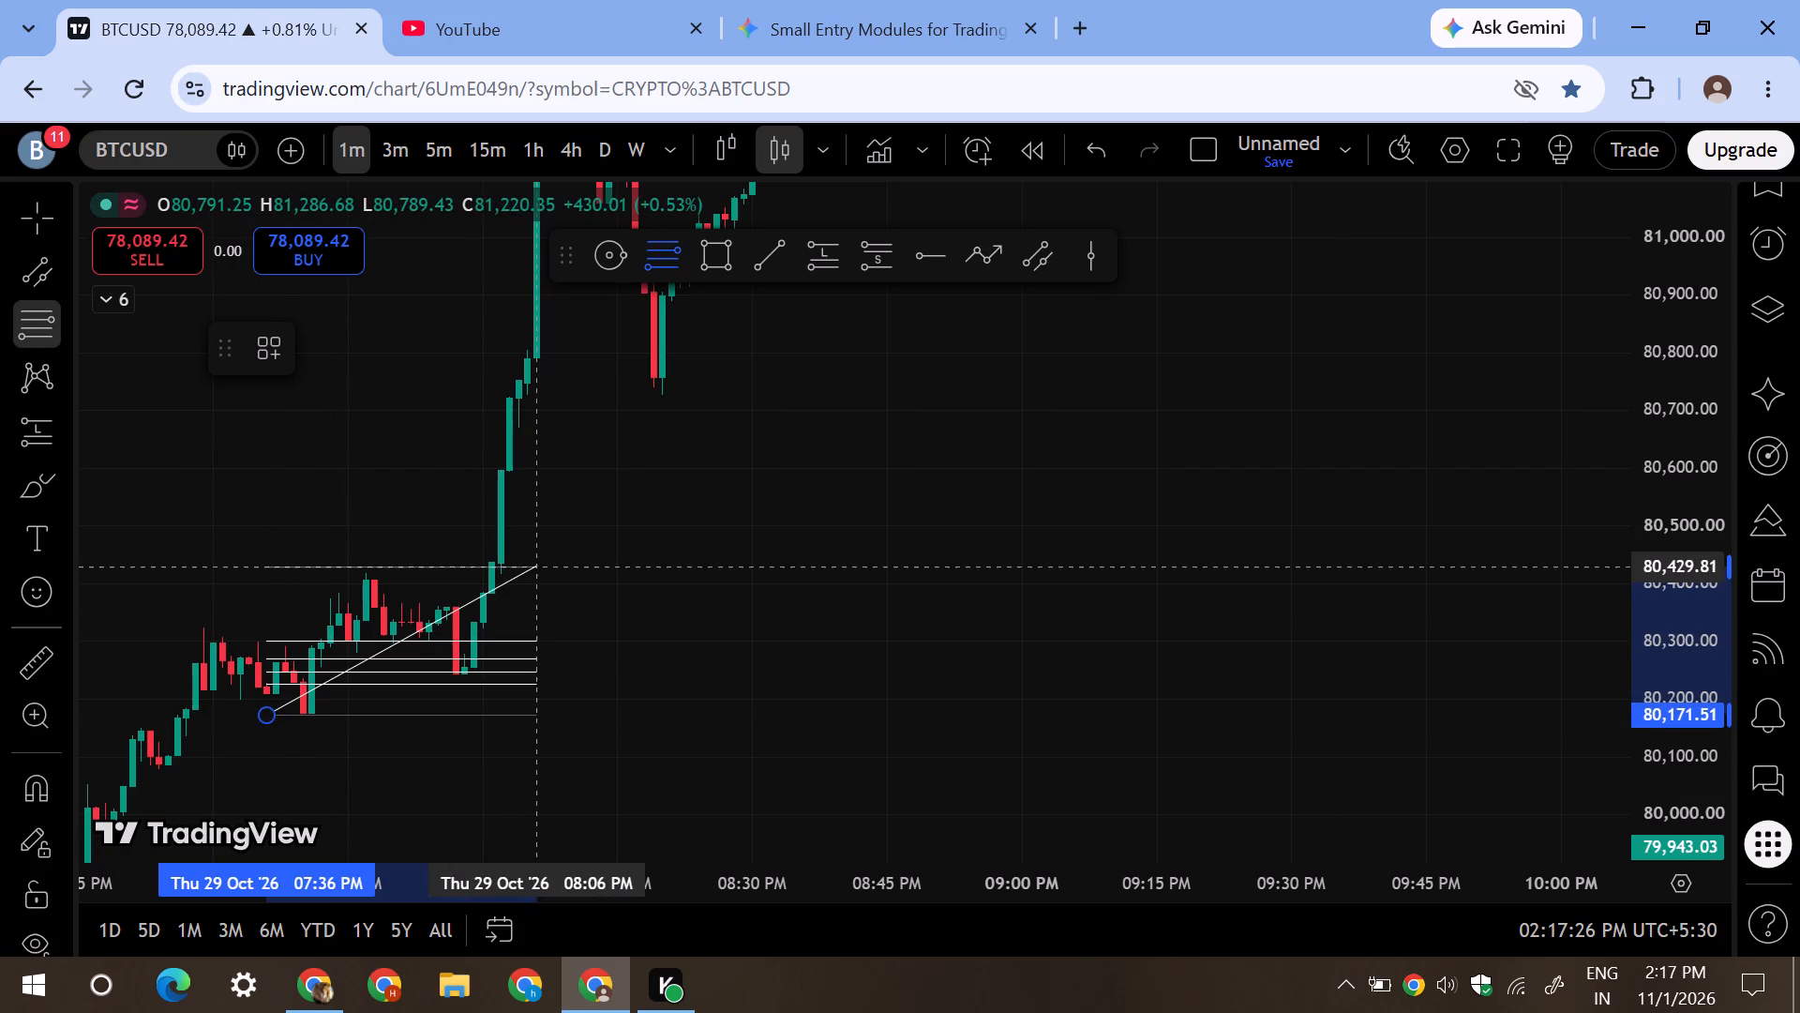
left_click(571, 572)
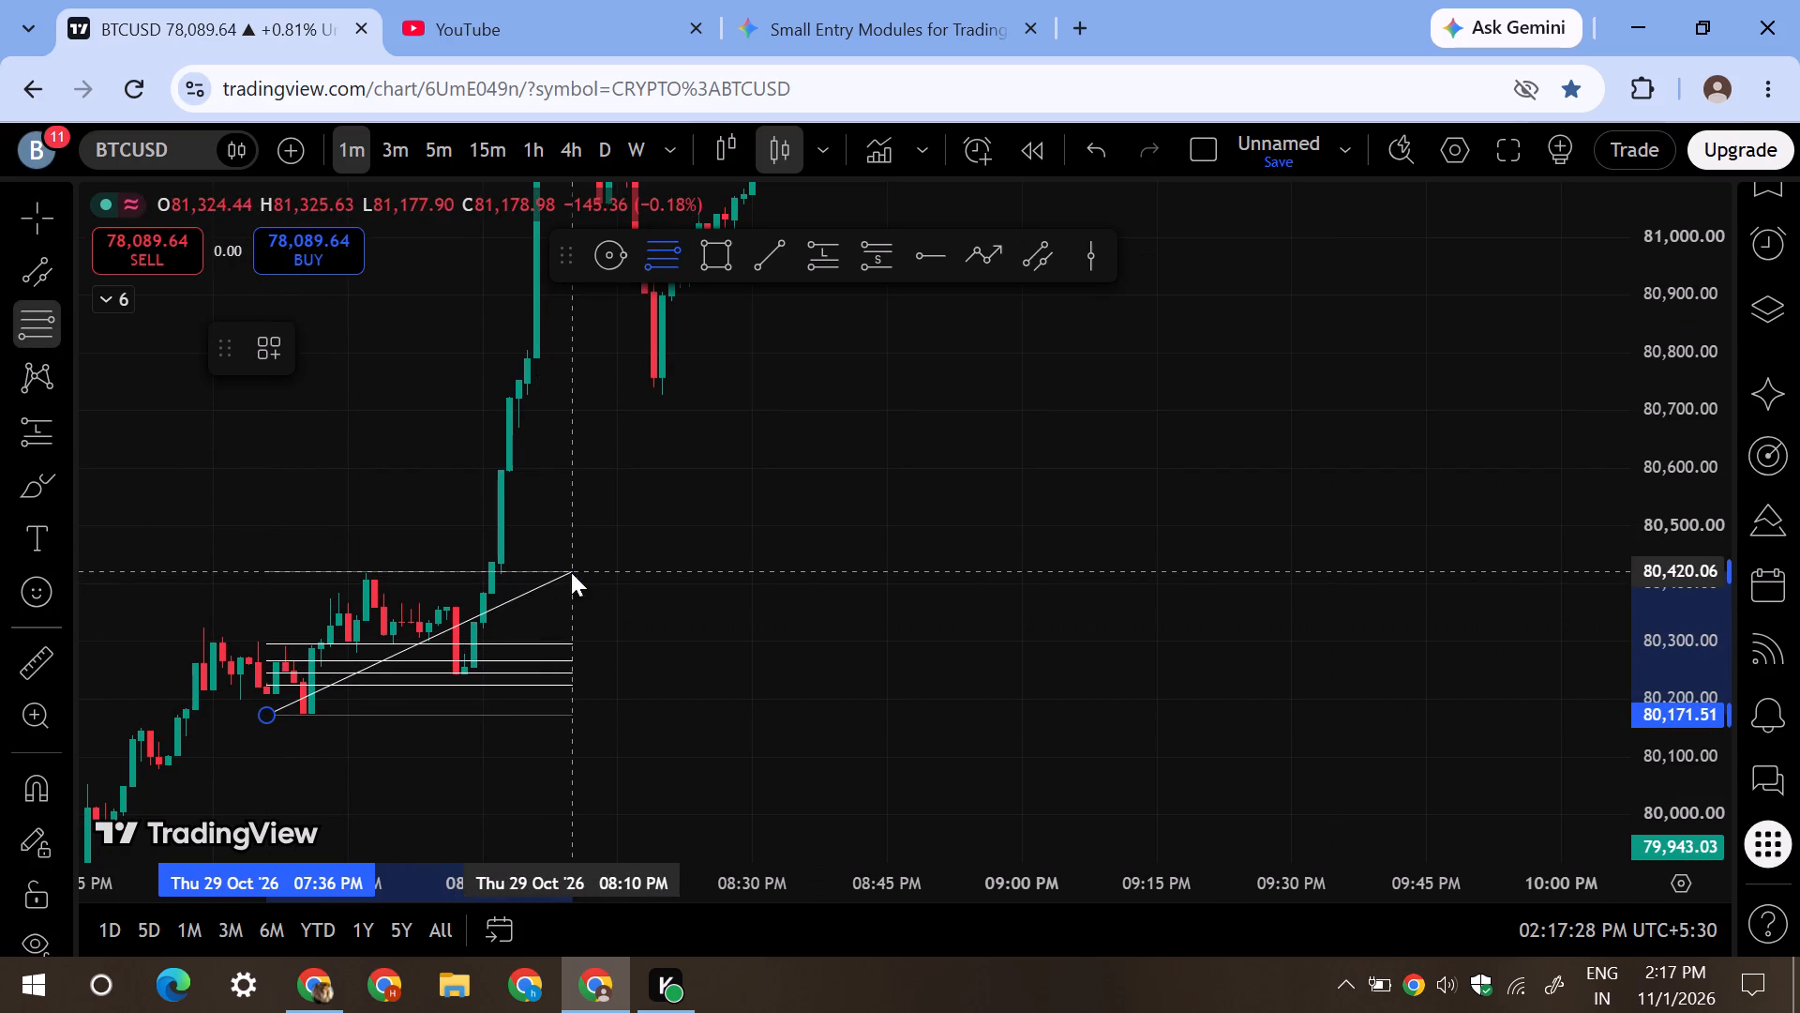
left_click(846, 636)
Raise the long position's target to about 81,658, toward the evening high of 29 October.
scroll(847, 637, "down", 13)
left_click_drag(1650, 387, 1671, 446)
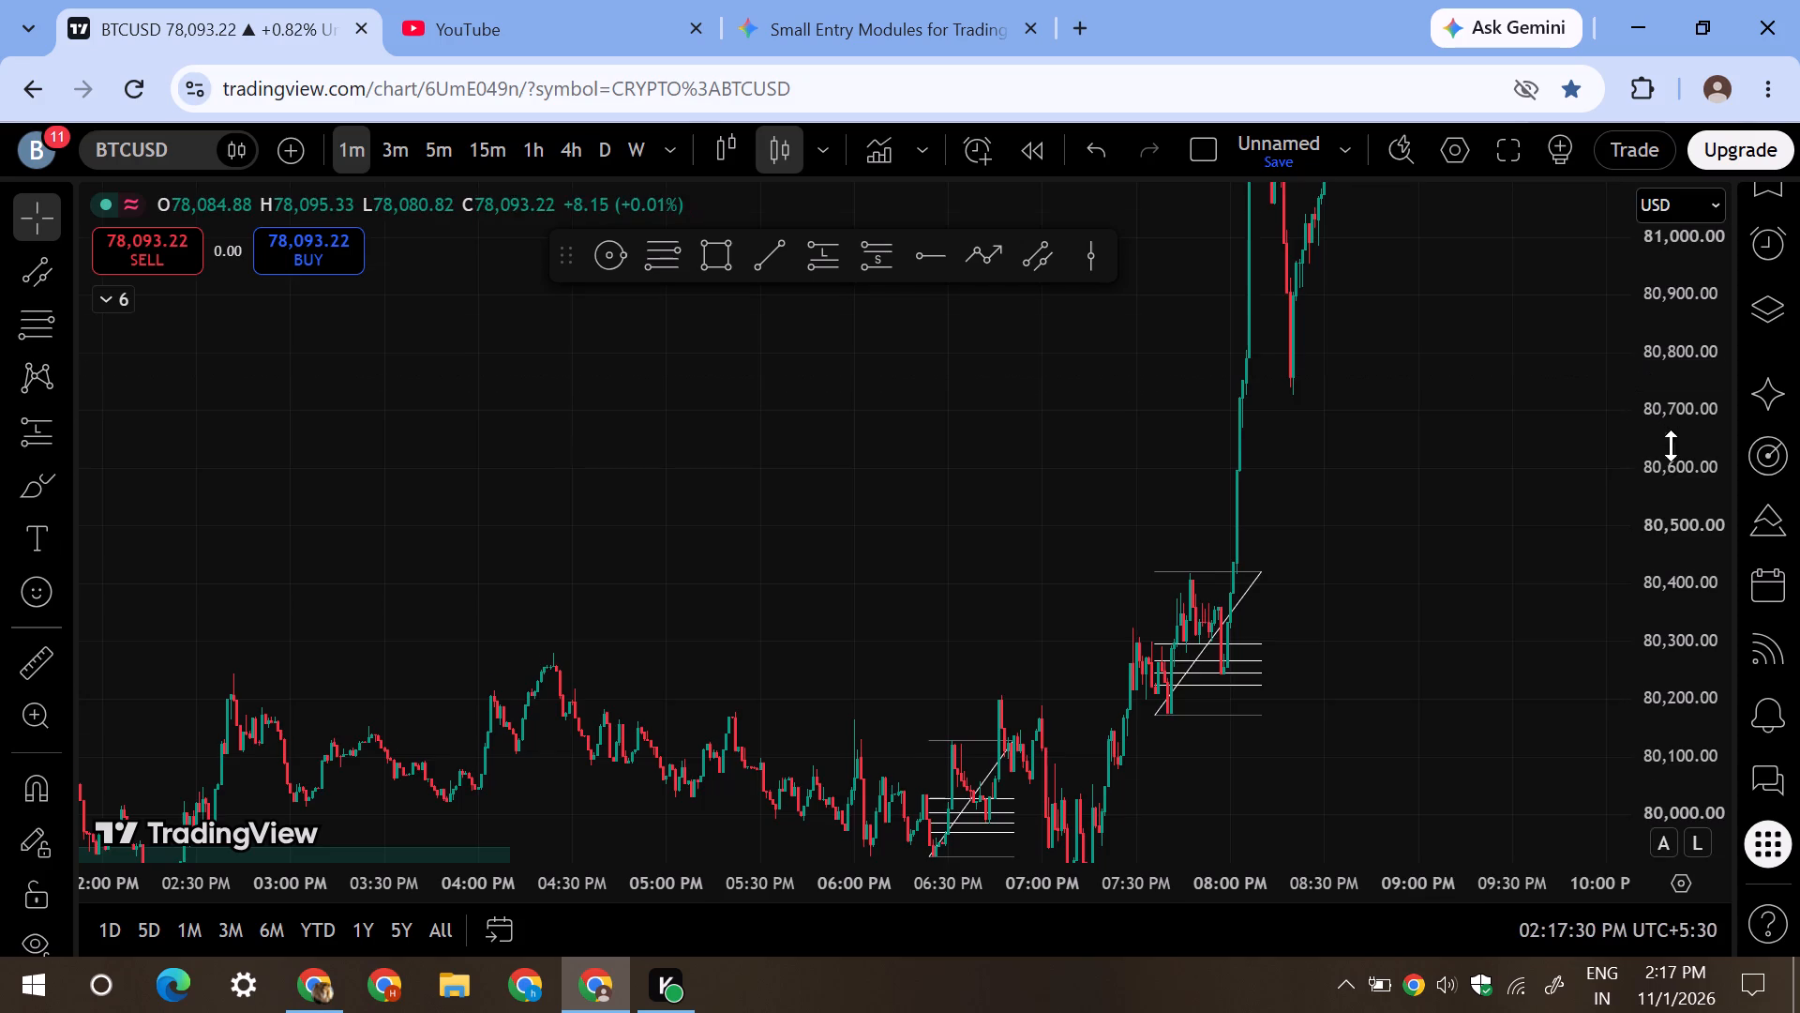
left_click_drag(1671, 446, 1599, 647)
scroll(1588, 650, "down", 9)
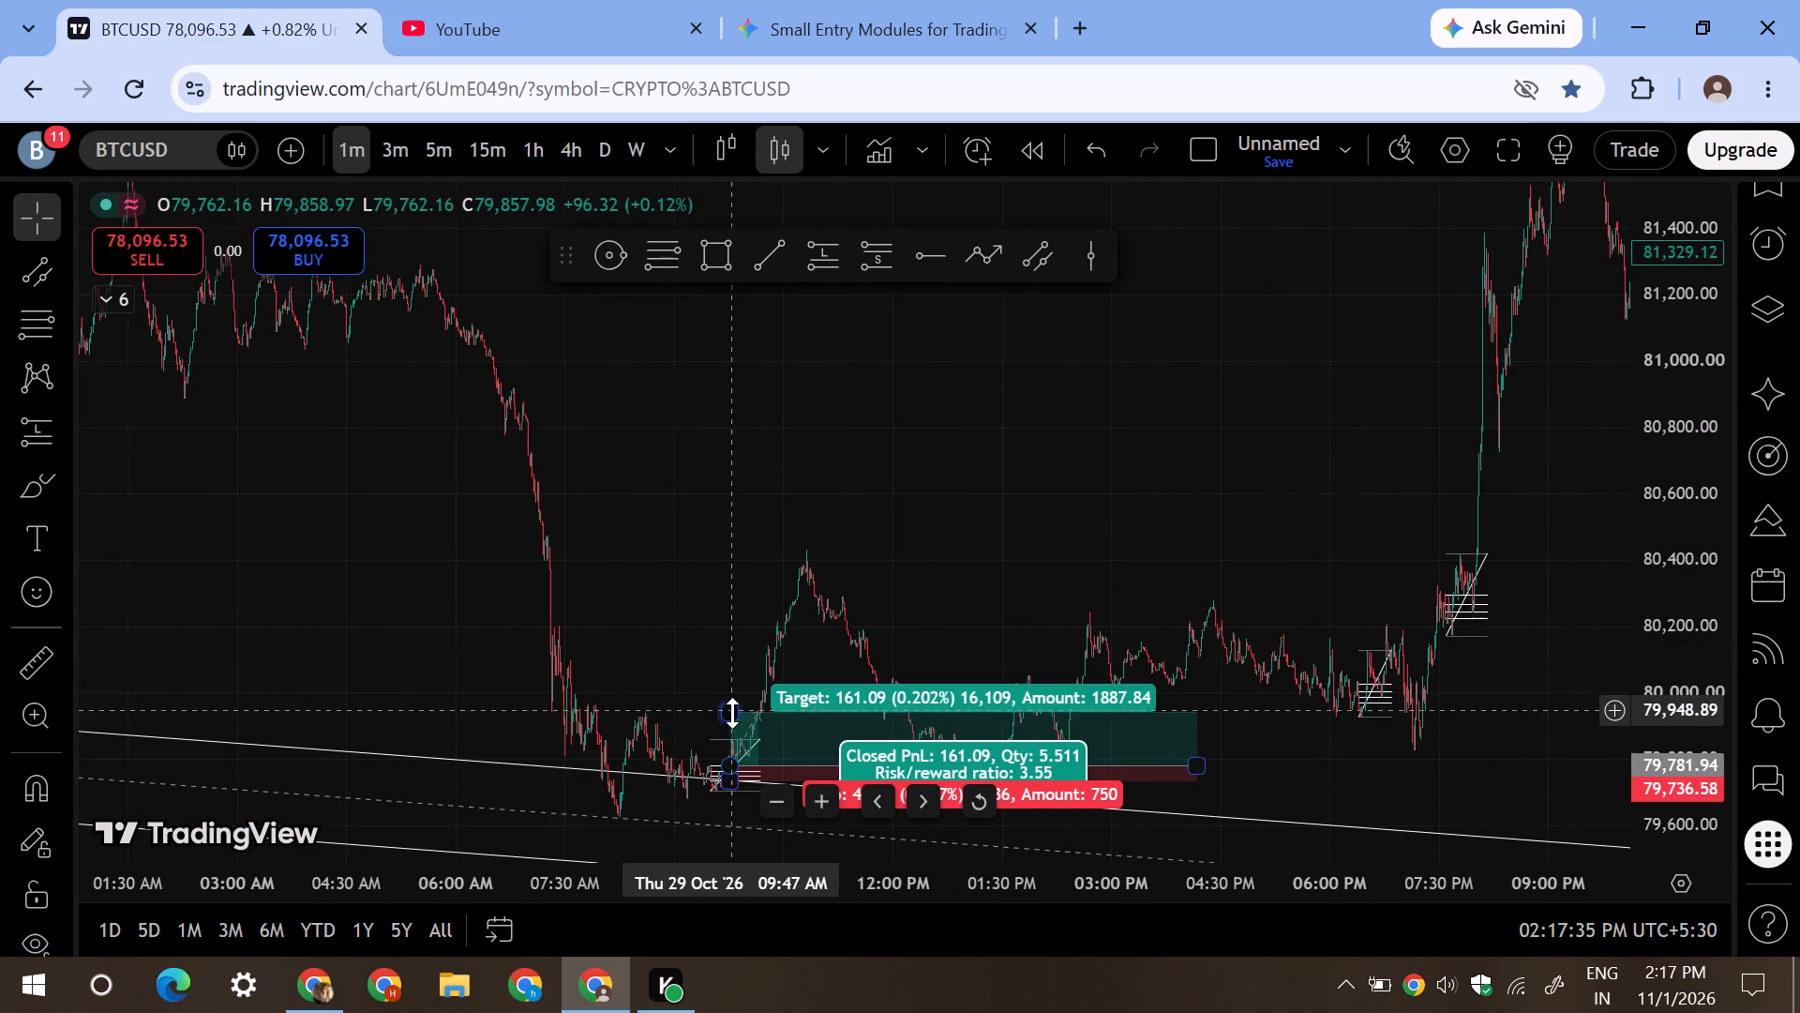
left_click_drag(734, 714, 785, 330)
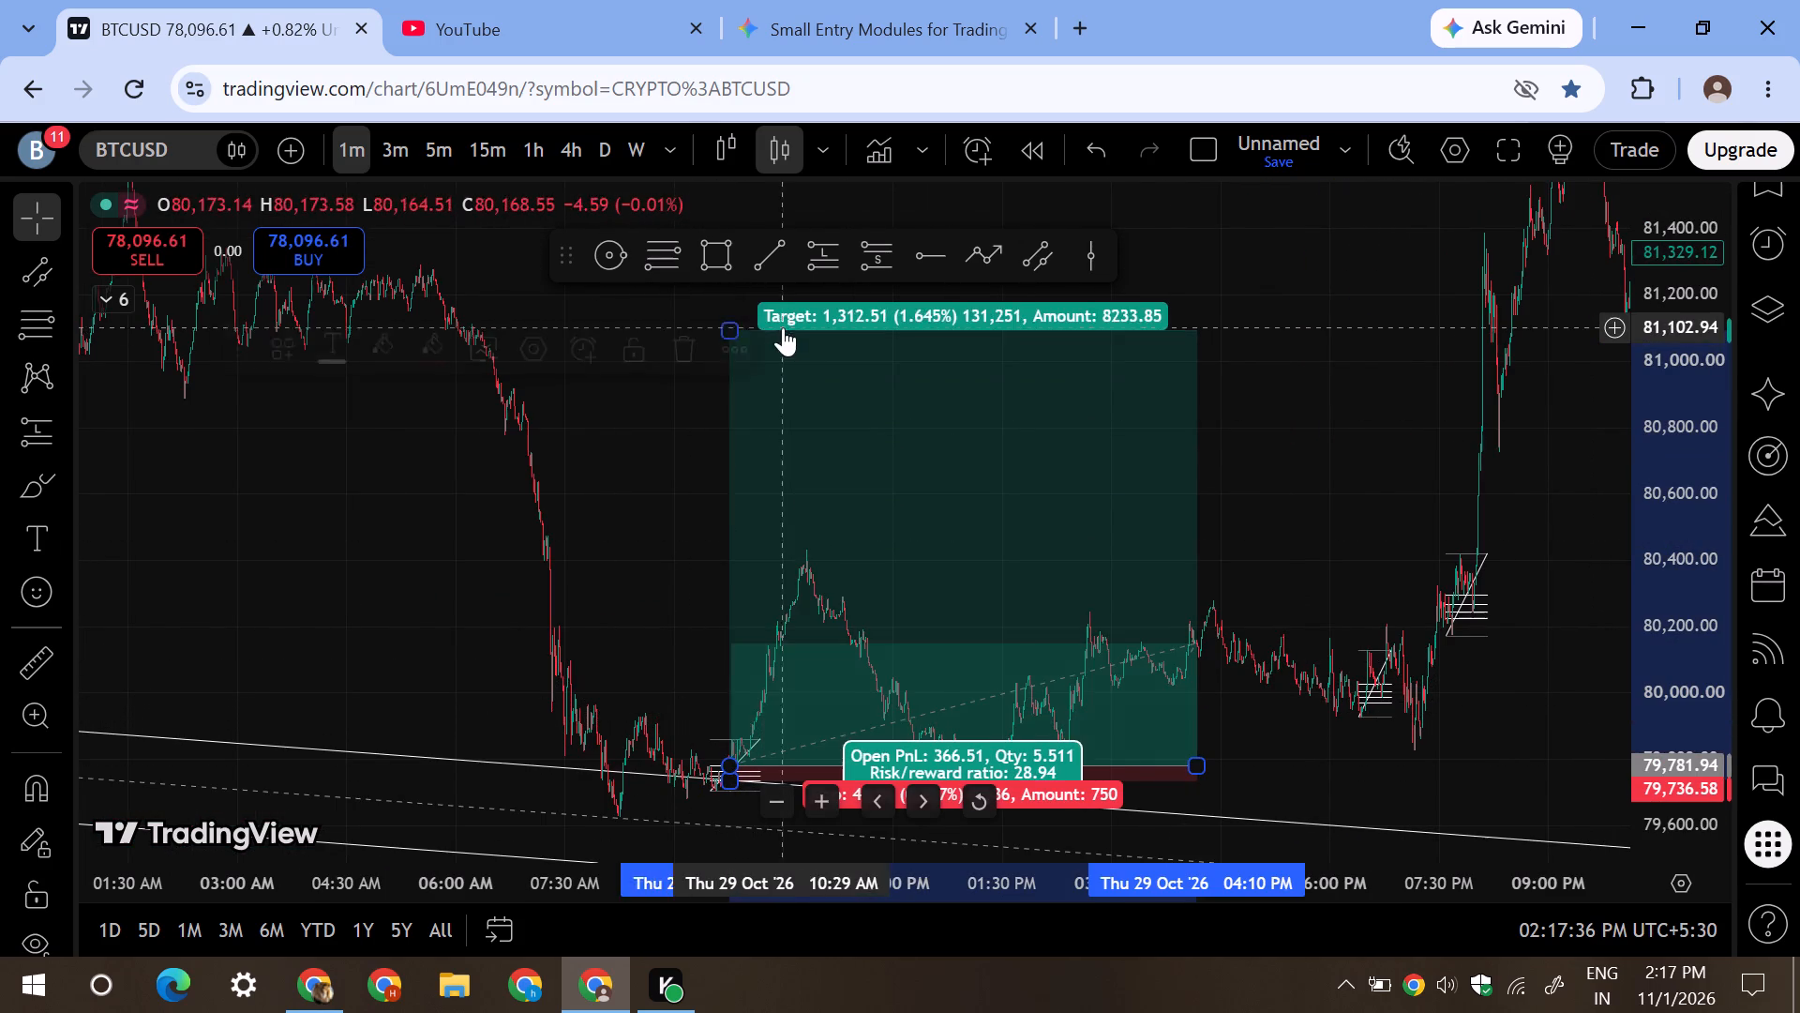
scroll(784, 326, "down", 12)
left_click_drag(1668, 295, 1633, 469)
left_click_drag(1504, 545, 952, 711)
left_click_drag(581, 518, 611, 369)
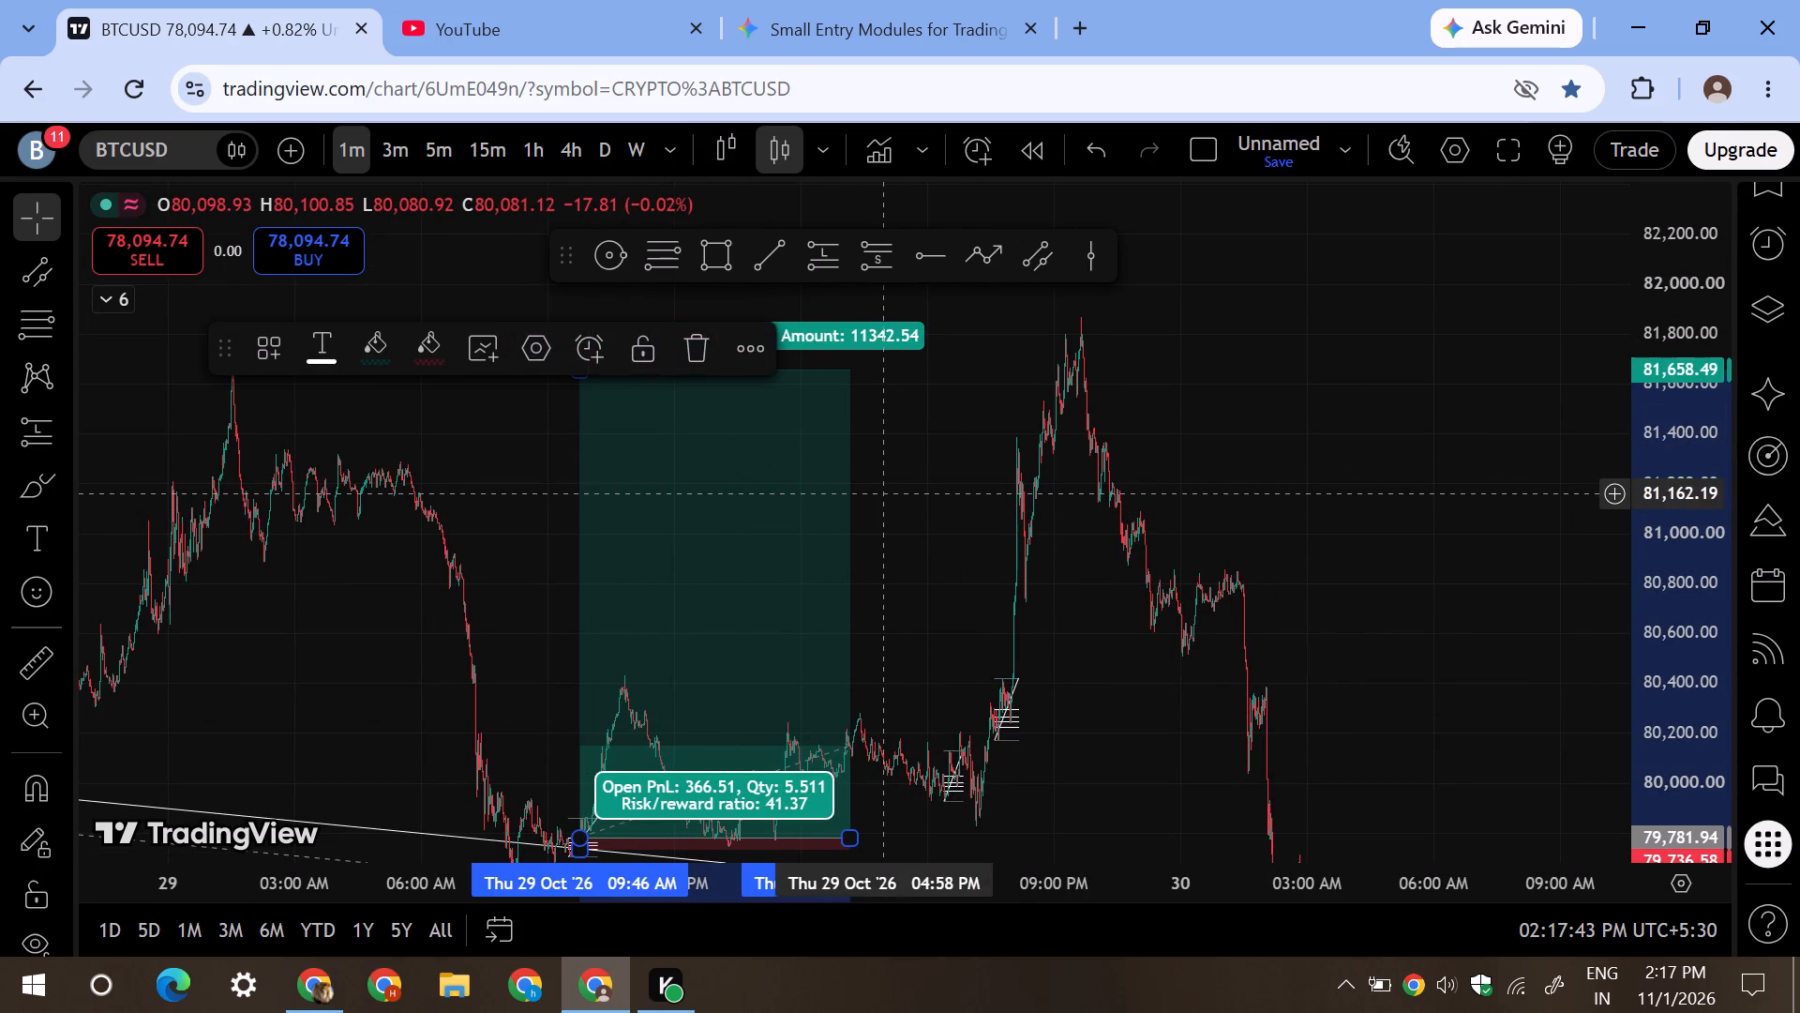
left_click(884, 492)
Switch the chart to XAUUSD on the 1-hour timeframe and reset its view to the latest candles.
left_click(533, 153)
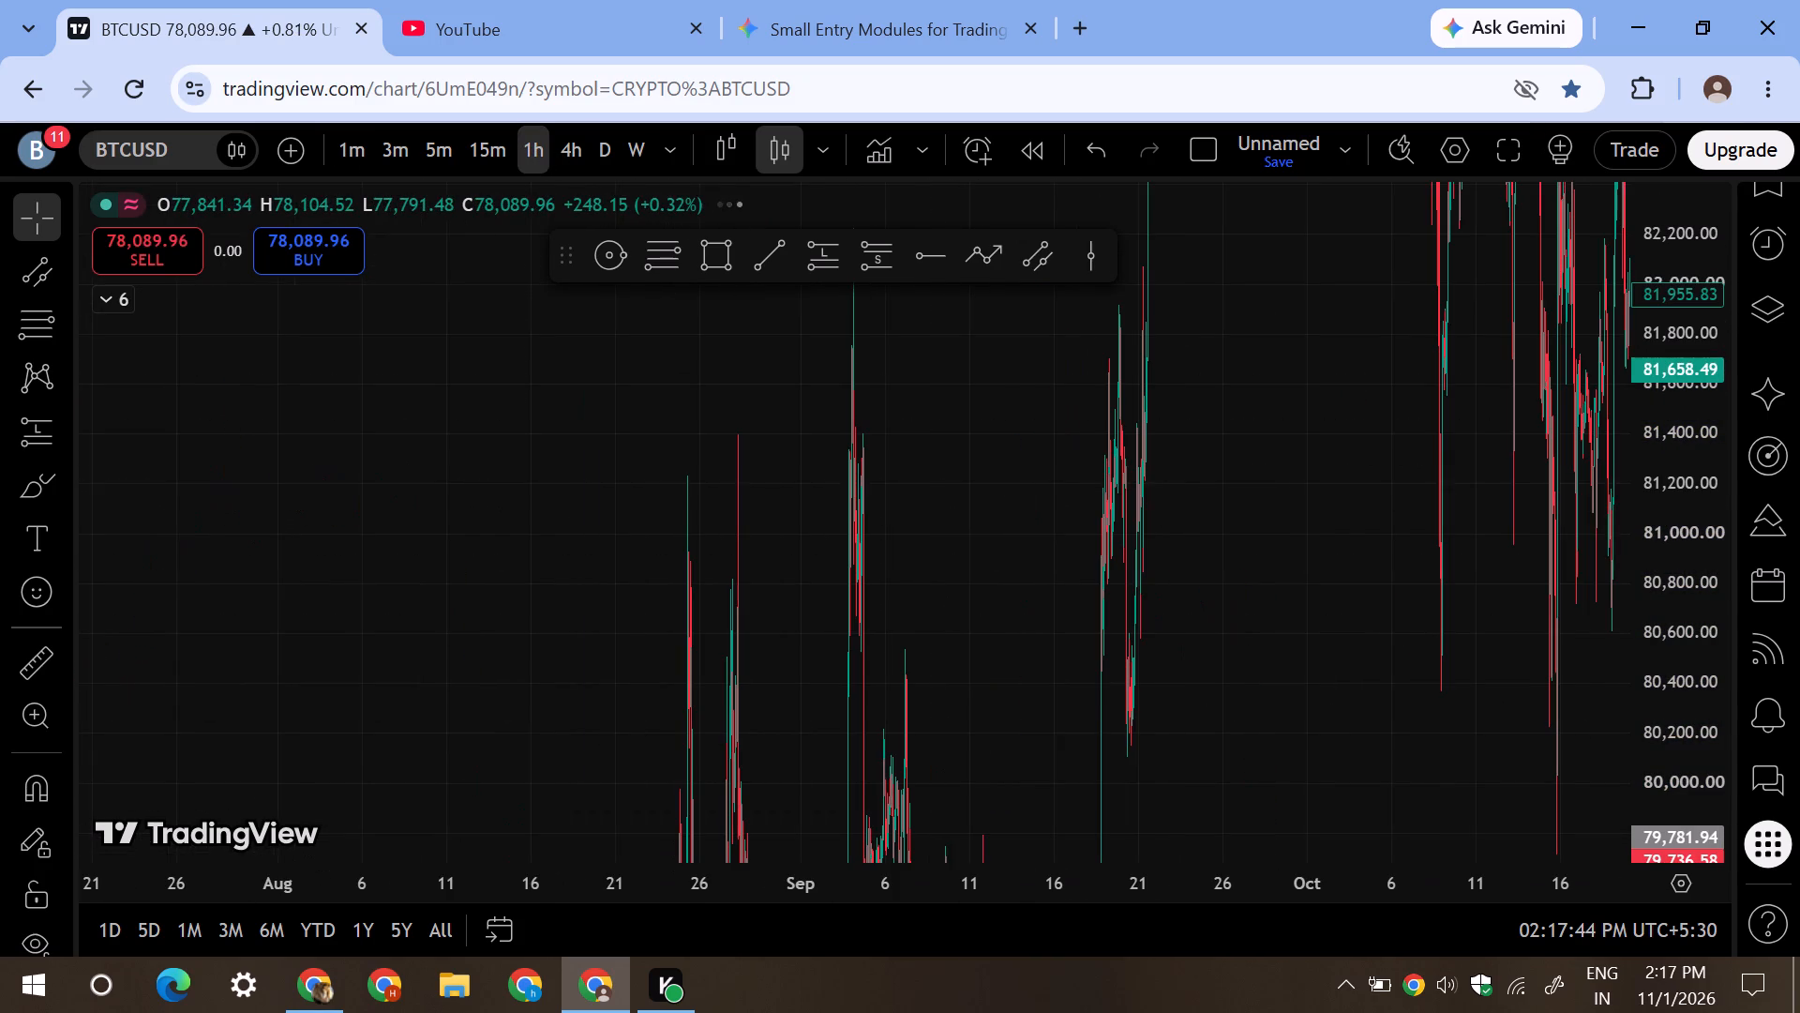
key("Down")
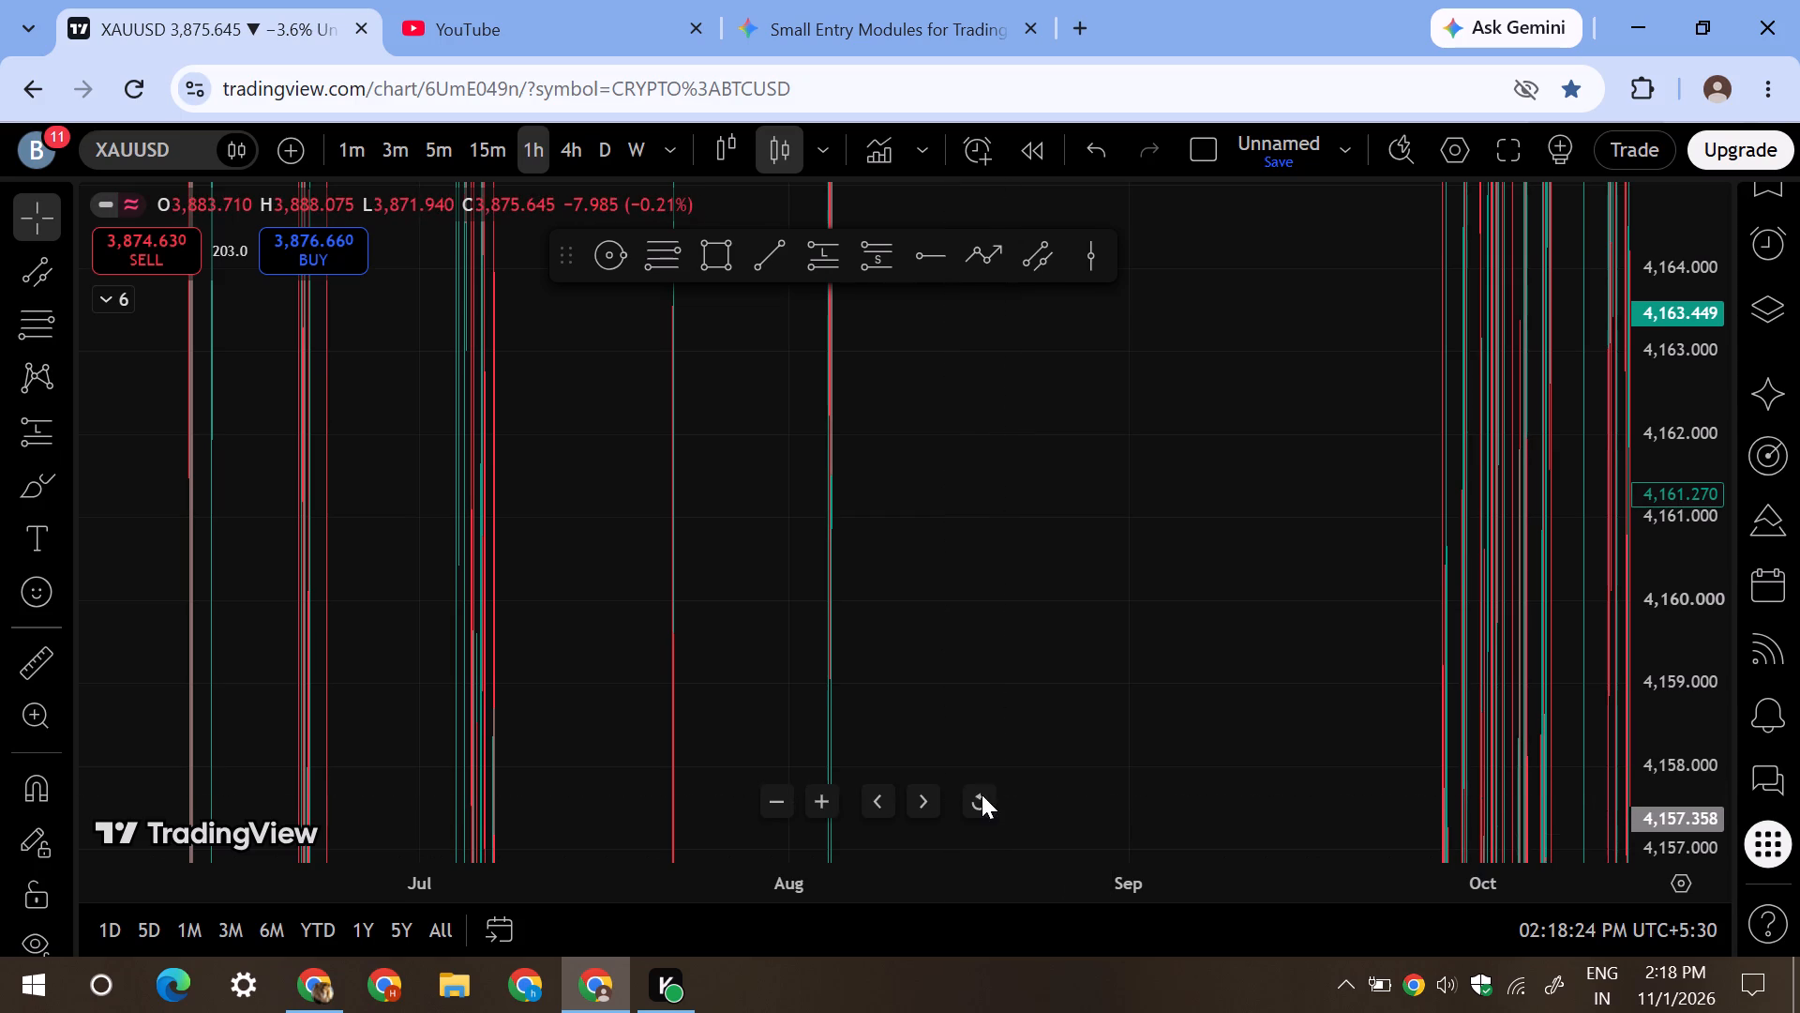
left_click(982, 794)
scroll(915, 673, "down", 4)
scroll(915, 673, "up", 5)
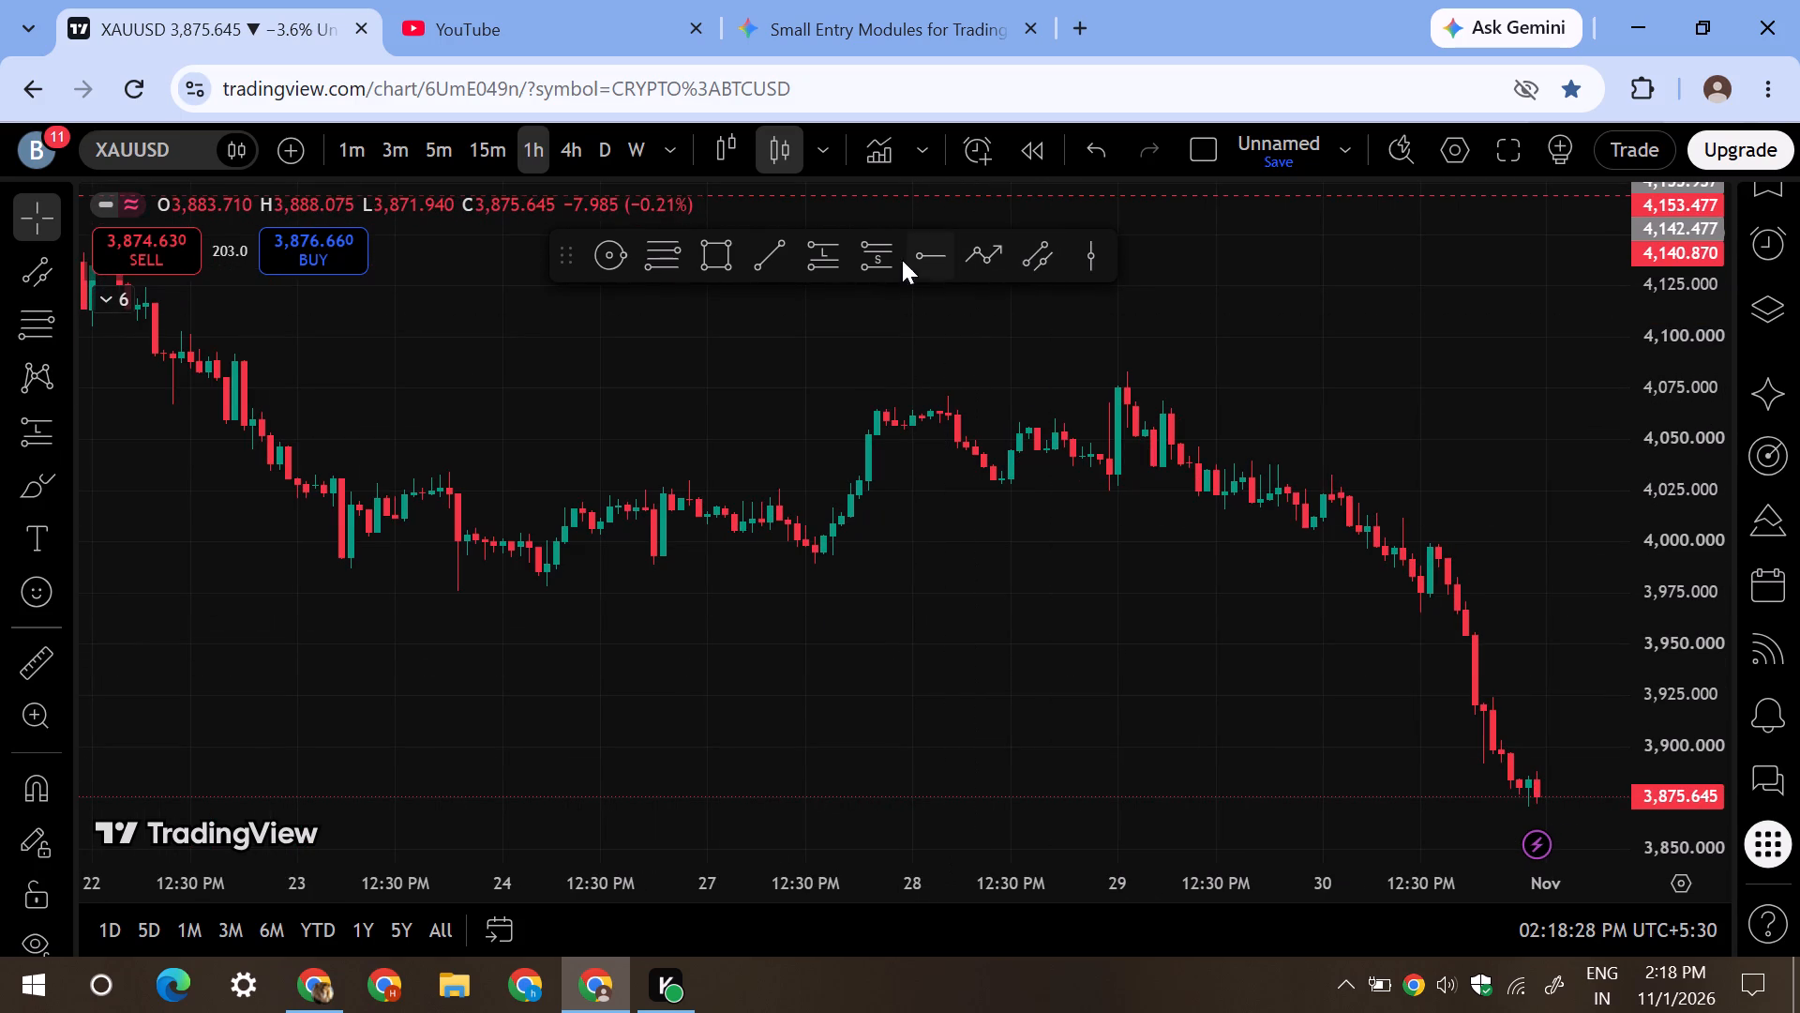
Draw a rectangle zone from about 4,034 at 09:30 AM on 23 October to about 4,020 at 07:30 AM on 29 October.
left_click(726, 262)
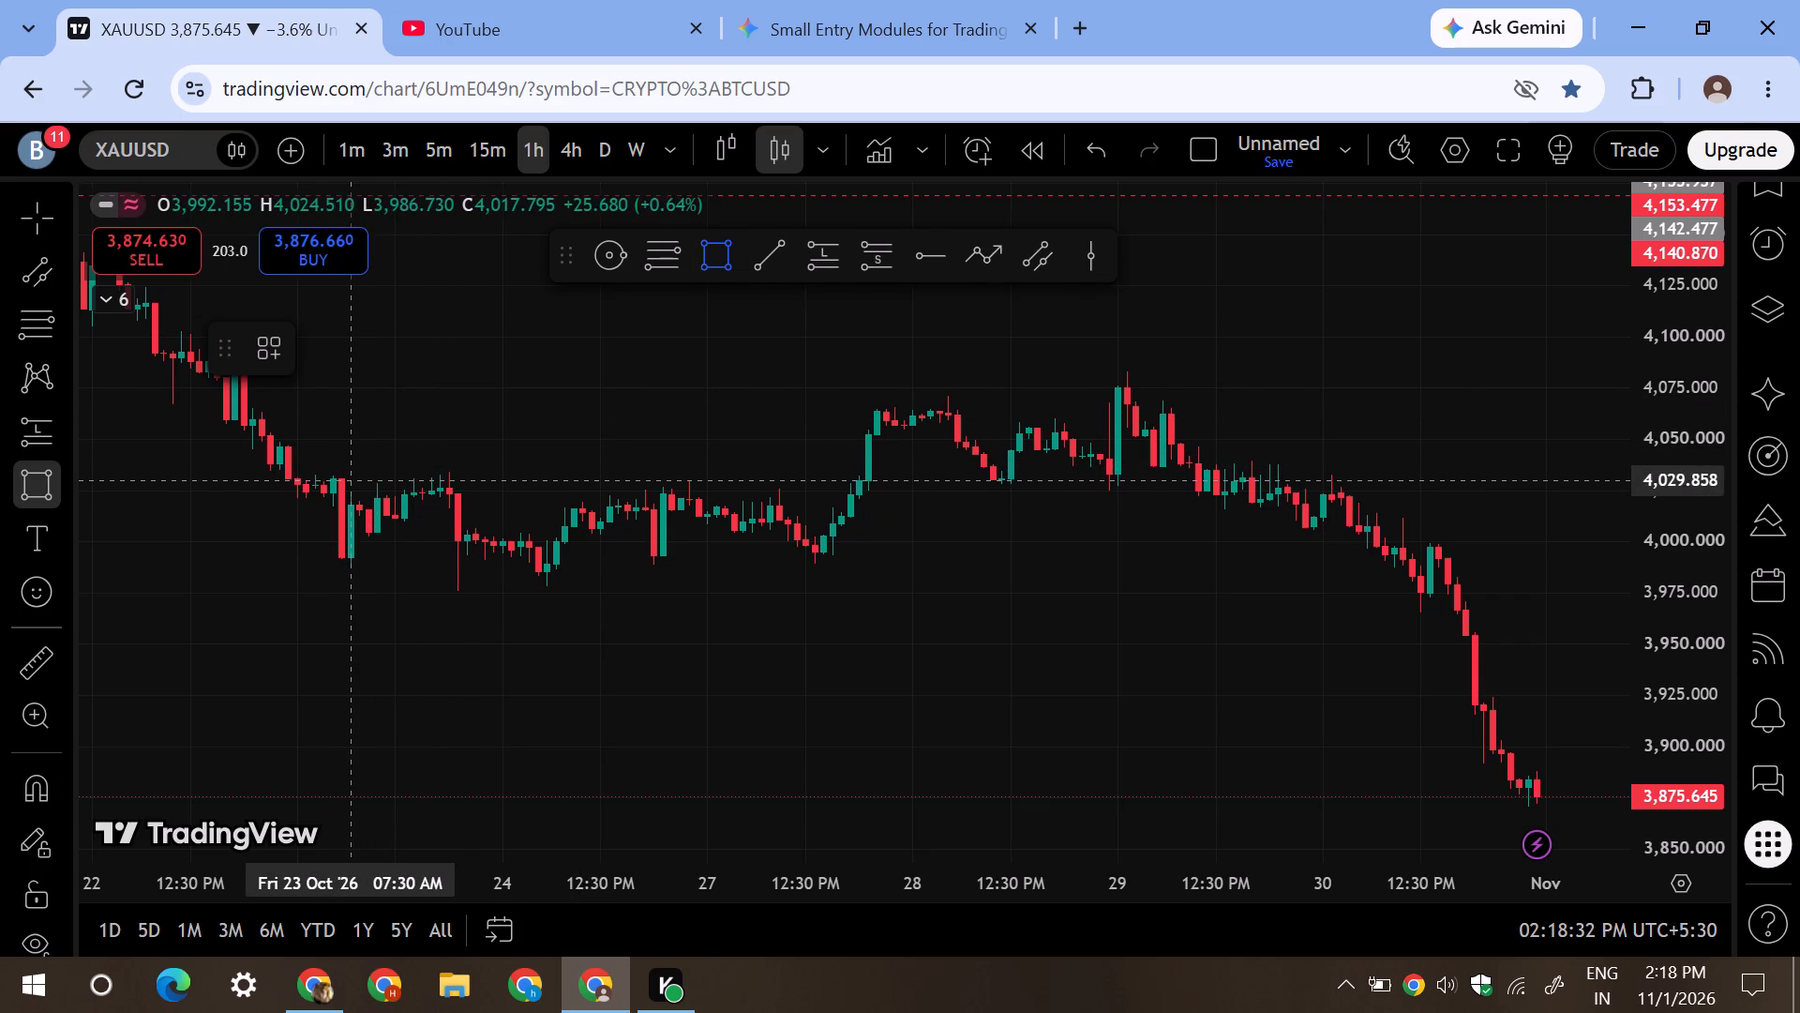
left_click(373, 472)
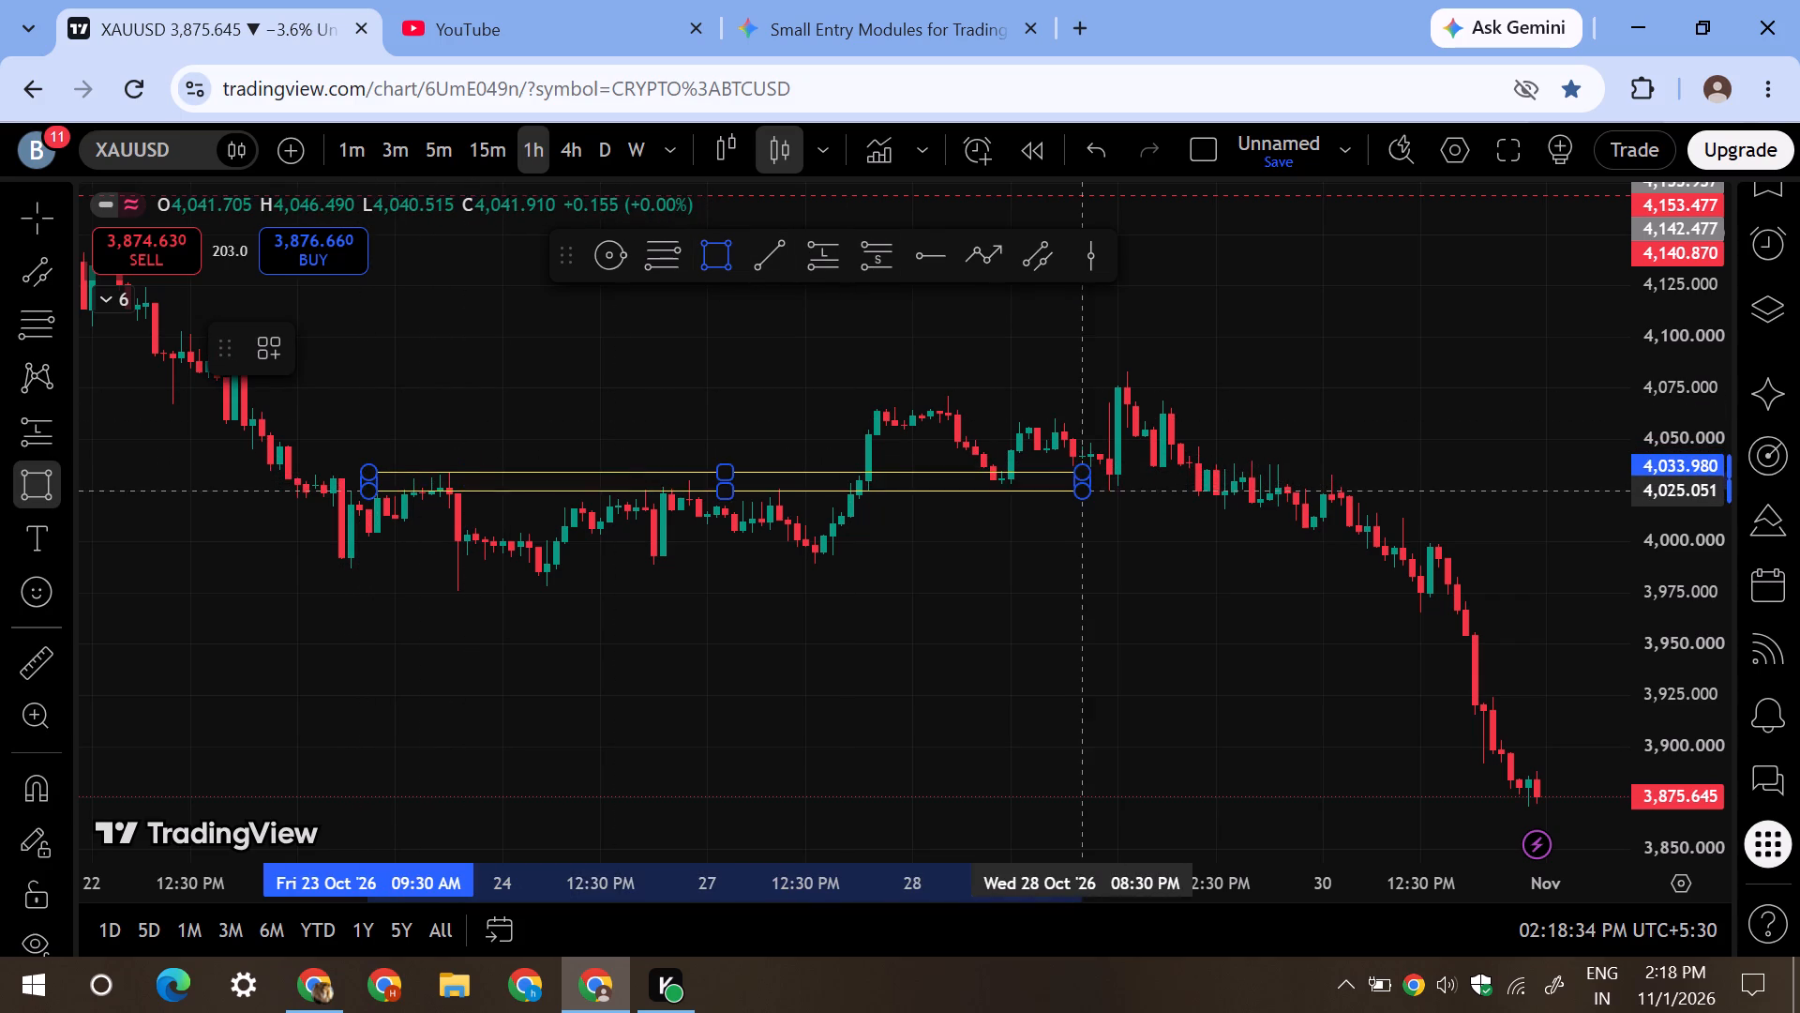
left_click(1173, 501)
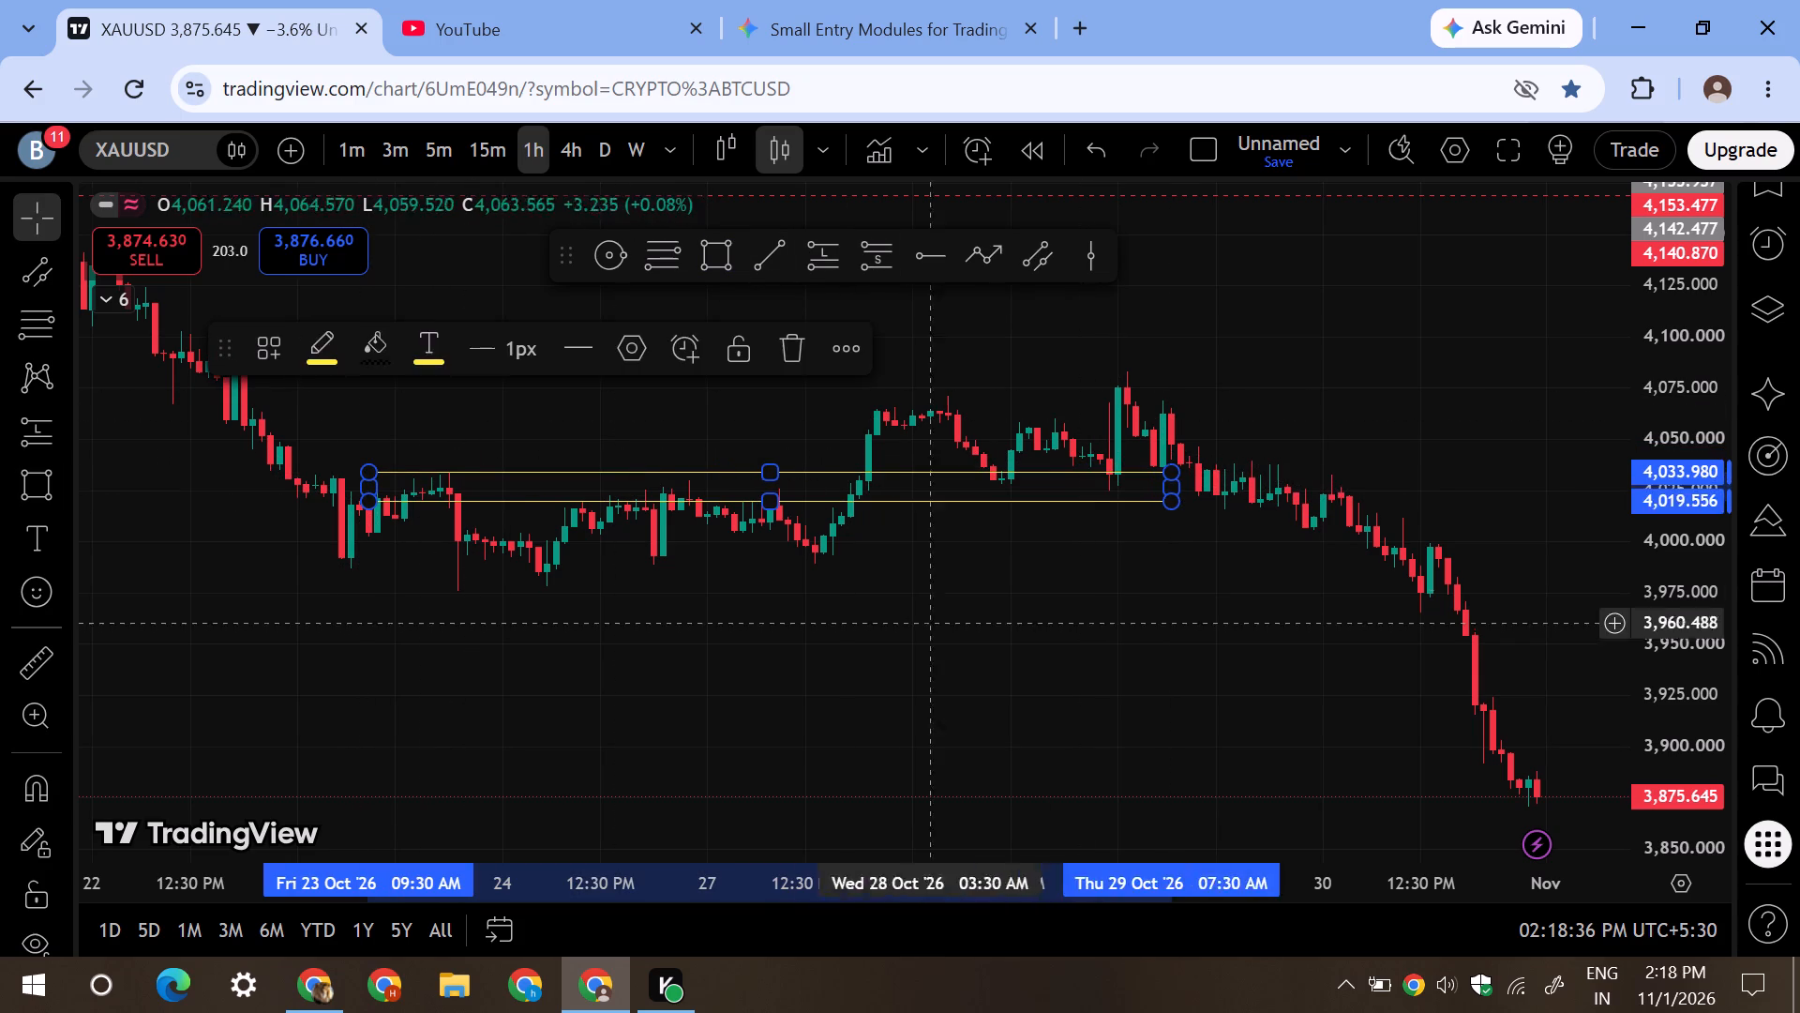
left_click(905, 627)
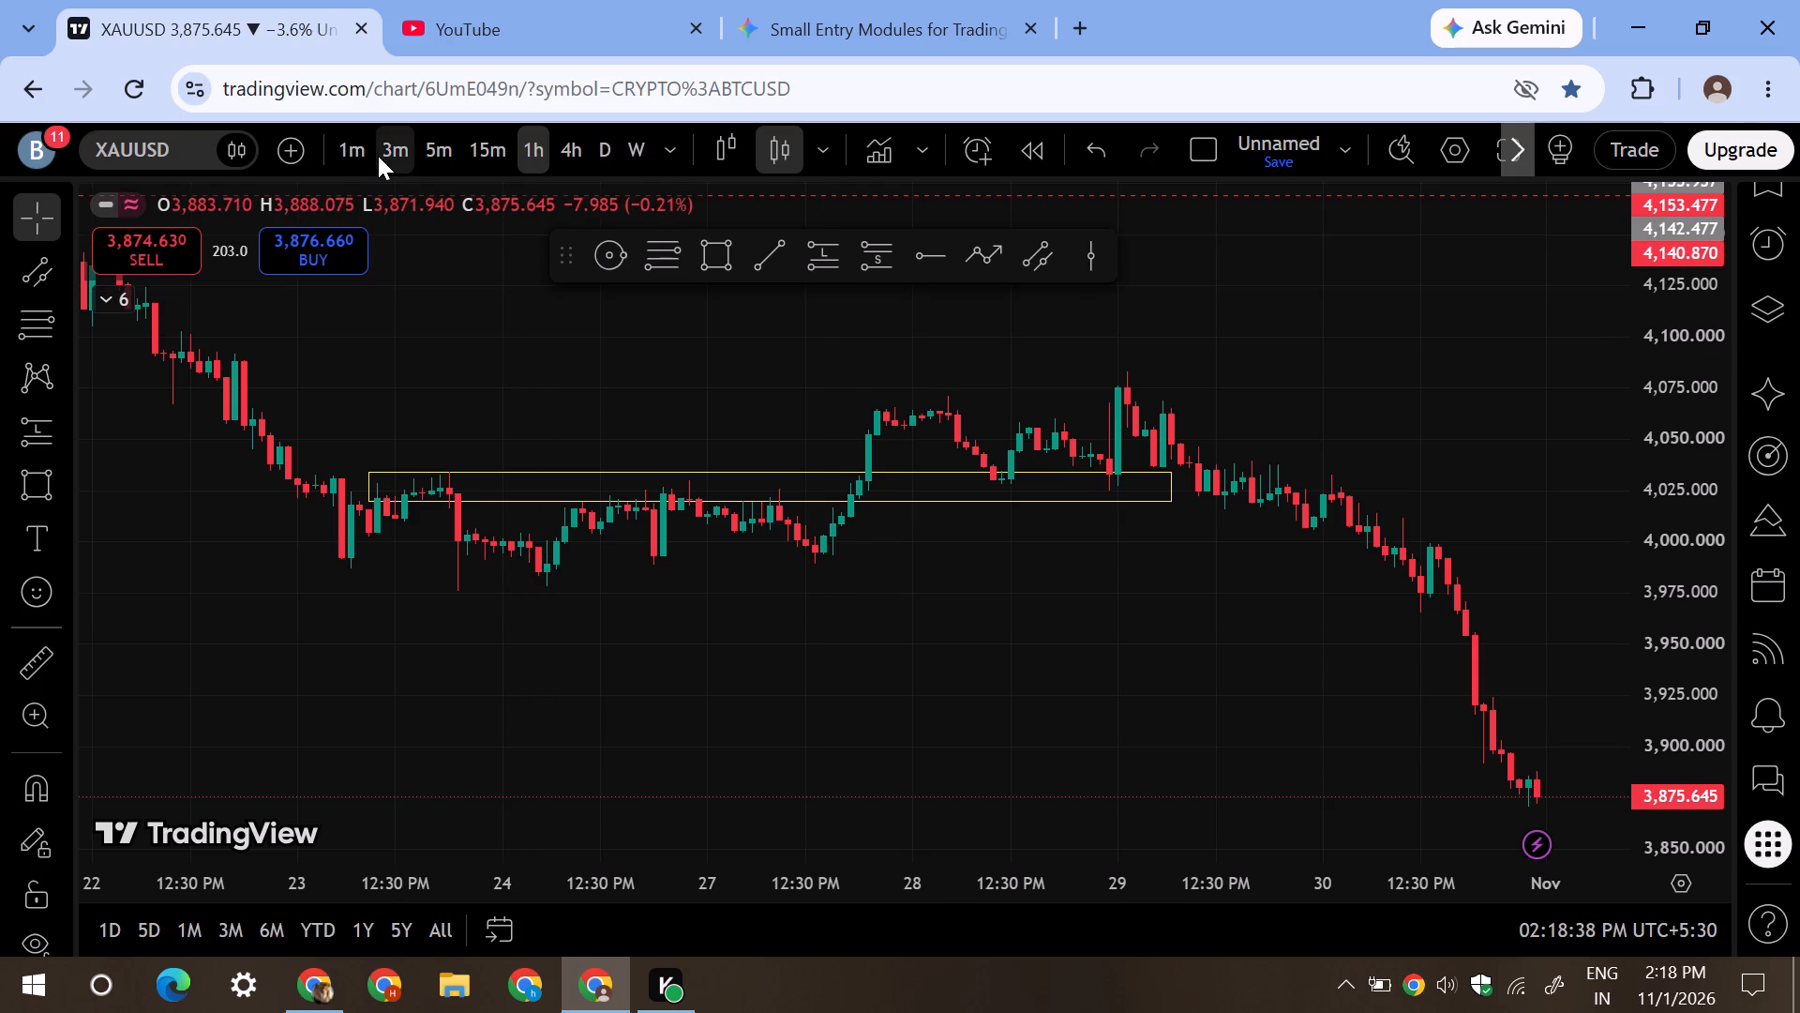
Switch XAUUSD to the 1-minute timeframe and go back to the 28–29 October candles around the rectangle zone.
left_click(362, 153)
scroll(390, 222, "down", 19)
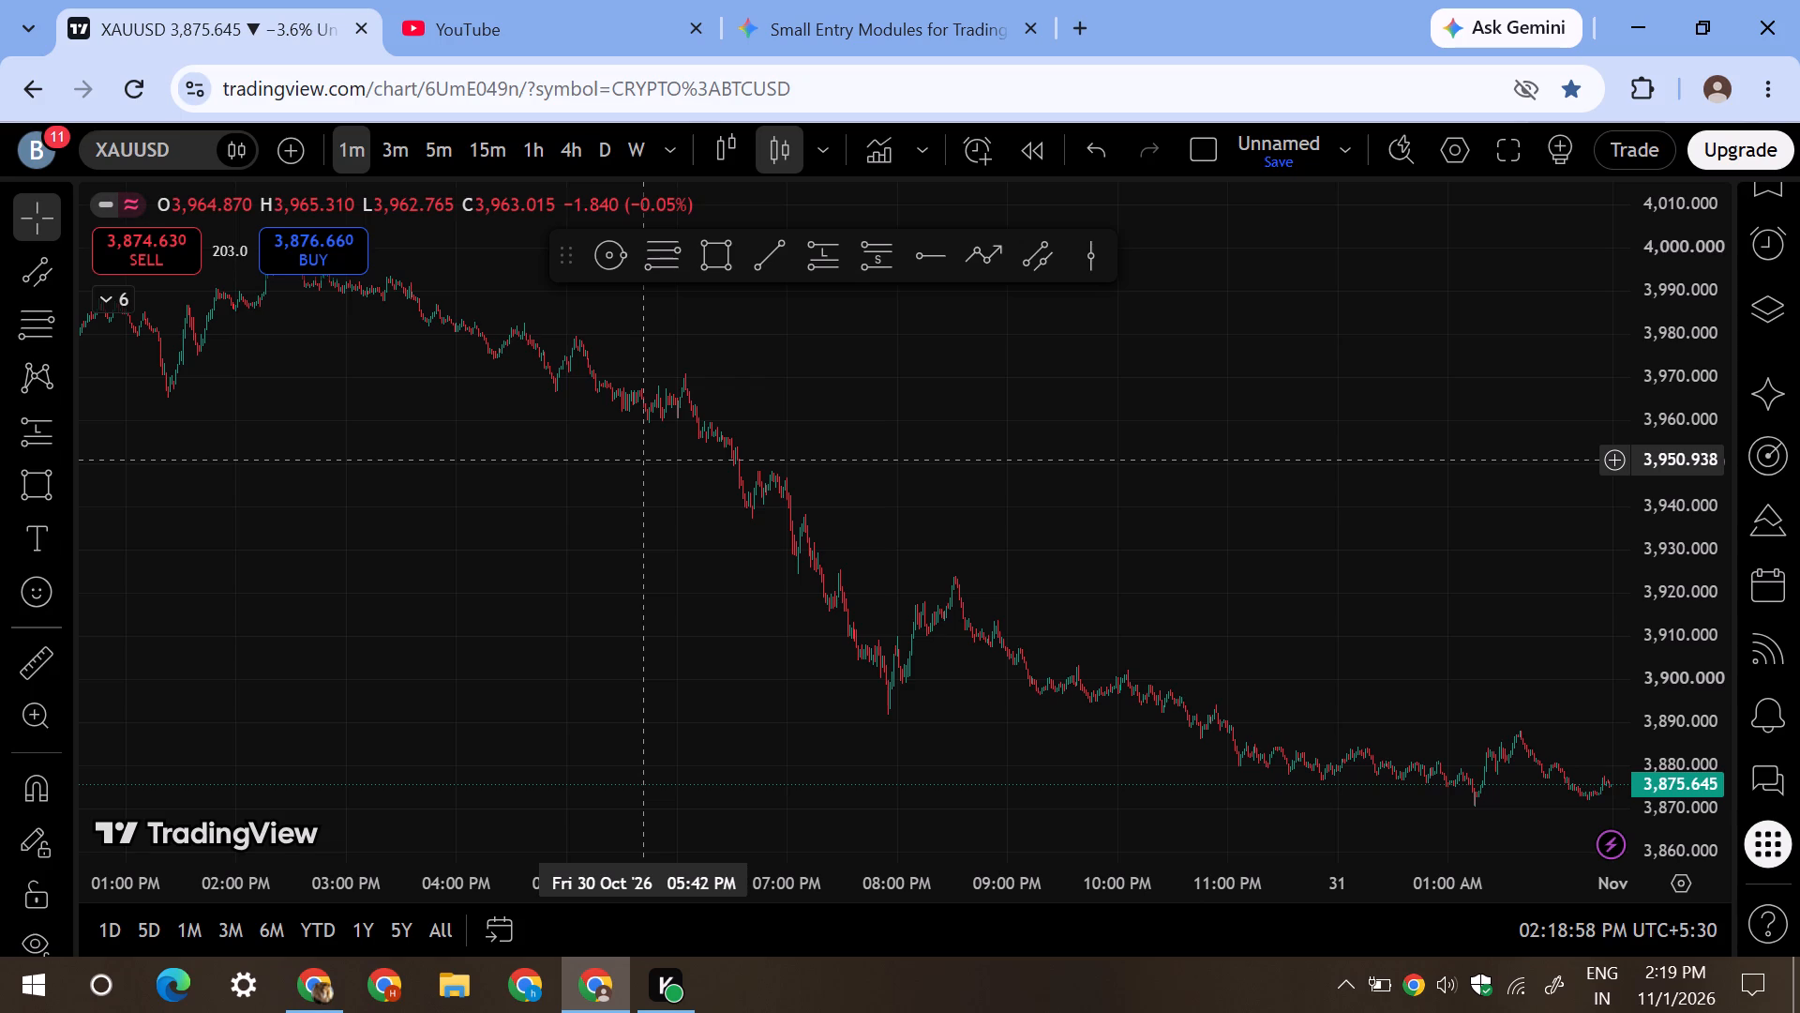
scroll(586, 656, "down", 5)
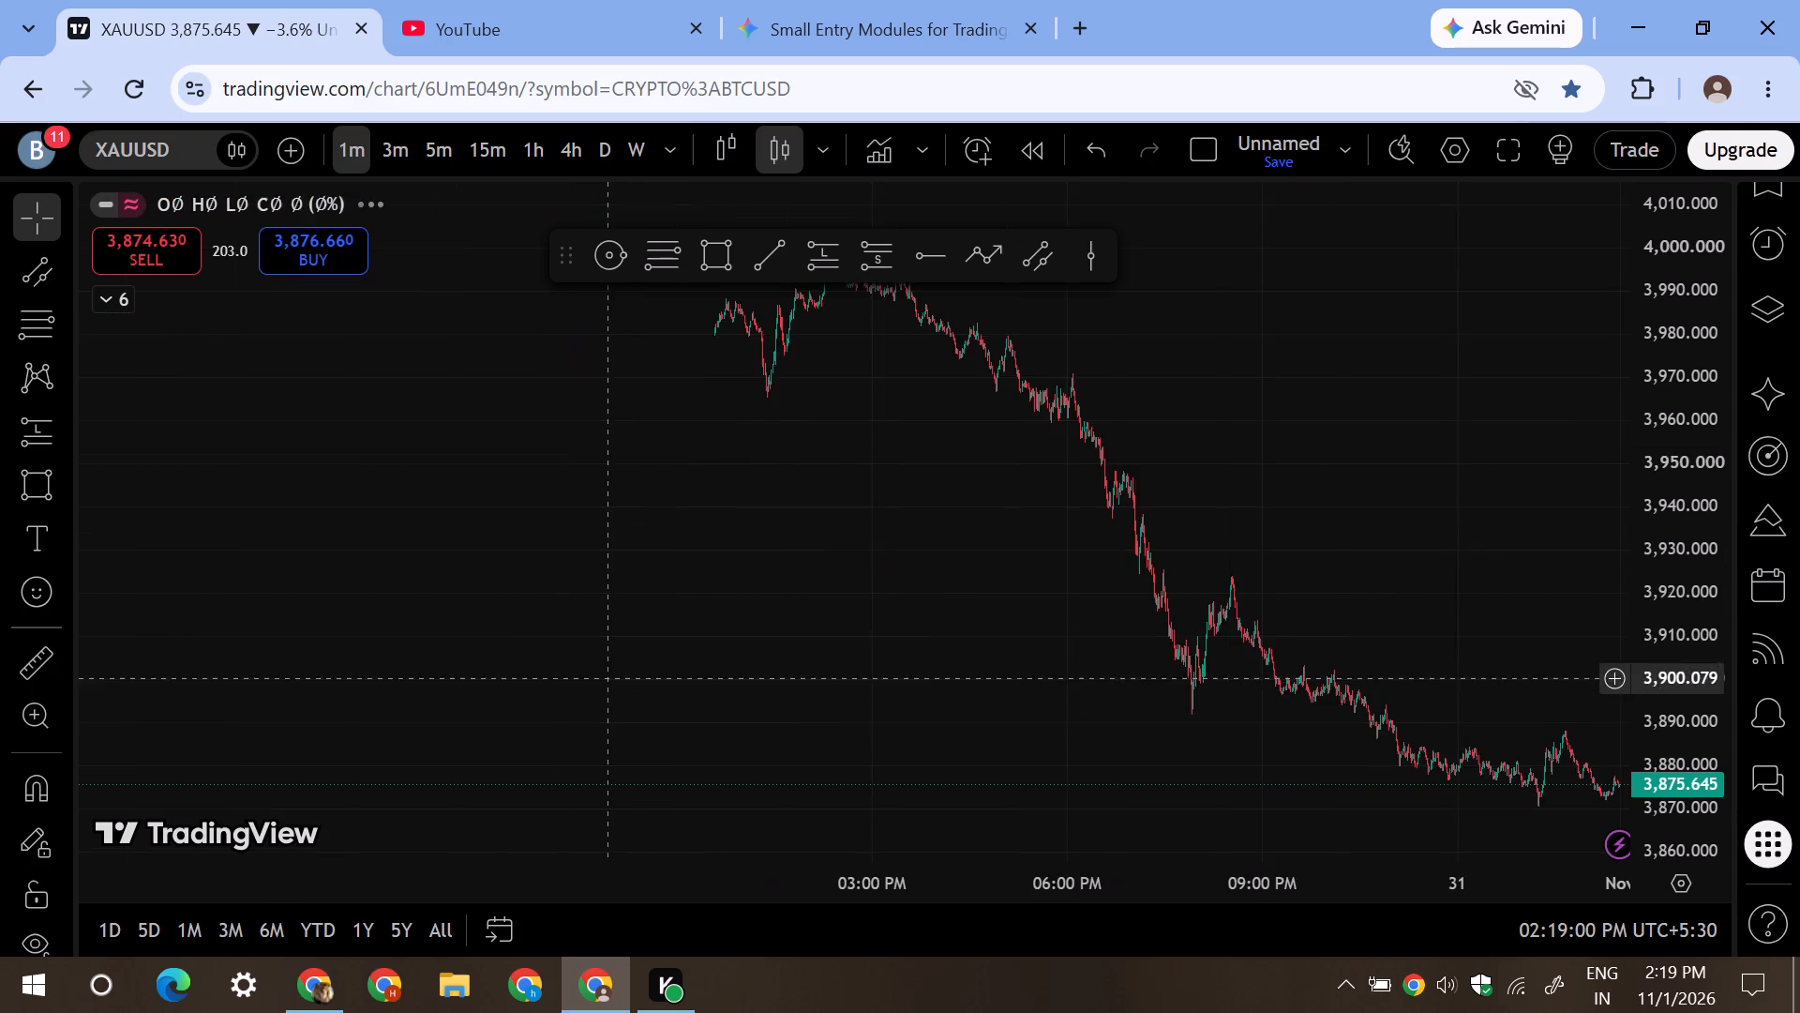
left_click_drag(876, 578, 1799, 856)
left_click_drag(682, 647, 1678, 962)
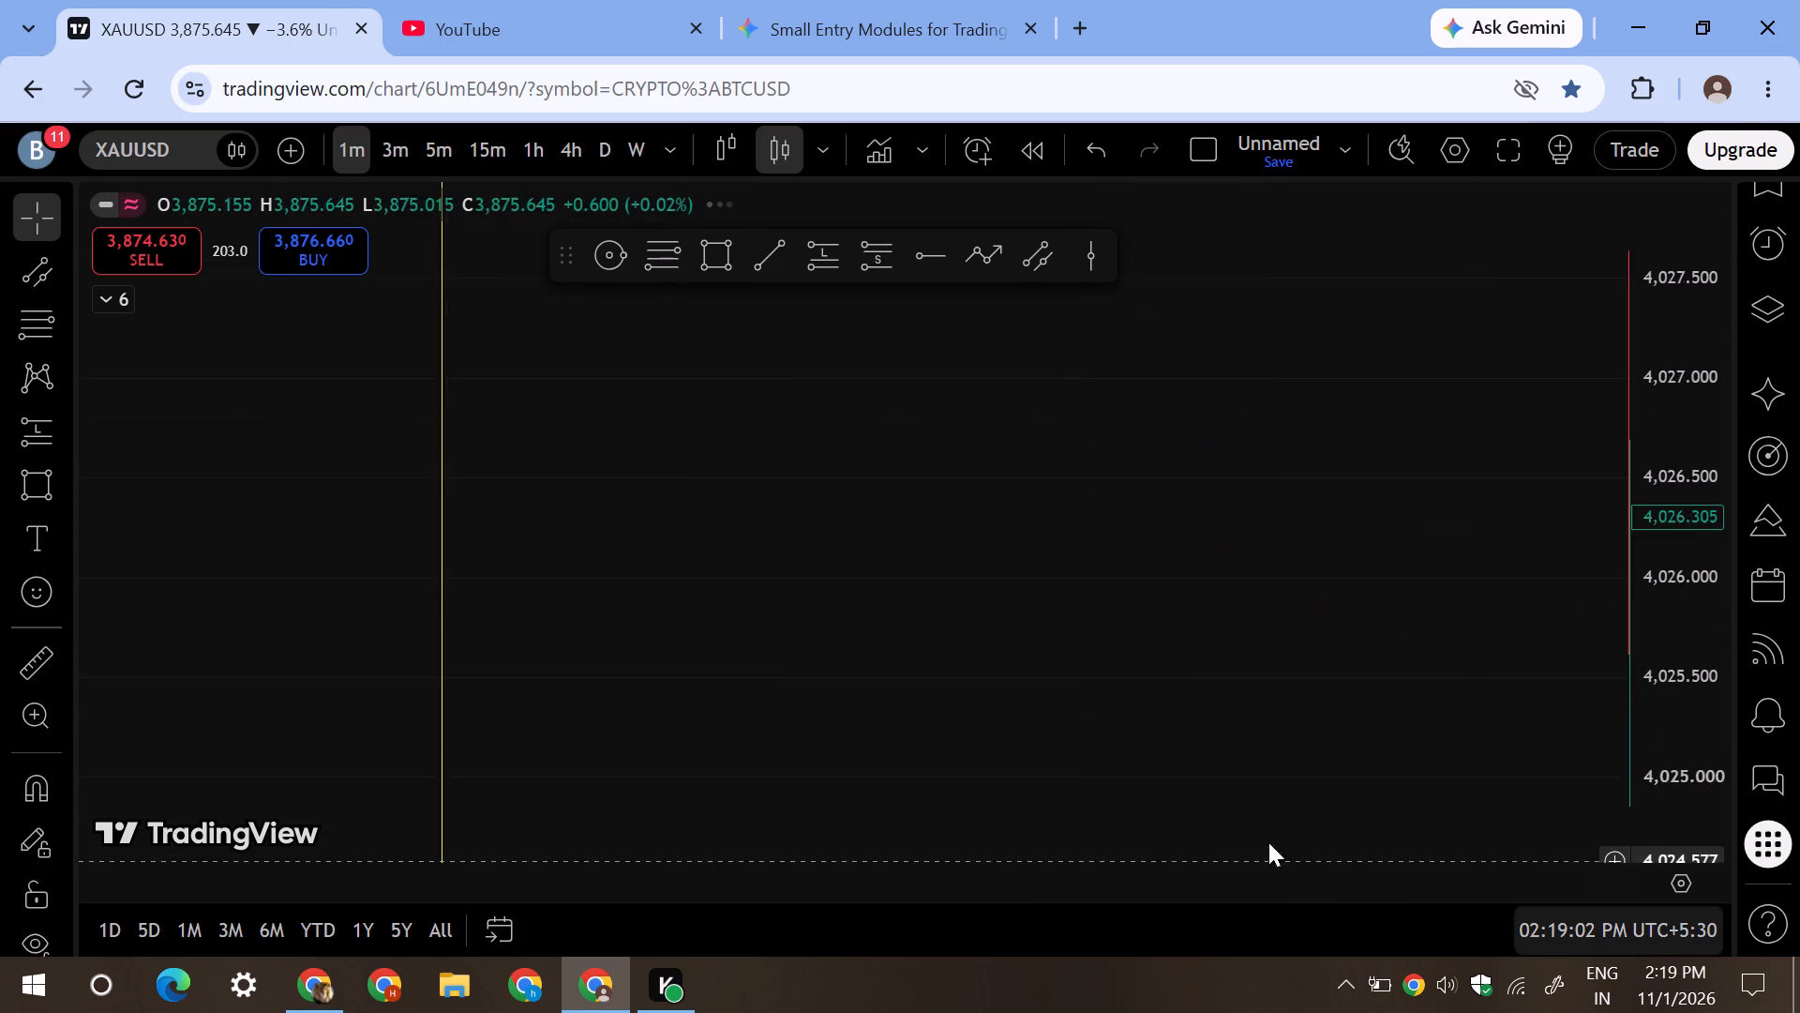
left_click_drag(910, 768, 1549, 832)
scroll(1375, 739, "down", 12)
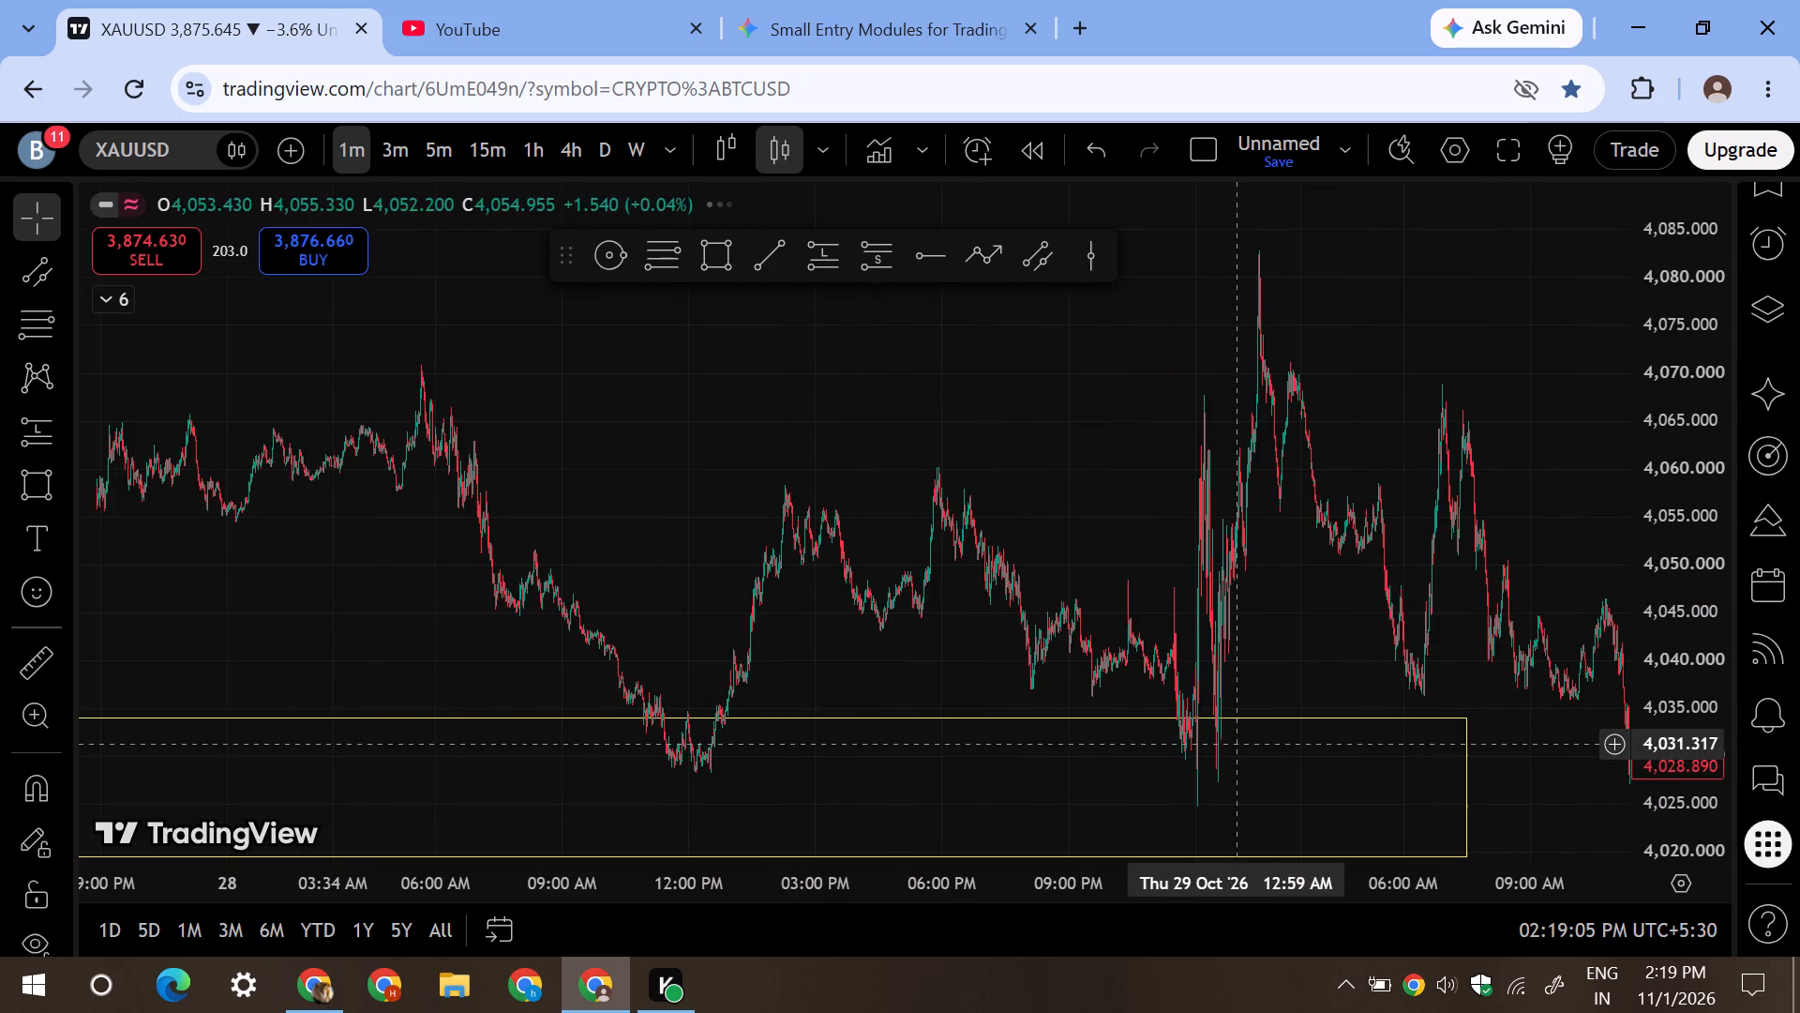
Examine how 1-minute price approaches and reacts at the rectangle zone between 28 October and the morning of 29 October.
left_click_drag(778, 607, 1544, 557)
scroll(1361, 615, "up", 14)
left_click_drag(787, 525, 1067, 541)
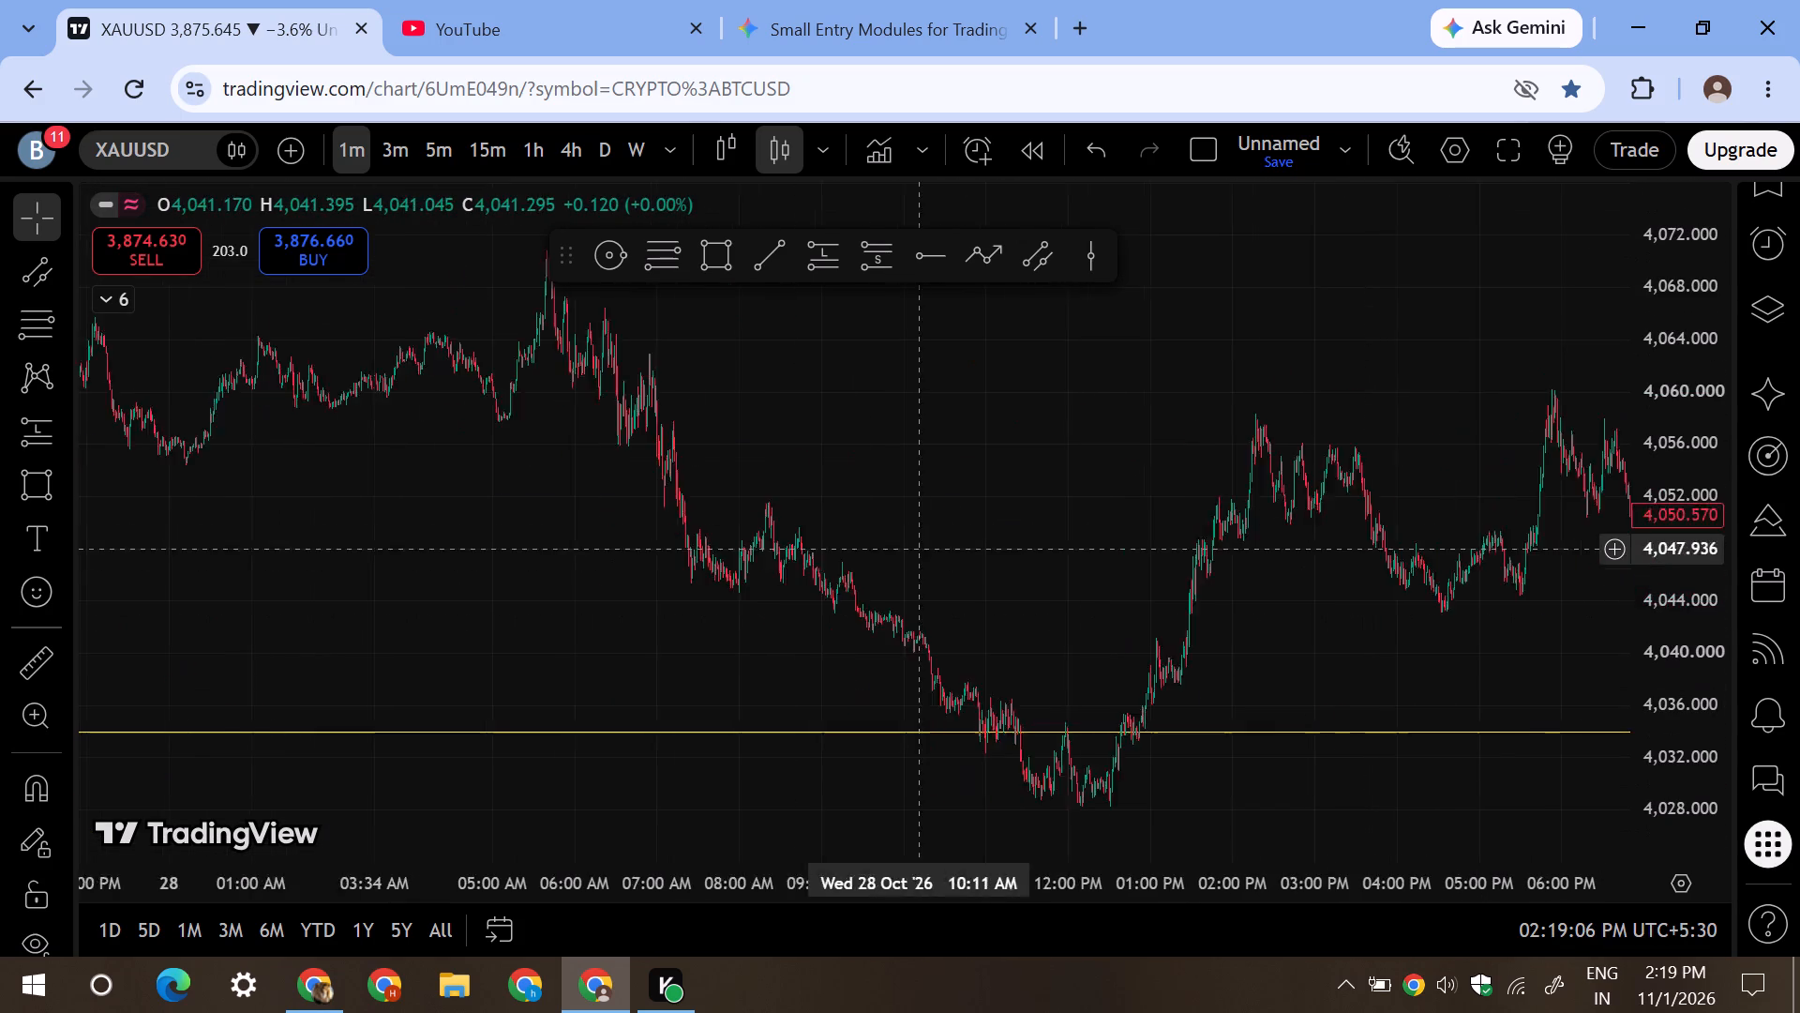
left_click_drag(1067, 541, 1139, 513)
scroll(1147, 510, "up", 11)
scroll(817, 525, "up", 4)
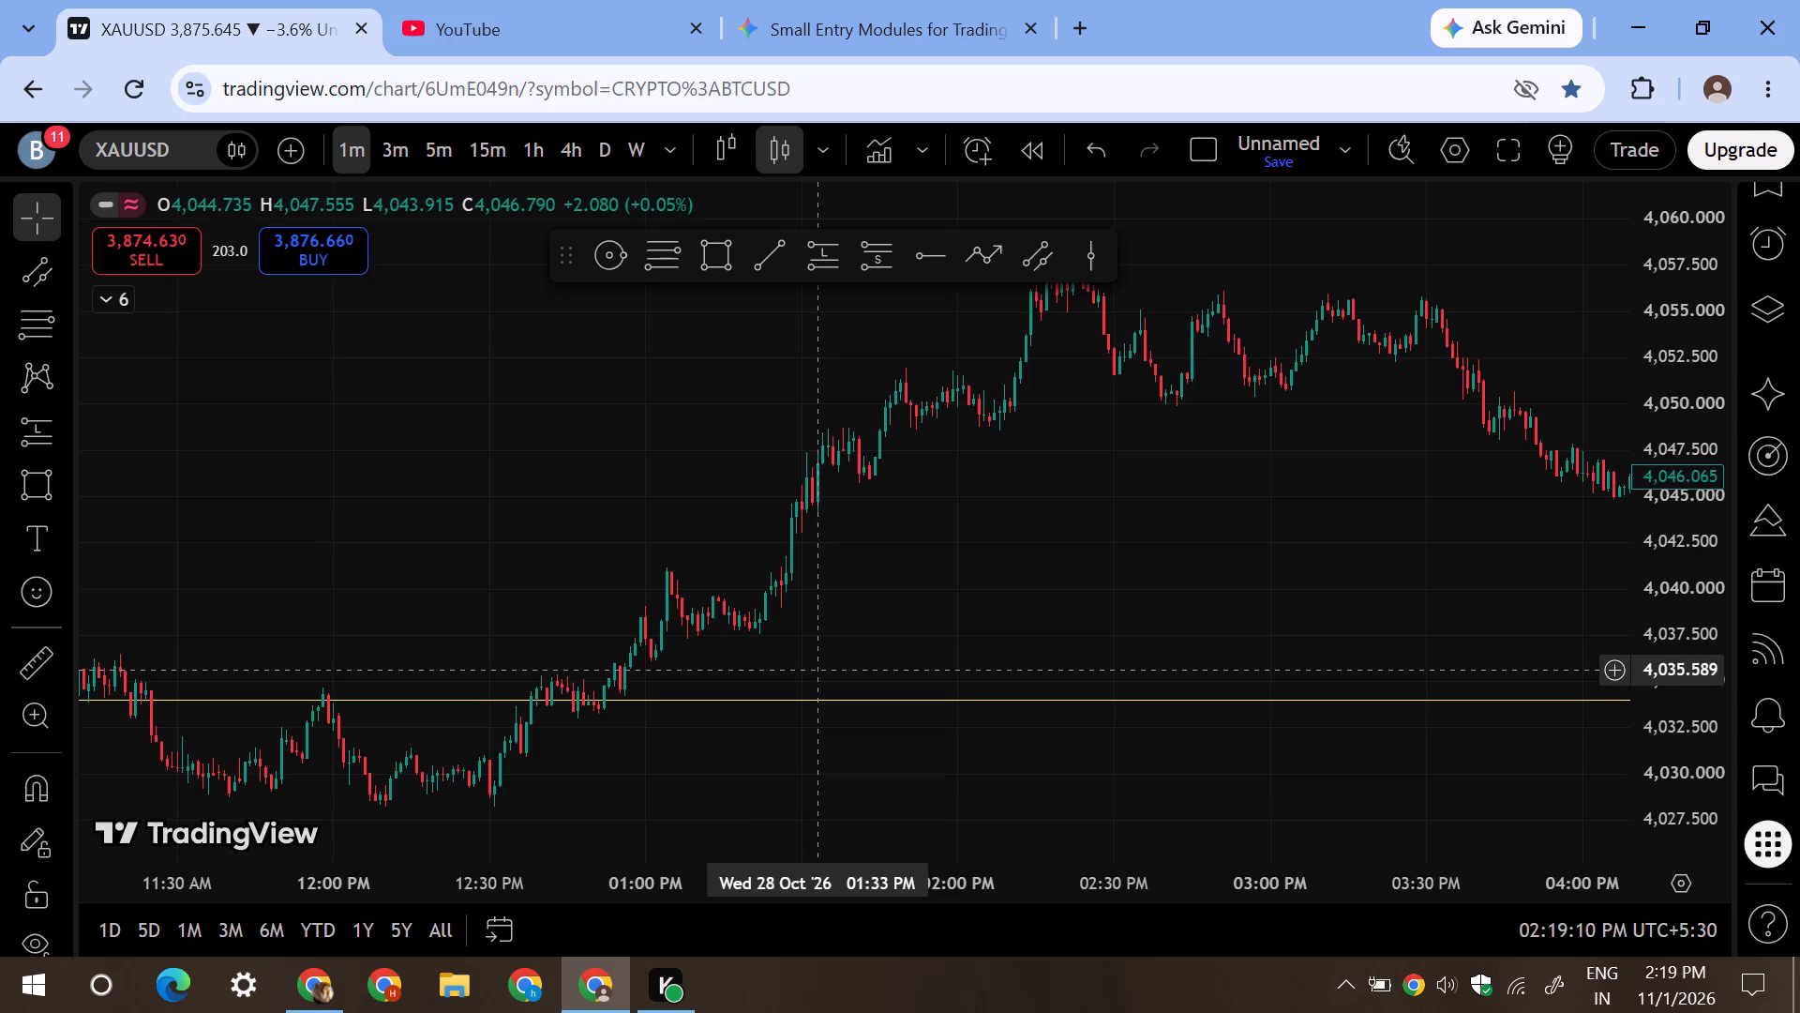
scroll(807, 633, "down", 5)
left_click_drag(1026, 546, 648, 525)
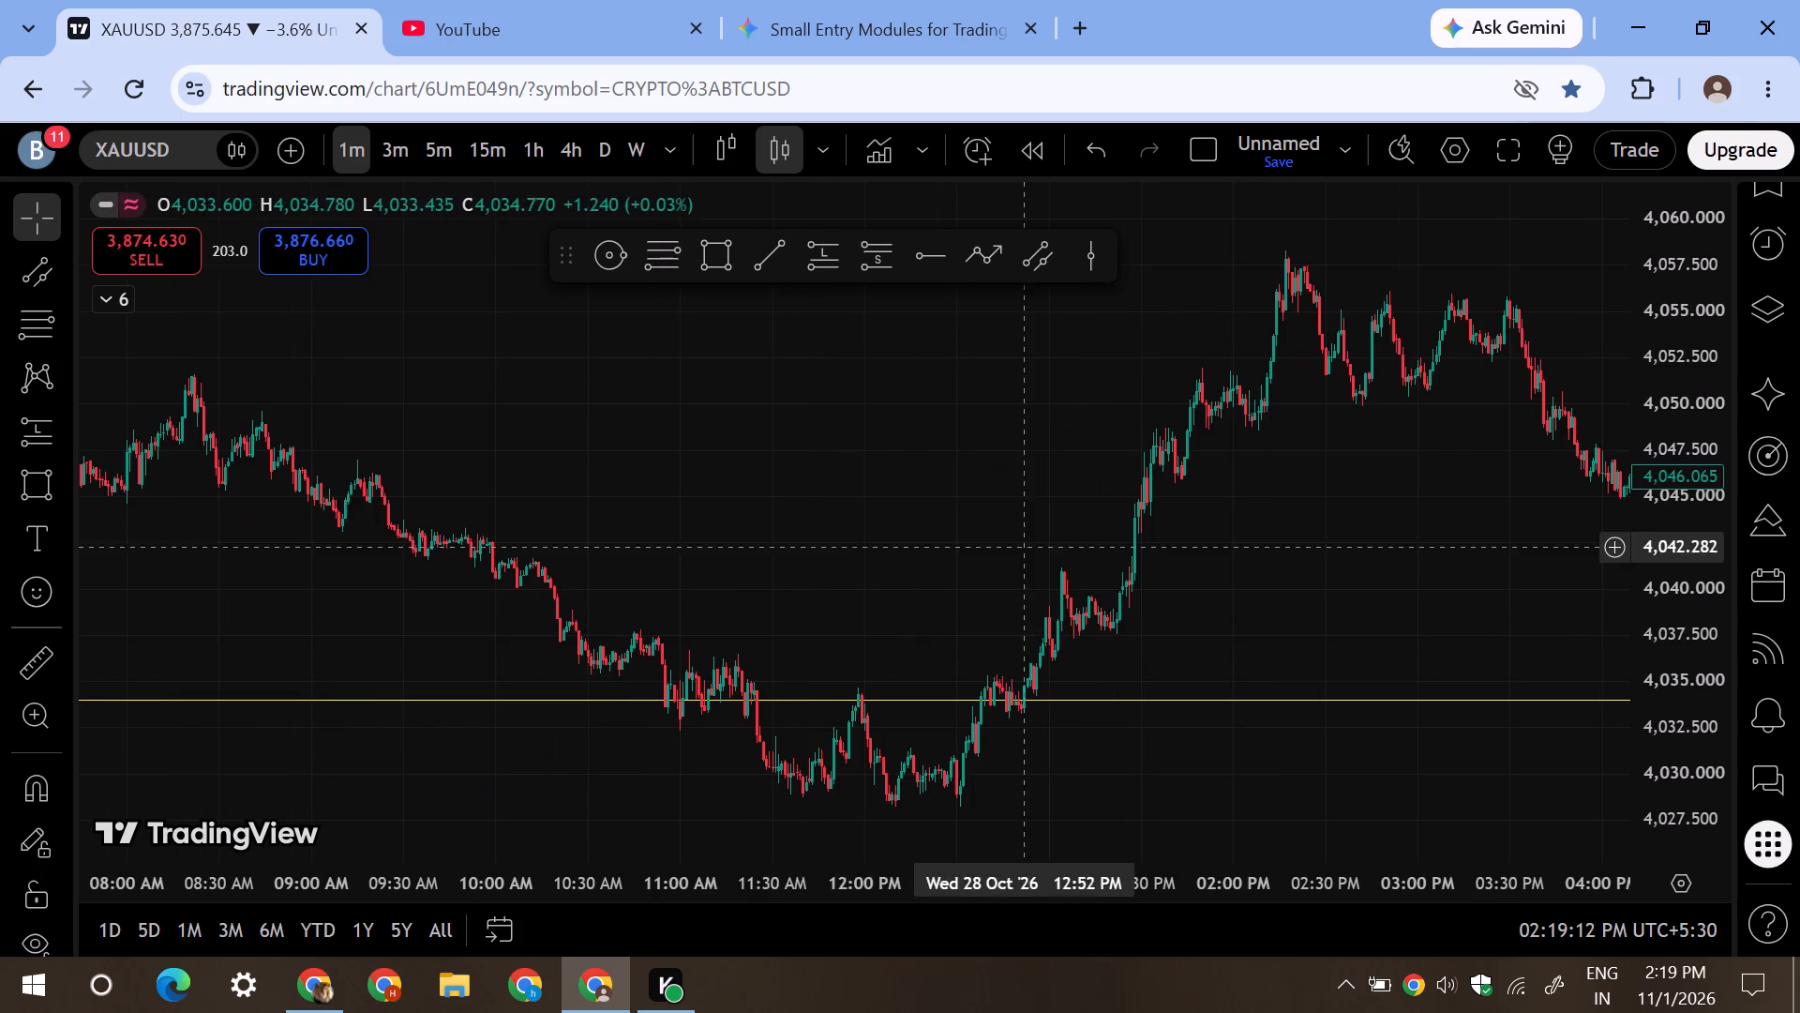
left_click_drag(648, 525, 5, 466)
left_click_drag(1067, 535, 268, 567)
left_click_drag(825, 577, 0, 519)
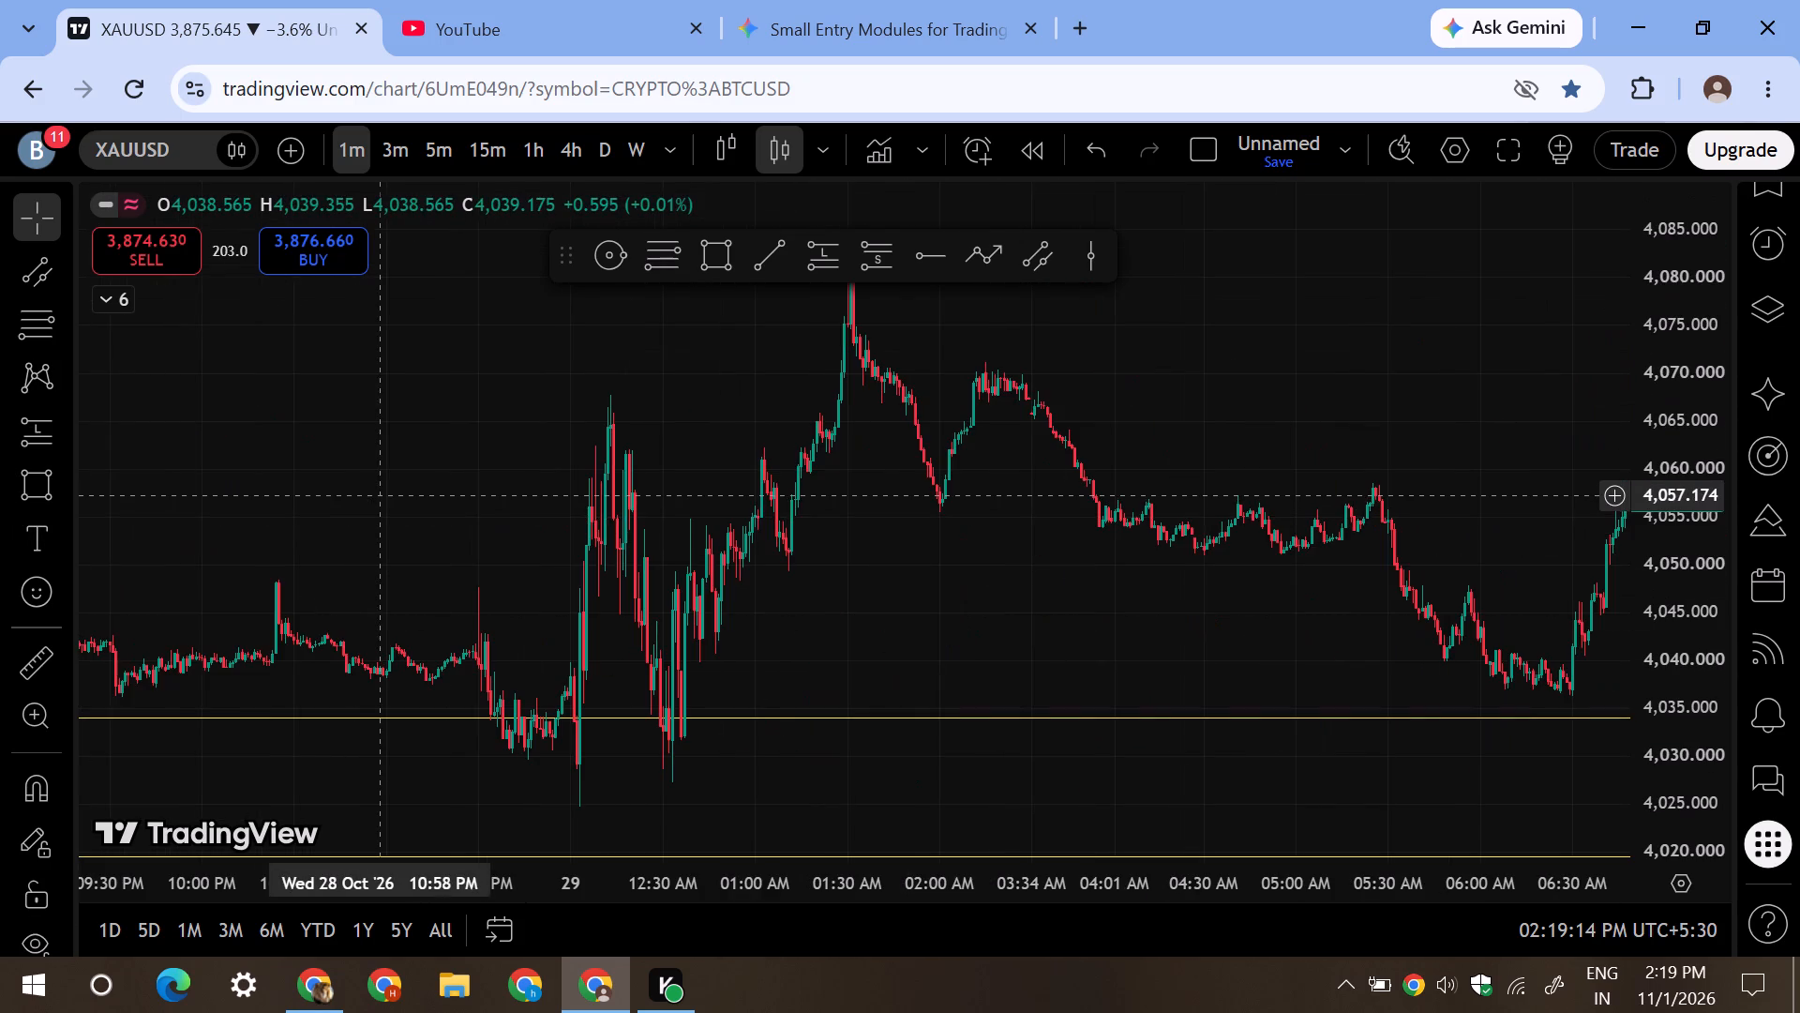
scroll(382, 495, "down", 1)
scroll(416, 526, "up", 6)
left_click_drag(1002, 527, 0, 525)
scroll(602, 530, "down", 3)
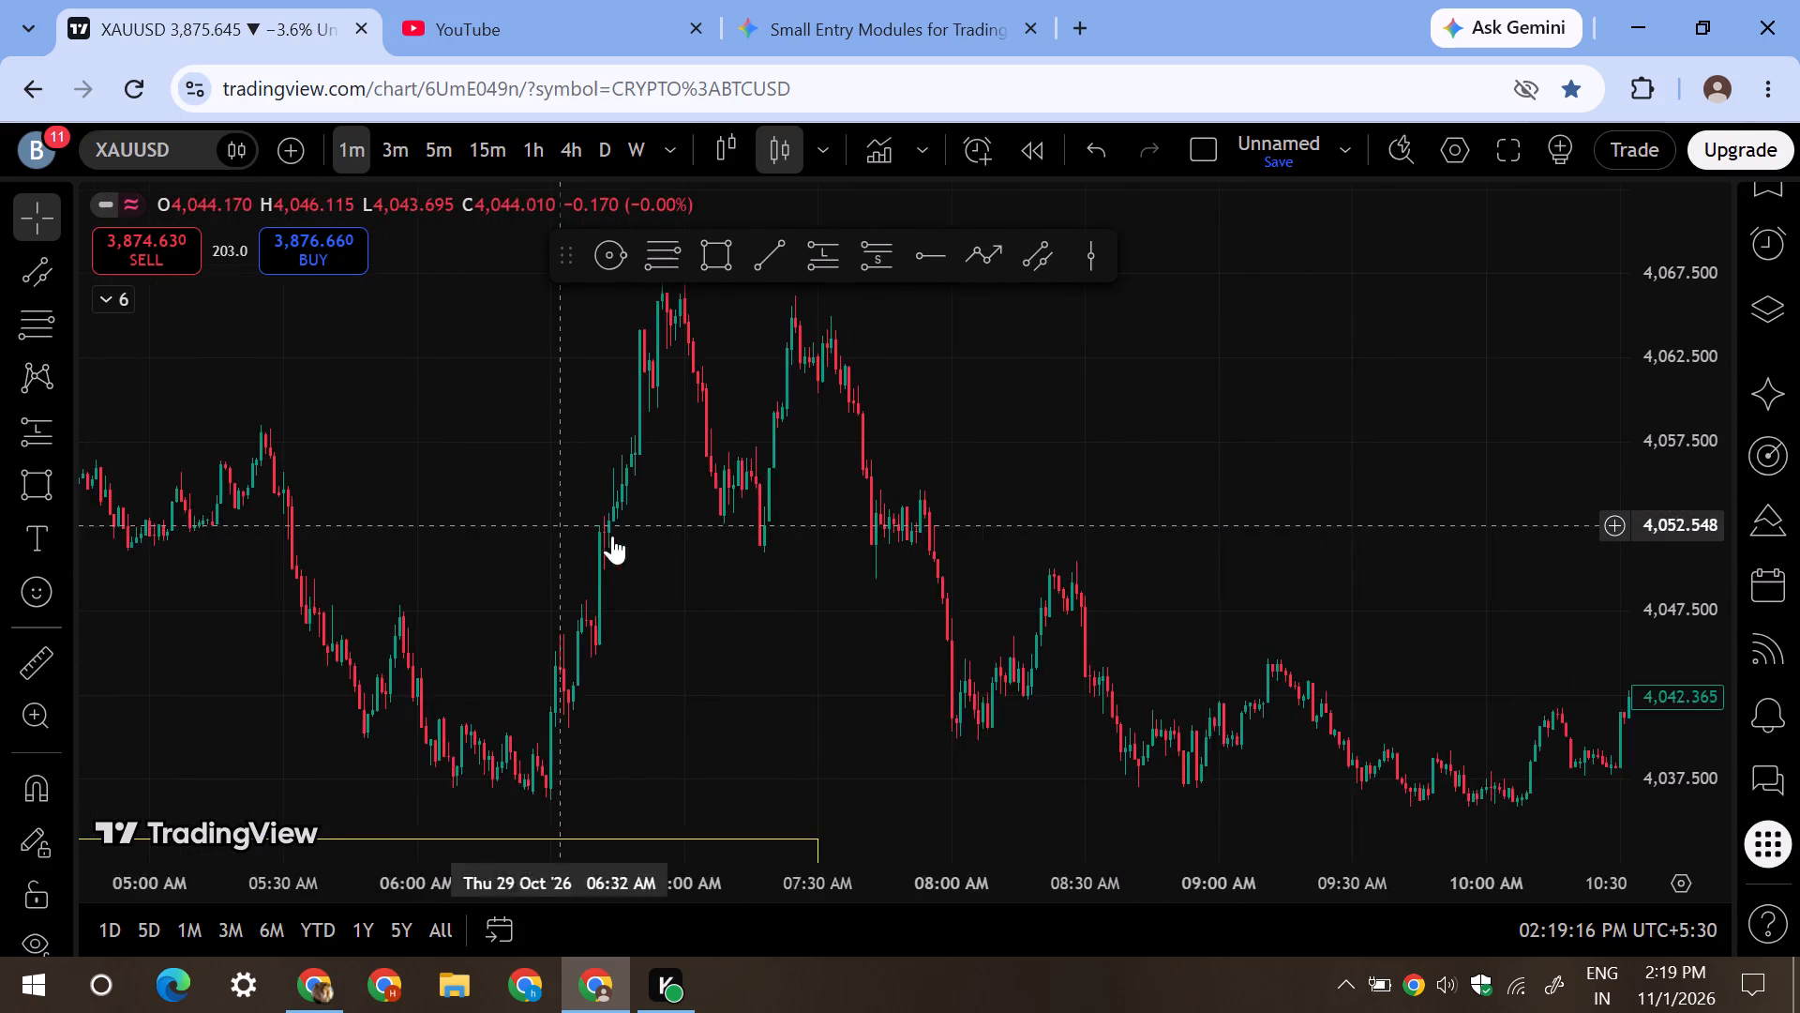
scroll(612, 536, "down", 2)
left_click_drag(38, 522, 1487, 612)
left_click(541, 515)
left_click_drag(478, 540, 1347, 599)
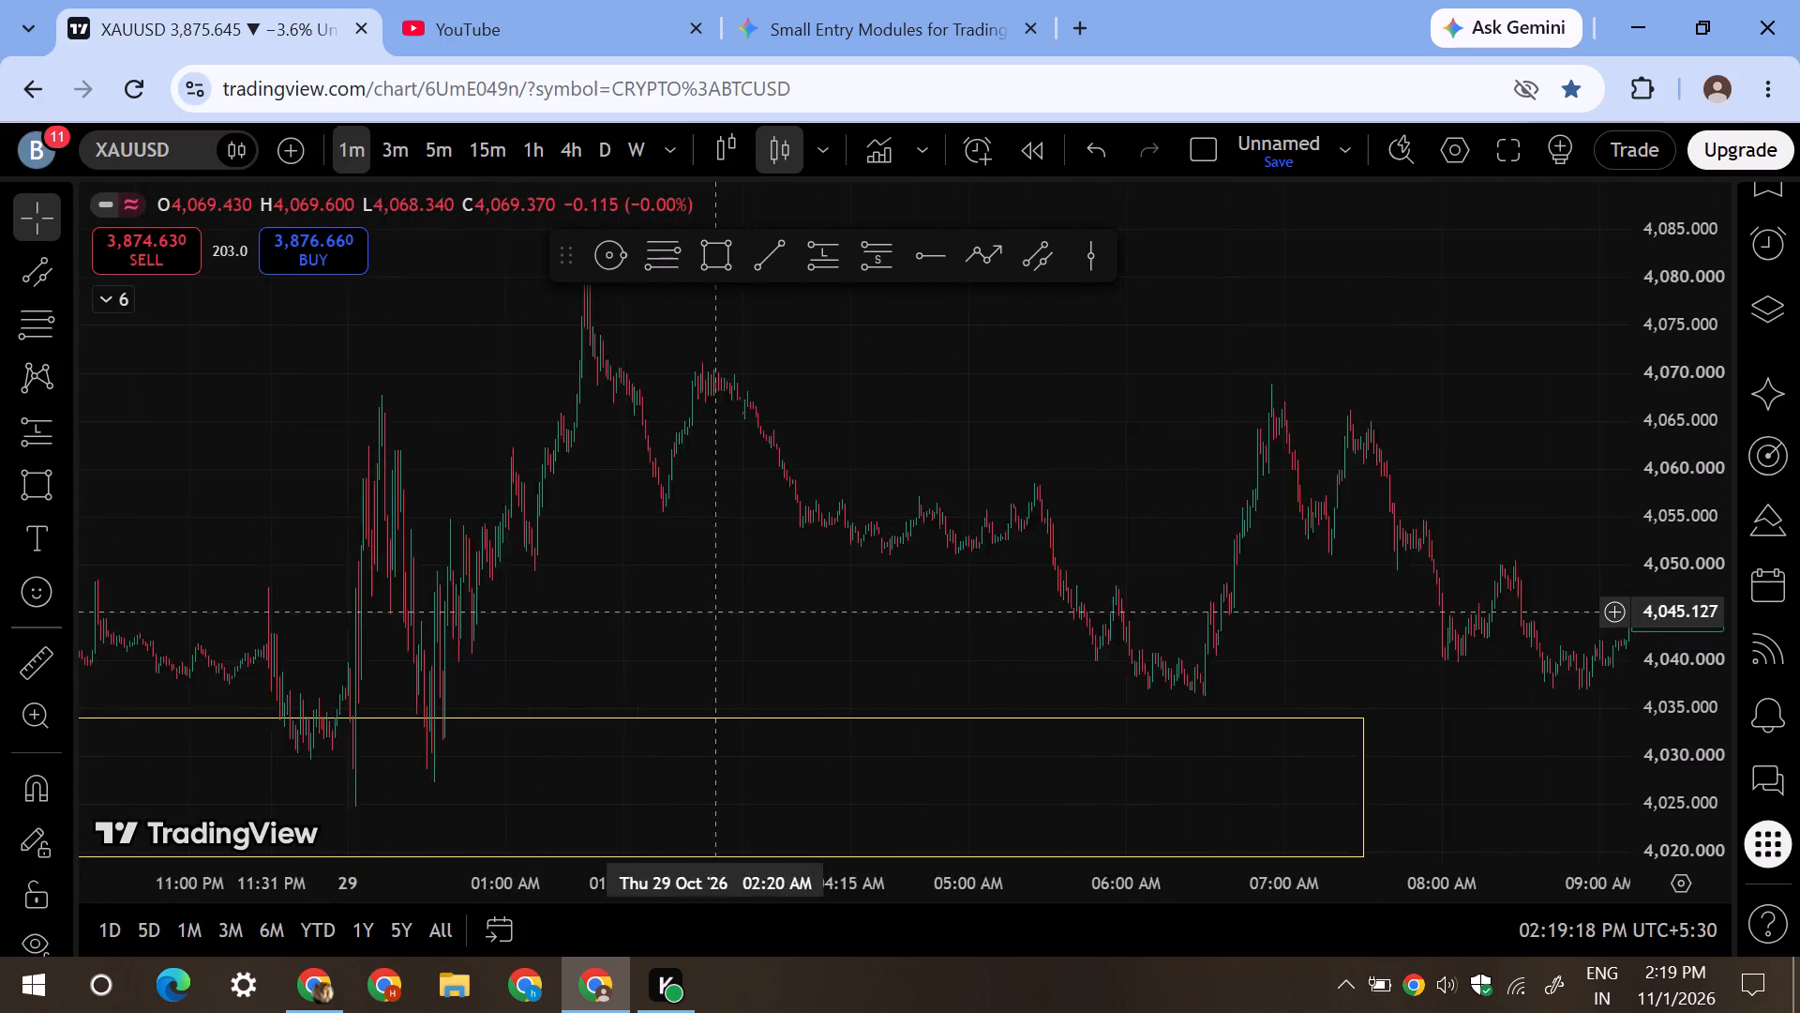
Examine the 1-minute candles at the rectangle zone's upper edge from 11:15 PM on 28 October to 01:30 AM on 29 October.
left_click_drag(1347, 599, 1799, 582)
scroll(1267, 663, "up", 17)
left_click_drag(1311, 575, 1084, 587)
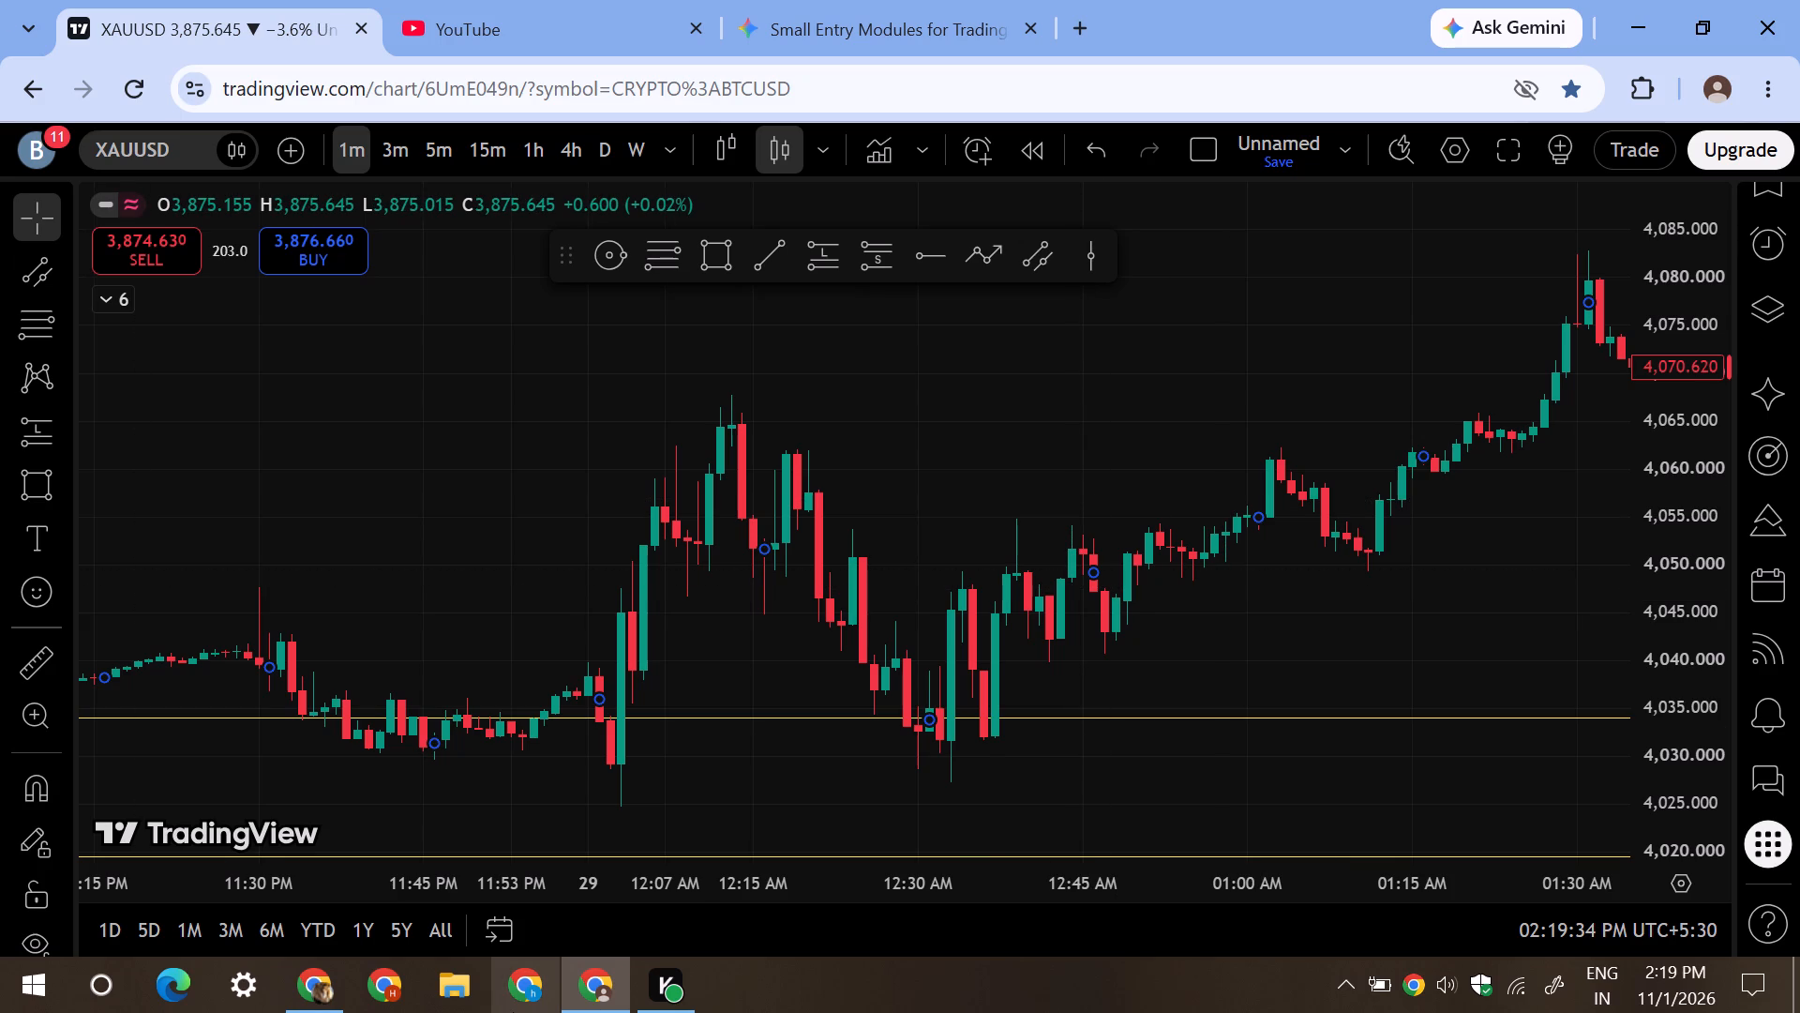
Switch to the other Chrome profile's window.
left_click(510, 986)
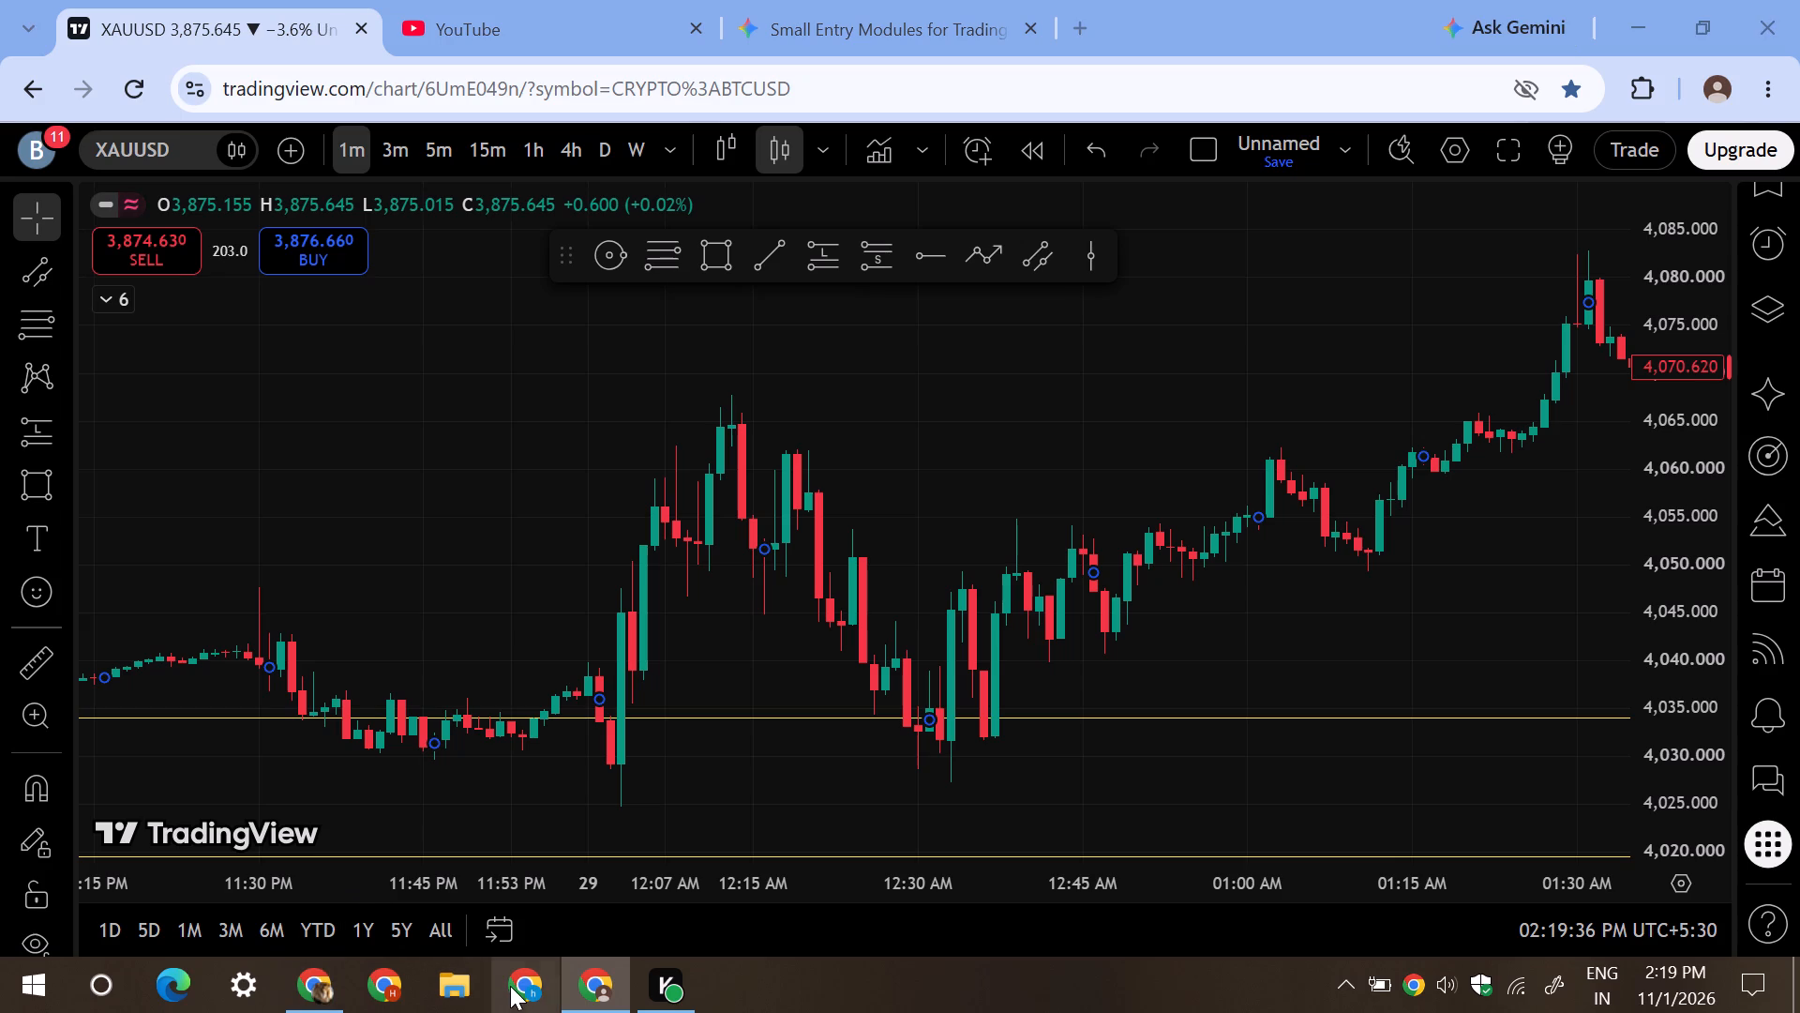
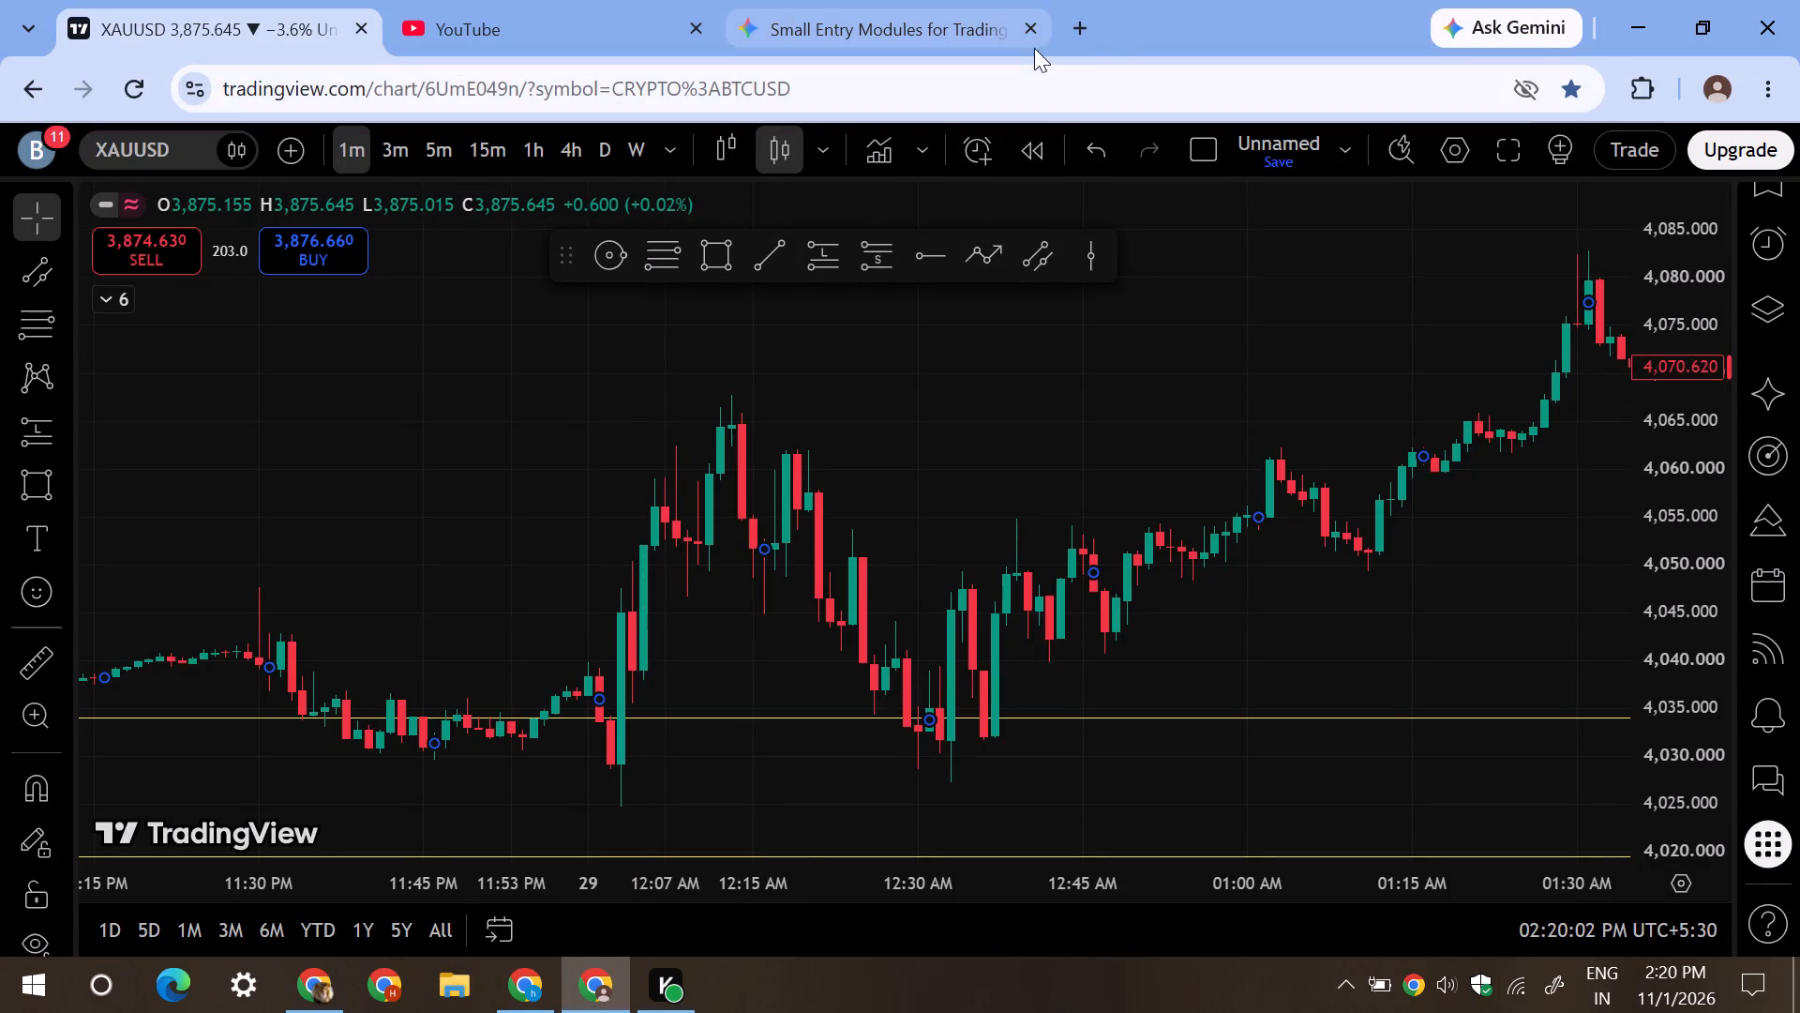
Open a new browser tab alongside the XAUUSD chart.
left_click(1095, 32)
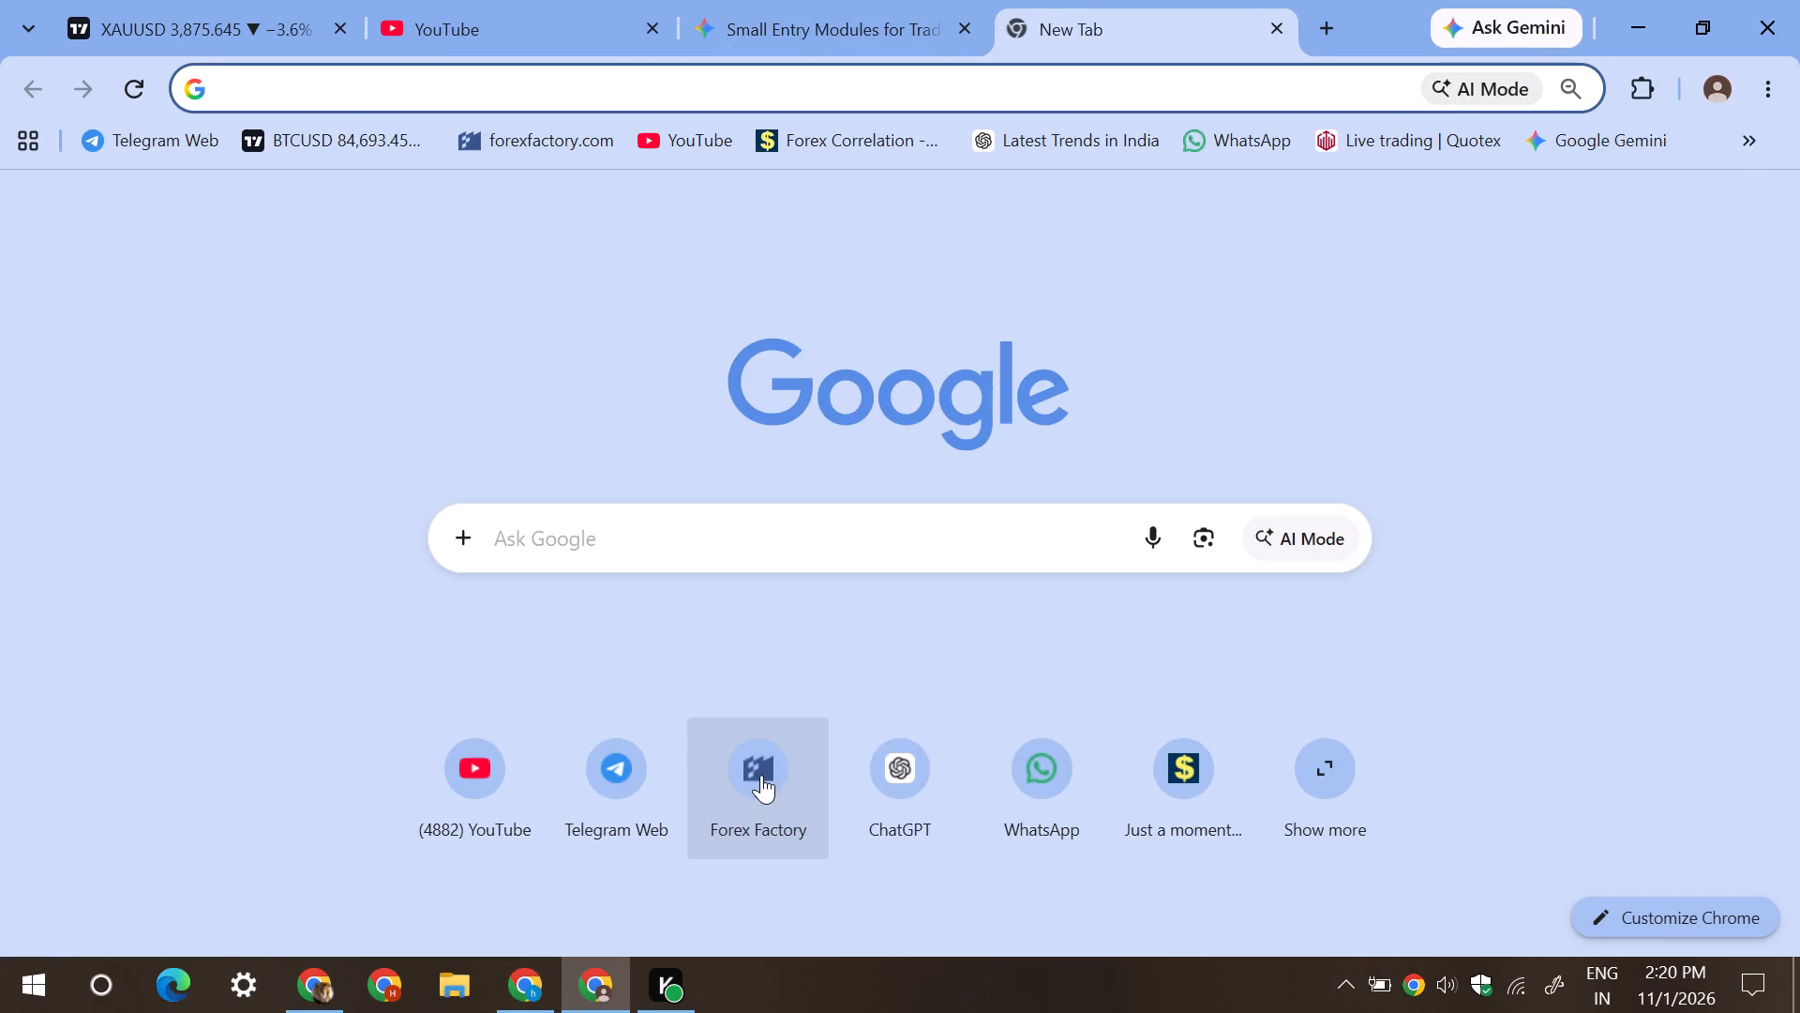
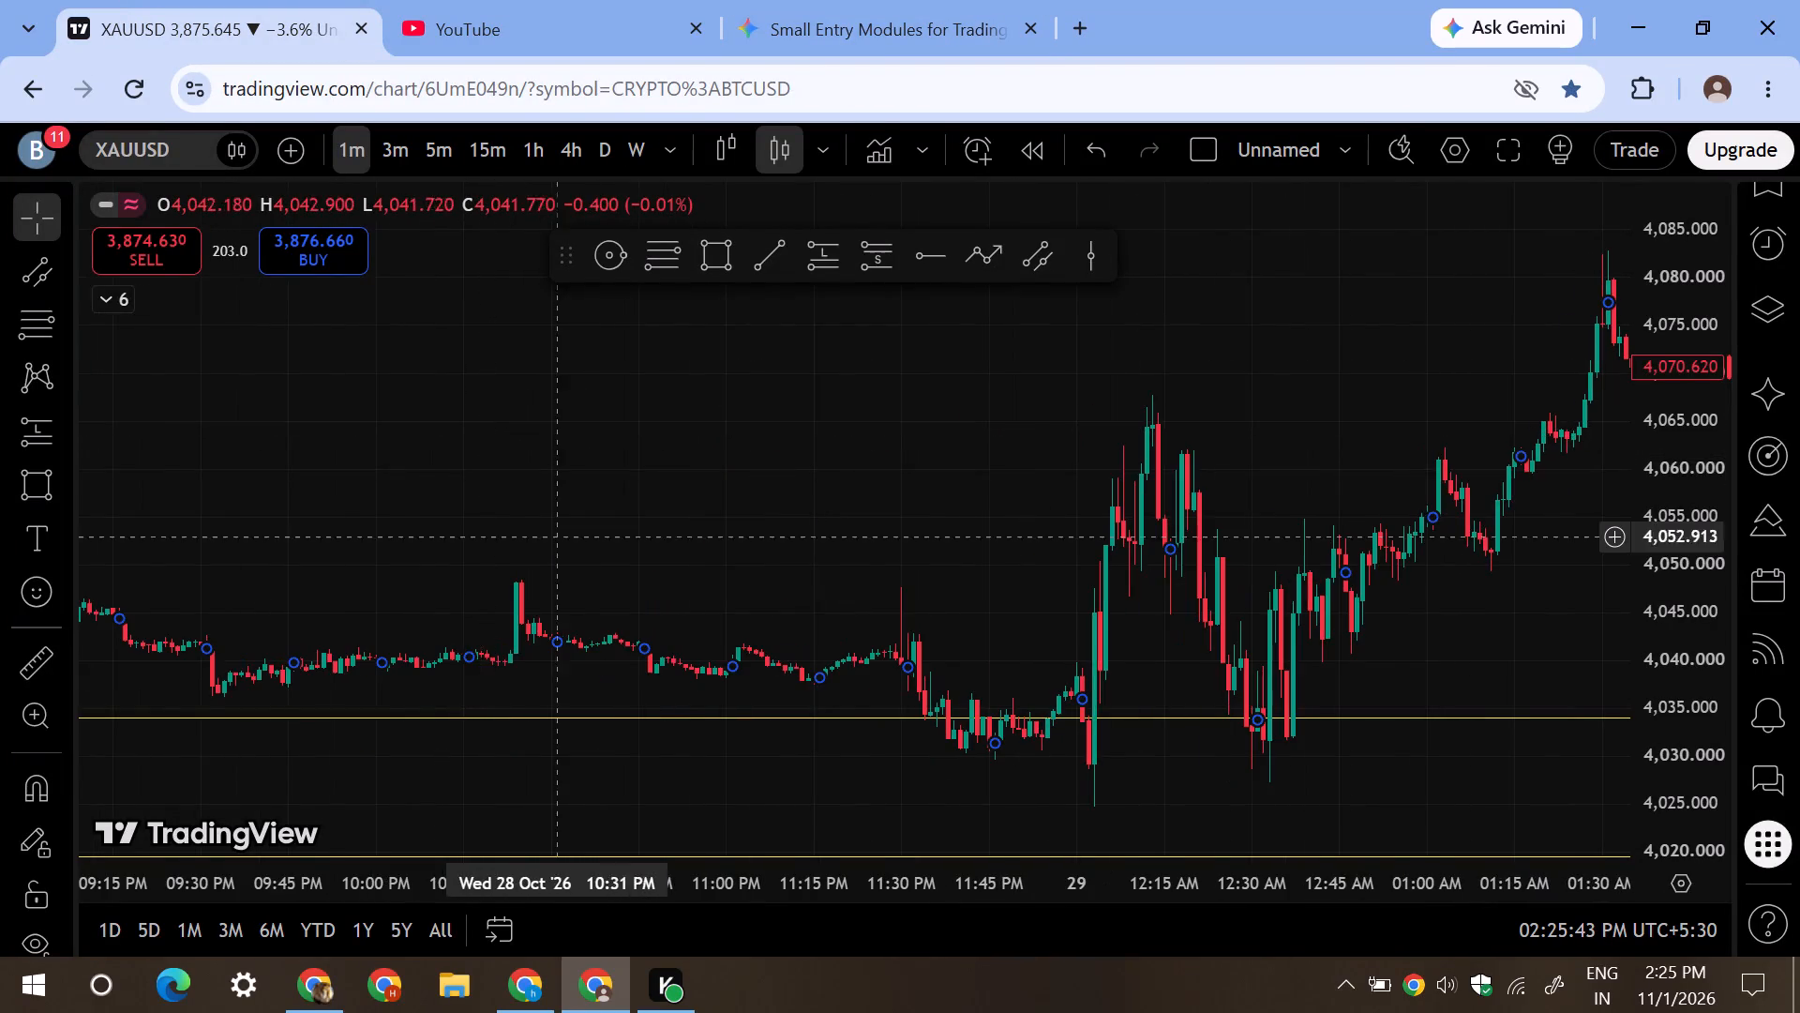
Examine the 1-minute XAUUSD price action around and after the rectangle zone through the morning of 29 October, dismissing the advert.
left_click_drag(701, 538, 355, 506)
scroll(417, 693, "up", 4)
left_click_drag(917, 606, 810, 621)
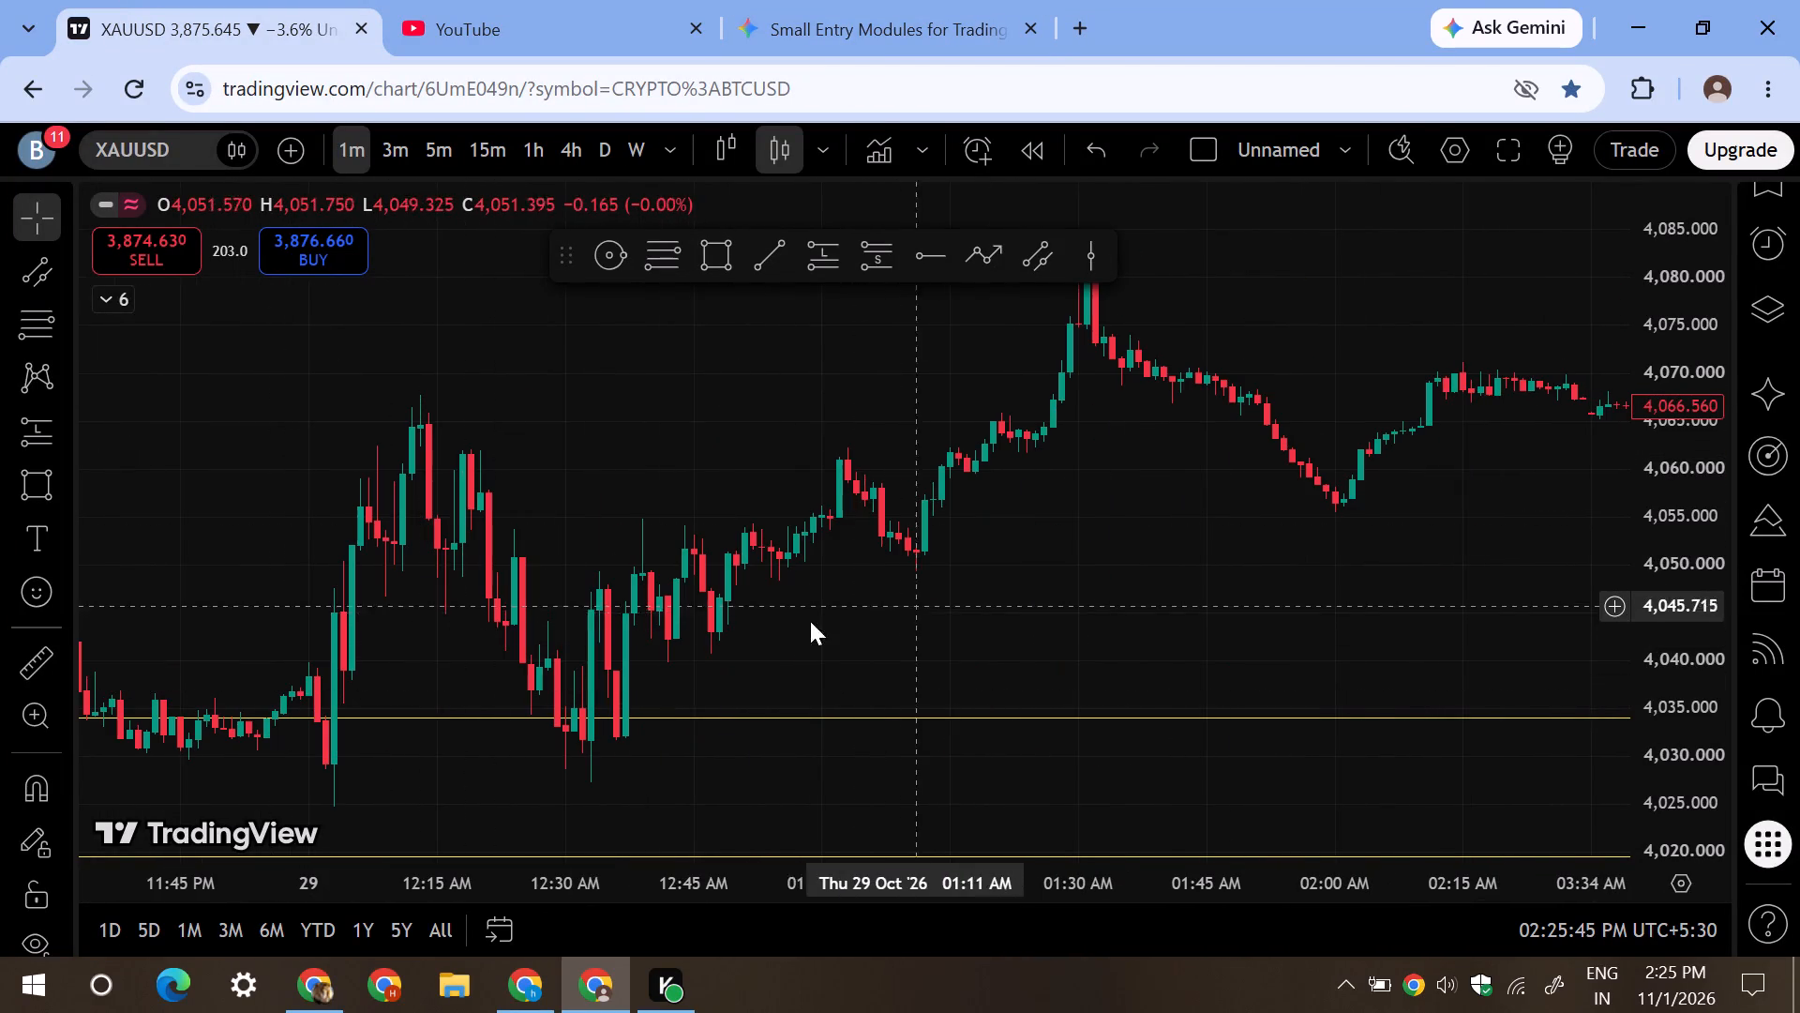
left_click_drag(810, 621, 157, 626)
scroll(280, 576, "down", 6)
scroll(867, 495, "down", 11)
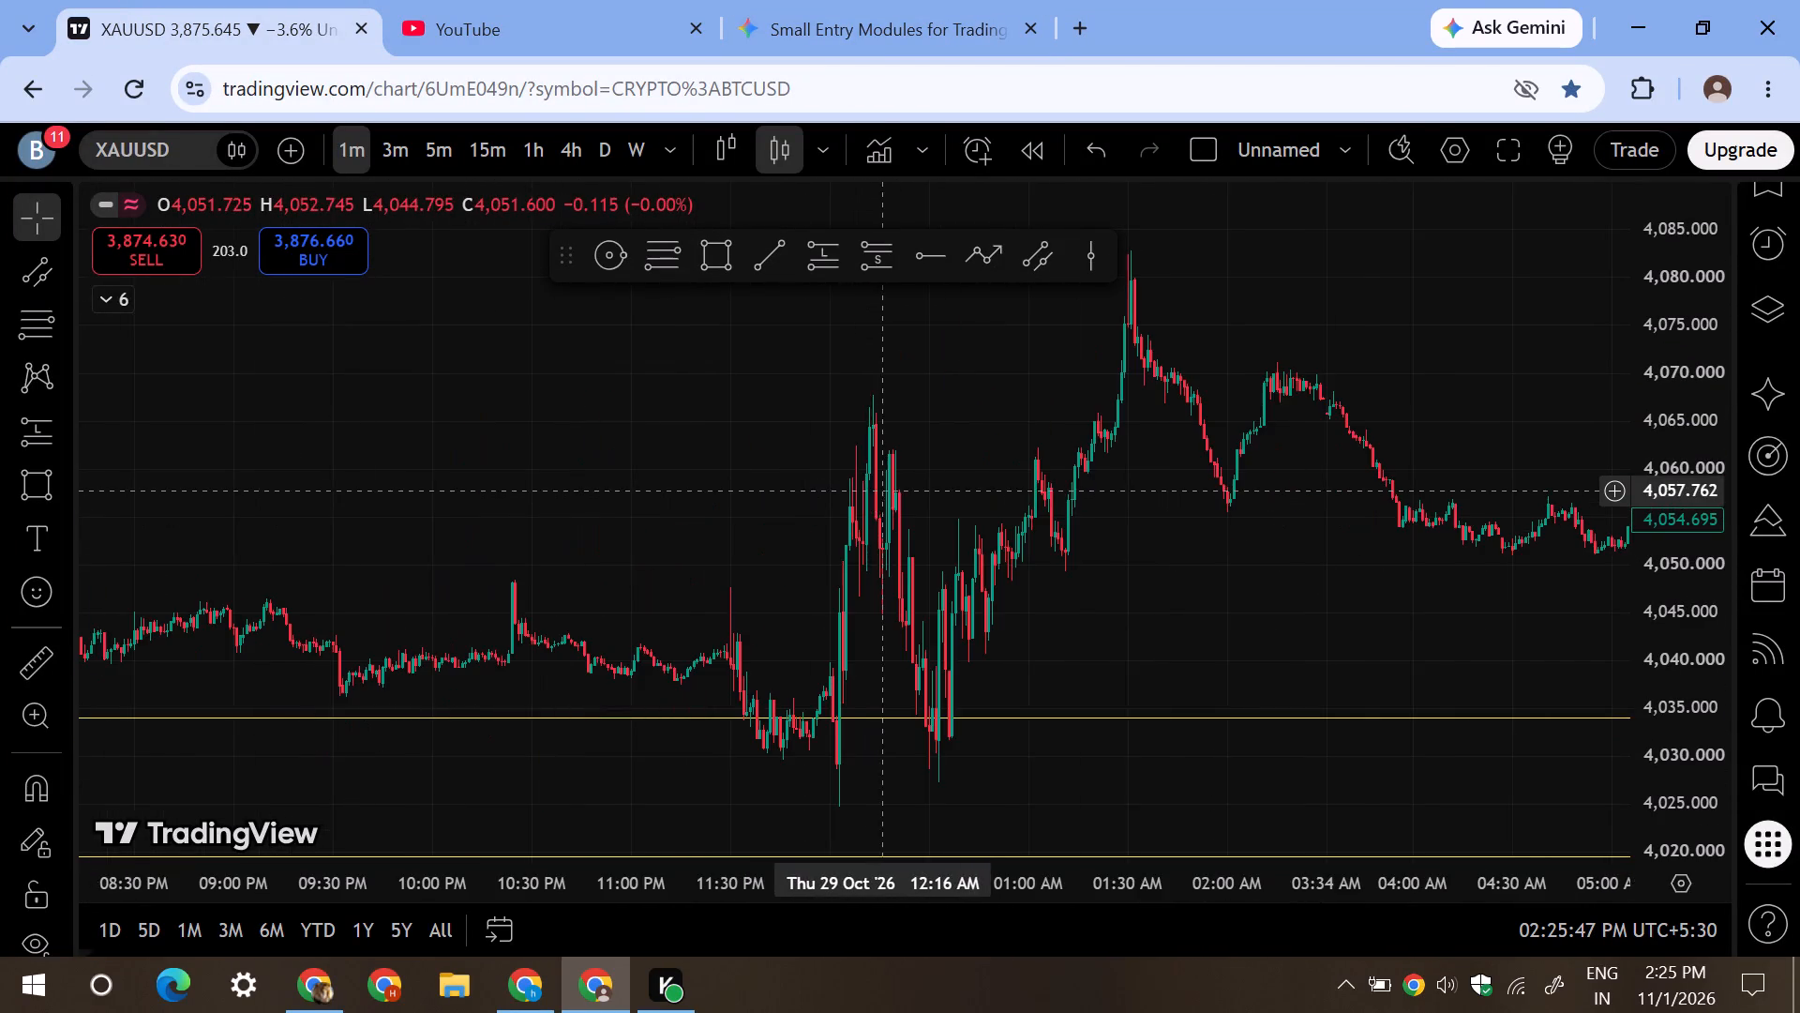
left_click_drag(1230, 457, 852, 454)
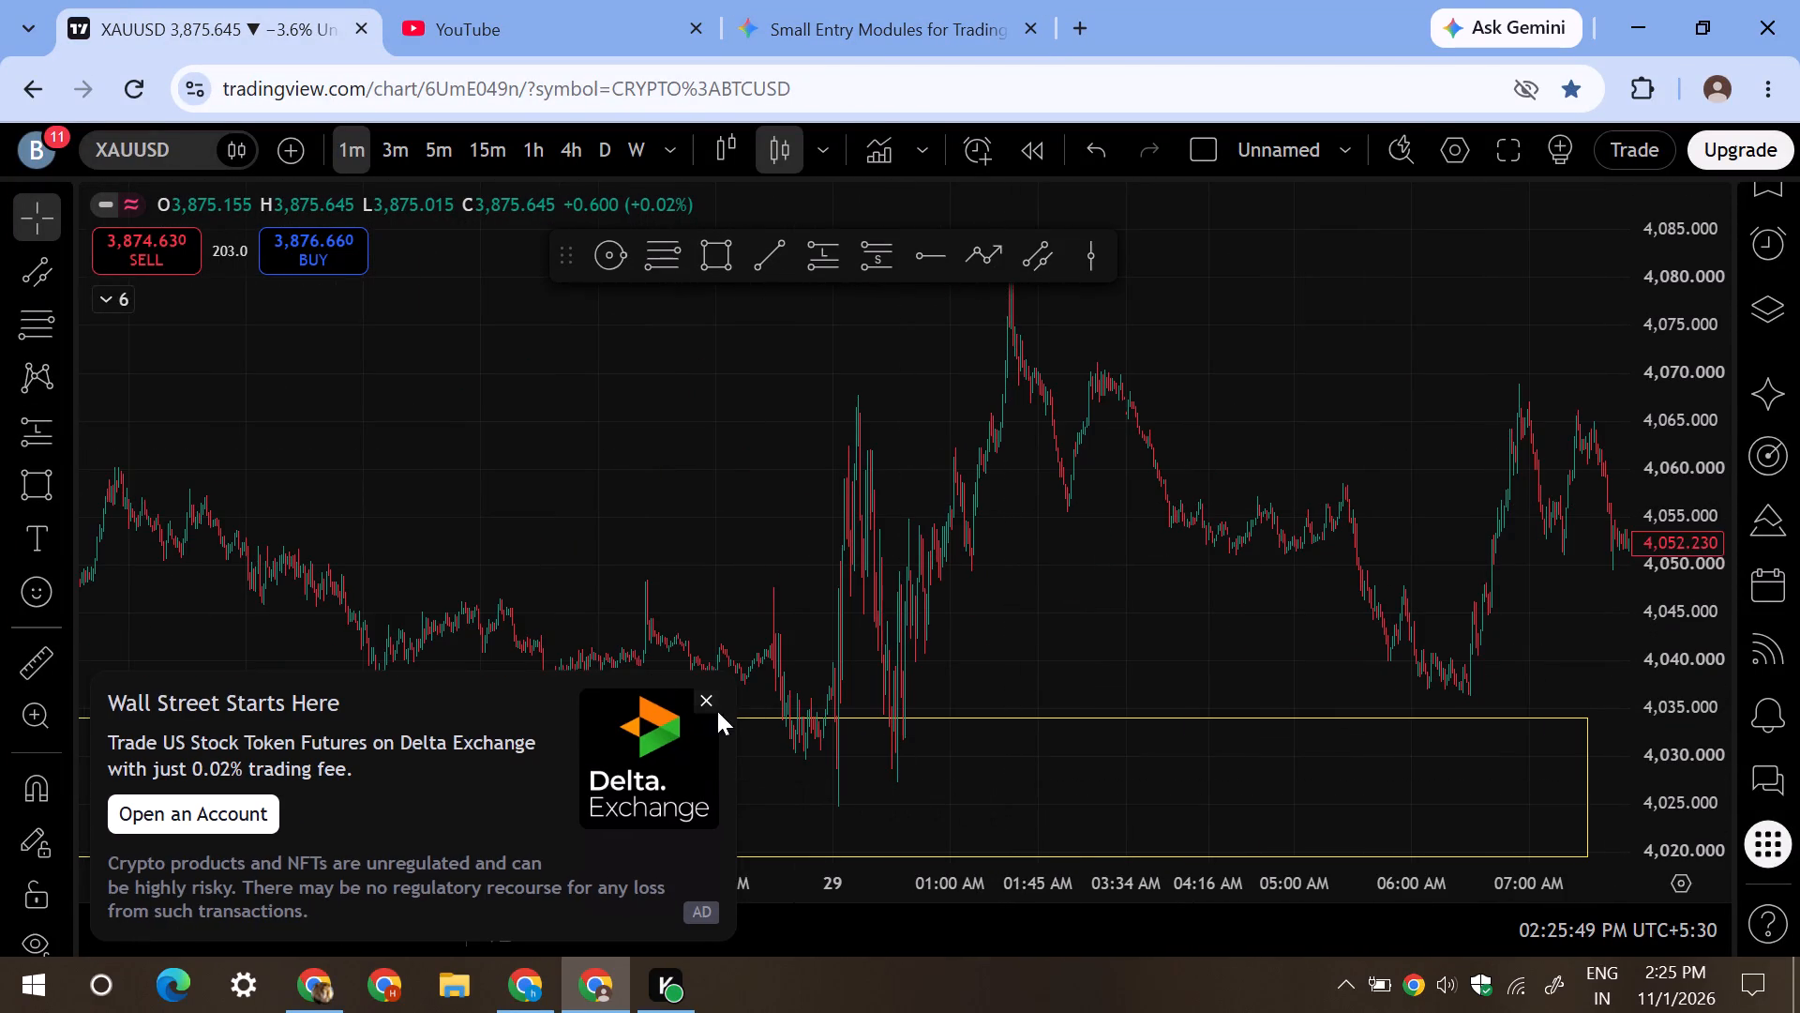
left_click(702, 691)
Switch XAUUSD back to the 1-hour timeframe and reset the chart view to the latest candles.
left_click(523, 156)
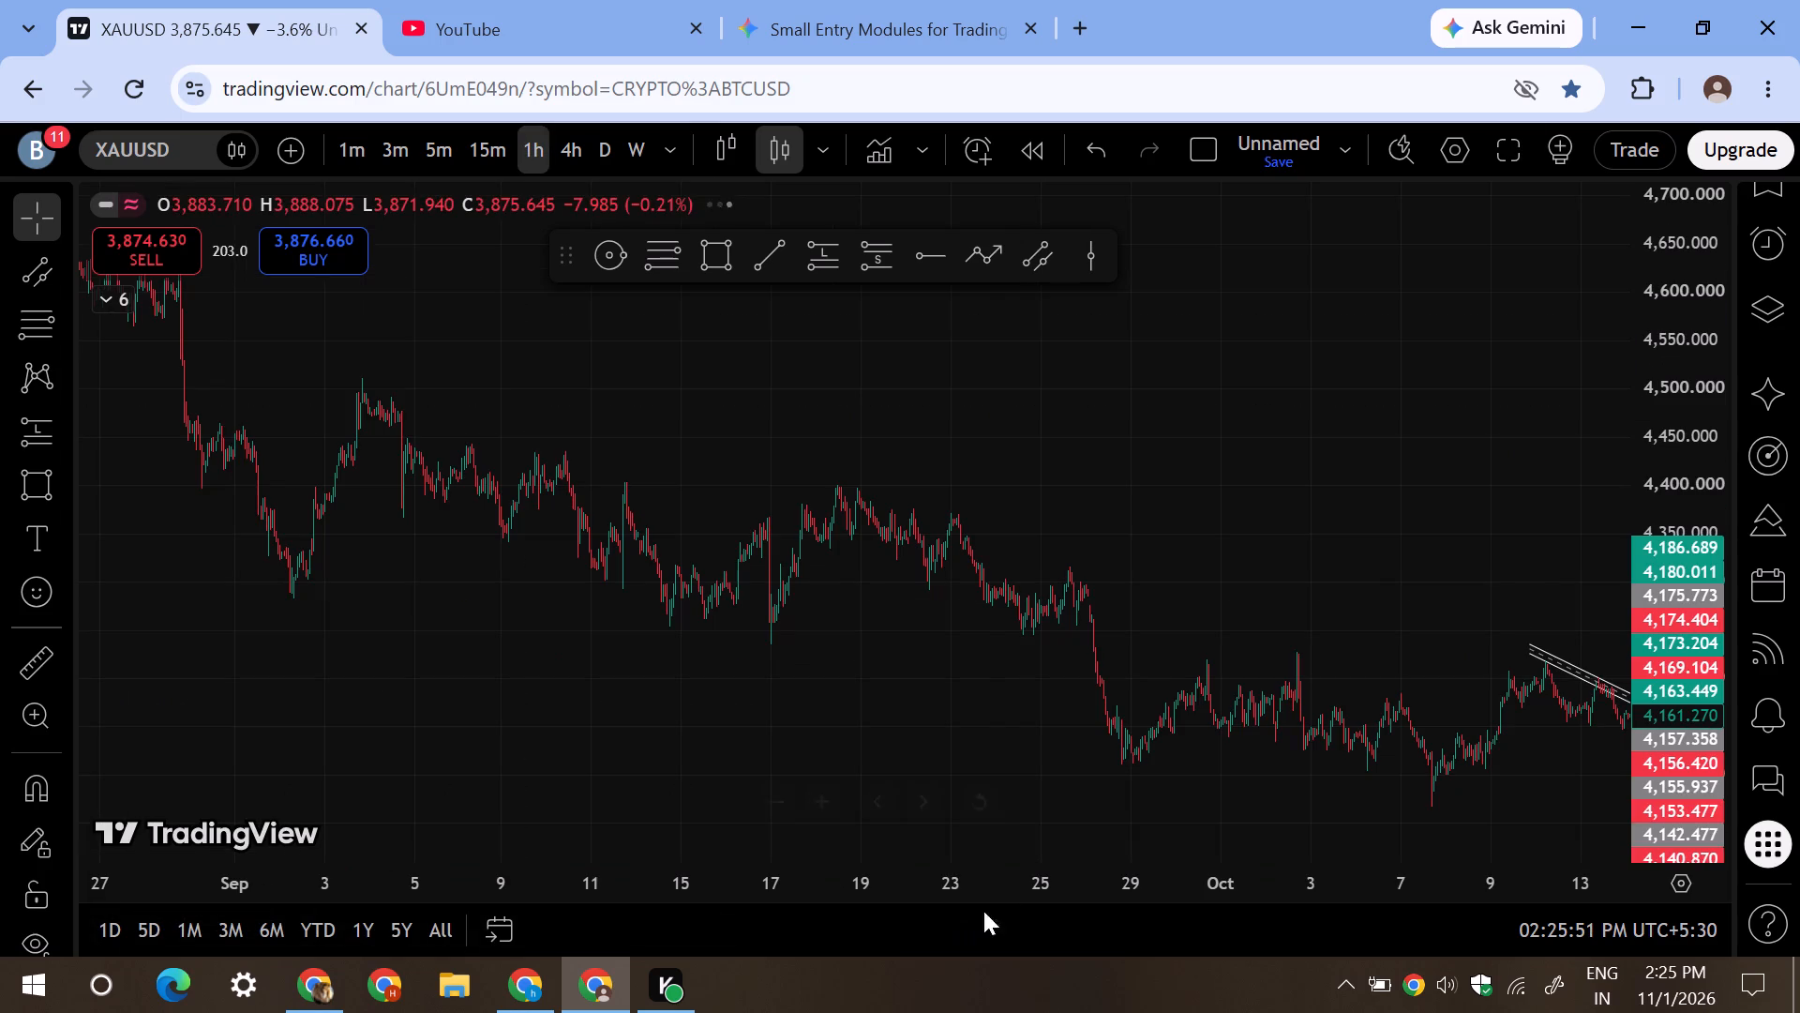
left_click(982, 802)
scroll(896, 703, "down", 6)
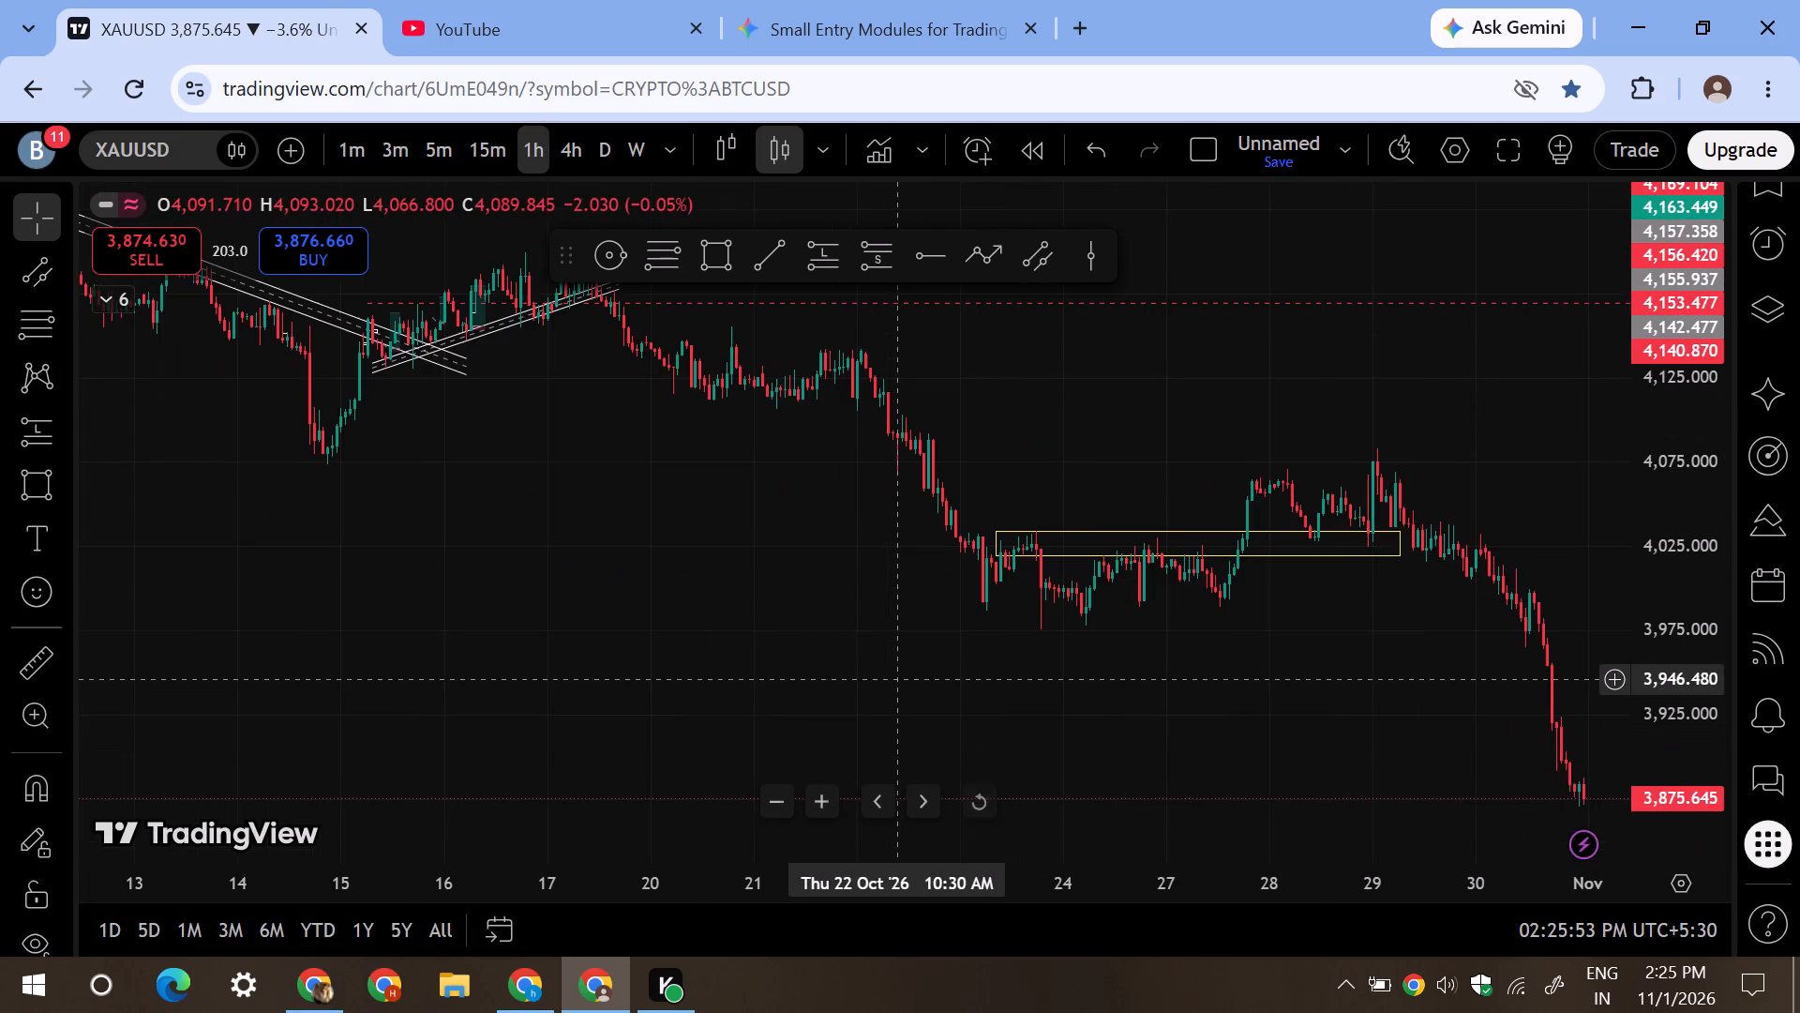
Remove all drawings from the XAUUSD 1-hour chart, including the rectangle zone and trend channels, but keep the indicators.
left_click_drag(638, 529, 918, 785)
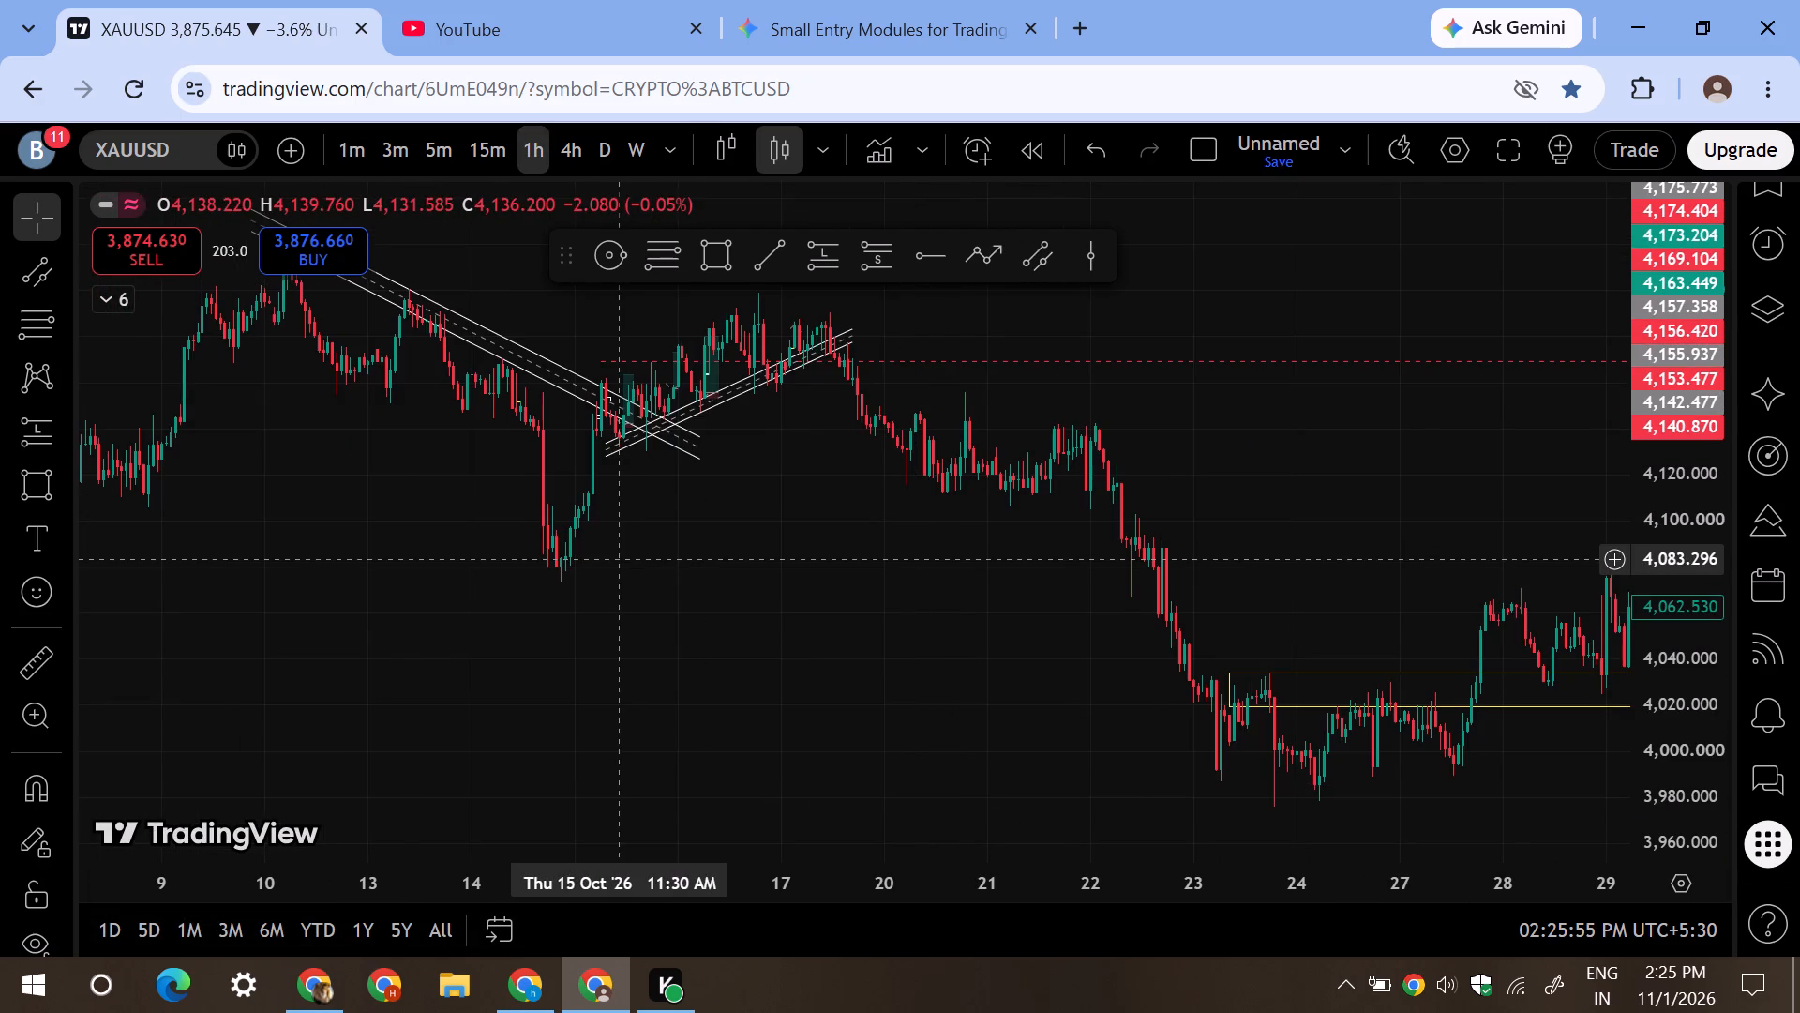
scroll(607, 567, "down", 1)
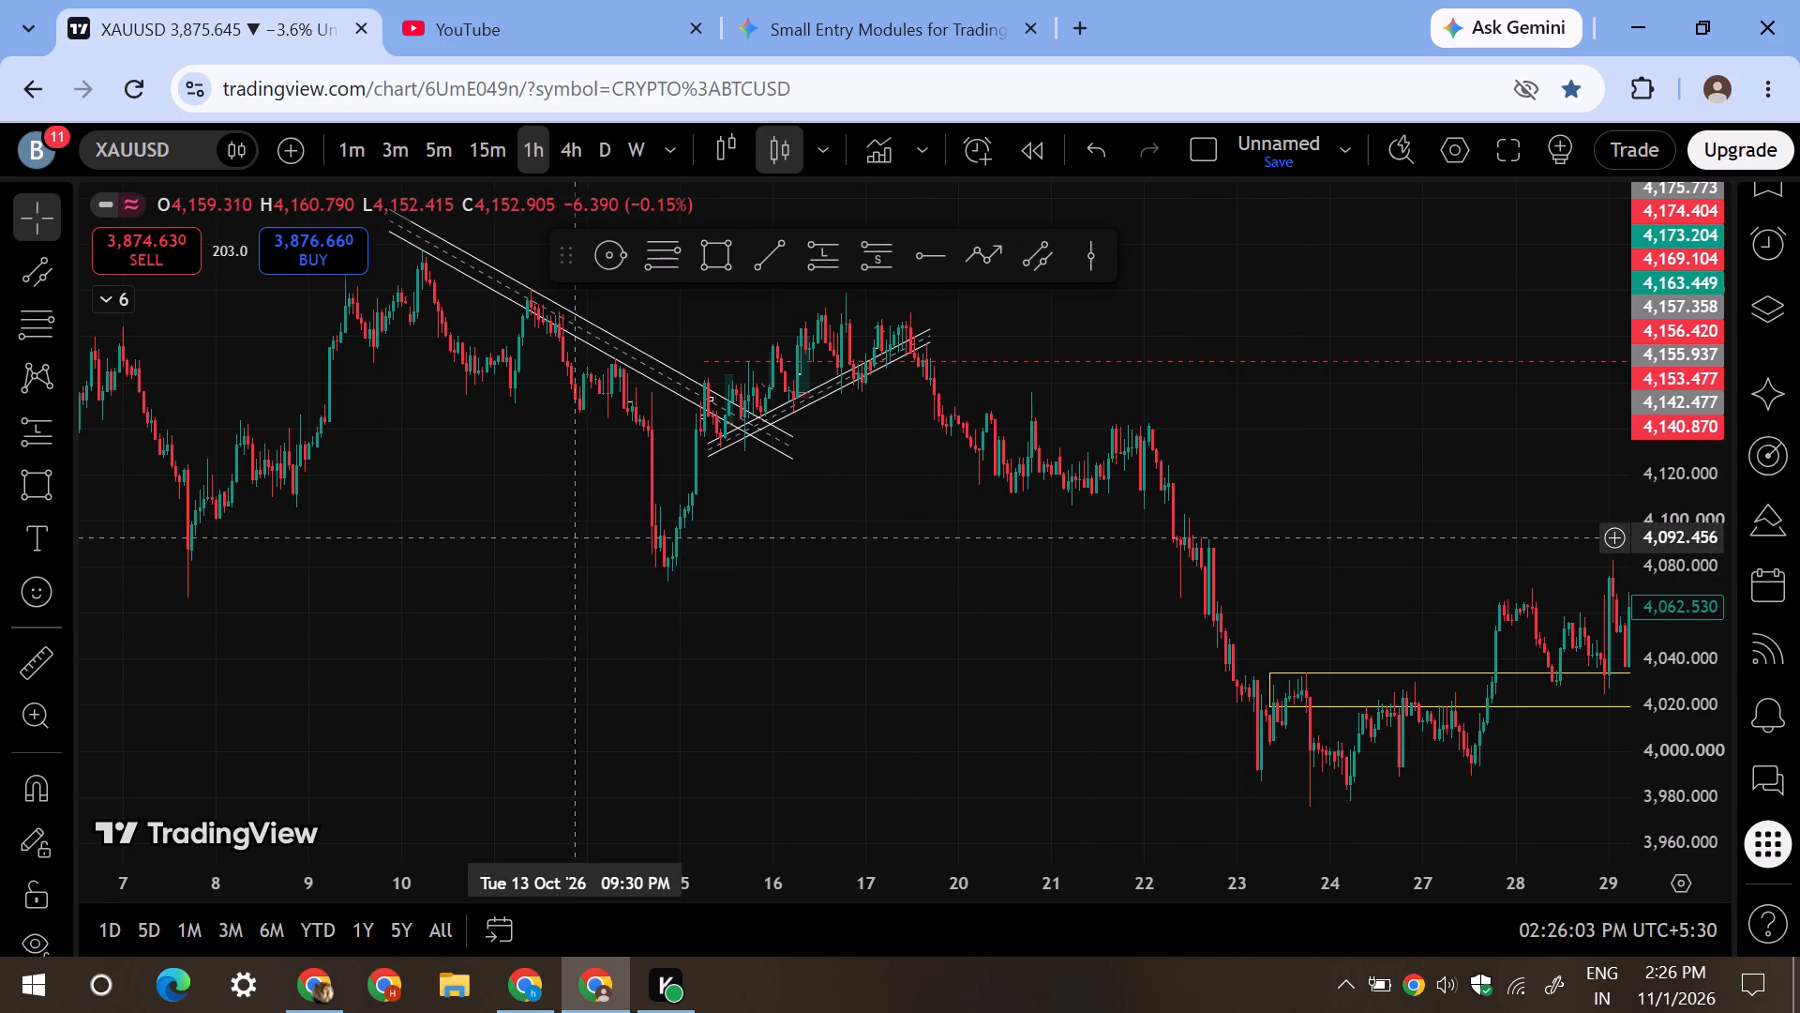
left_click_drag(560, 484, 737, 678)
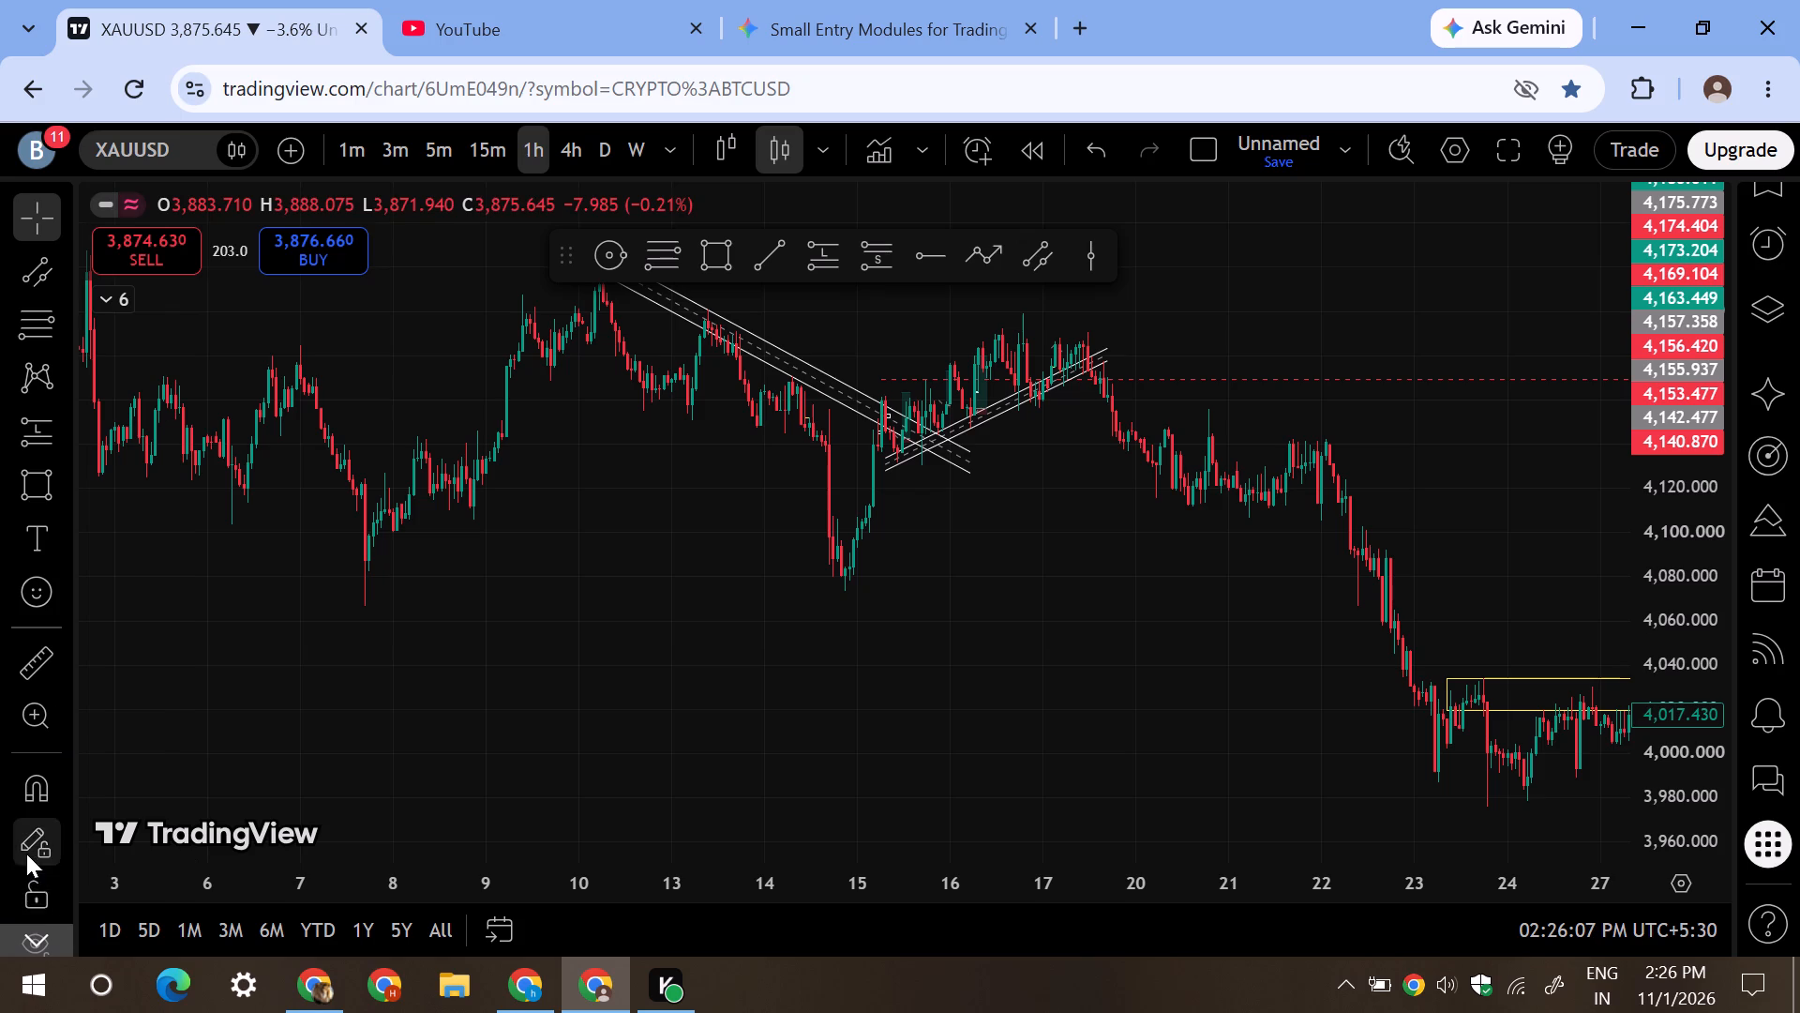
scroll(26, 854, "down", 5)
left_click(32, 851)
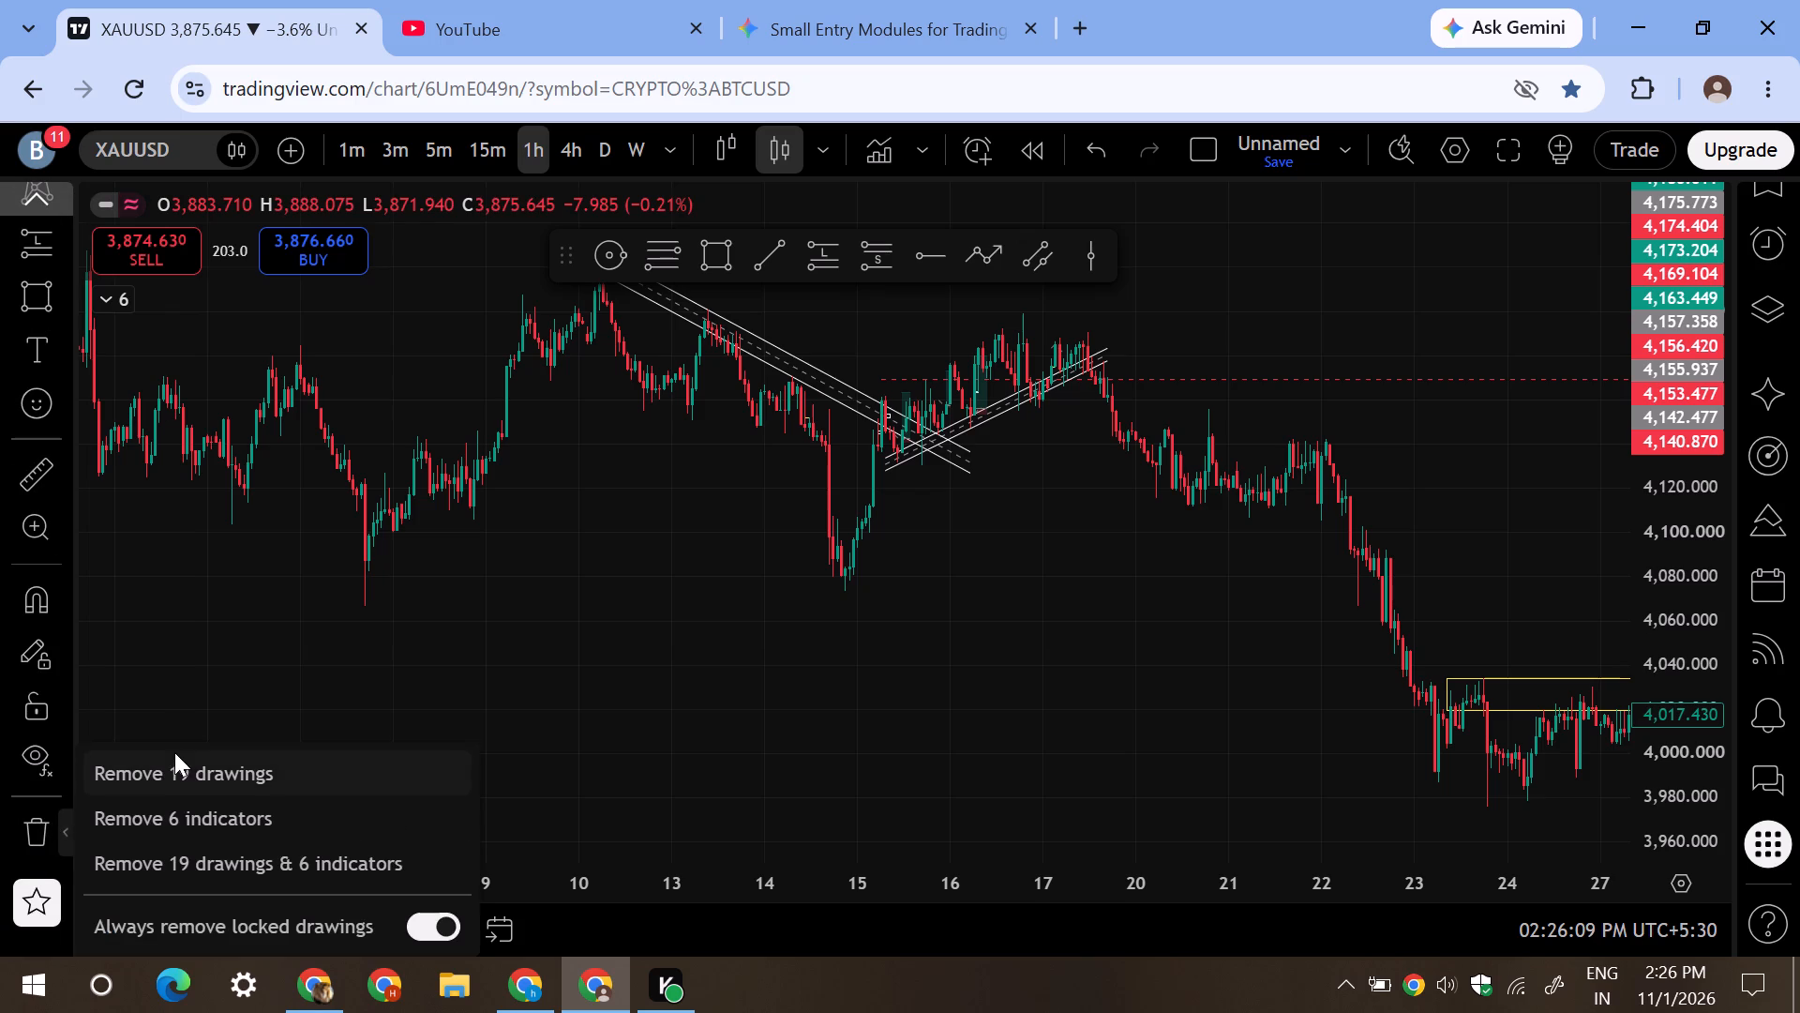
left_click(174, 752)
Look back over the XAUUSD 1-hour candles from about 9 to 24 October on the cleared chart.
scroll(292, 776, "up", 4)
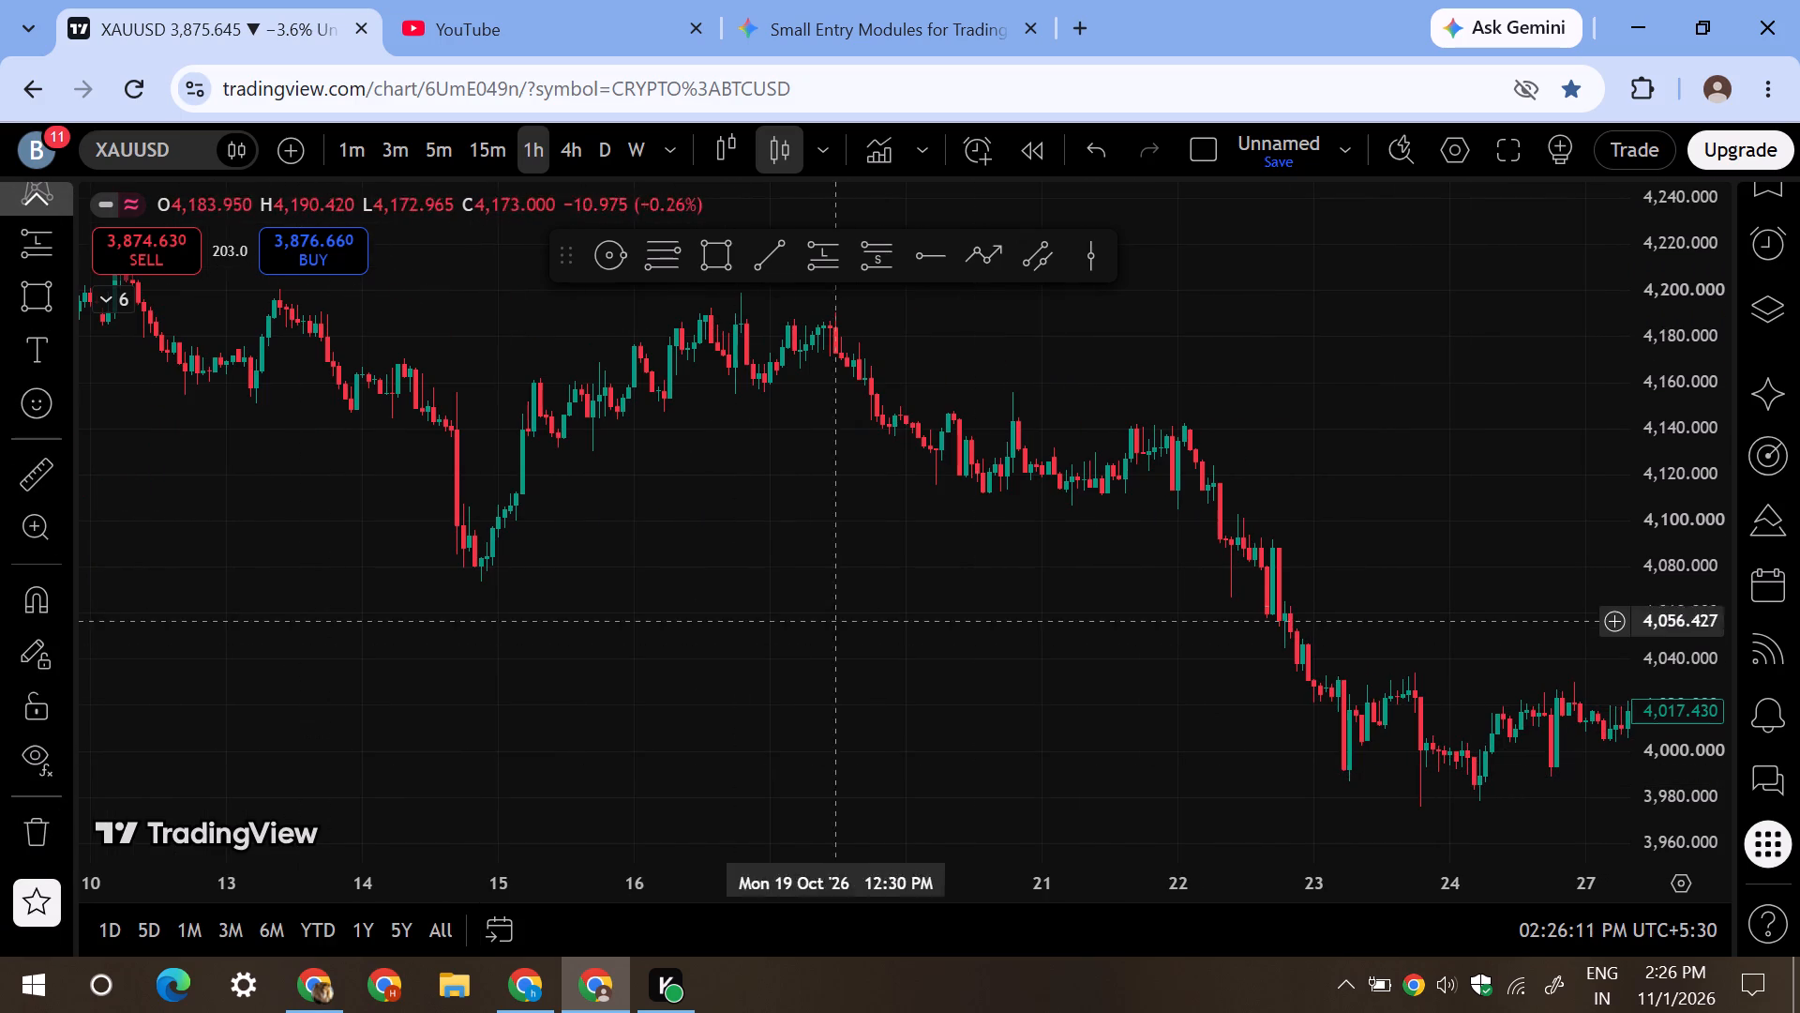
left_click(1681, 557)
left_click_drag(1132, 486, 1271, 735)
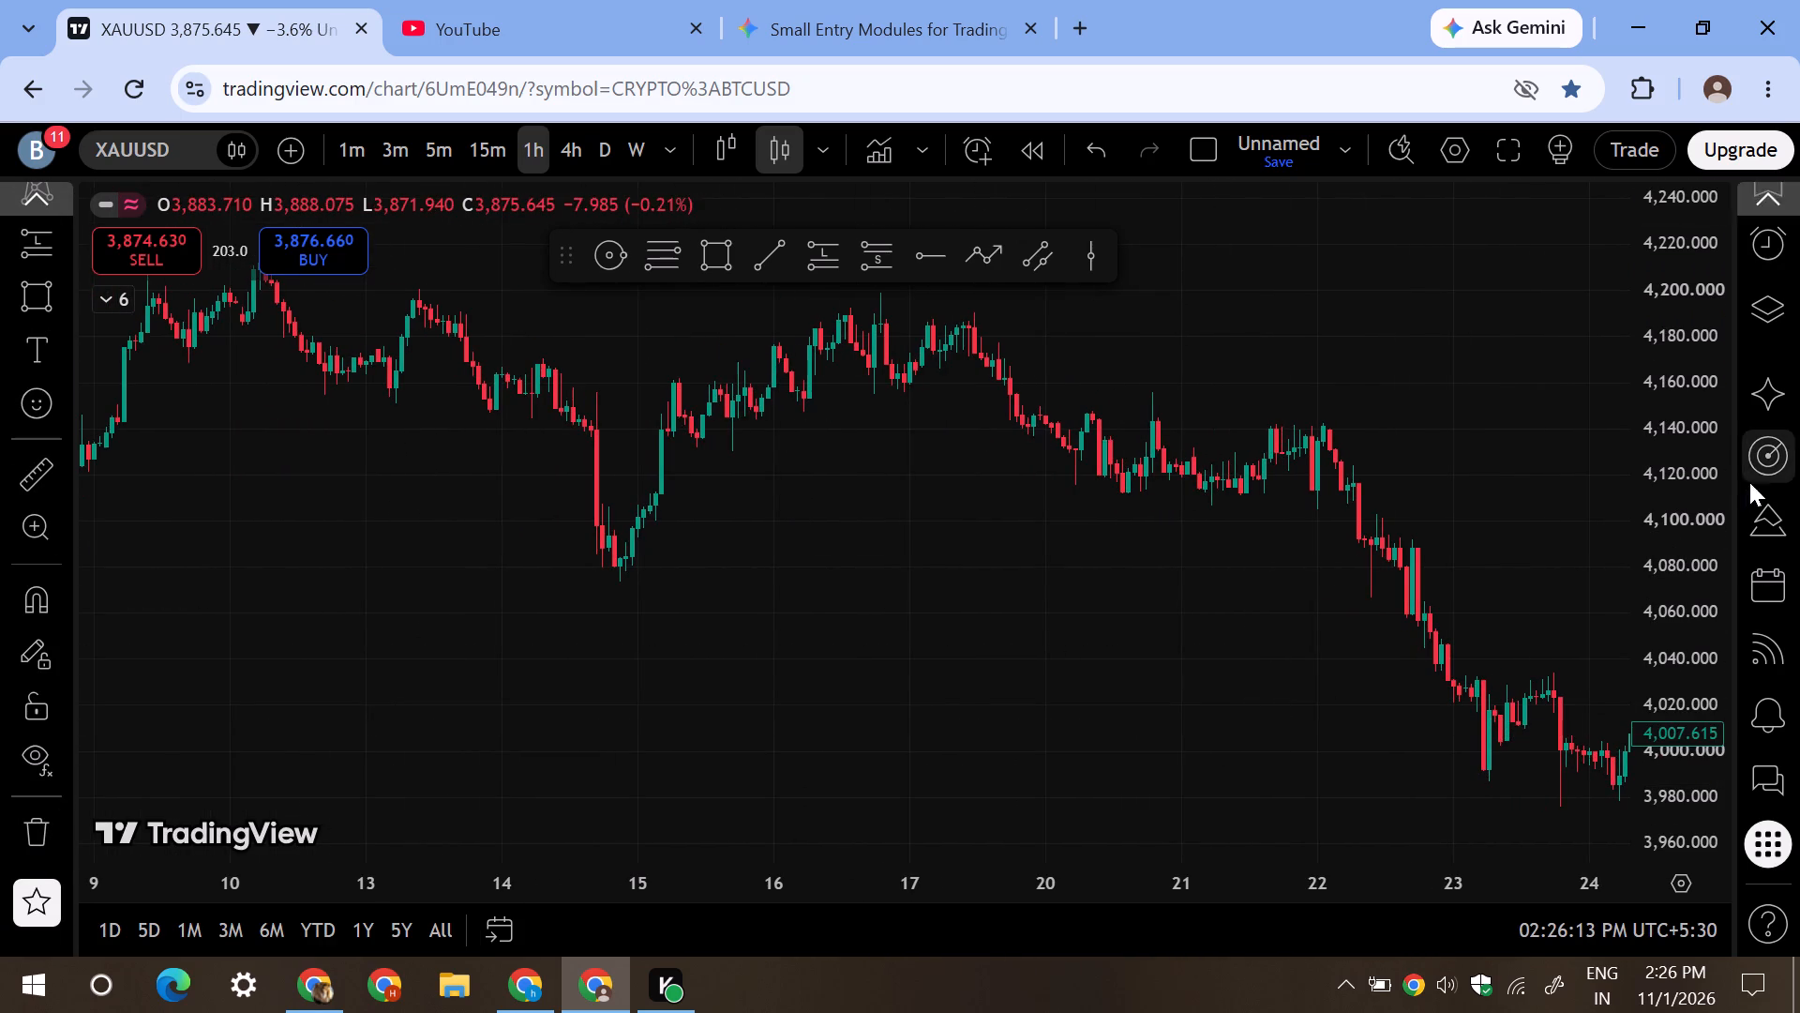
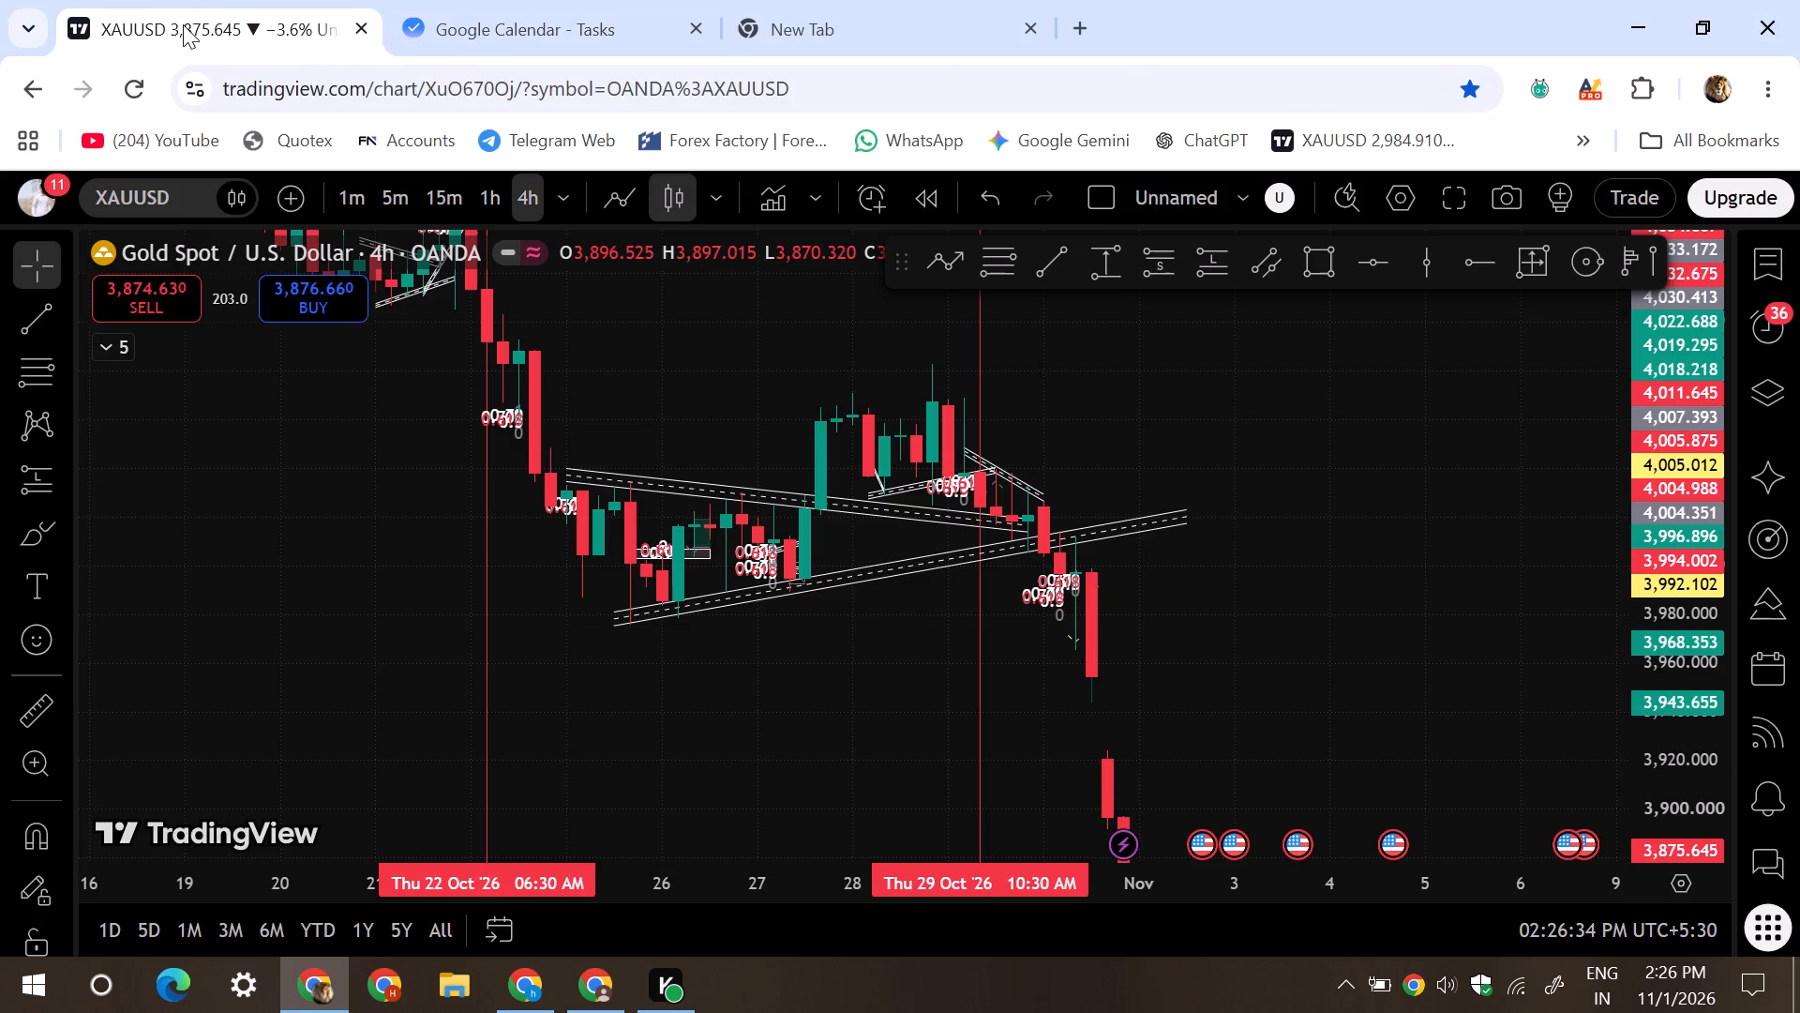
View the XAUUSD chart around 29 October on the 1-hour timeframe, and switch it to the 1-minute timeframe.
left_click(483, 203)
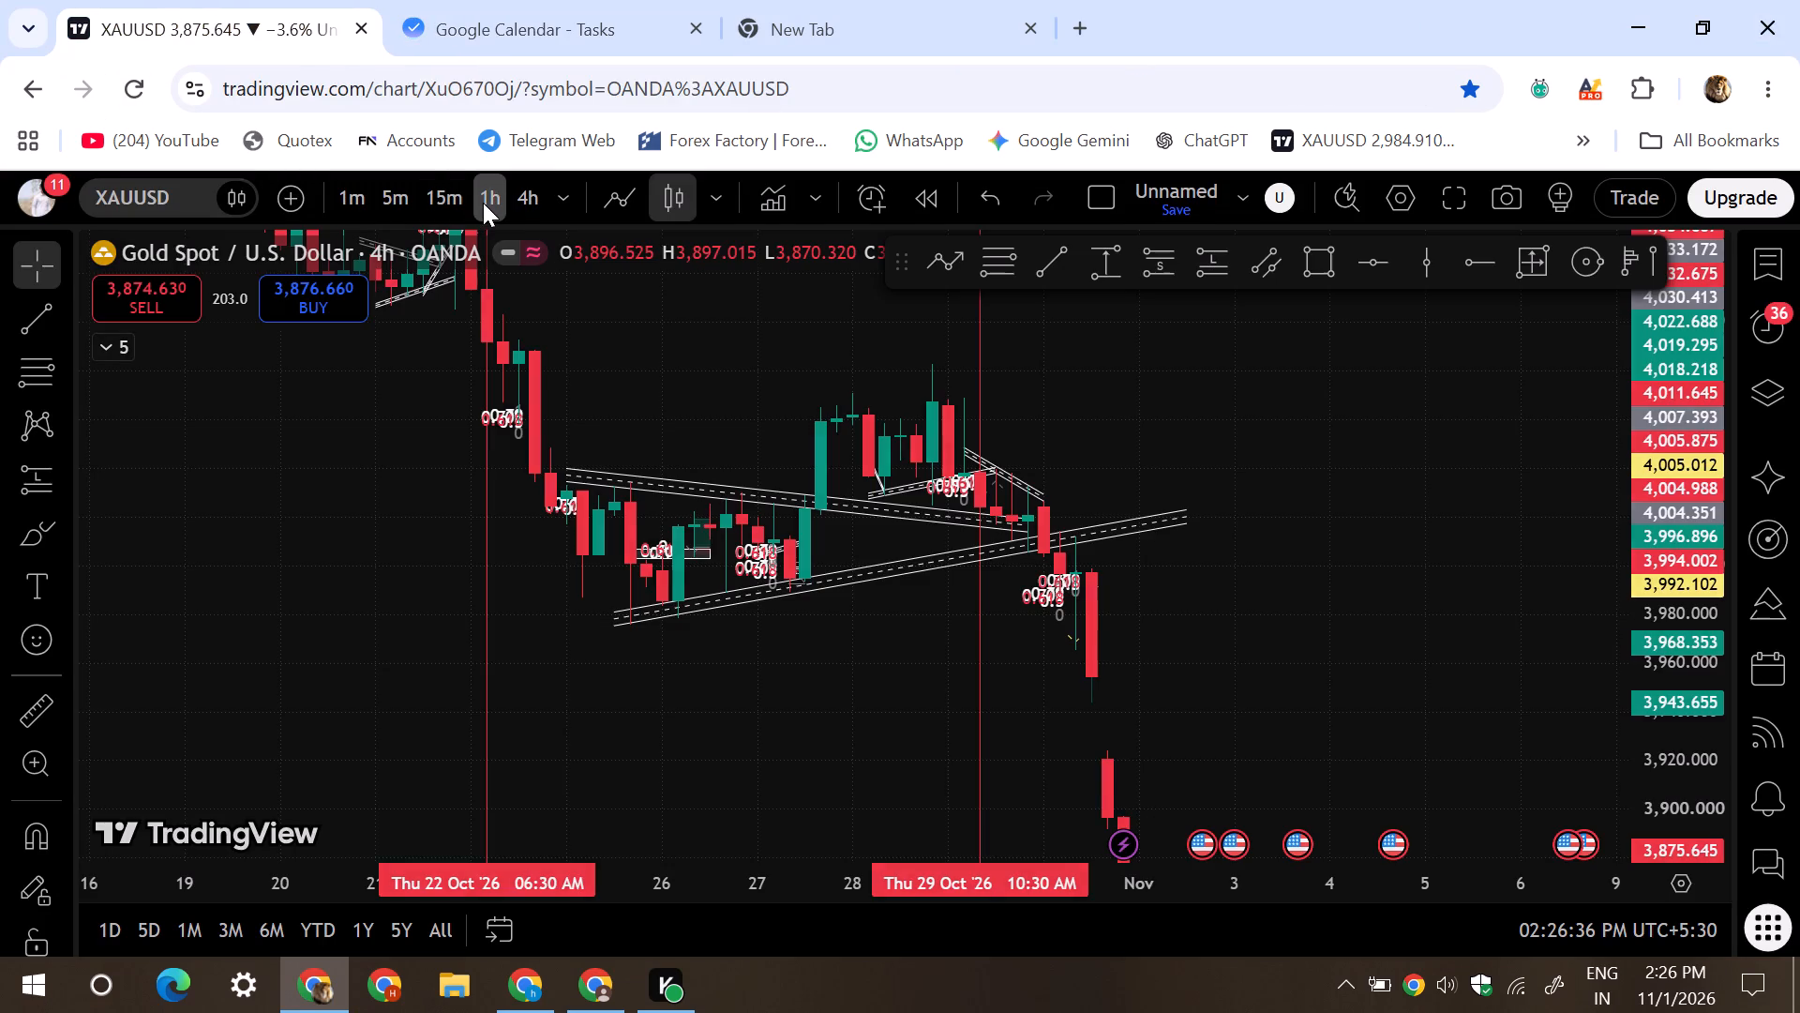
scroll(536, 620, "down", 6)
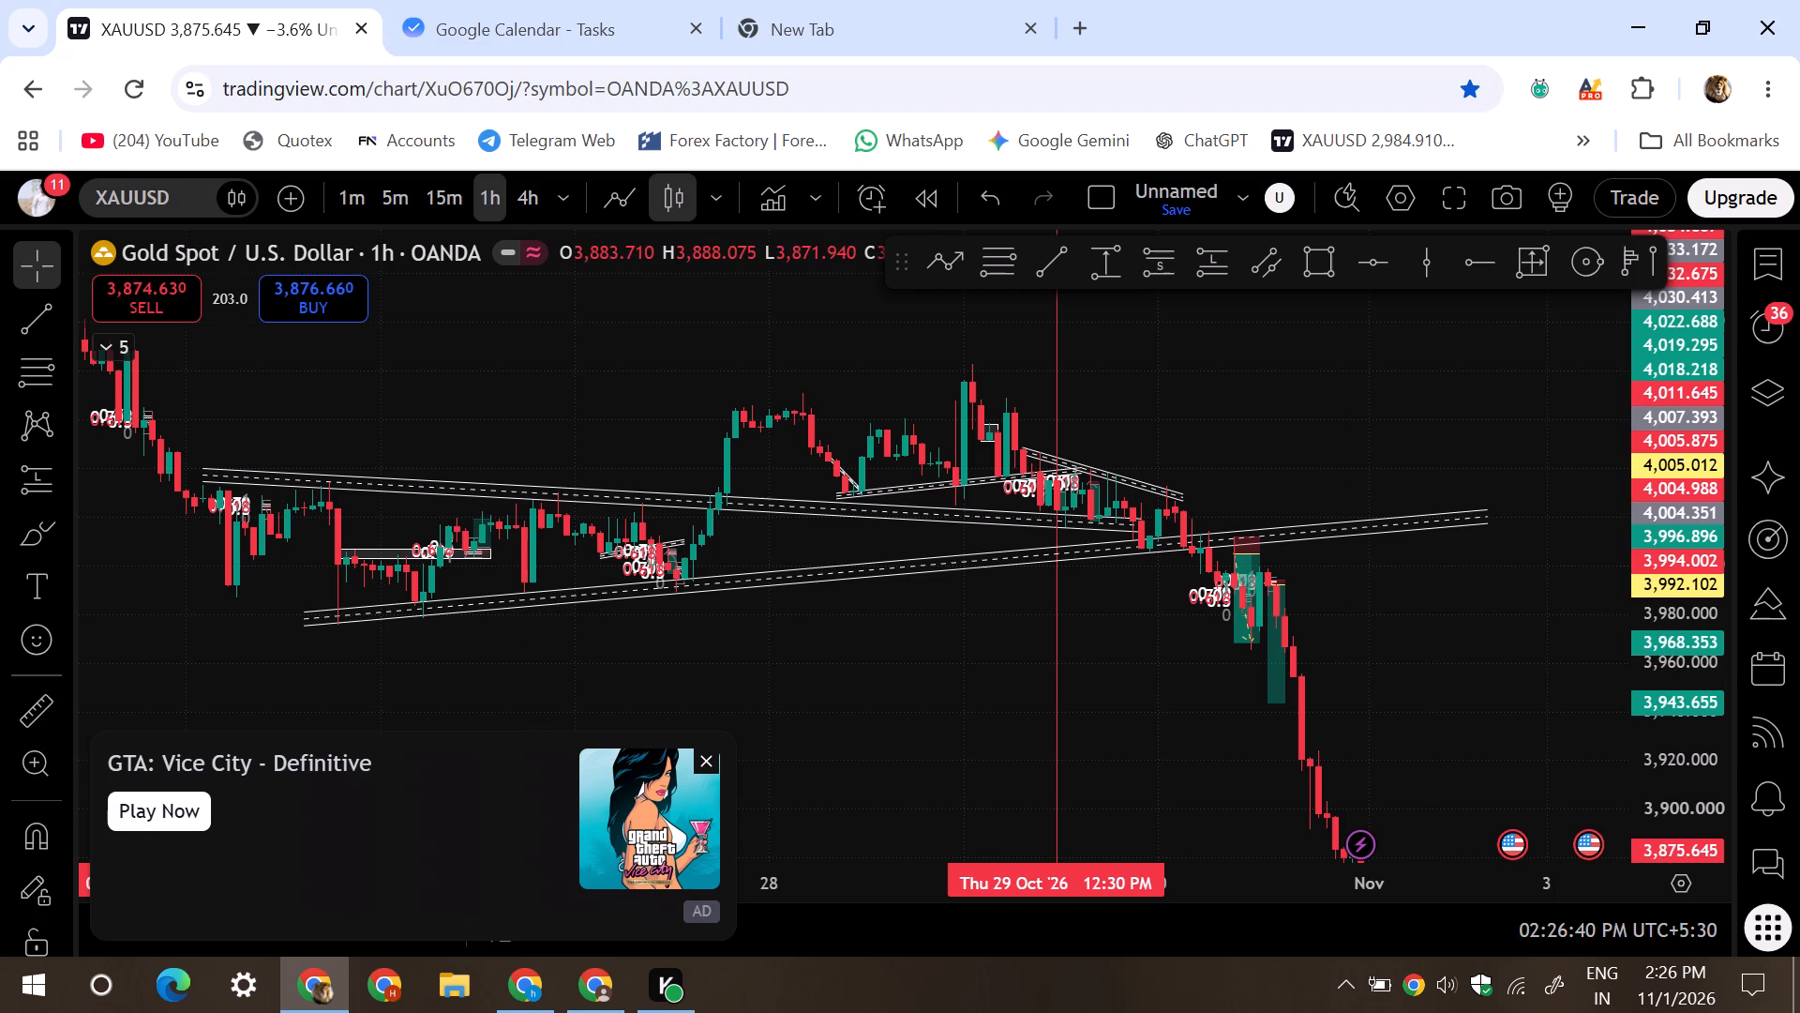
left_click(364, 204)
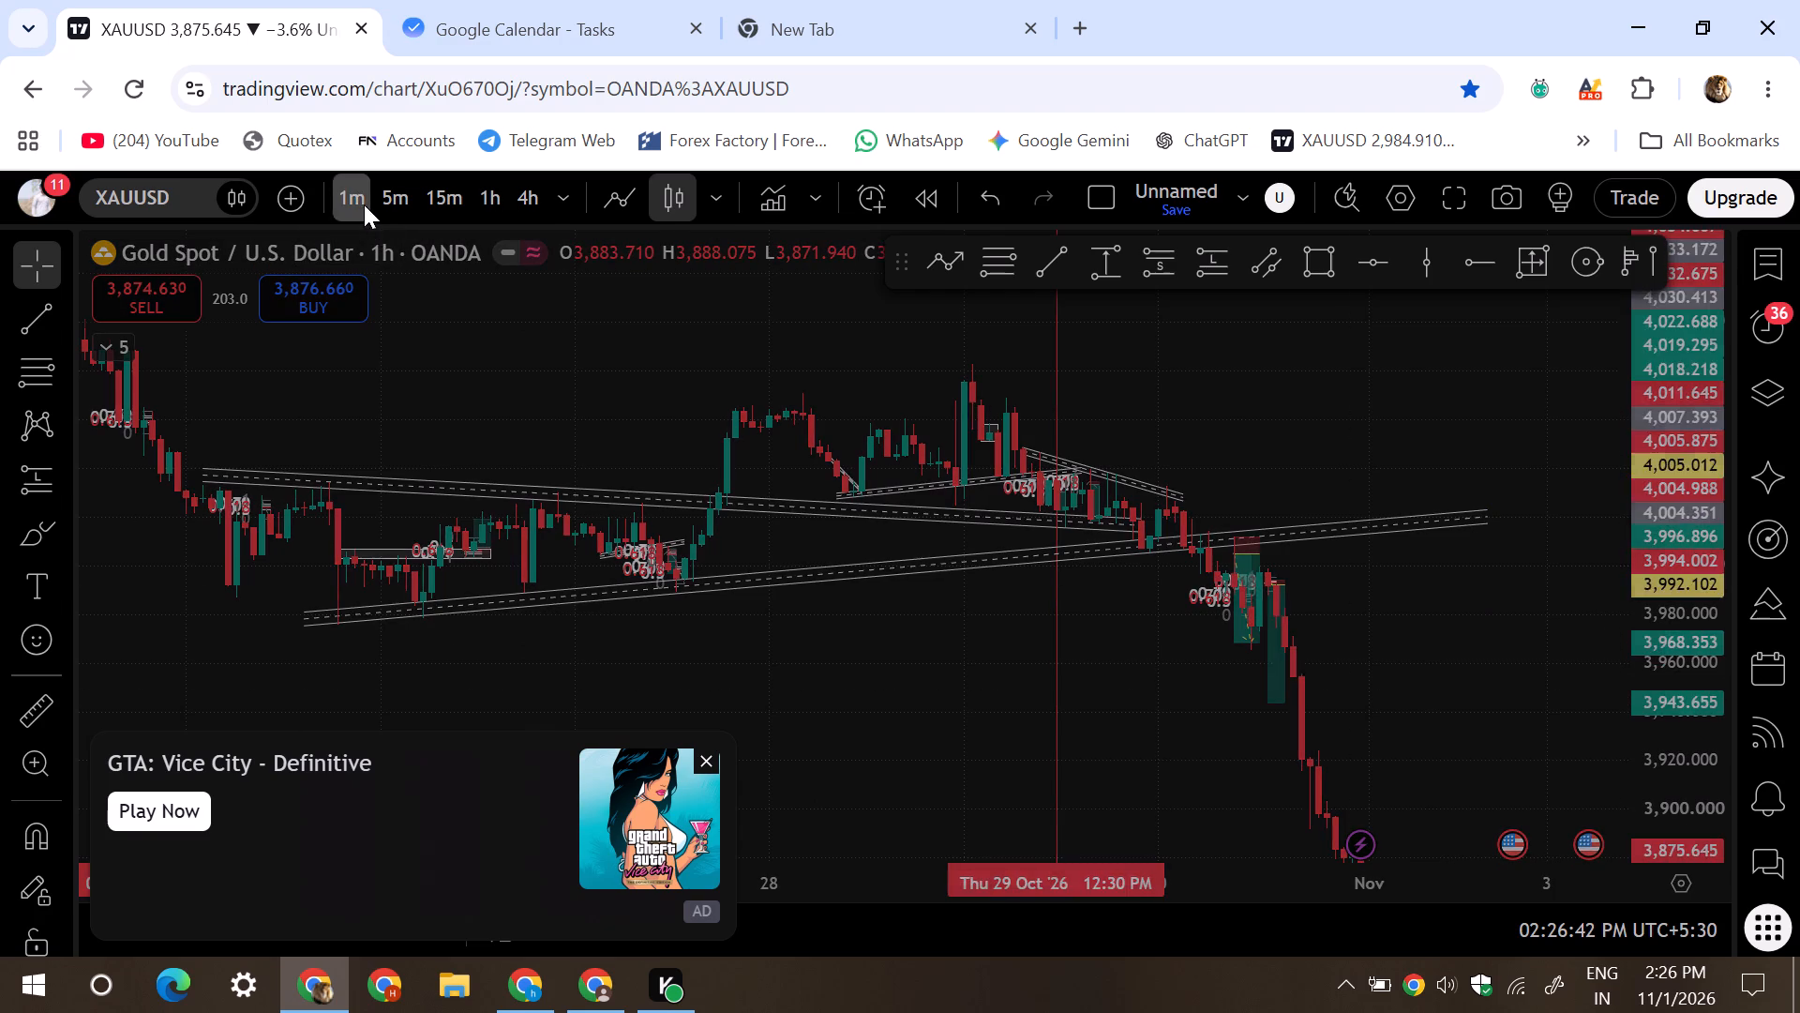
Open the browser's main options.
left_click(1779, 88)
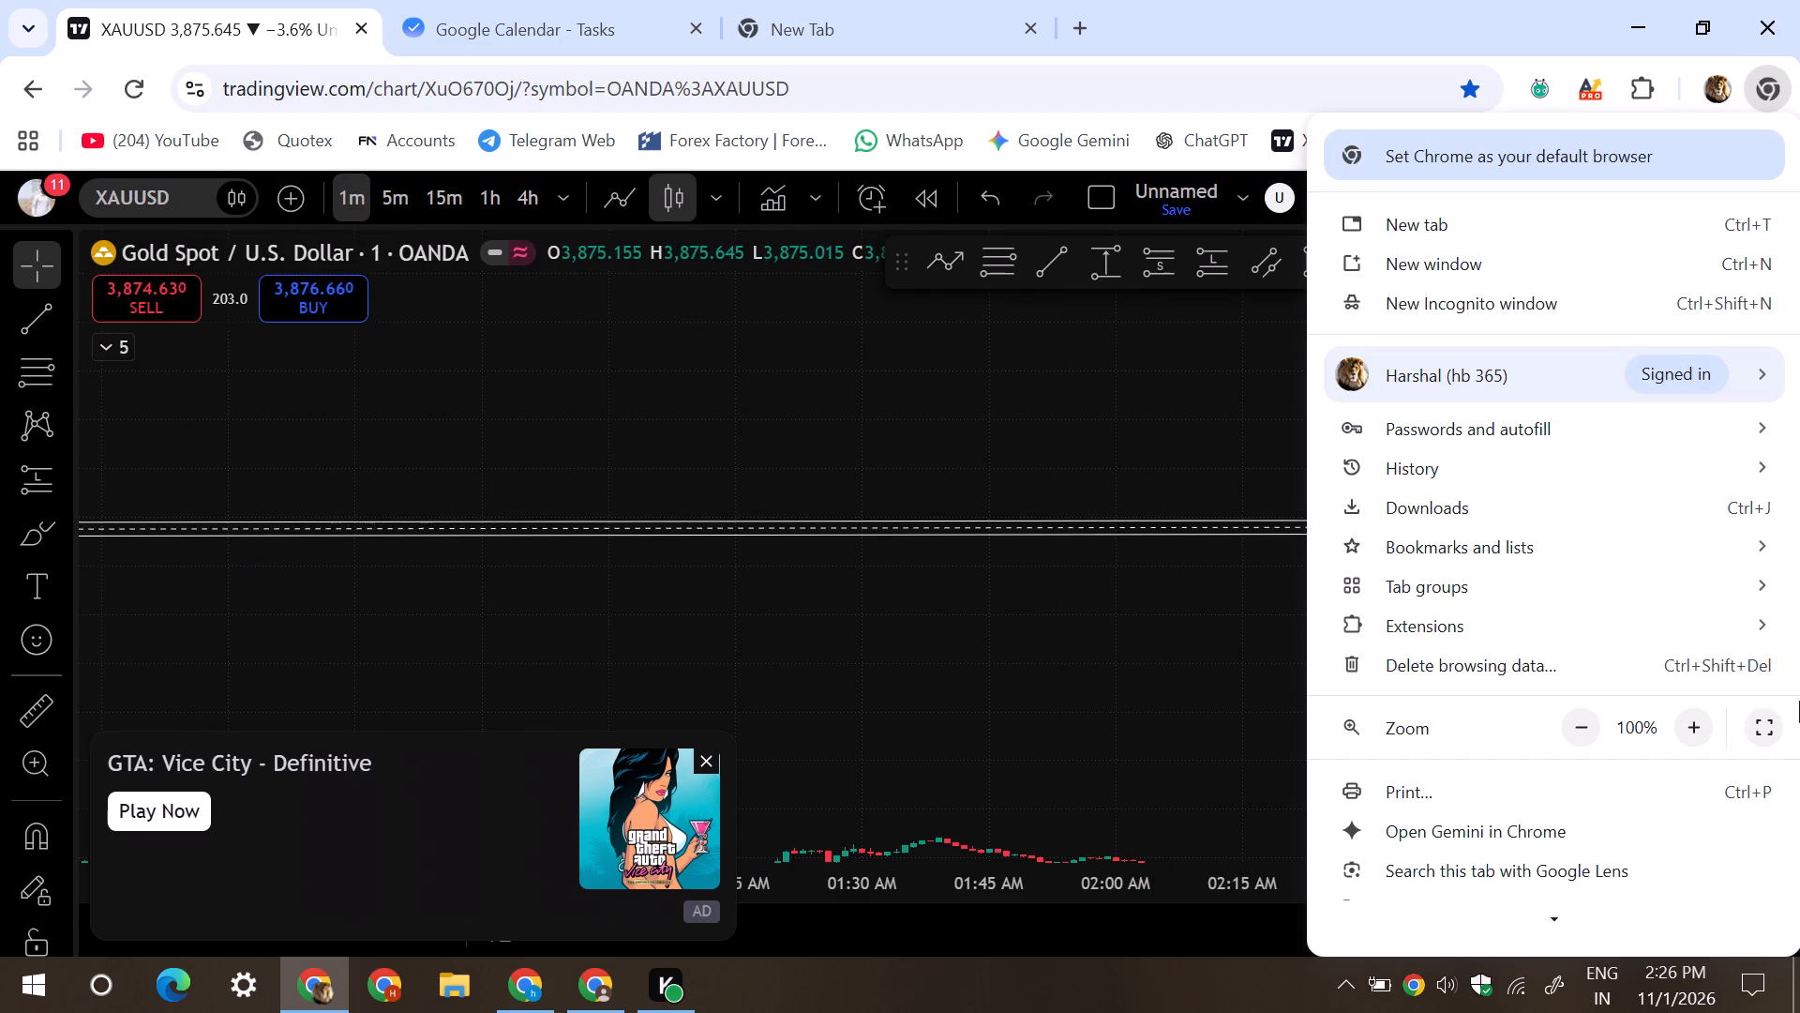
Switch the browser to full screen and close the advertisement covering the lower part of the chart.
left_click(1763, 719)
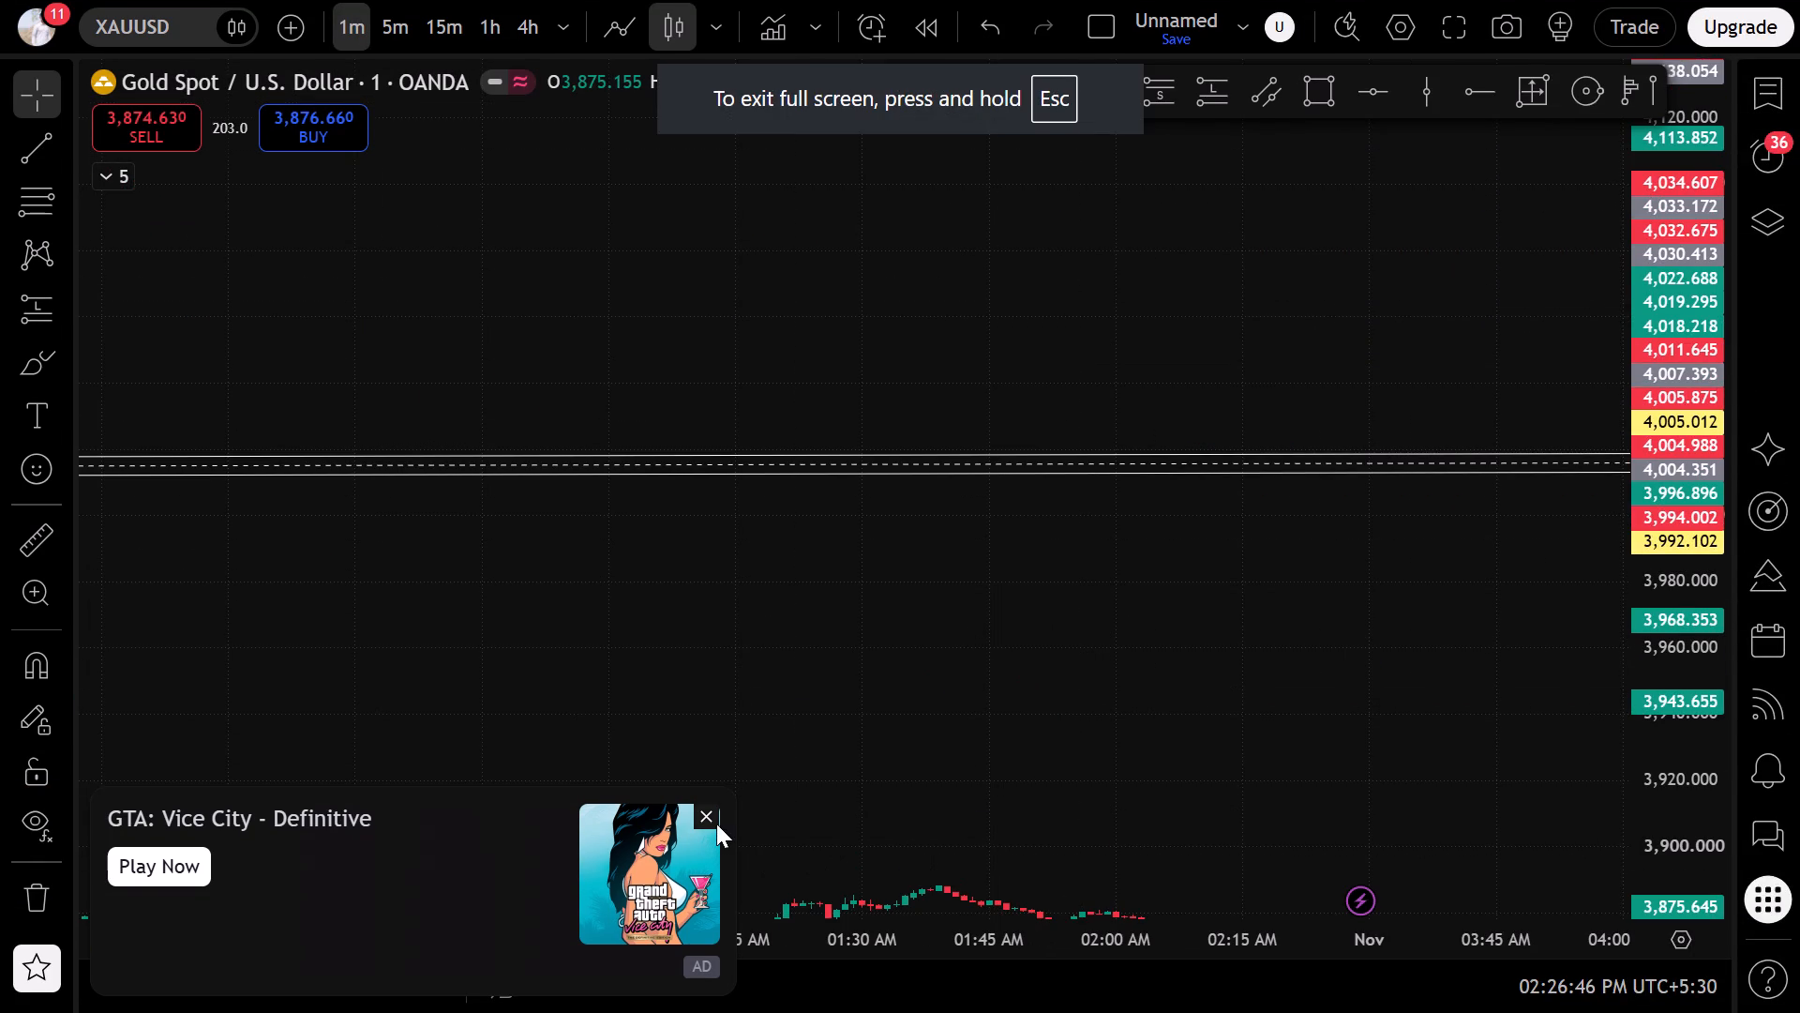
left_click(717, 815)
Delete the short position drawing that starts at 10:59 AM on 30 October.
scroll(824, 650, "down", 4)
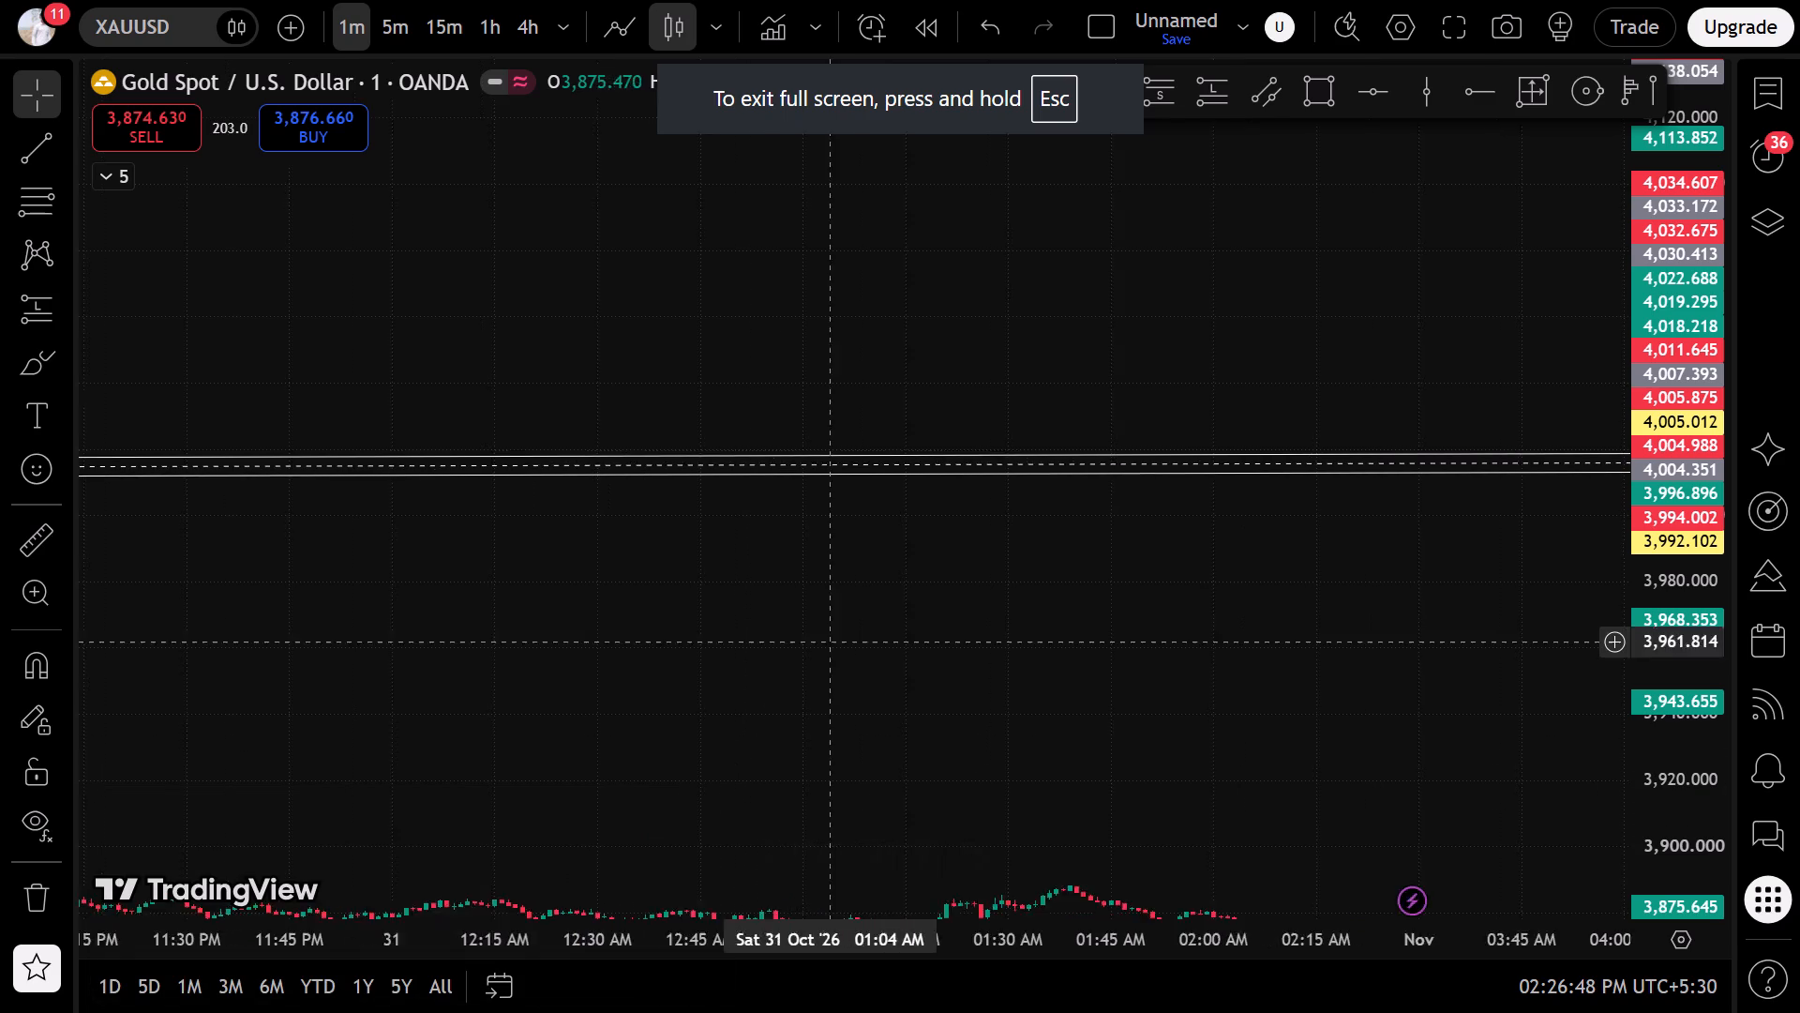
scroll(836, 629, "down", 20)
scroll(836, 629, "down", 12)
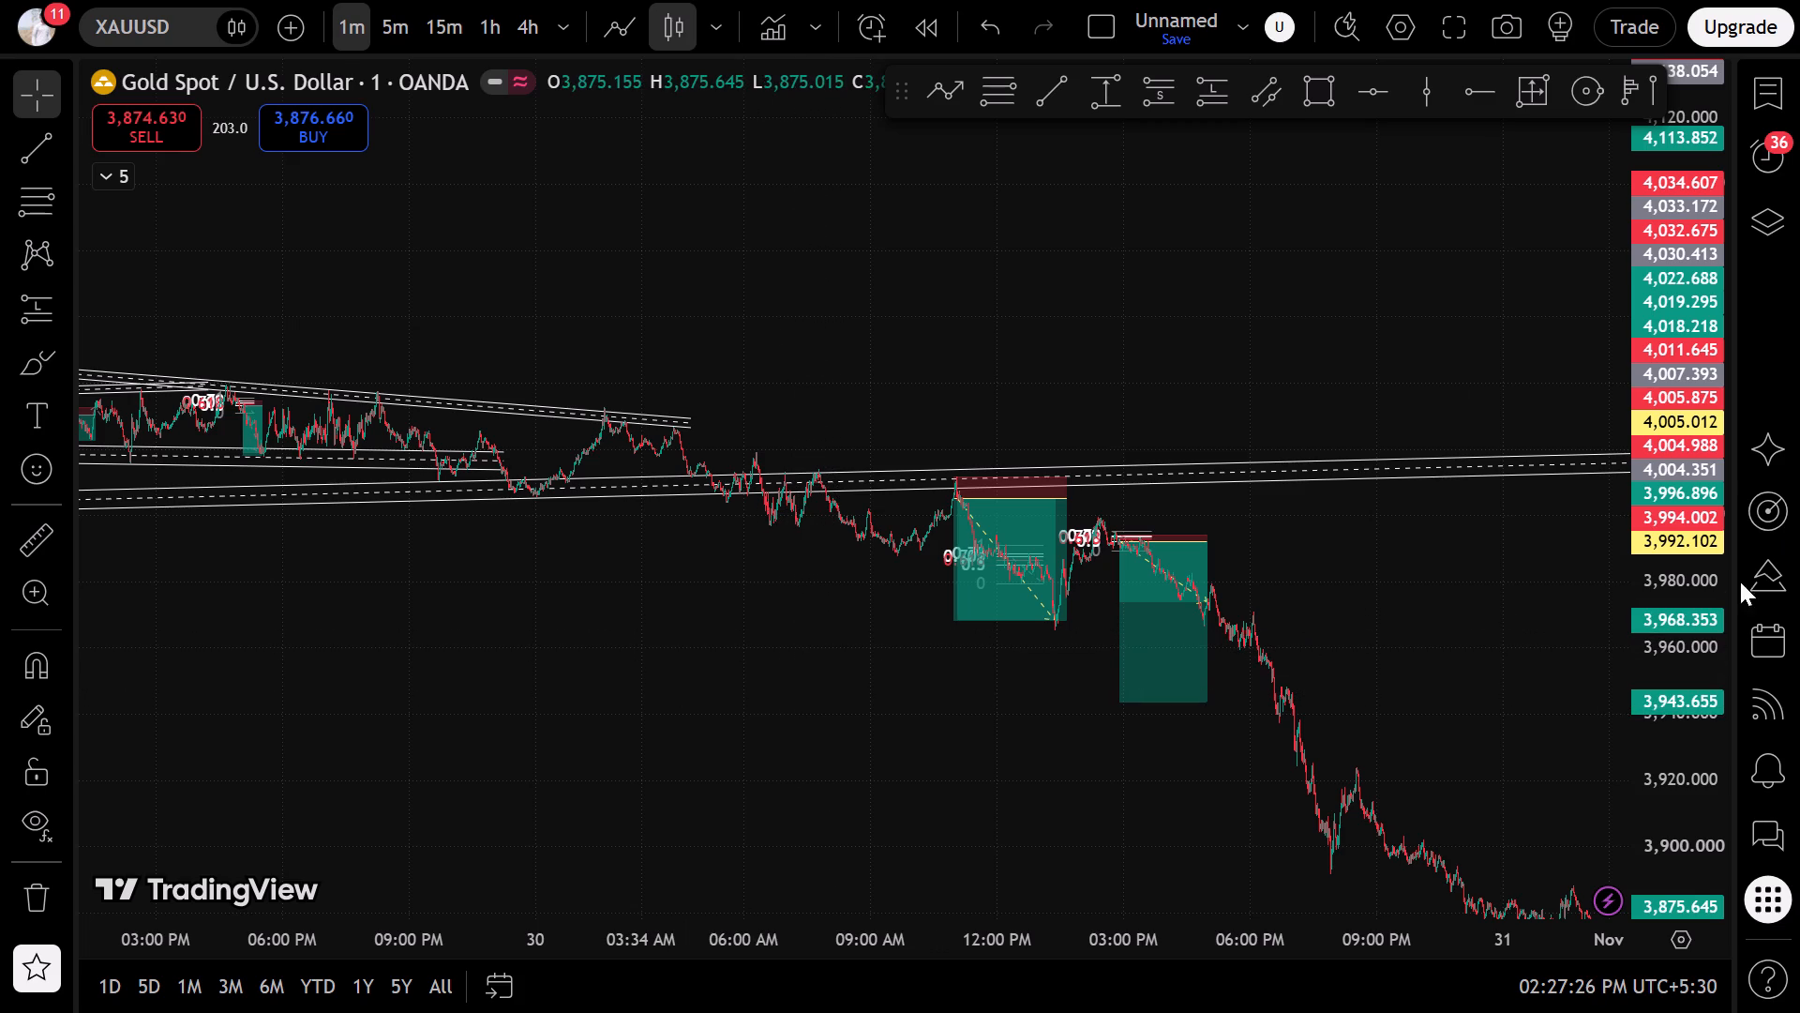
left_click_drag(1692, 648, 1509, 0)
left_click_drag(1157, 513, 1746, 442)
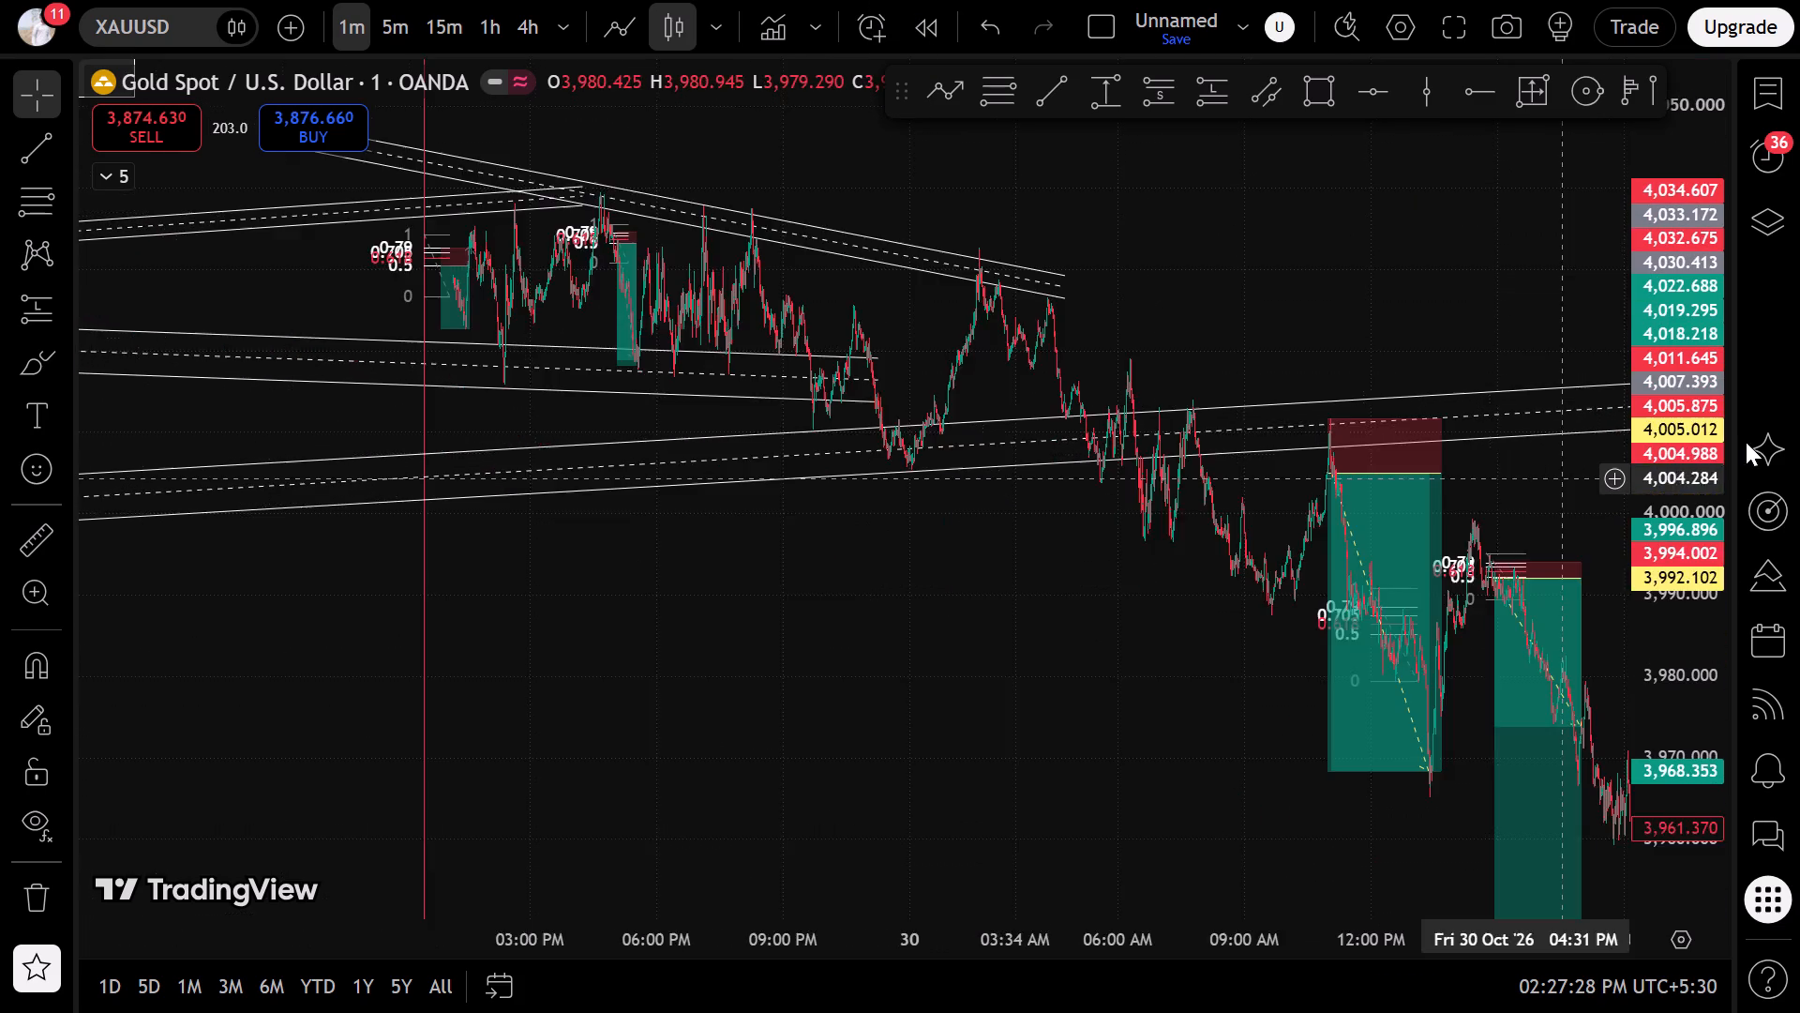
left_click_drag(1746, 442, 1750, 440)
scroll(1024, 612, "up", 19)
scroll(1024, 611, "up", 5)
left_click_drag(826, 683, 757, 663)
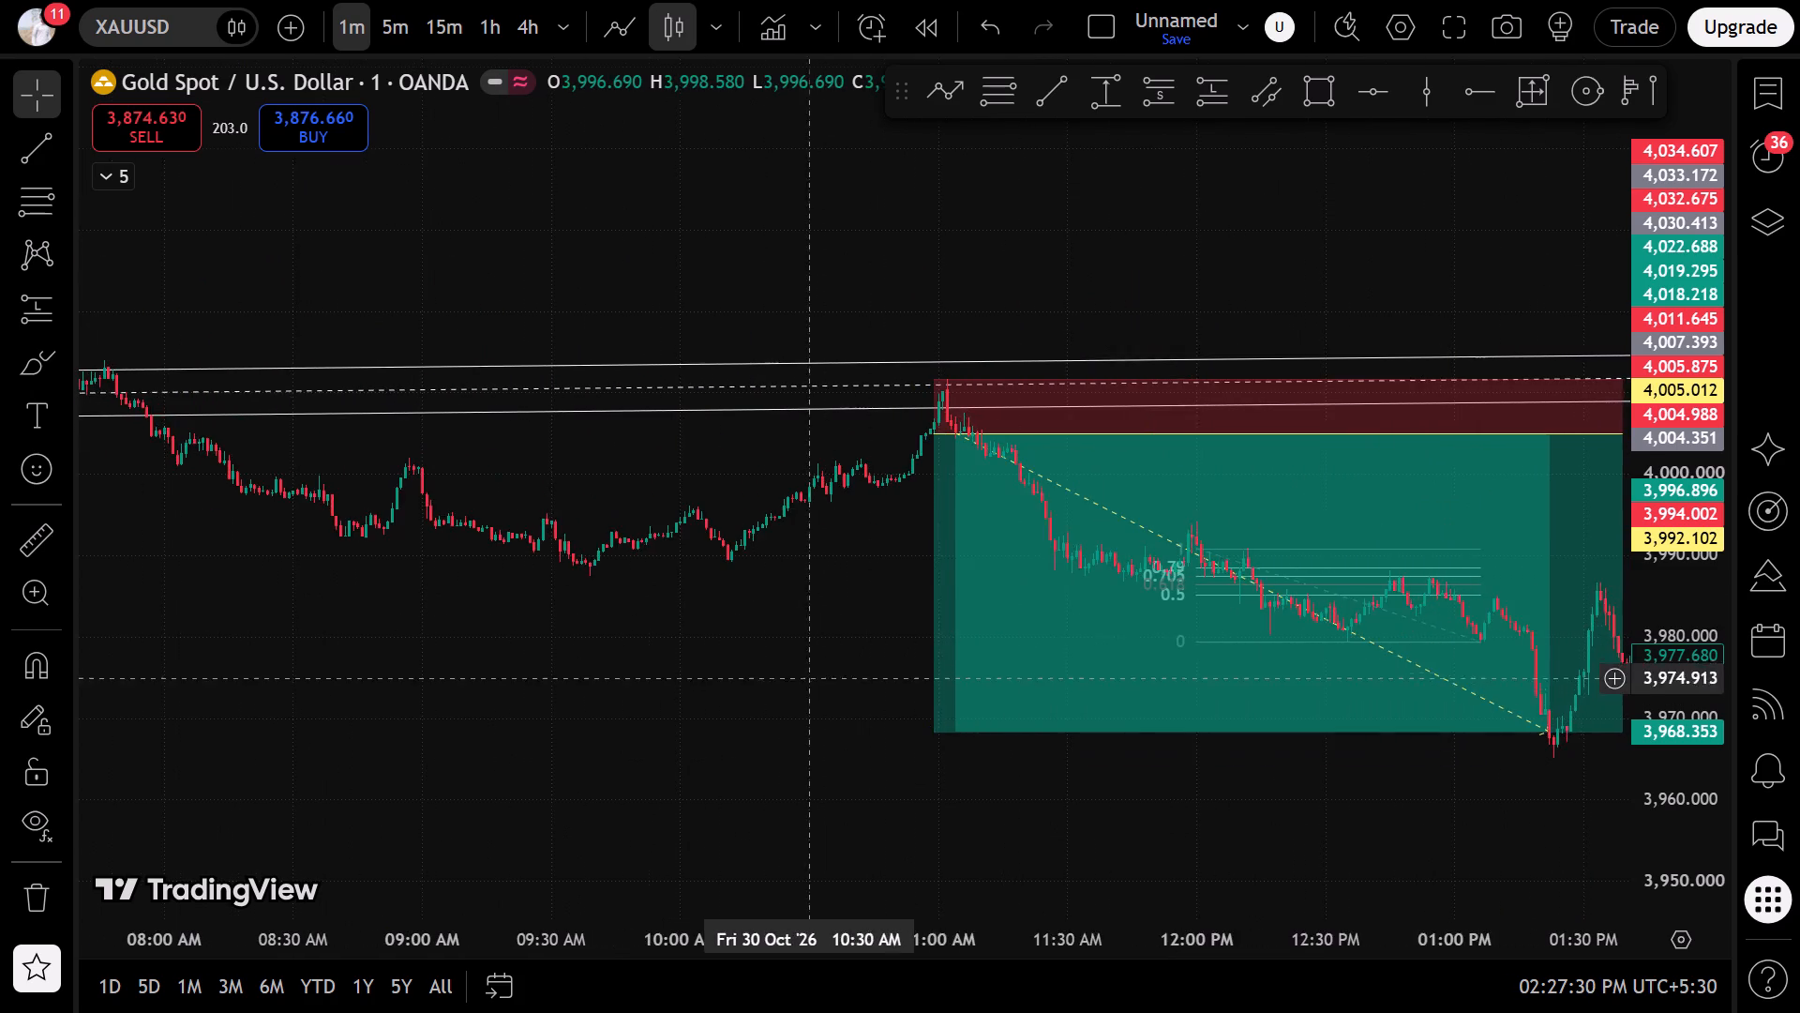
left_click_drag(757, 663, 305, 465)
scroll(498, 491, "down", 5)
left_click(1000, 470)
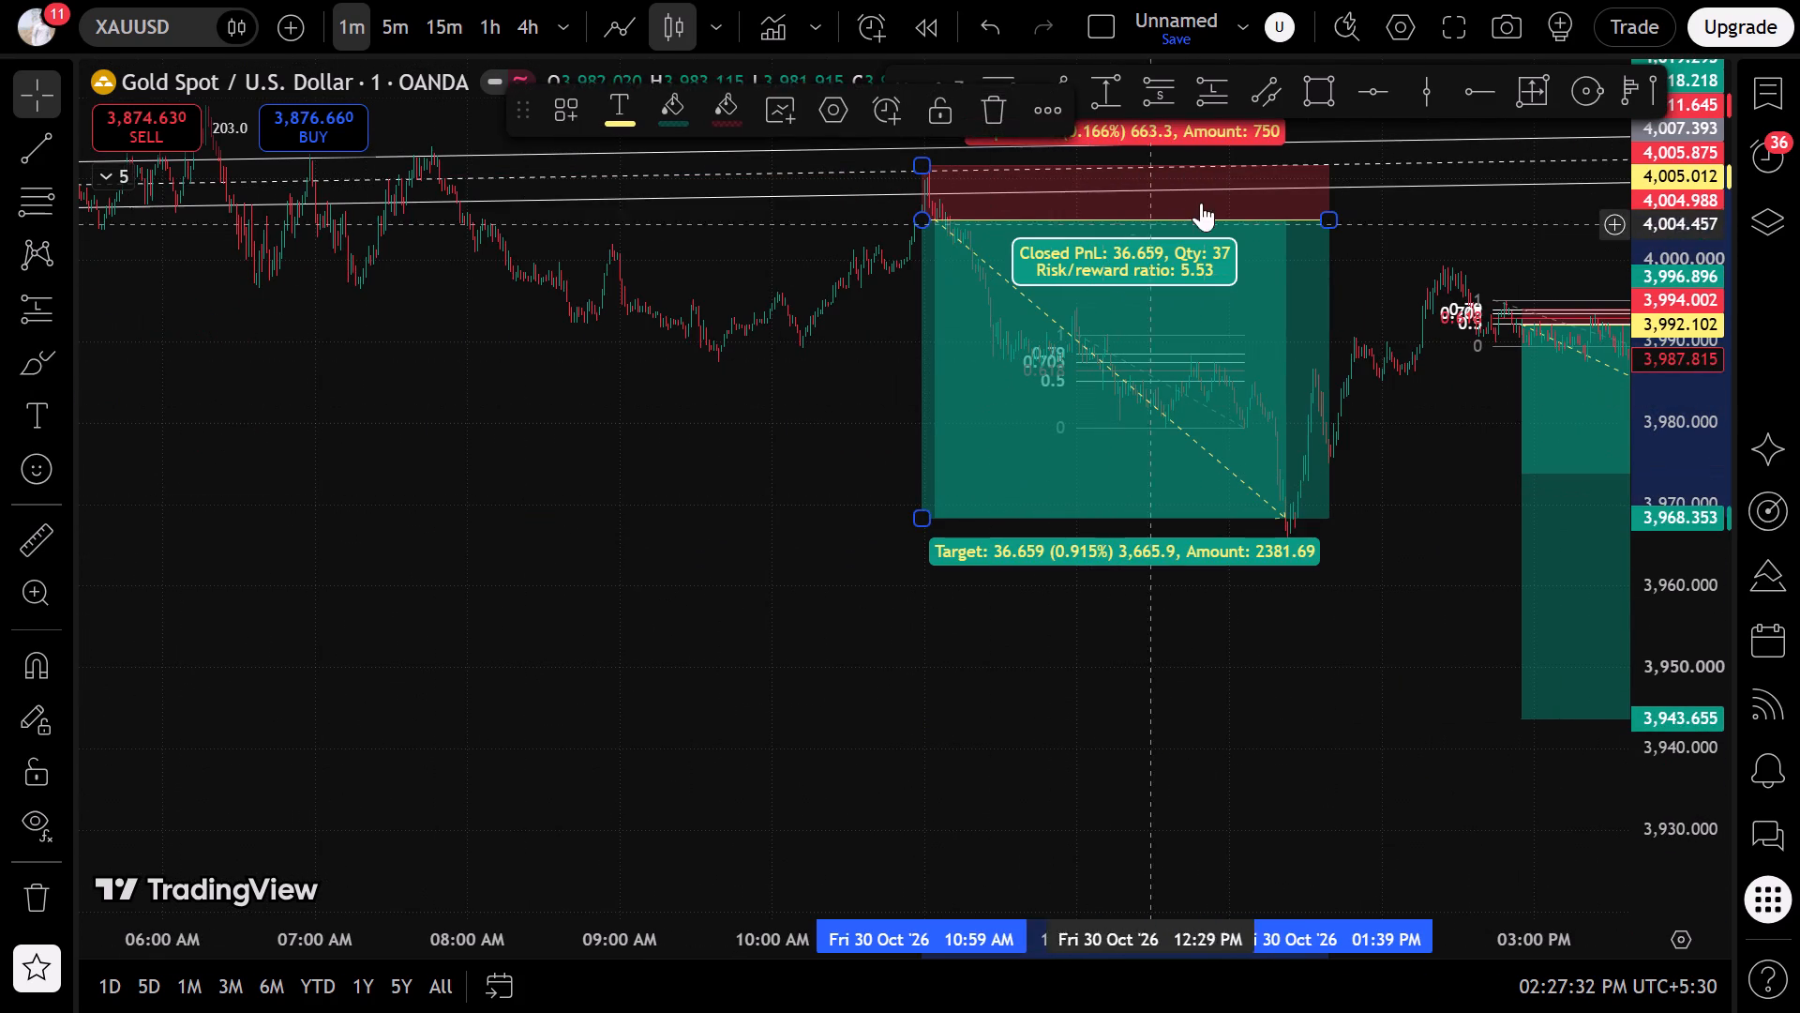
left_click(989, 105)
Delete the short position and the Fibonacci retracement drawn around 03:00 PM on 30 October.
left_click_drag(1162, 471, 528, 458)
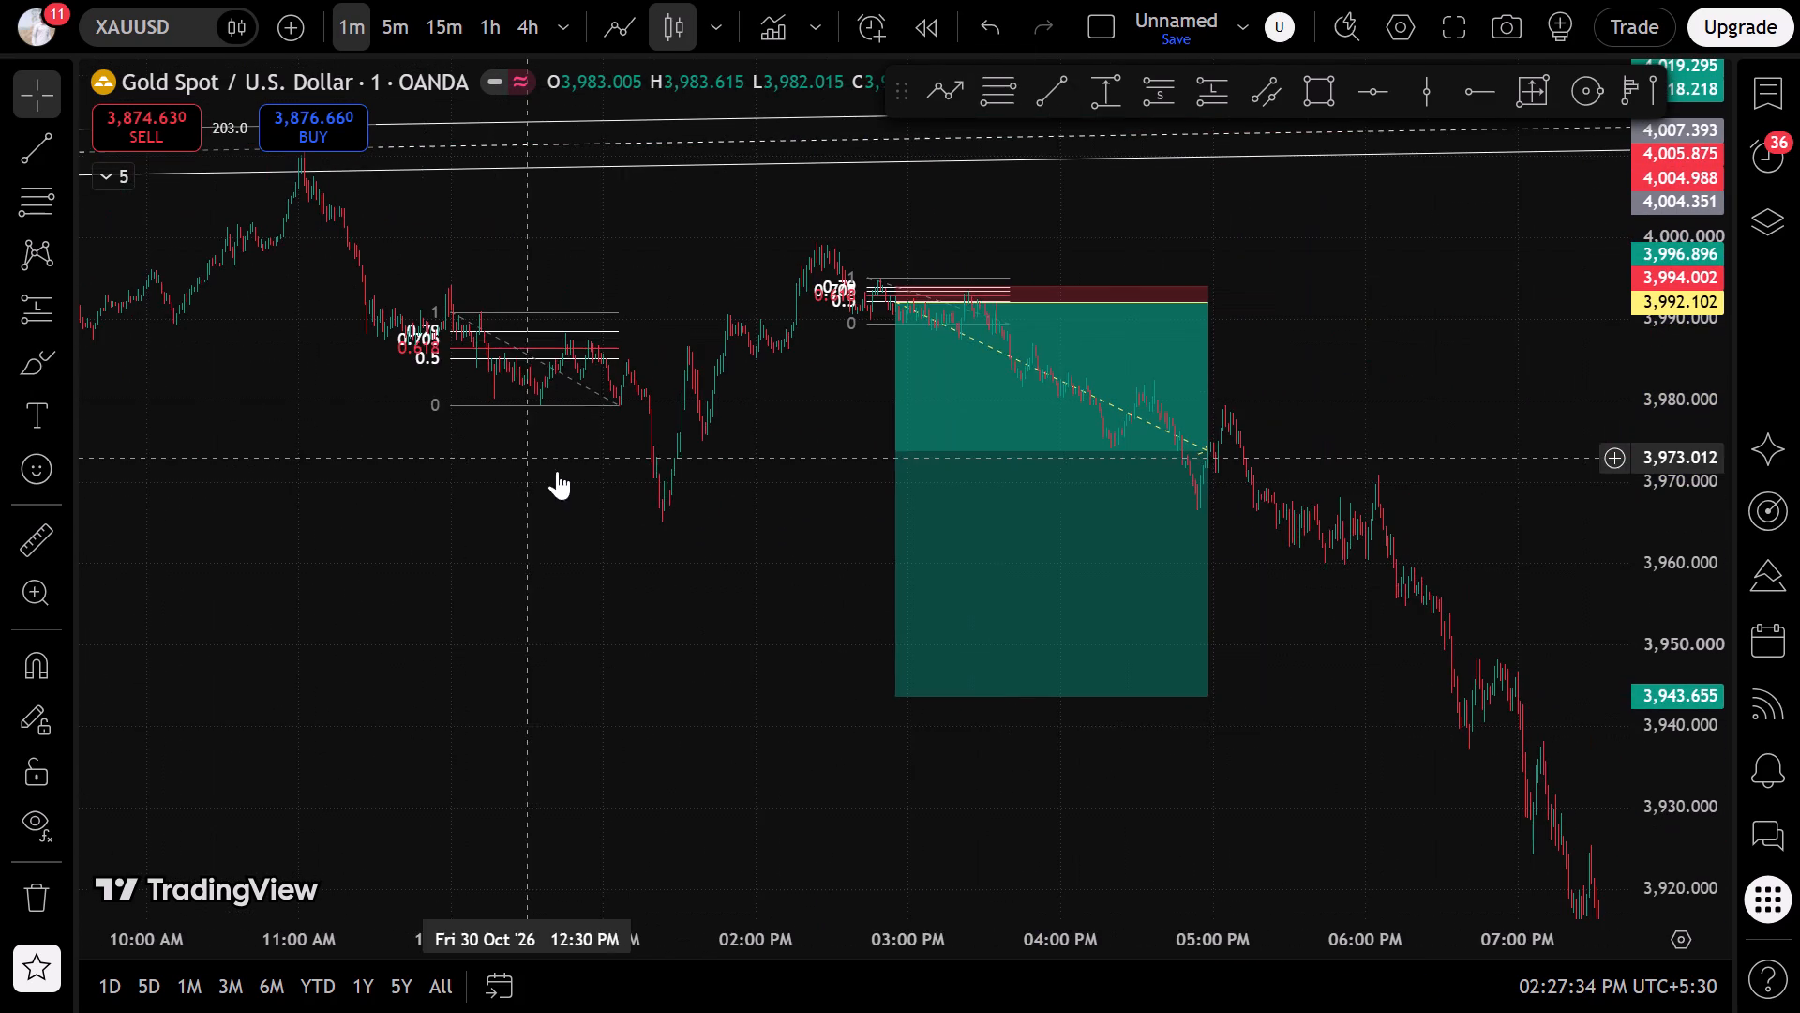
left_click(1002, 500)
left_click(982, 116)
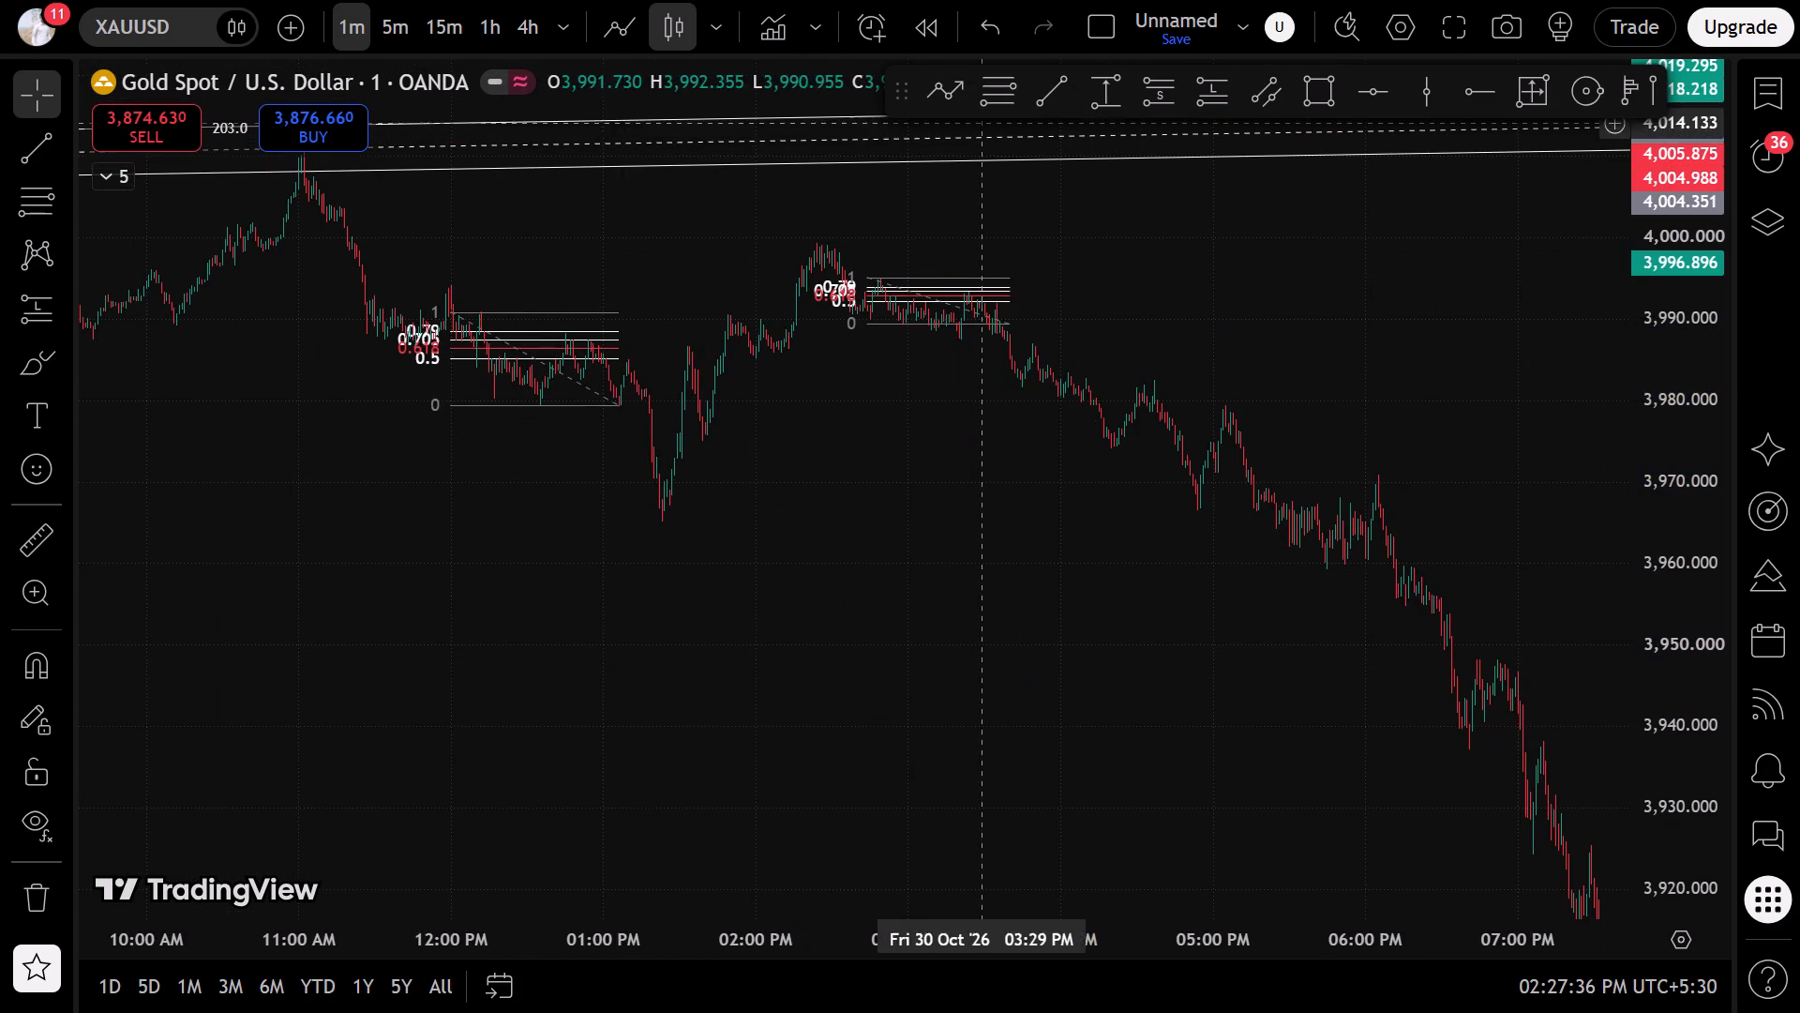
left_click(977, 298)
left_click(917, 117)
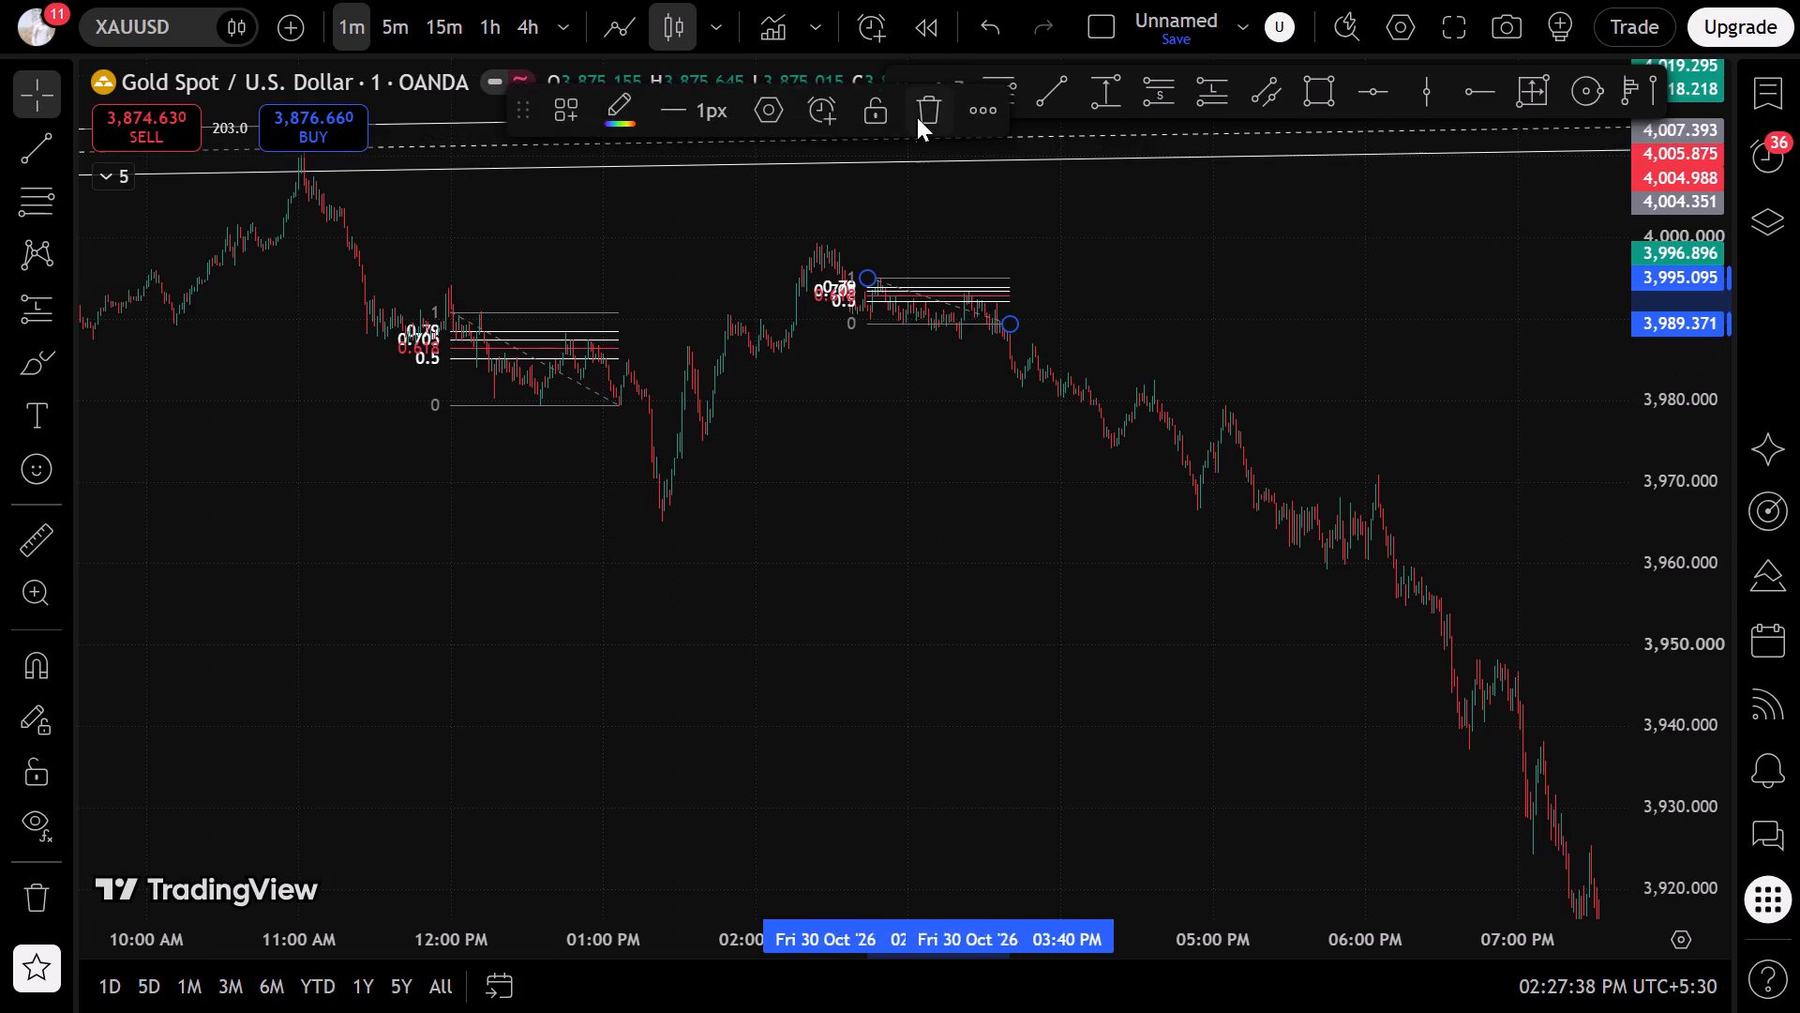
Delete the remaining Fibonacci retracement that starts at 12:00 PM on 30 October.
left_click_drag(1686, 753, 1454, 125)
left_click_drag(922, 278, 1015, 550)
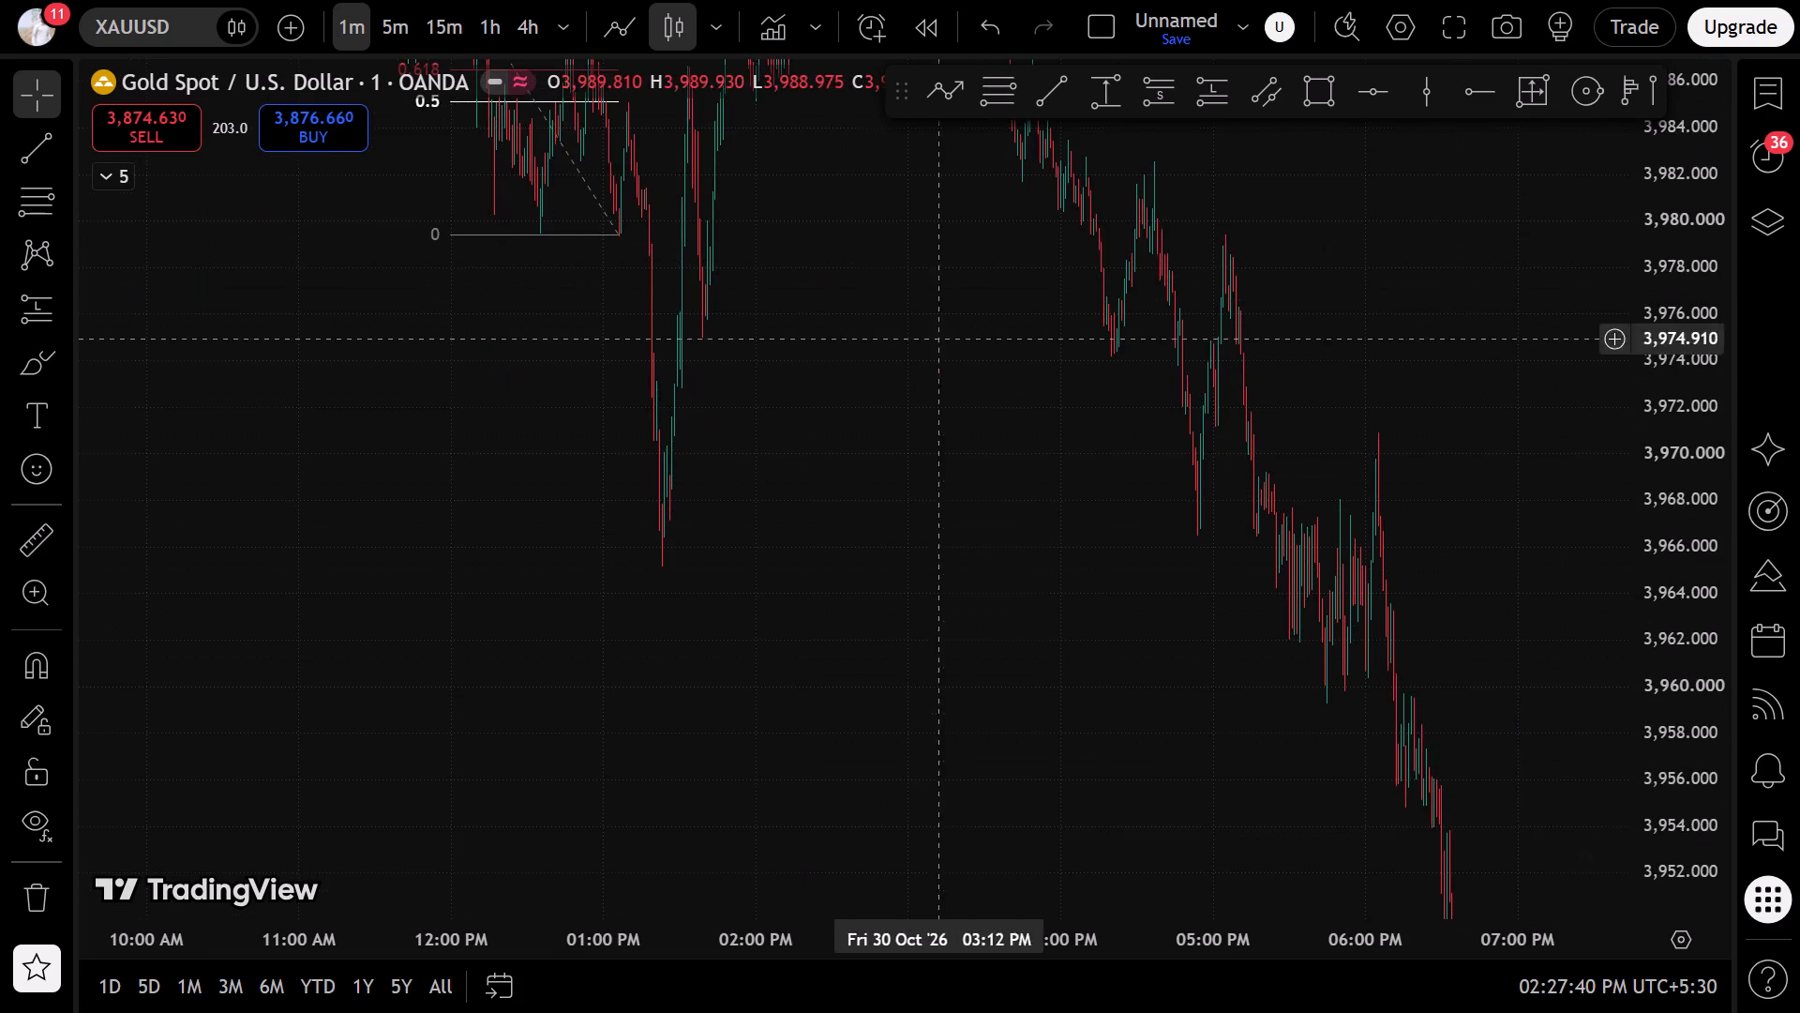
left_click_drag(1015, 550, 1102, 720)
scroll(928, 591, "up", 7)
left_click_drag(494, 495, 905, 599)
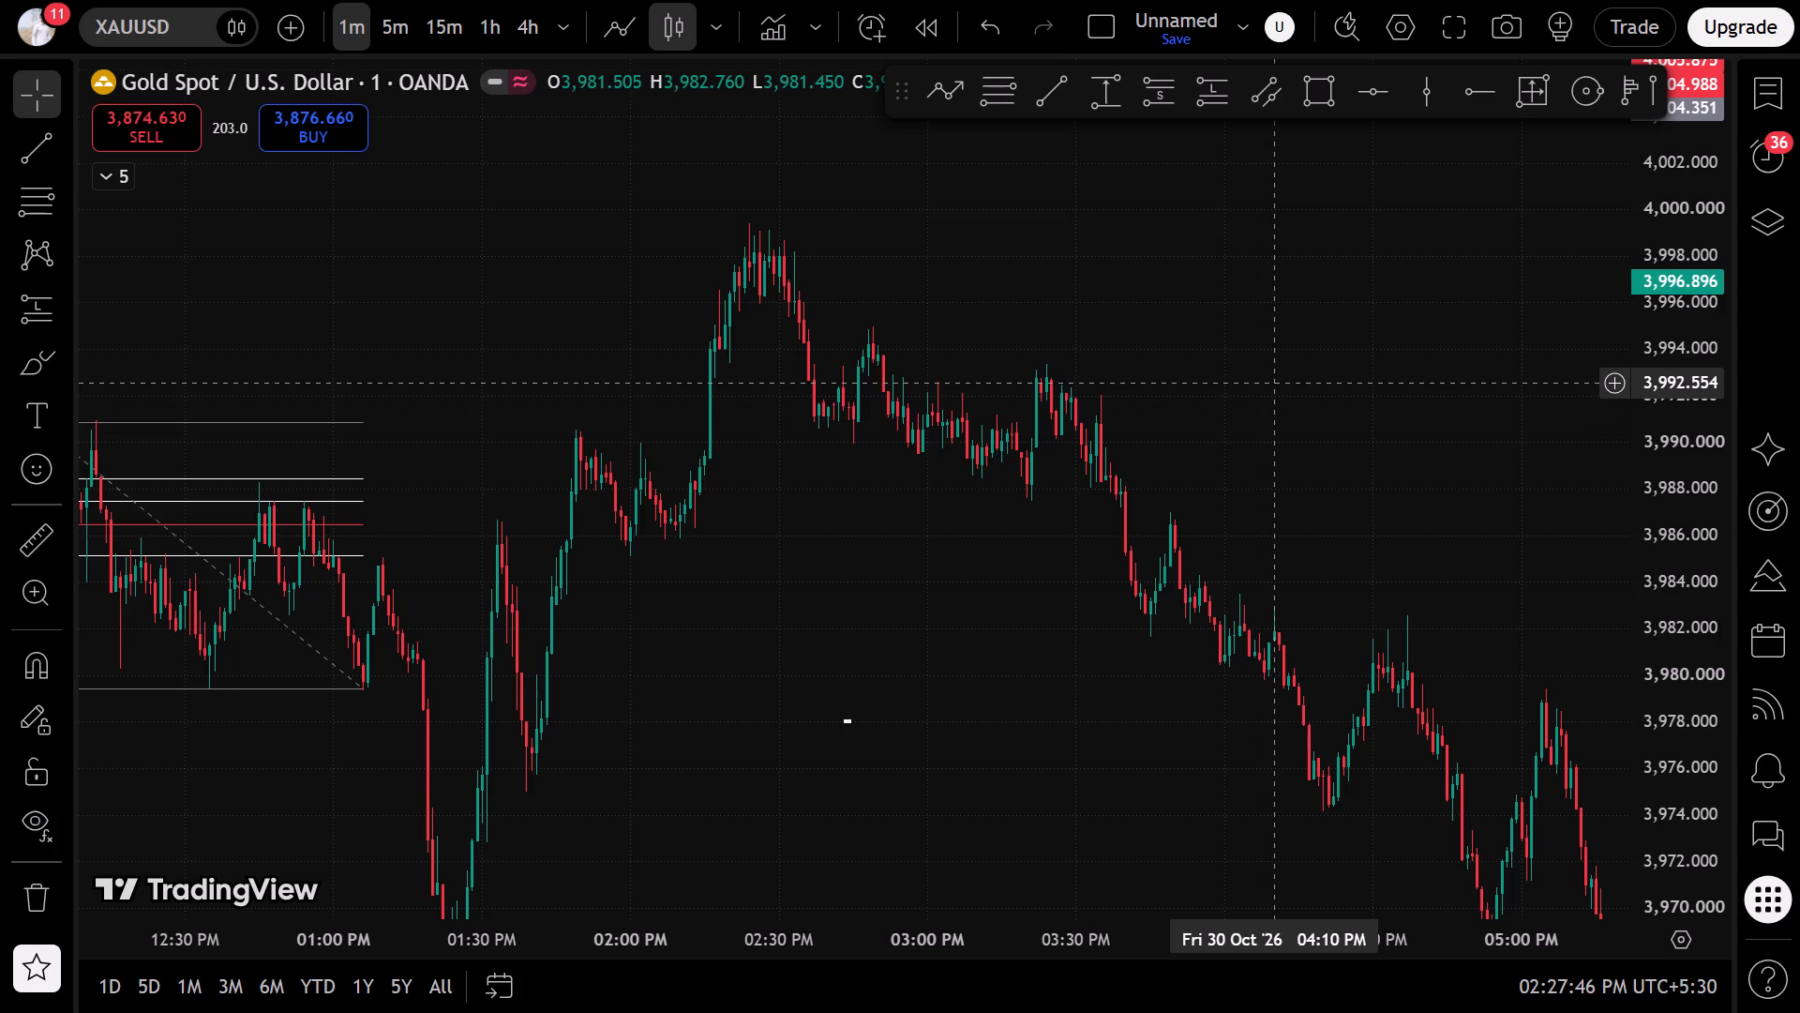
scroll(1272, 383, "down", 4)
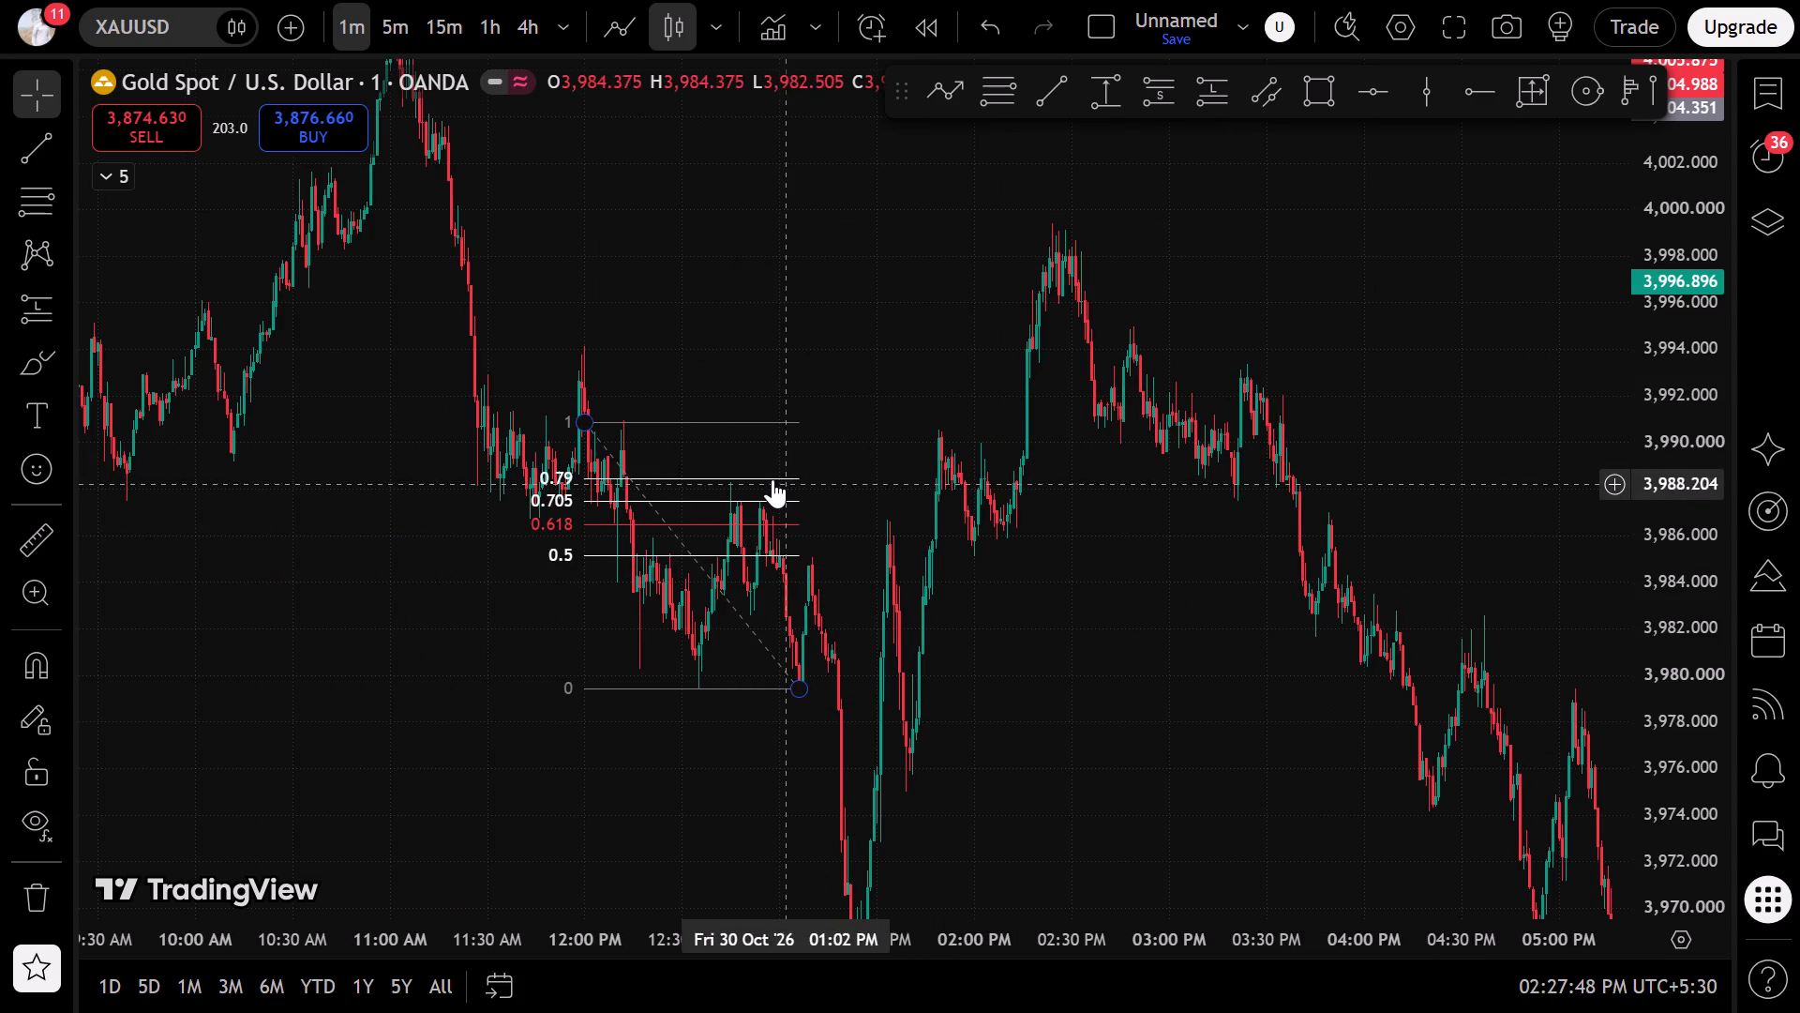
left_click(763, 476)
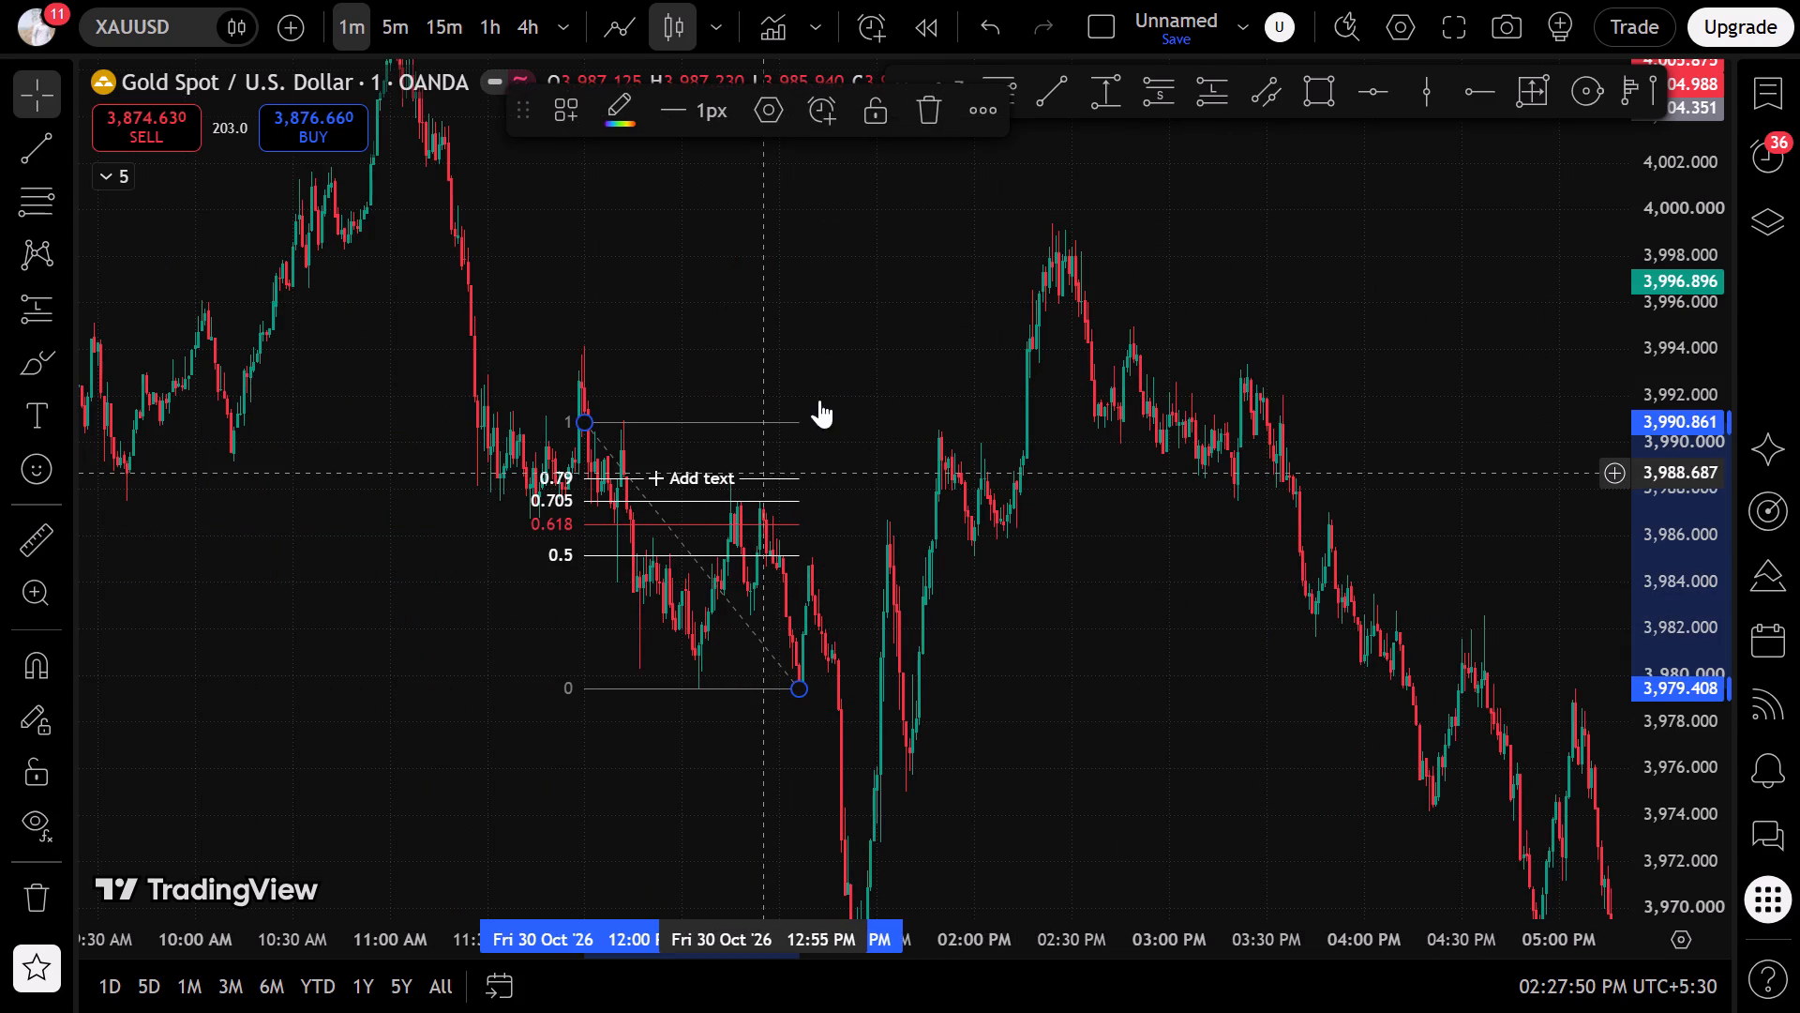
left_click(936, 113)
Draw a Fibonacci retracement from about 3,994 at 11:53 AM to about 3,984 at 12:26 PM on 30 October.
left_click_drag(693, 280, 1192, 368)
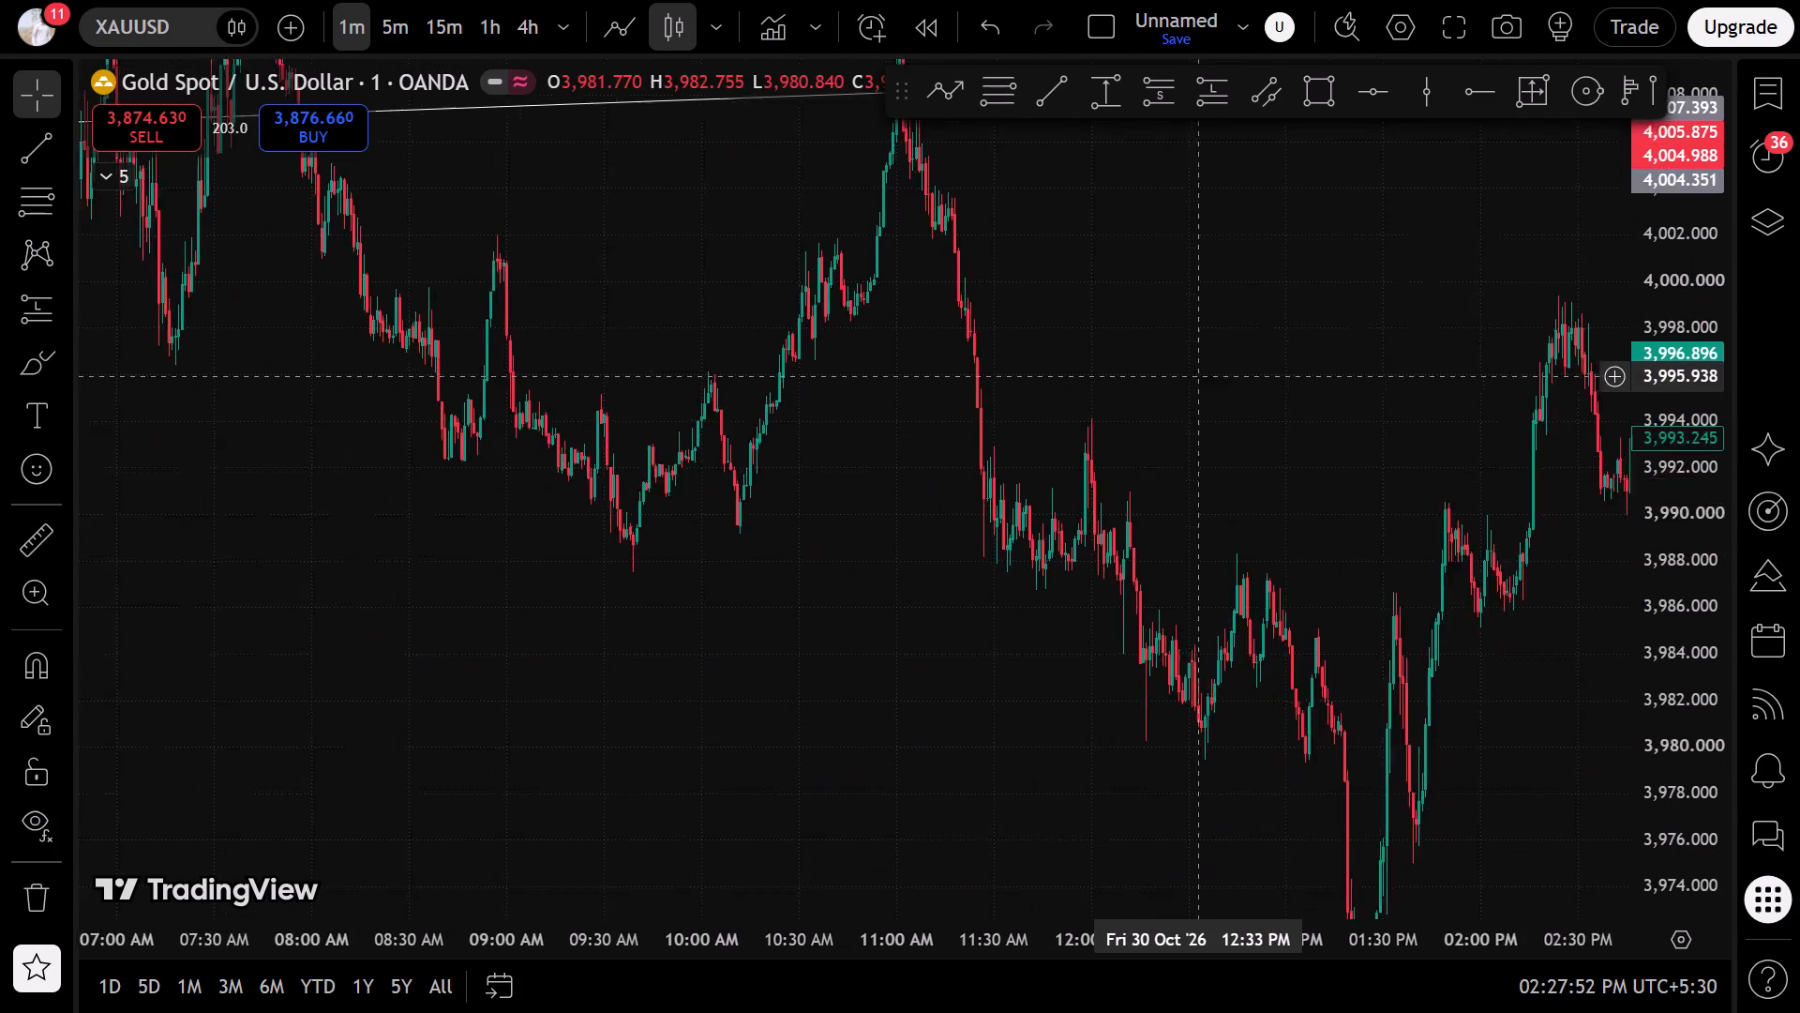
left_click_drag(1192, 368, 991, 305)
scroll(932, 446, "up", 6)
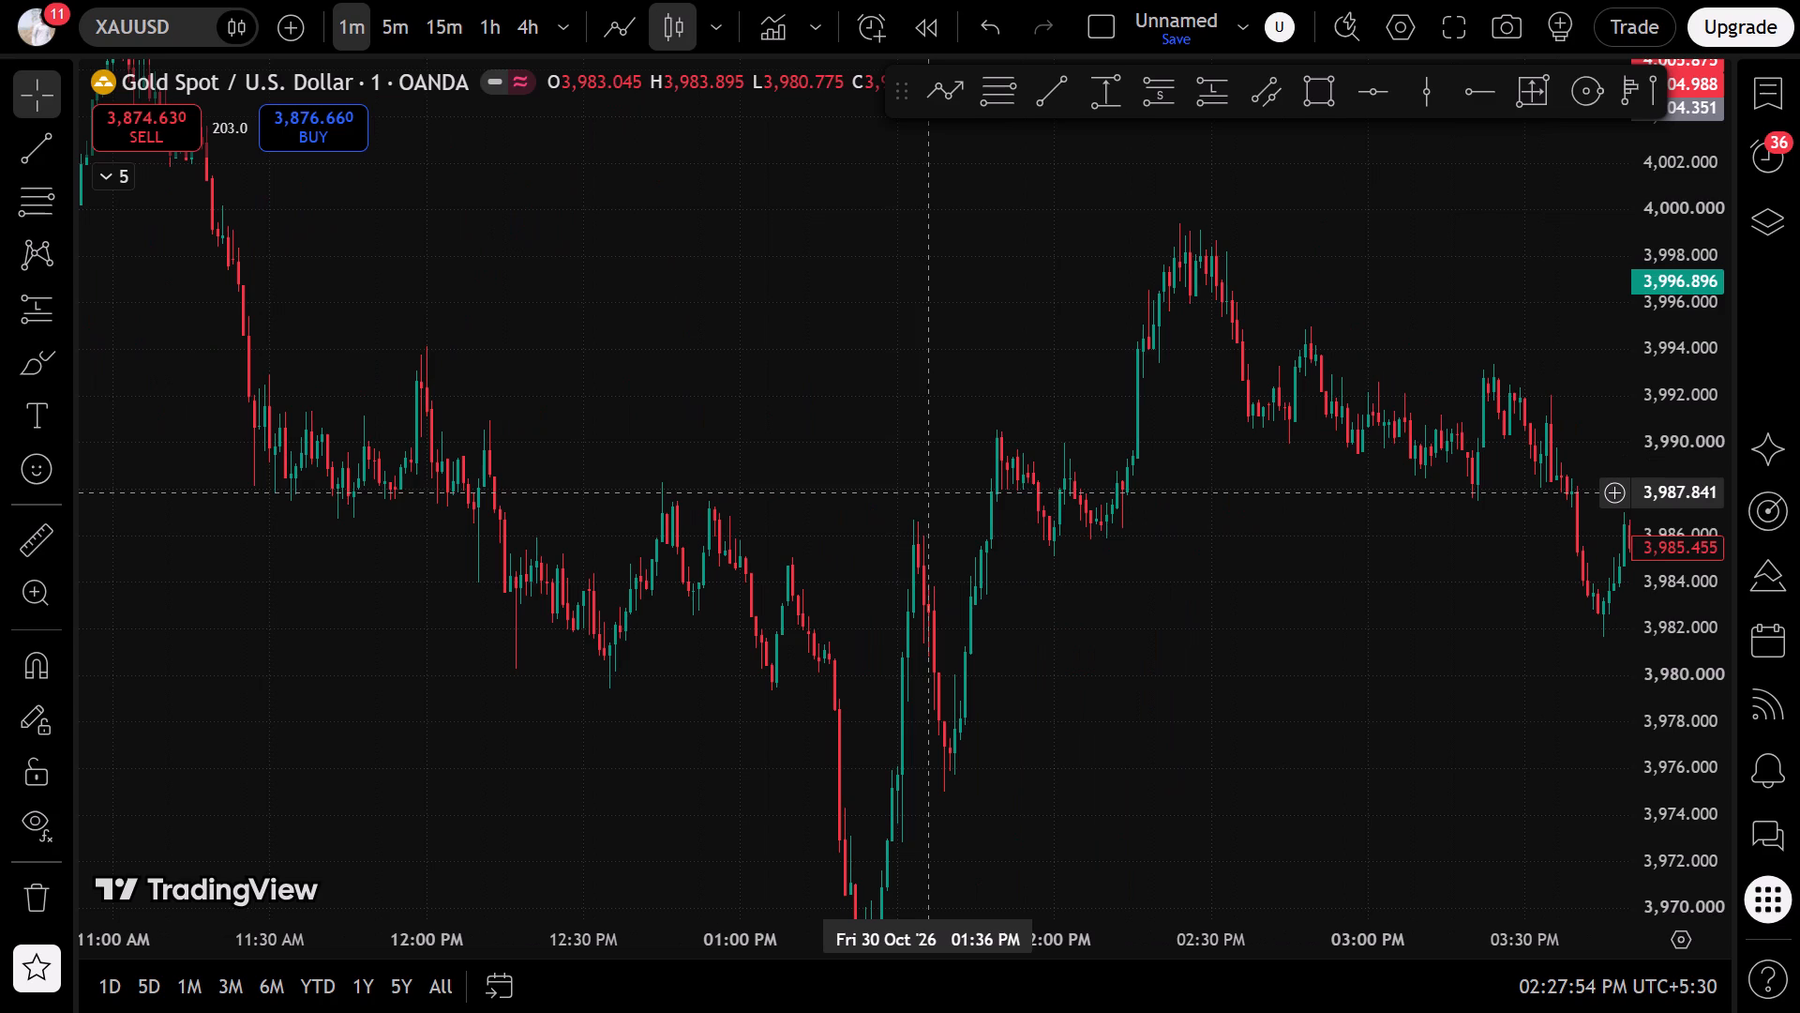
left_click(705, 500)
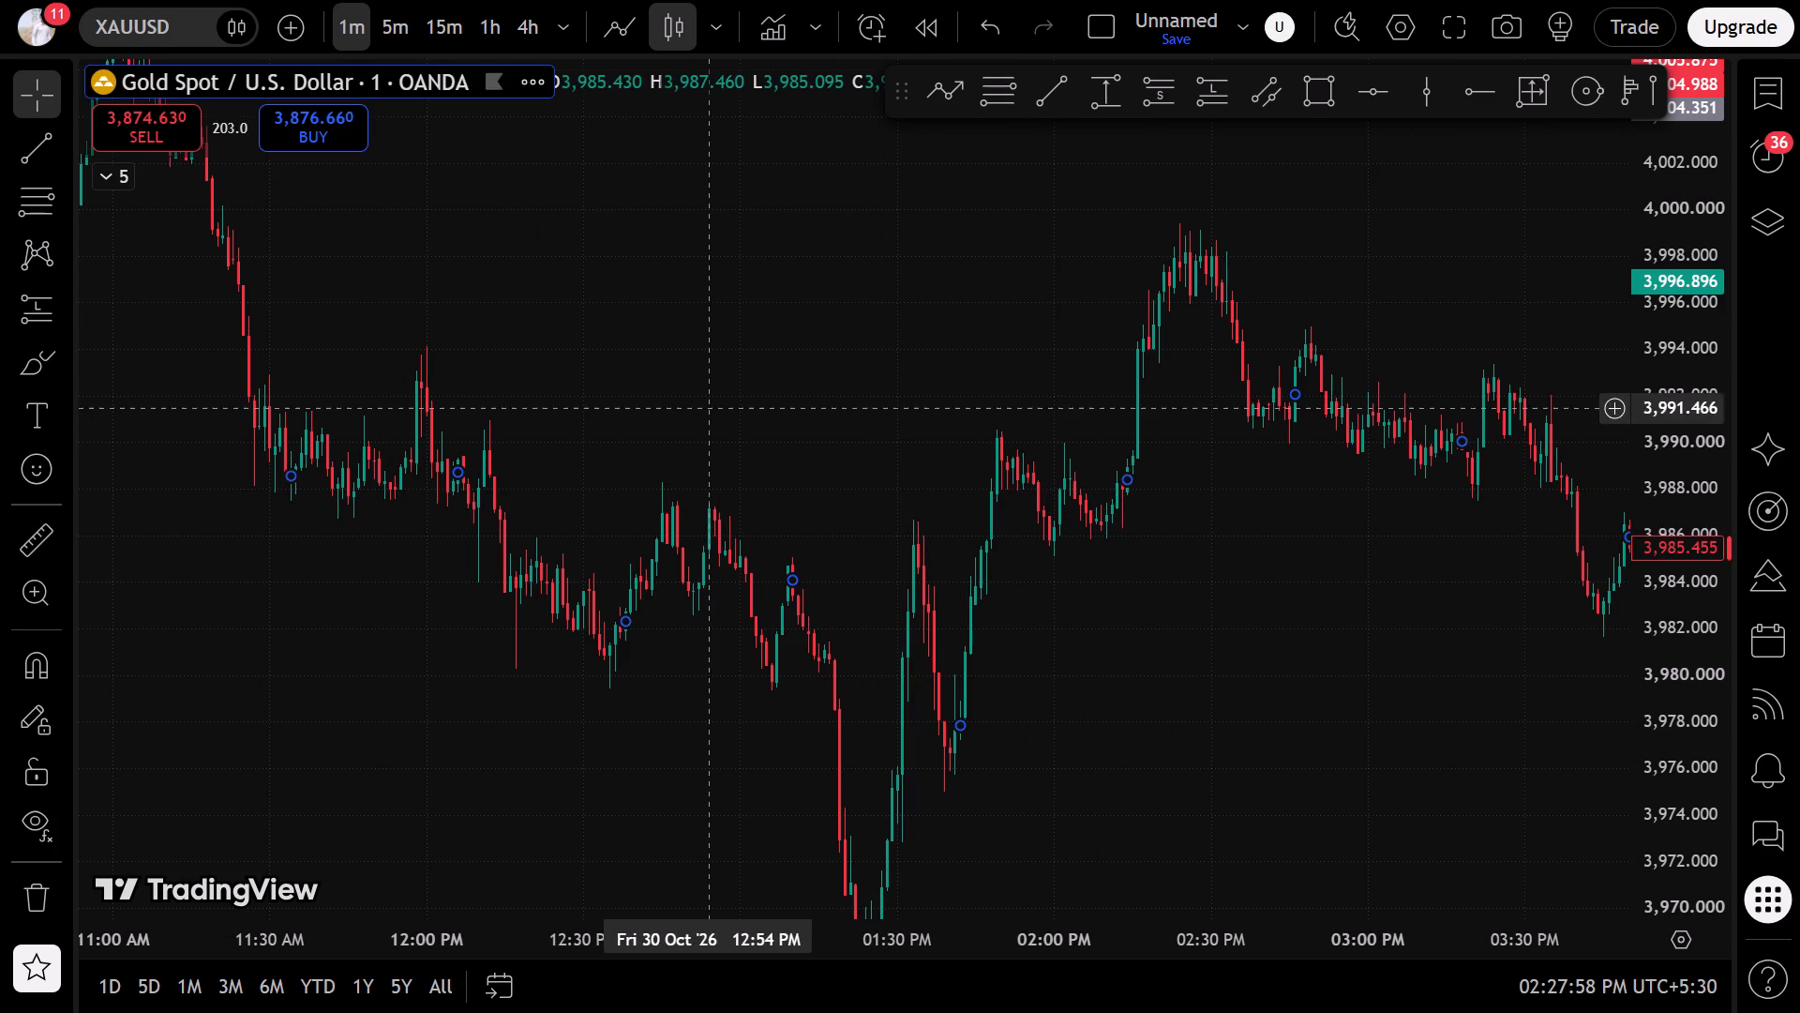
left_click(736, 420)
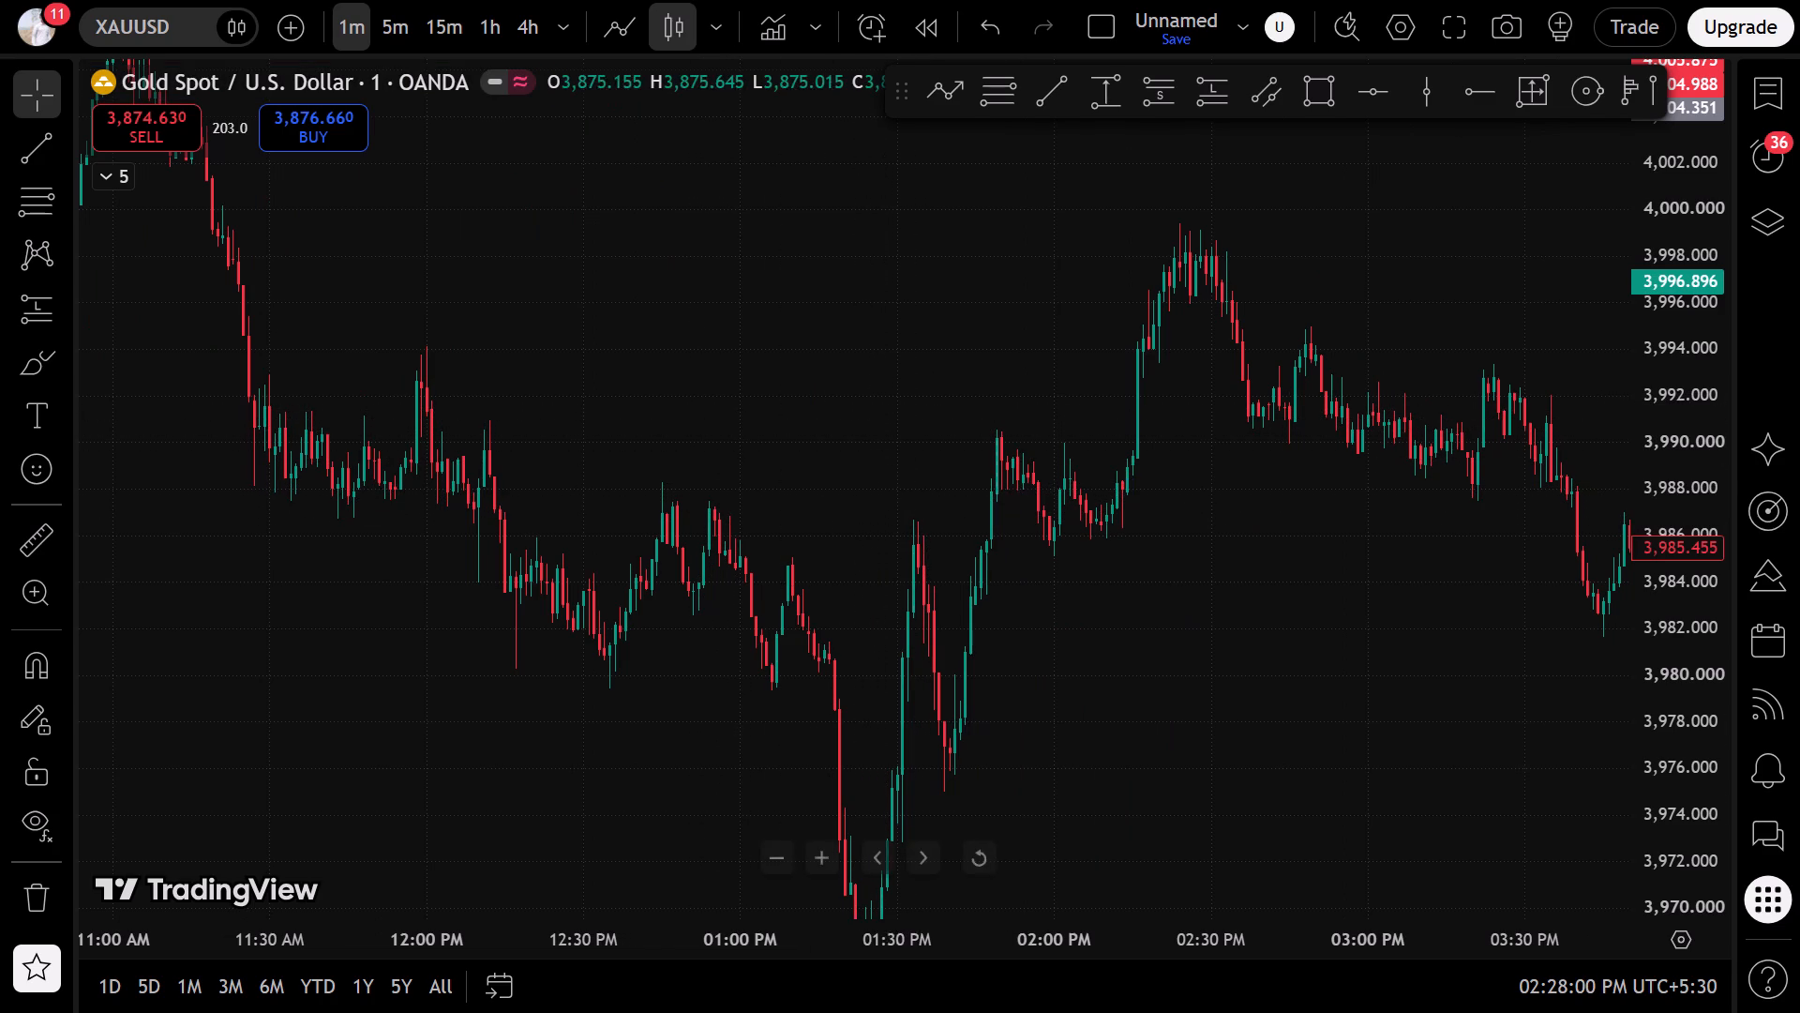
left_click(38, 205)
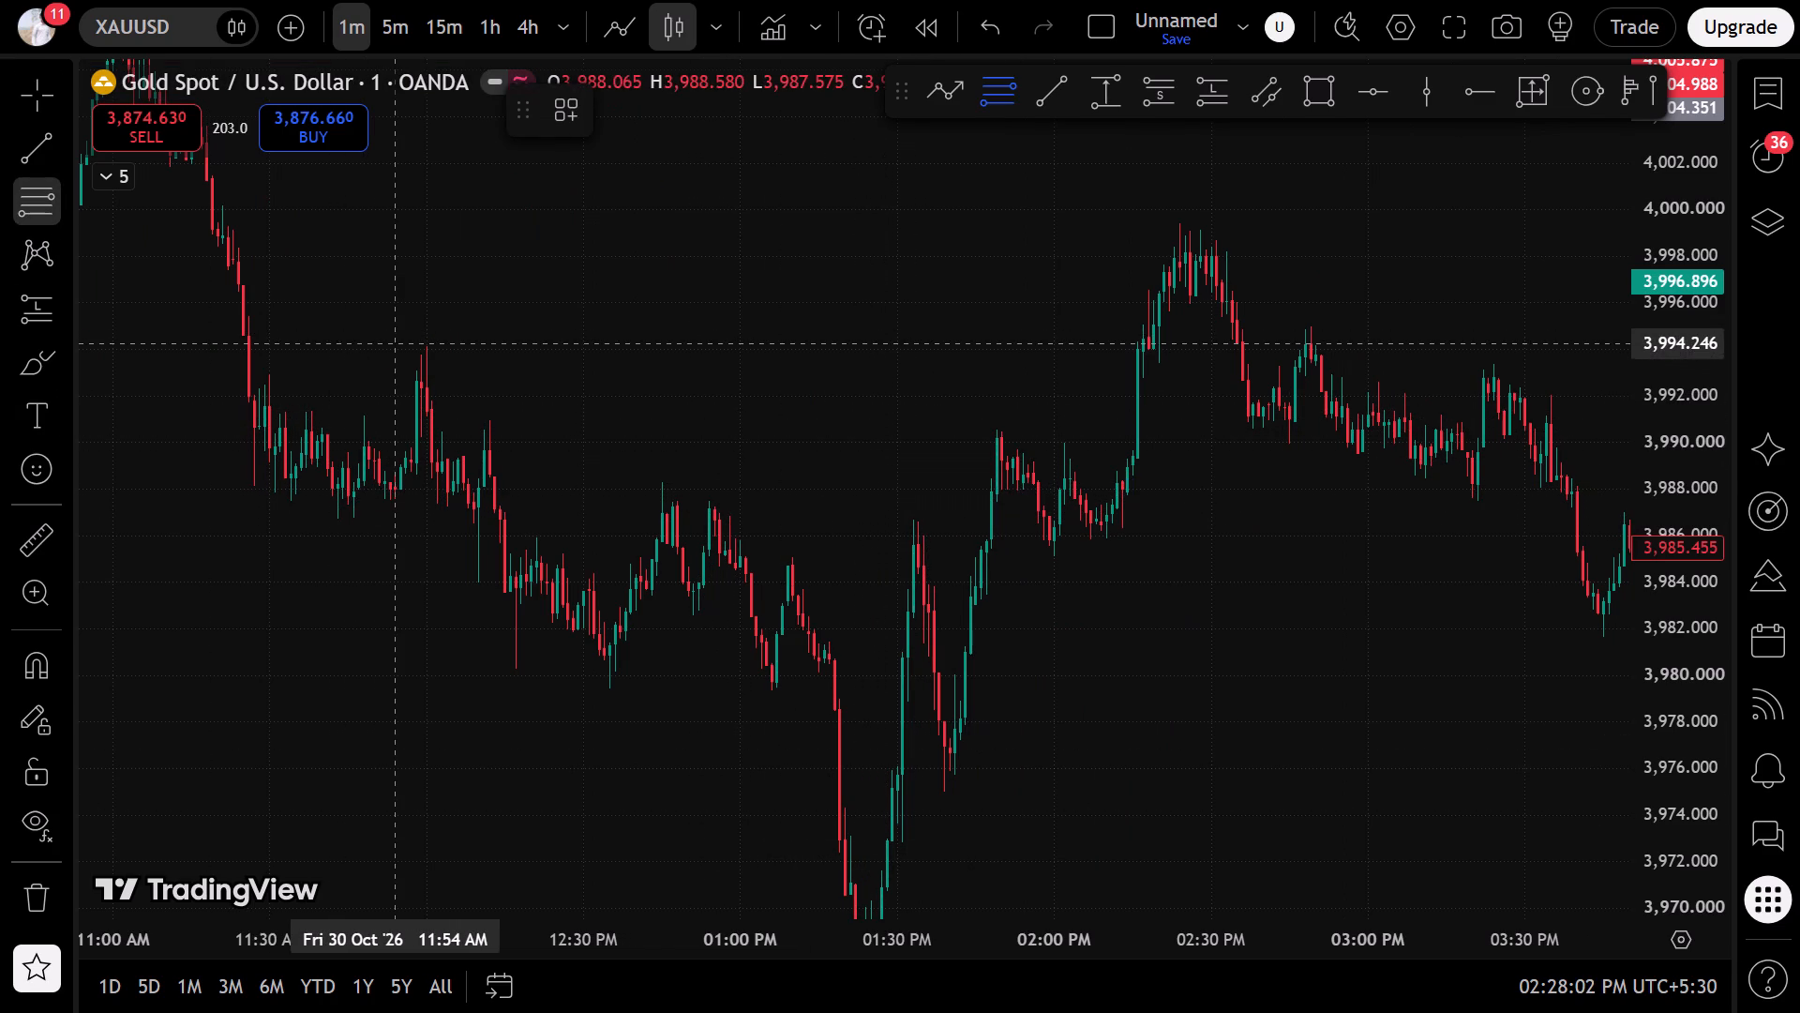
left_click(388, 345)
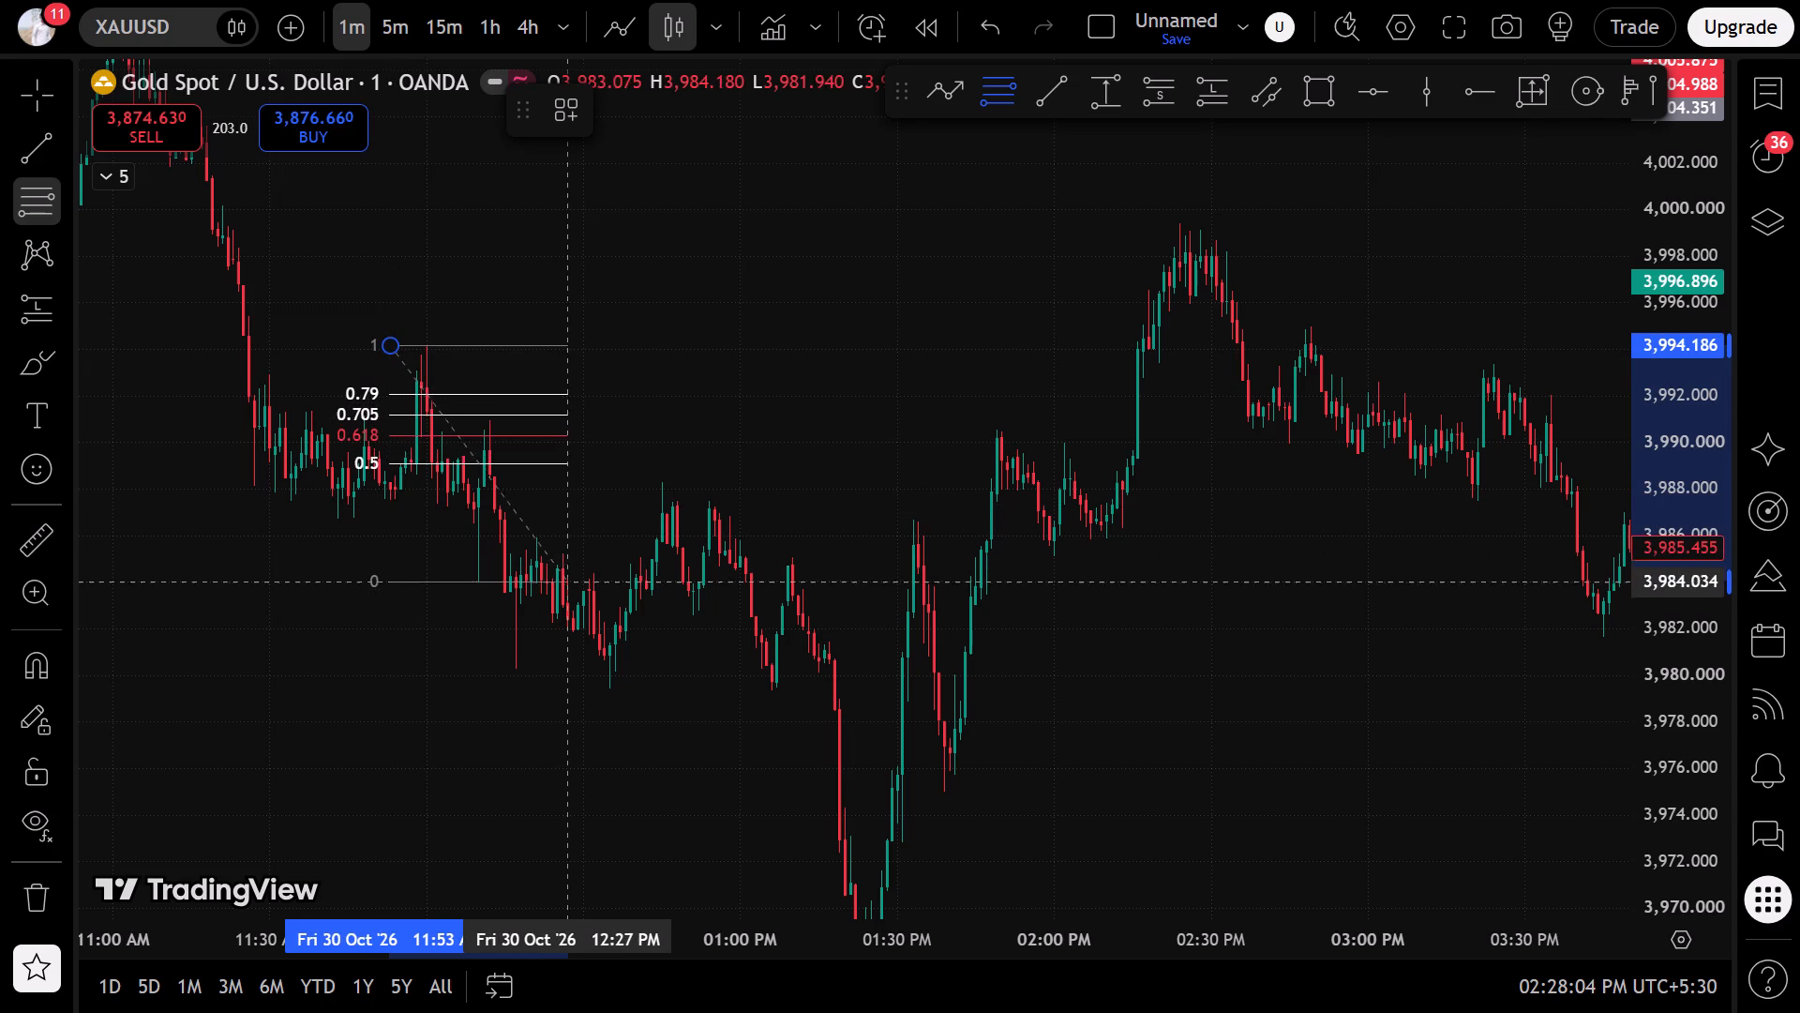
left_click(564, 585)
left_click(851, 504)
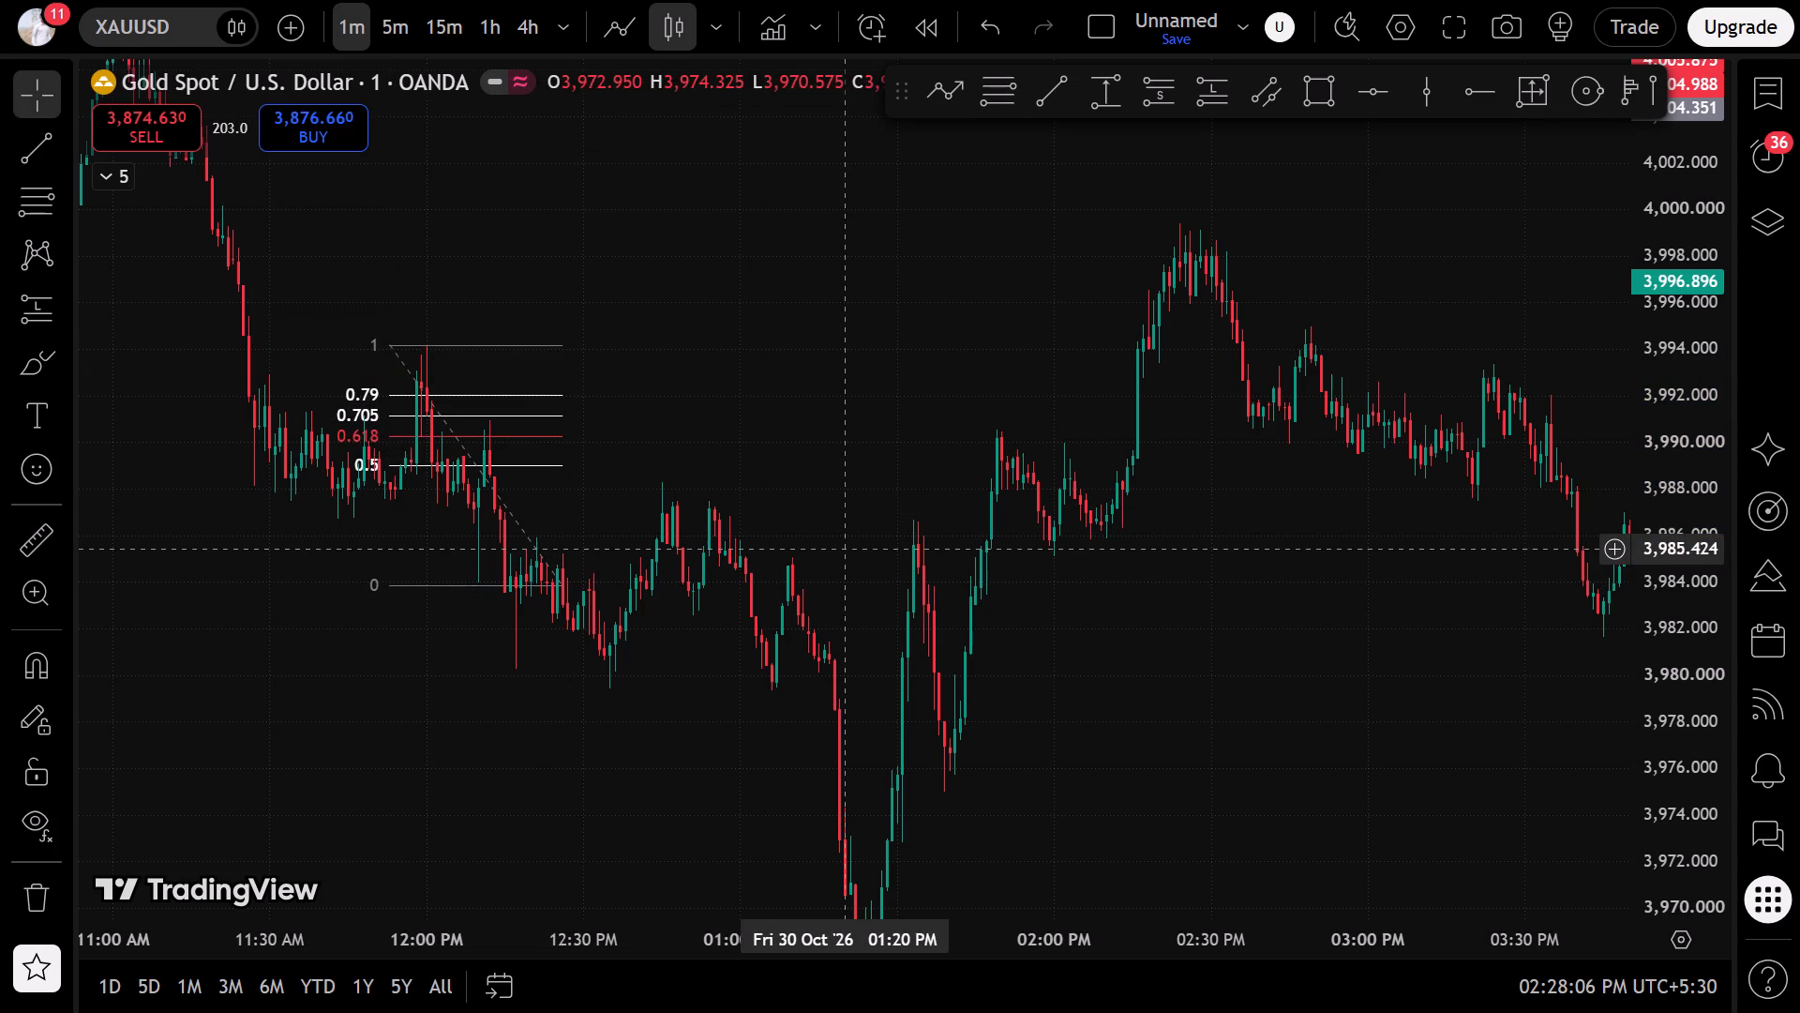
left_click(844, 551)
Draw a flat rectangle as a level line at about 3,993.2 from 02:35 PM to about 03:16 PM on 30 October.
left_click_drag(842, 547, 545, 458)
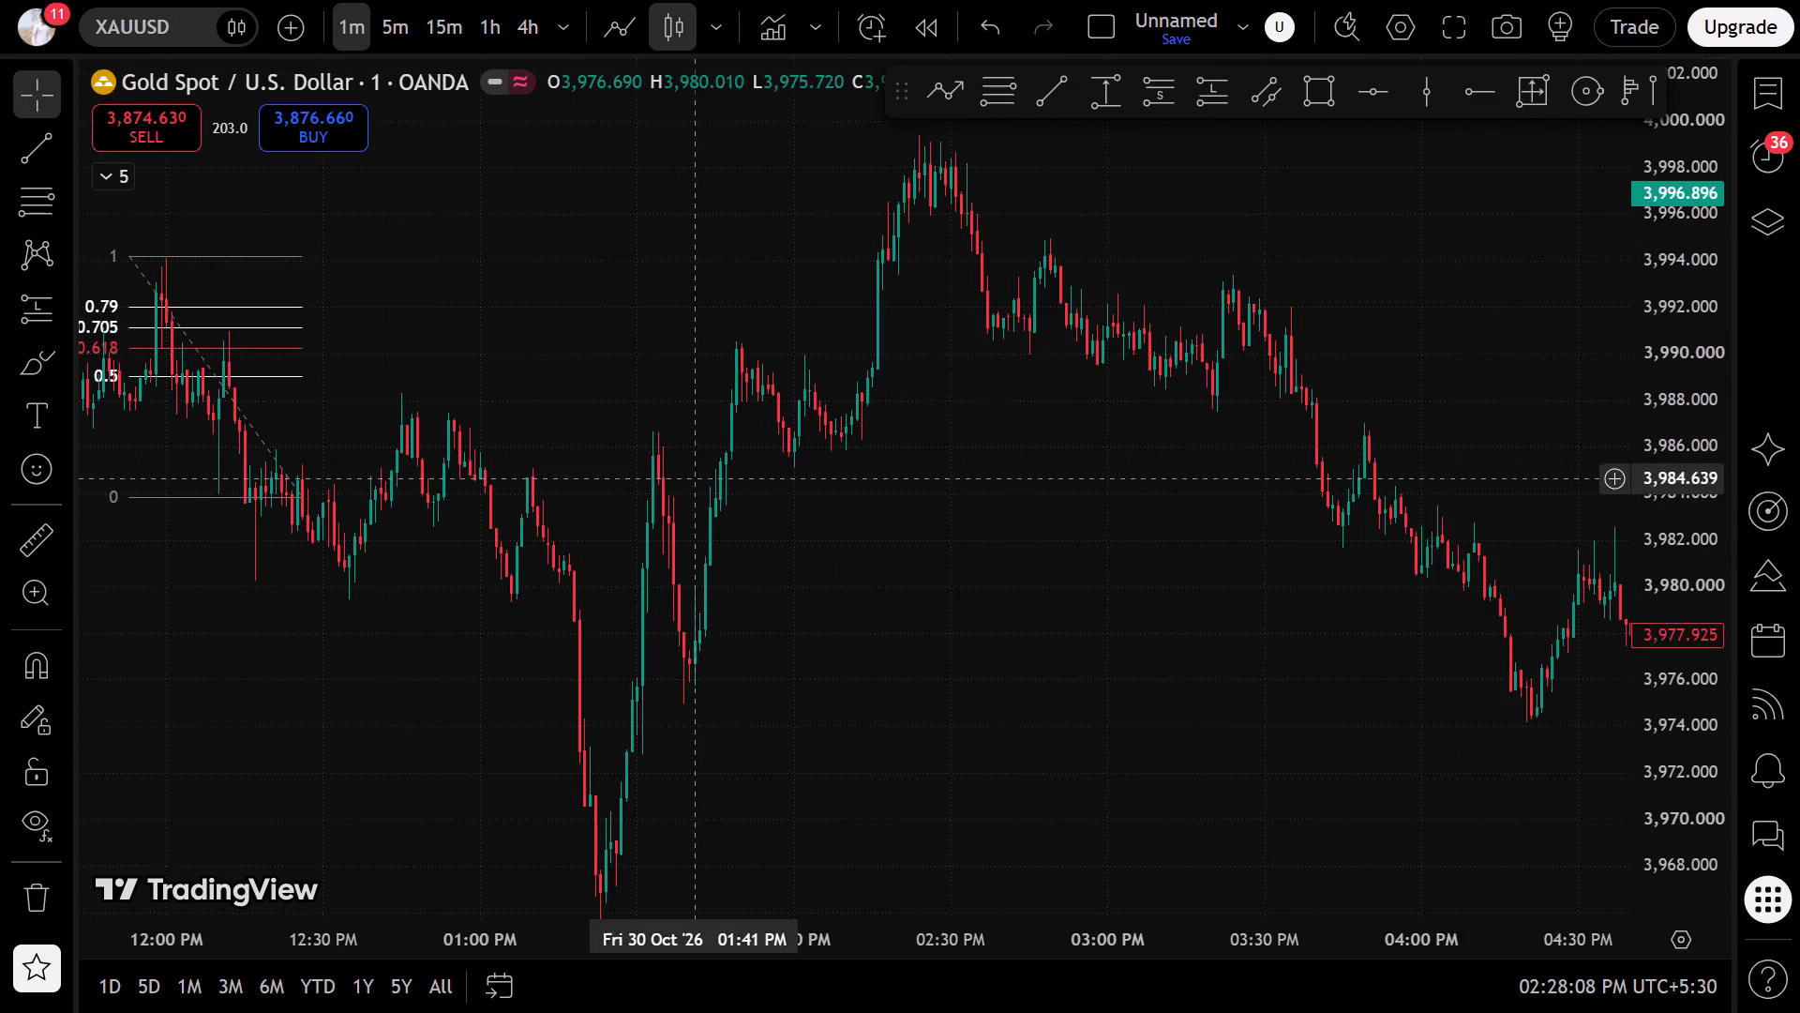
left_click_drag(847, 503, 382, 498)
left_click_drag(731, 412, 732, 465)
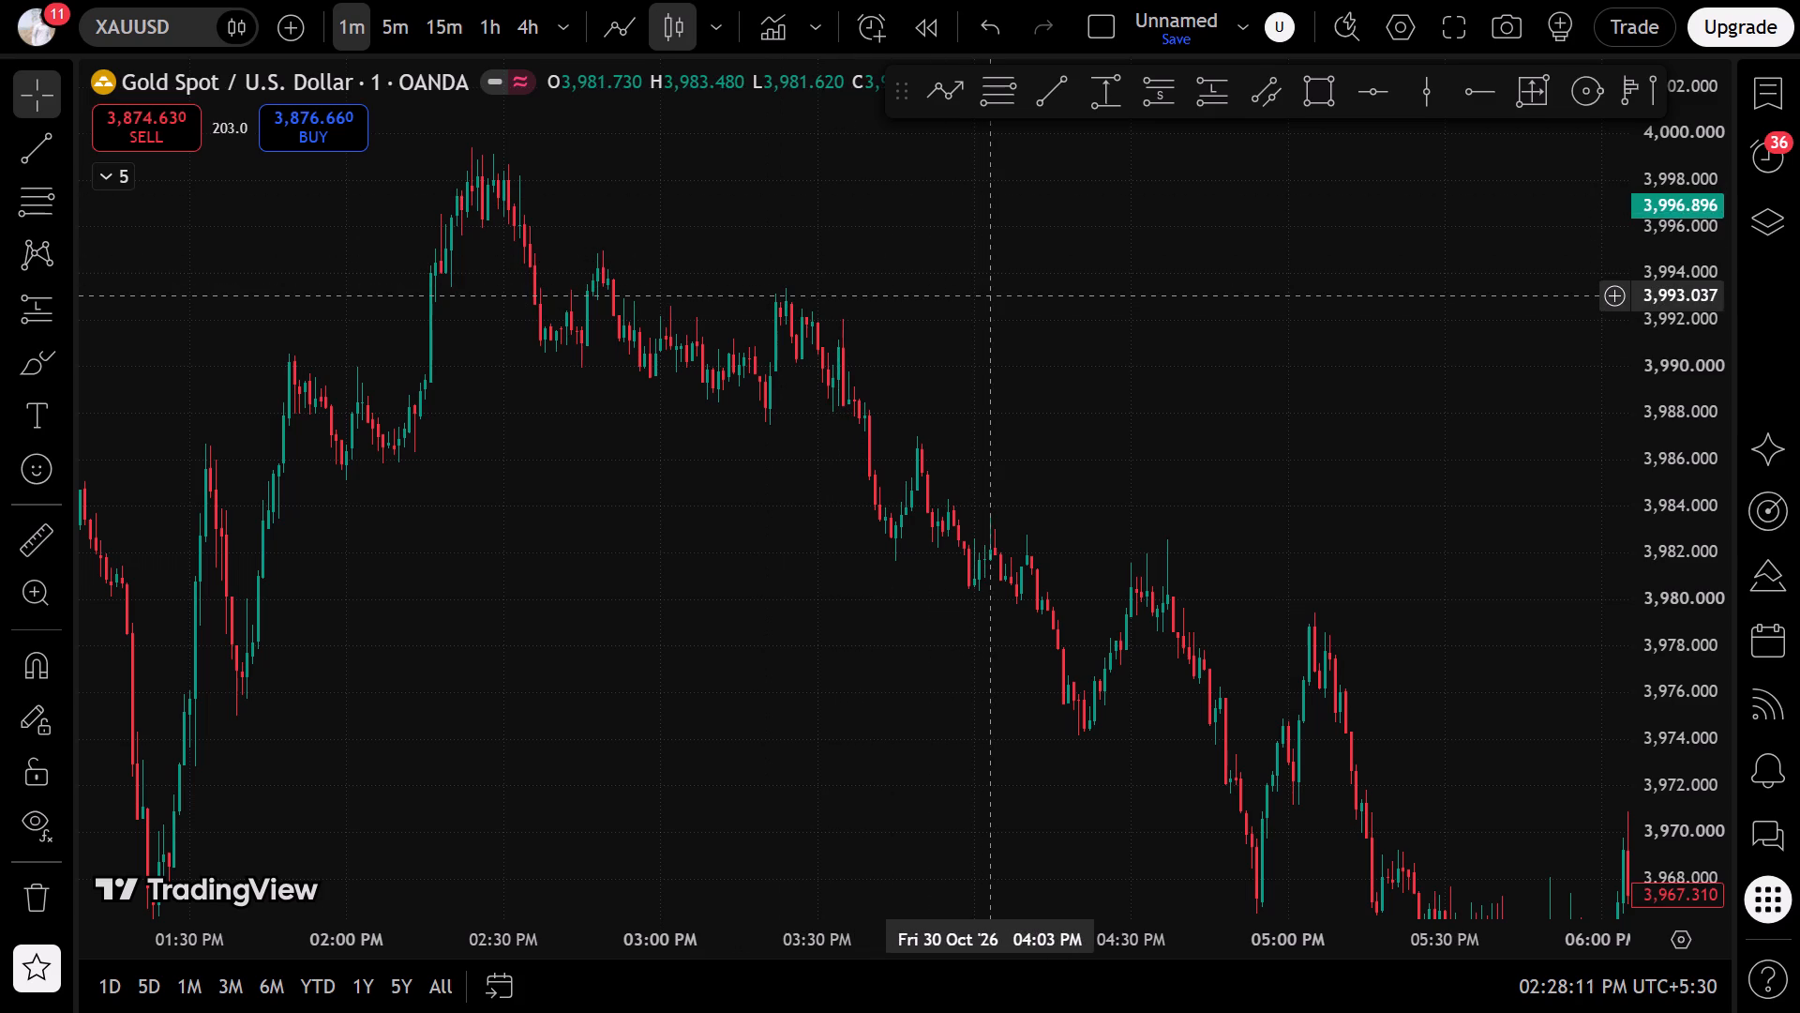
scroll(992, 295, "up", 3)
left_click_drag(688, 341, 1021, 458)
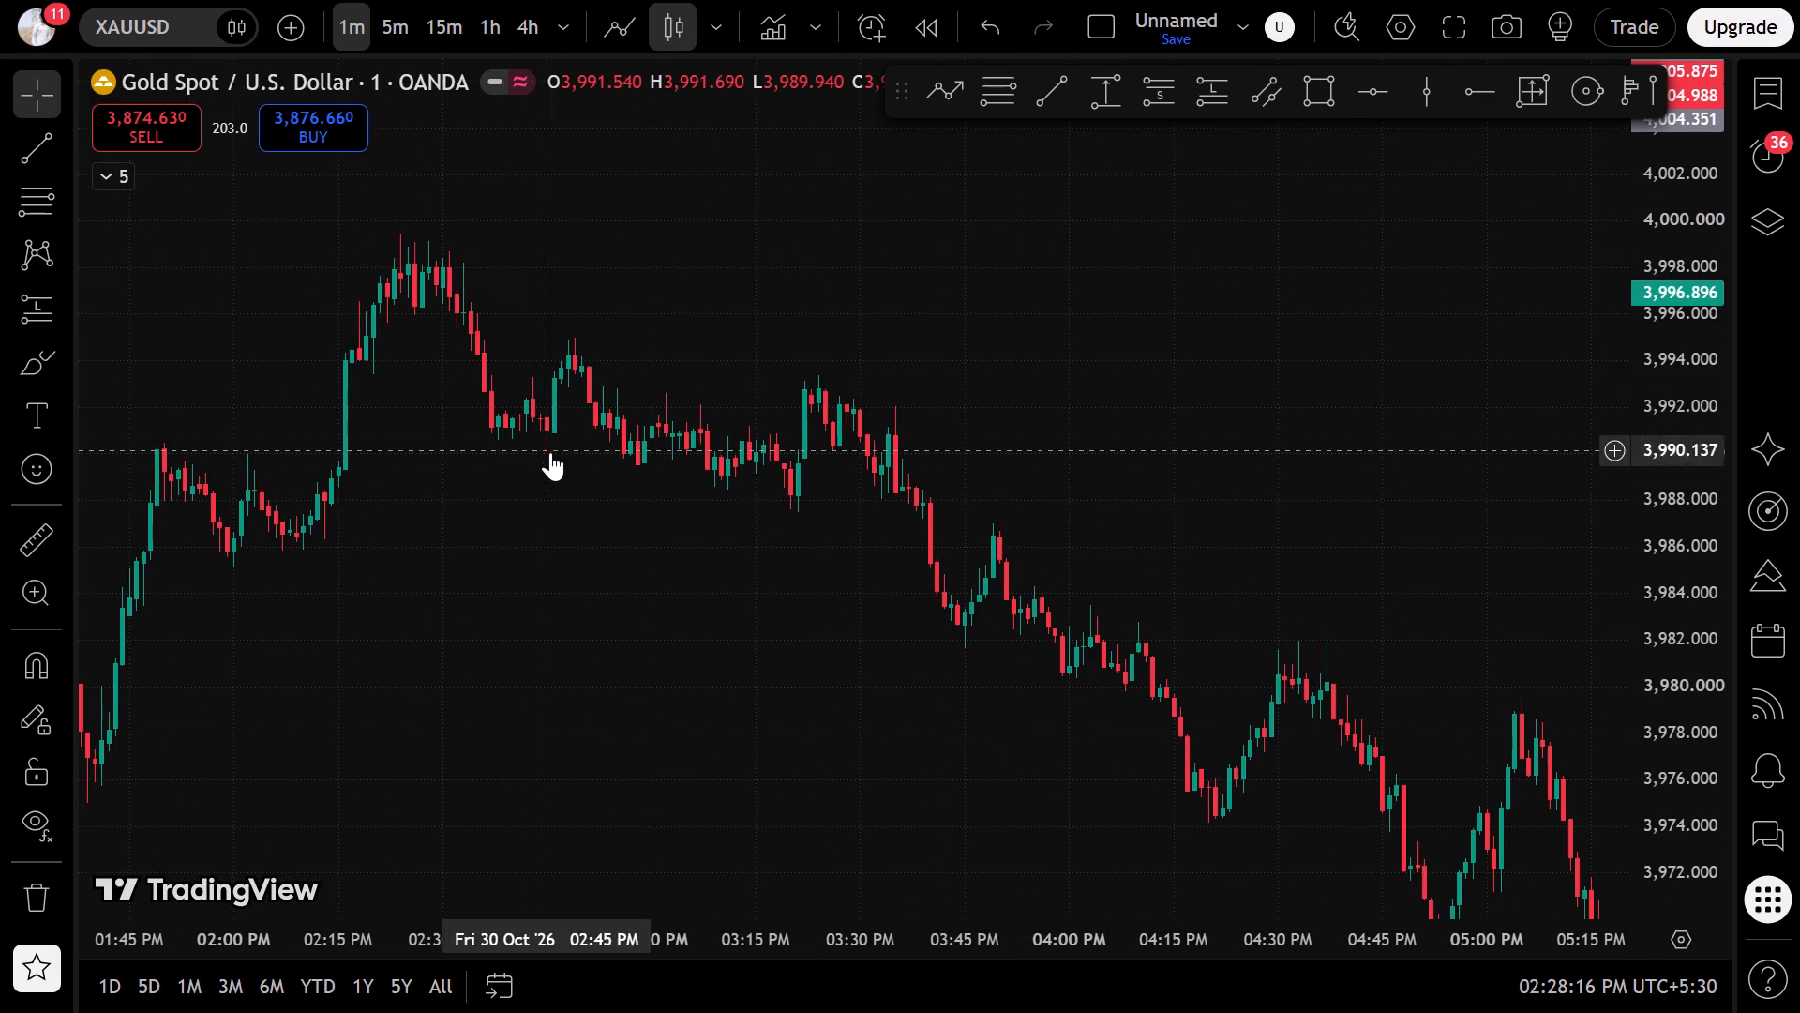
left_click(23, 204)
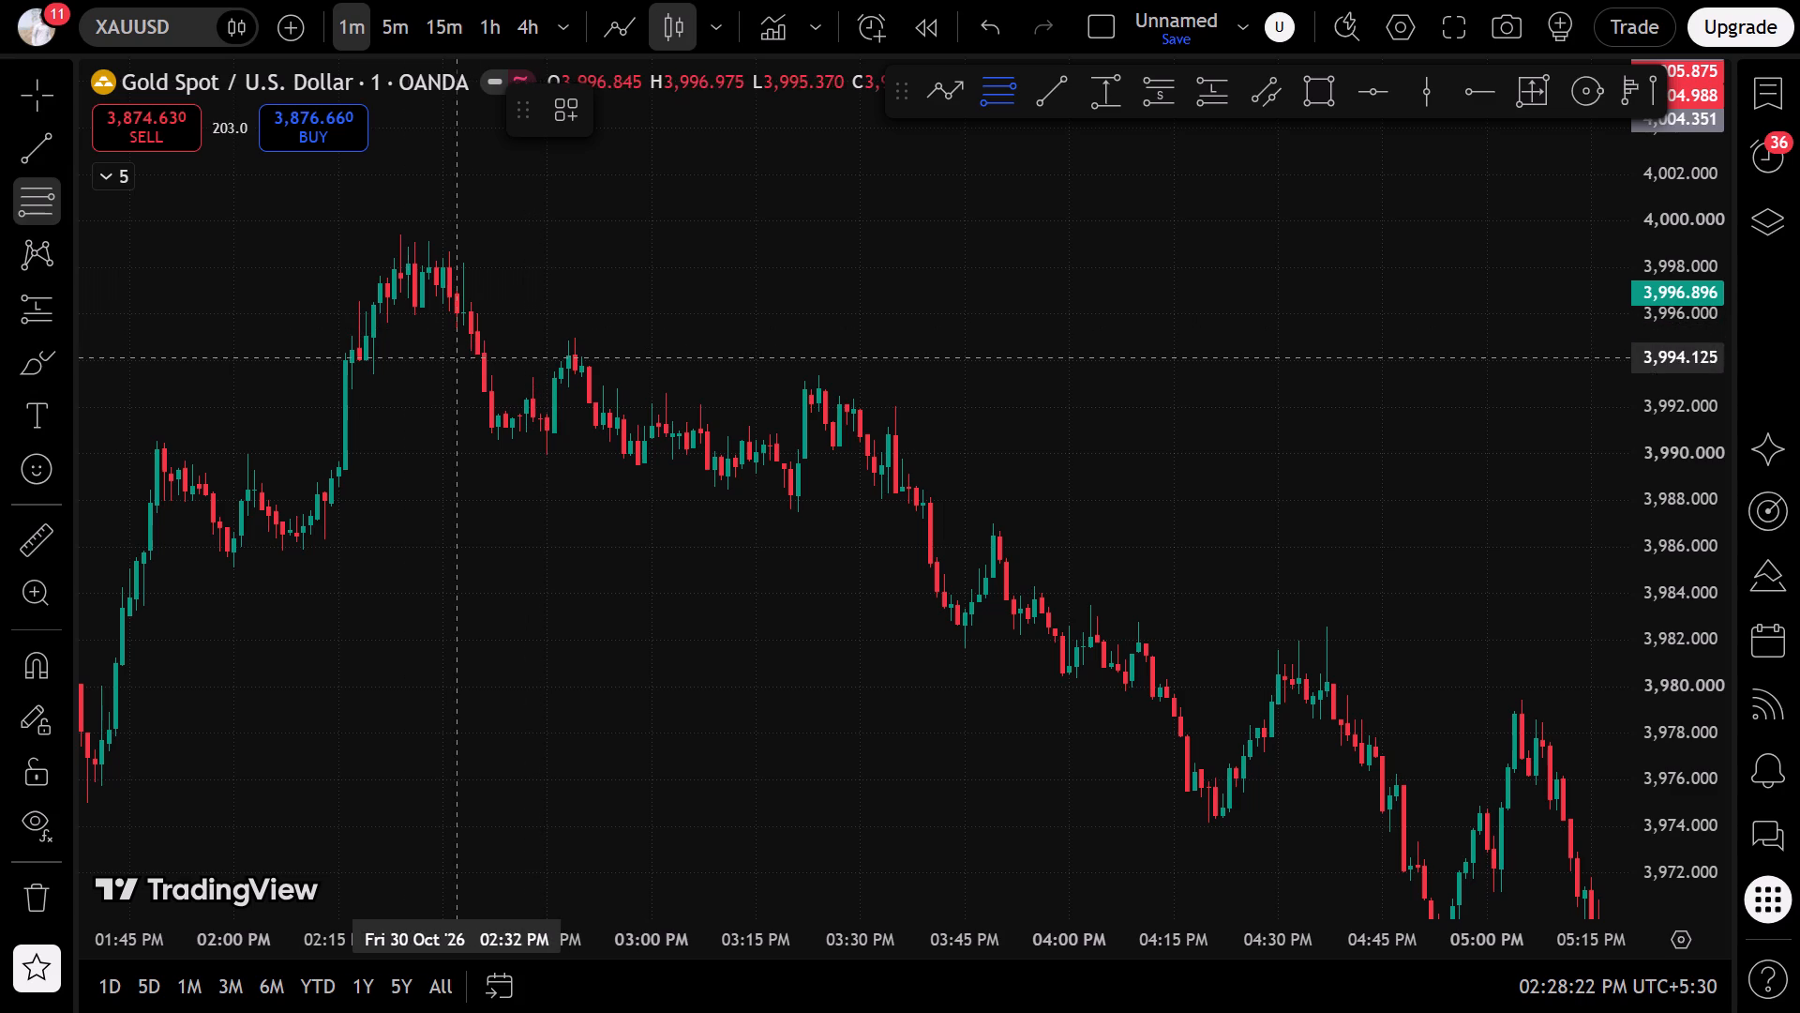
left_click(5, 113)
left_click(1308, 96)
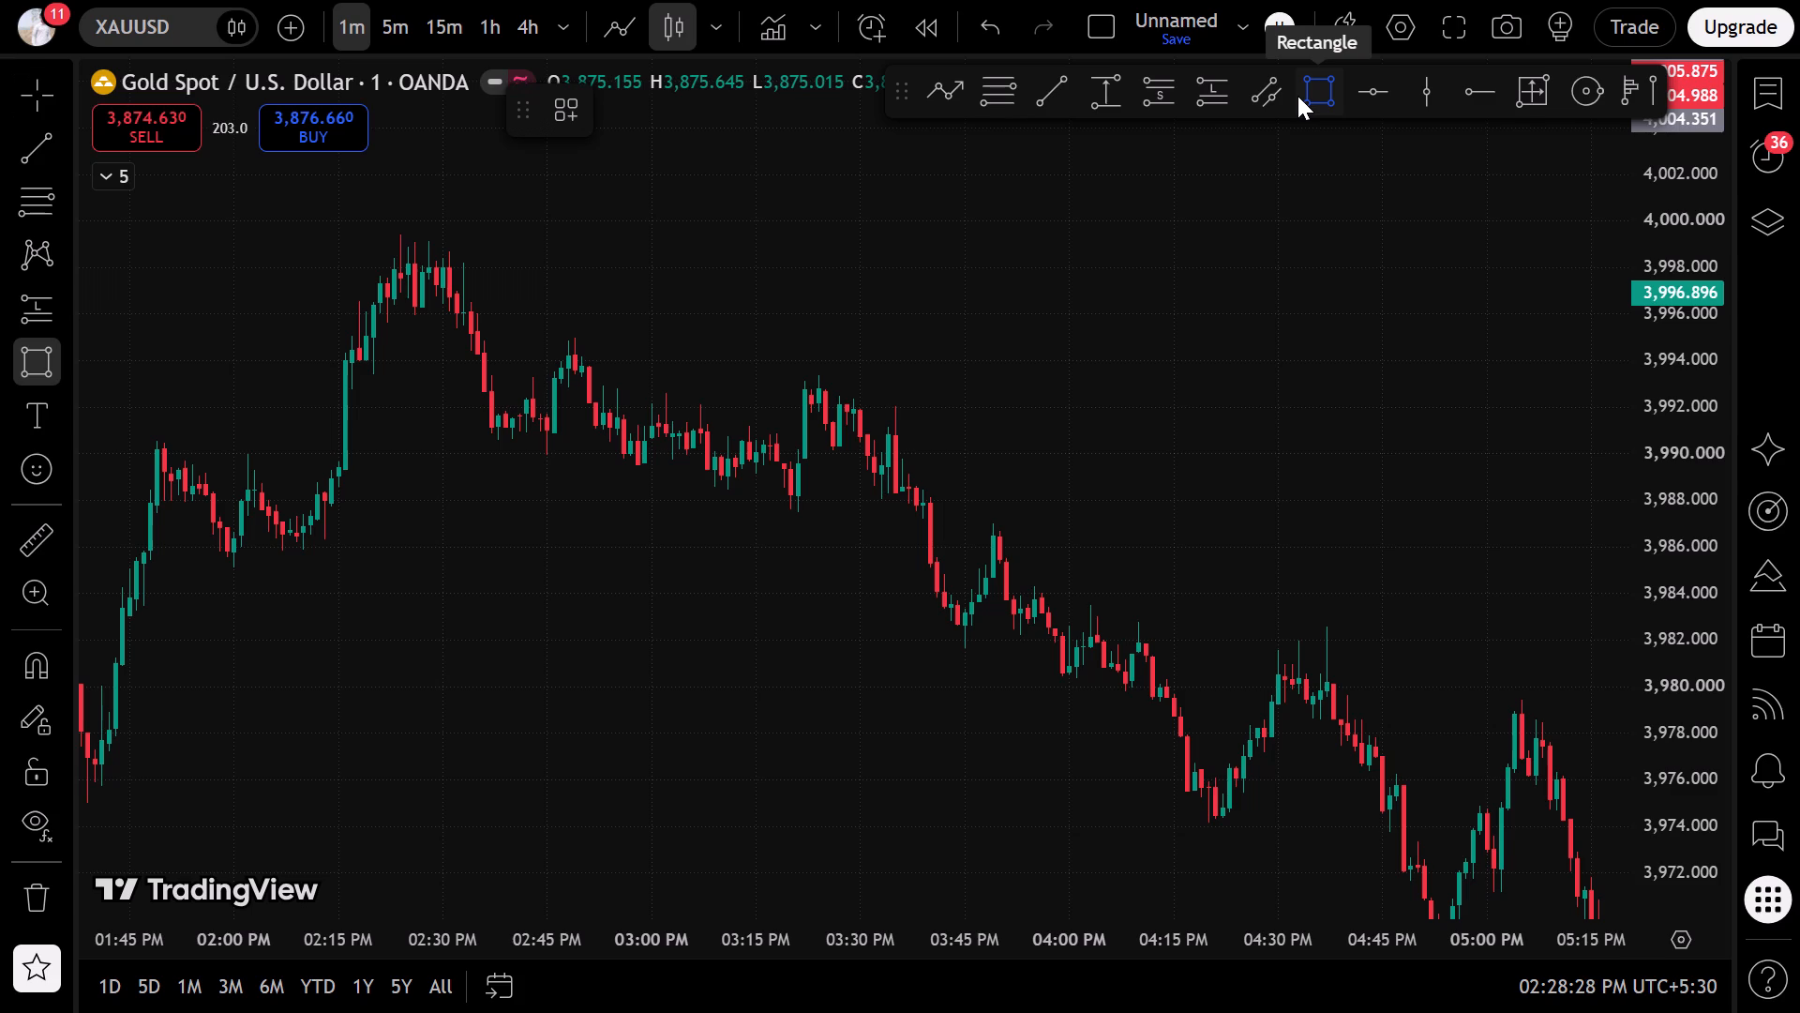
left_click(480, 379)
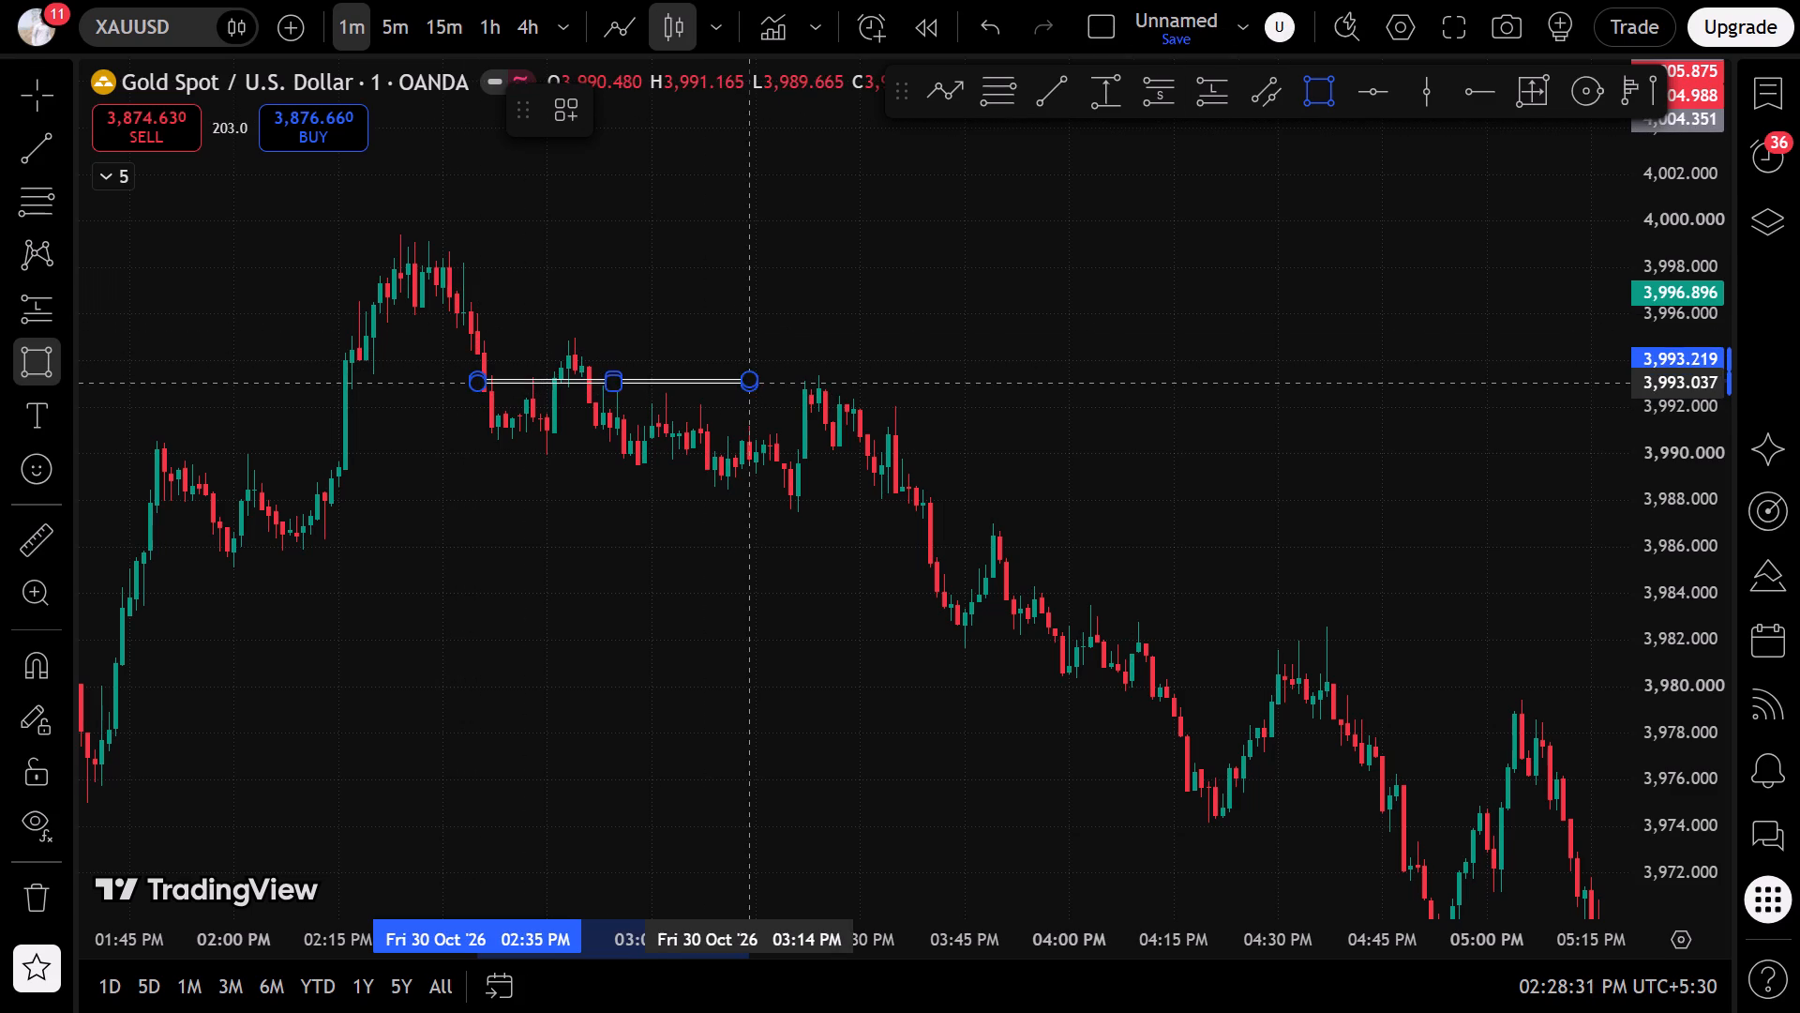
left_click(761, 379)
left_click(488, 564)
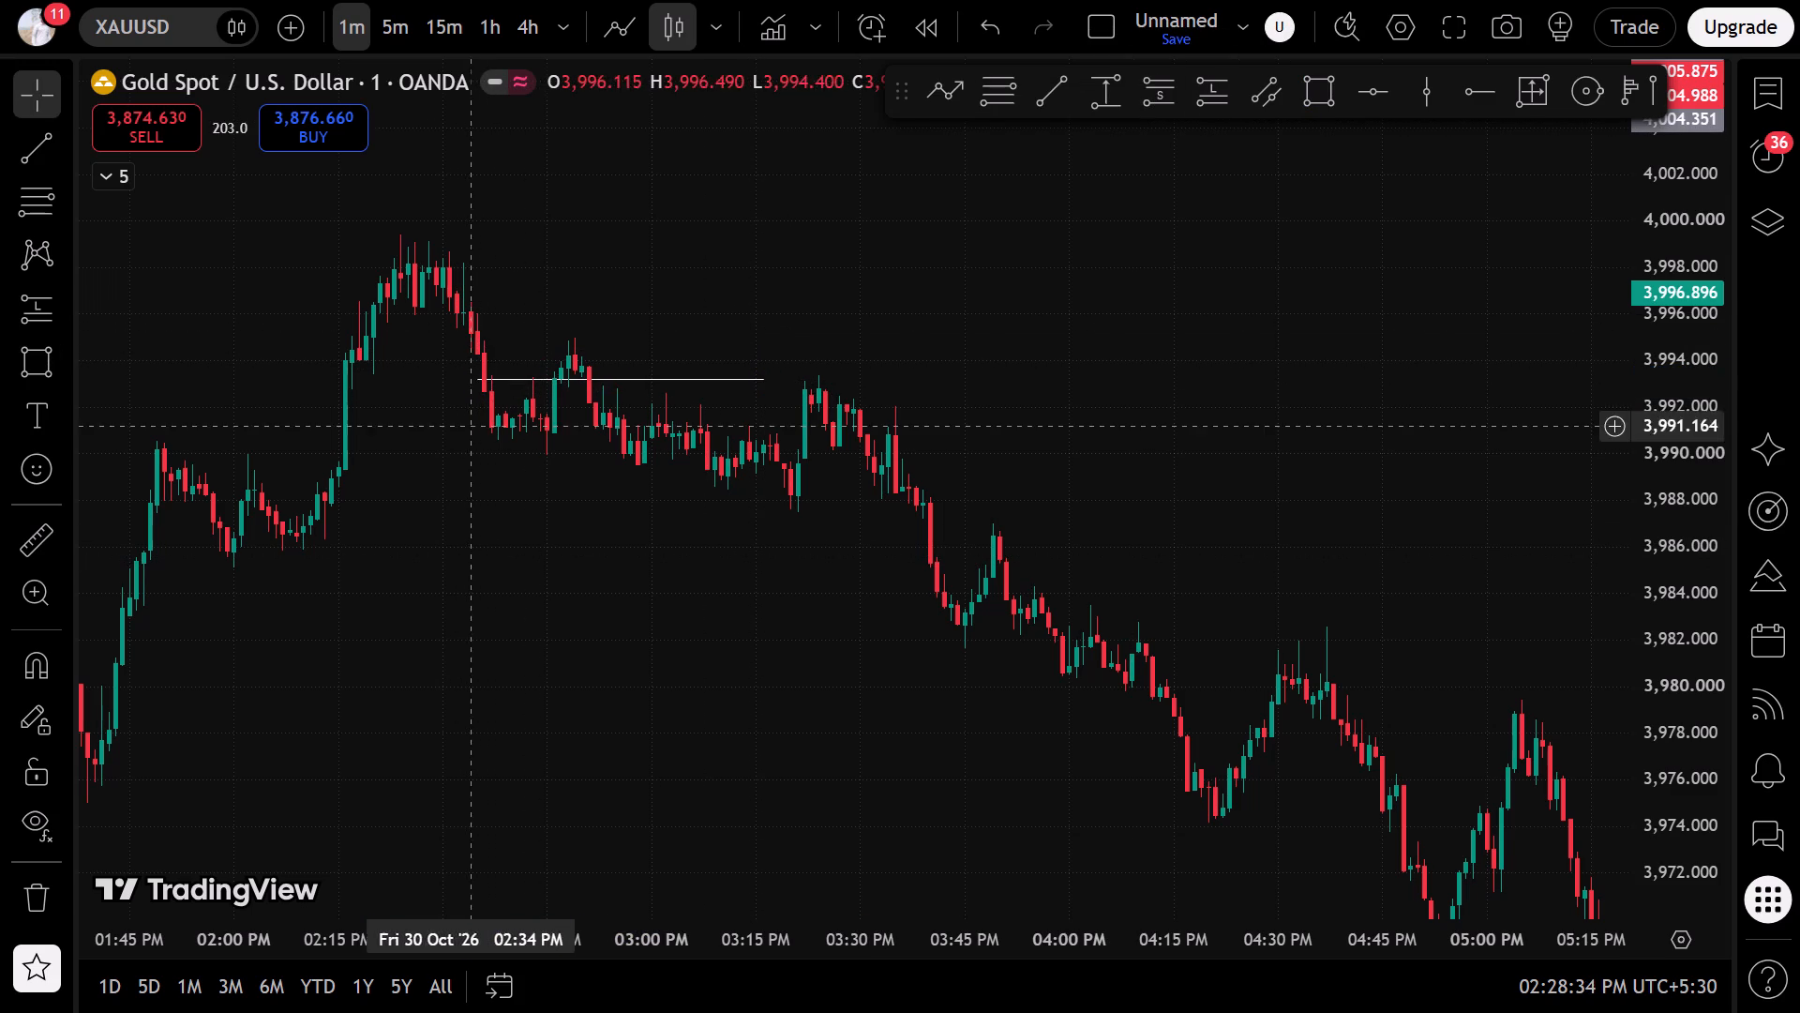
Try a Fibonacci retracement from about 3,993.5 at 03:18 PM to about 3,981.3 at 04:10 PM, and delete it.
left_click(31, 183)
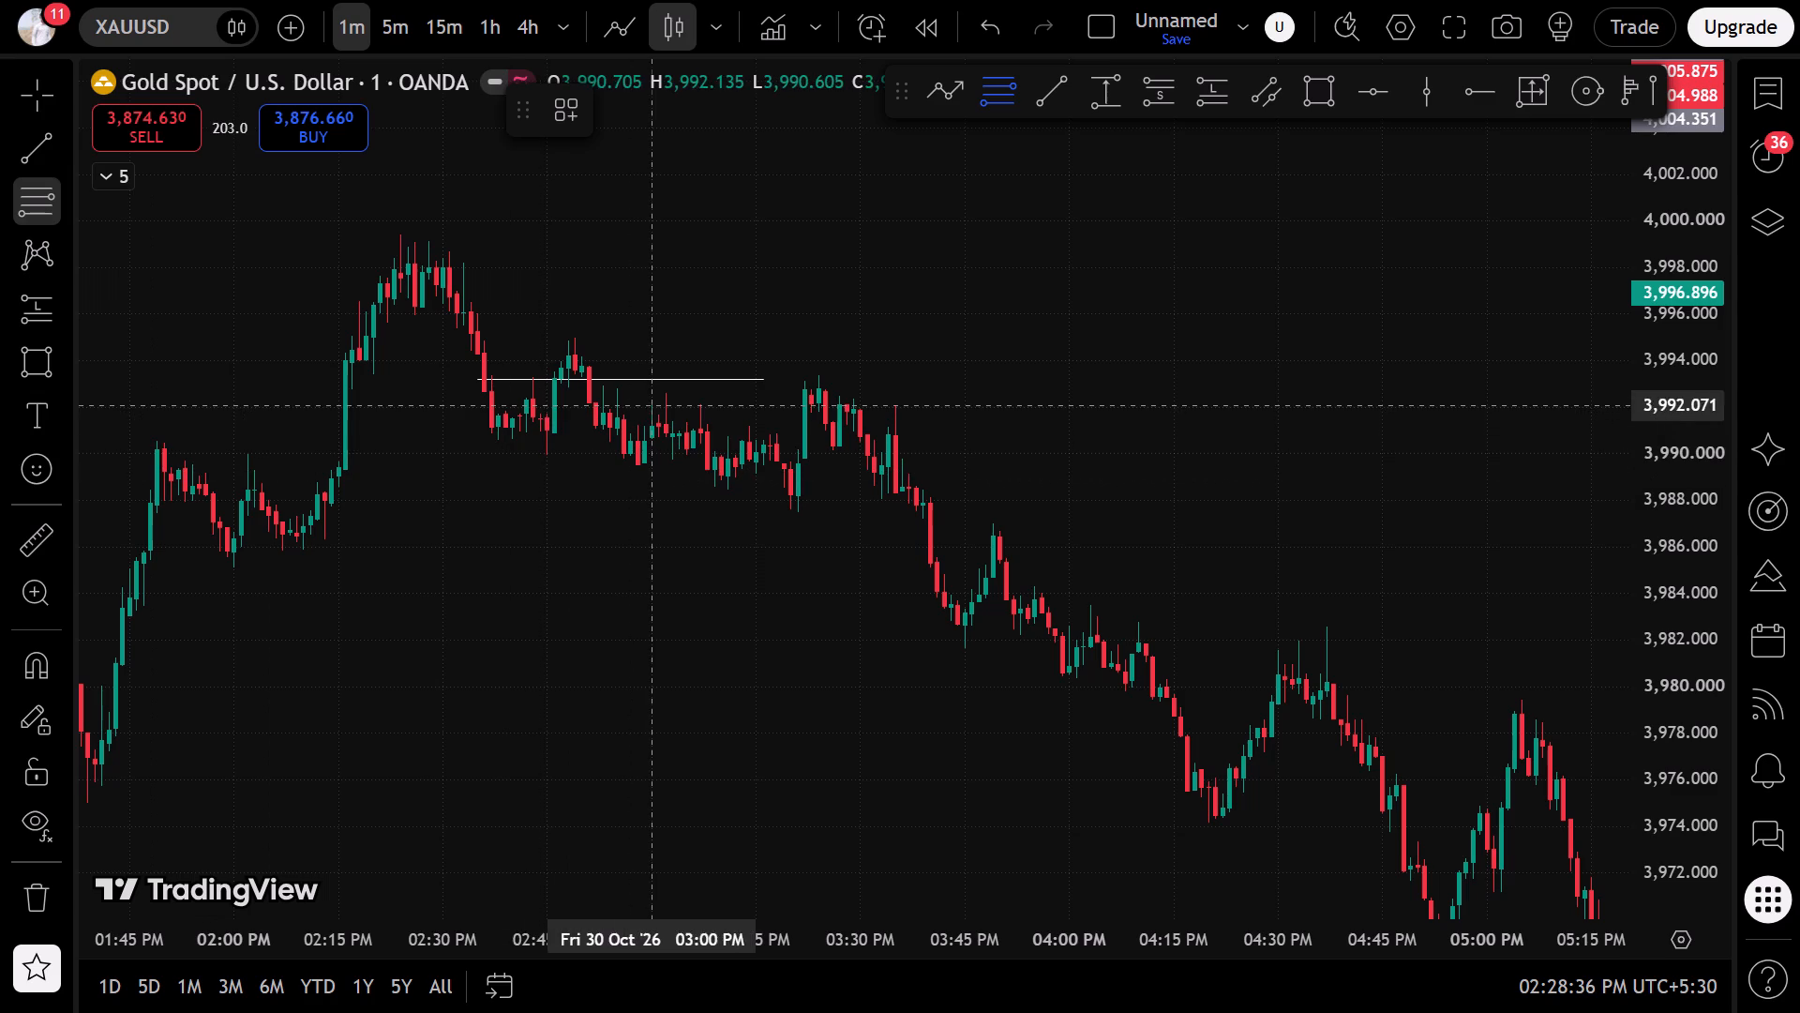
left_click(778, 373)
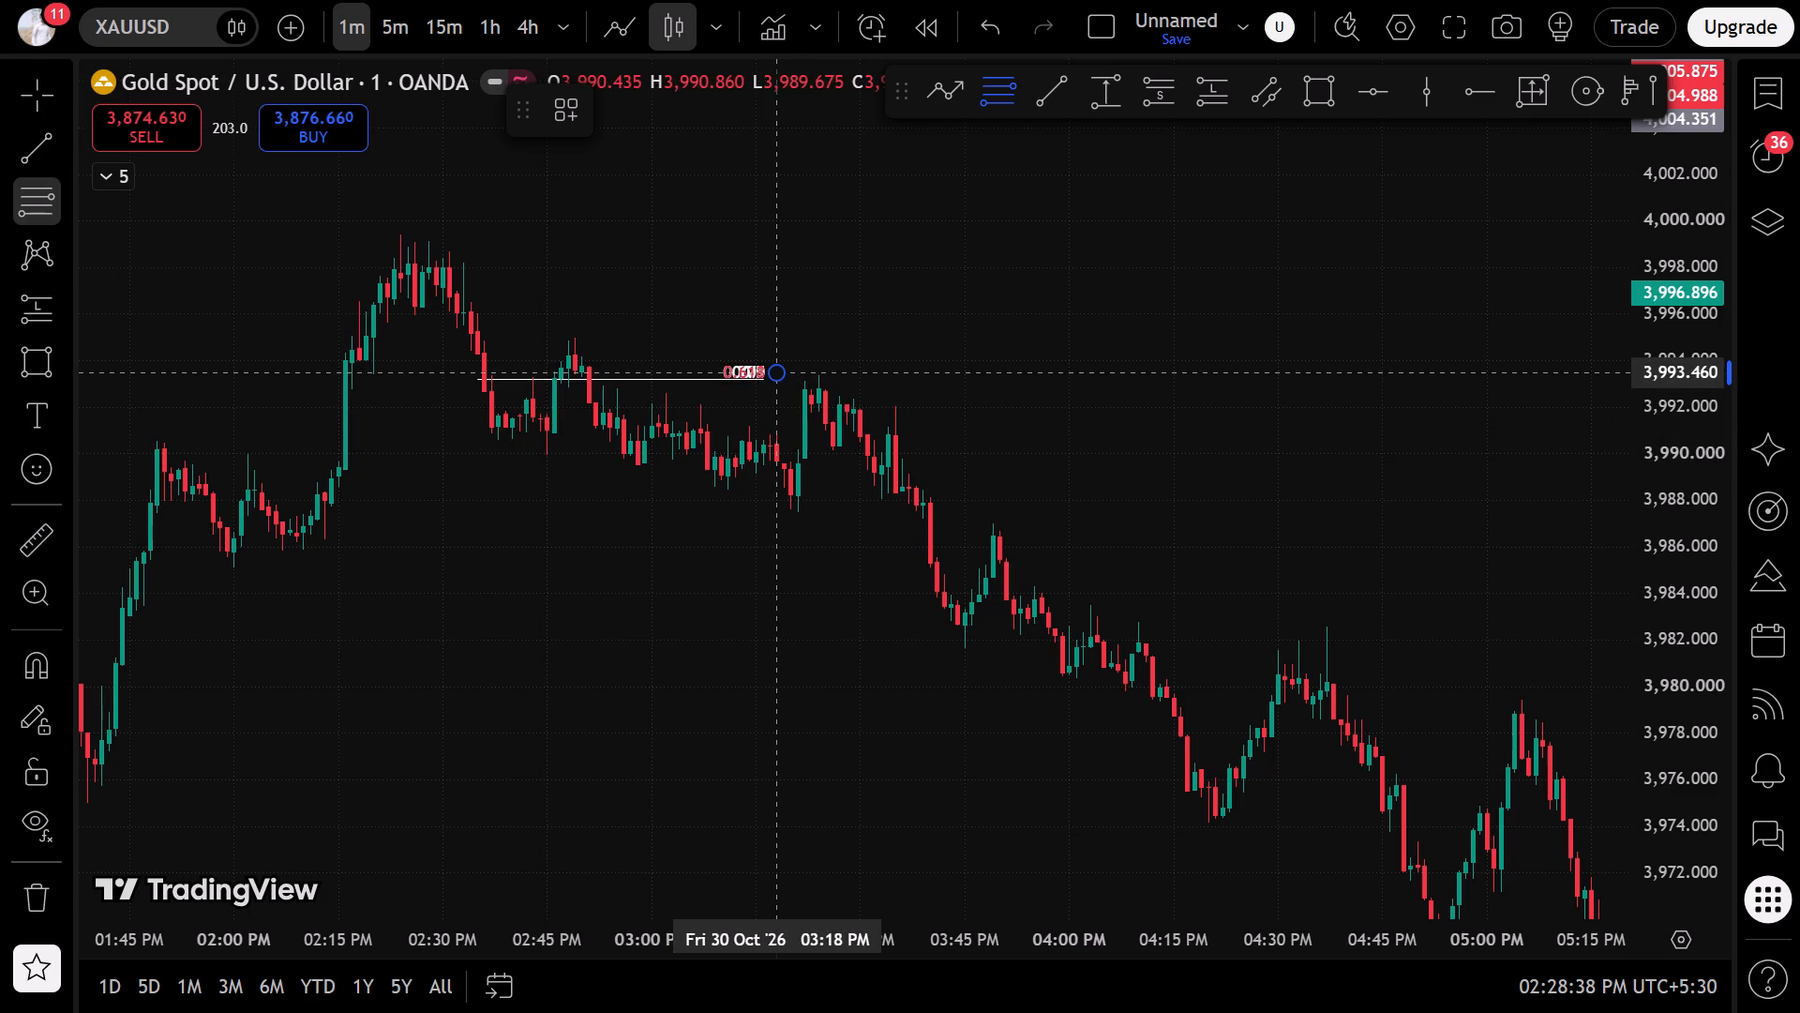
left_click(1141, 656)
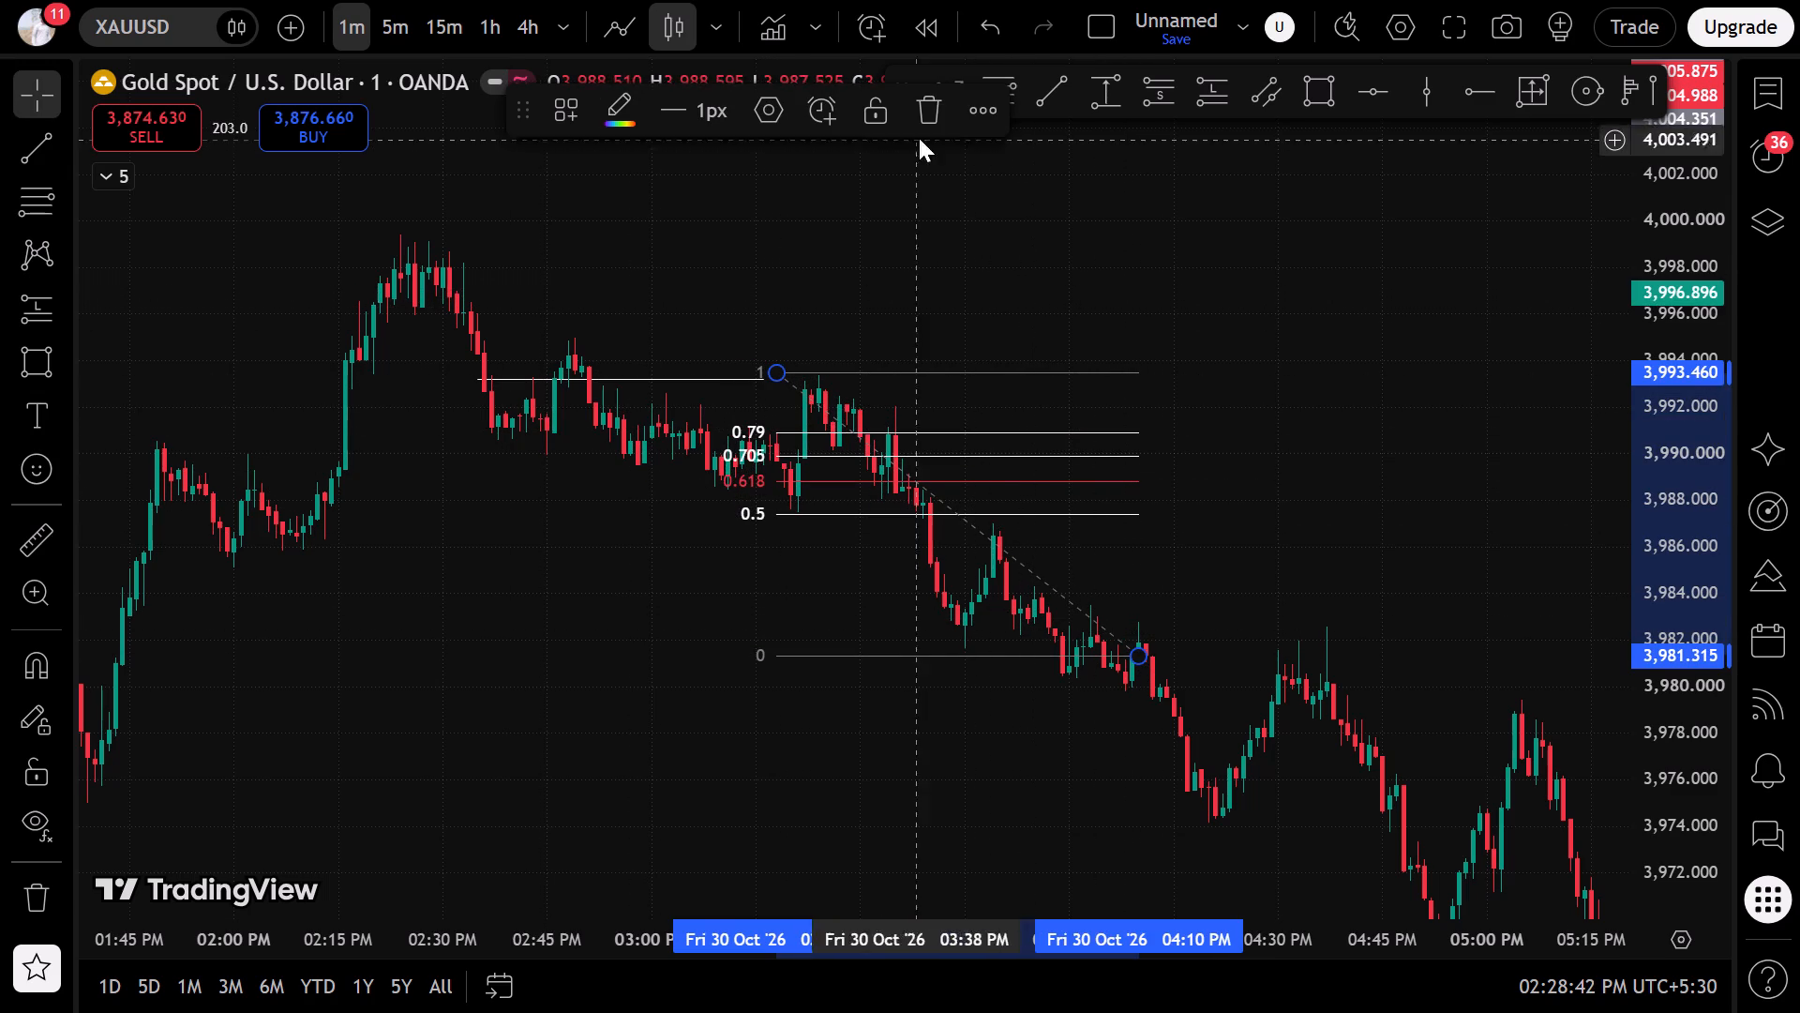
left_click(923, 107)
Draw a Fibonacci retracement from about 3,995.1 at 02:46 PM to about 3,989.5 at 03:39 PM on 30 October.
left_click_drag(1175, 596, 266, 159)
left_click_drag(751, 582, 1137, 712)
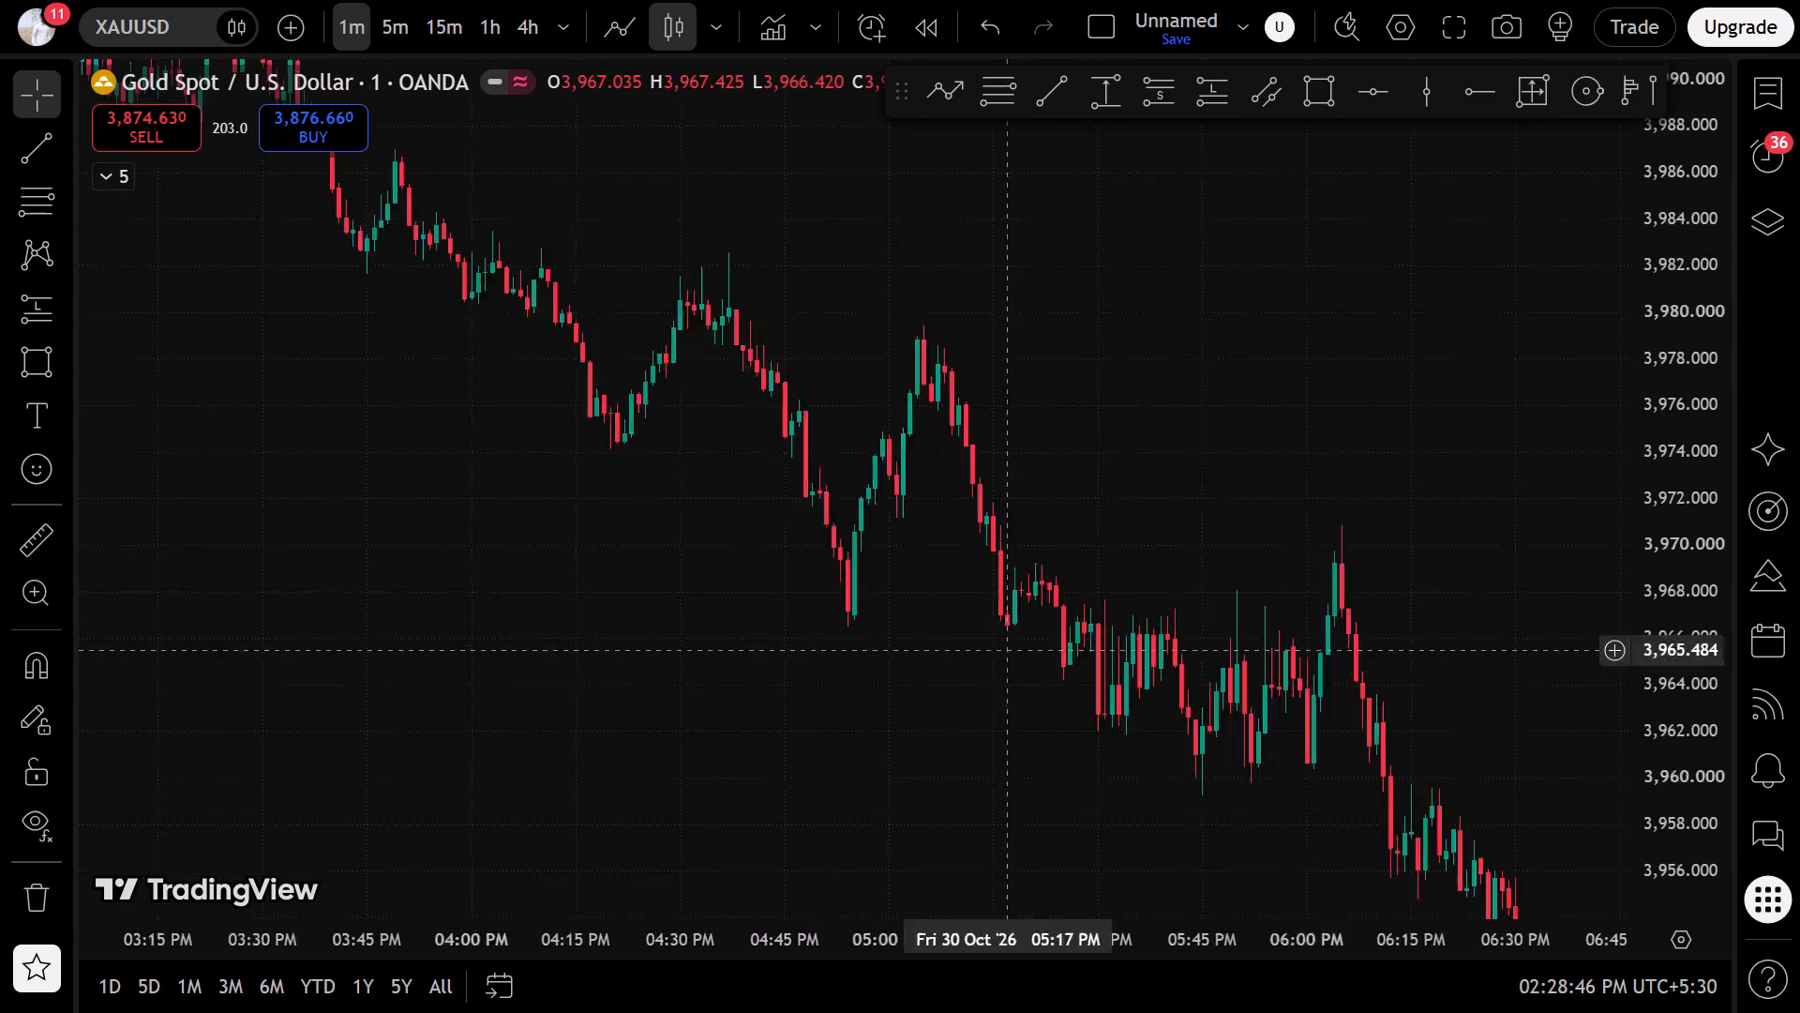
left_click_drag(1137, 712, 1500, 797)
left_click_drag(639, 421, 1071, 667)
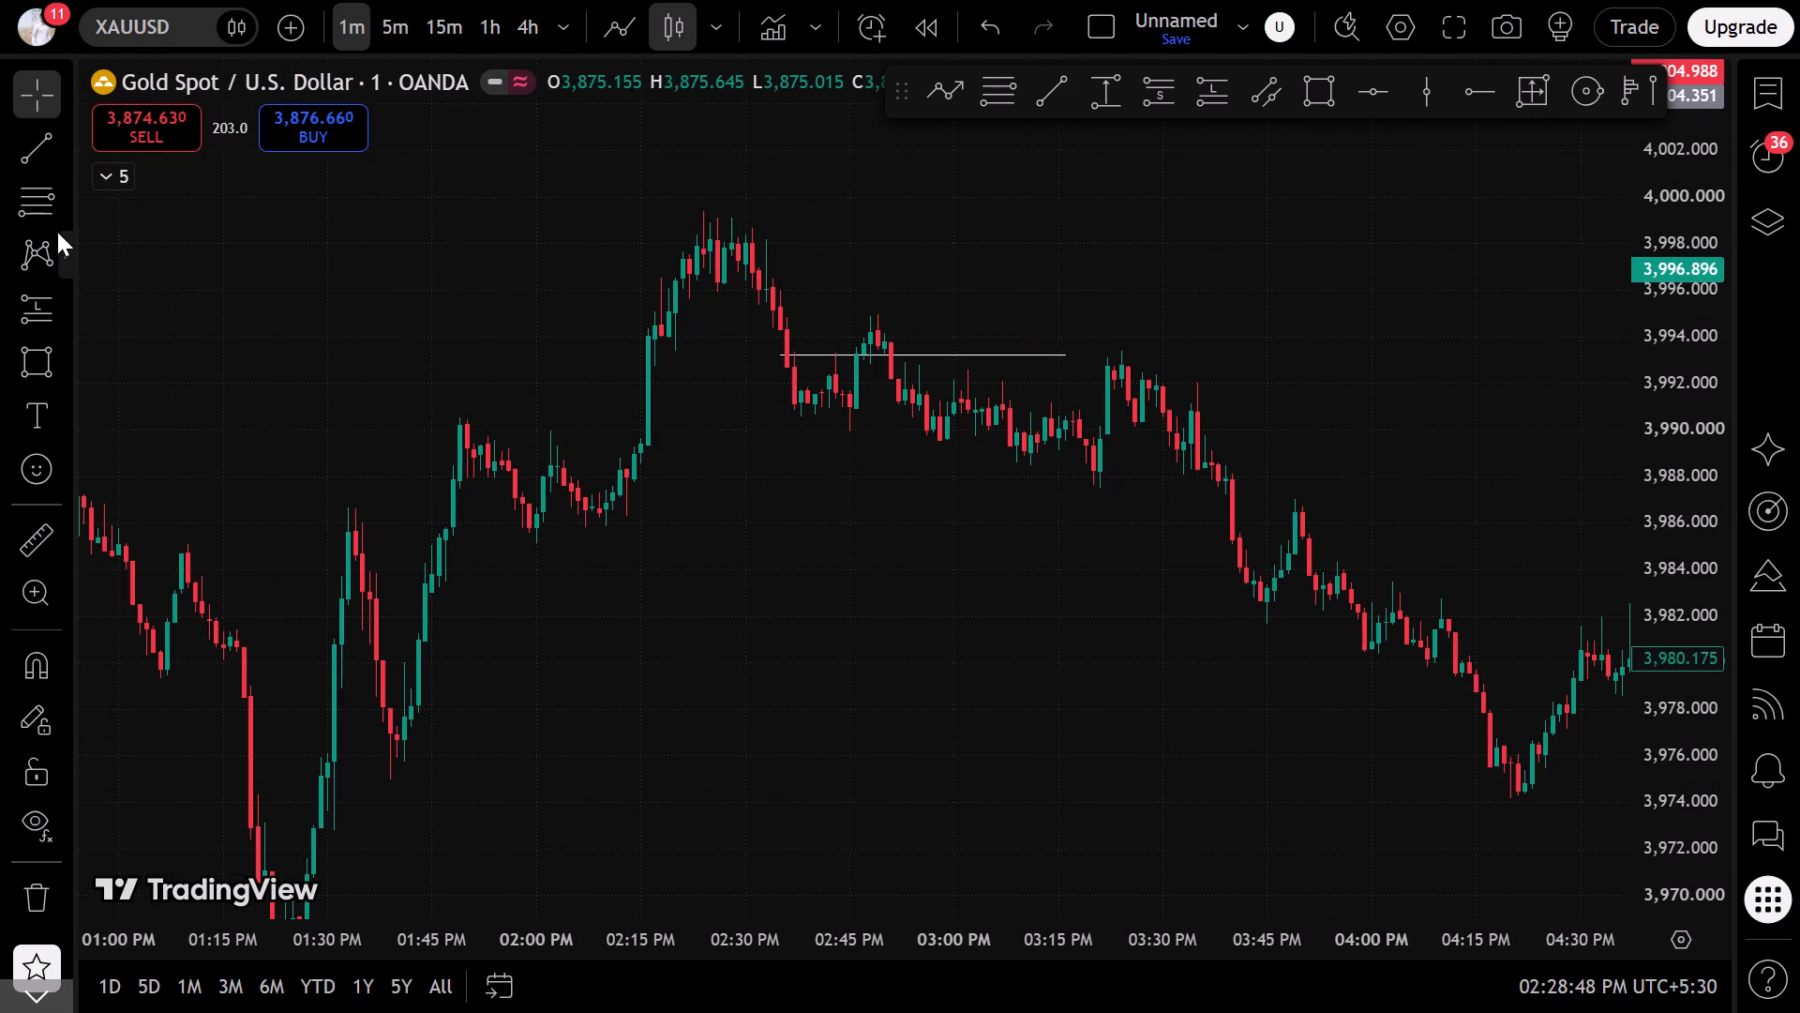
left_click(57, 214)
left_click(42, 211)
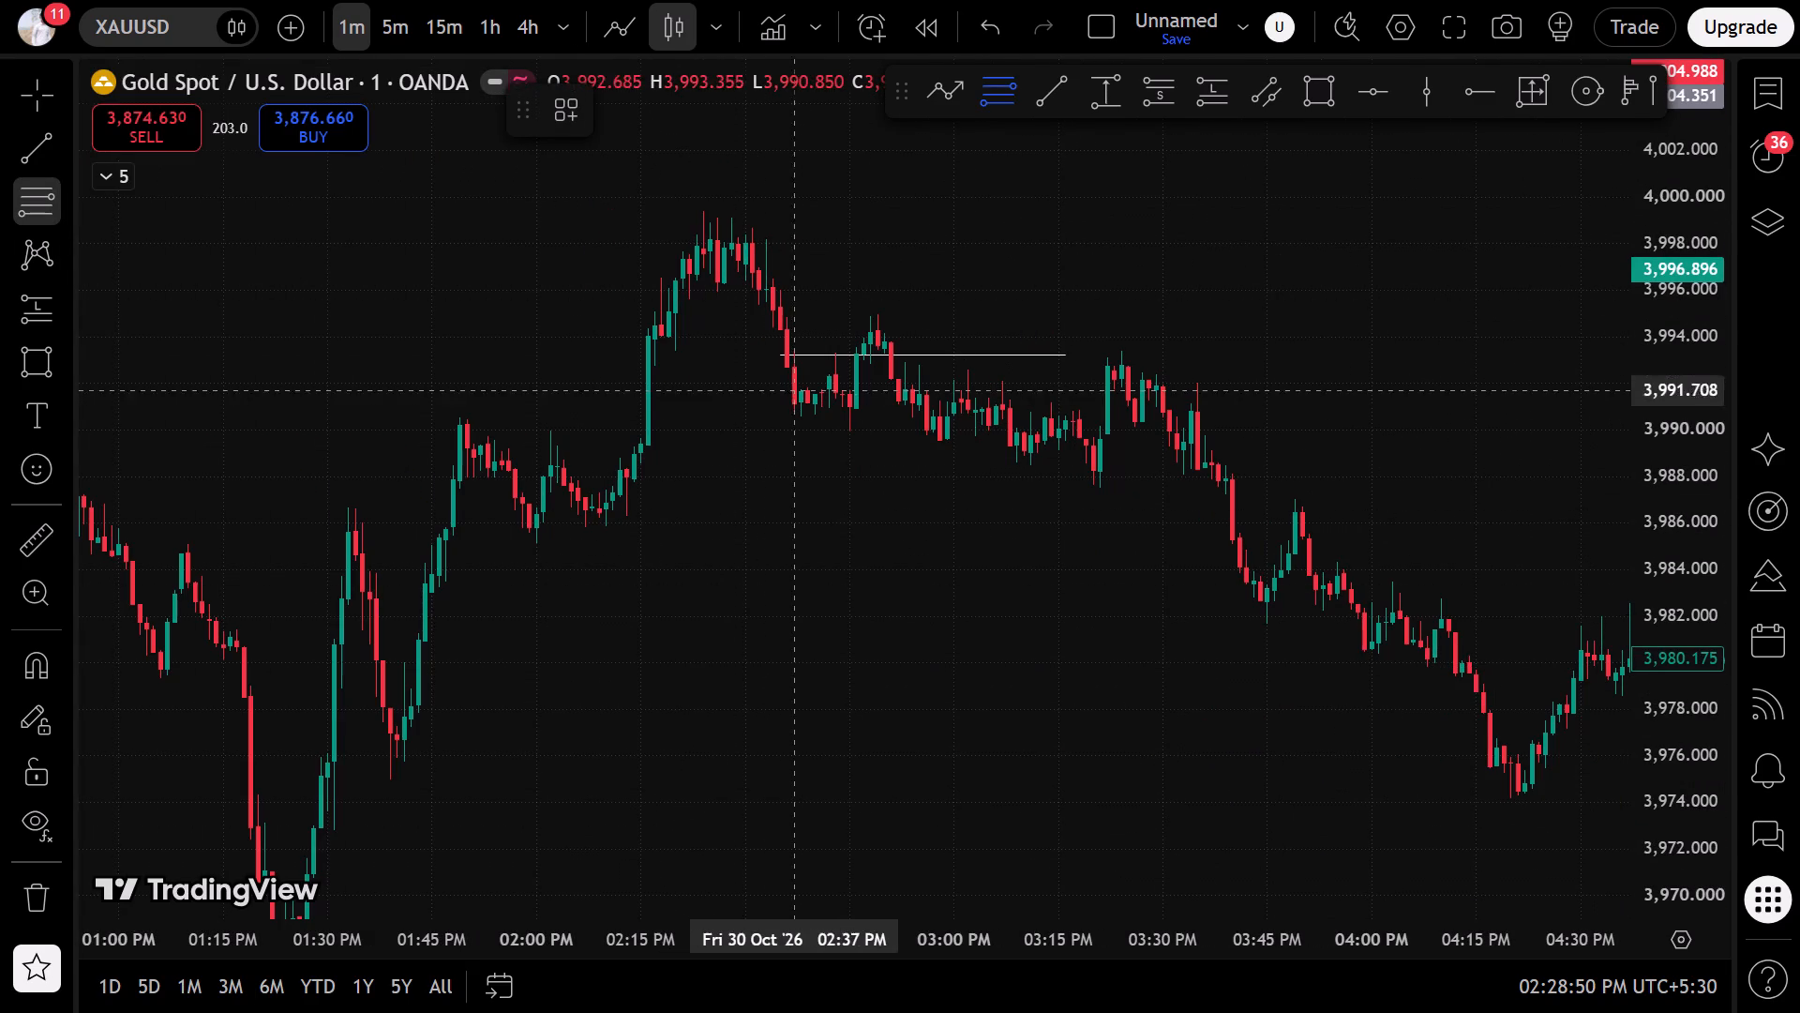
left_click(855, 311)
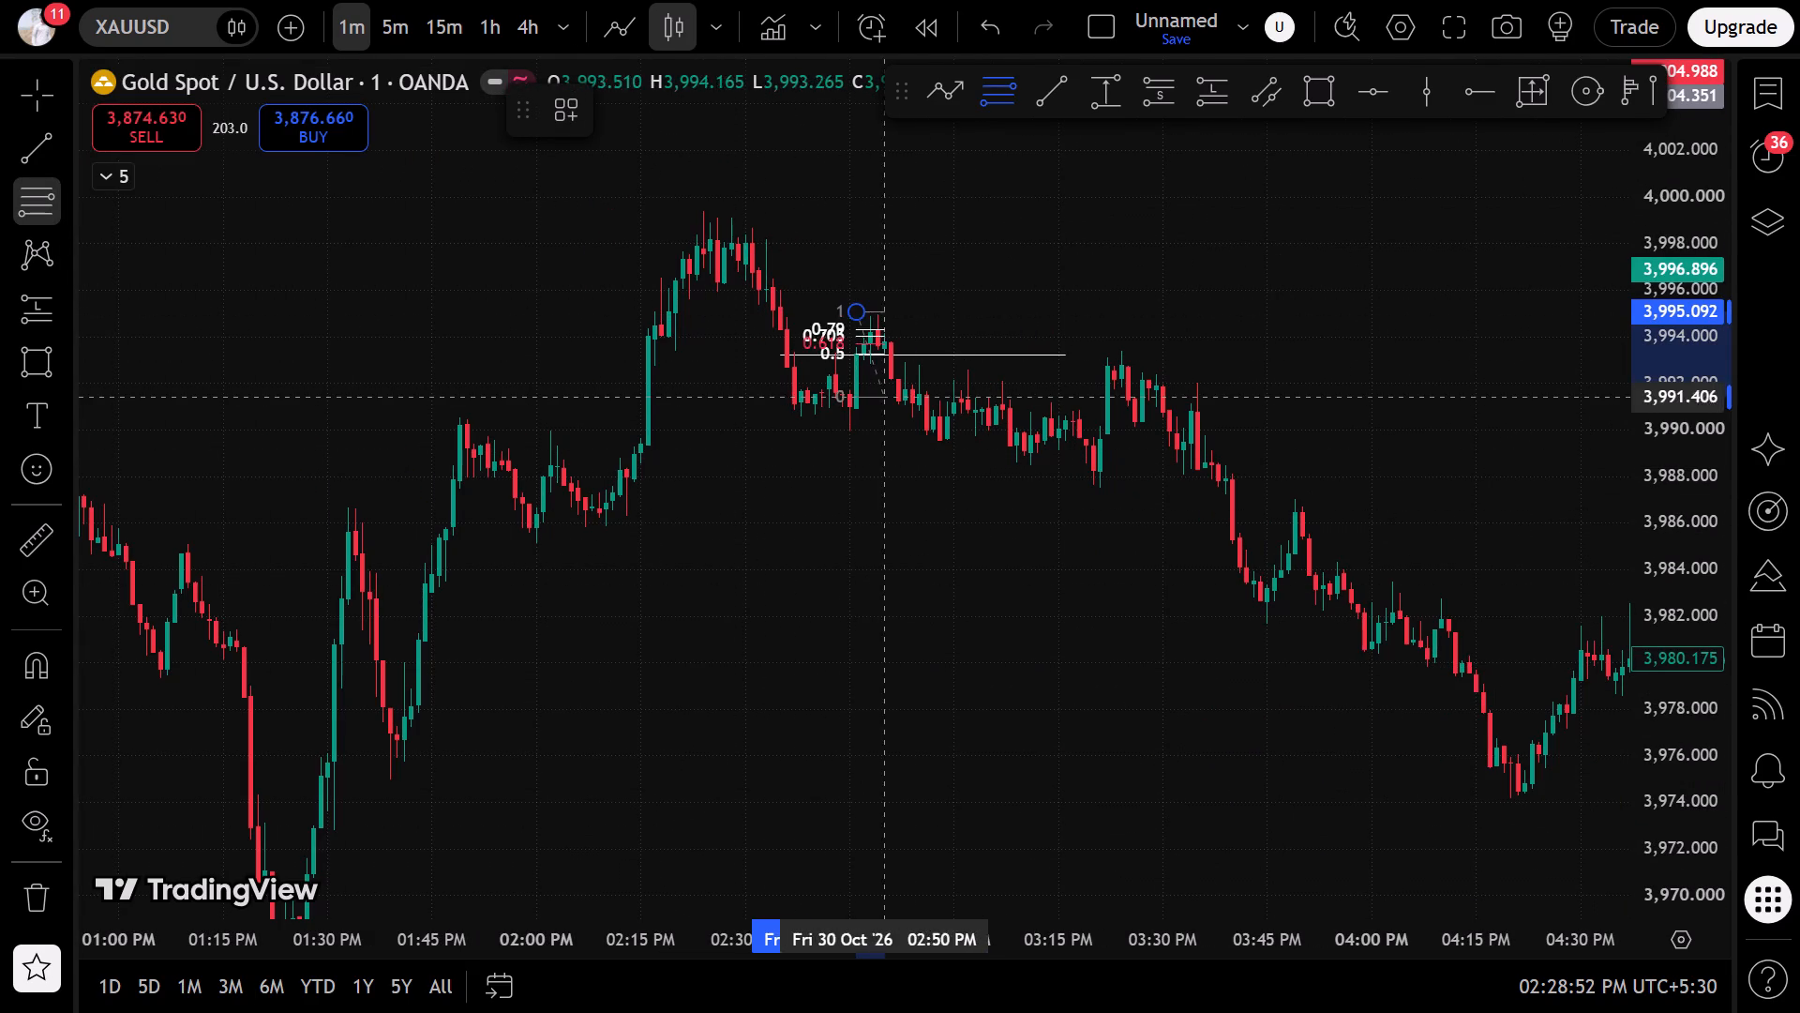
left_click(1225, 441)
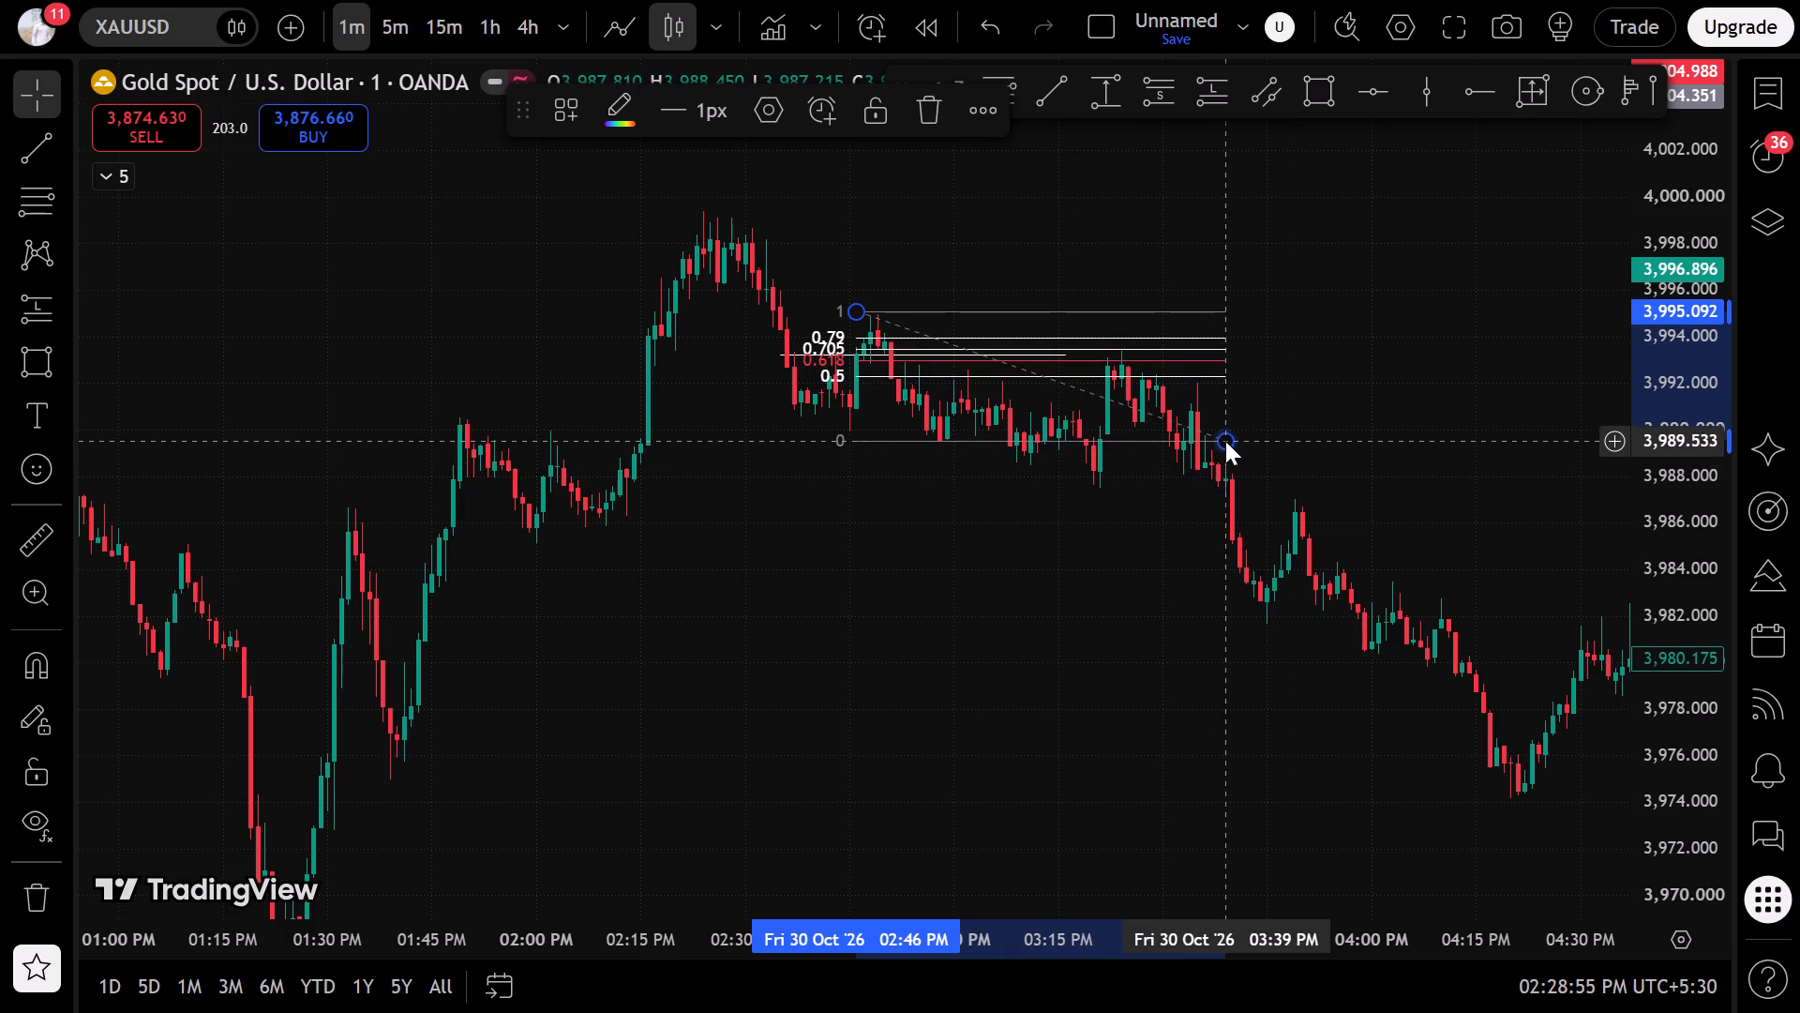
Delete the flat level rectangle at about 3,993.2, from 02:35 PM to 03:16 PM on 30 October.
left_click_drag(1687, 682, 1469, 117)
left_click_drag(1205, 294, 1227, 567)
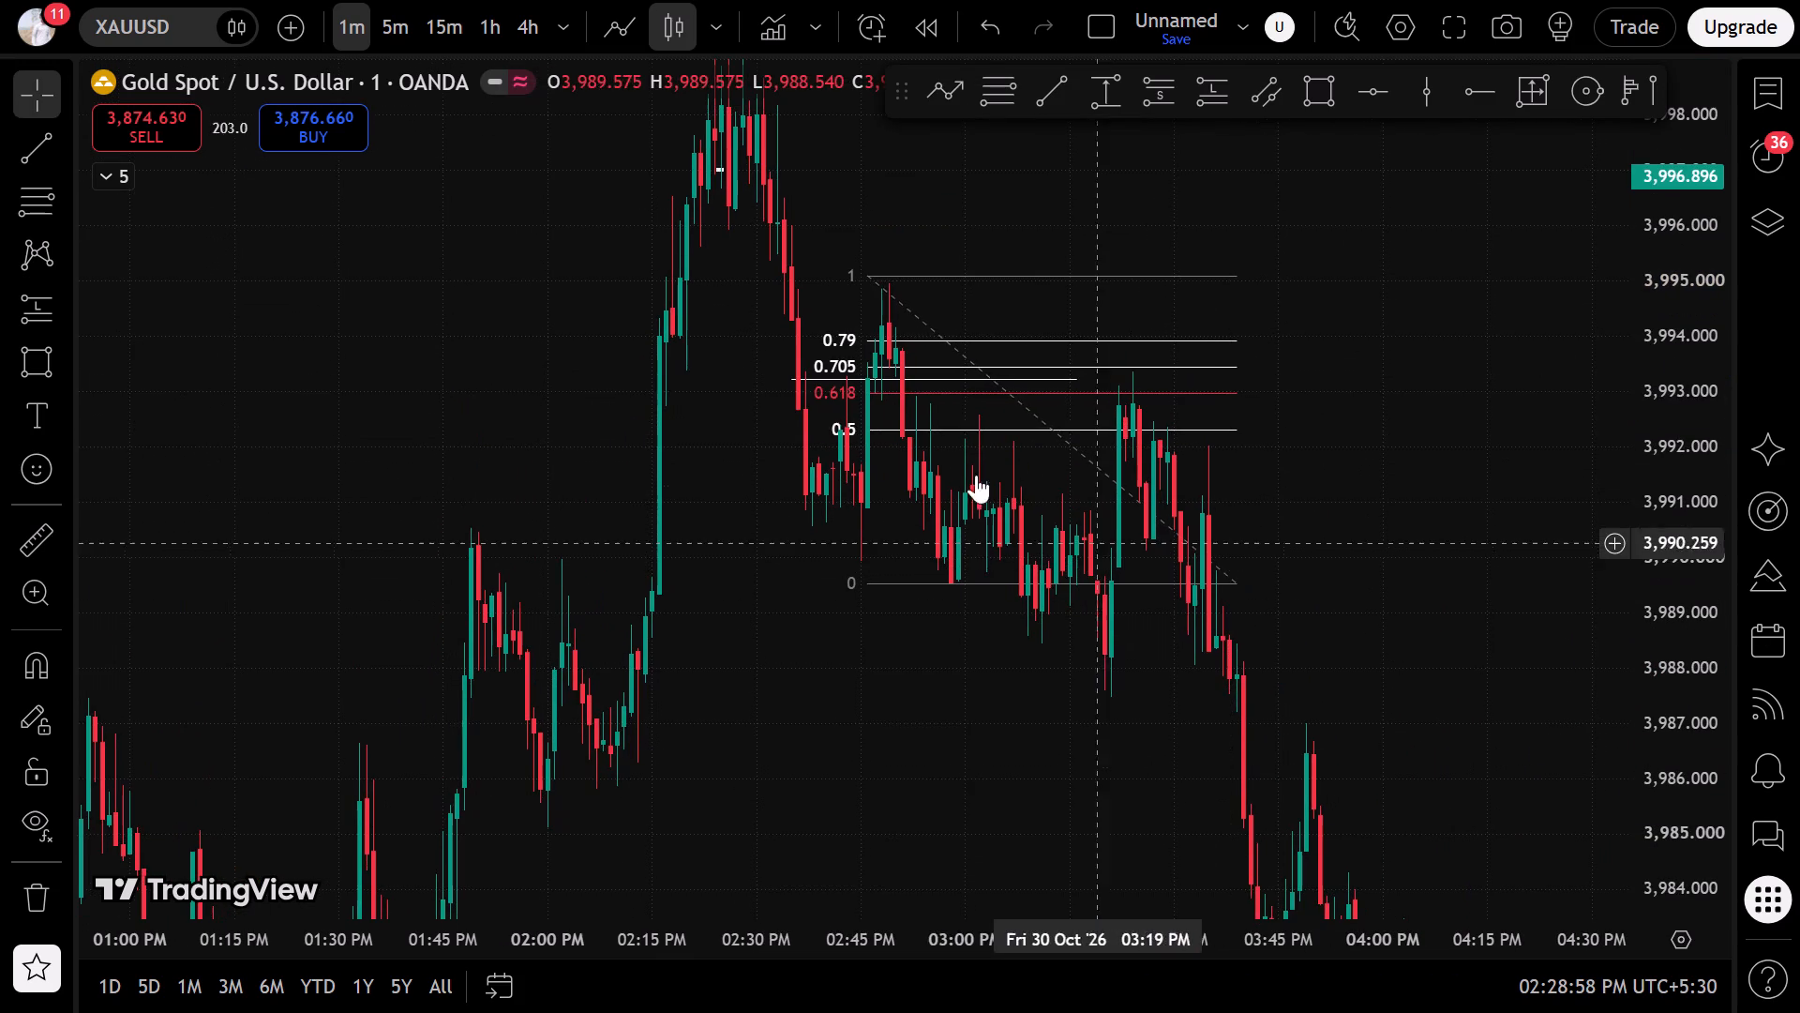
left_click_drag(828, 380, 512, 487)
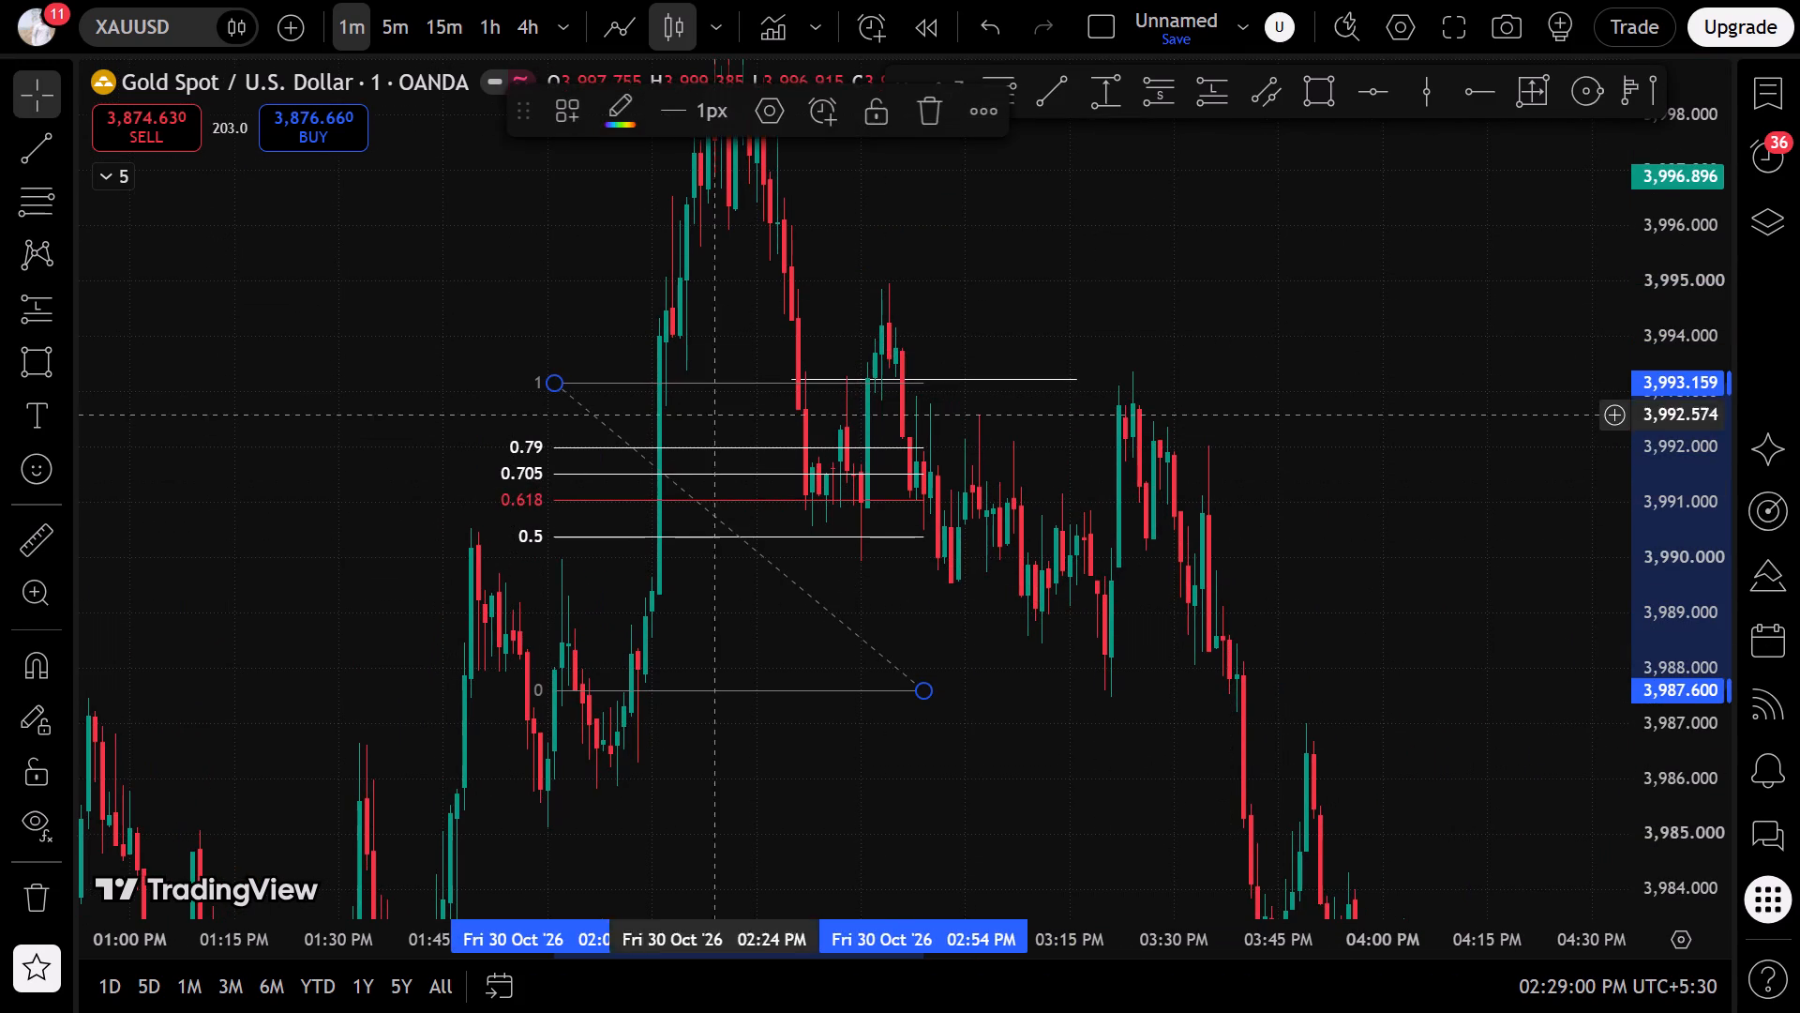
left_click(980, 29)
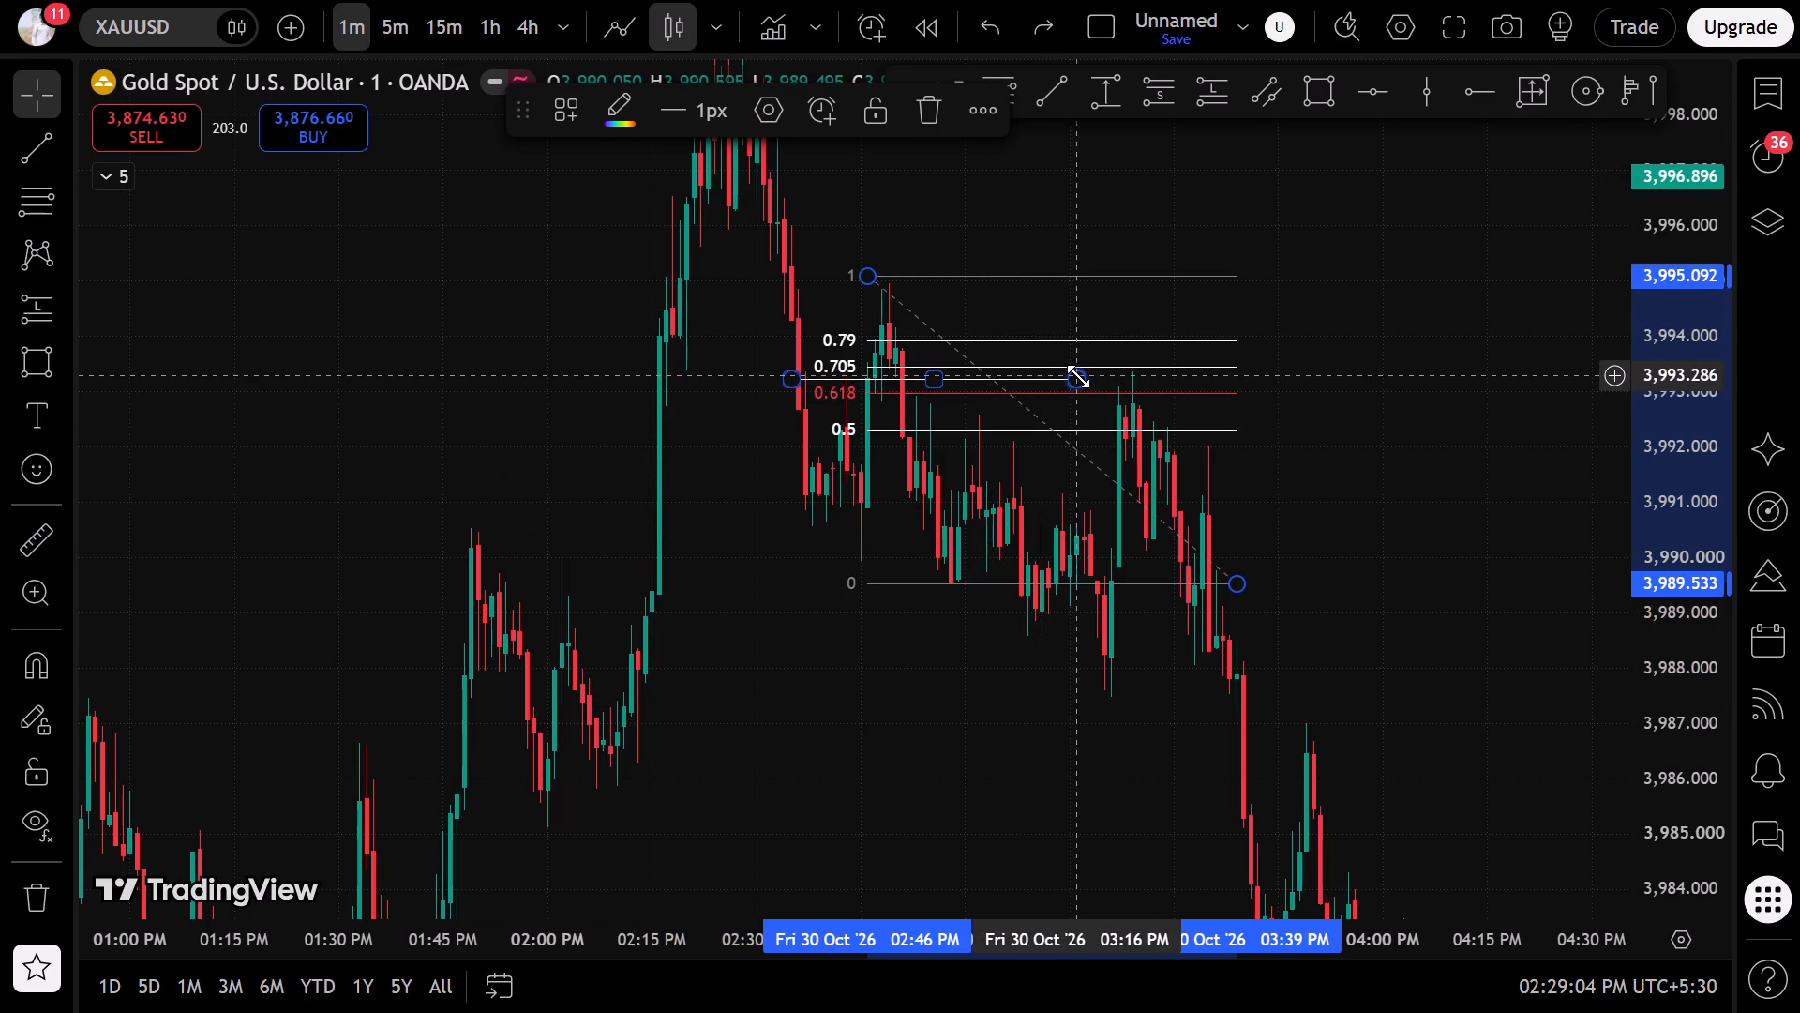
left_click_drag(1078, 376, 1039, 498)
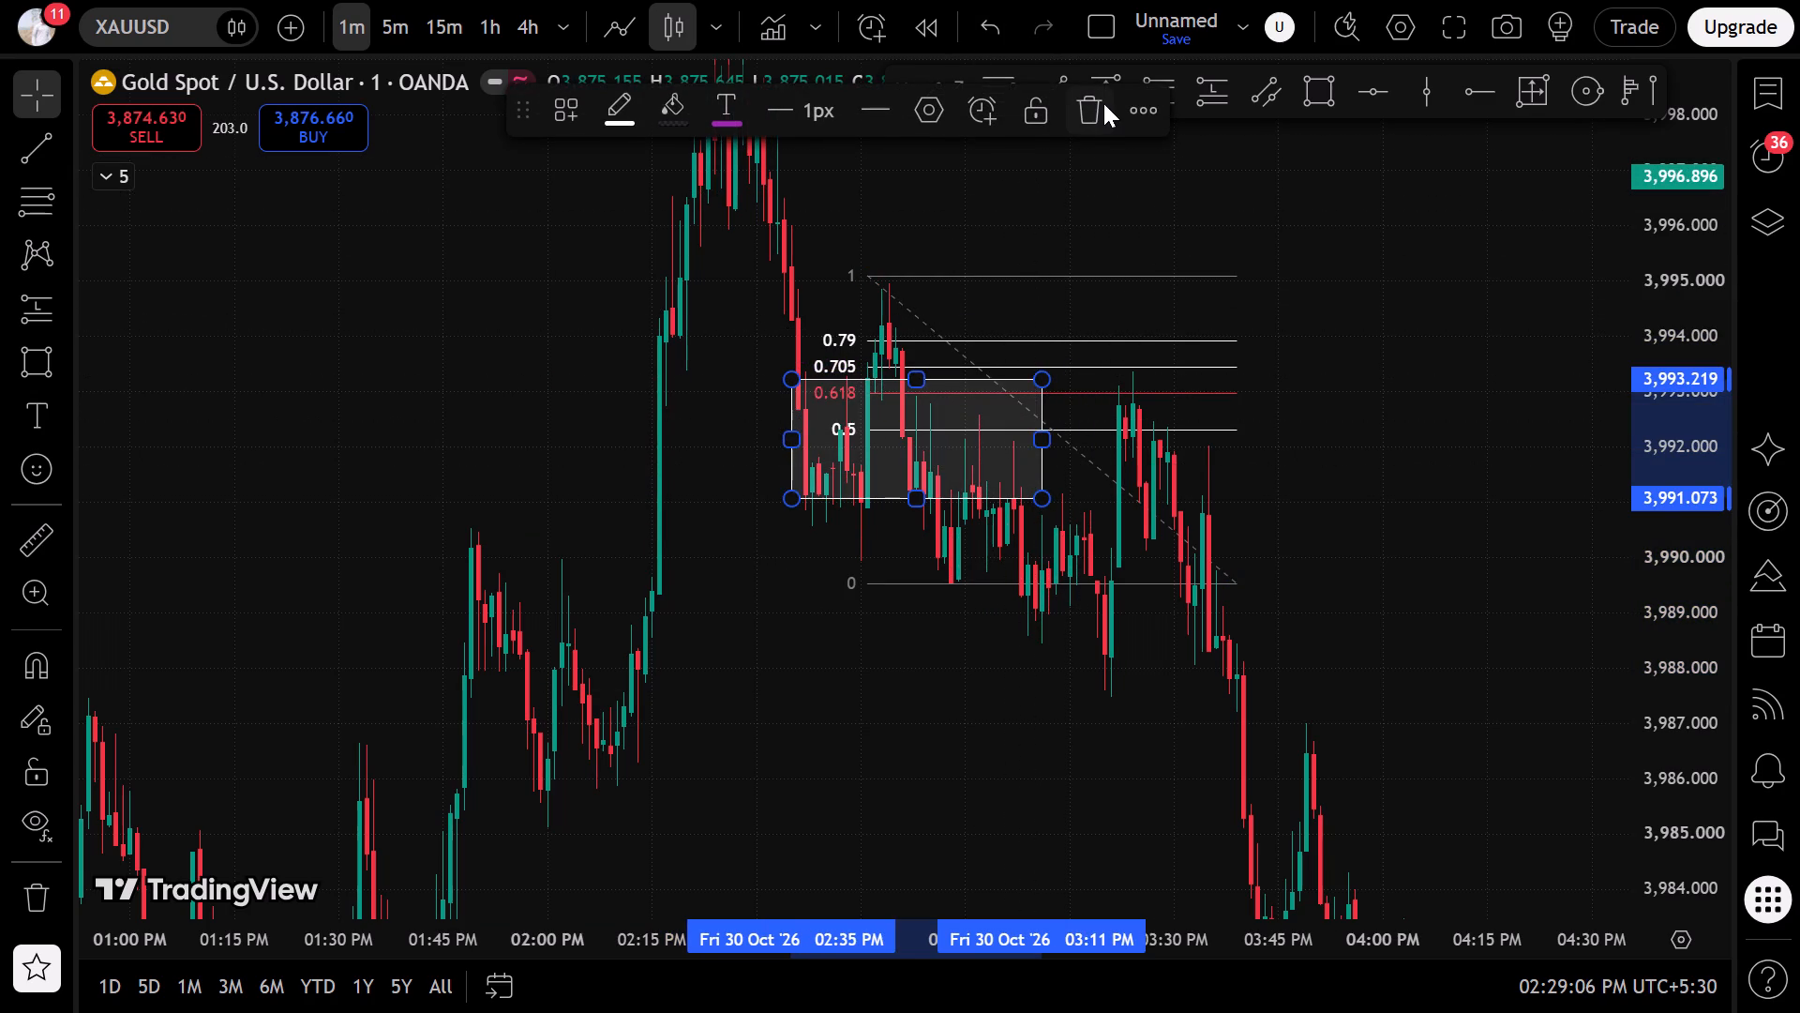
left_click(1103, 103)
Place a short position from about 02:59 PM to 03:43 PM, with entry at about 3,992.4 and stop at about 3,993.95.
scroll(547, 600, "up", 4)
scroll(686, 598, "down", 4)
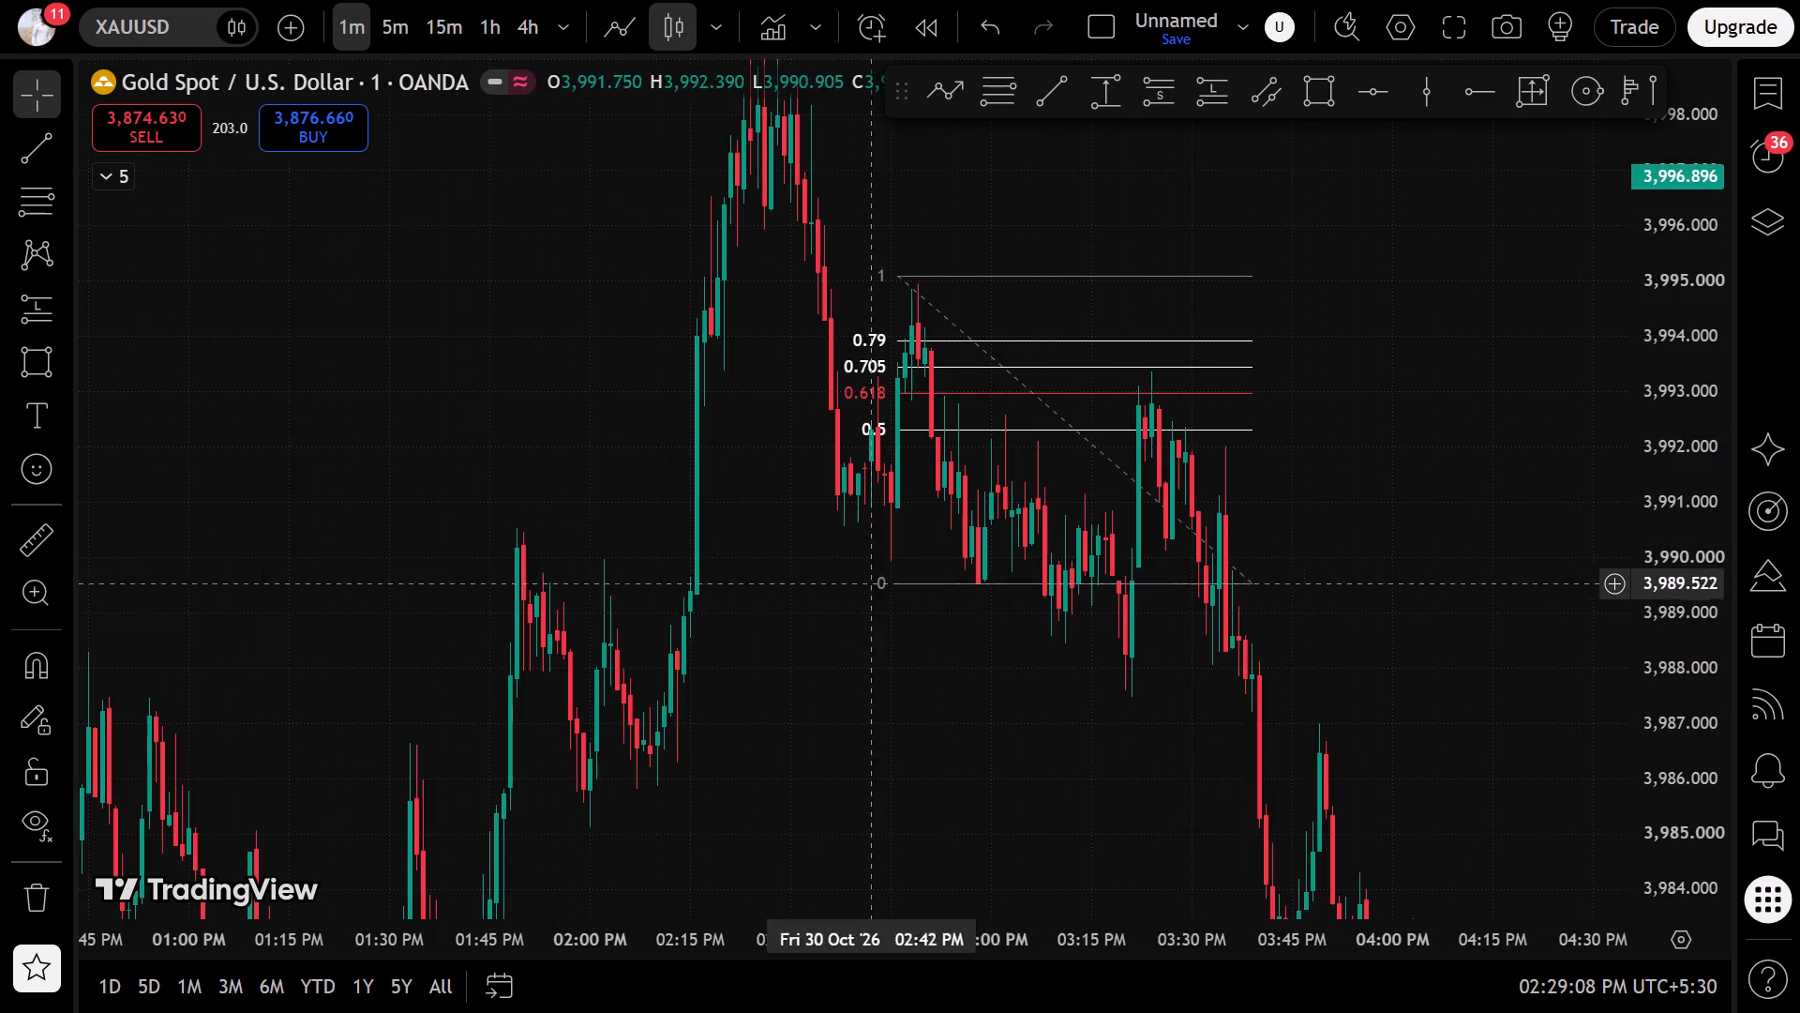
left_click(1255, 583)
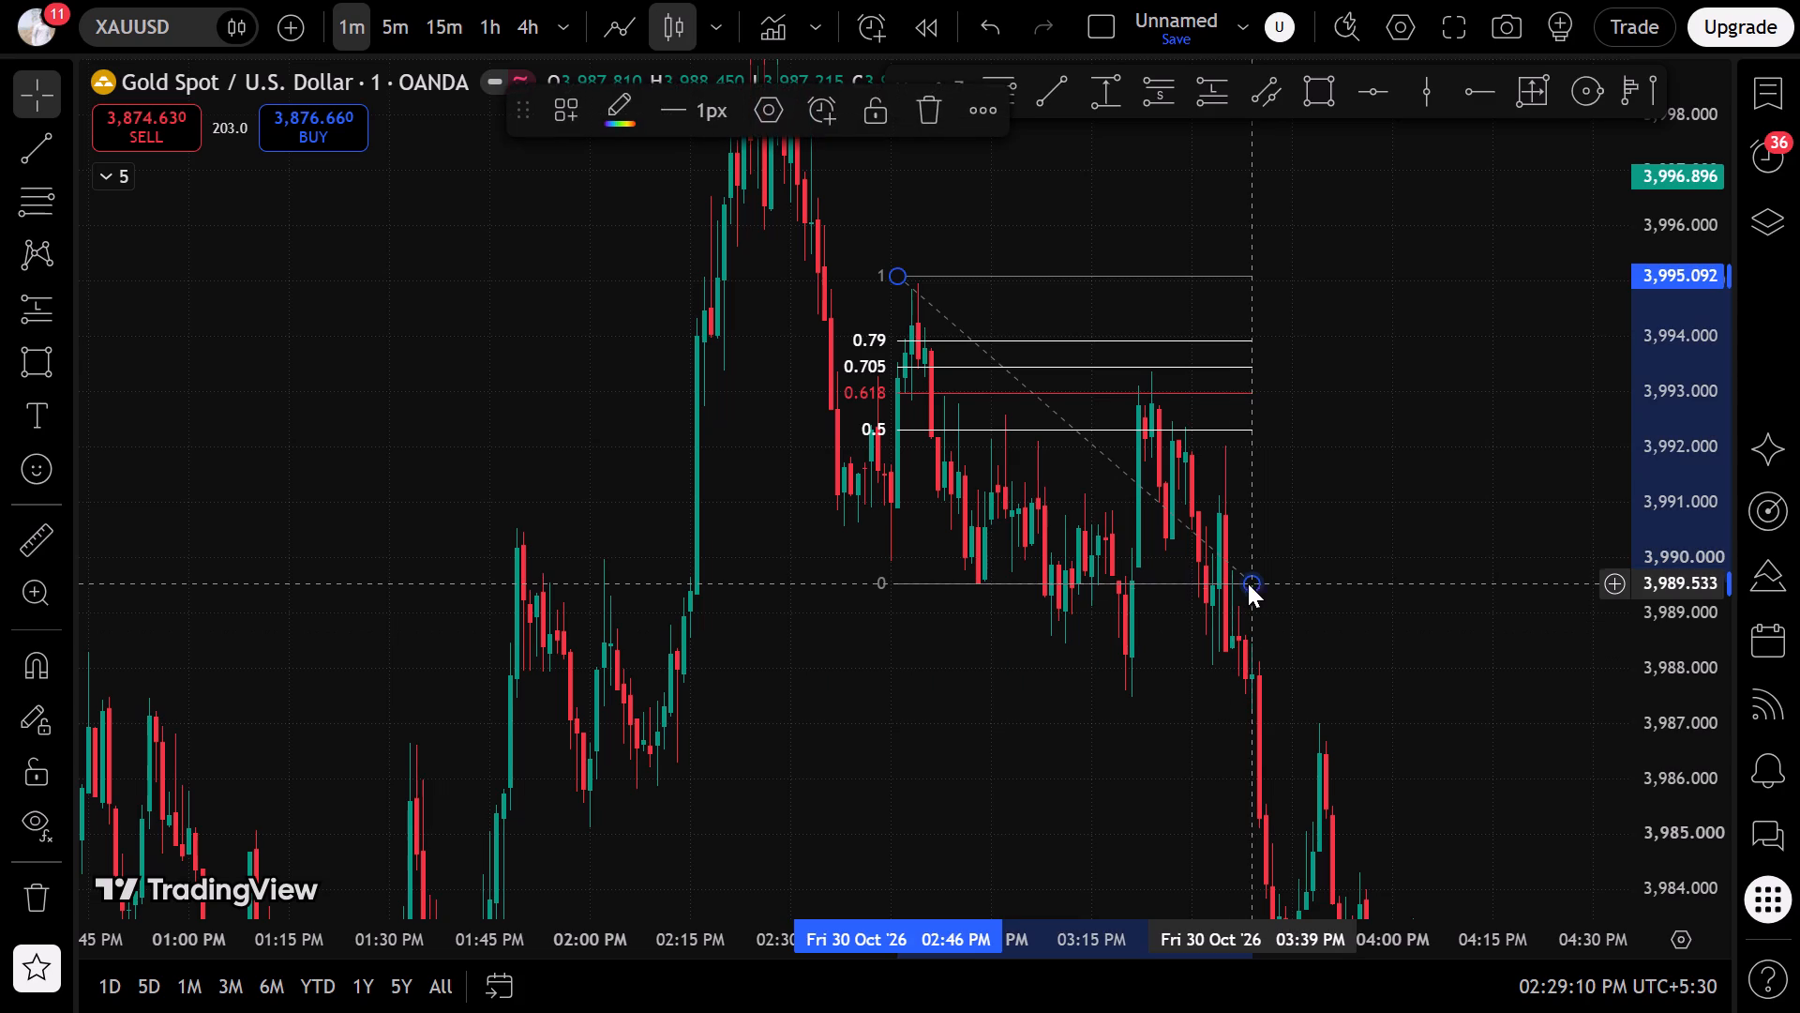
left_click(1039, 626)
left_click_drag(1716, 331, 1593, 603)
scroll(1308, 689, "up", 4)
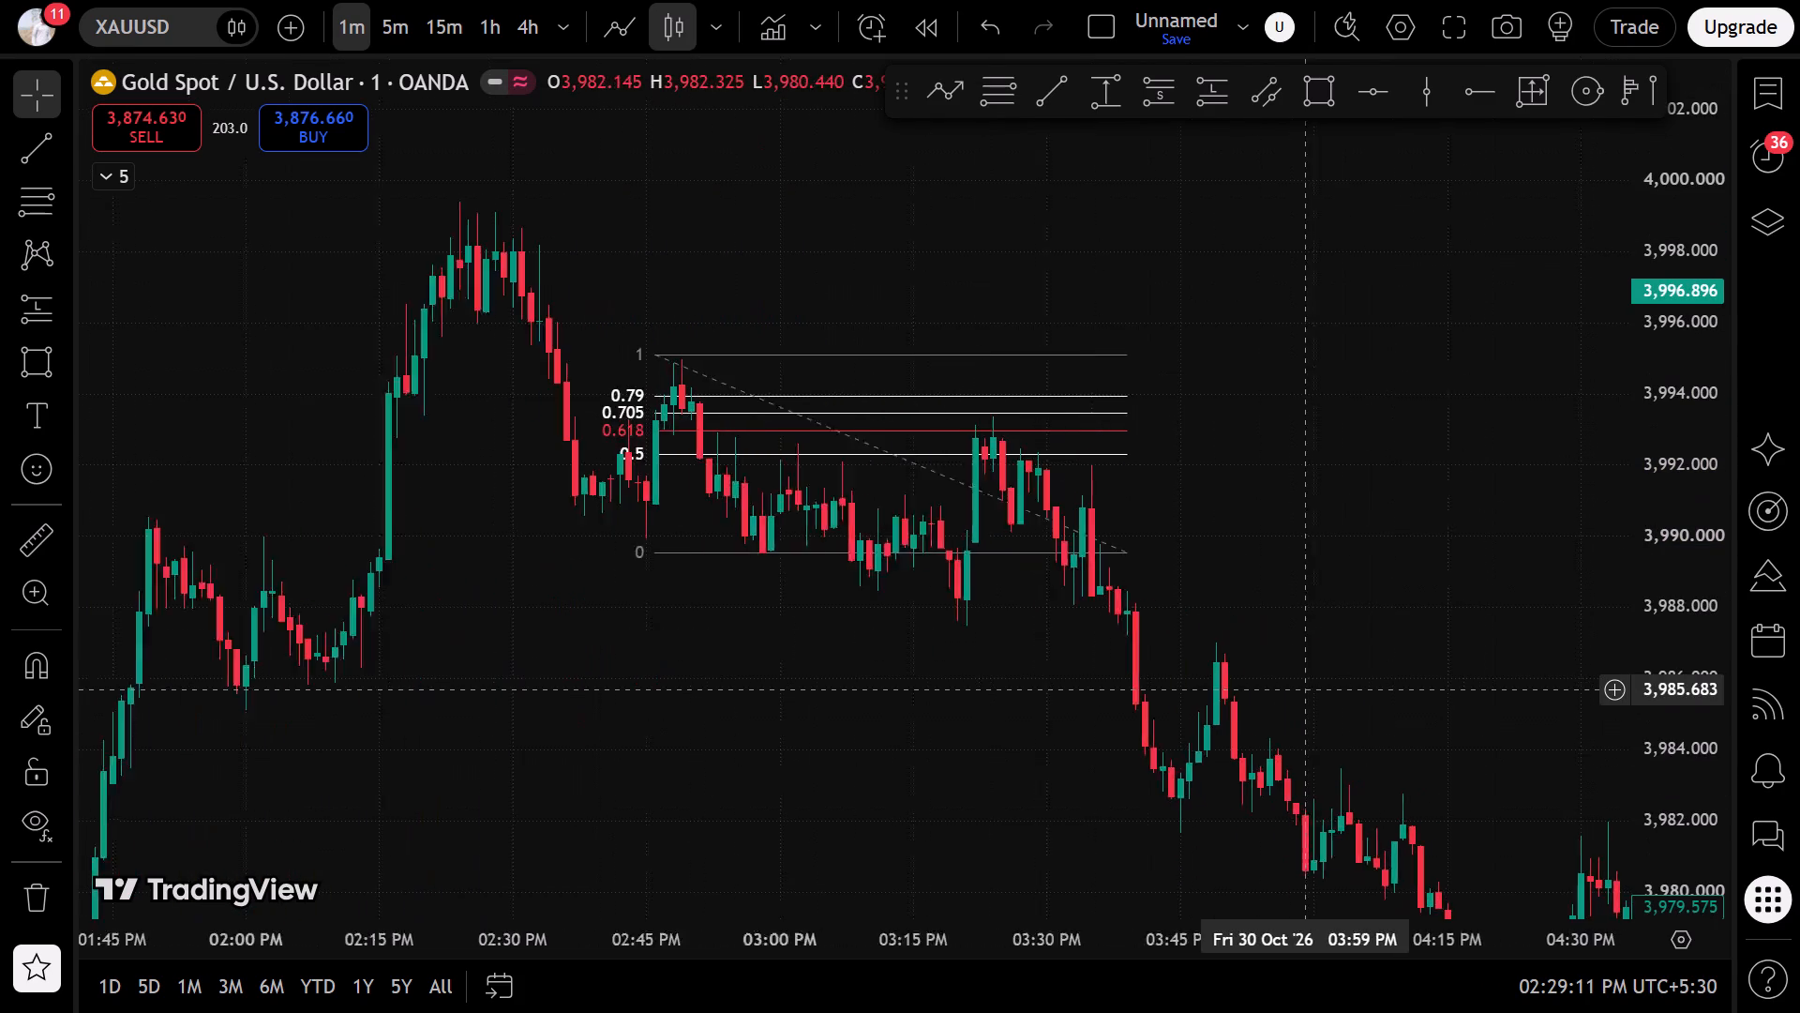
left_click_drag(1280, 689, 1003, 615)
left_click(1142, 101)
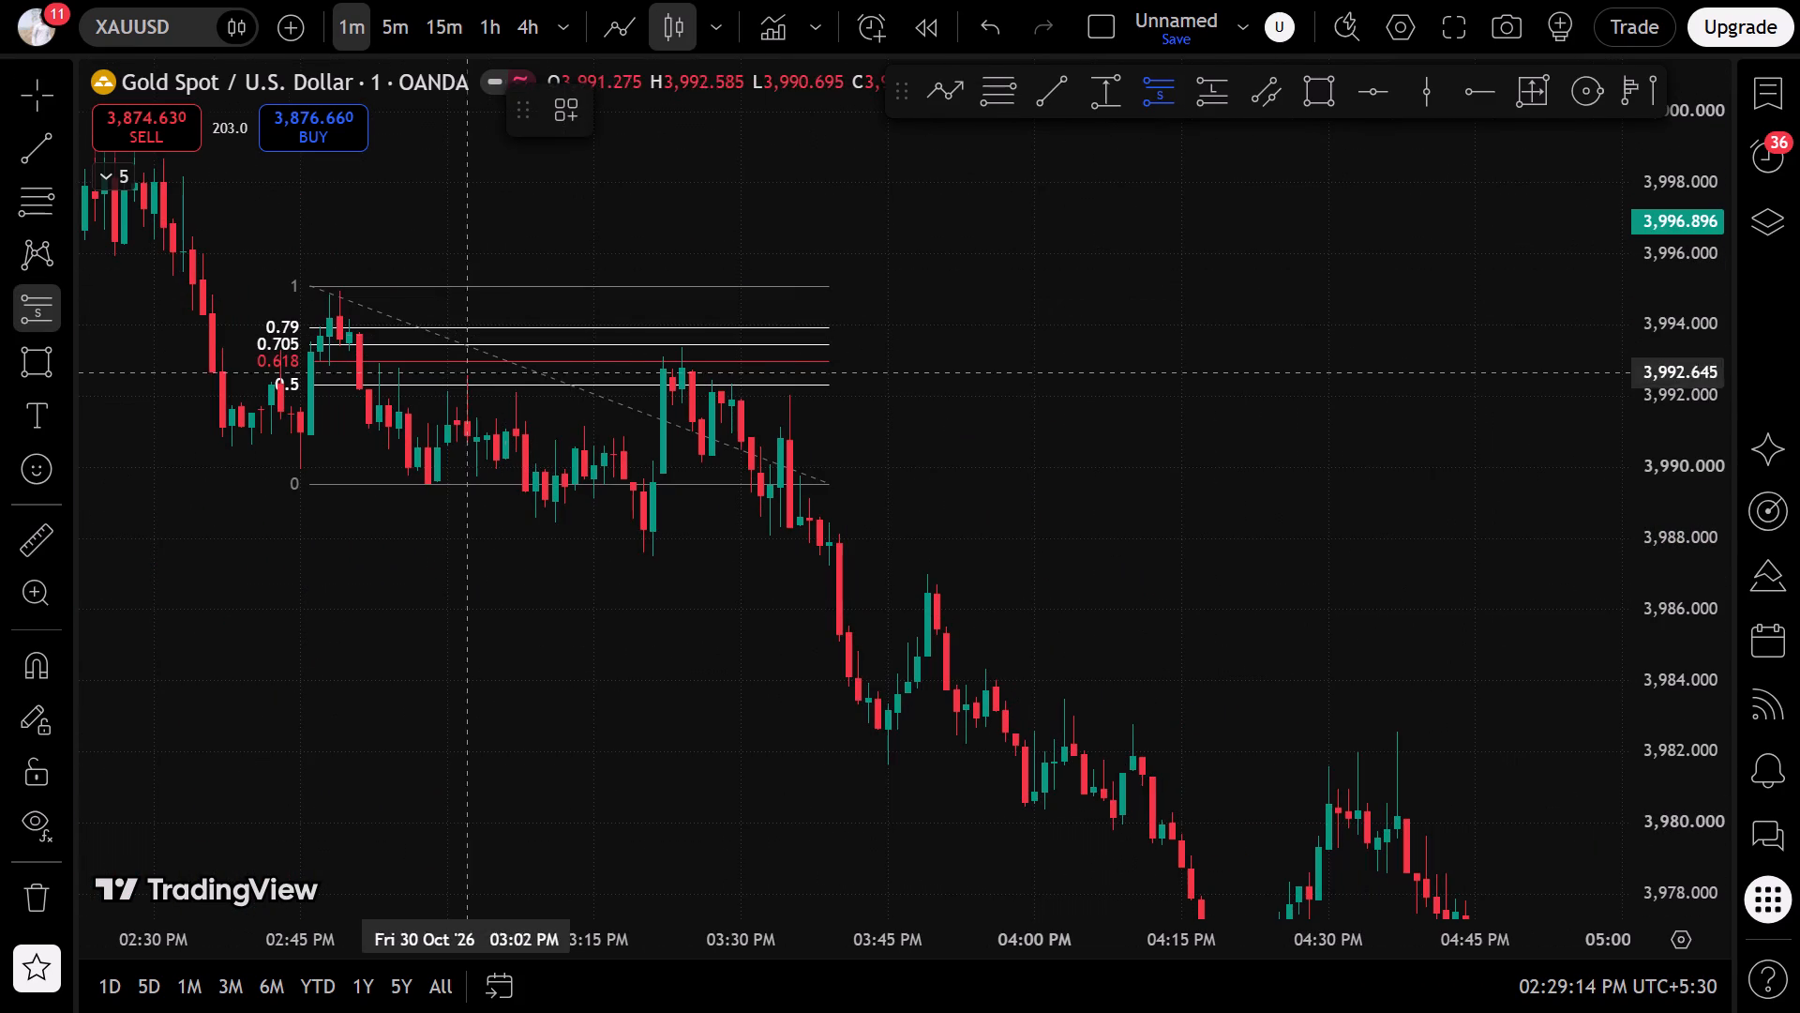
left_click(442, 384)
left_click_drag(437, 147, 434, 275)
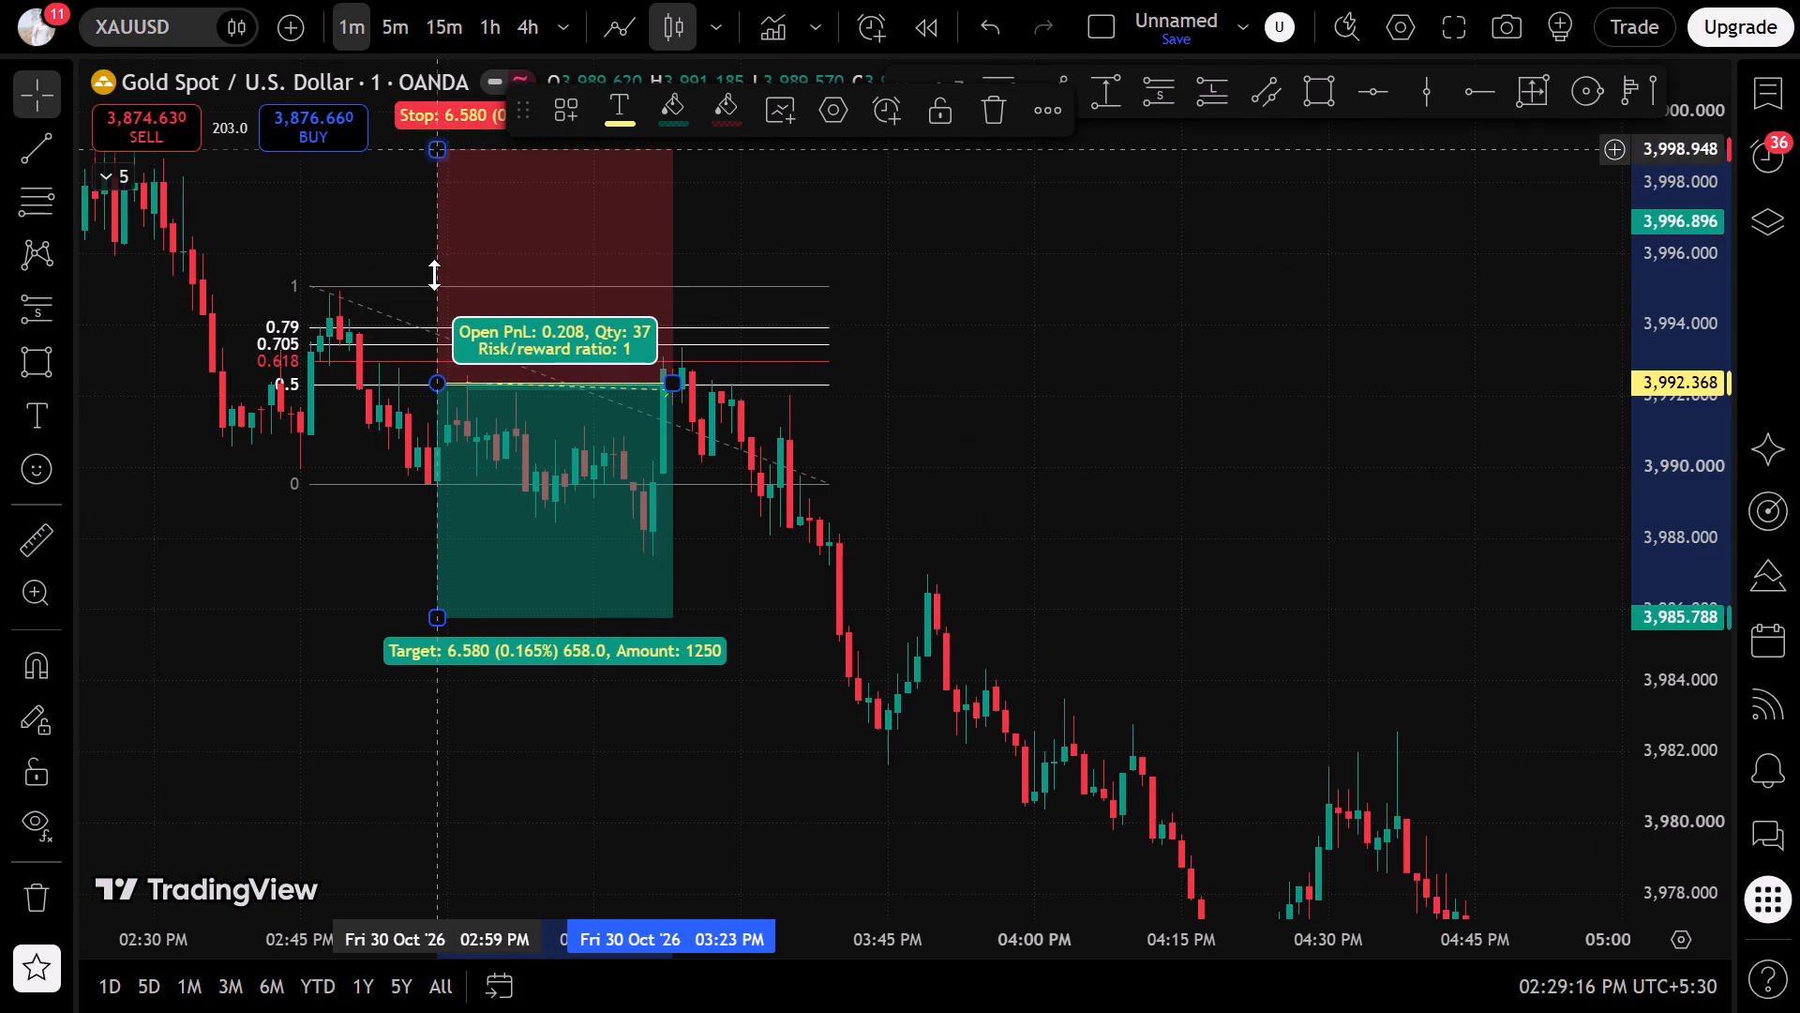
left_click_drag(434, 275, 433, 327)
left_click_drag(672, 382, 866, 389)
Lower the short position's target to about 3,966.1 and extend its end time to 07:00 PM on 30 October.
scroll(1037, 500, "down", 6)
left_click_drag(896, 718, 824, 718)
left_click_drag(533, 703, 381, 510)
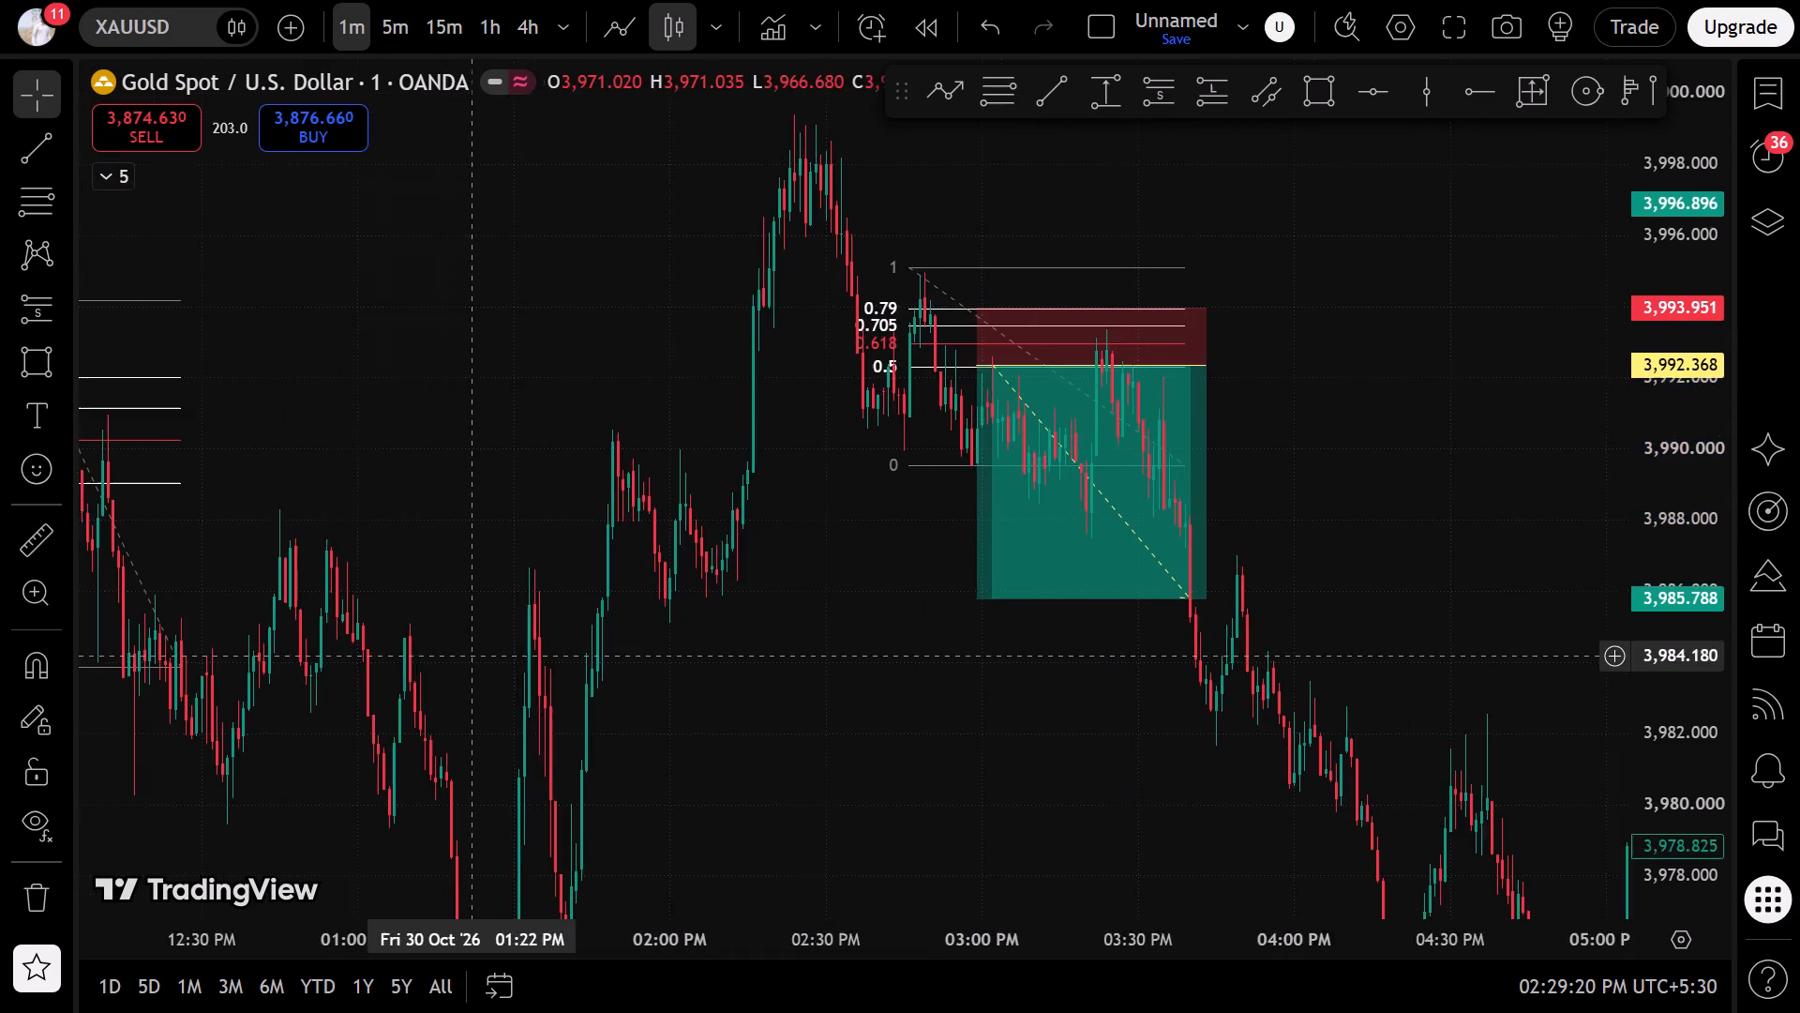
left_click_drag(381, 510, 337, 350)
scroll(838, 456, "down", 5)
left_click_drag(1676, 231, 1584, 788)
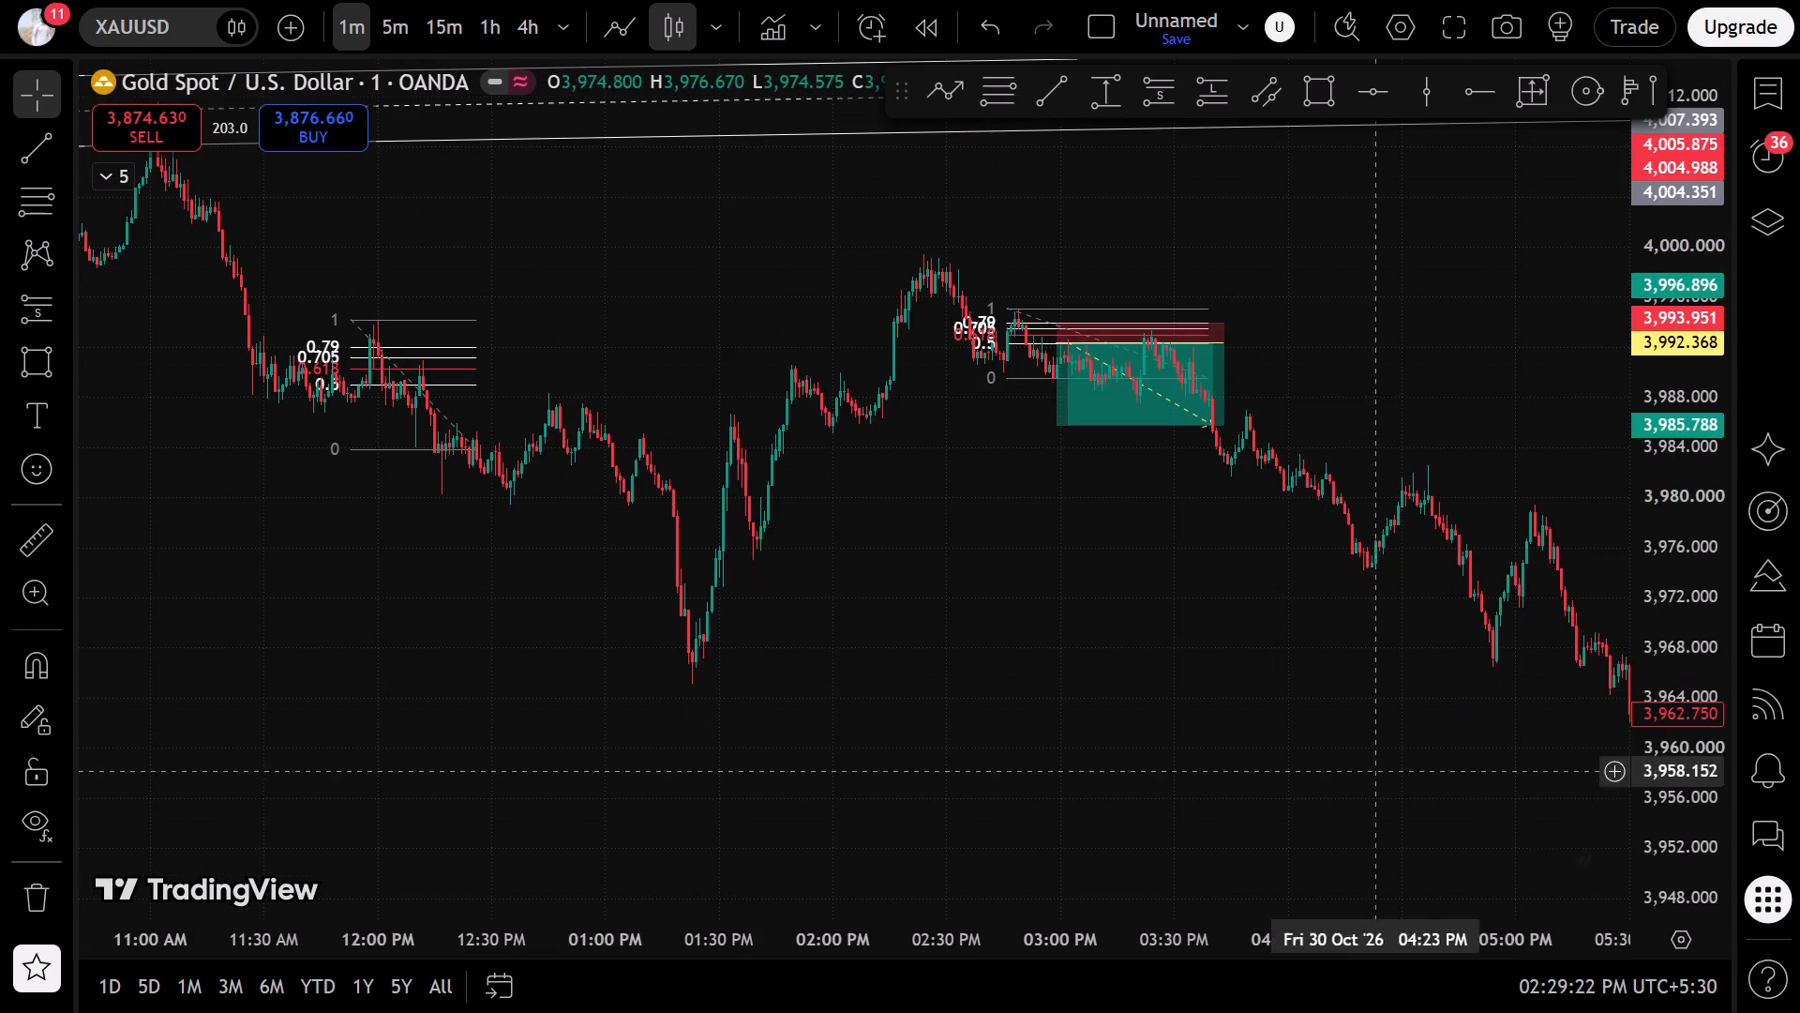
left_click_drag(1059, 428, 1094, 672)
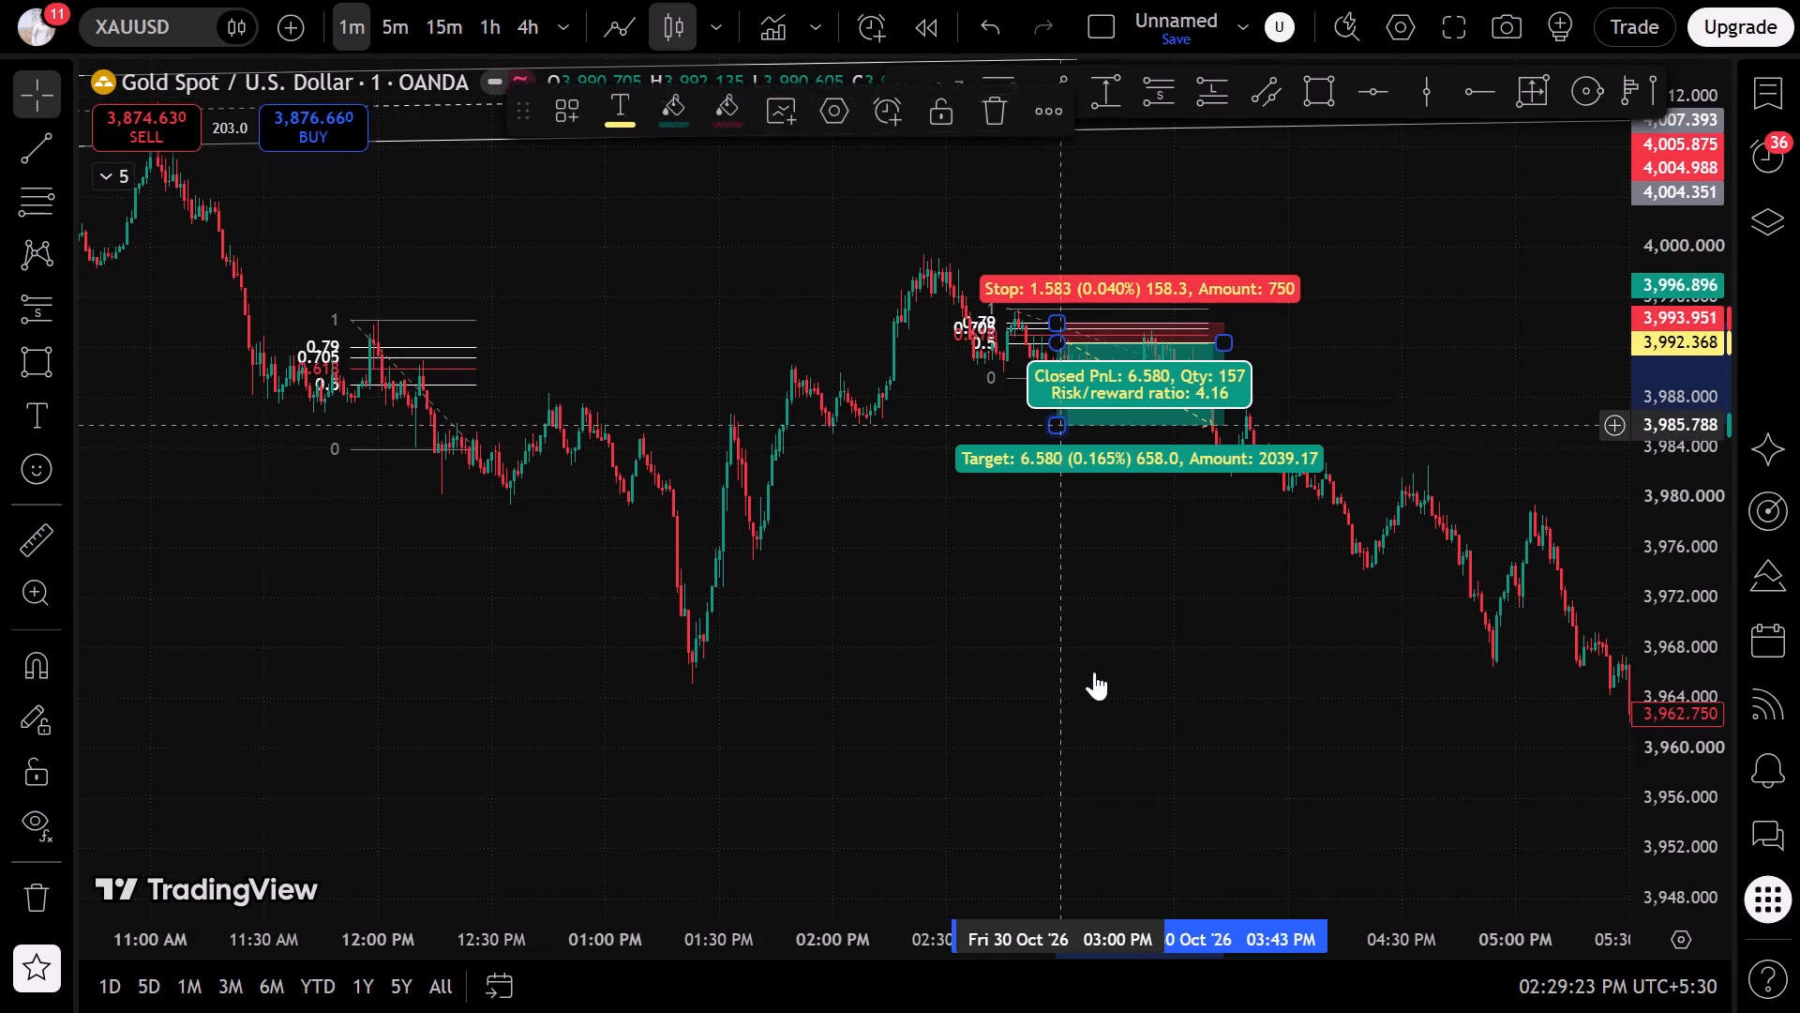
scroll(665, 449, "down", 5)
left_click_drag(1083, 636, 553, 659)
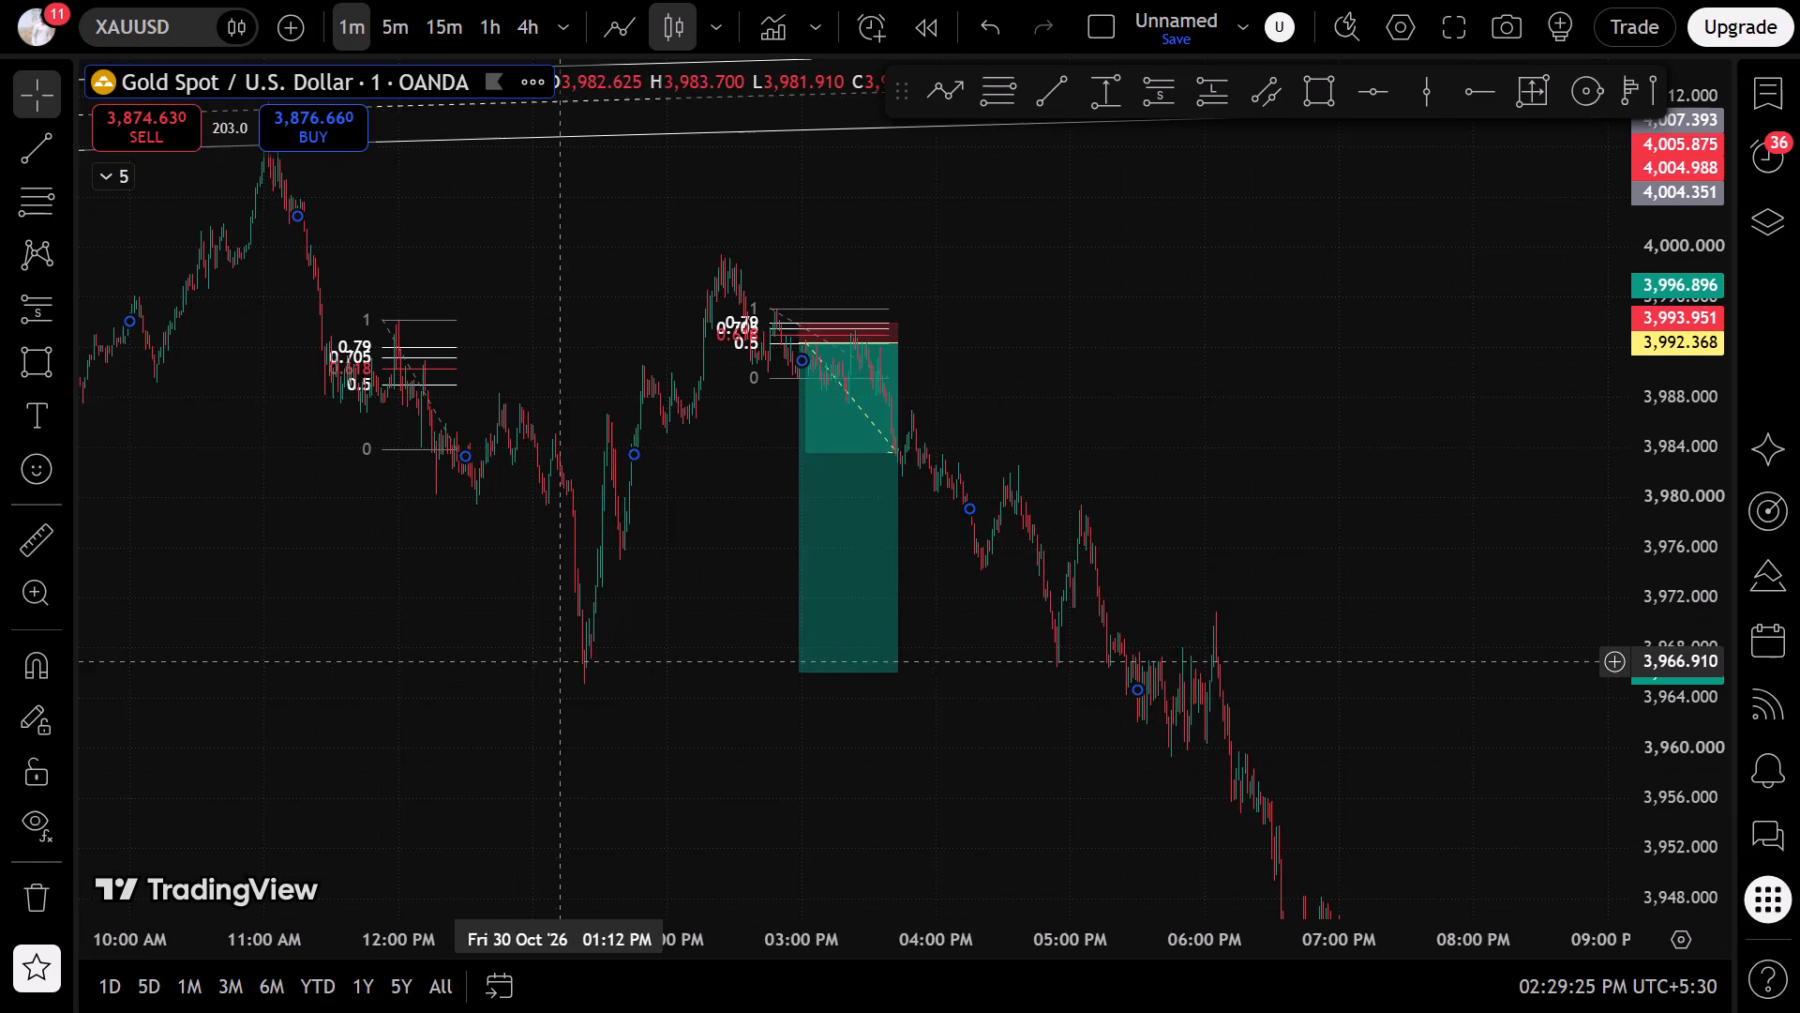
left_click_drag(889, 338, 1332, 348)
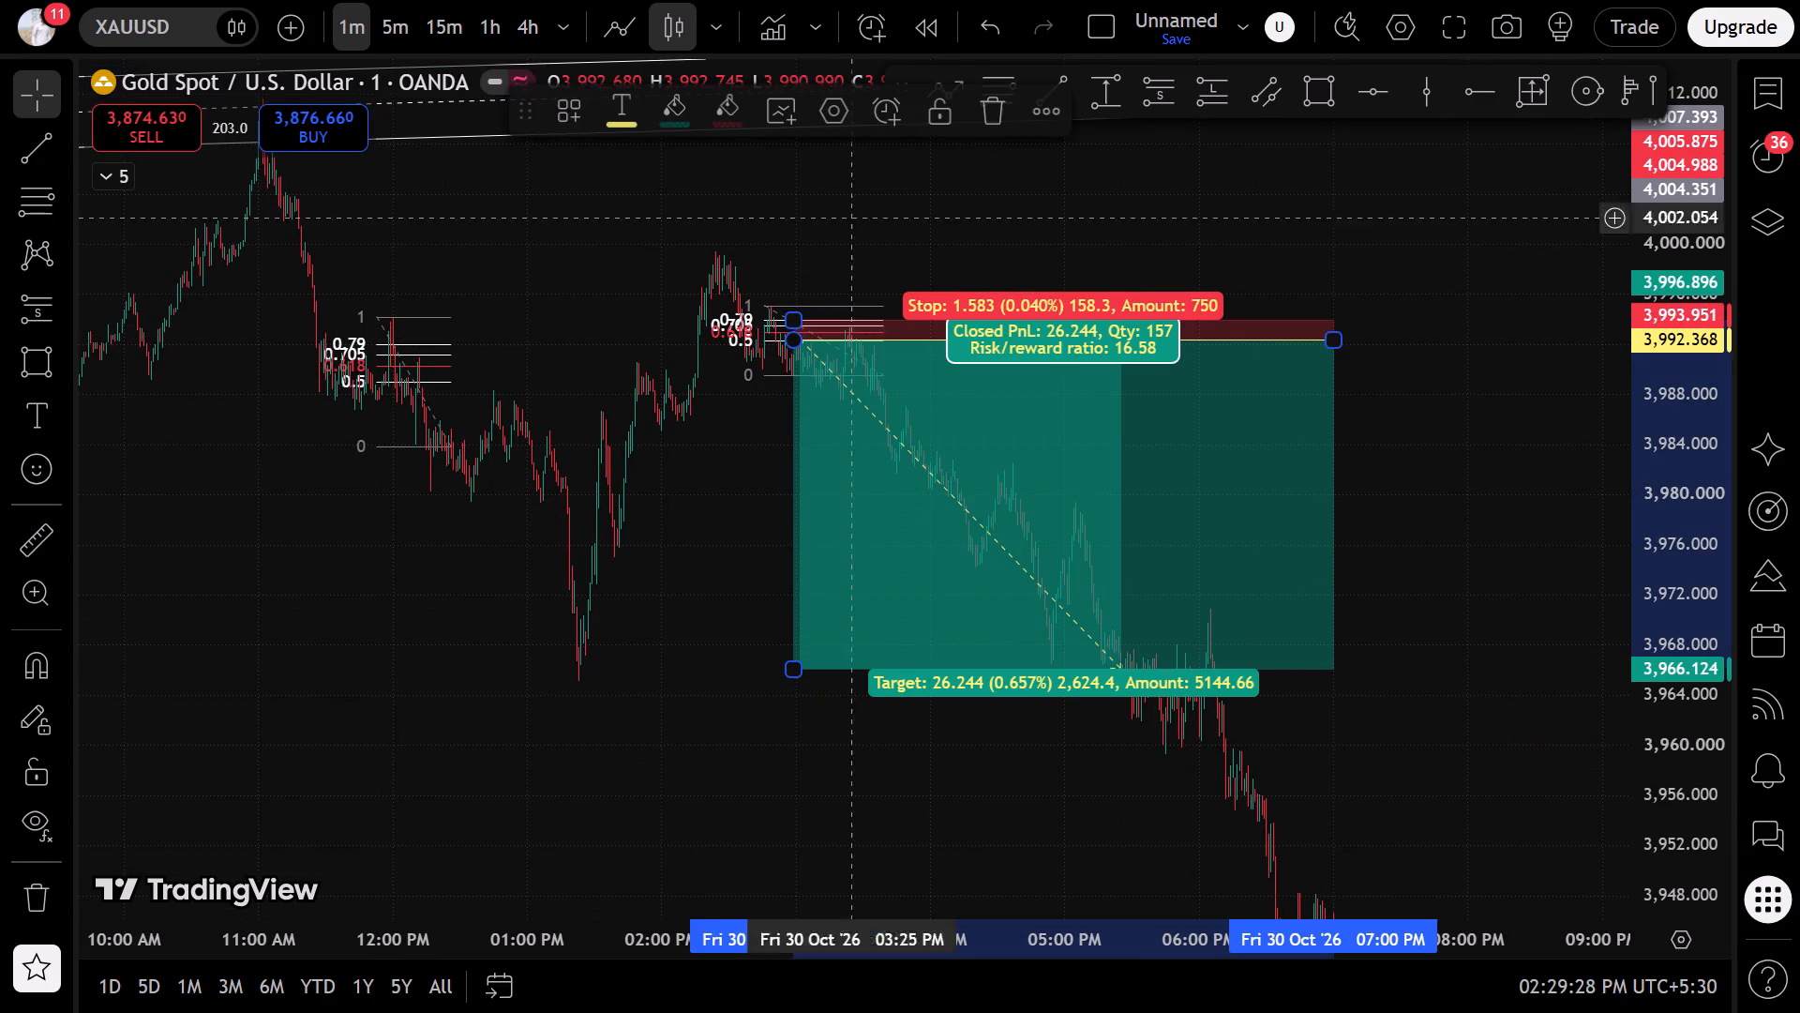
Switch XAUUSD to the 1-hour timeframe and lower the short position's target to about 3,873.6.
left_click(497, 24)
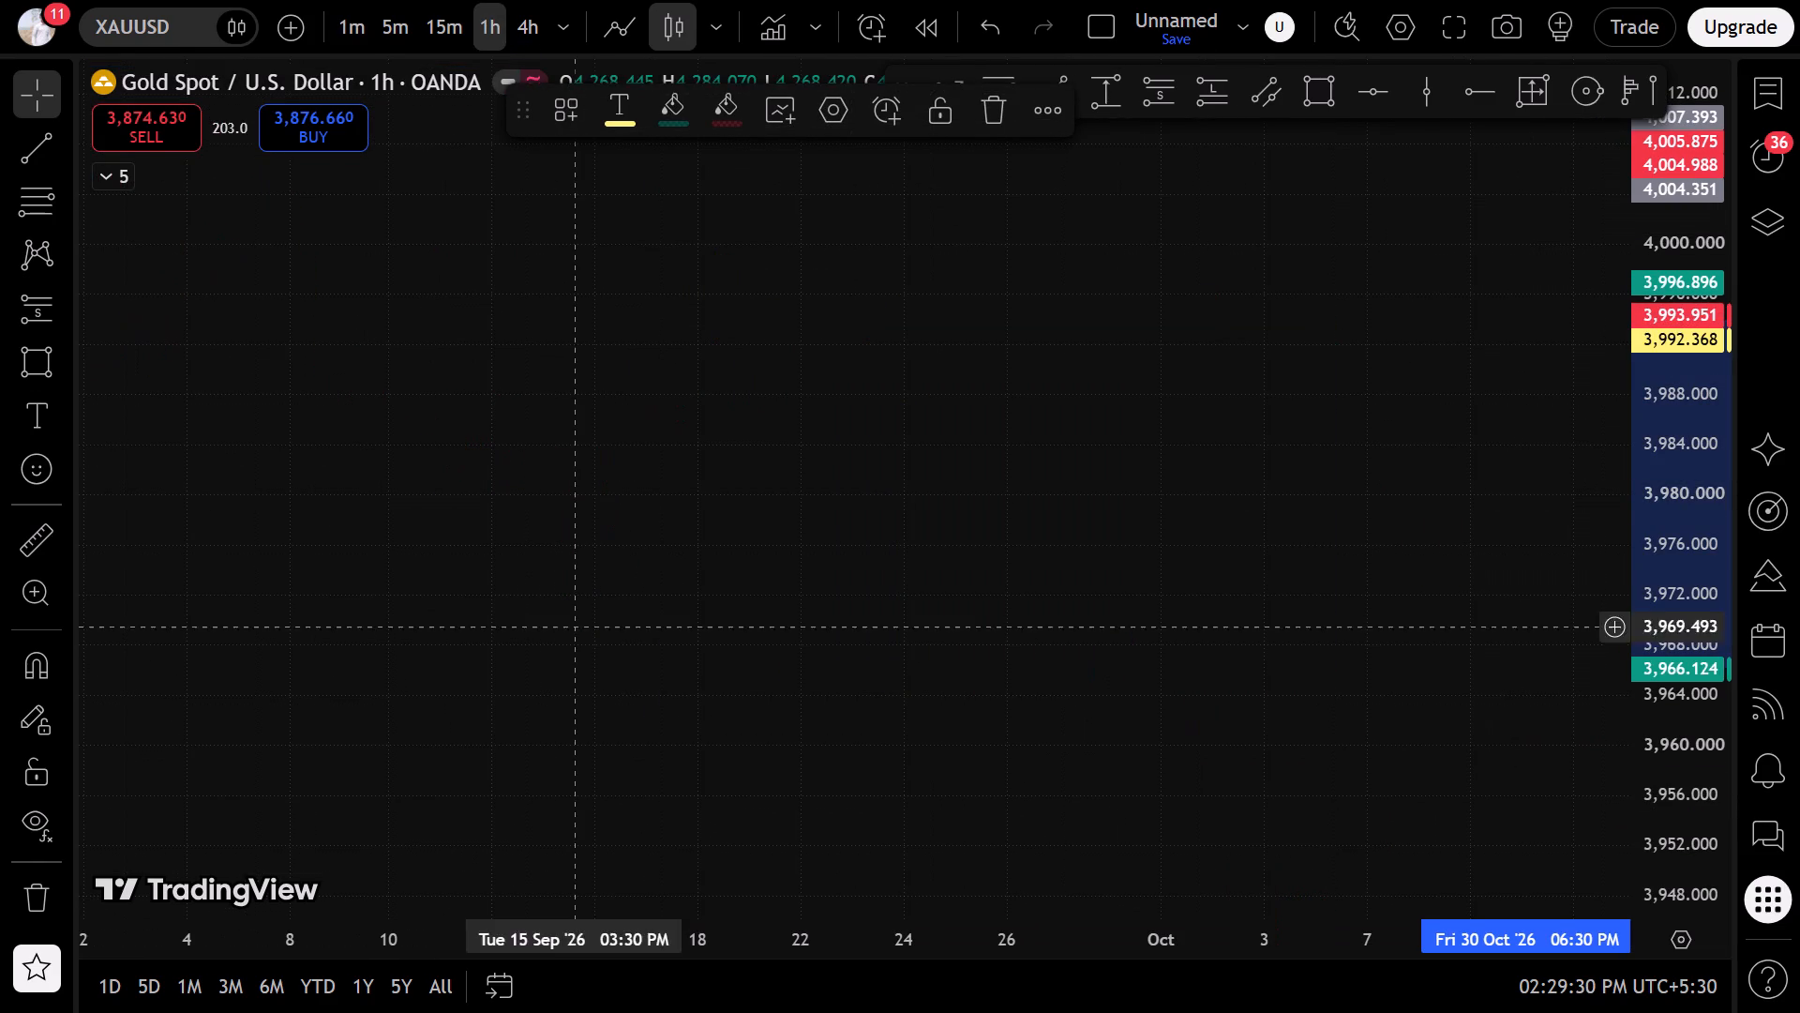
left_click(985, 862)
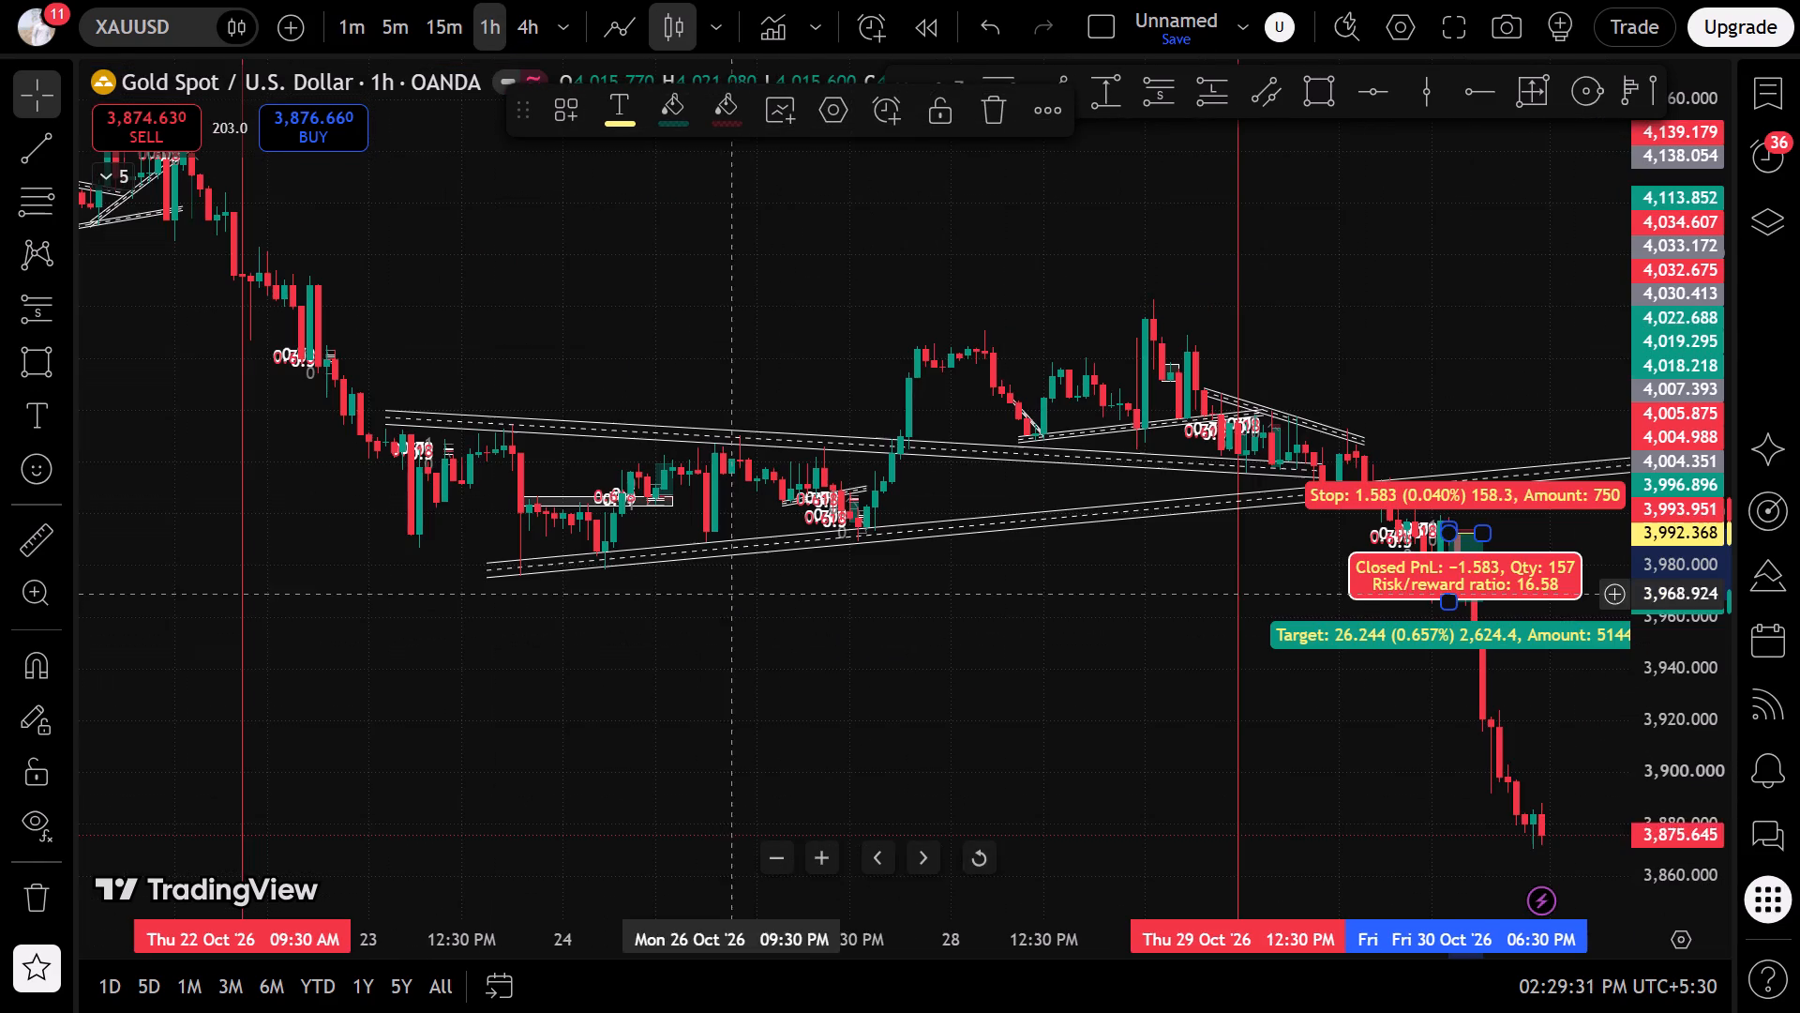
scroll(937, 722, "up", 13)
left_click(1366, 623)
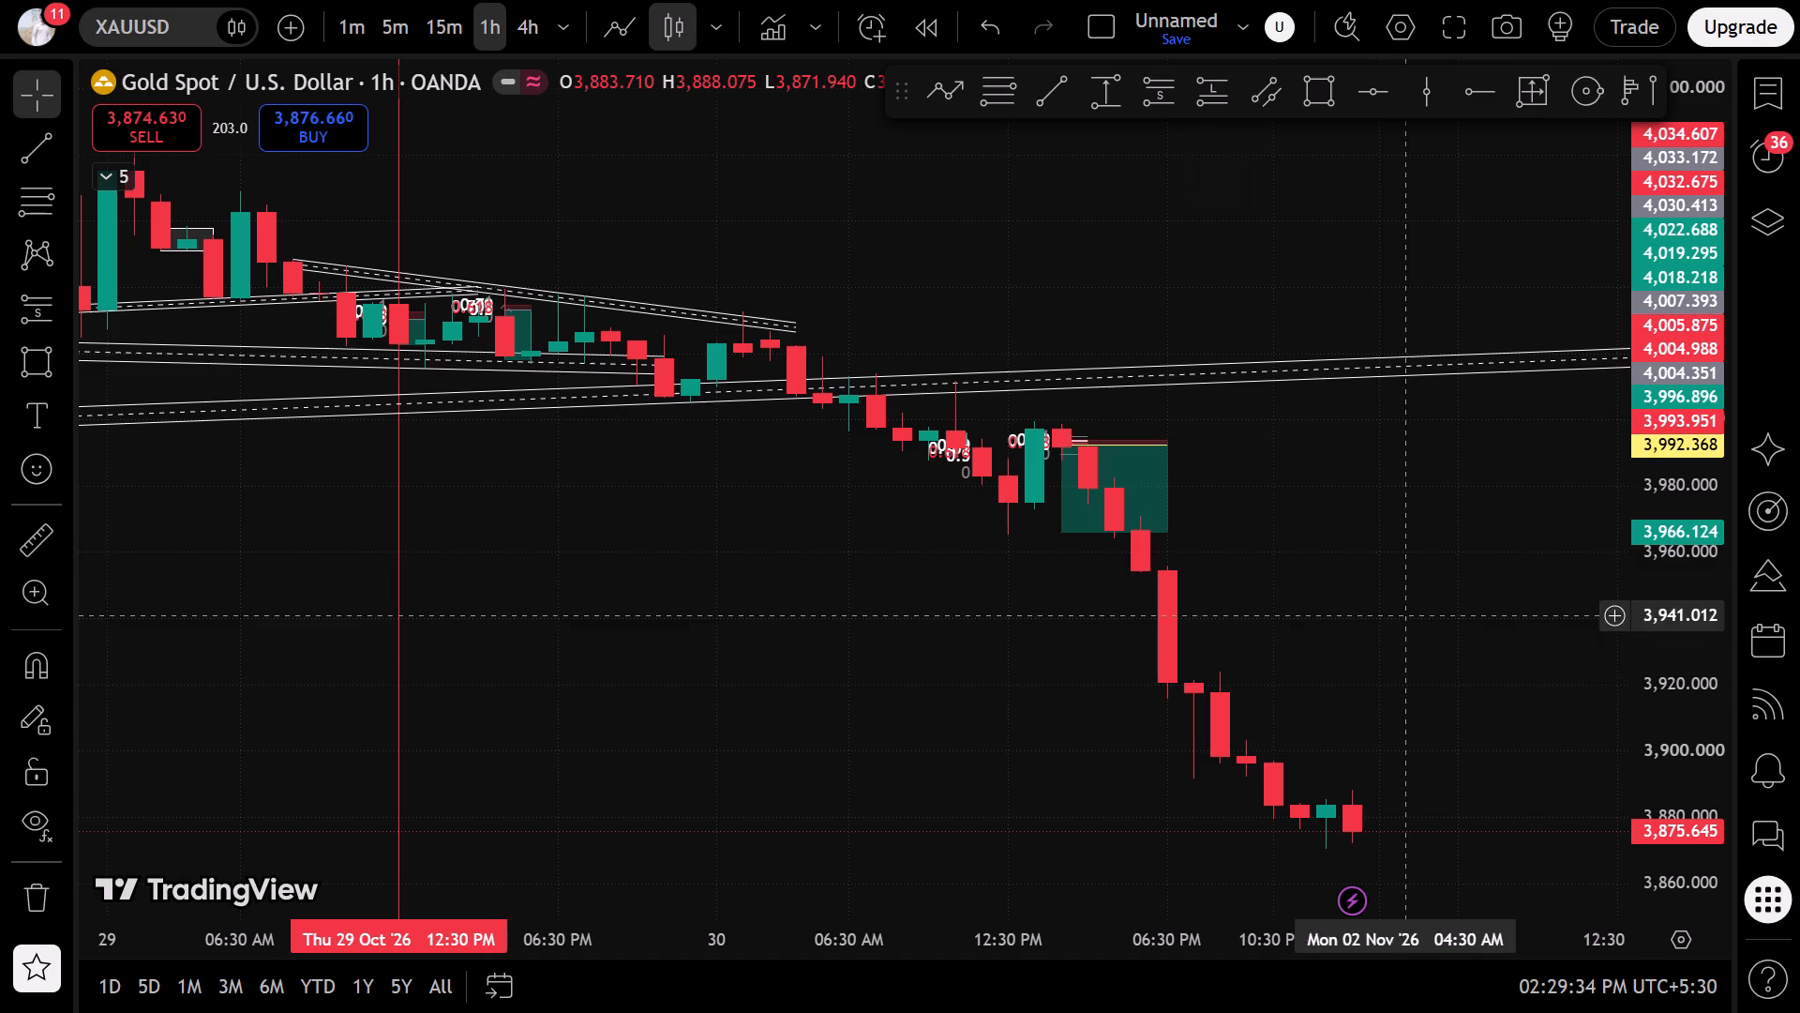
left_click_drag(1621, 764, 1637, 511)
left_click_drag(1697, 704, 1632, 227)
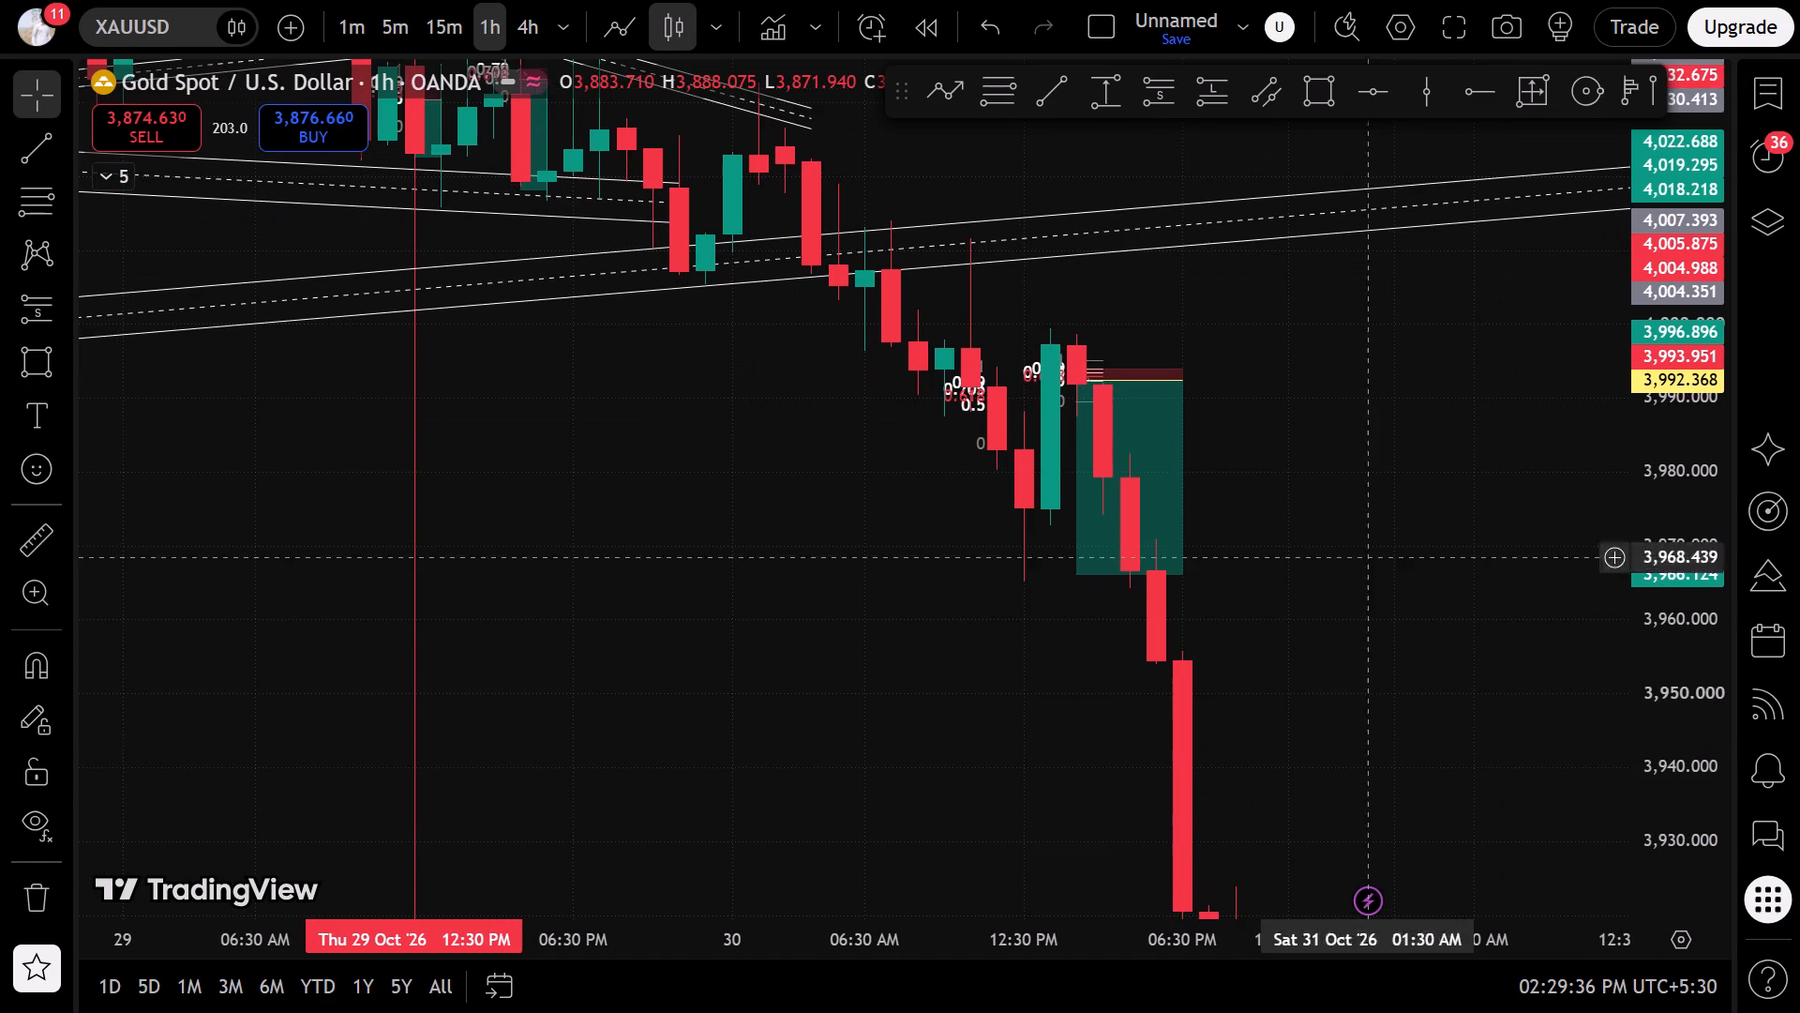
left_click_drag(1077, 572, 1132, 645)
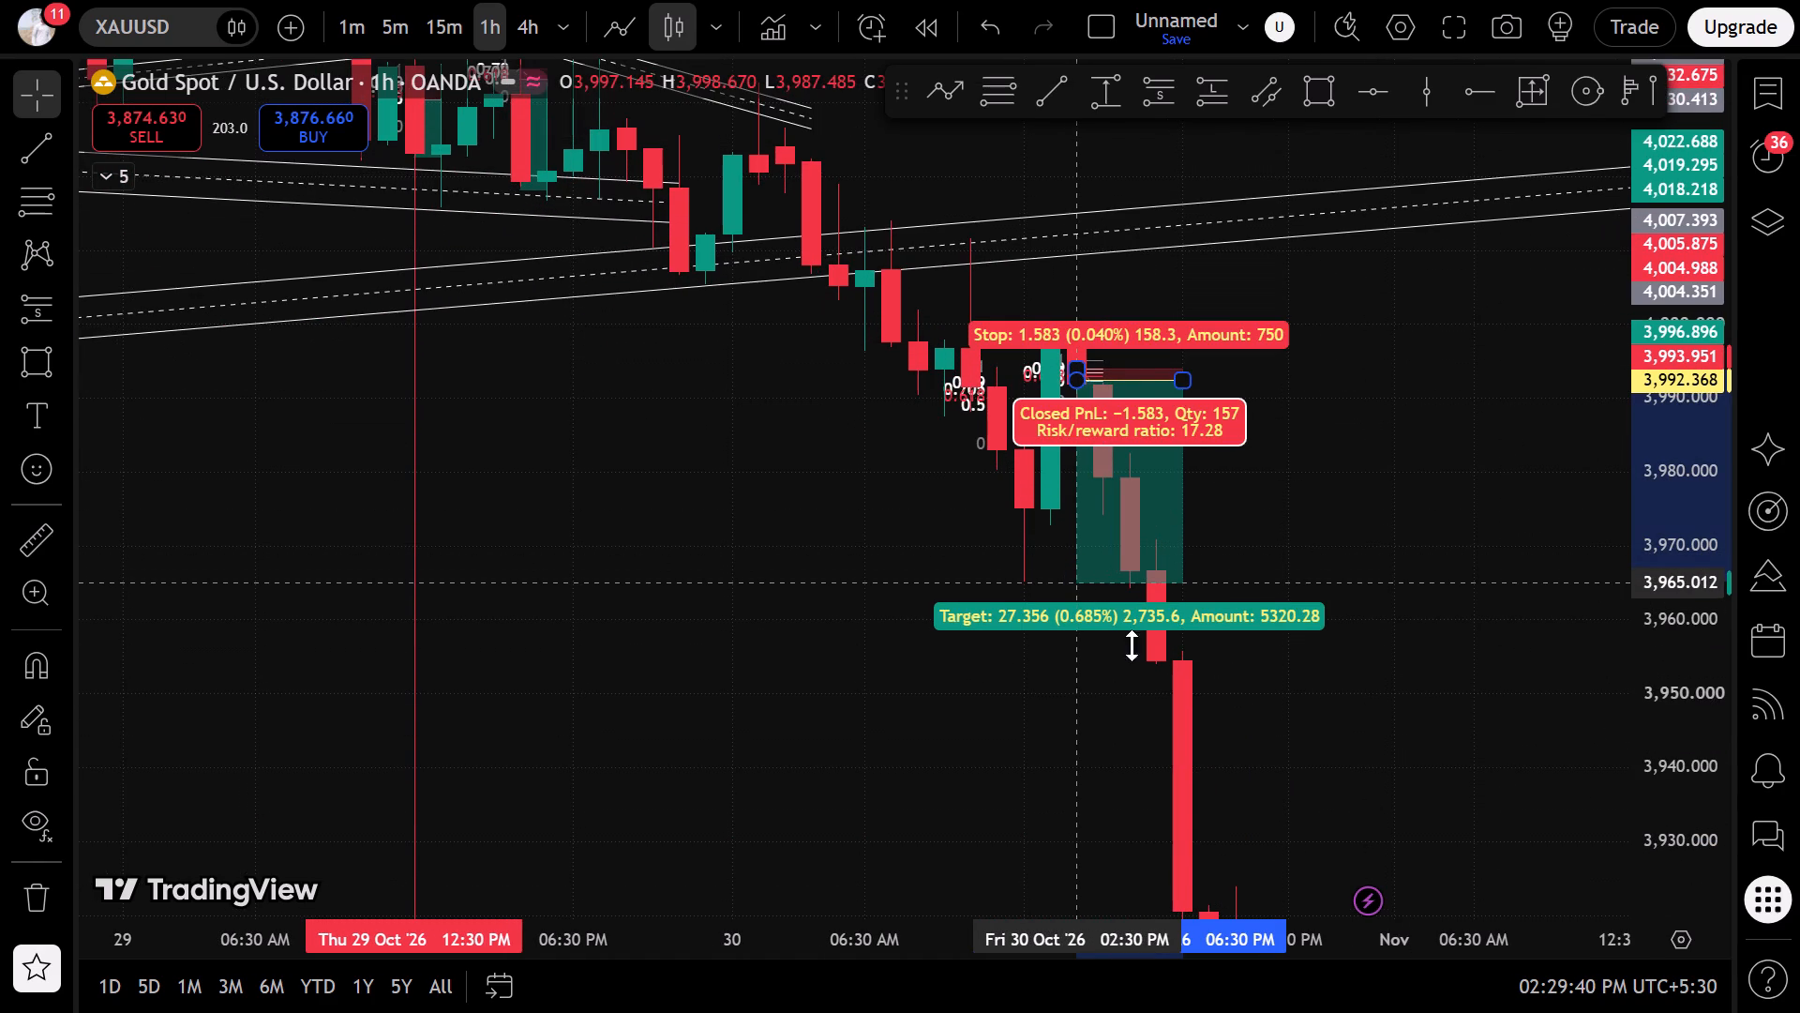
left_click_drag(1132, 645, 1162, 839)
left_click_drag(778, 774, 512, 410)
left_click_drag(1657, 275, 1598, 748)
scroll(1221, 616, "down", 11)
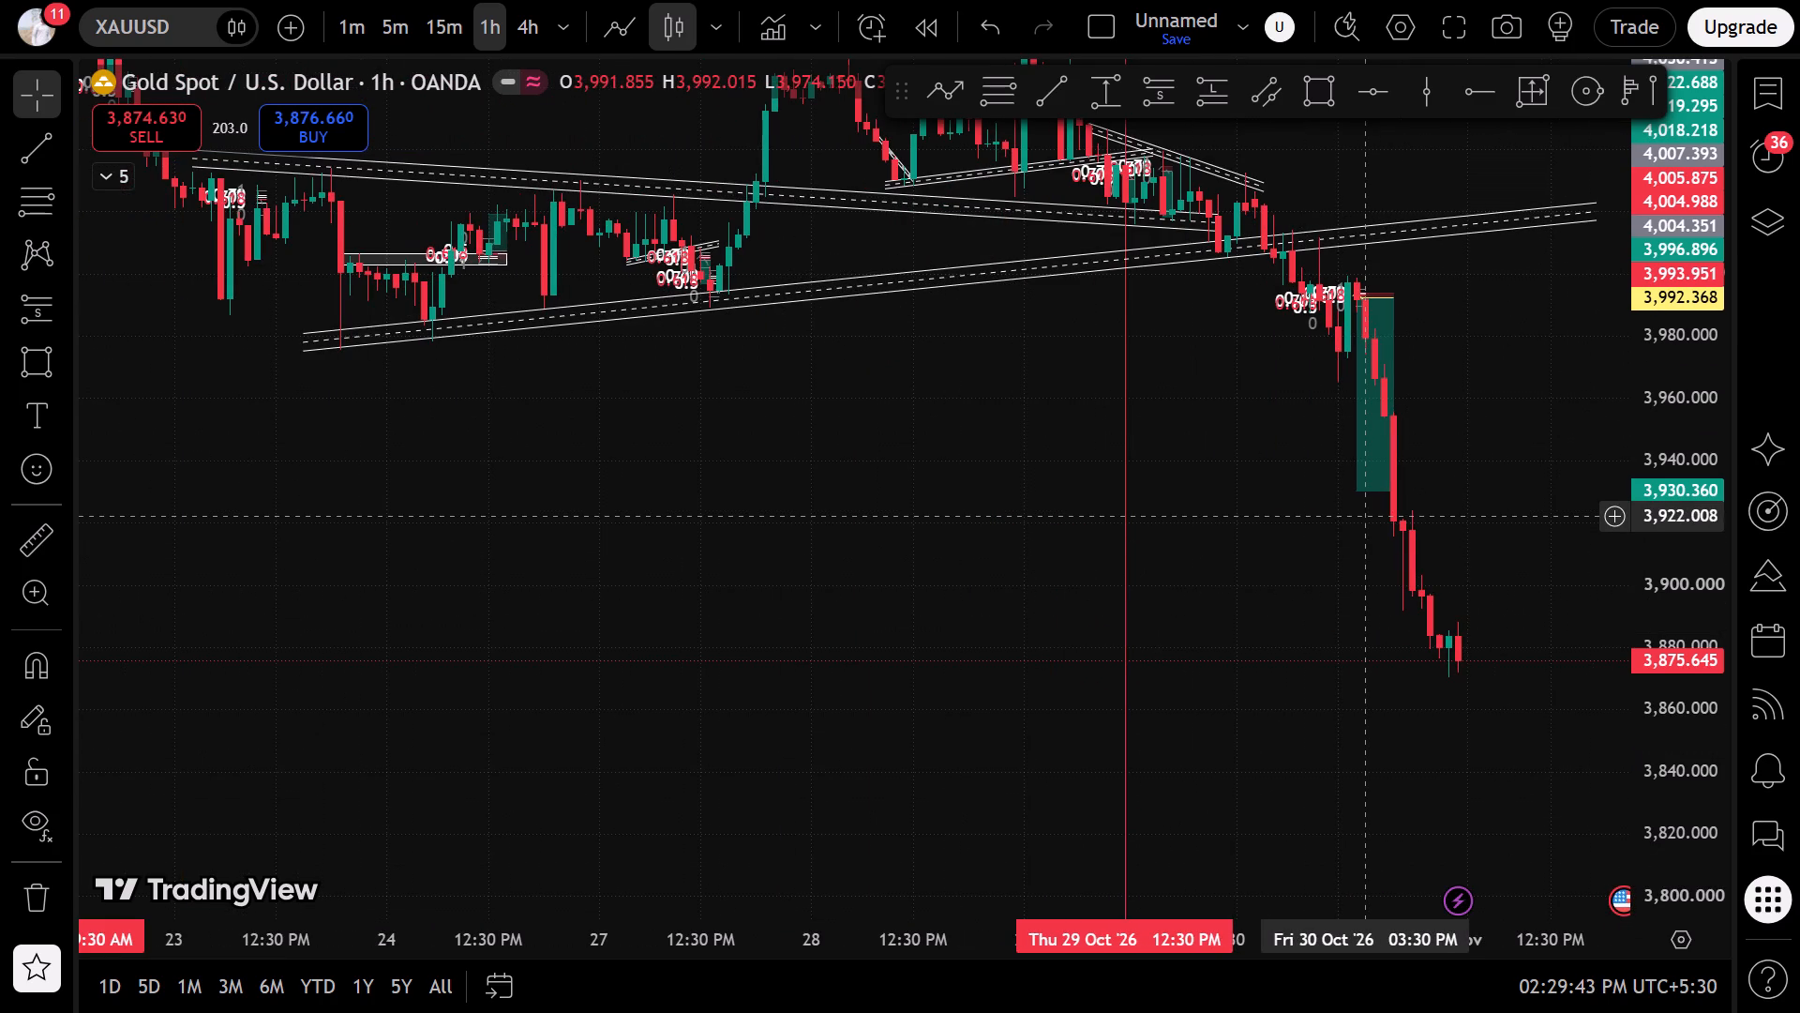
left_click_drag(1358, 492, 1438, 667)
left_click(1716, 691)
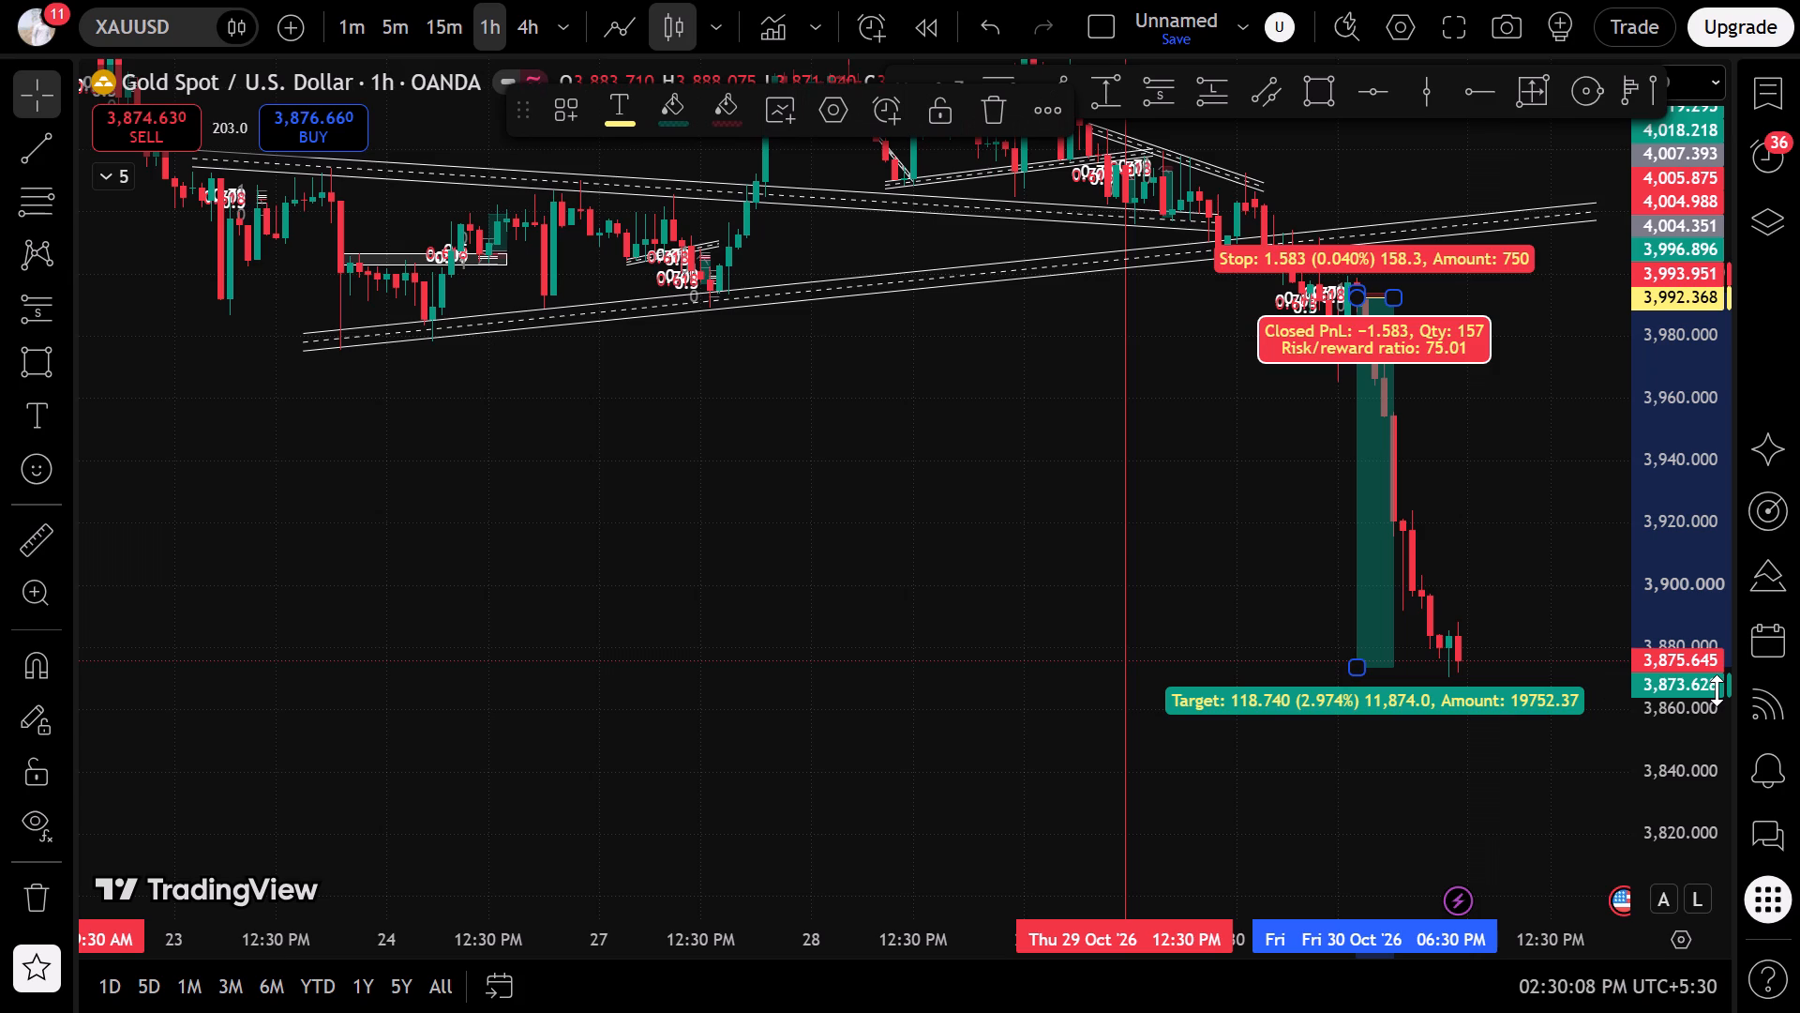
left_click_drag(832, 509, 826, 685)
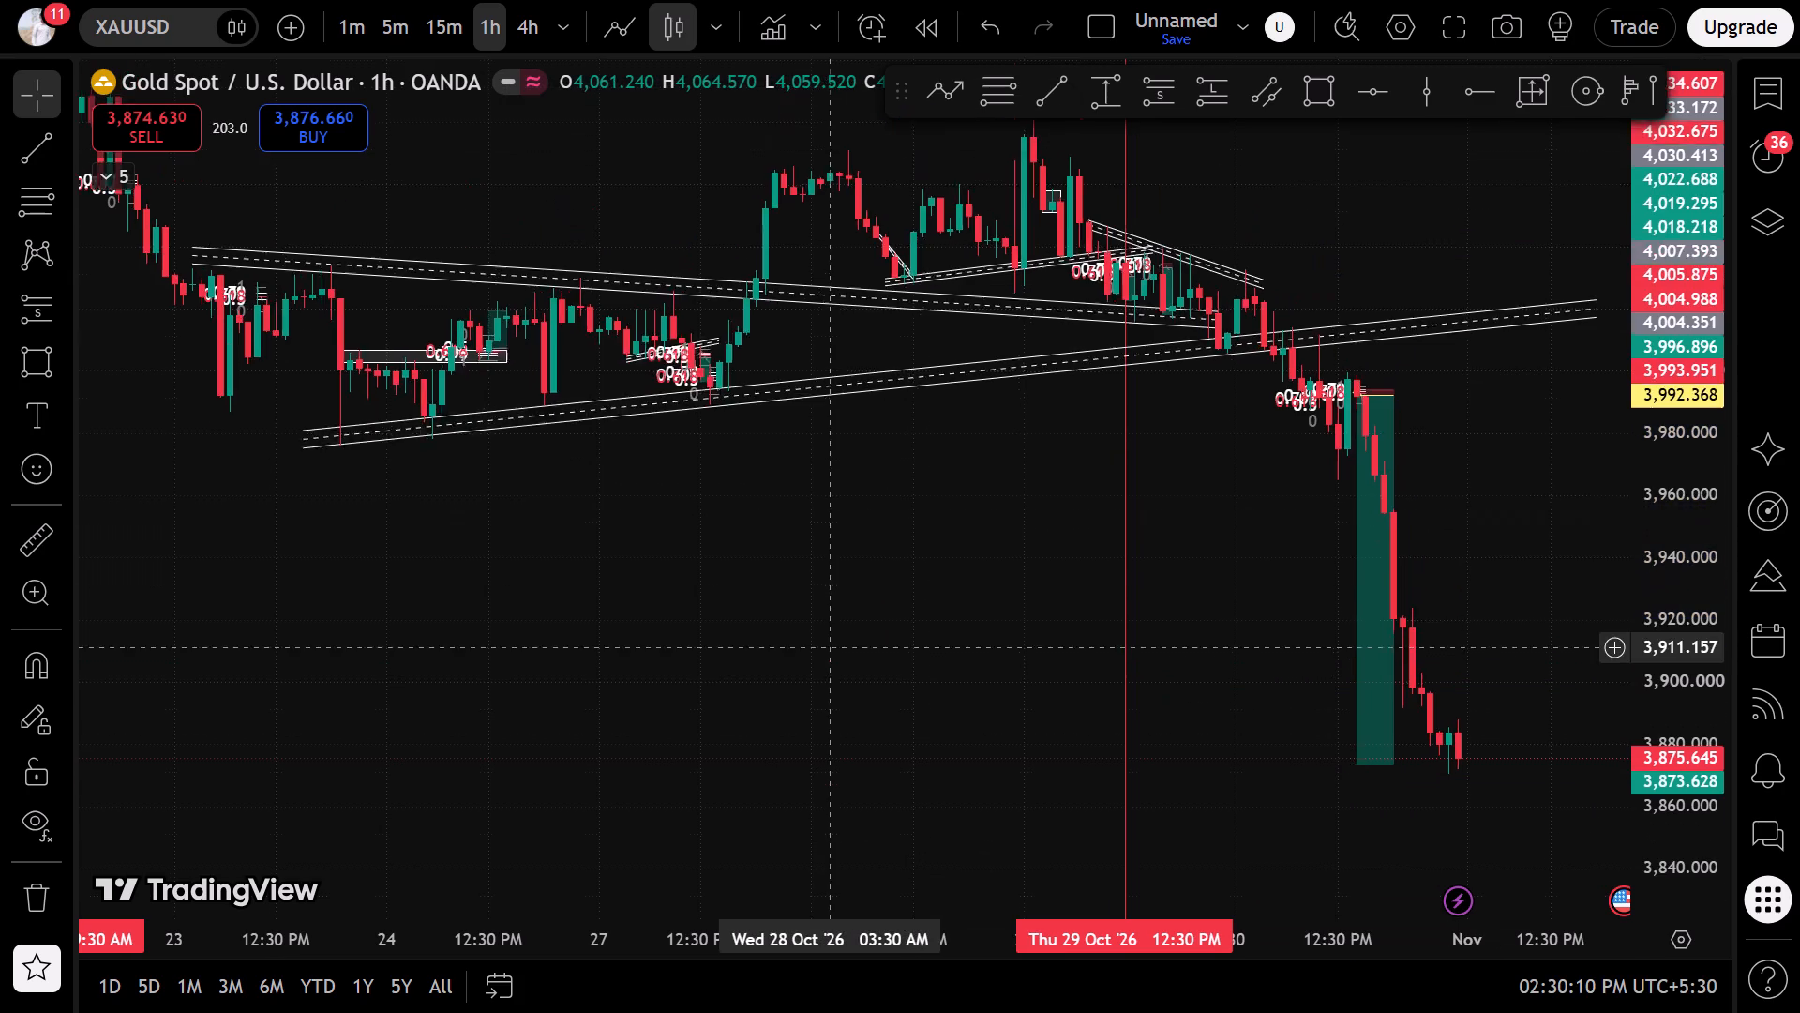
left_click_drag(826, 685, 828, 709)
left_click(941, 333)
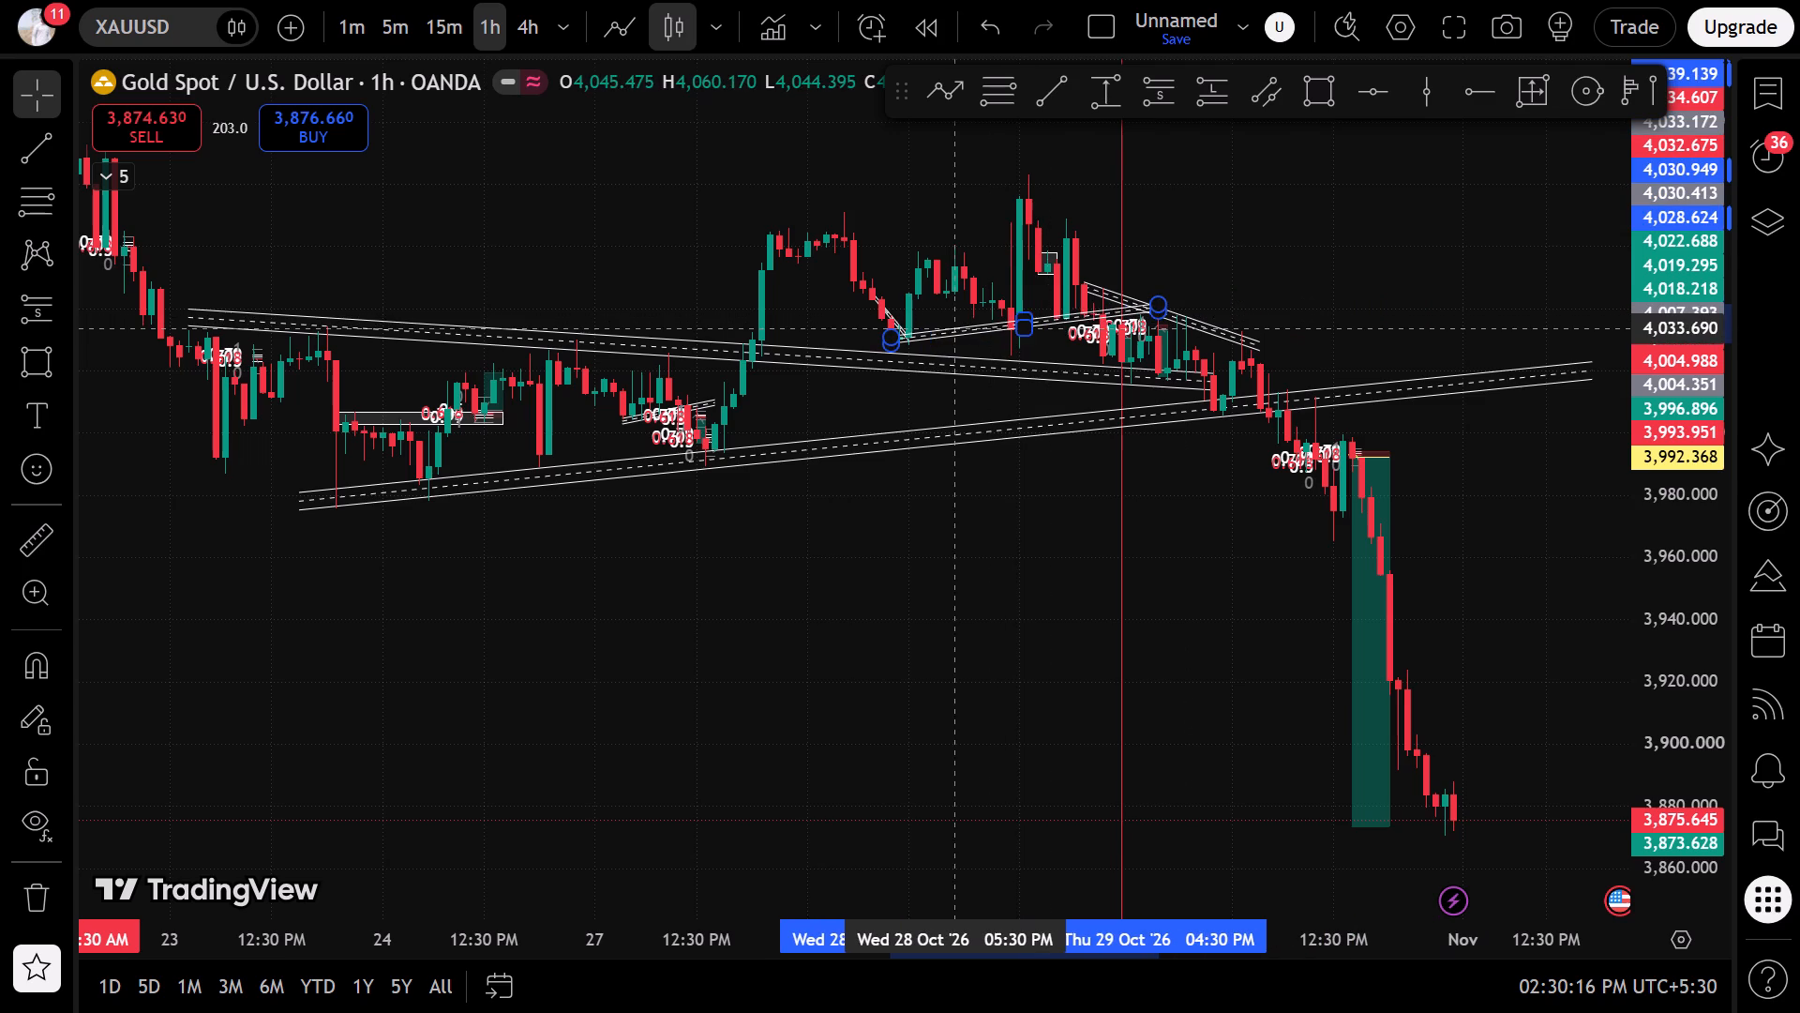
Show the watchlist and leave the full-screen view of the XAUUSD 1-hour chart.
left_click(1764, 104)
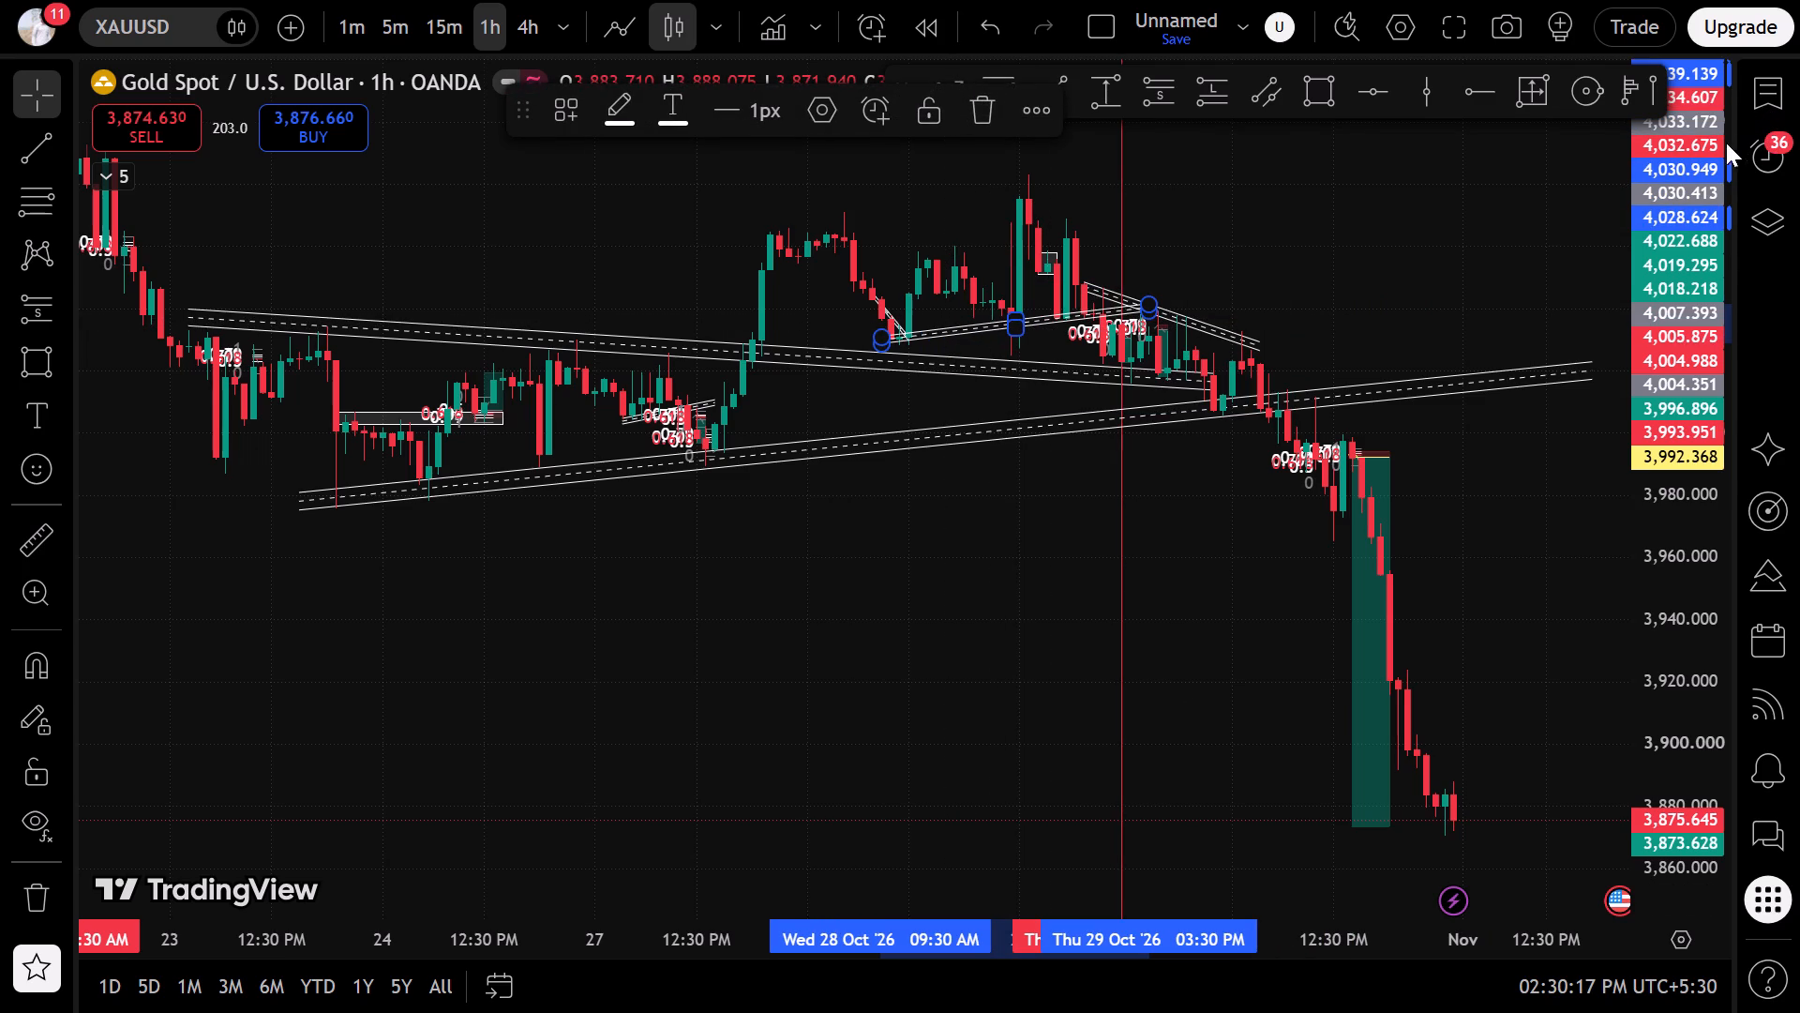
left_click(912, 100)
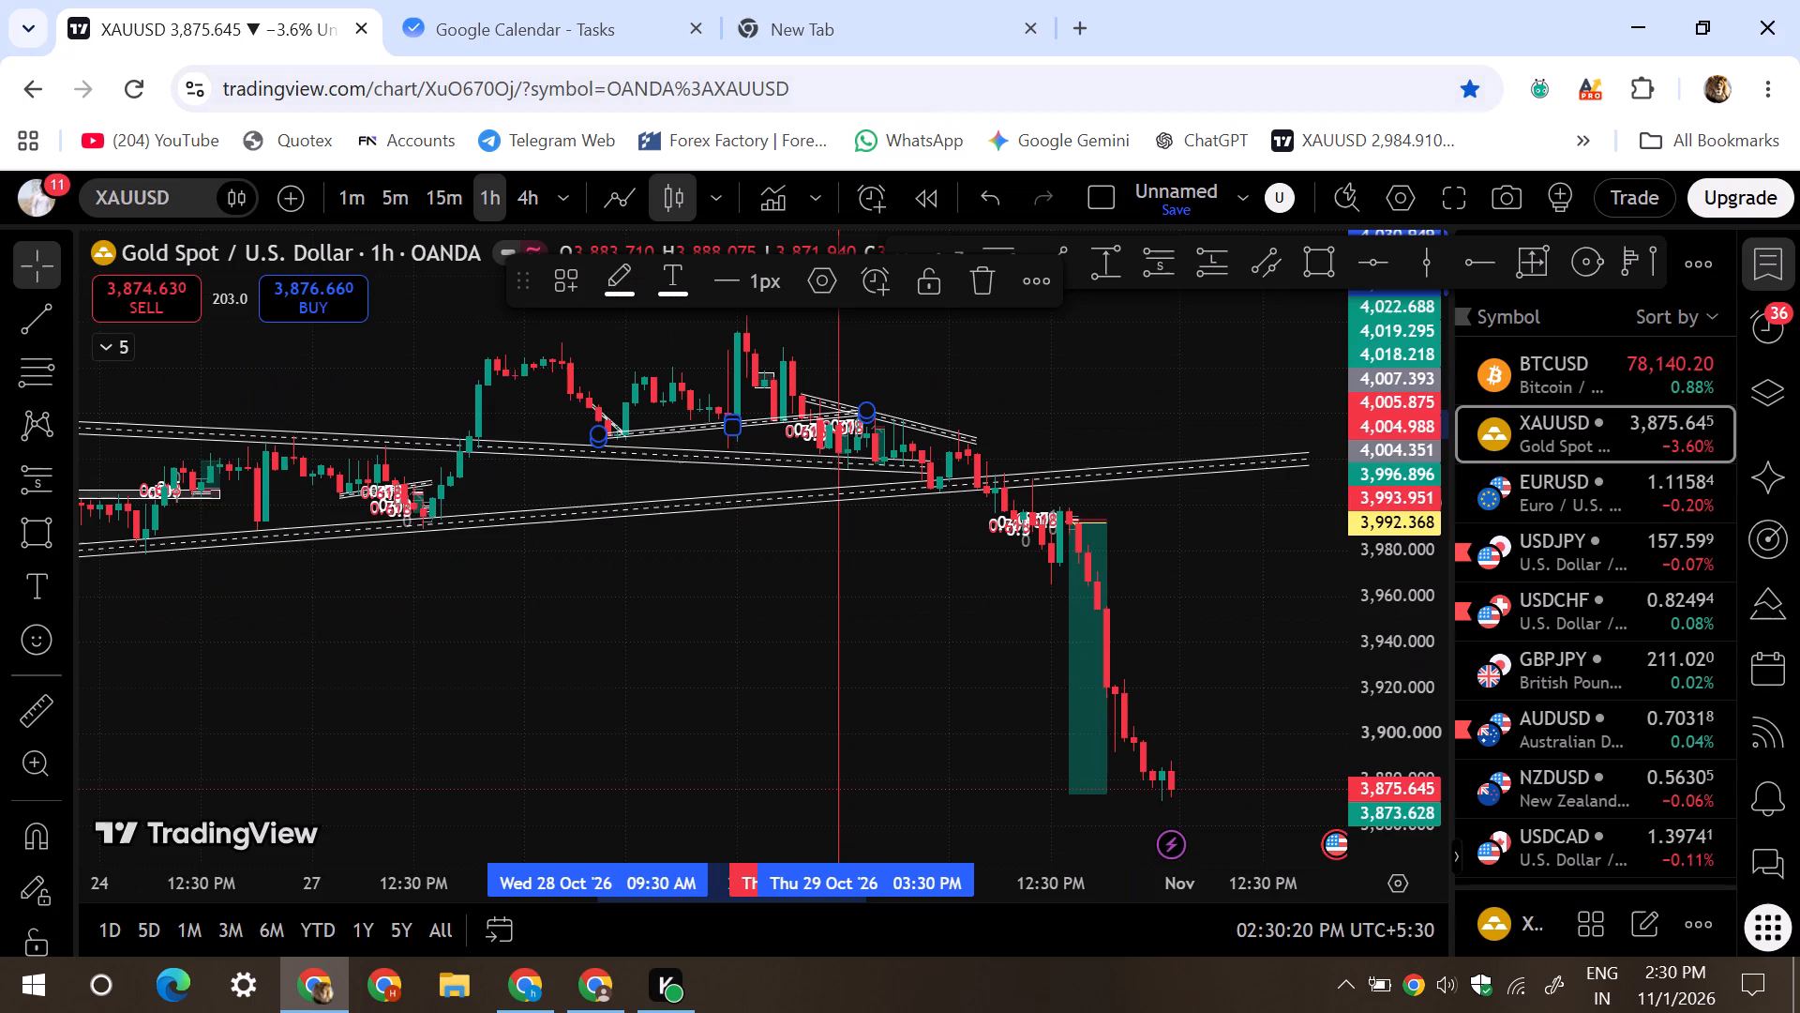
left_click(477, 205)
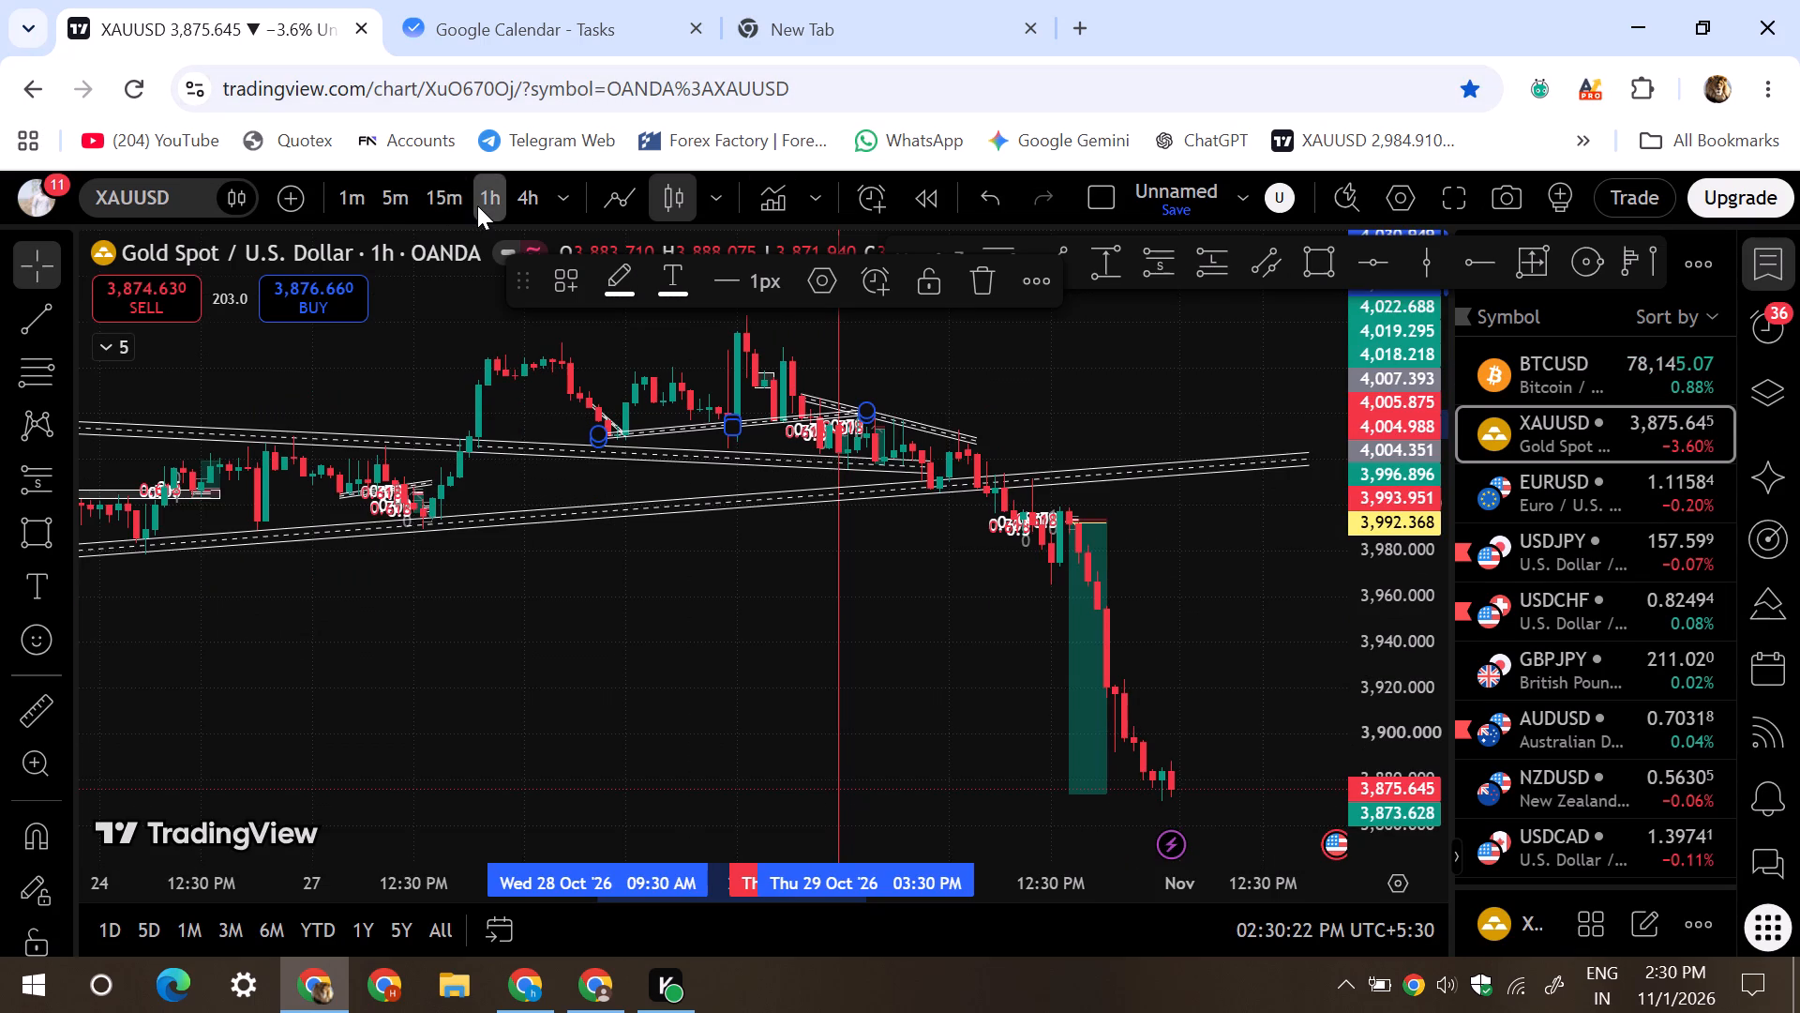
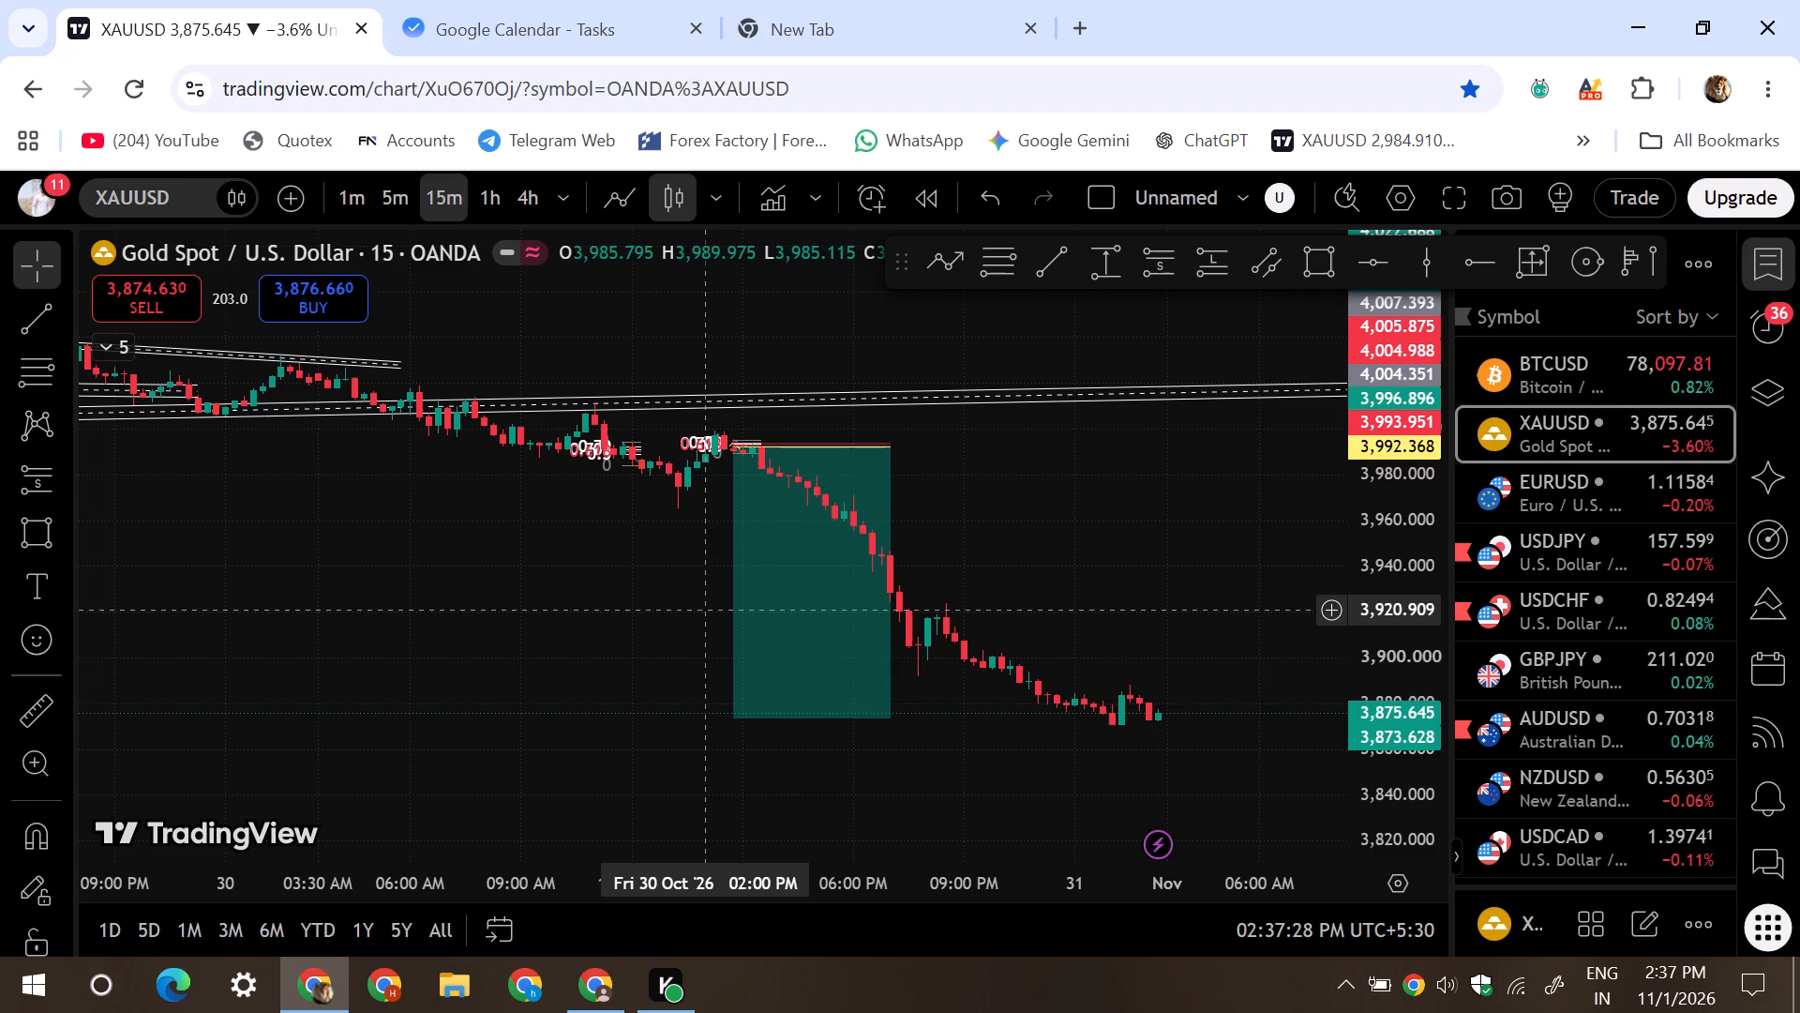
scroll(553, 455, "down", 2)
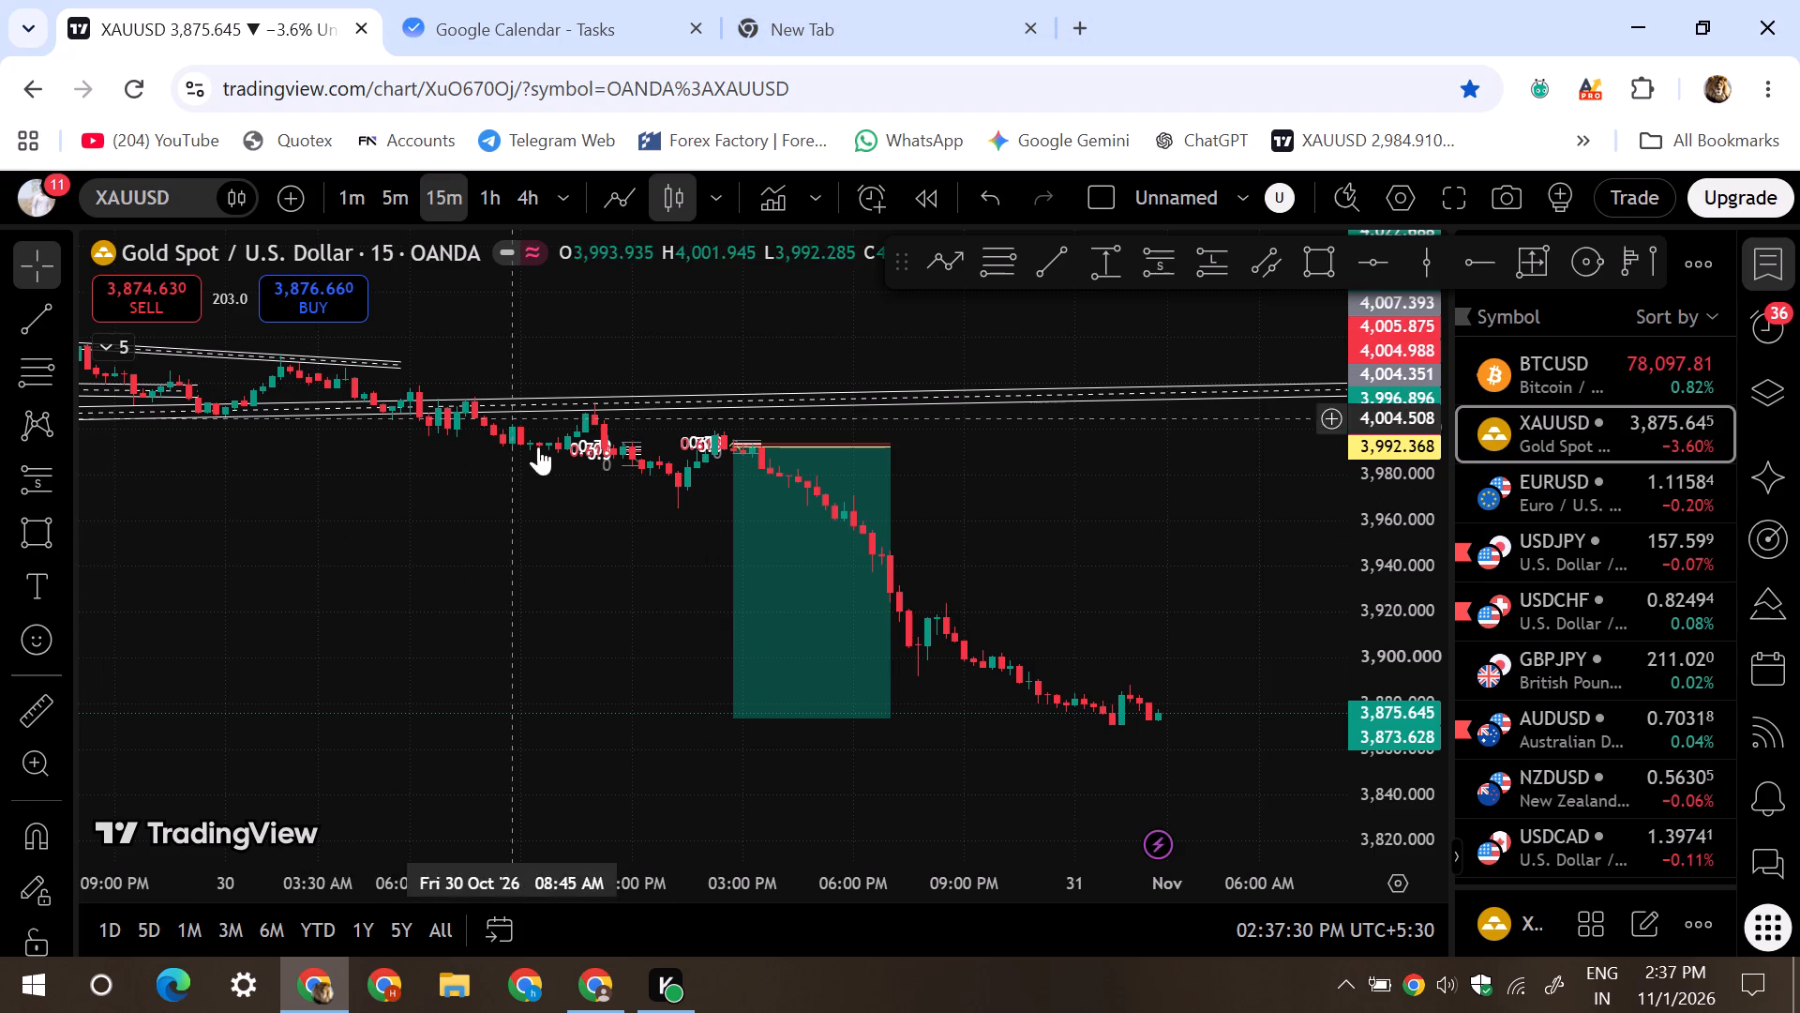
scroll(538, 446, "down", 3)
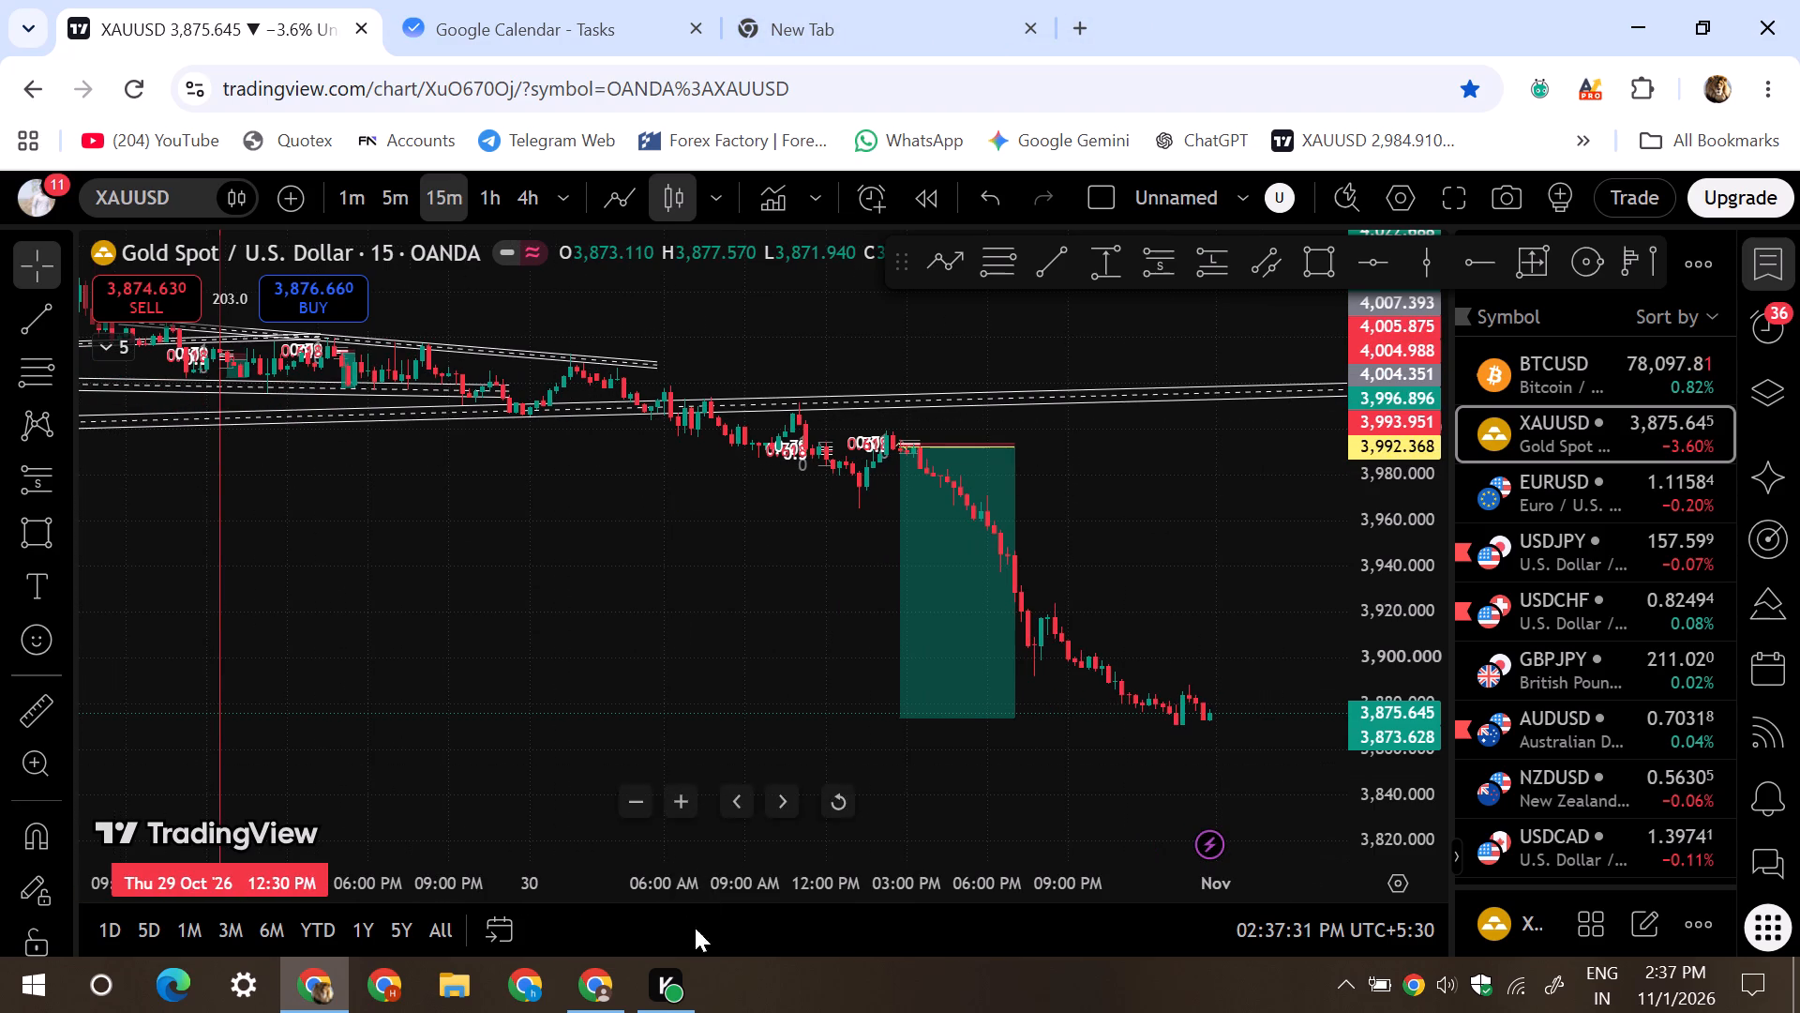
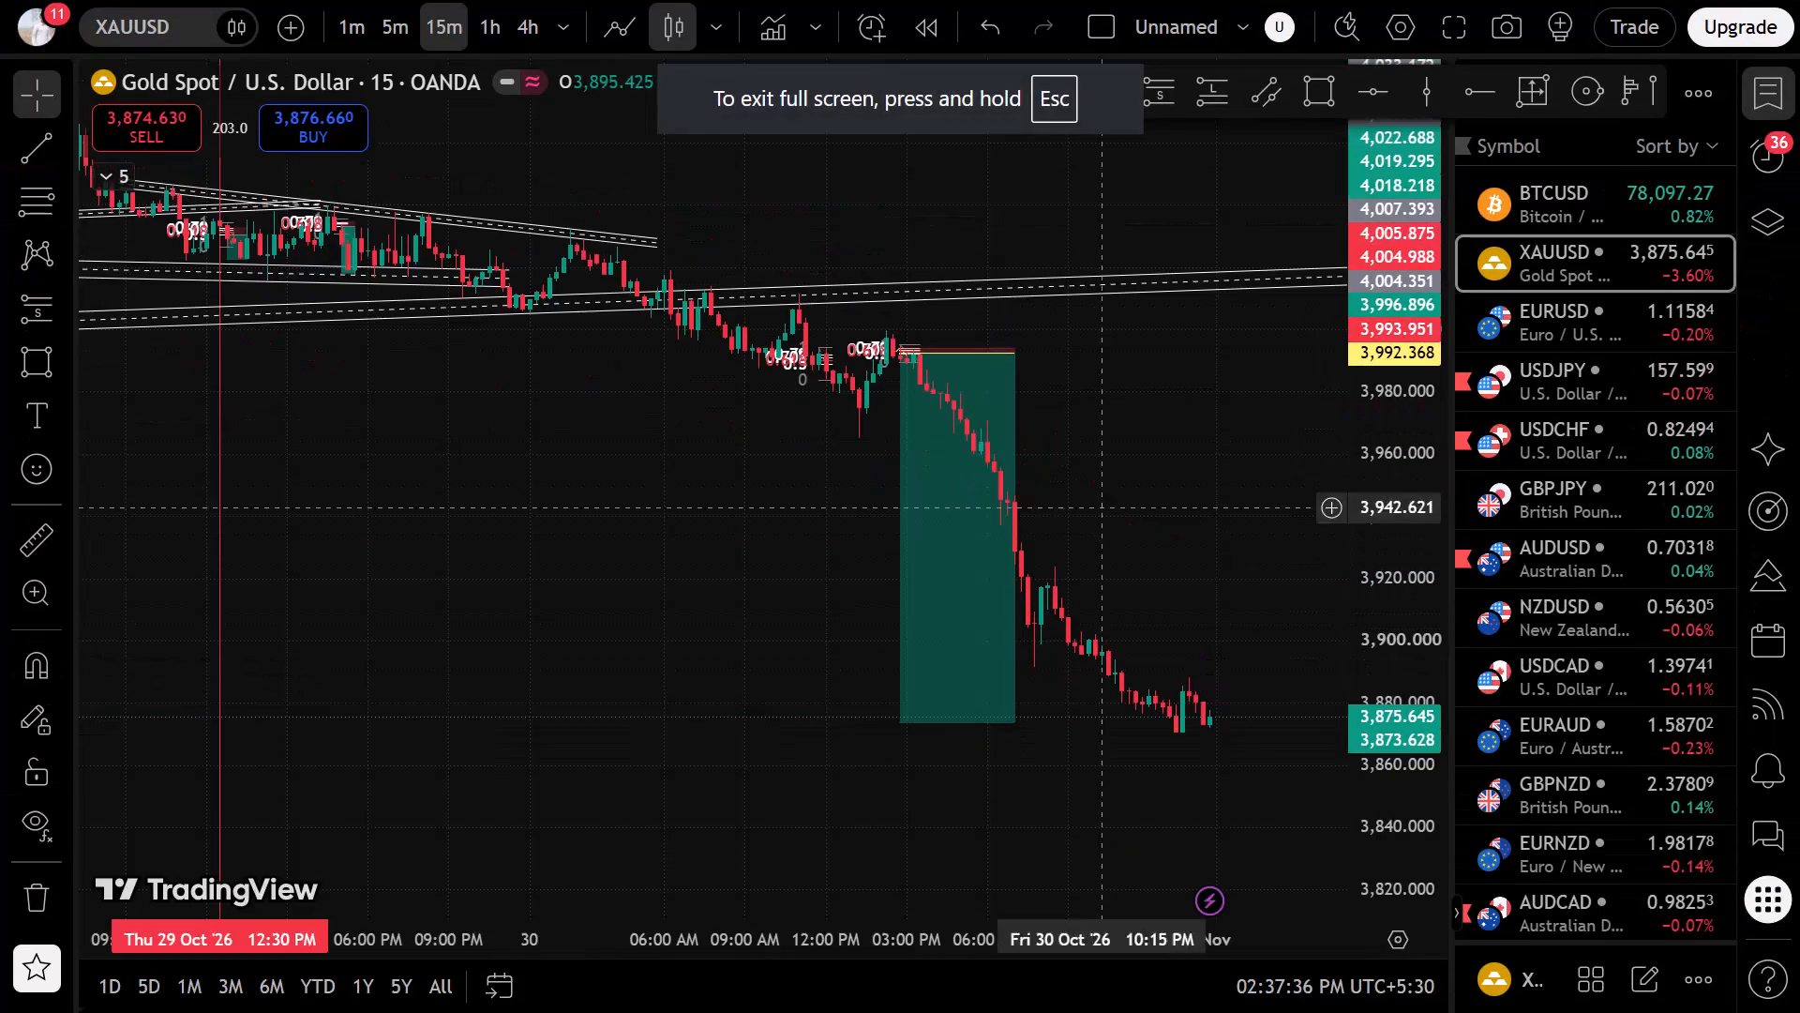
Set the XAUUSD chart to the 1-minute timeframe.
scroll(438, 512, "up", 5)
left_click_drag(1379, 686, 1416, 423)
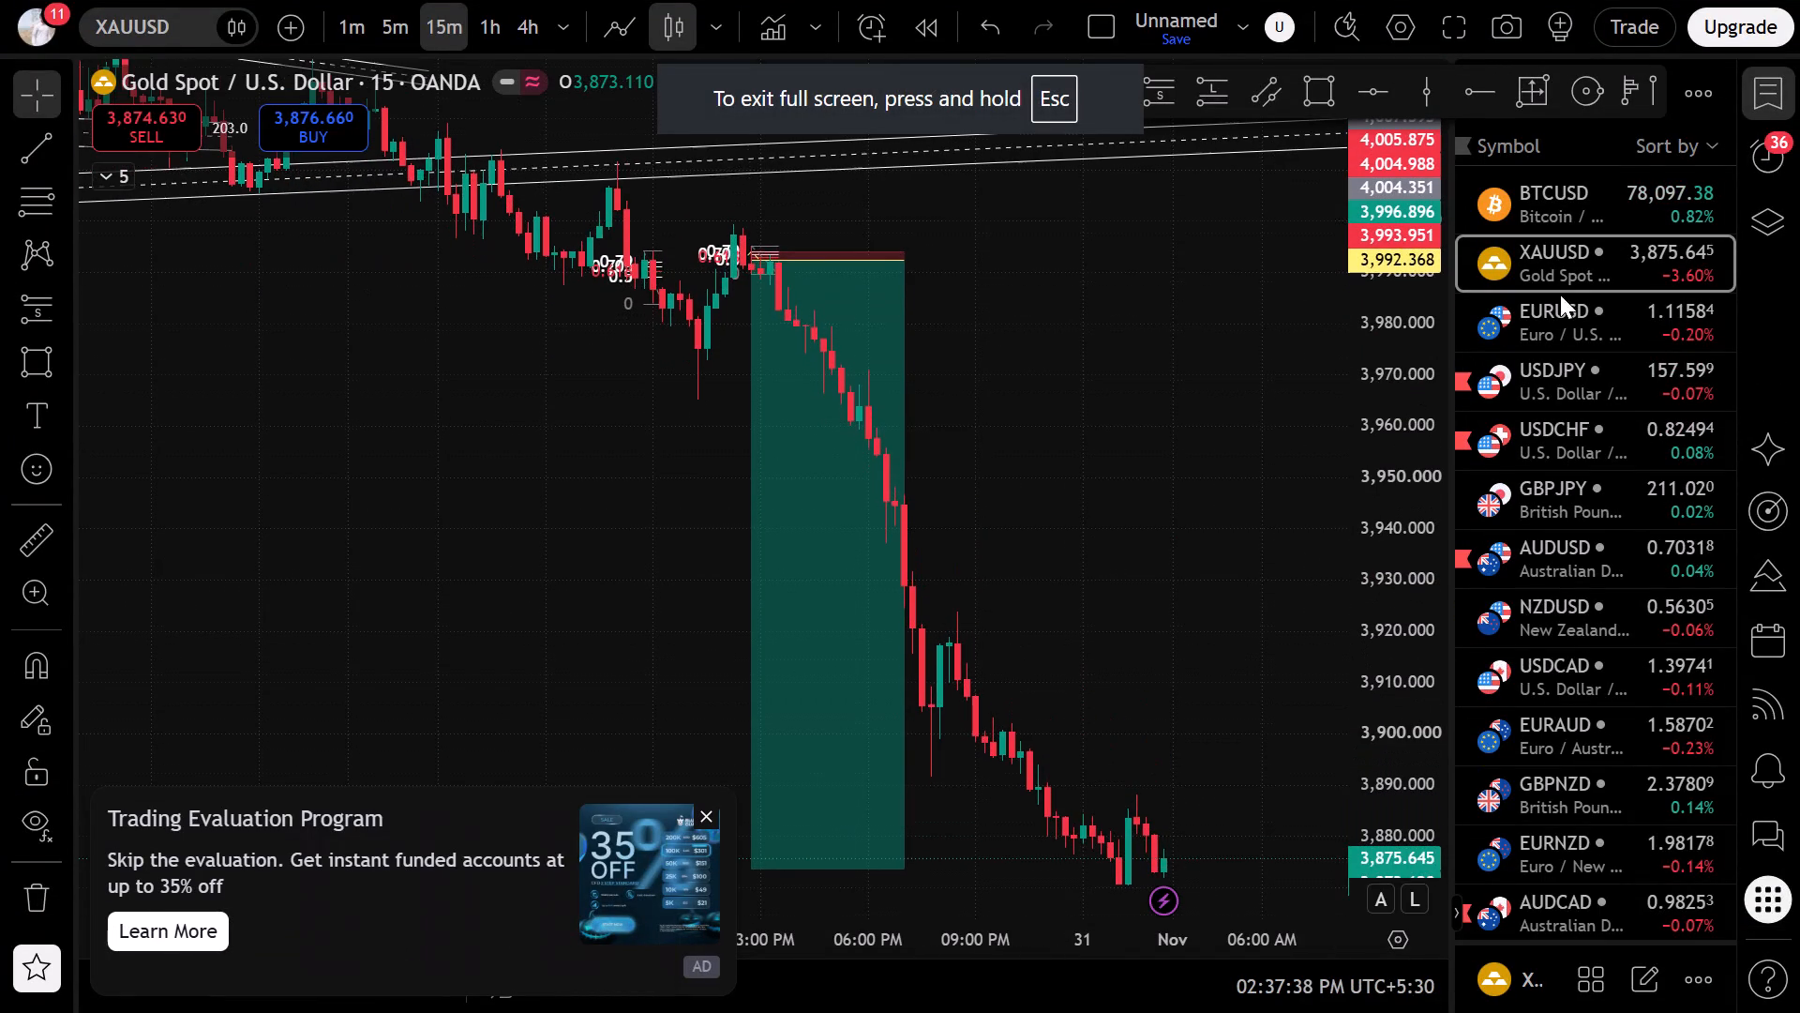
scroll(869, 268, "down", 6)
left_click_drag(737, 399, 1006, 820)
scroll(957, 686, "down", 3)
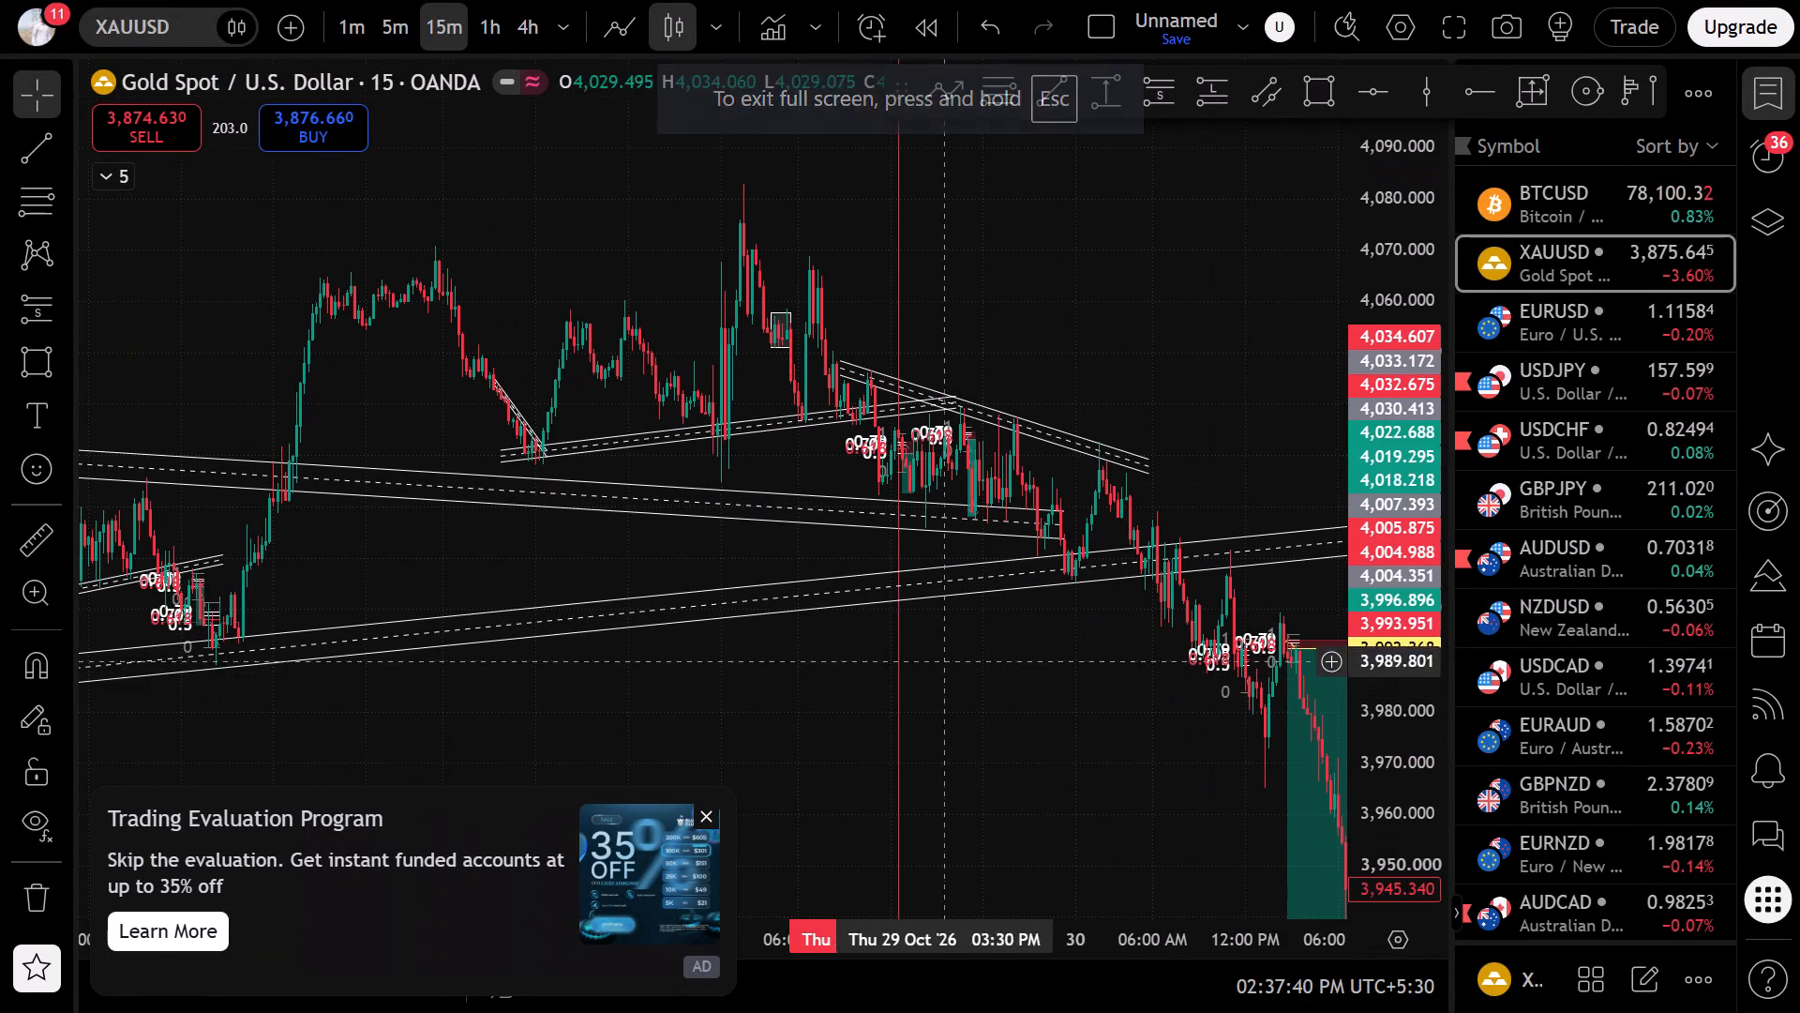
left_click(369, 34)
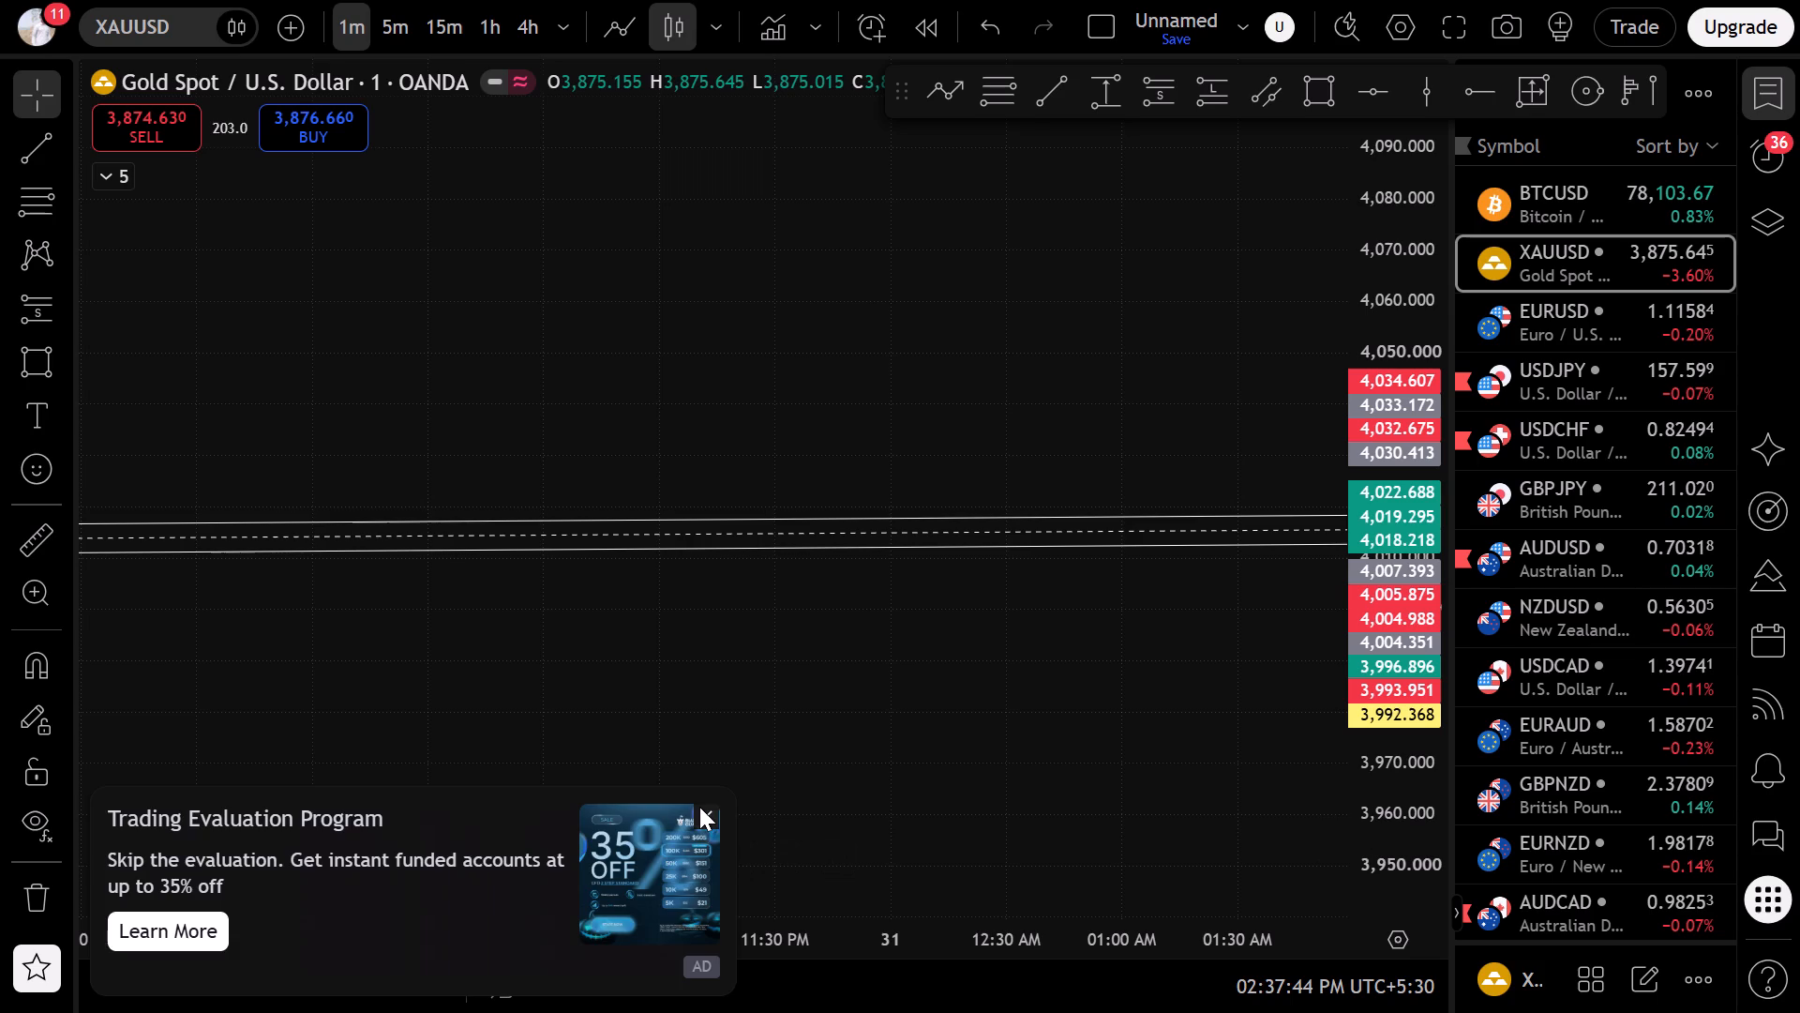
Close the Trading Evaluation Program advertisement and dismiss the ad-free upgrade offer.
left_click(699, 807)
left_click(831, 852)
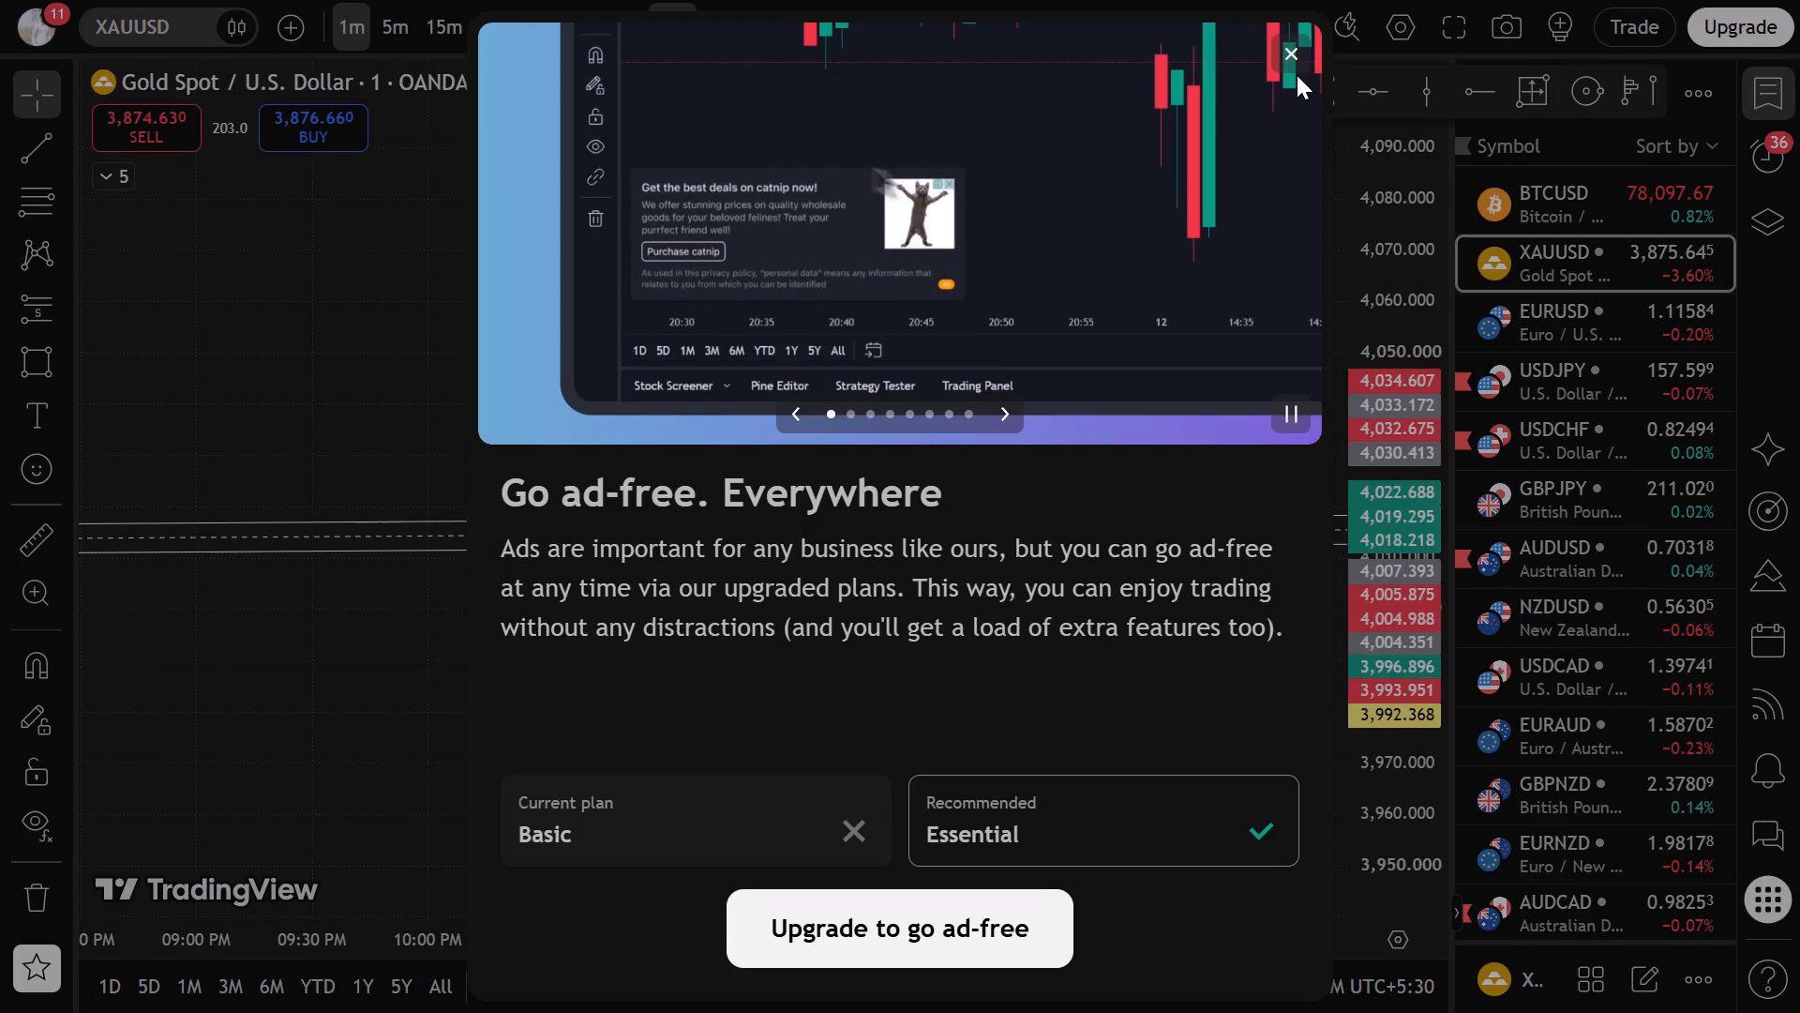
left_click(1284, 54)
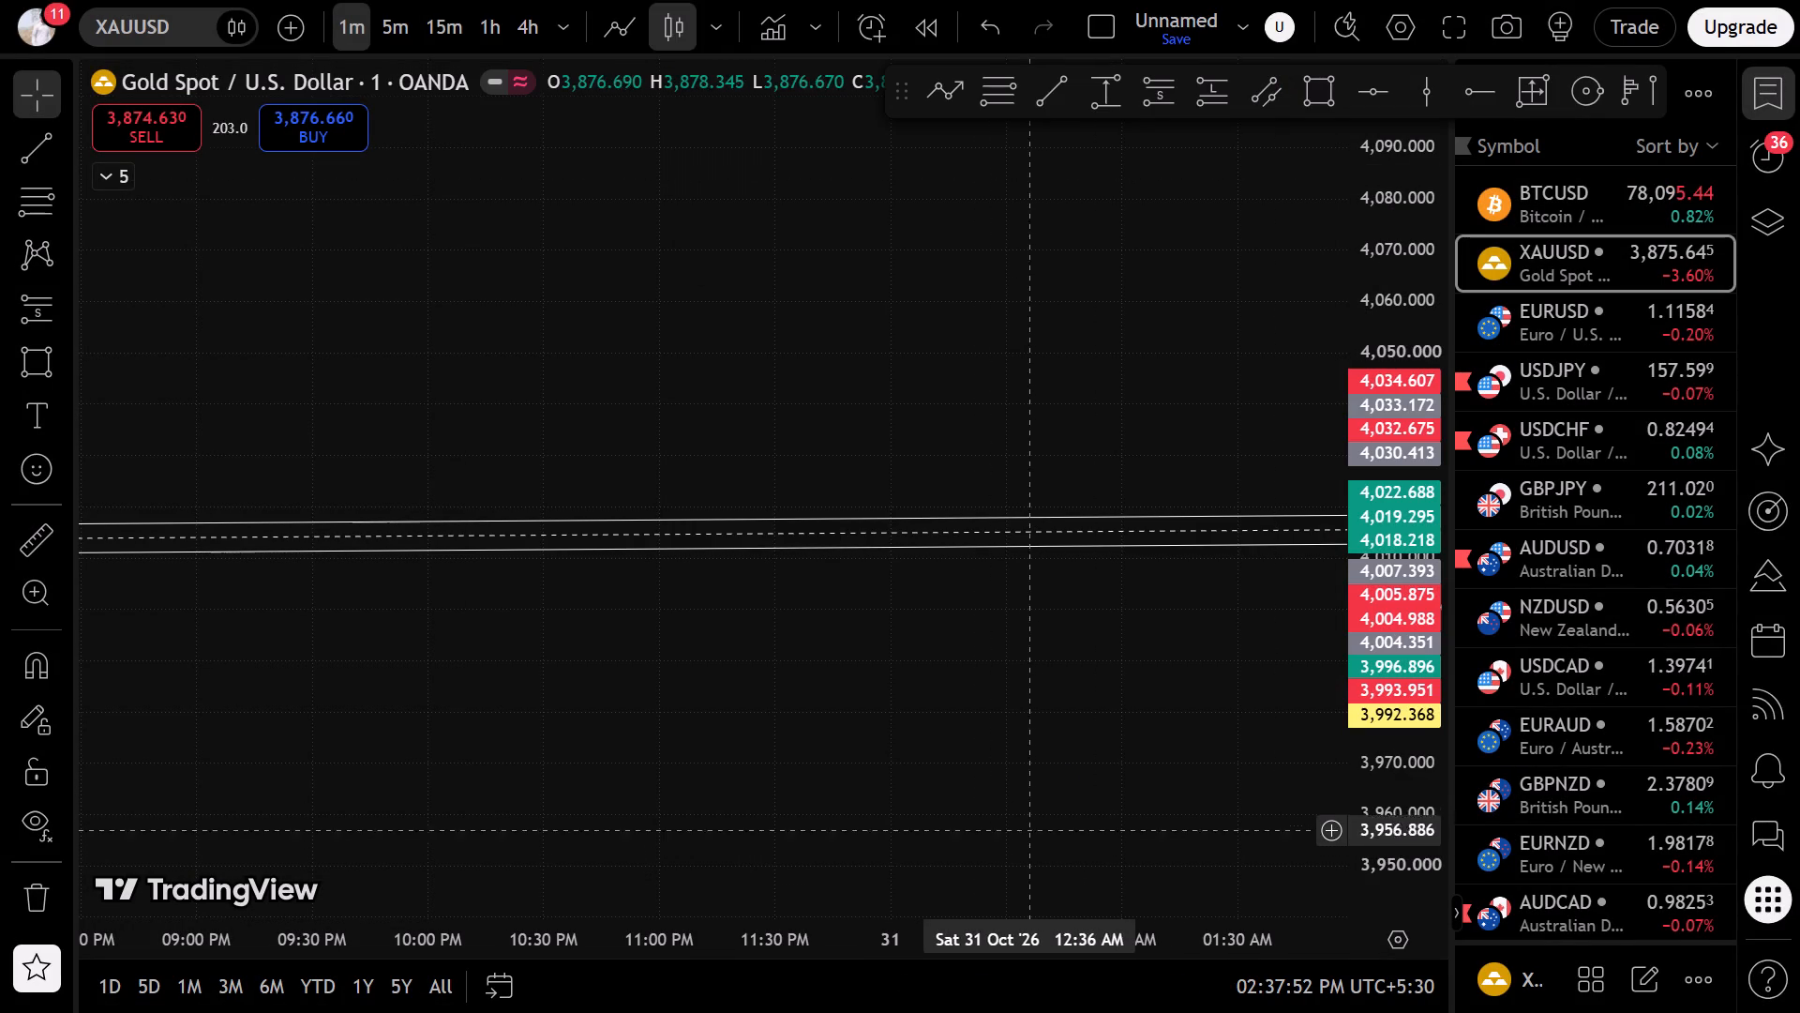
Bring the 29 October XAUUSD candles into view and hide the watchlist to widen the chart.
scroll(826, 575, "down", 17)
left_click_drag(652, 407, 1665, 339)
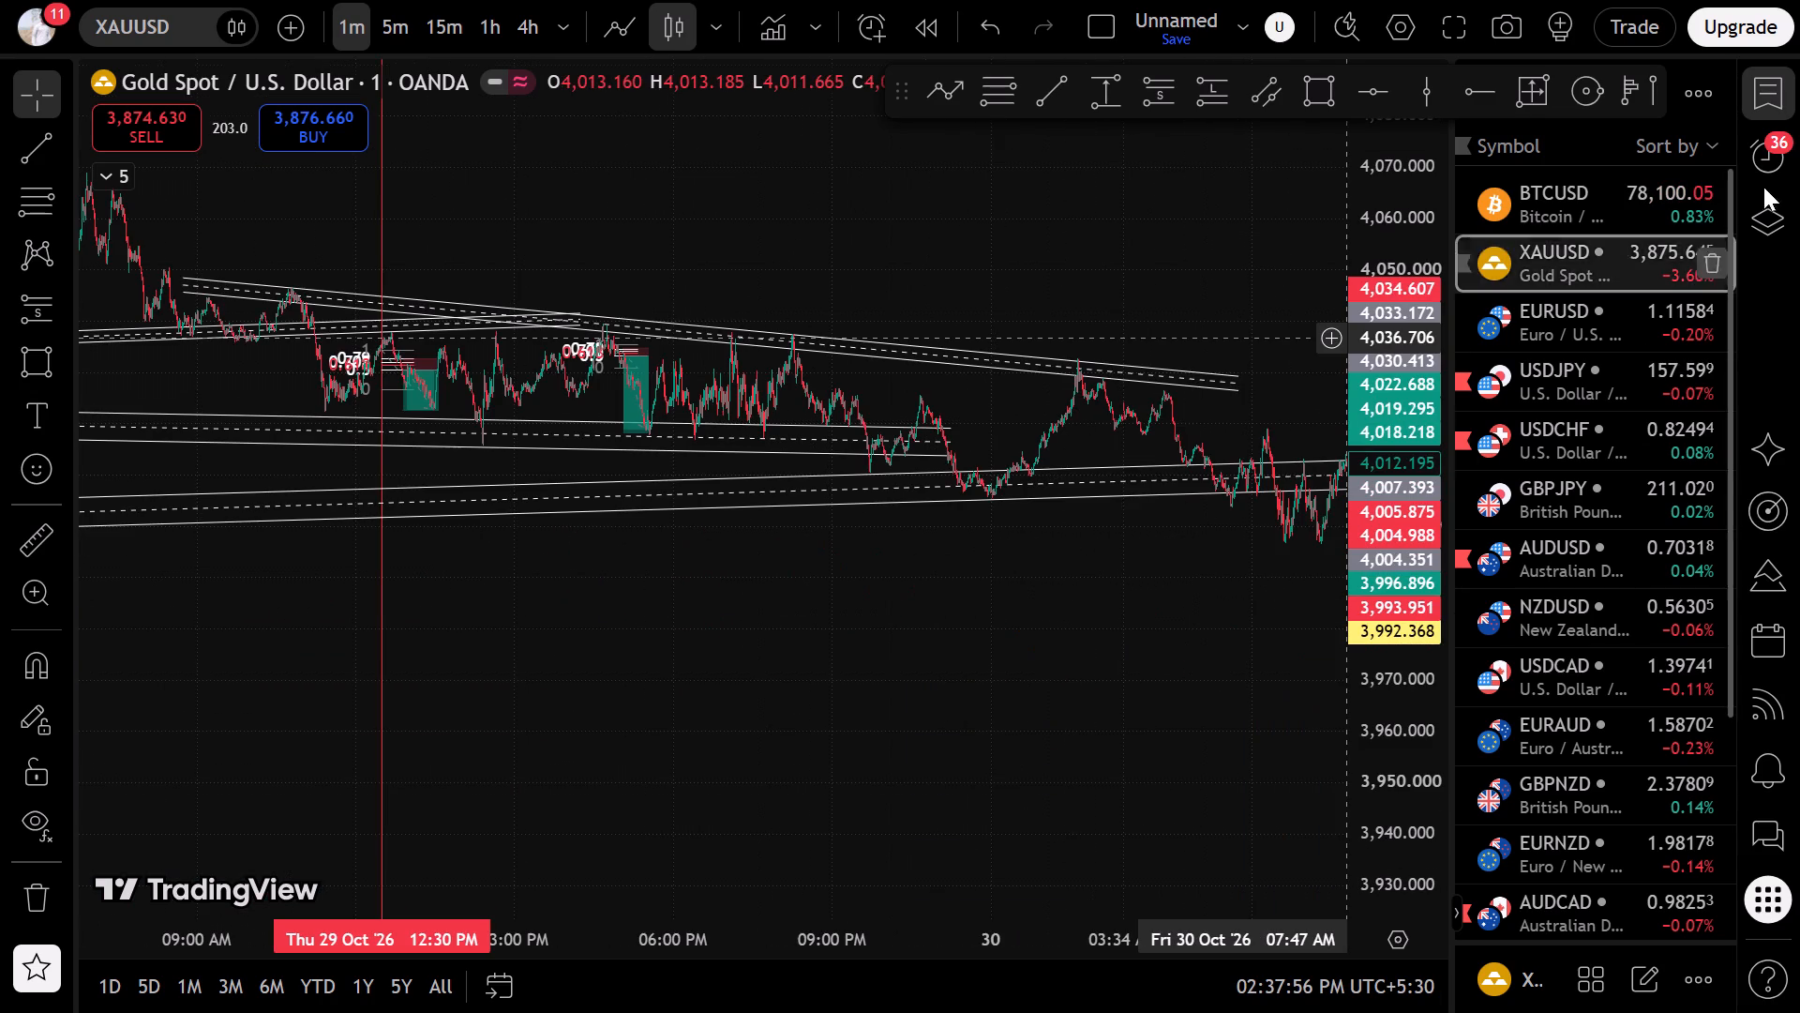
left_click(1769, 90)
Examine the two XAUUSD short setups of 29 October with their Fibonacci retracements on the 1-minute chart.
left_click_drag(1719, 713, 1518, 119)
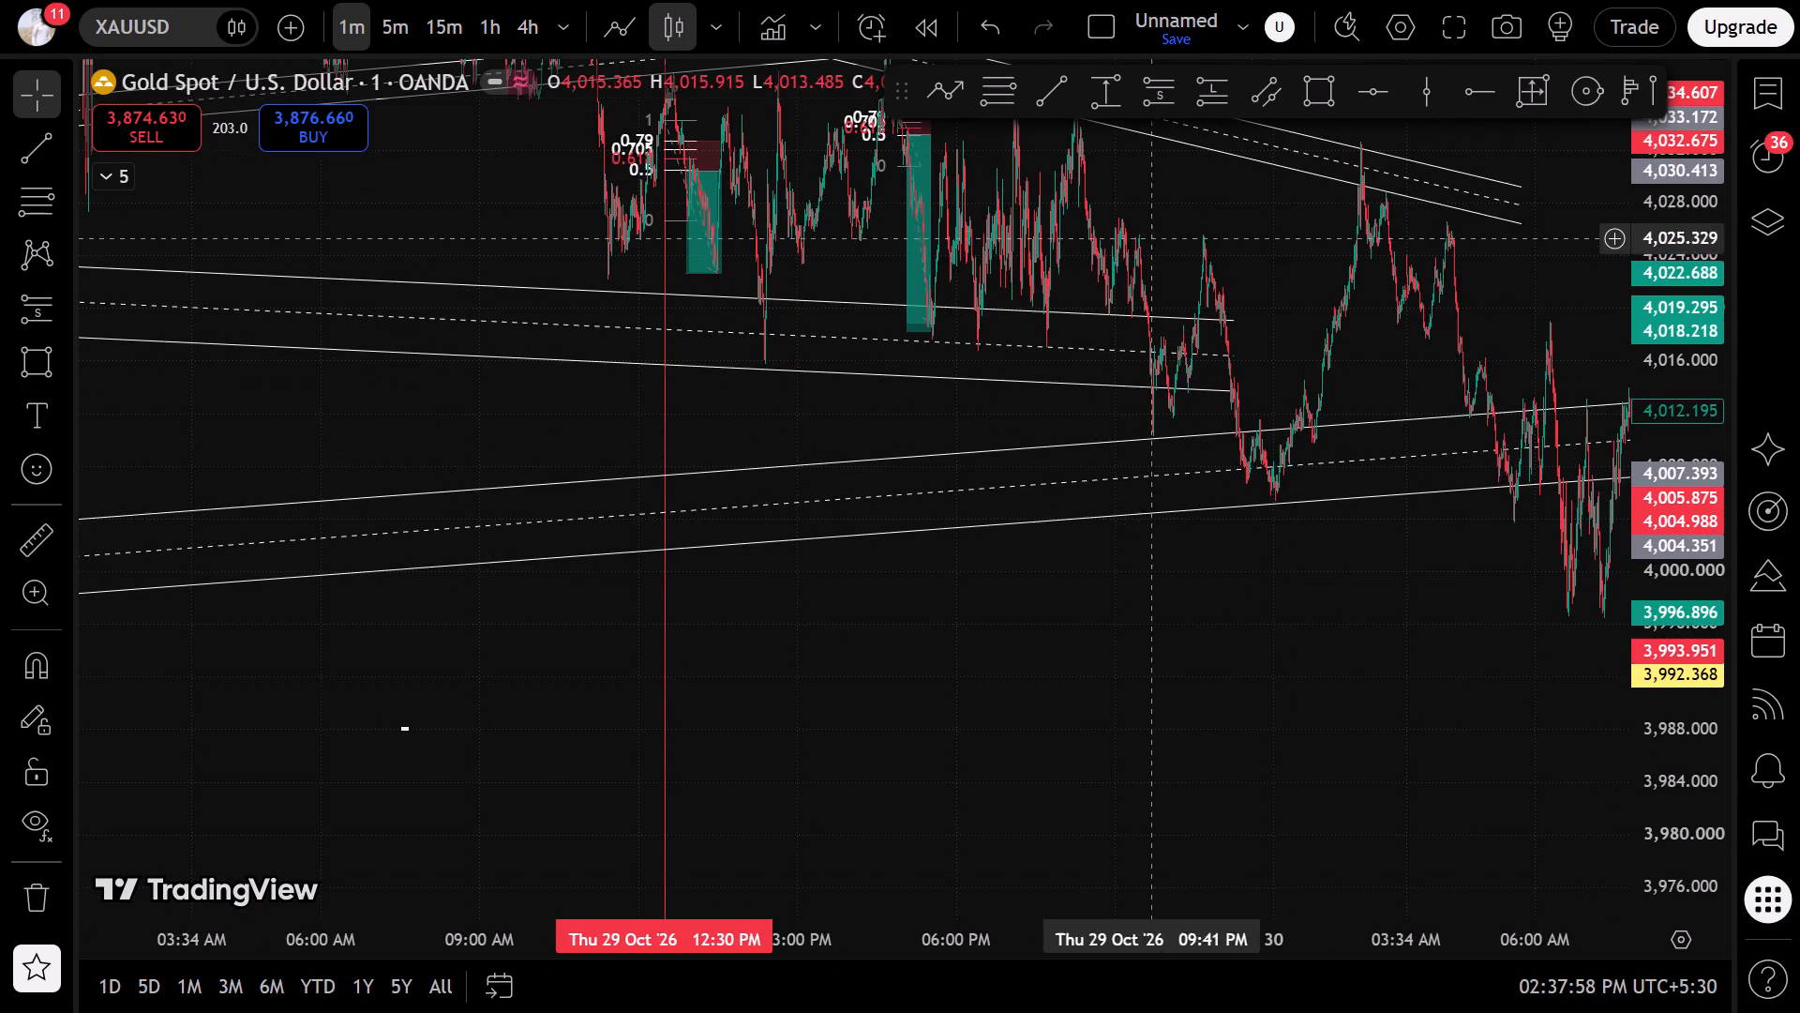
left_click_drag(1143, 227, 1509, 472)
scroll(1171, 436, "up", 7)
left_click_drag(735, 344, 1519, 359)
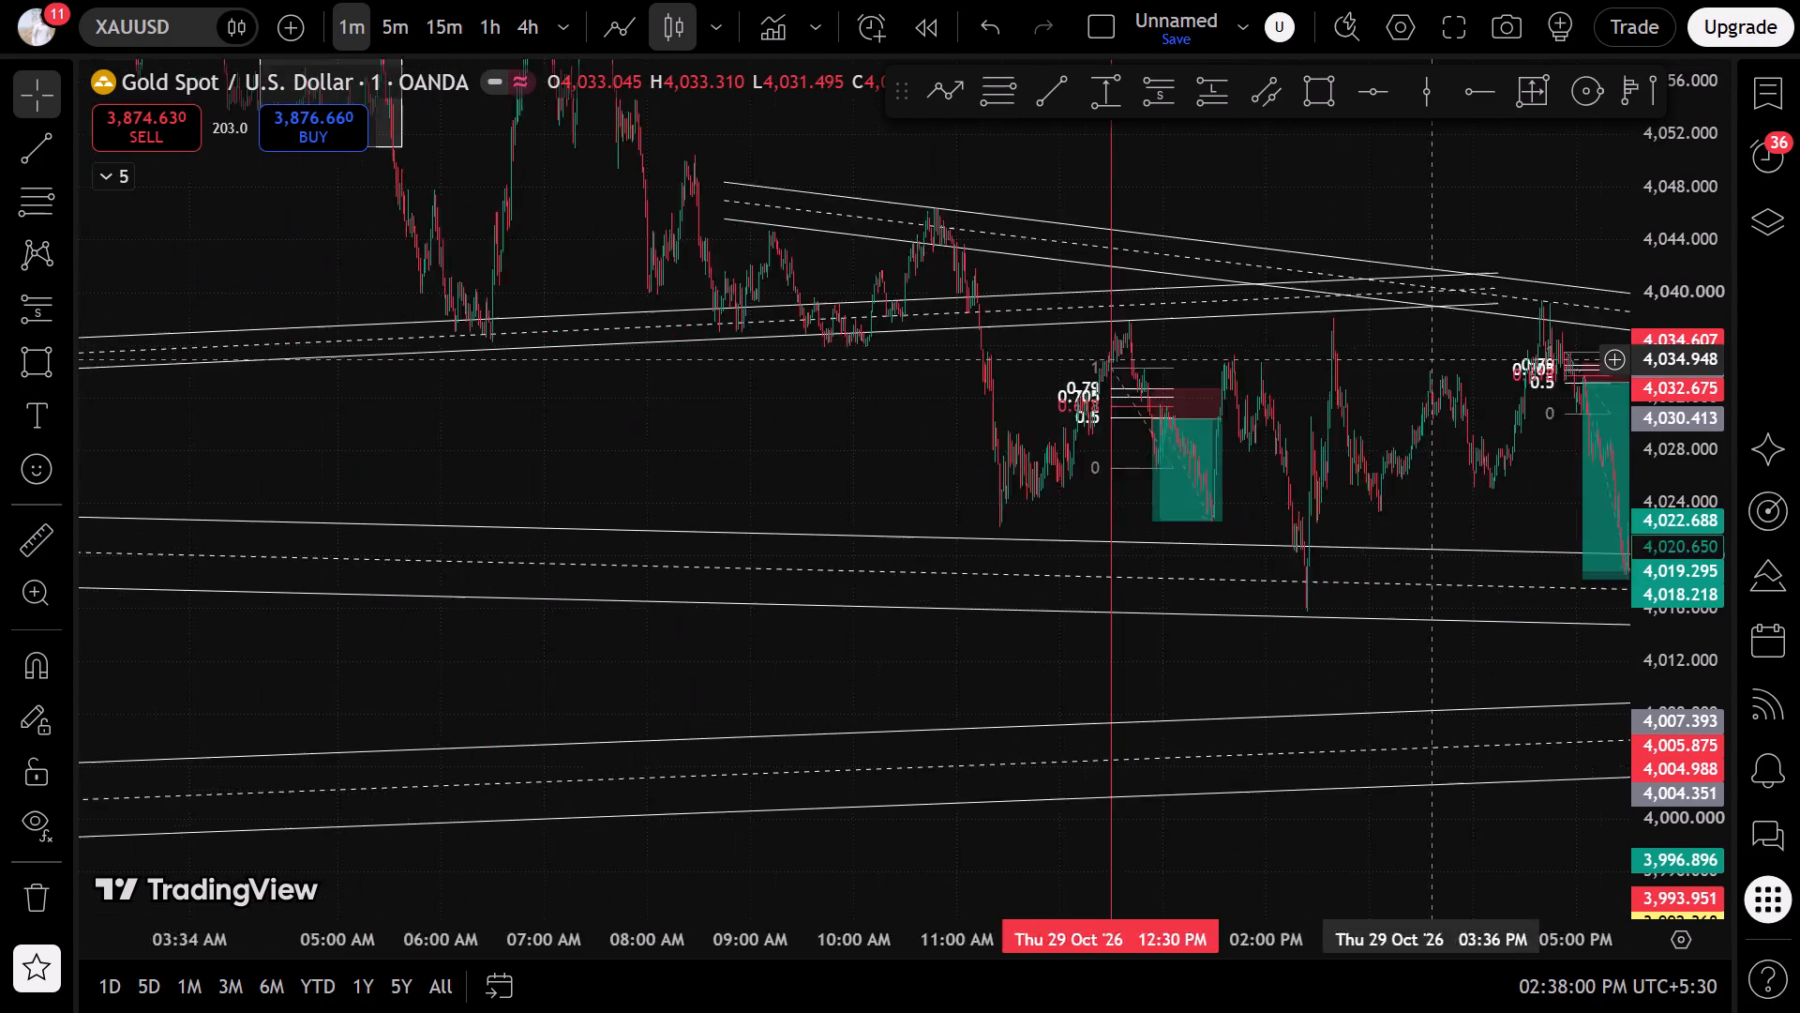
left_click_drag(1519, 359, 1523, 359)
scroll(1123, 456, "up", 11)
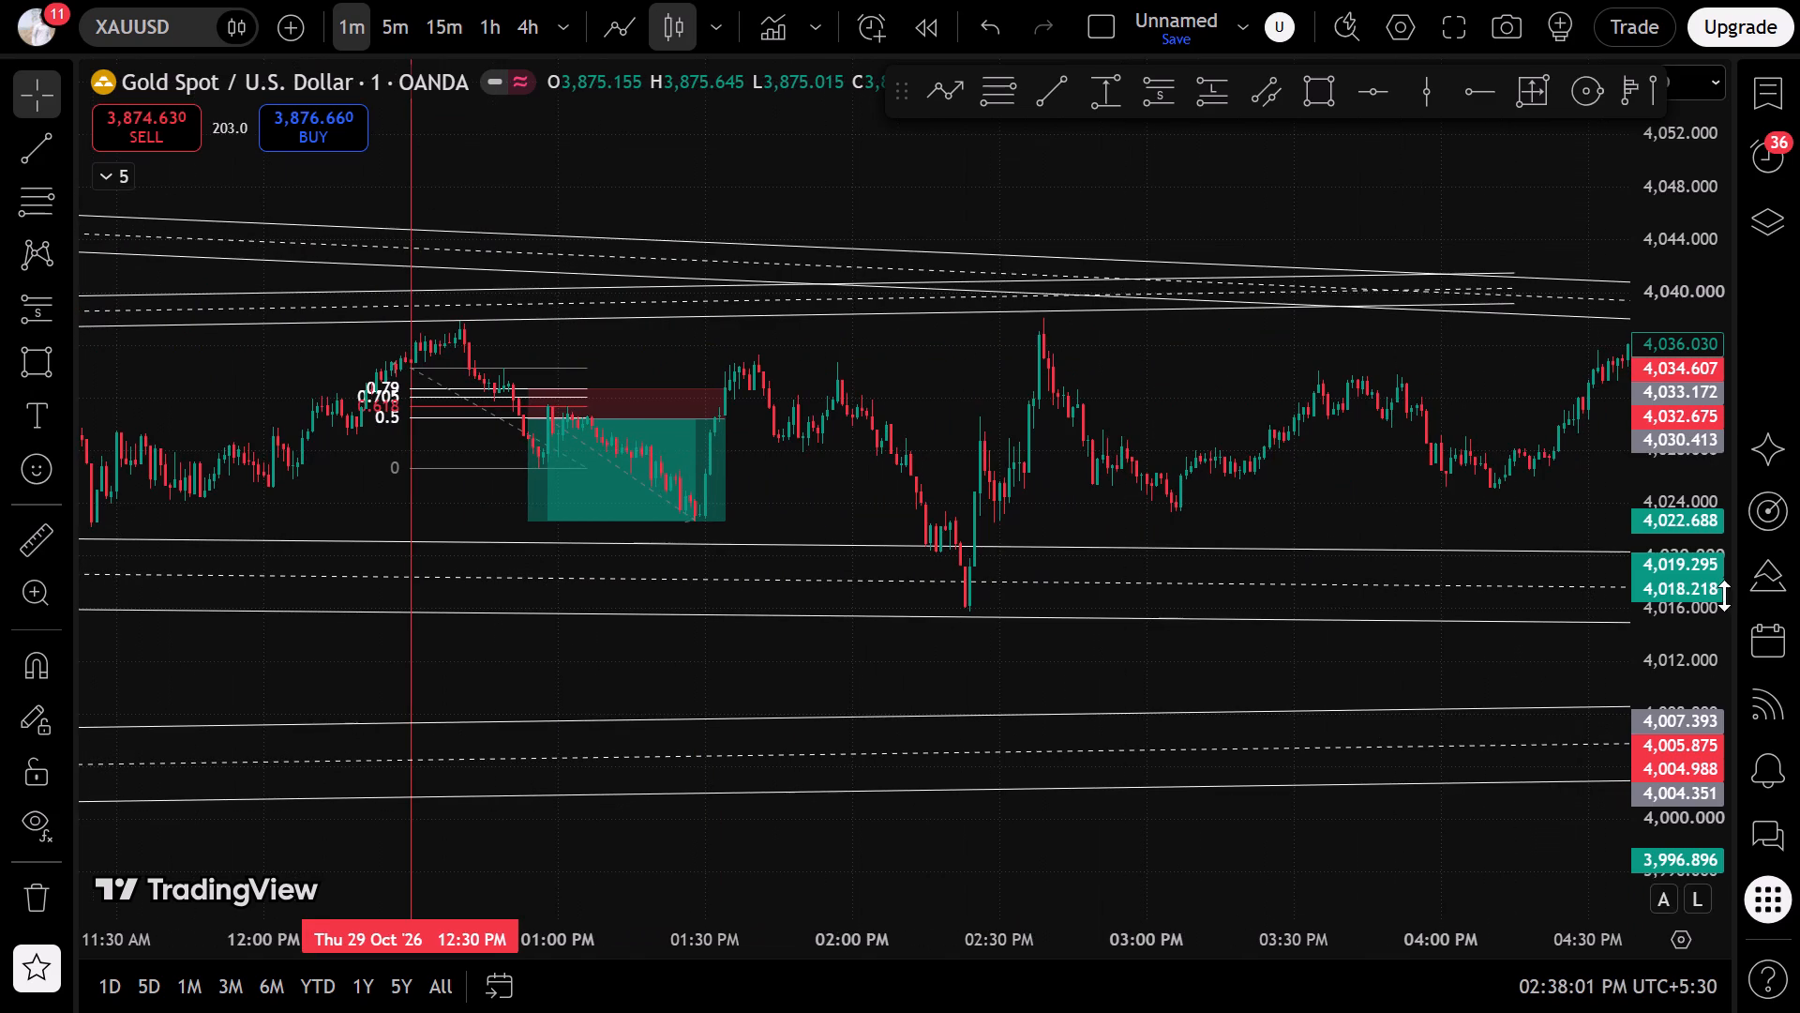
left_click_drag(1678, 710, 1420, 142)
left_click_drag(1058, 369, 975, 485)
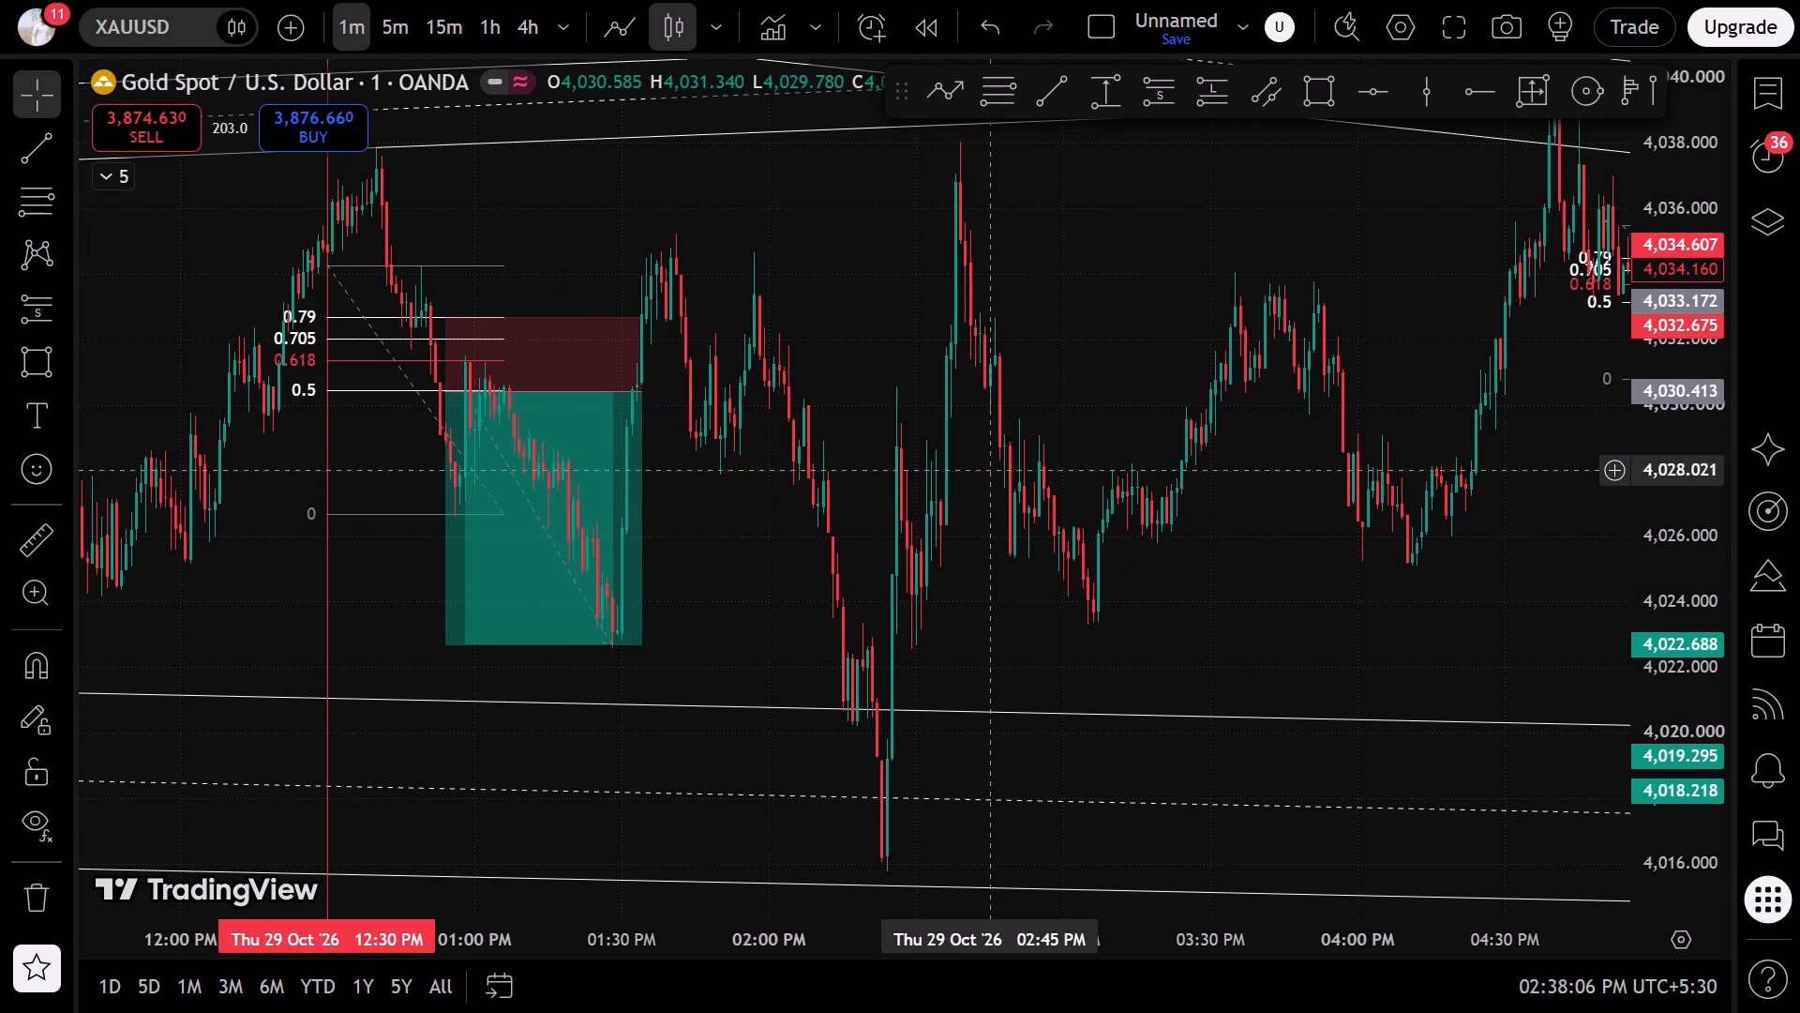
scroll(995, 475, "up", 3)
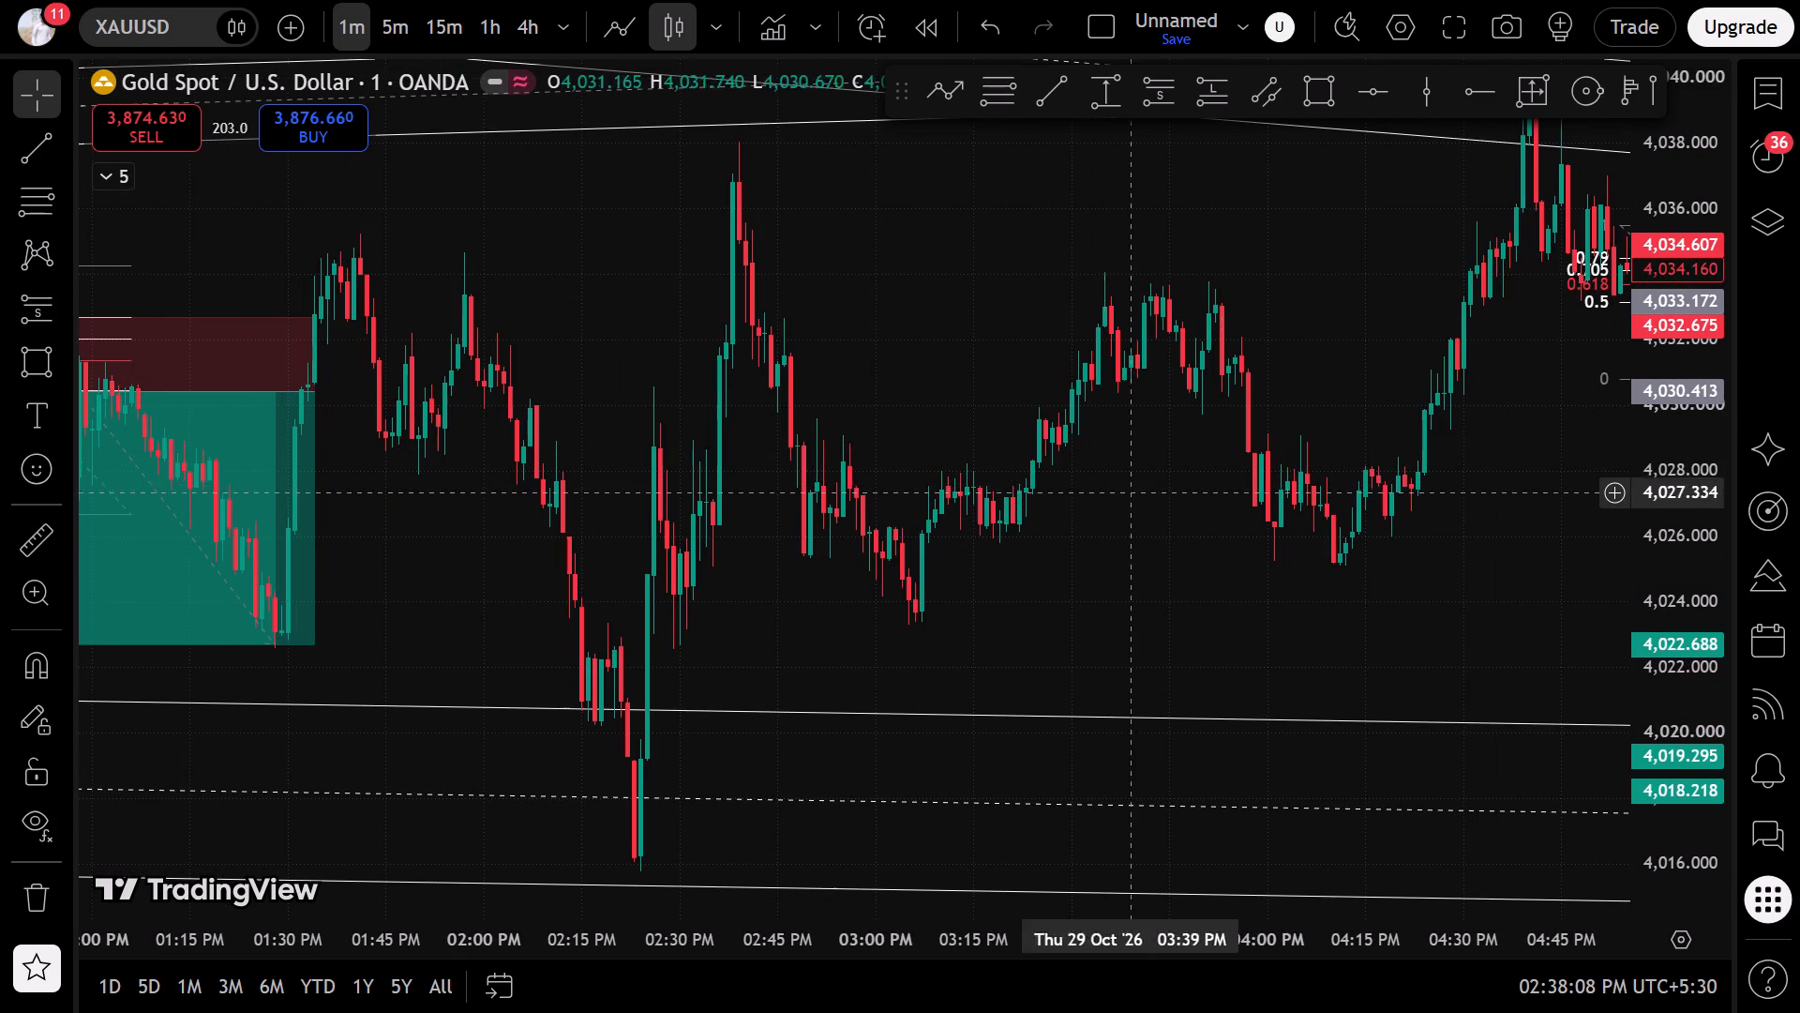
left_click_drag(1376, 446, 939, 419)
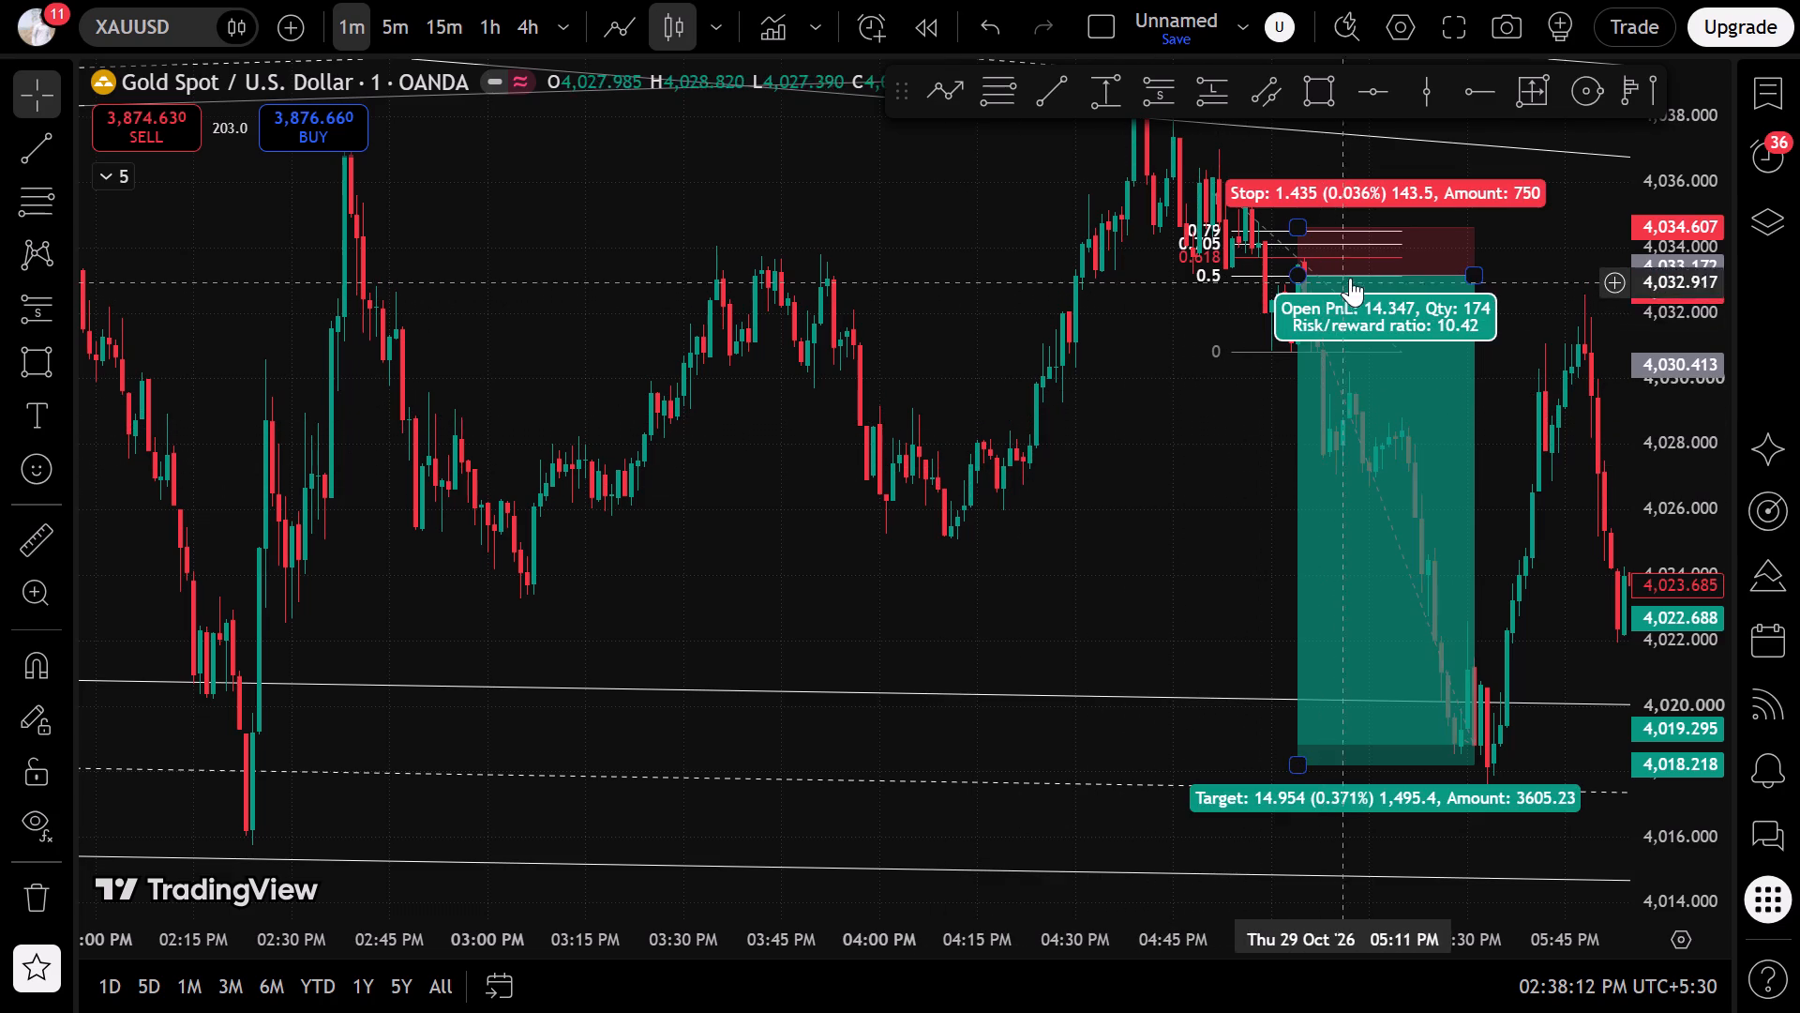
left_click_drag(1683, 612, 1621, 221)
left_click_drag(829, 408, 1012, 586)
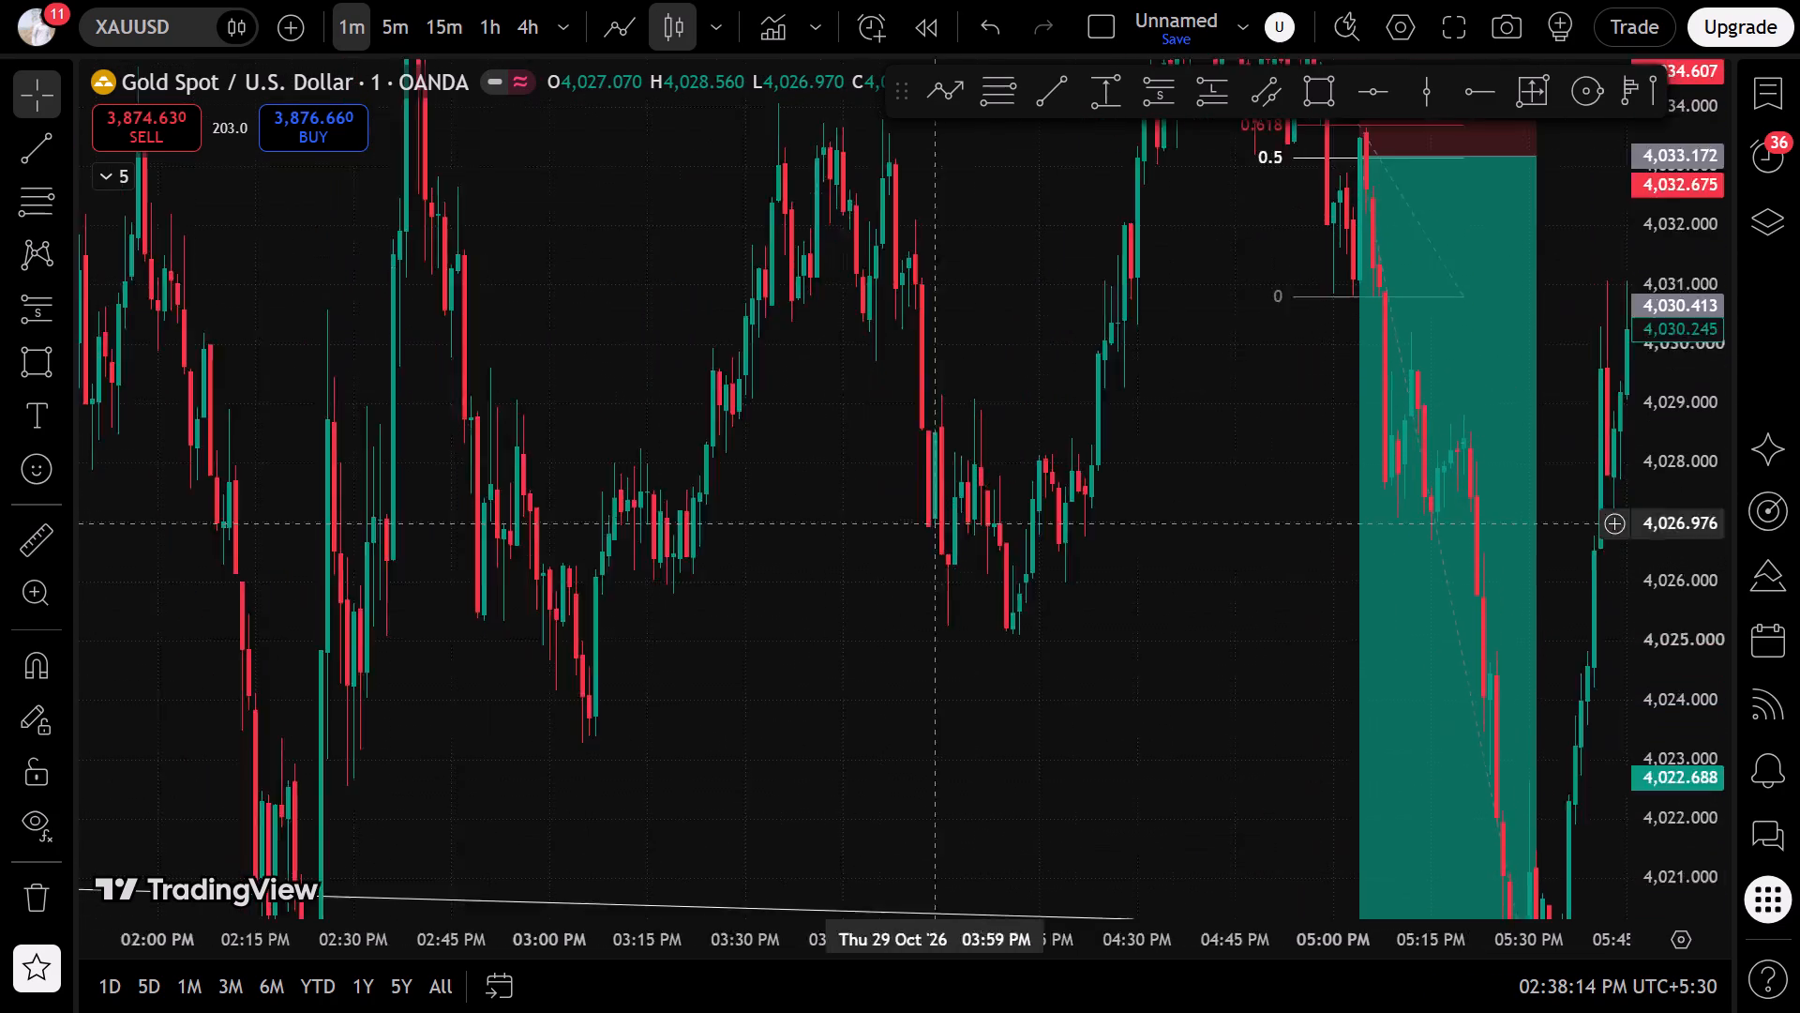
left_click_drag(1012, 586, 1057, 612)
scroll(1065, 609, "up", 5)
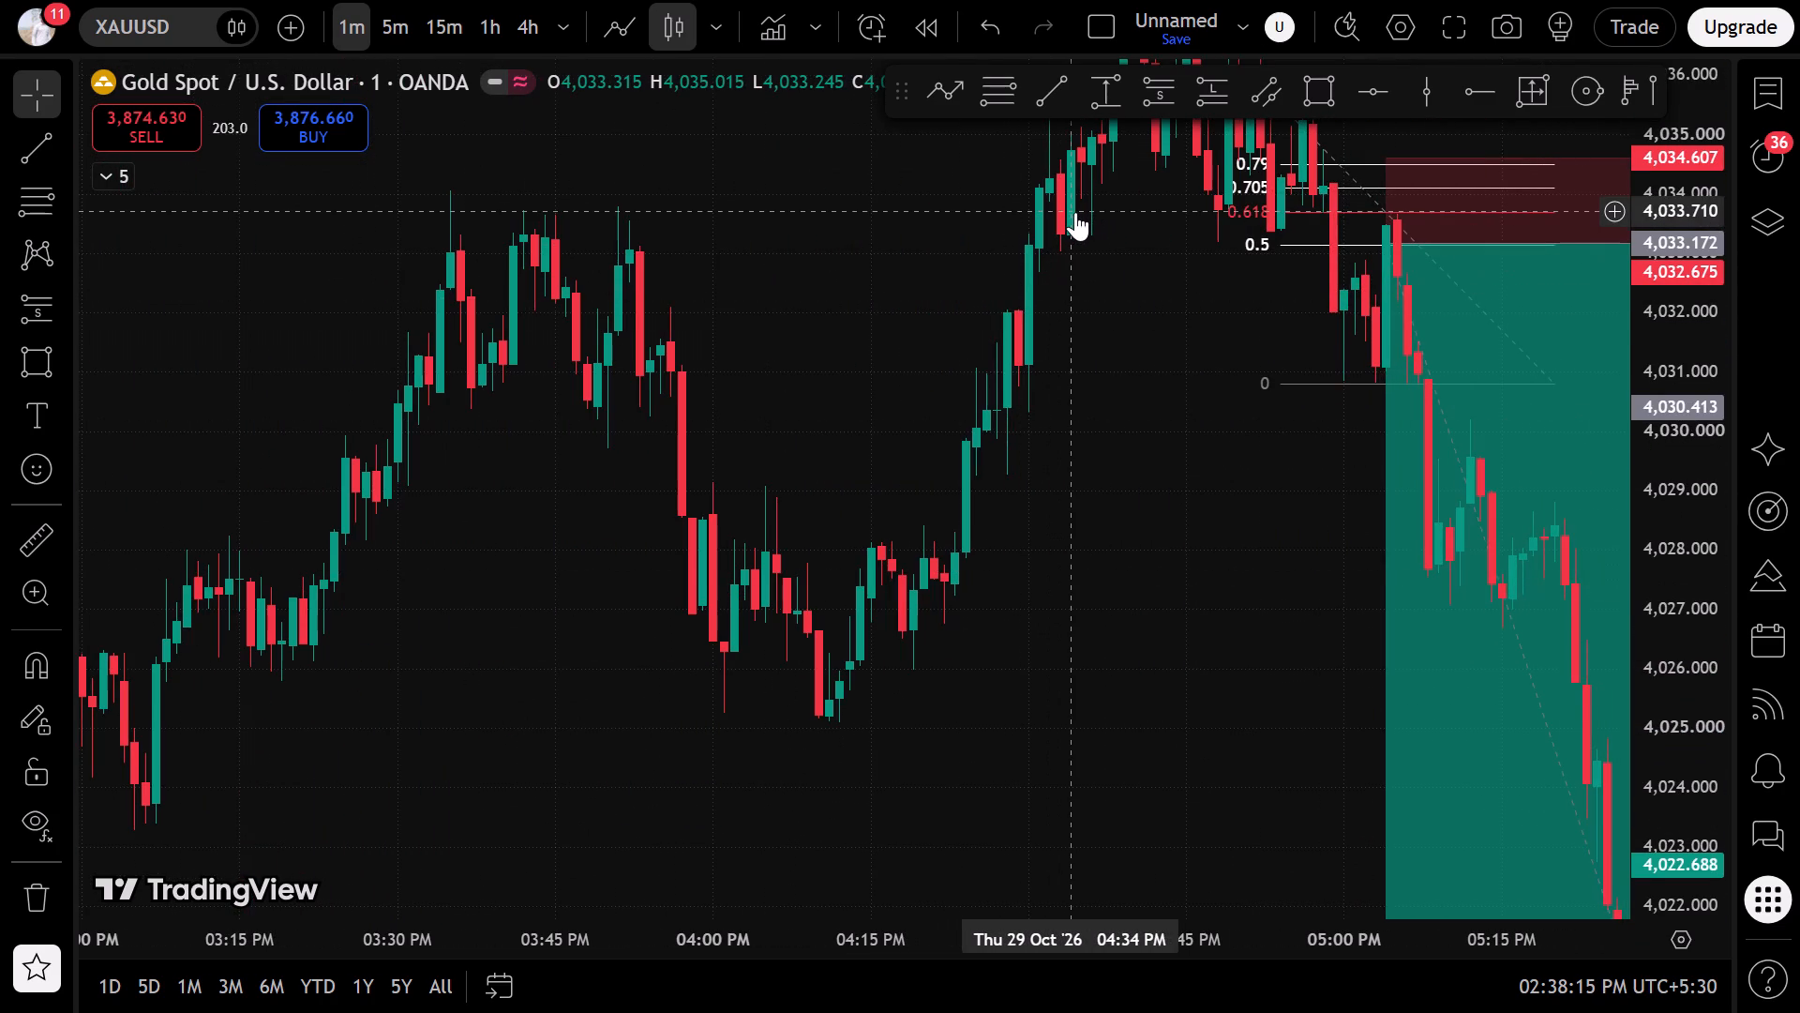
left_click(1075, 212)
Examine XAUUSD price action around and after the second 29 October short position, up to the evening highs at the descending channel.
left_click_drag(1633, 266, 1578, 645)
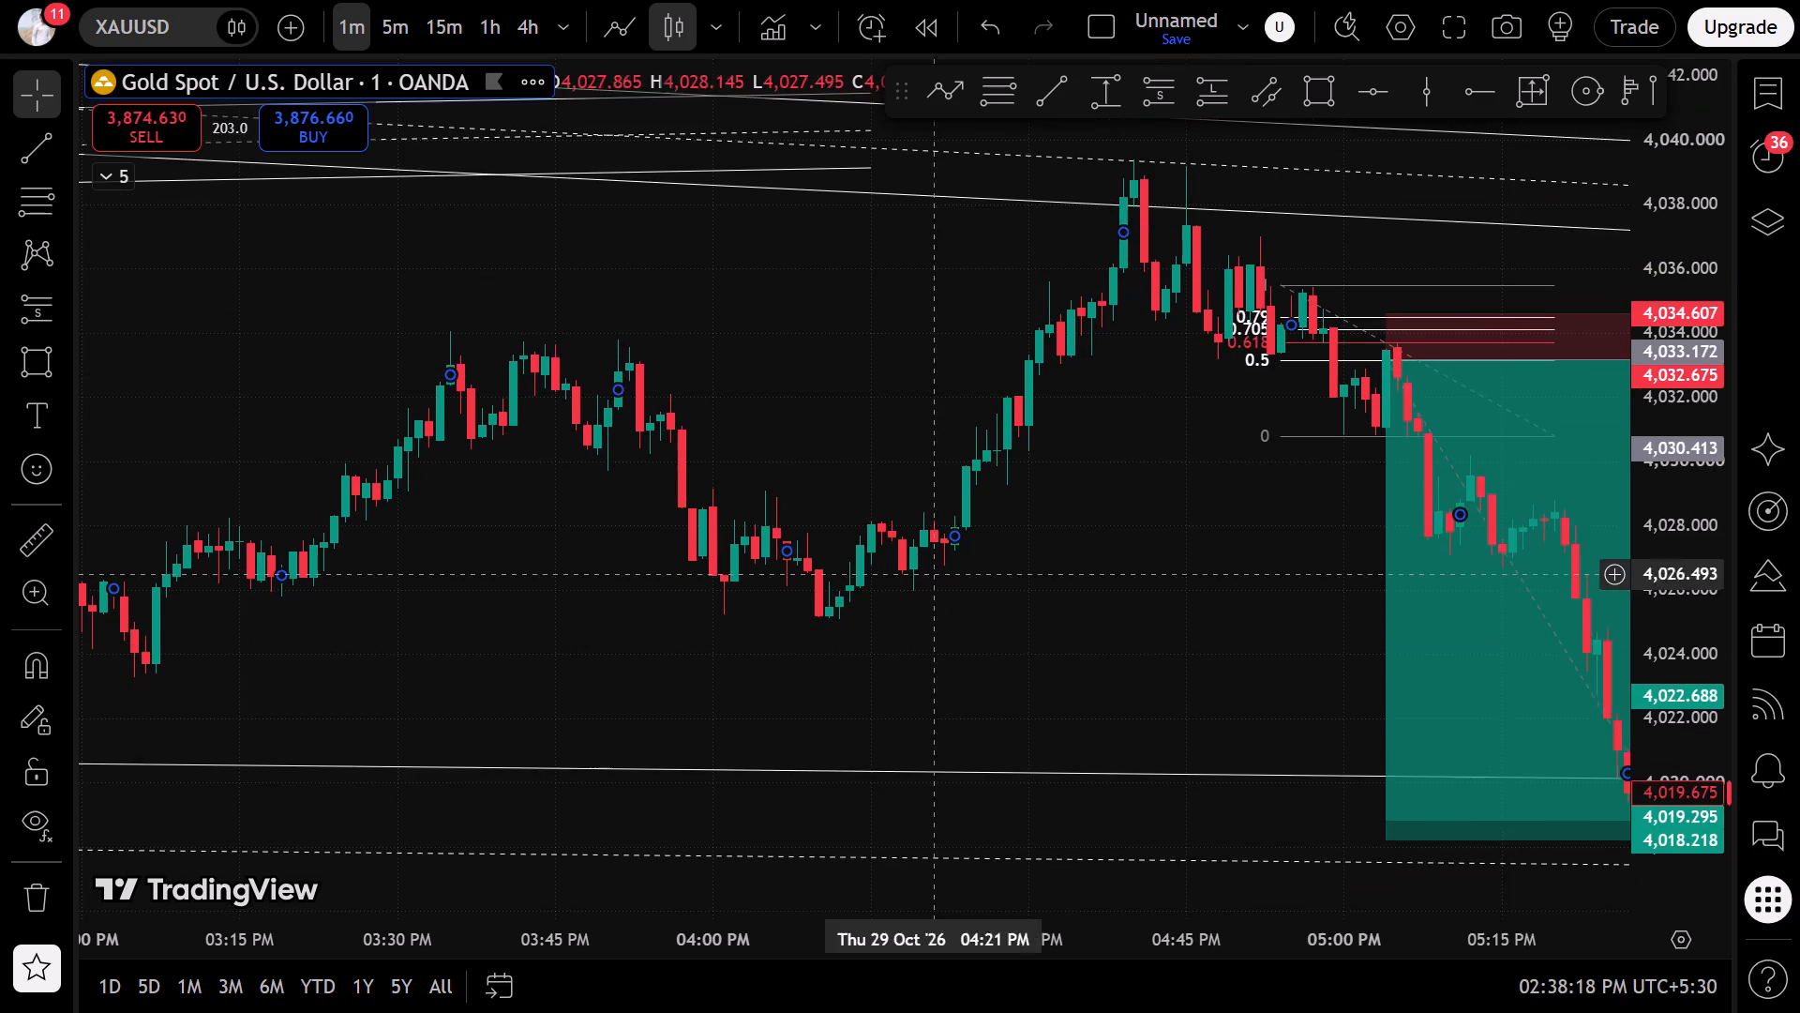
left_click_drag(826, 552, 431, 572)
scroll(447, 555, "down", 2)
left_click_drag(742, 537, 673, 525)
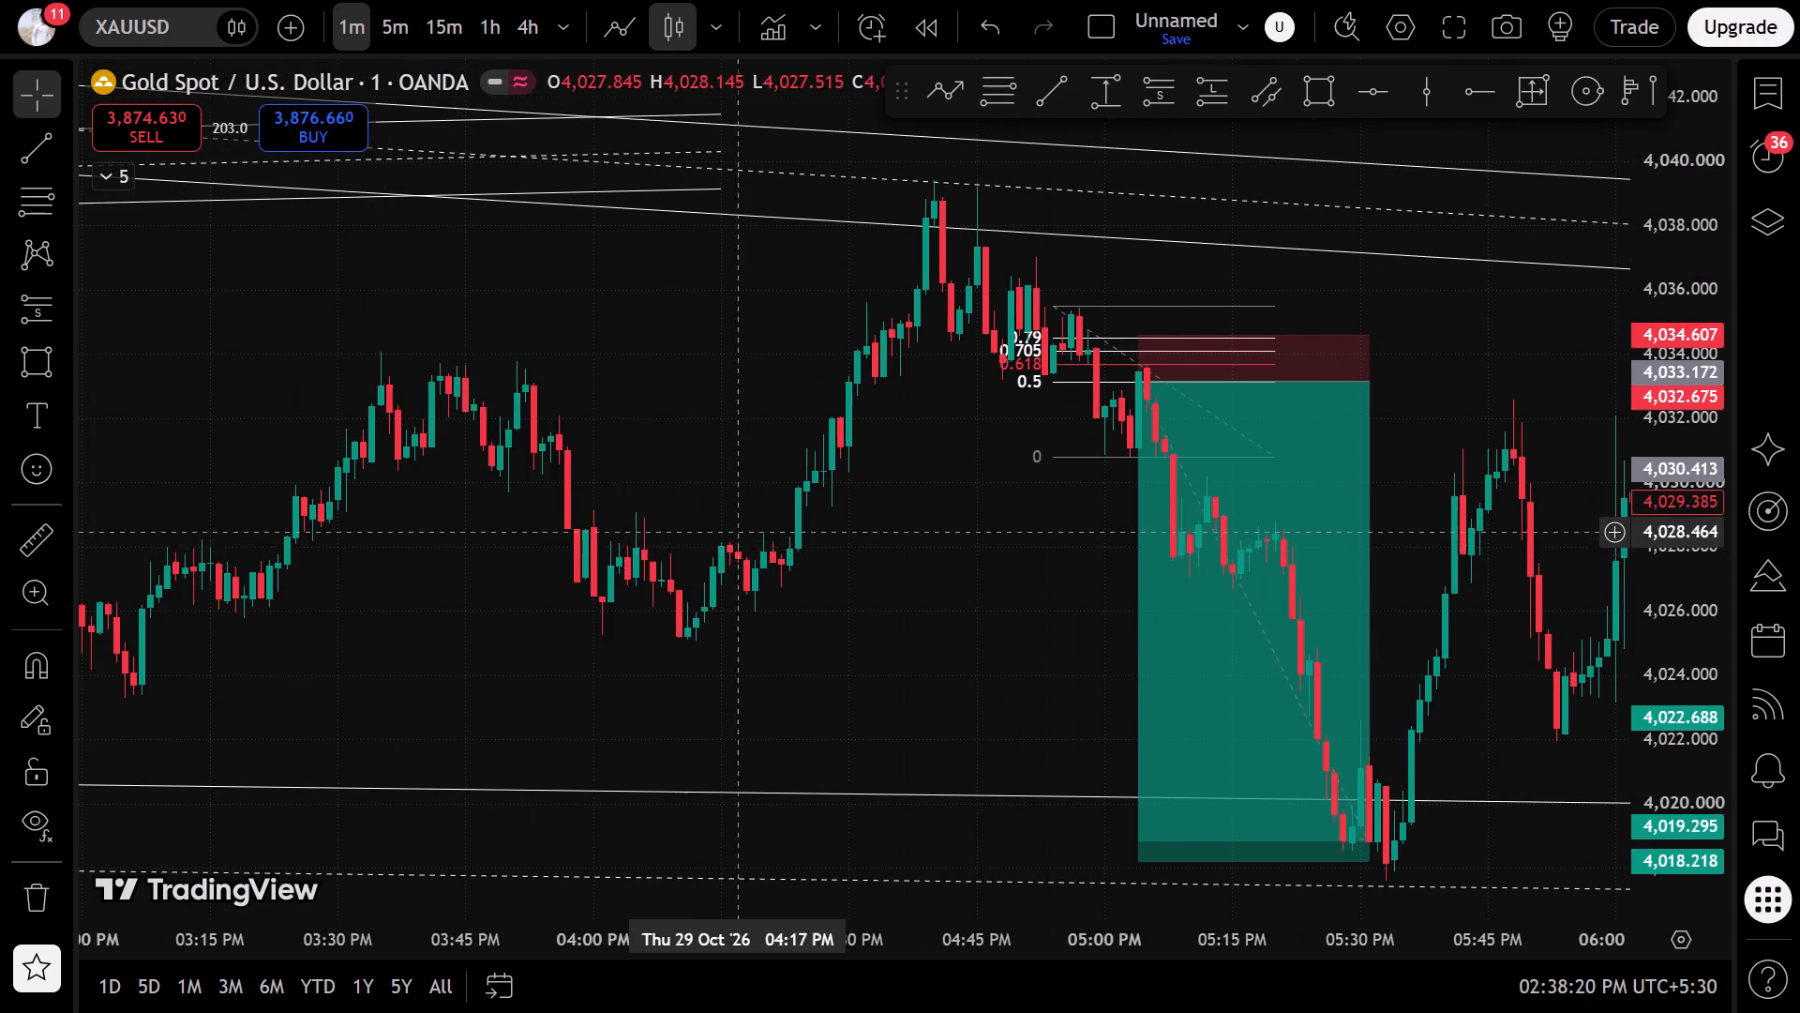
left_click_drag(673, 525, 264, 380)
scroll(690, 519, "down", 3)
left_click_drag(1296, 438, 787, 785)
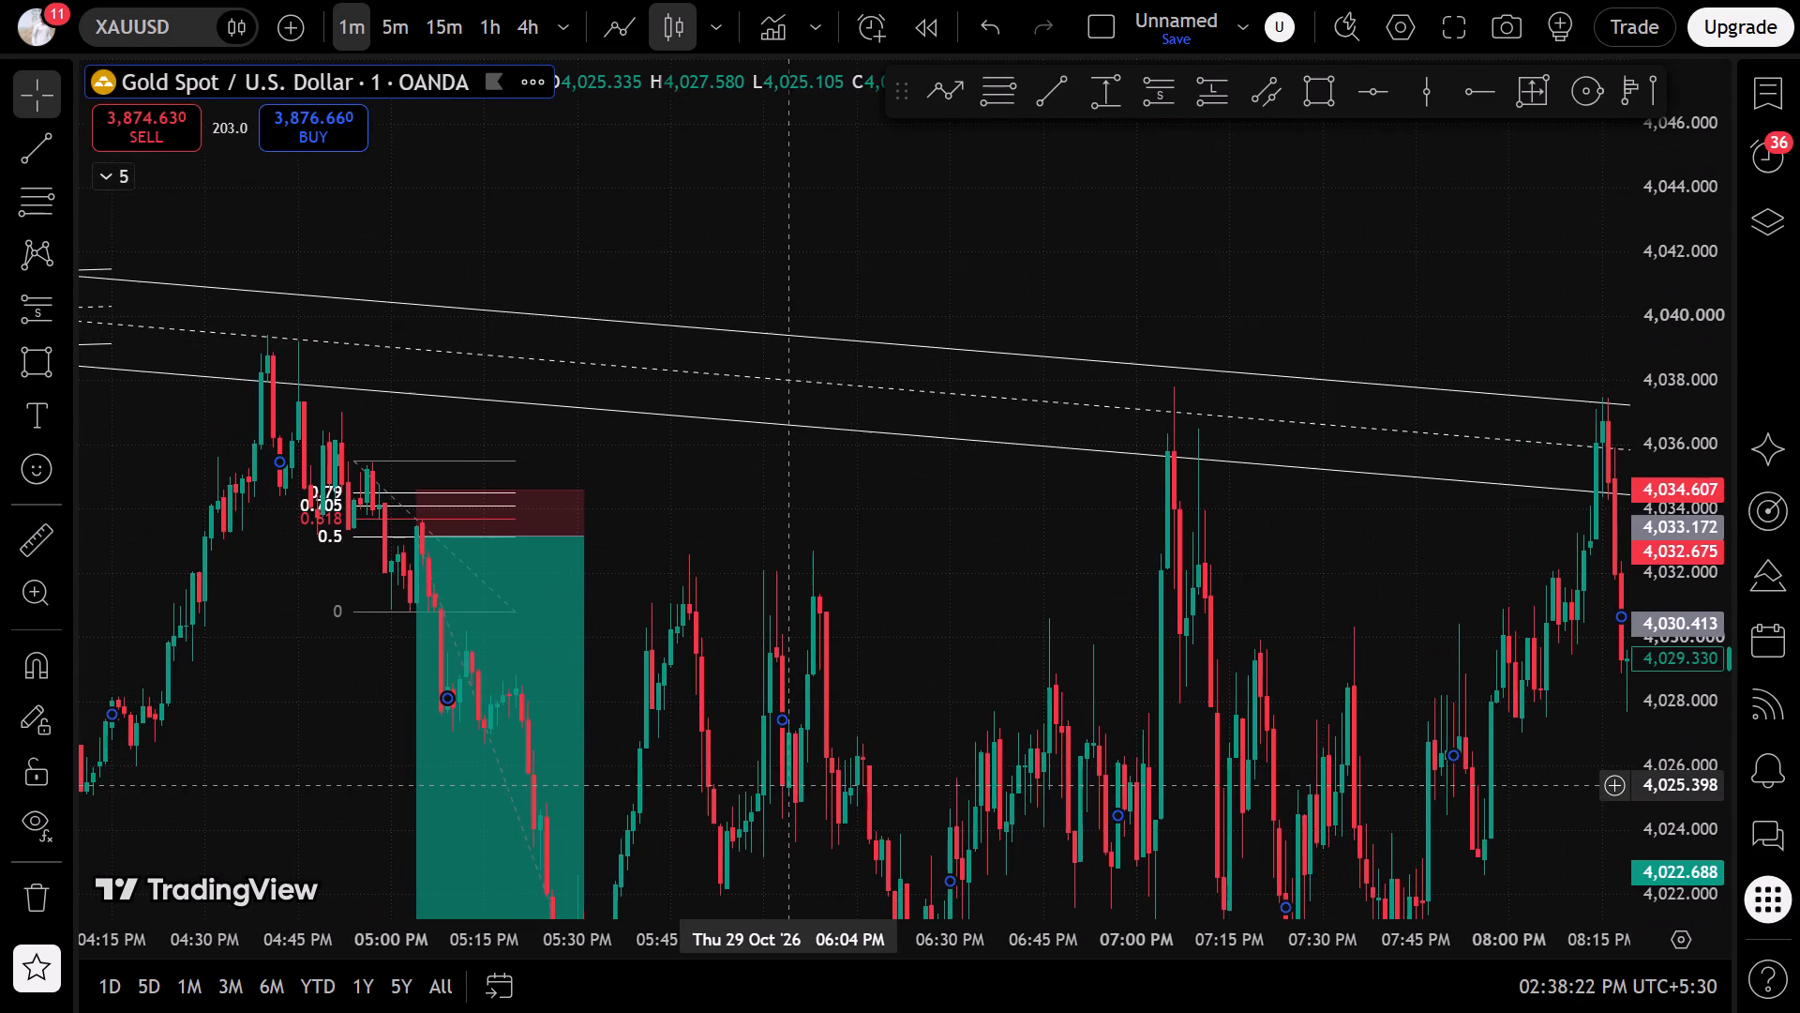
left_click_drag(787, 785, 1132, 734)
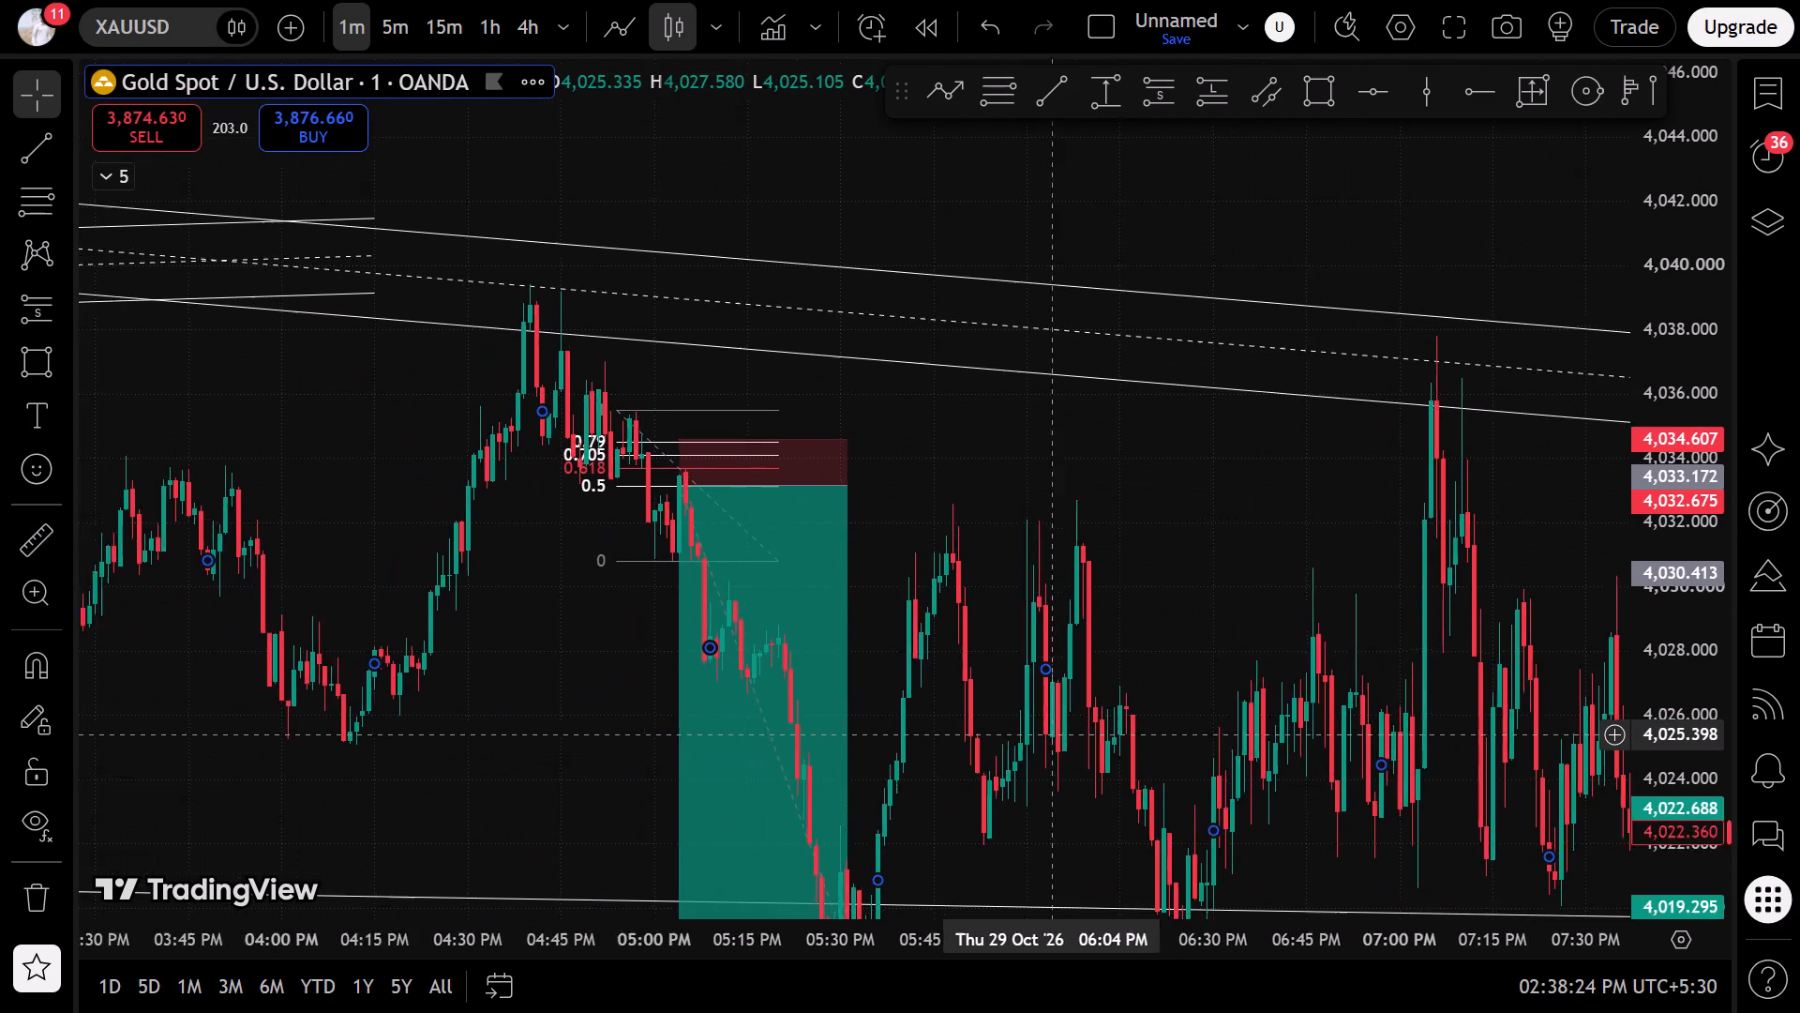
left_click_drag(1132, 734, 400, 566)
scroll(922, 476, "down", 3)
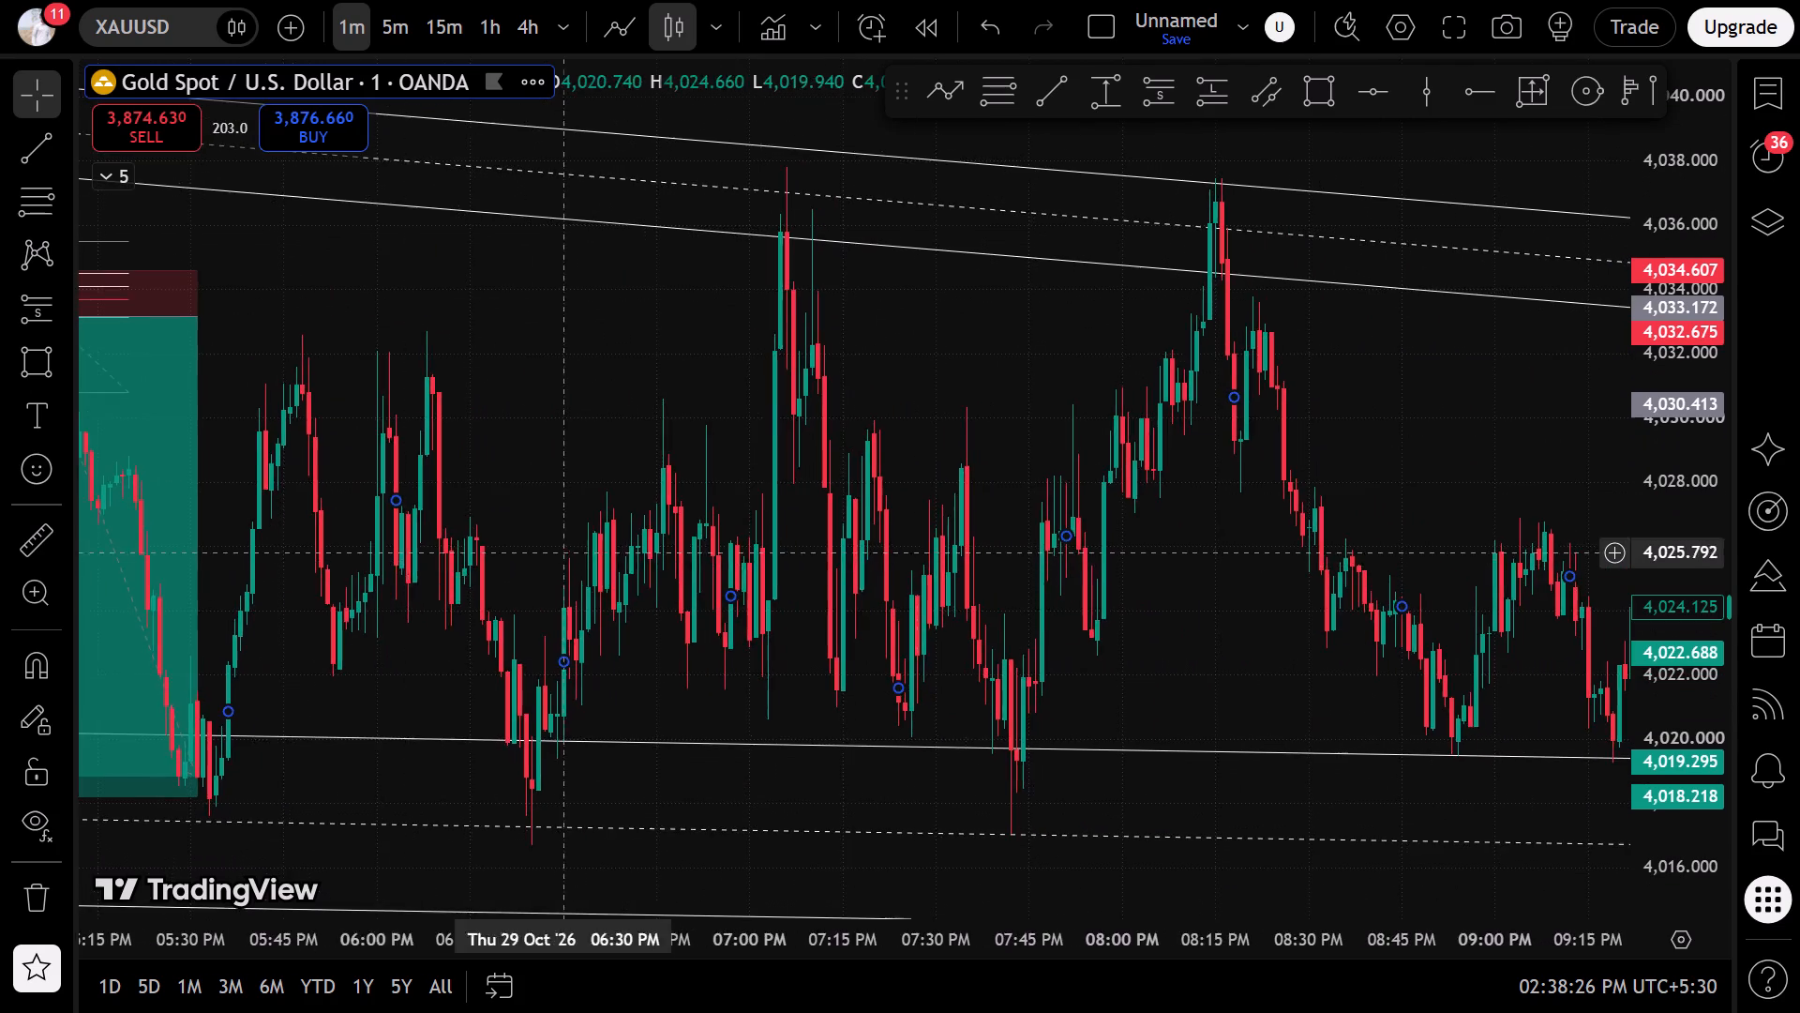
scroll(922, 476, "down", 15)
left_click_drag(1682, 222, 1600, 789)
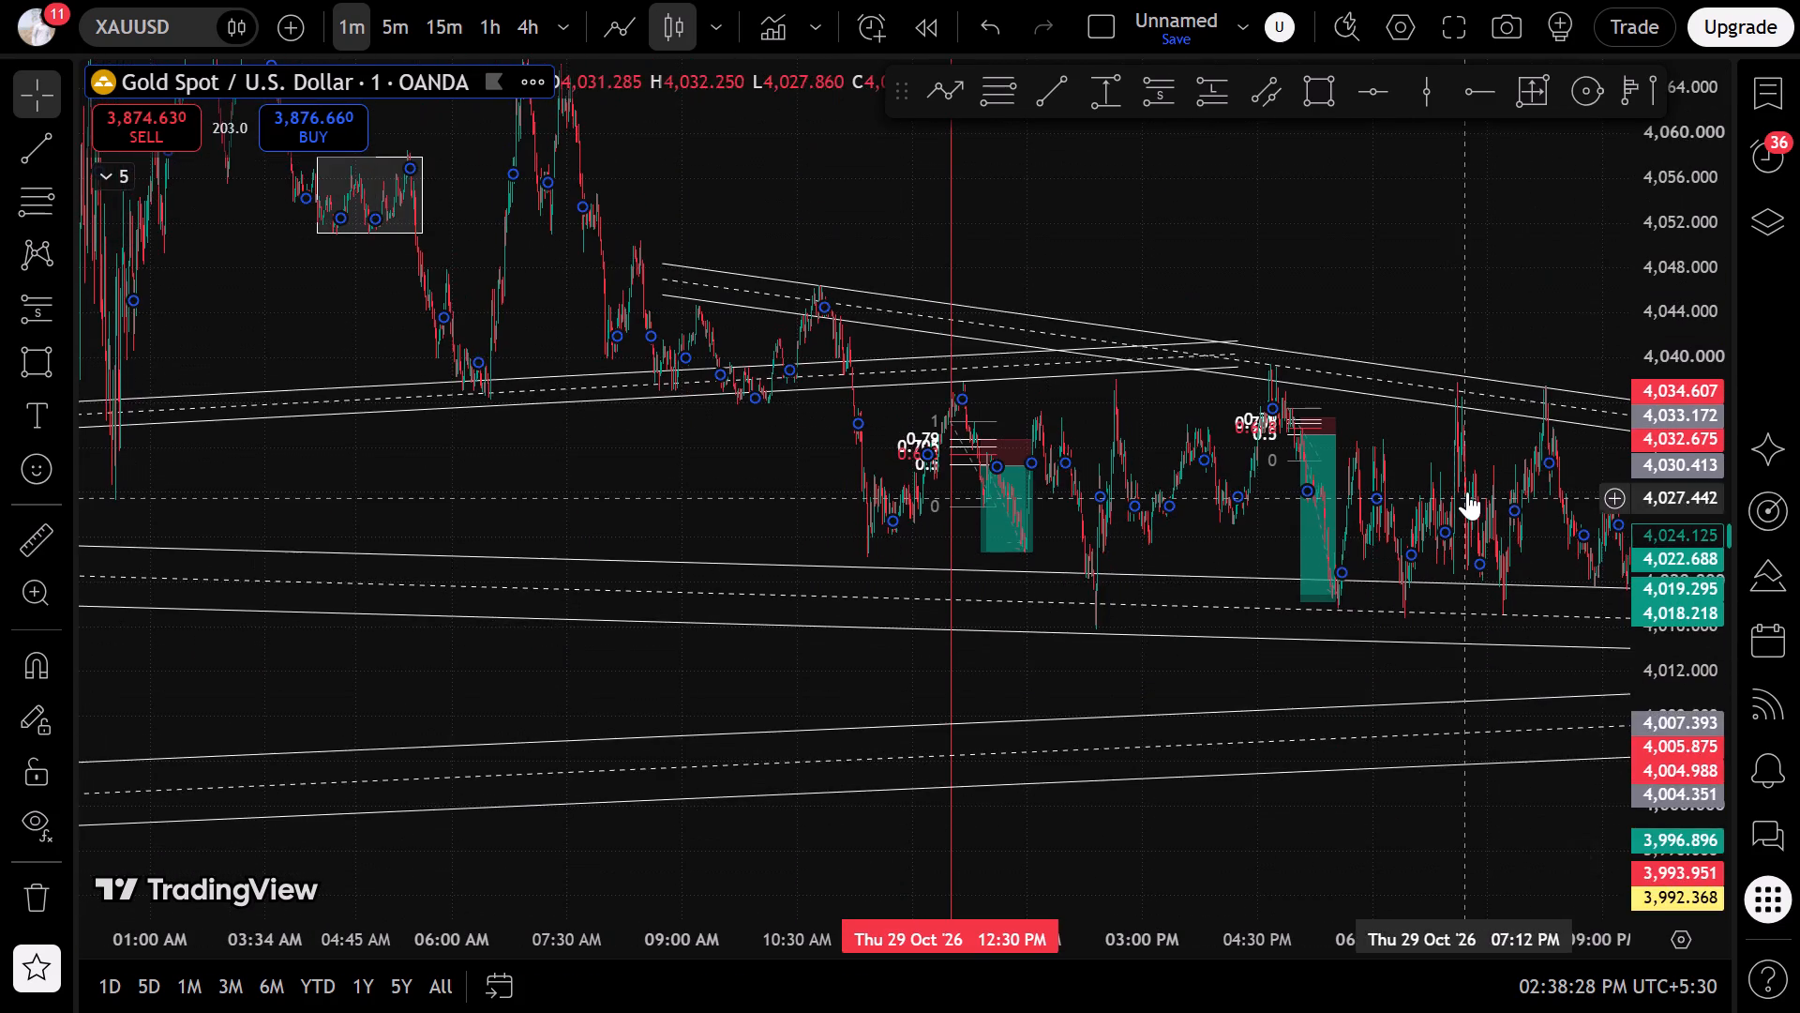
Review the earlier XAUUSD channels and marked setups from 27 and 28 October on the 1-minute chart.
left_click_drag(1467, 491, 1799, 513)
scroll(987, 467, "down", 11)
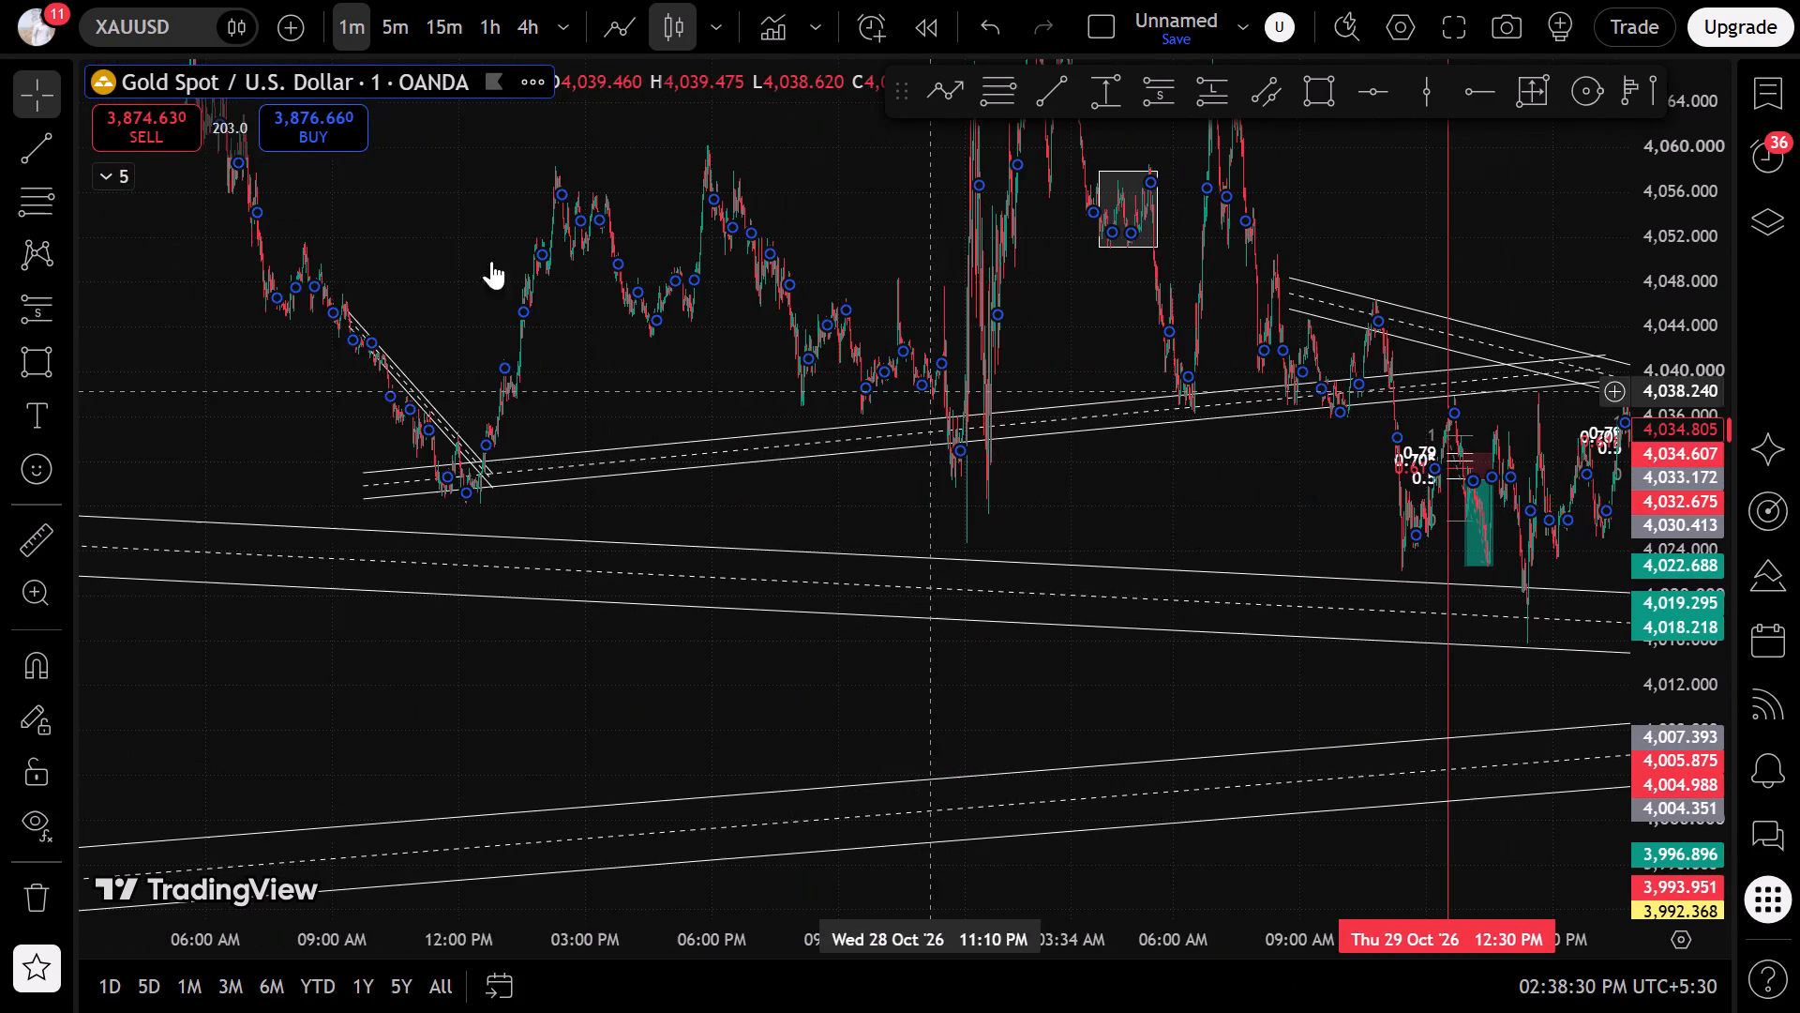
left_click_drag(447, 261, 1561, 679)
left_click_drag(540, 703, 723, 248)
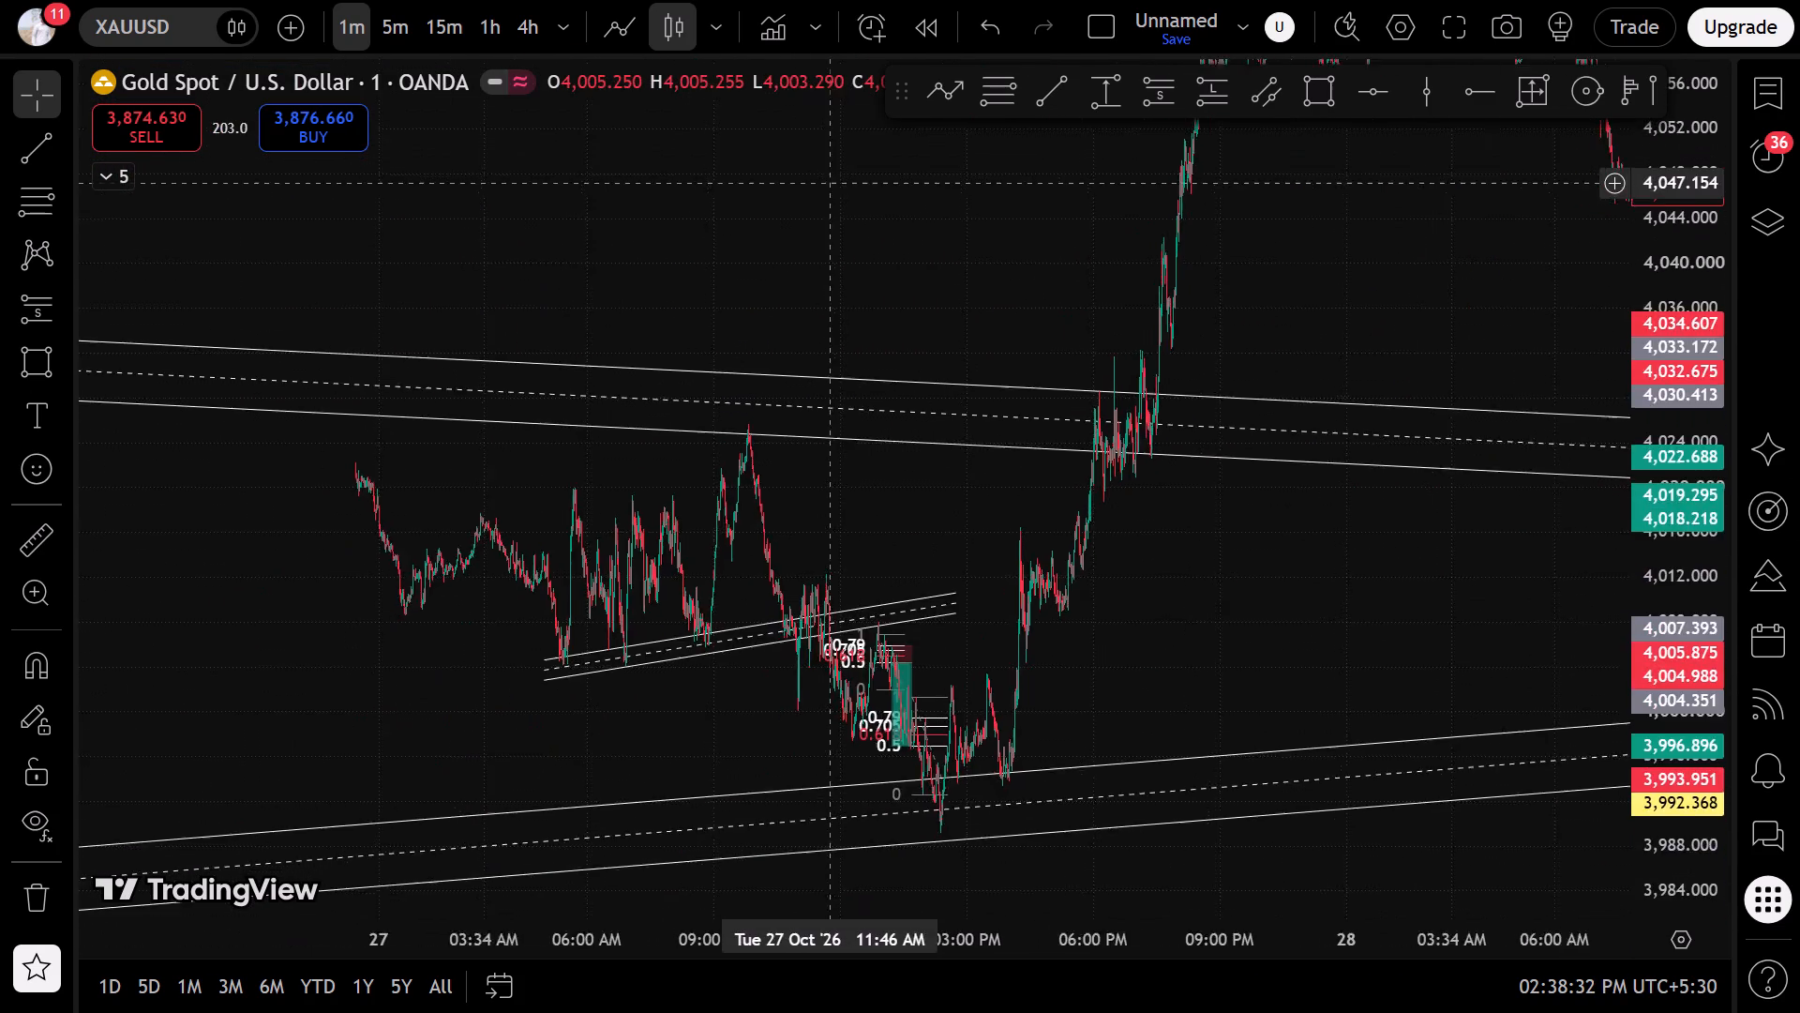
left_click_drag(723, 248, 0, 492)
scroll(356, 573, "up", 12)
left_click_drag(784, 560, 638, 322)
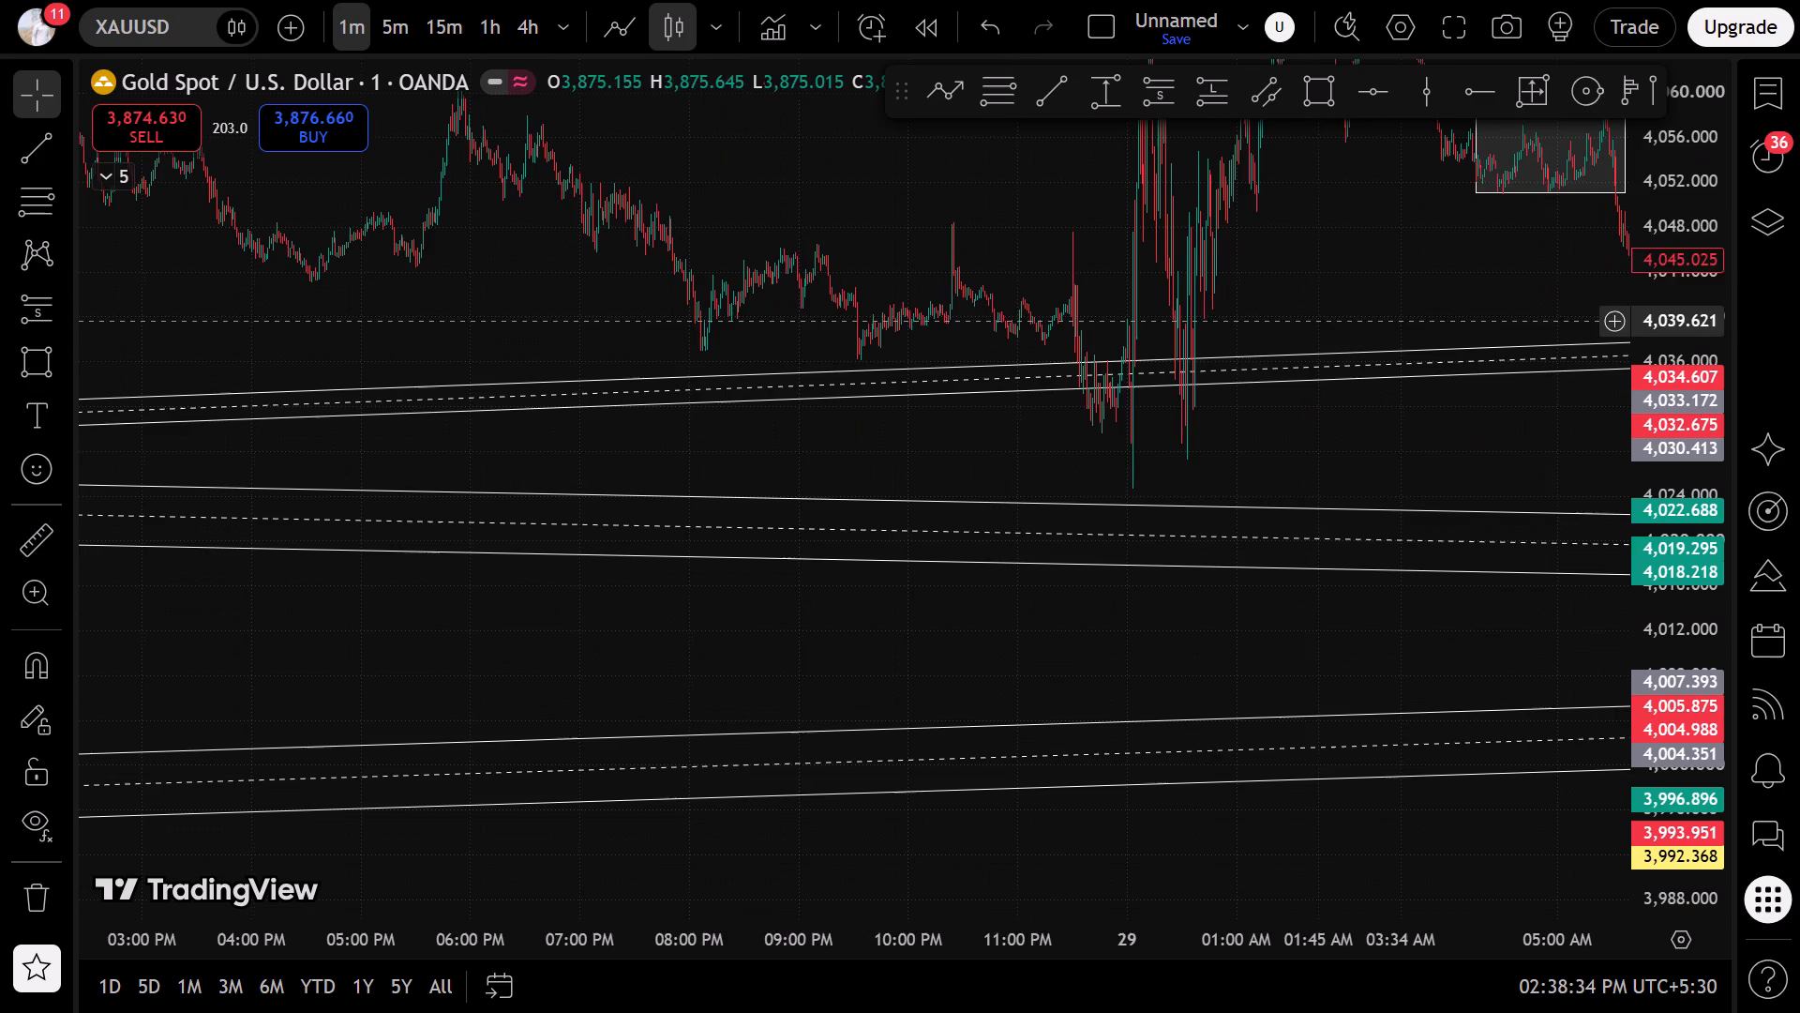
Switch the chart to EURUSD on the 1-hour timeframe and reset its view to the latest candles.
key("Down")
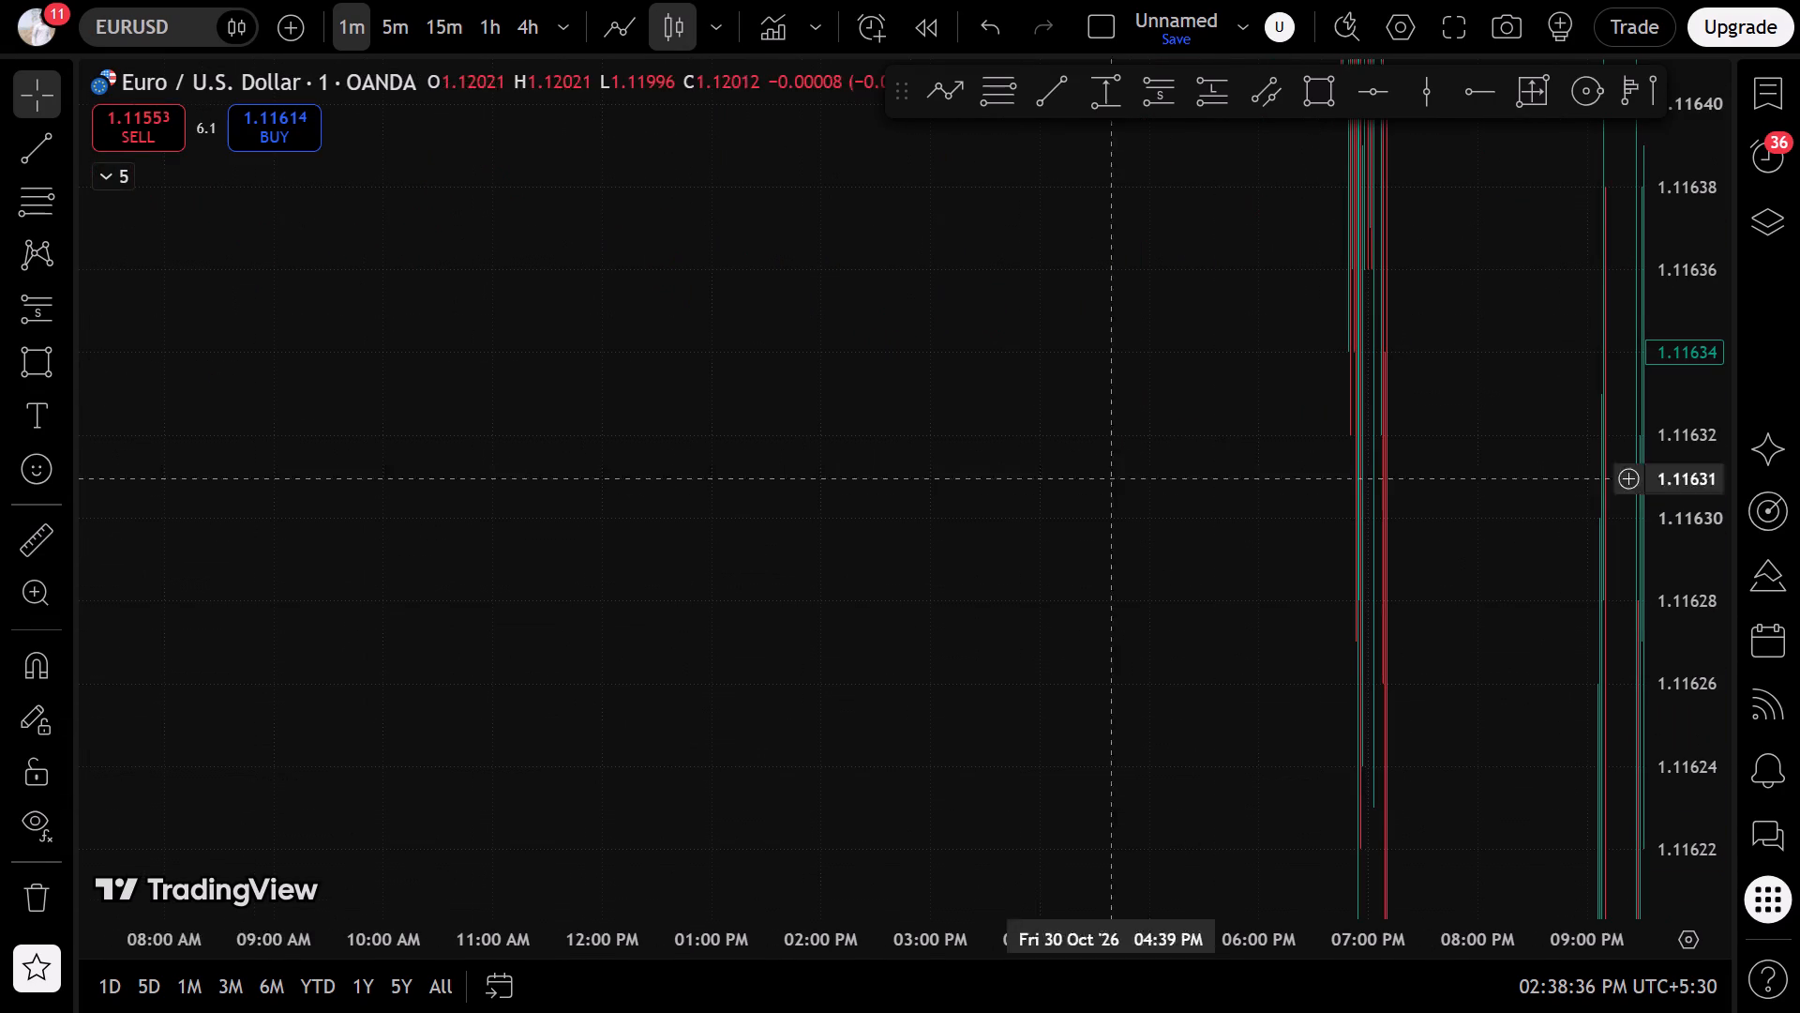
left_click(491, 28)
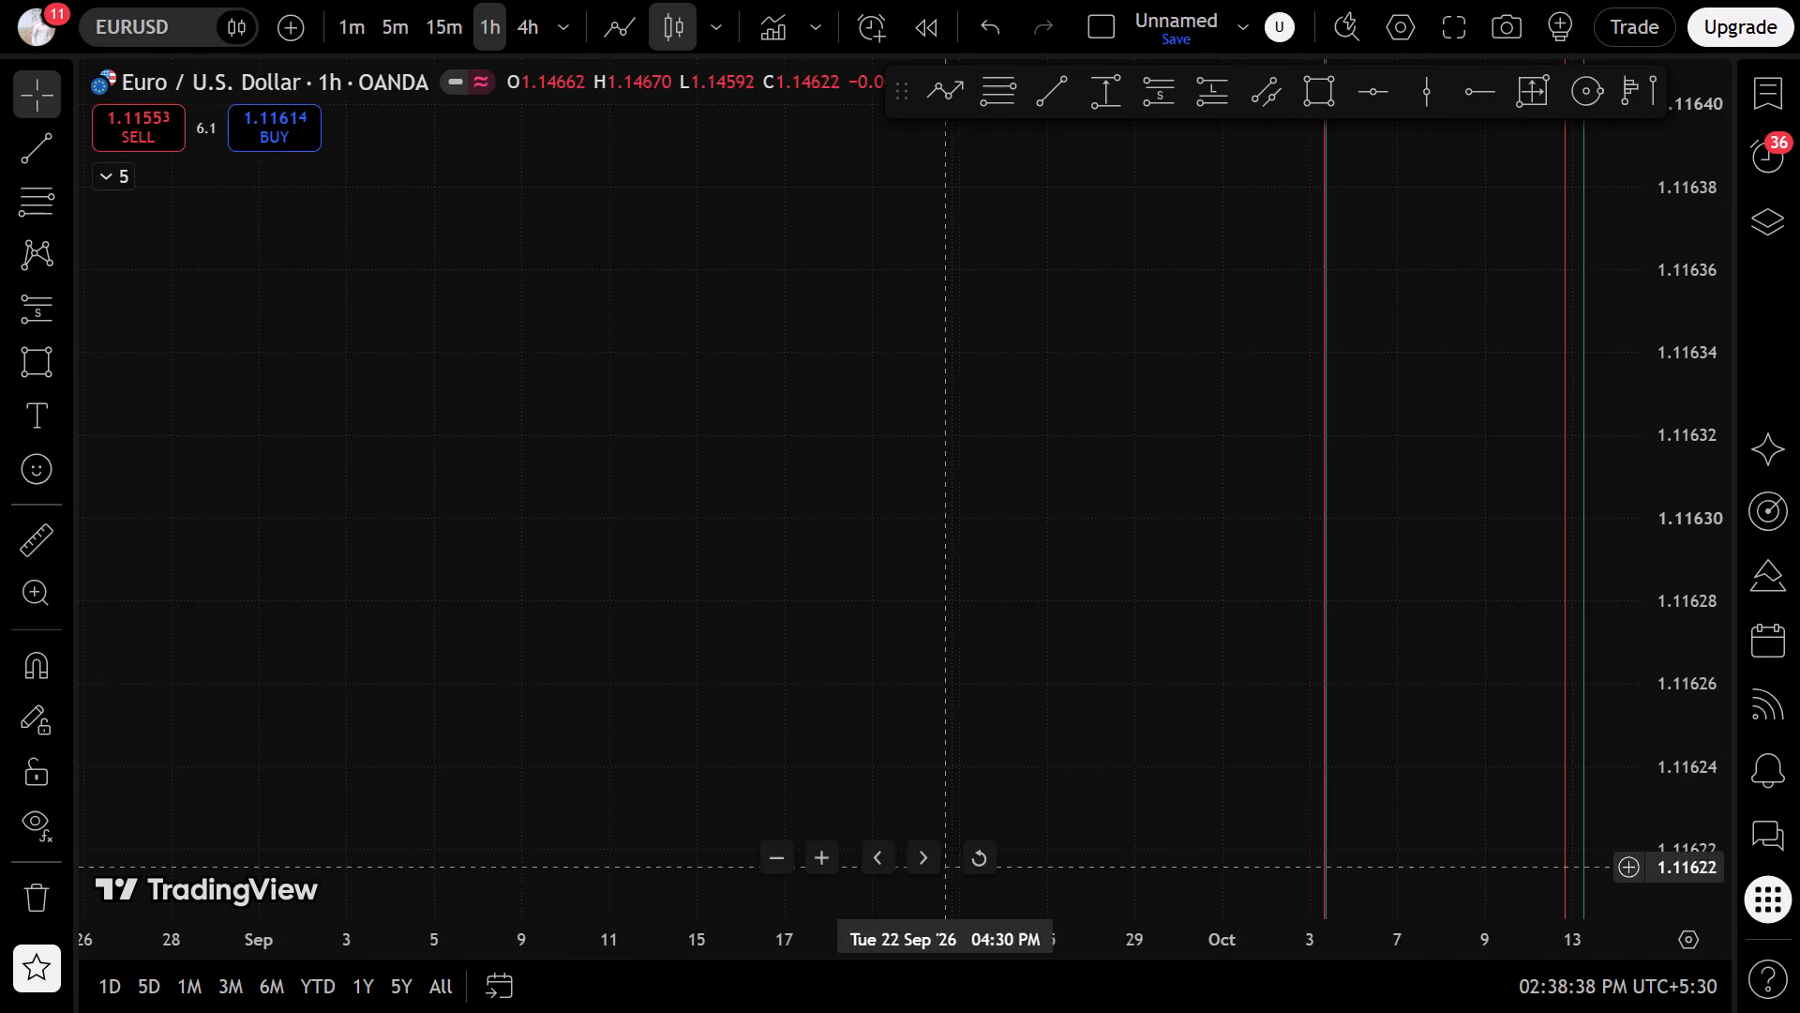
left_click(963, 857)
scroll(909, 733, "up", 3)
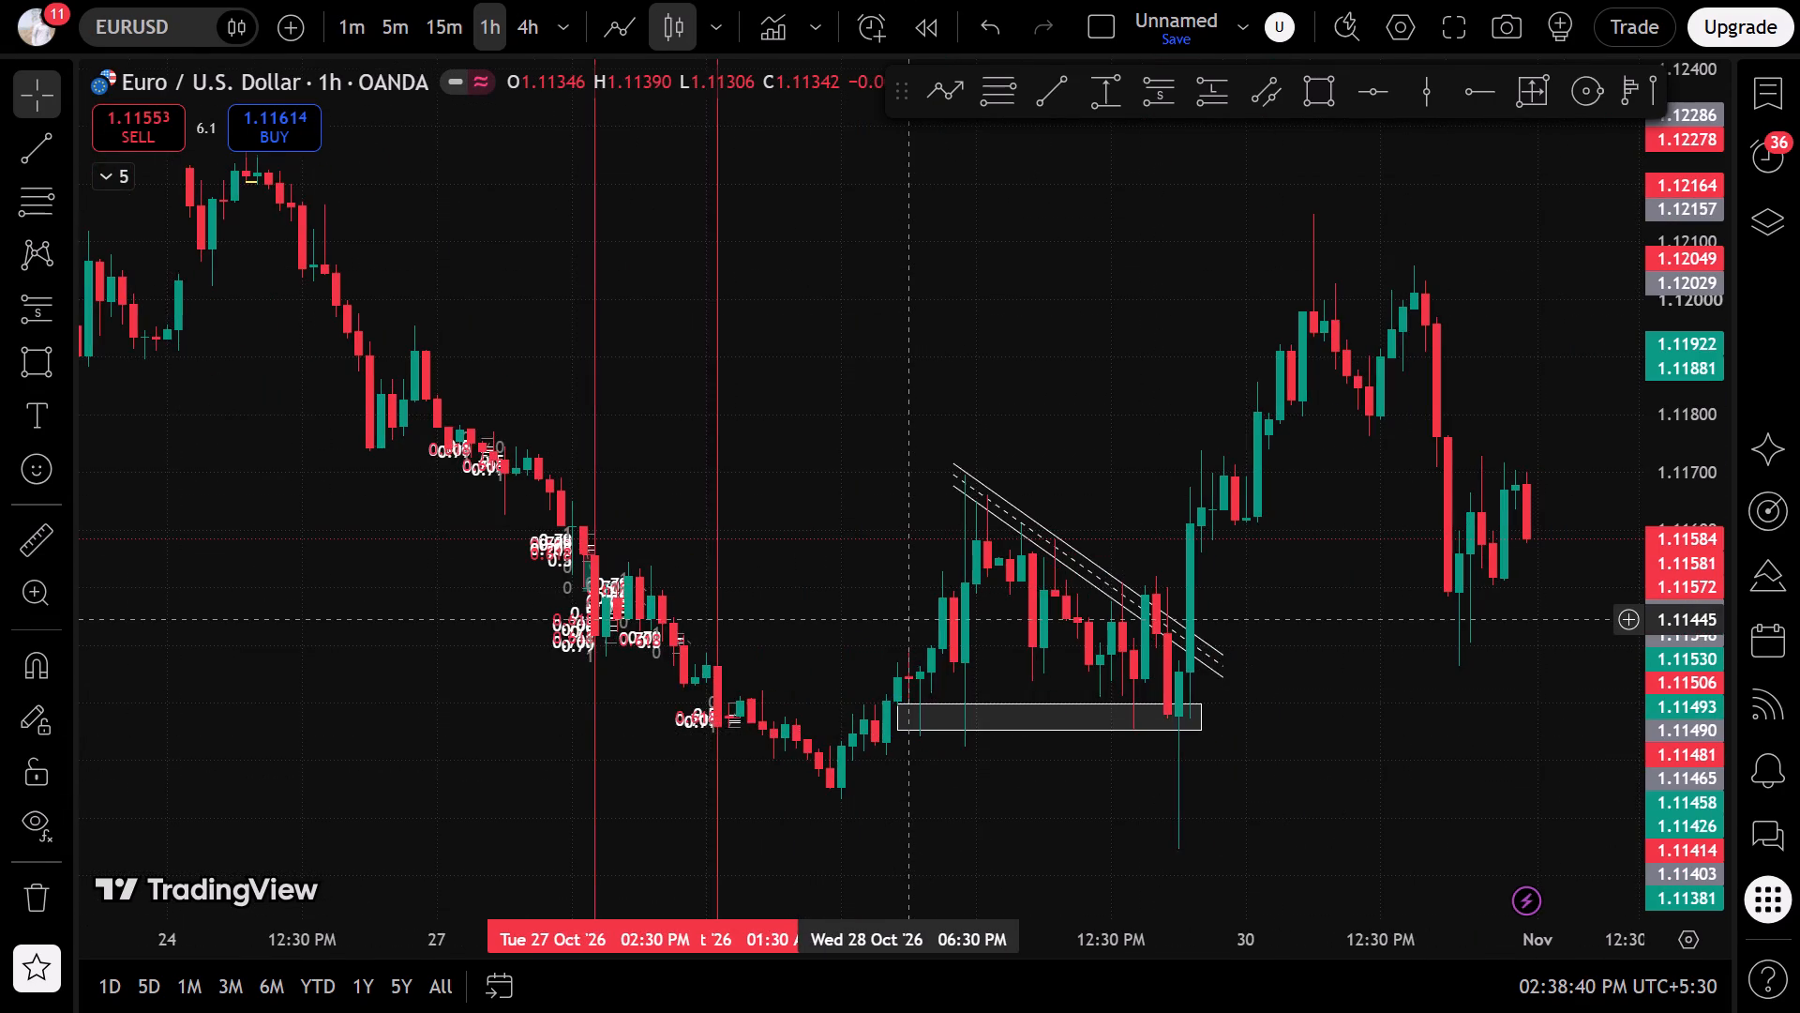
scroll(907, 612, "up", 1)
Set EURUSD to the 15-minute timeframe and examine the descending channel and the rectangular support zone.
left_click(452, 23)
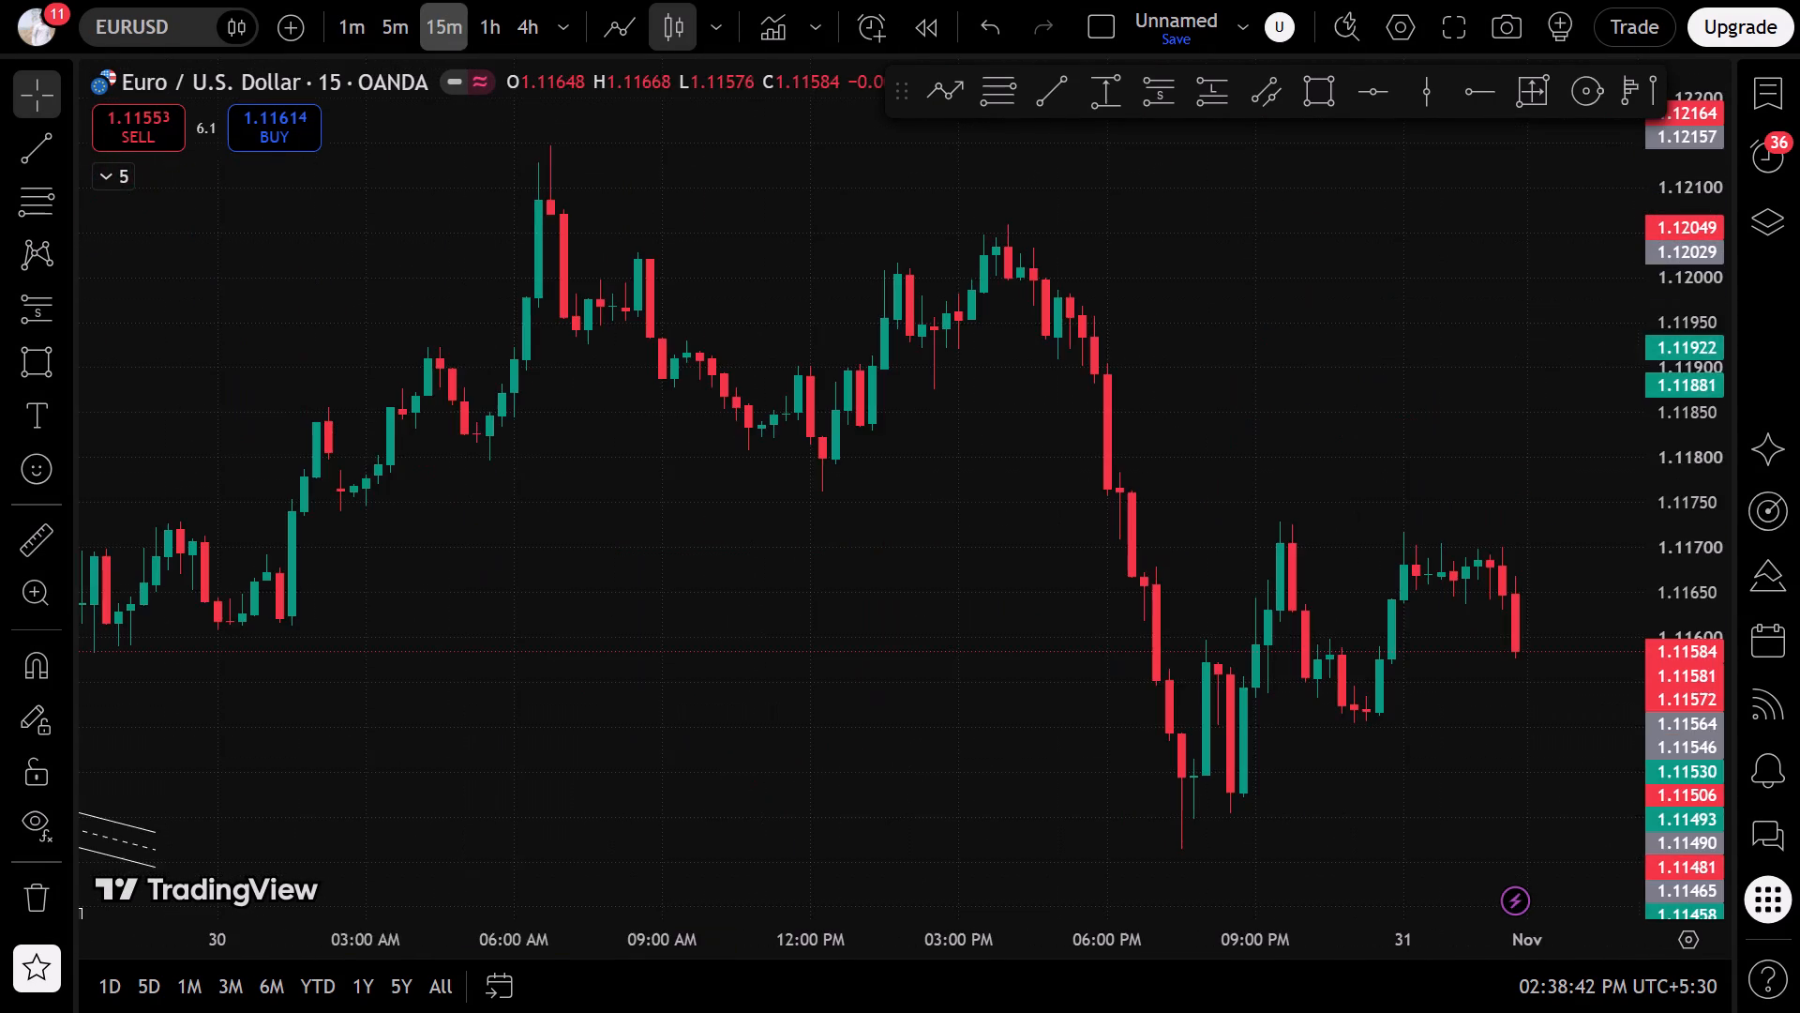
scroll(519, 434, "down", 10)
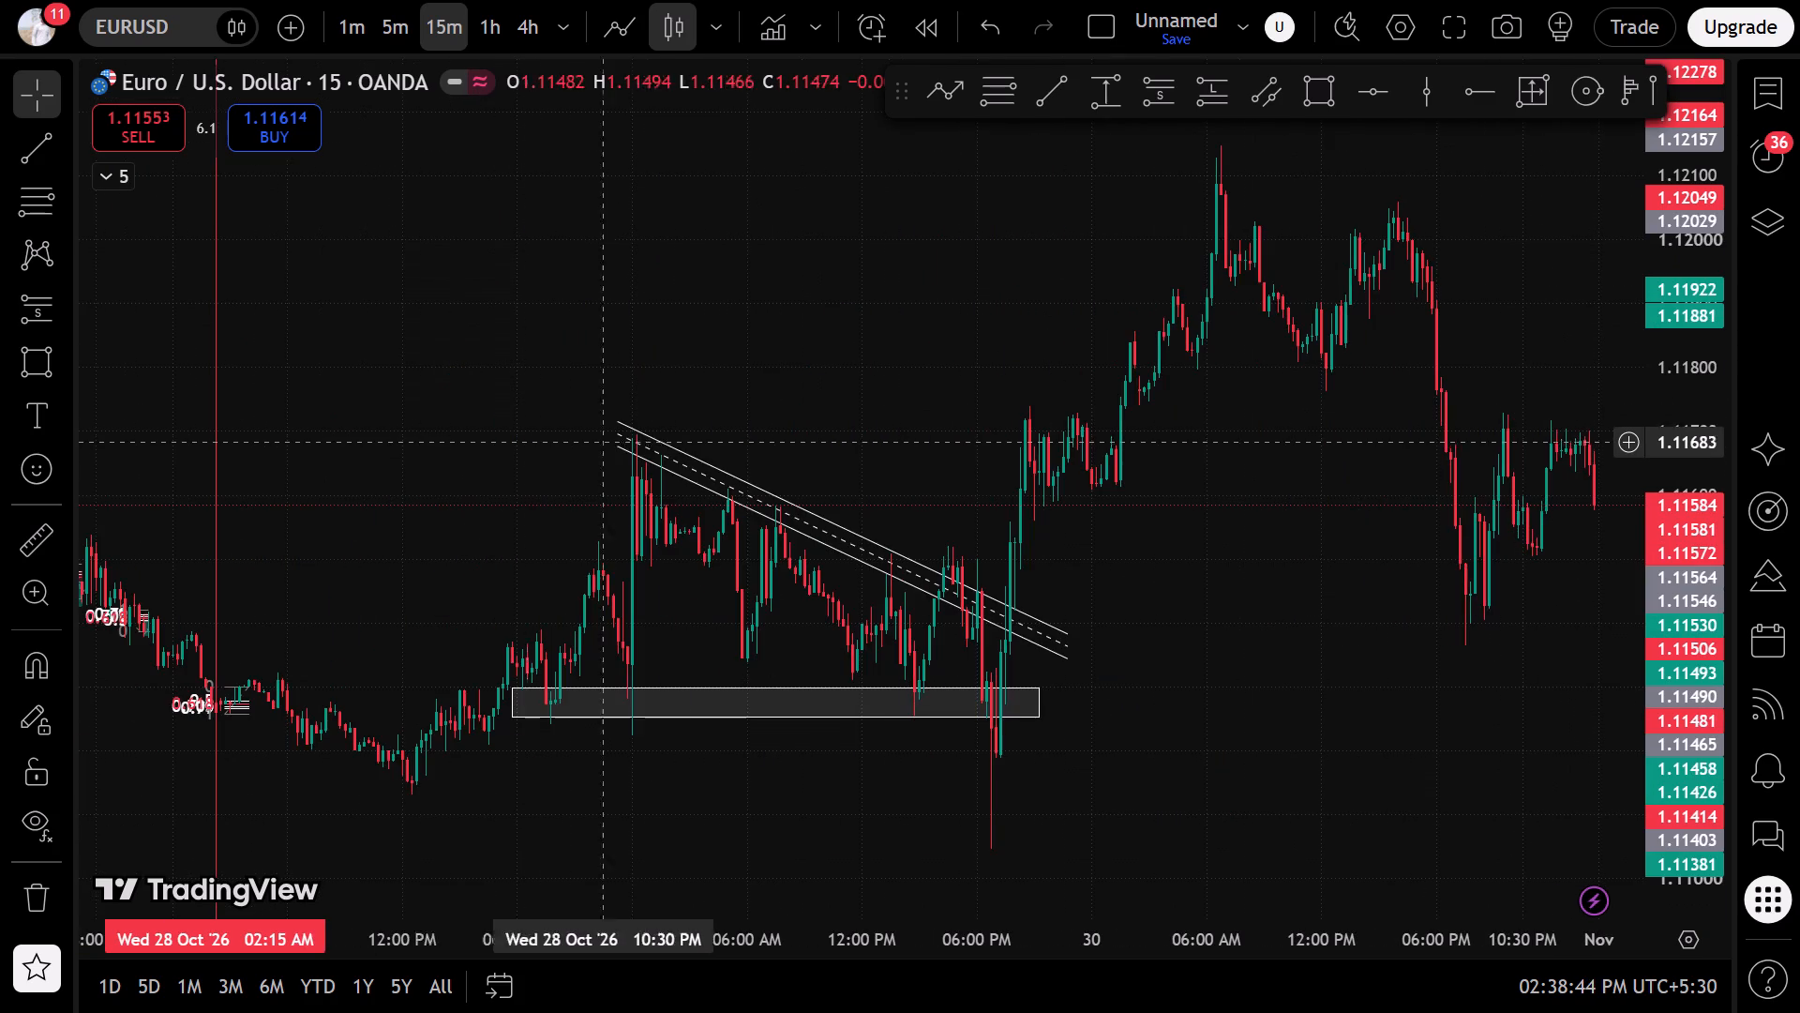
scroll(688, 441, "down", 6)
scroll(758, 461, "up", 10)
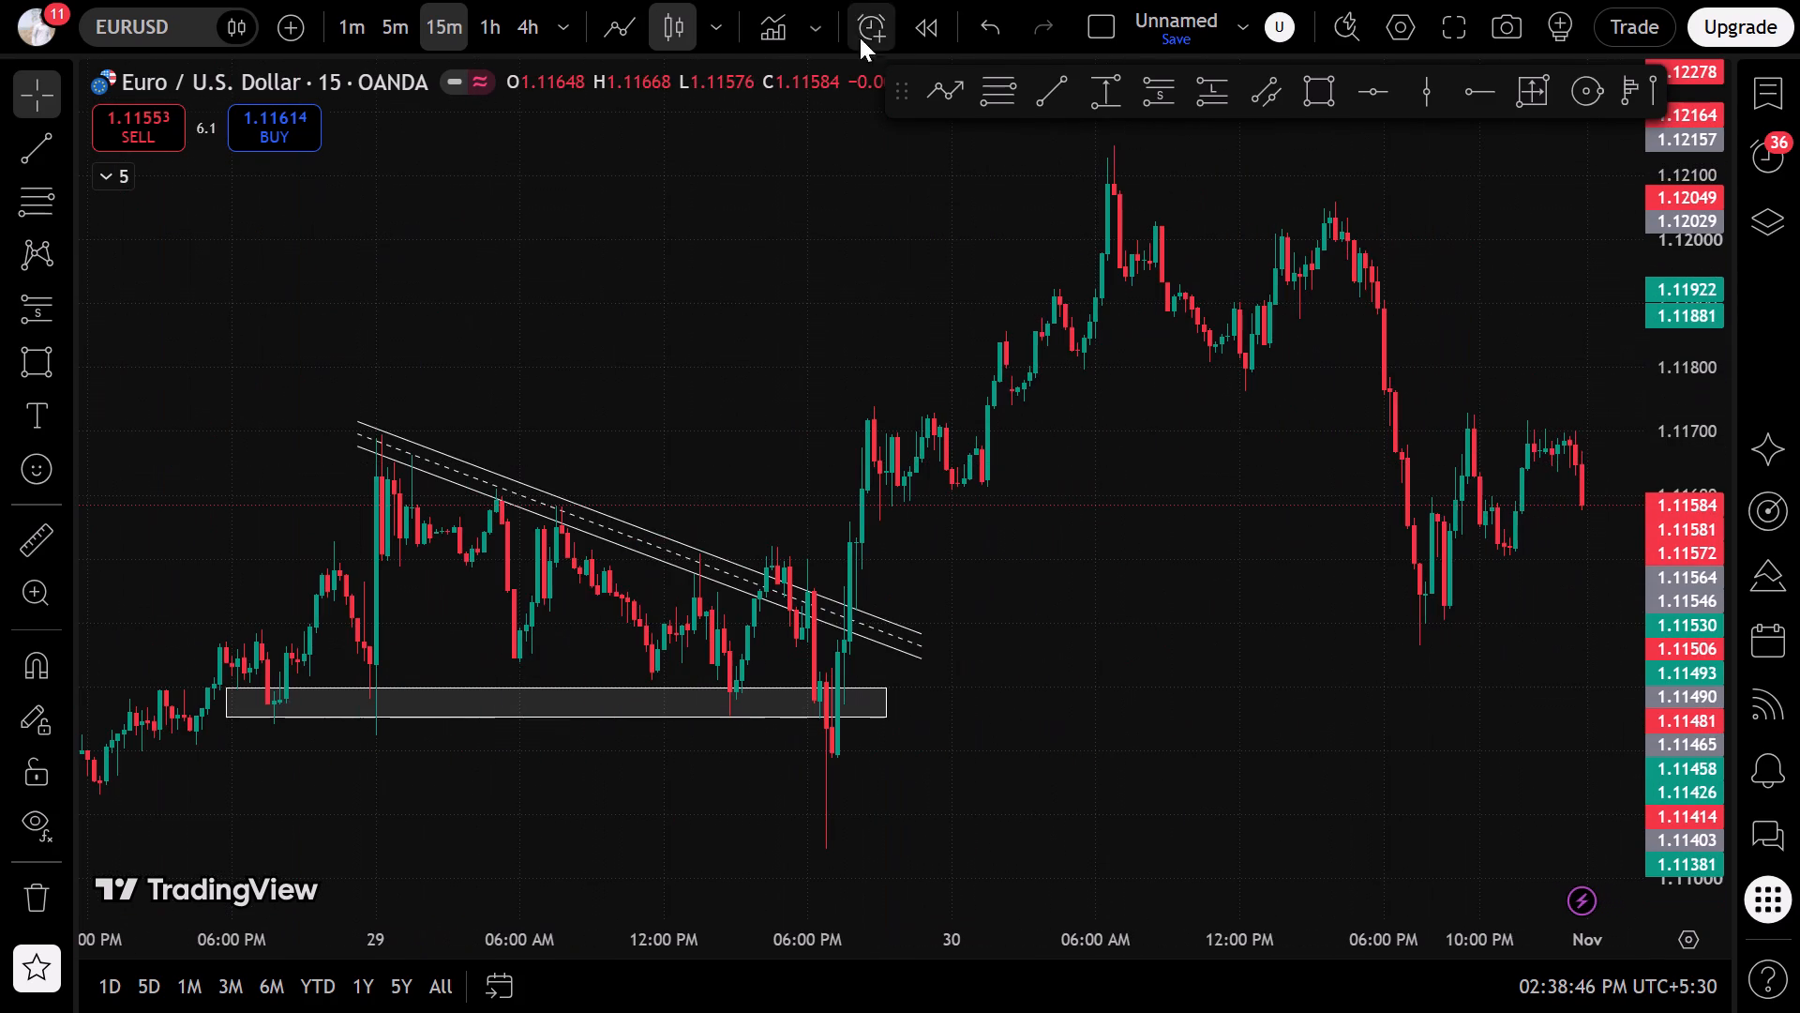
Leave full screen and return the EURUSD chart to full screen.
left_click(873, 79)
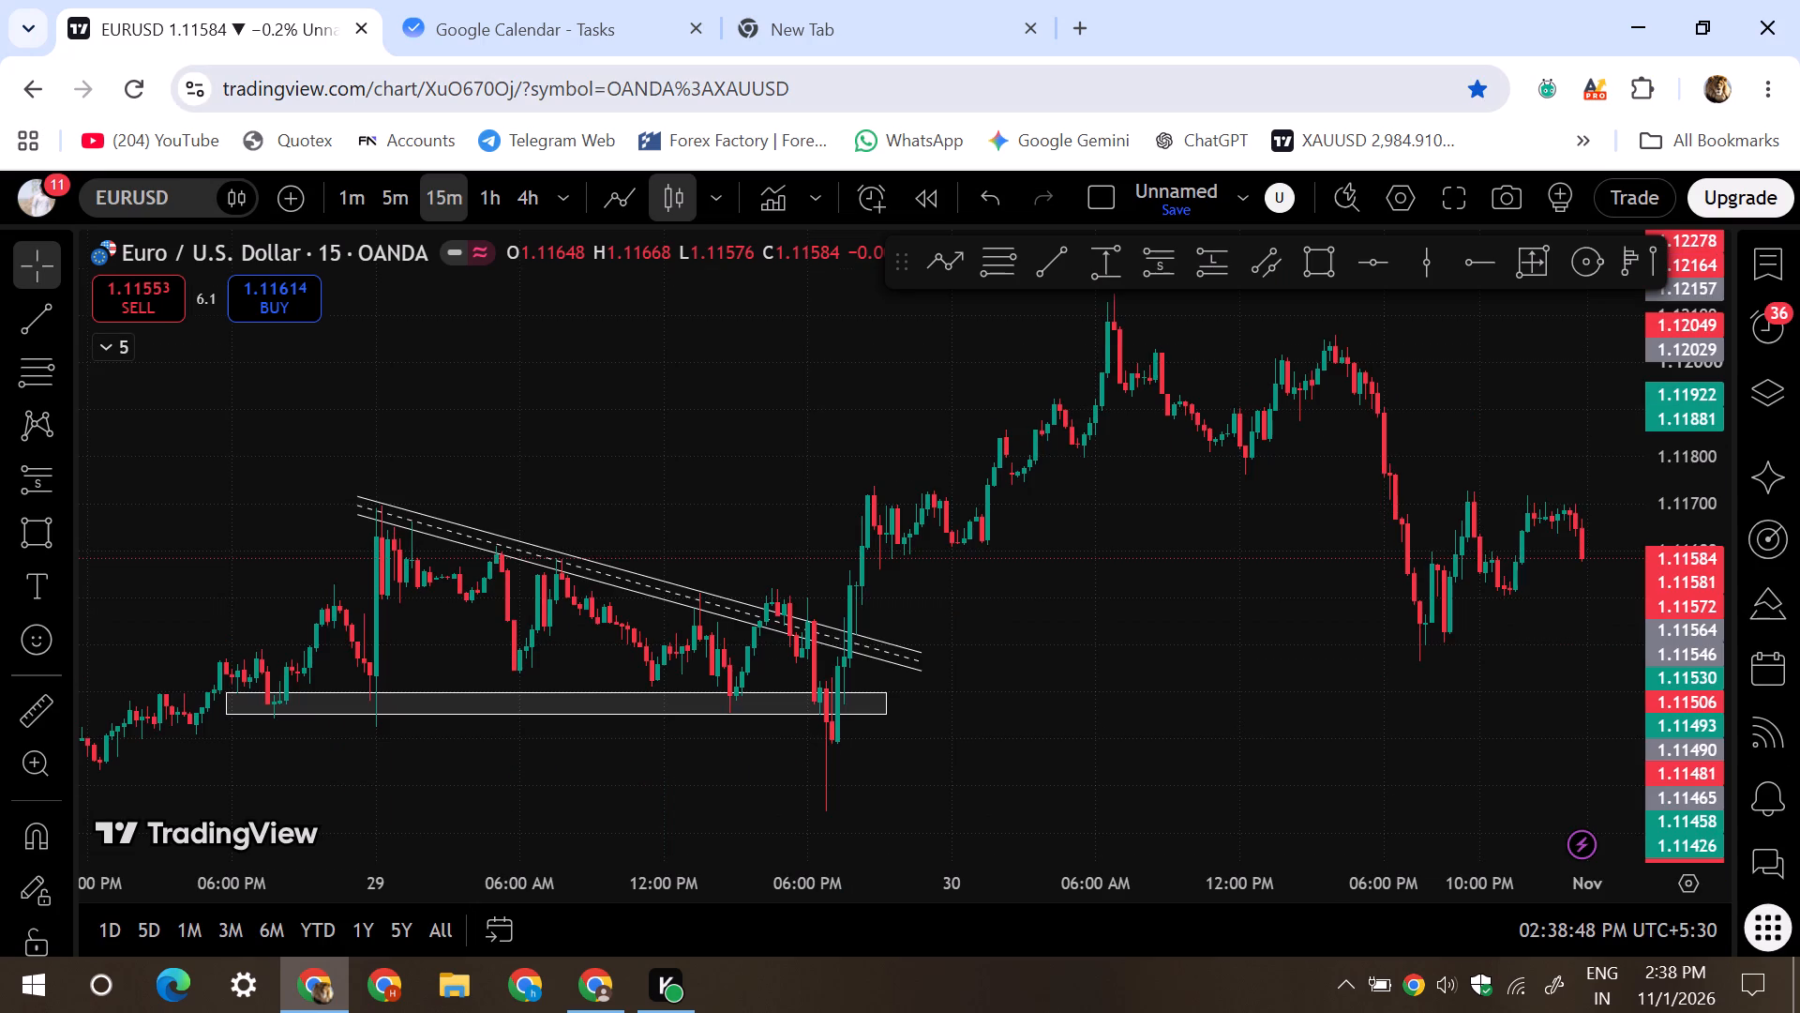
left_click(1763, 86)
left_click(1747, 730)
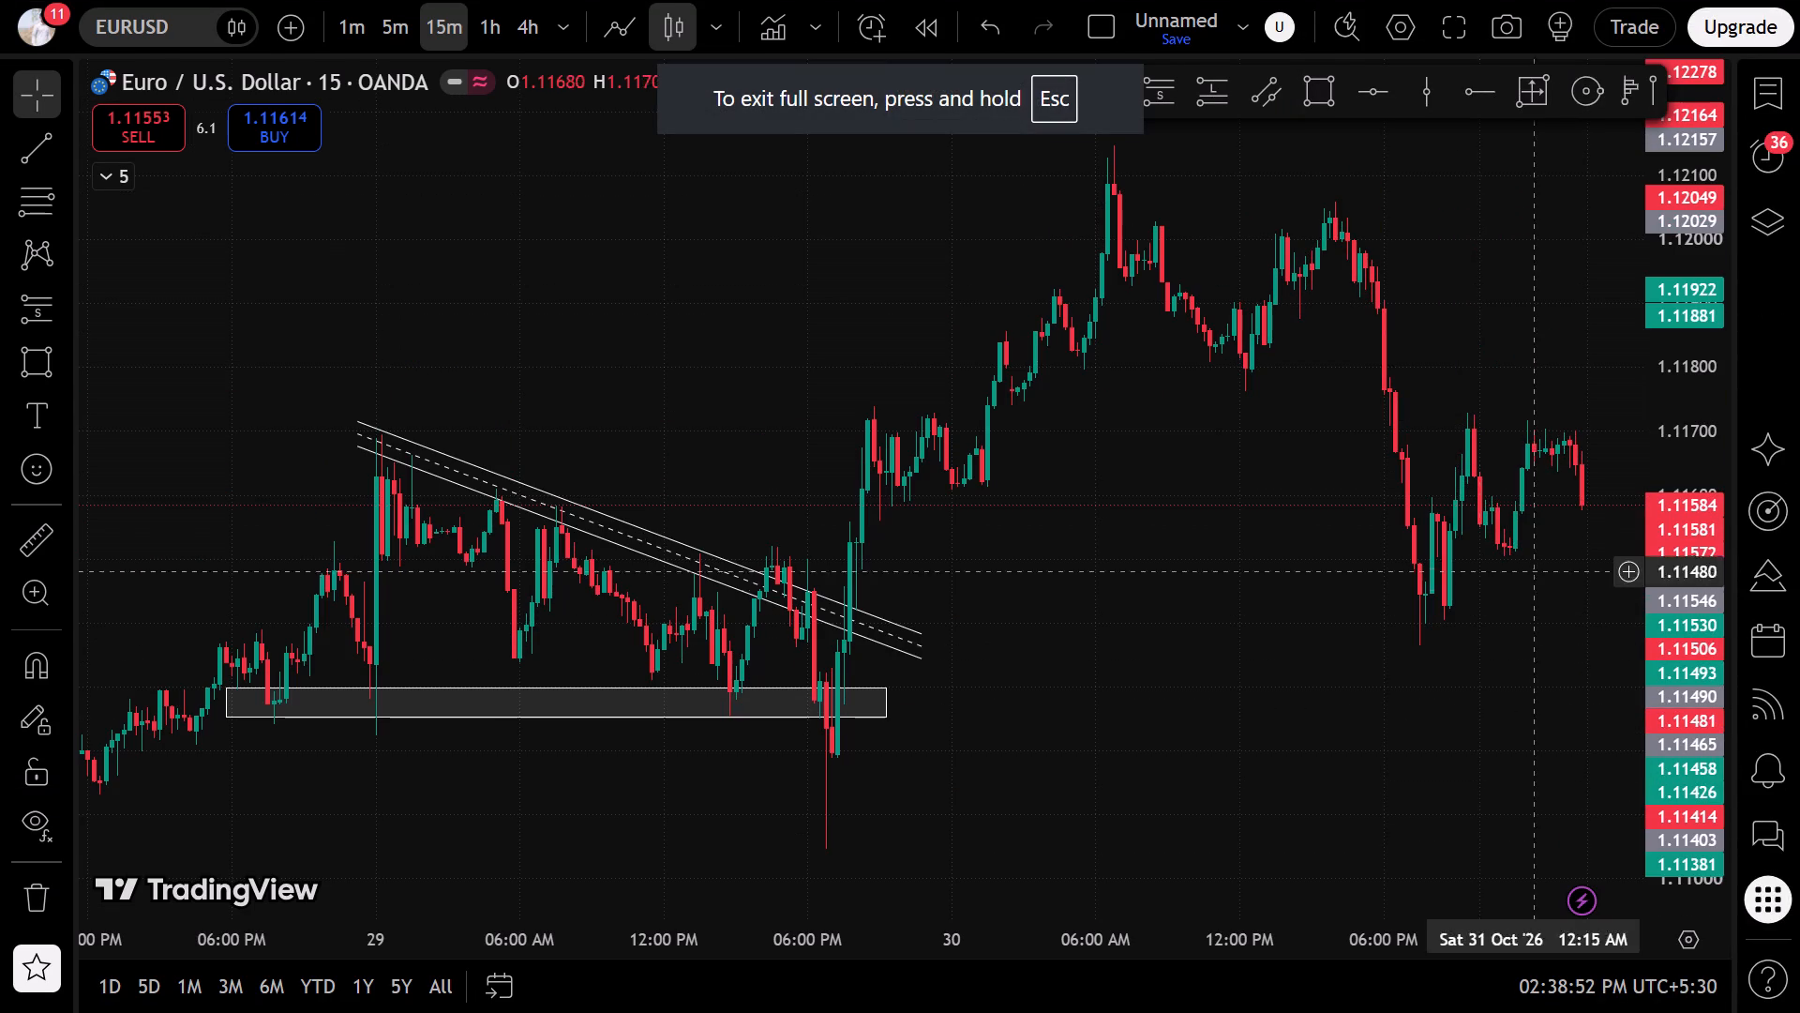
Switch the chart to USDJPY and set it to the 1-minute timeframe.
scroll(1249, 546, "up", 2)
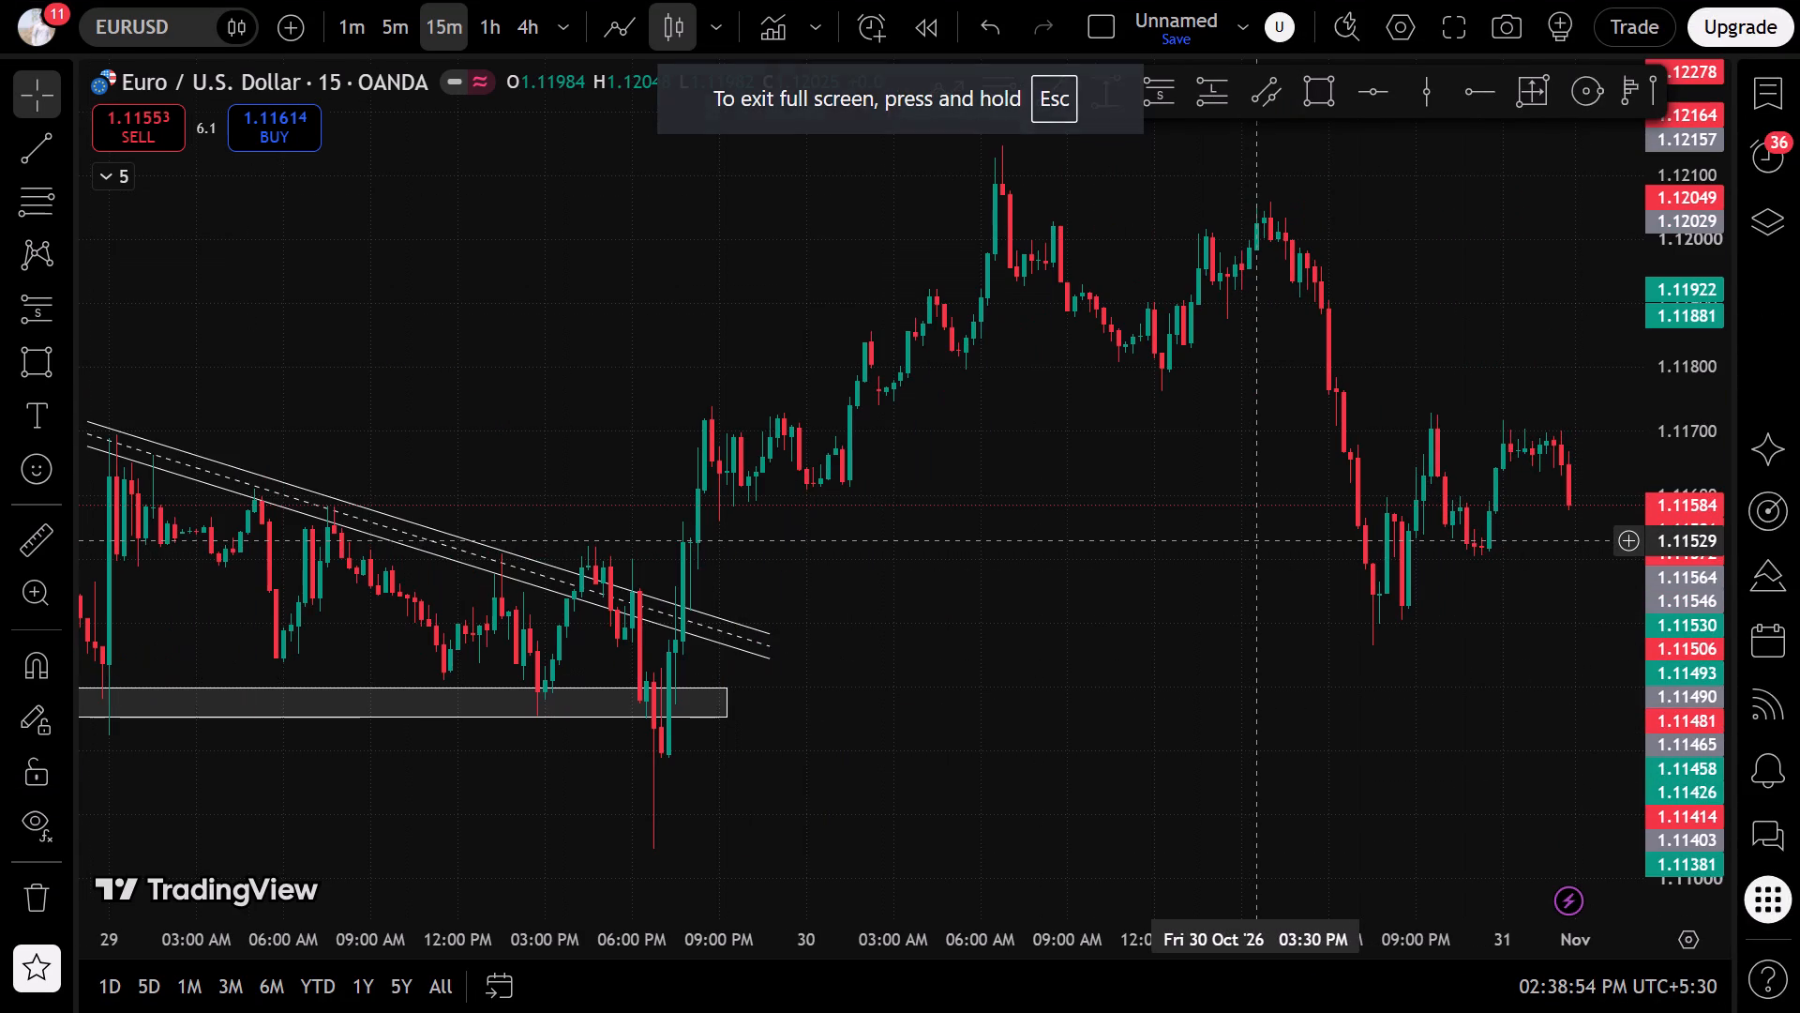
key("Down")
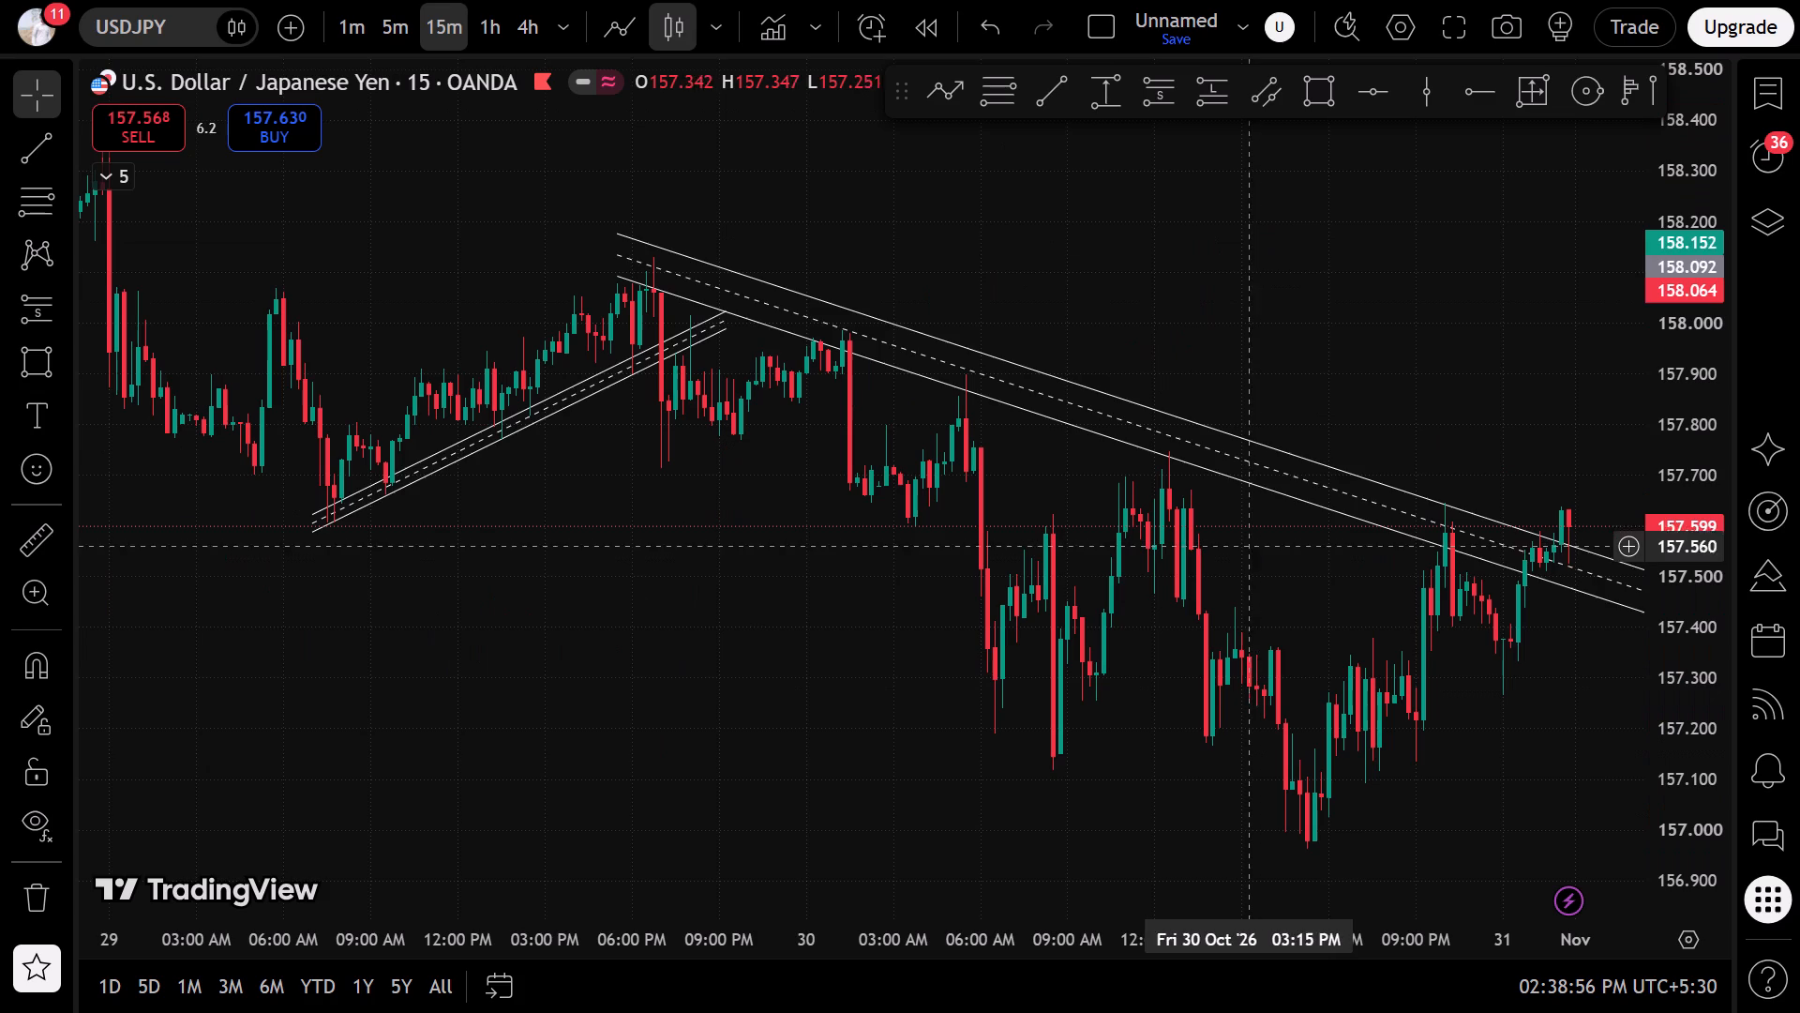
scroll(1009, 691, "down", 2)
scroll(1009, 691, "up", 1)
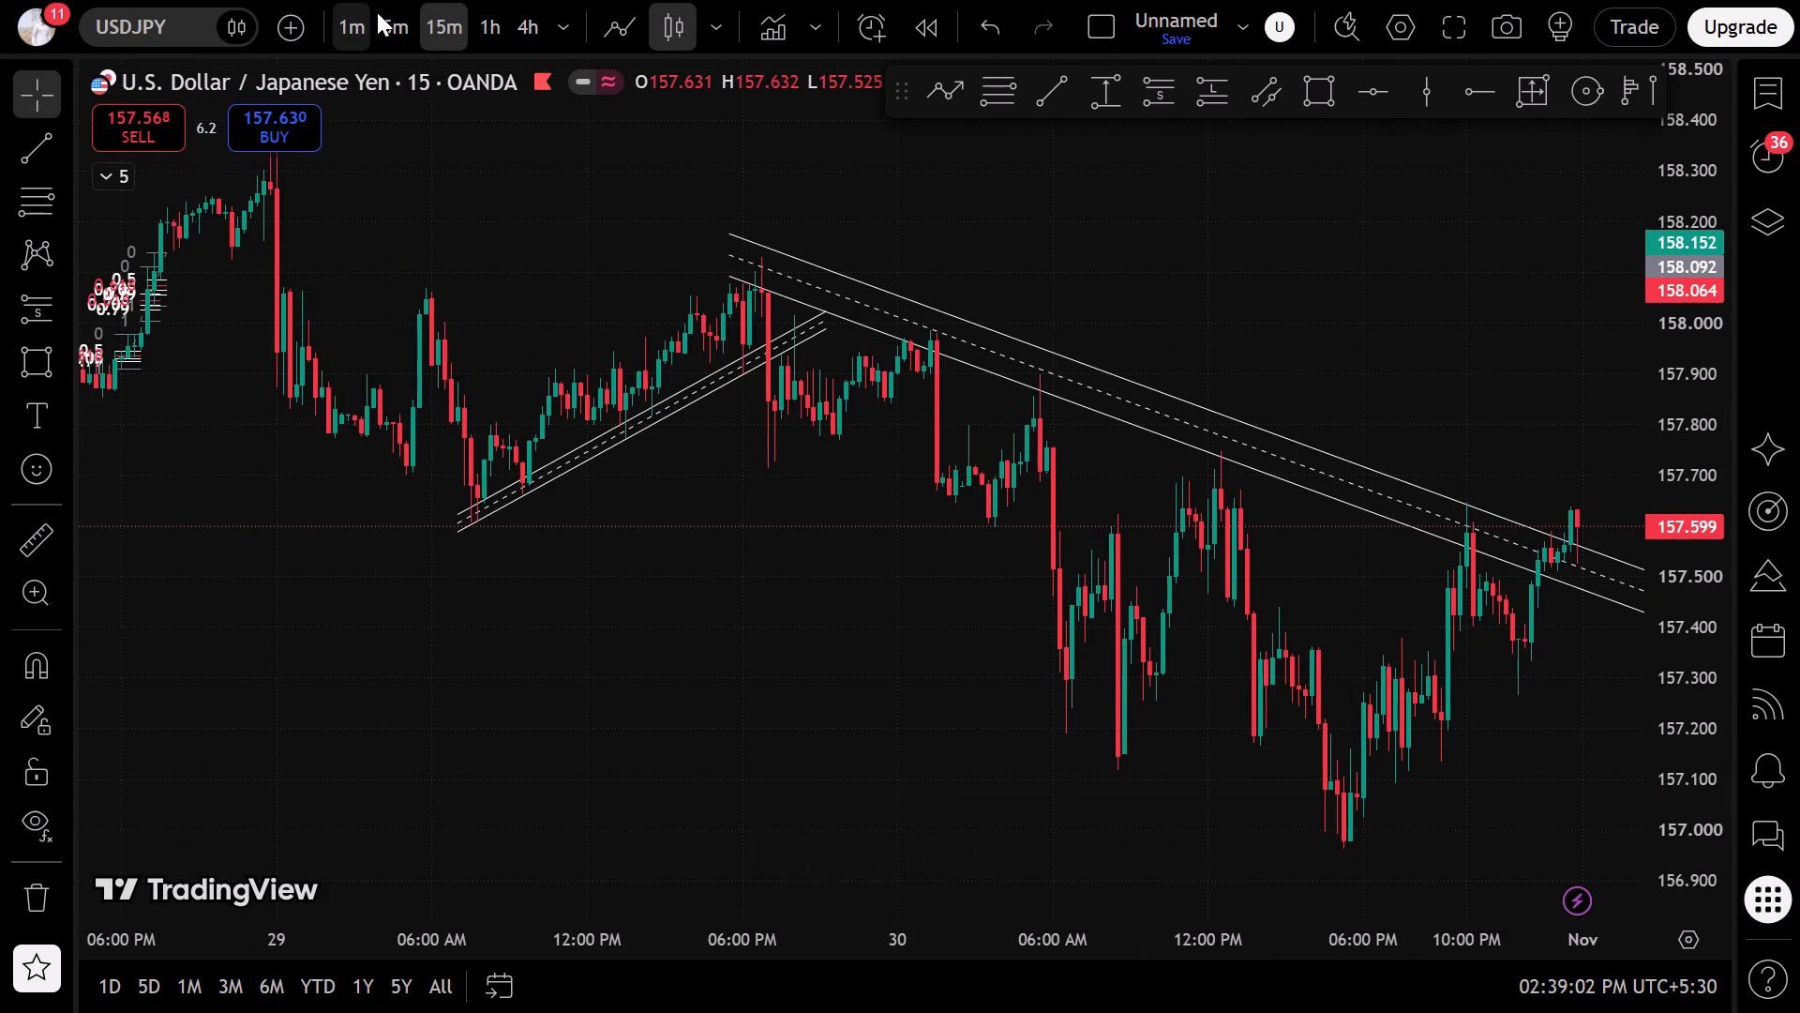
left_click(350, 15)
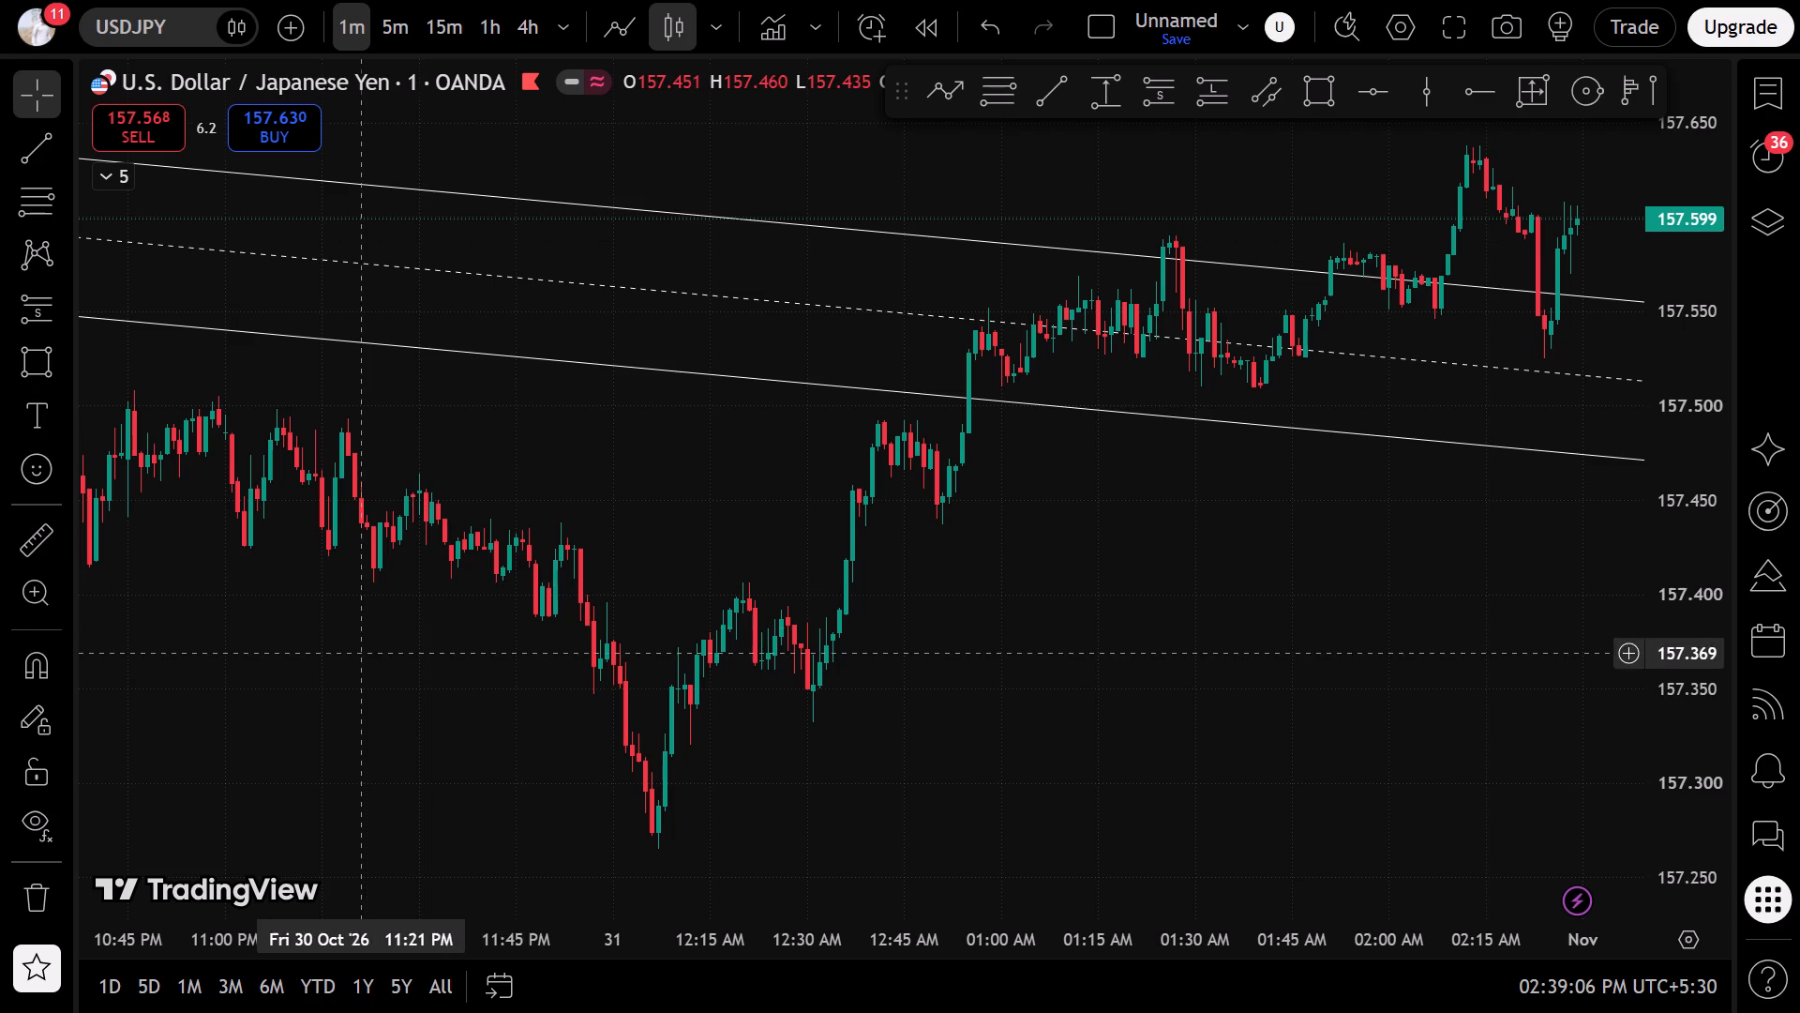
Examine the USDJPY 1-minute price action back from the latest candles to the afternoon of 30 October.
left_click_drag(363, 654, 967, 840)
scroll(570, 689, "up", 4)
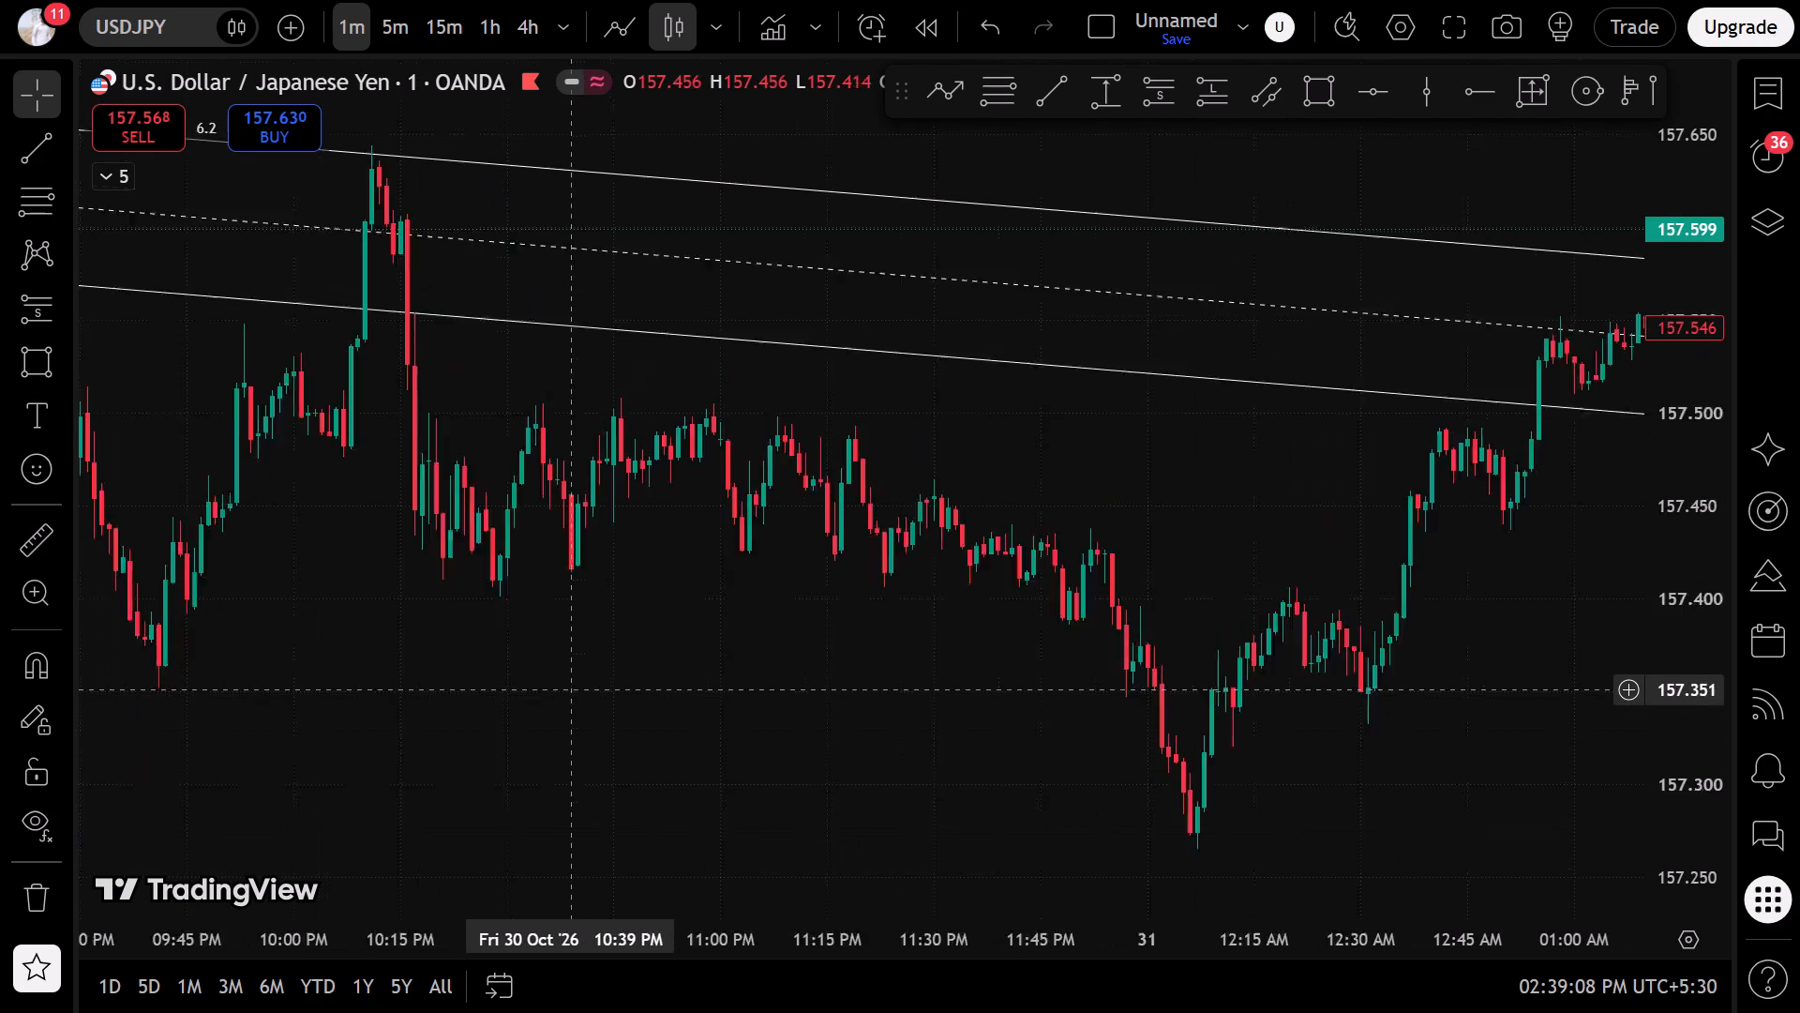
scroll(570, 689, "up", 1)
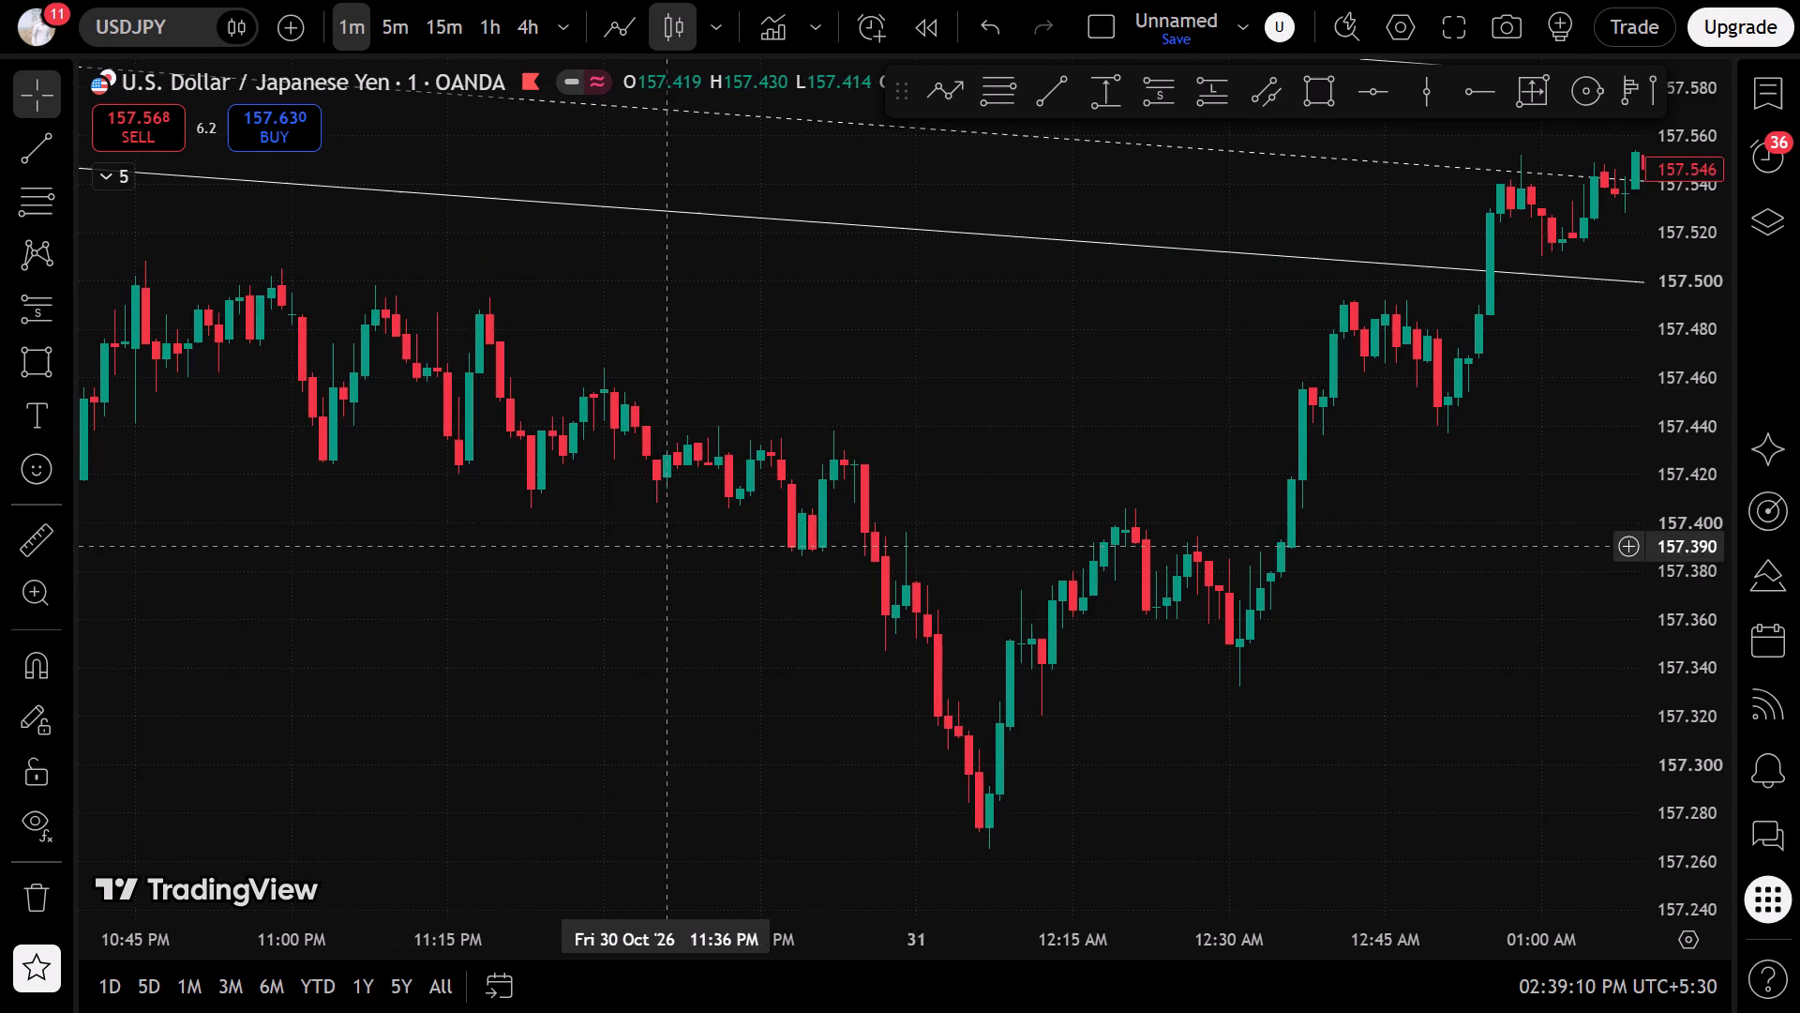
scroll(658, 550, "down", 6)
left_click_drag(472, 608, 991, 804)
scroll(1007, 795, "down", 2)
left_click_drag(795, 679, 1799, 828)
scroll(1187, 711, "up", 6)
scroll(1185, 709, "down", 2)
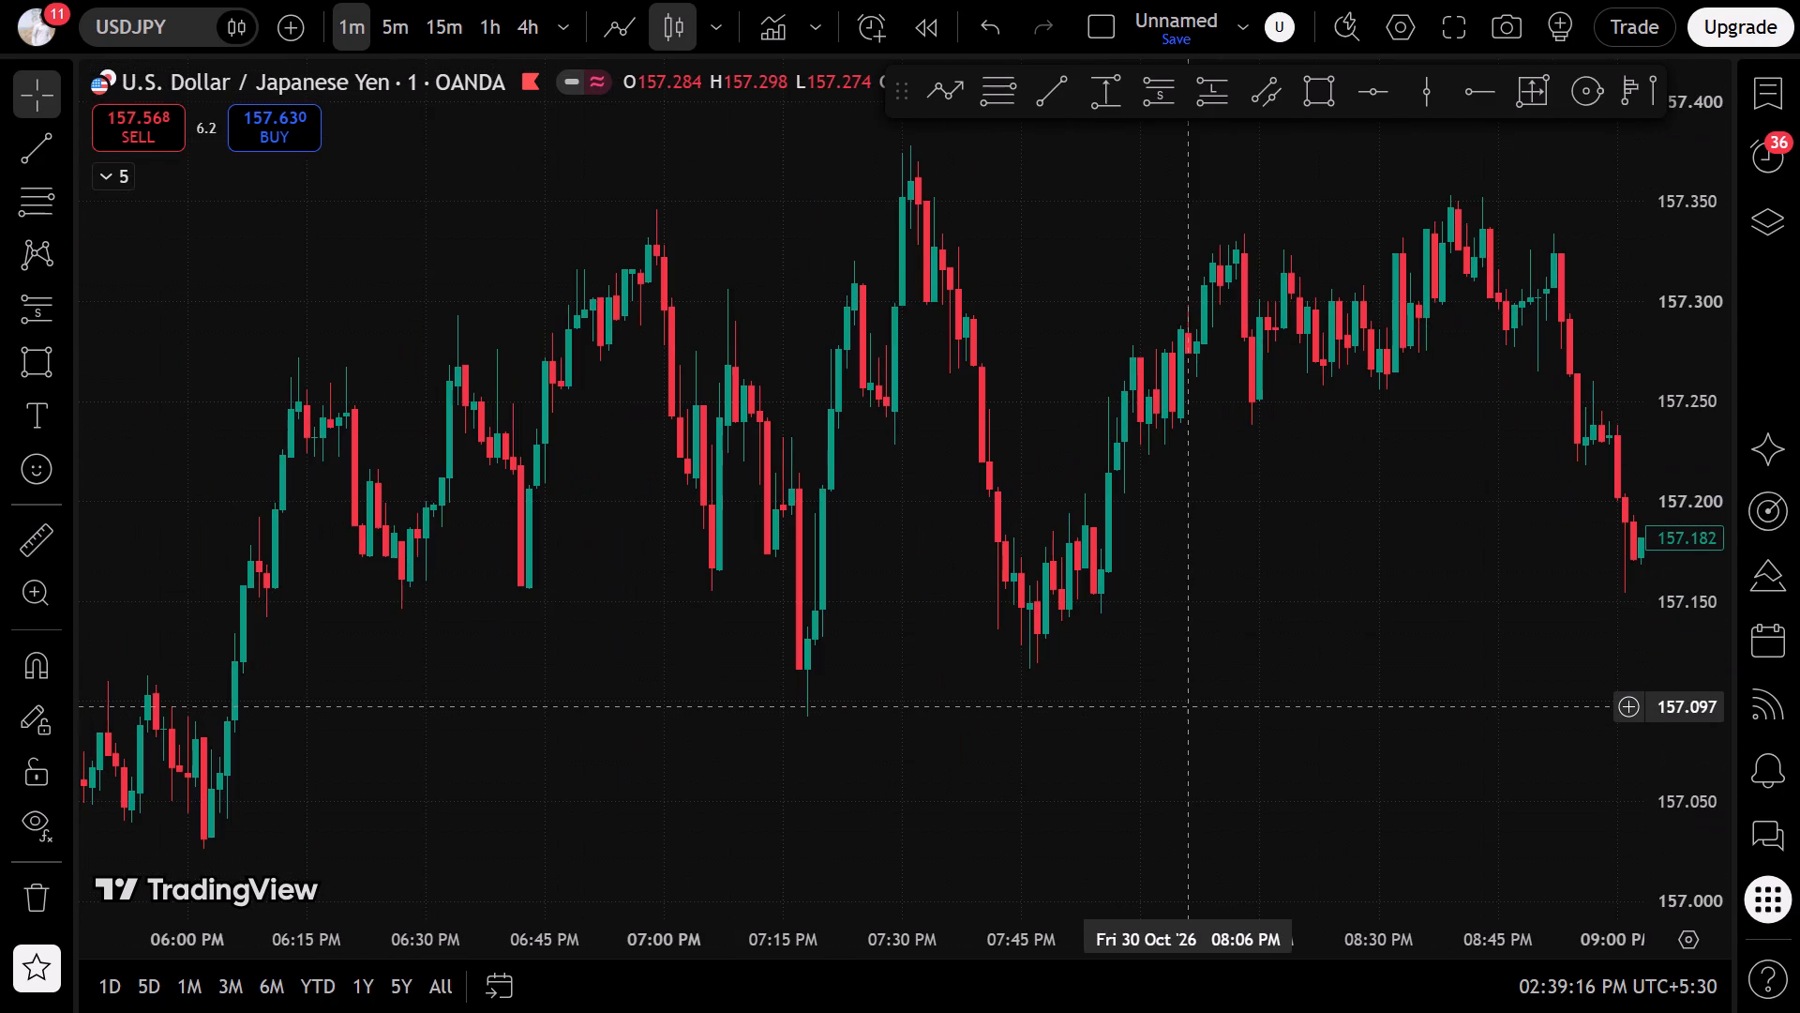
scroll(1184, 707, "down", 3)
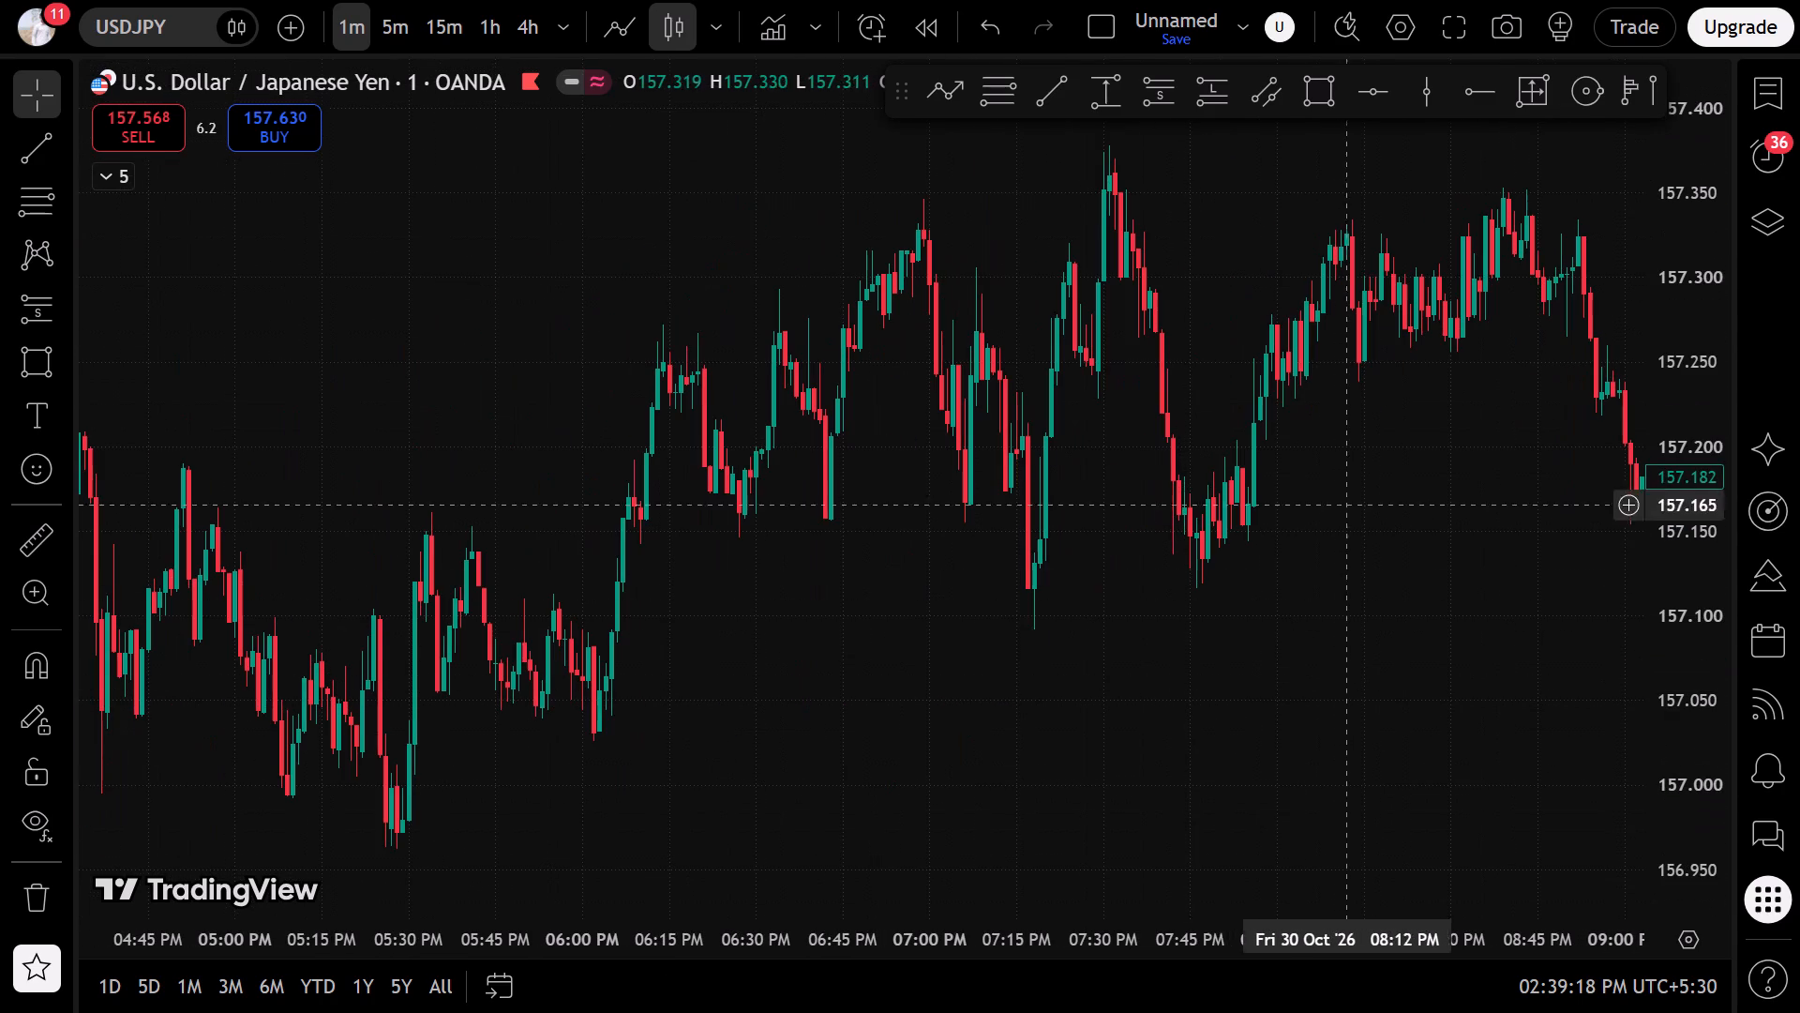
left_click(1399, 271)
left_click_drag(987, 457, 982, 472)
left_click_drag(735, 538, 813, 602)
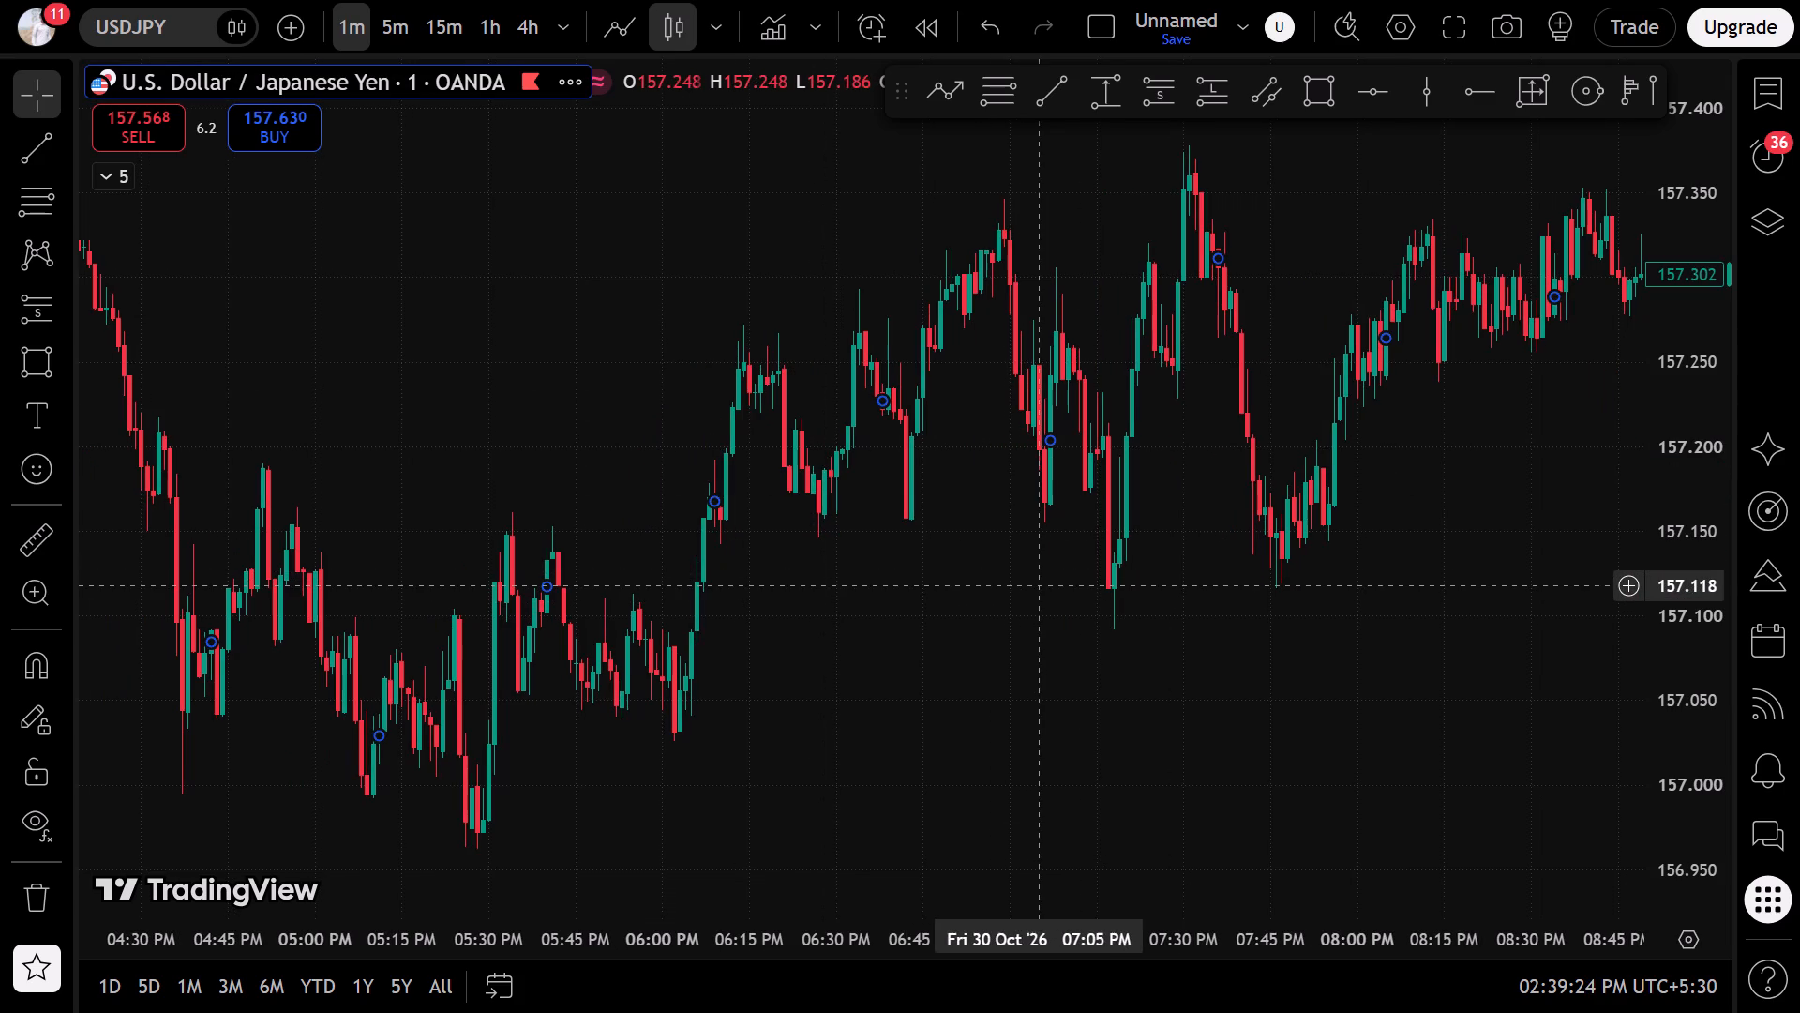
Draw a Fibonacci retracement on 30 October from about 157.026 near 5:56 PM up to about 157.273 near 6:49 PM.
left_click(37, 214)
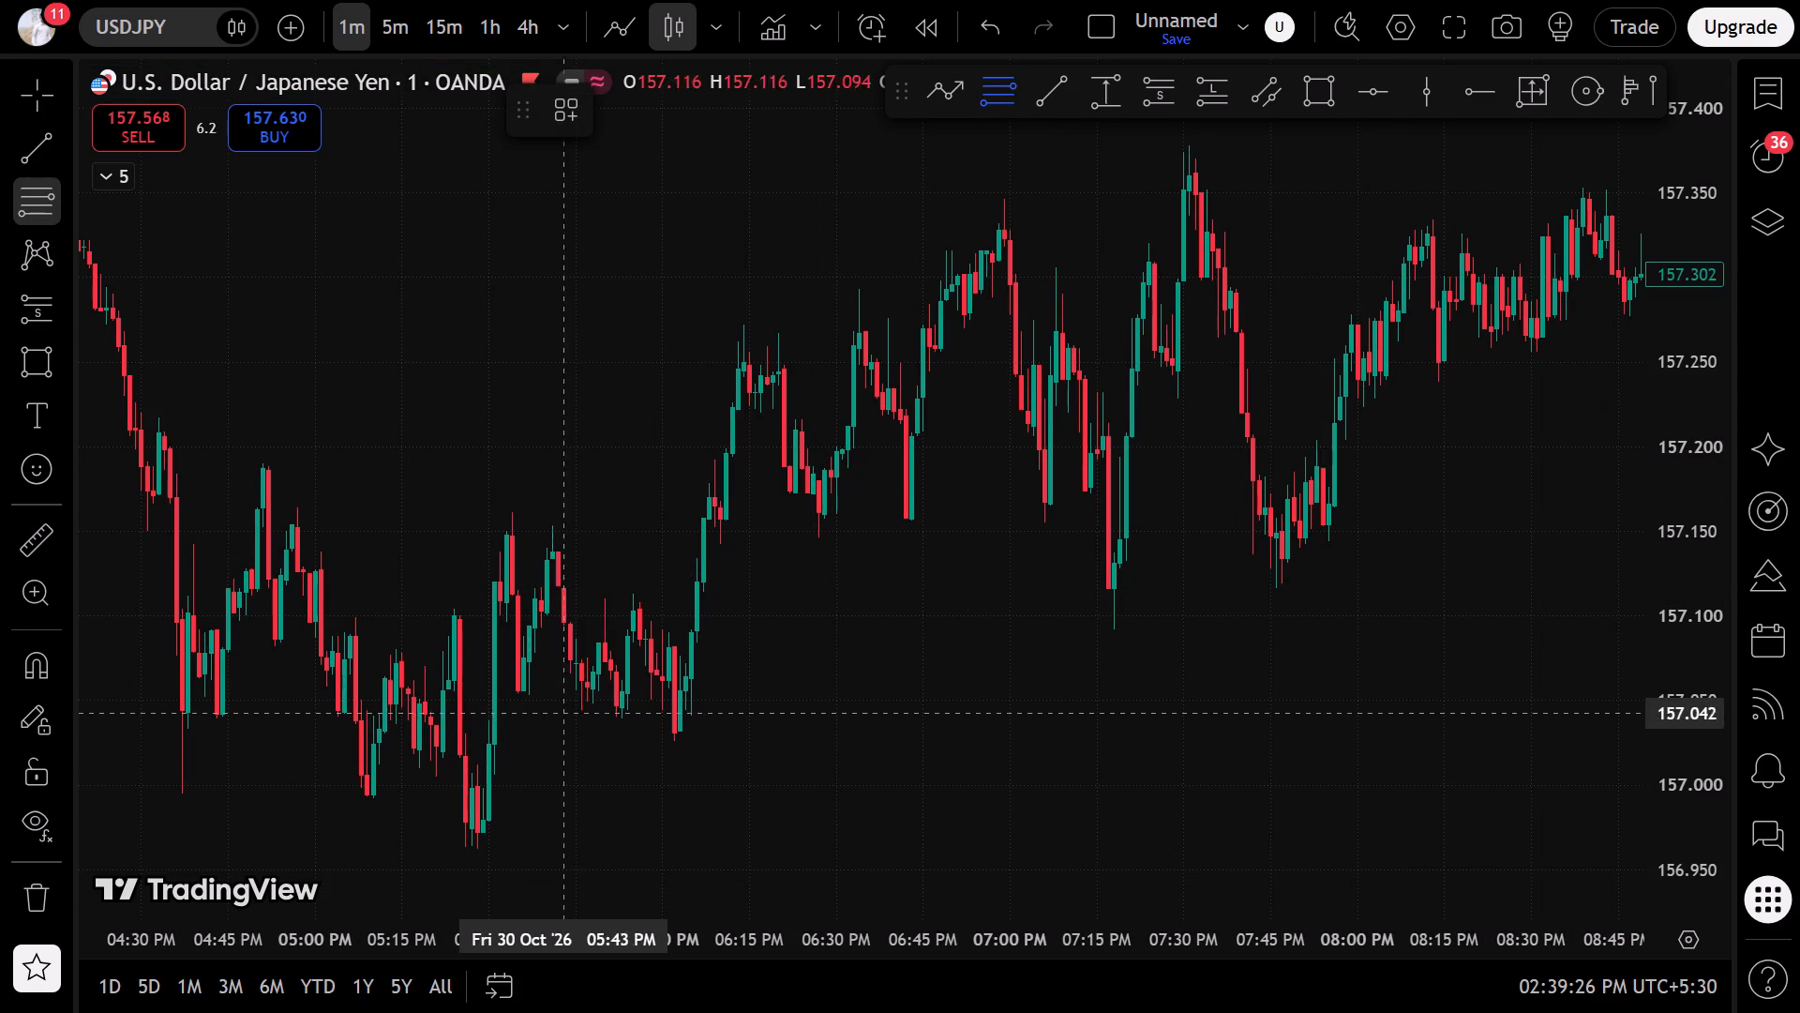
left_click(640, 742)
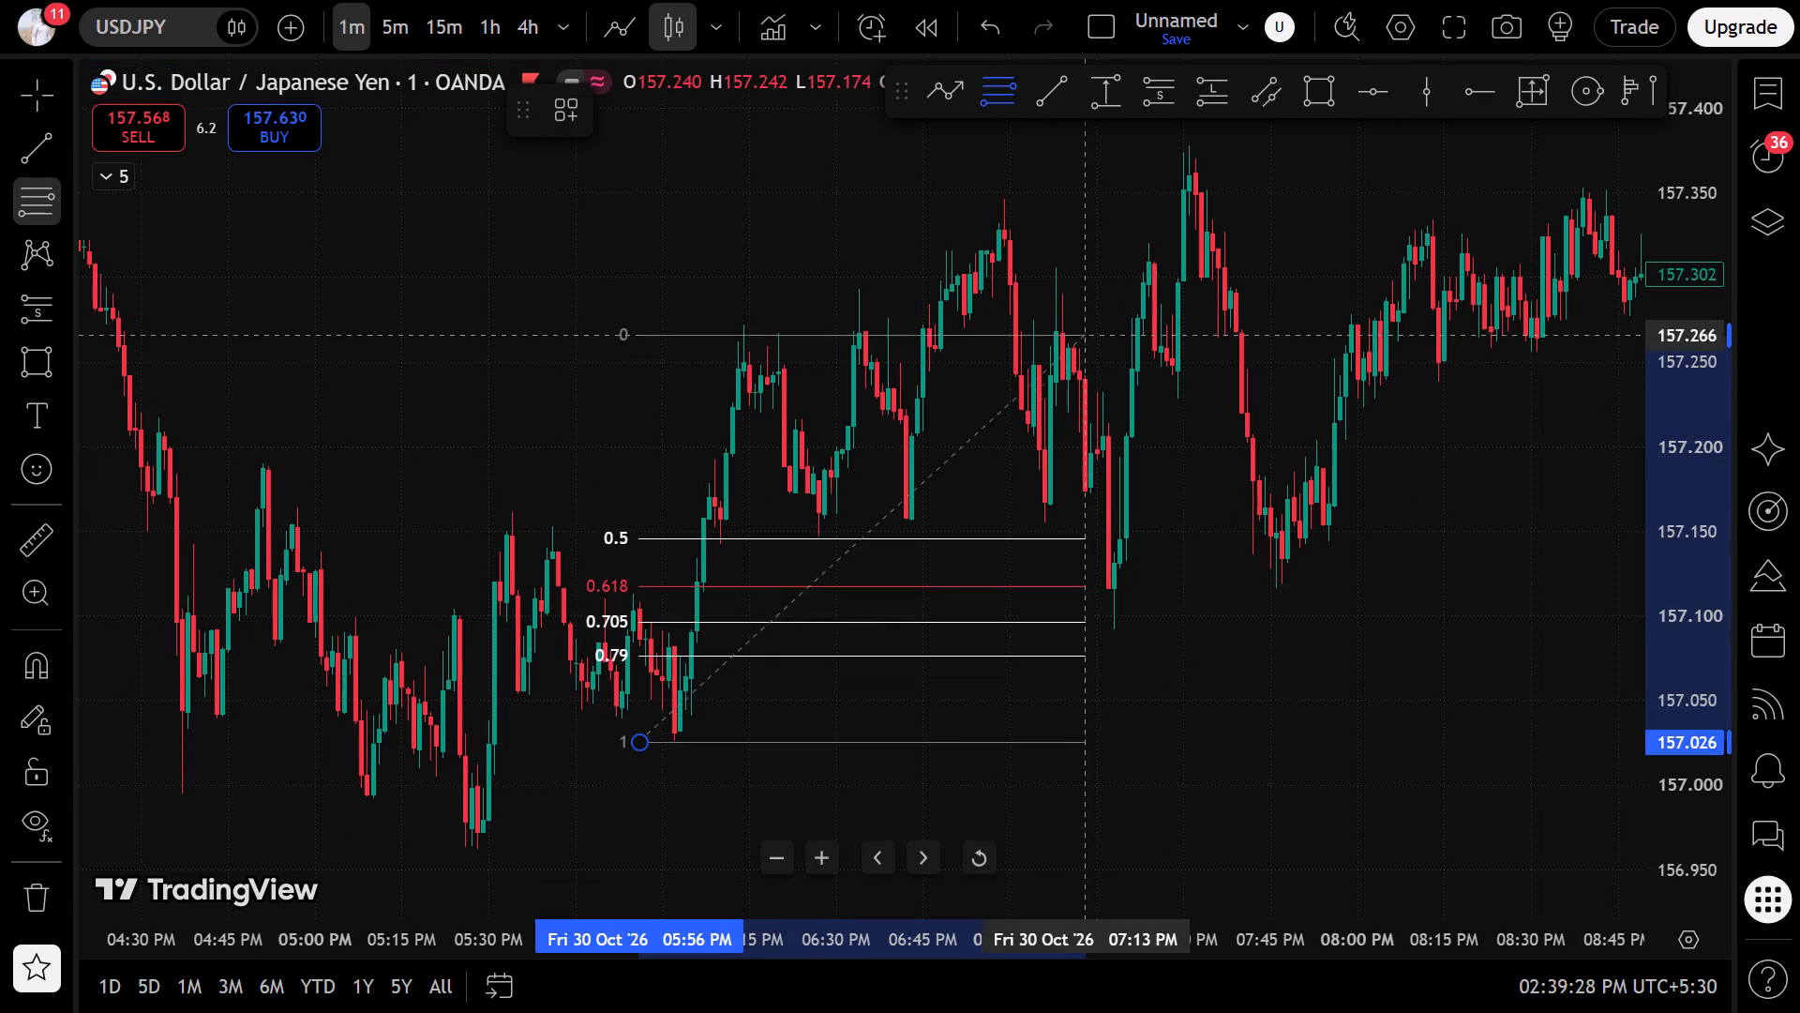
left_click(948, 324)
left_click(1051, 549)
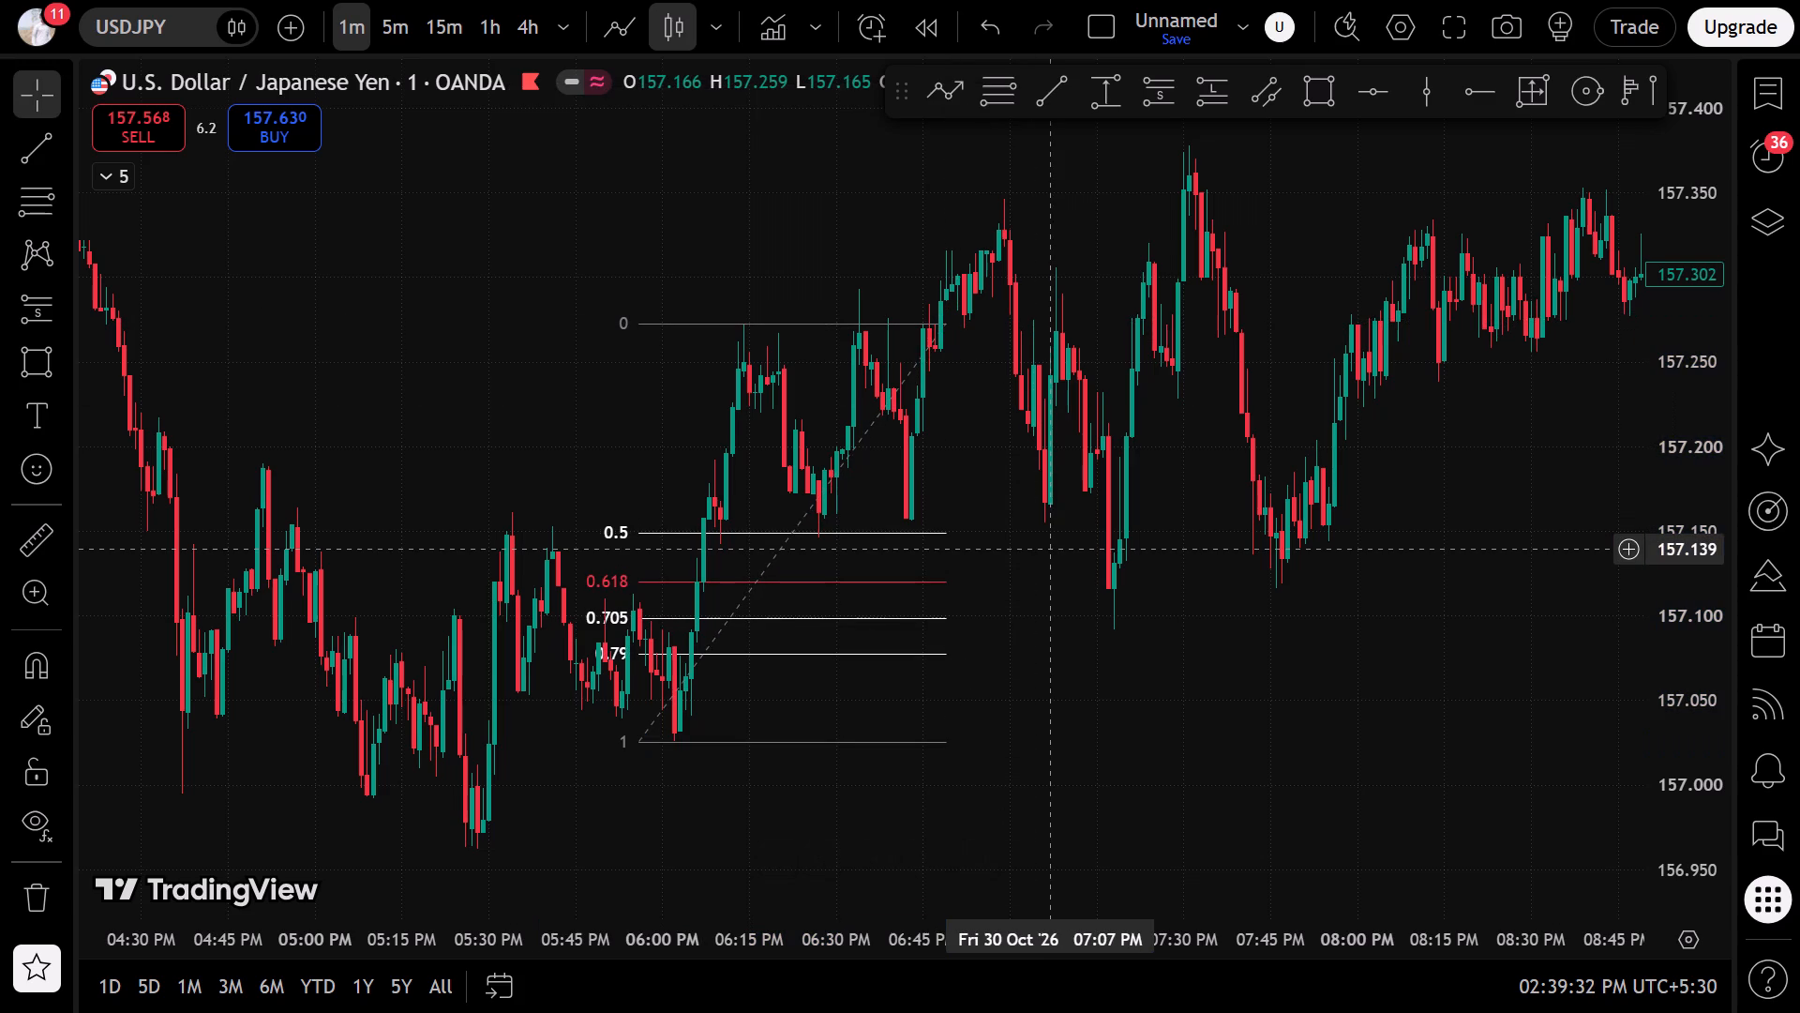
Draw a second Fibonacci retracement from the low at about 156.962 near 5:18 PM up to about 157.163 near 6:12 PM.
scroll(907, 550, "down", 4)
left_click_drag(633, 398, 757, 458)
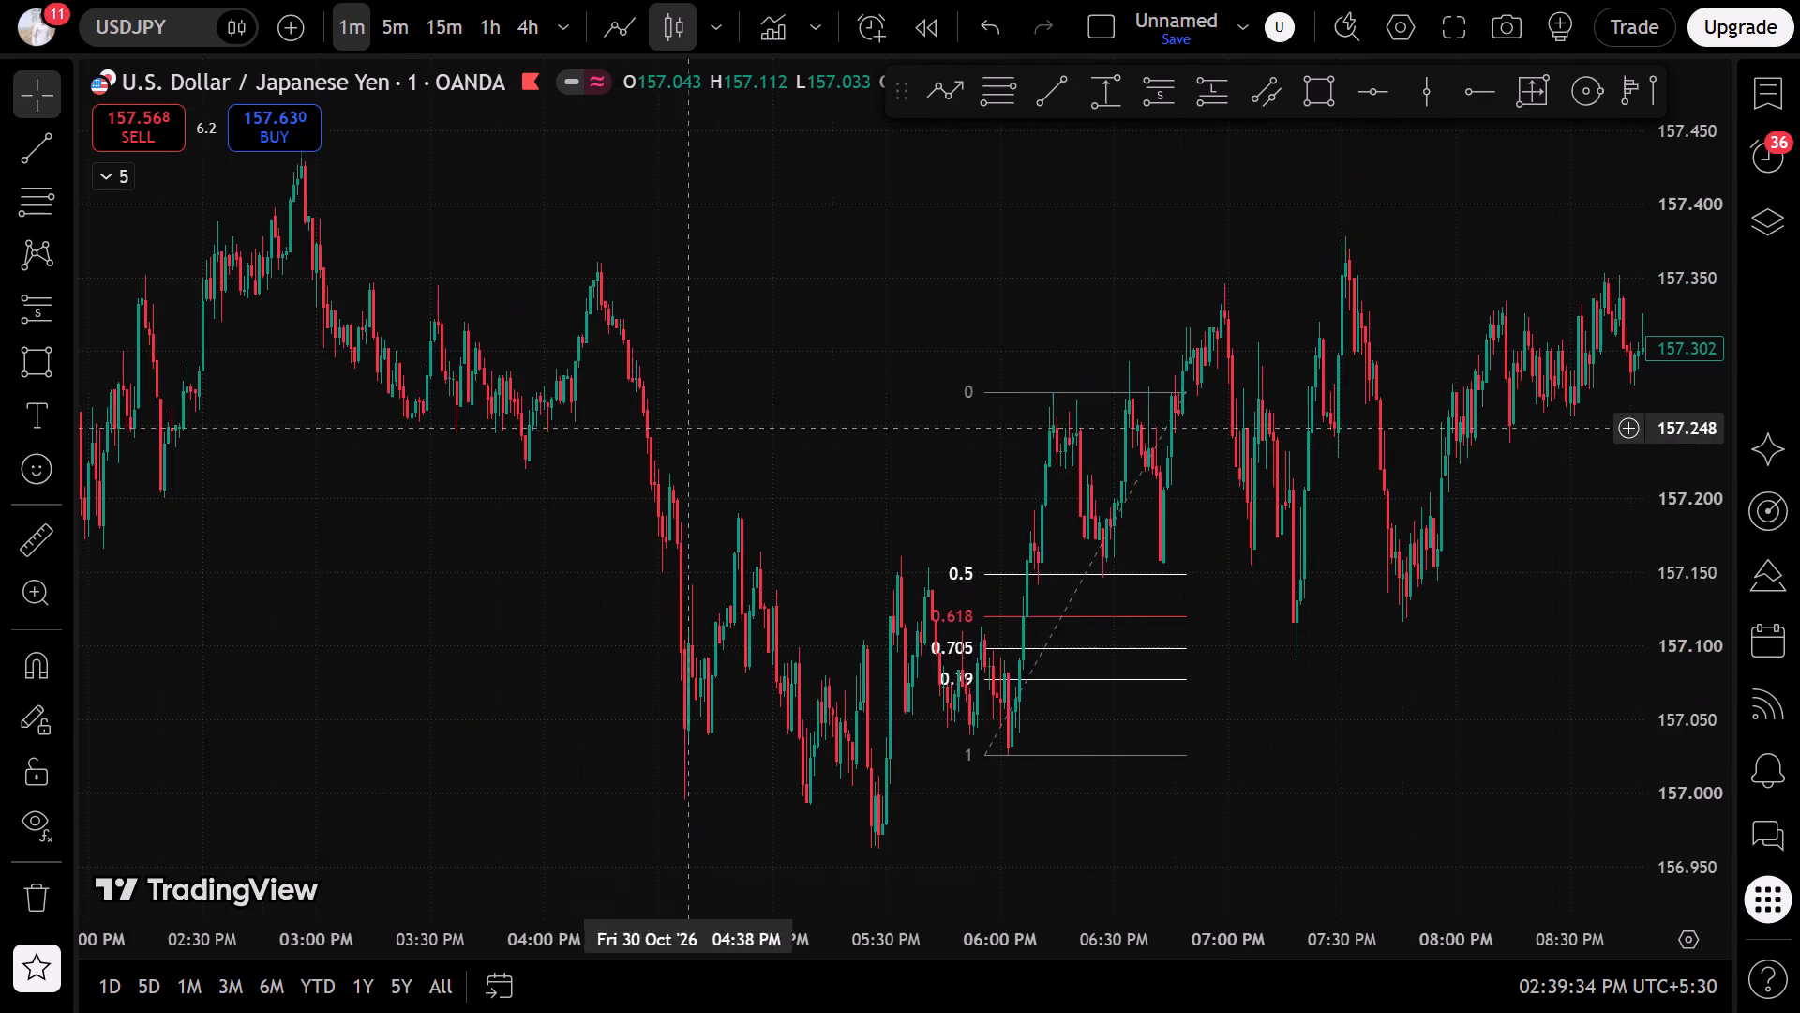
left_click_drag(757, 458, 1212, 482)
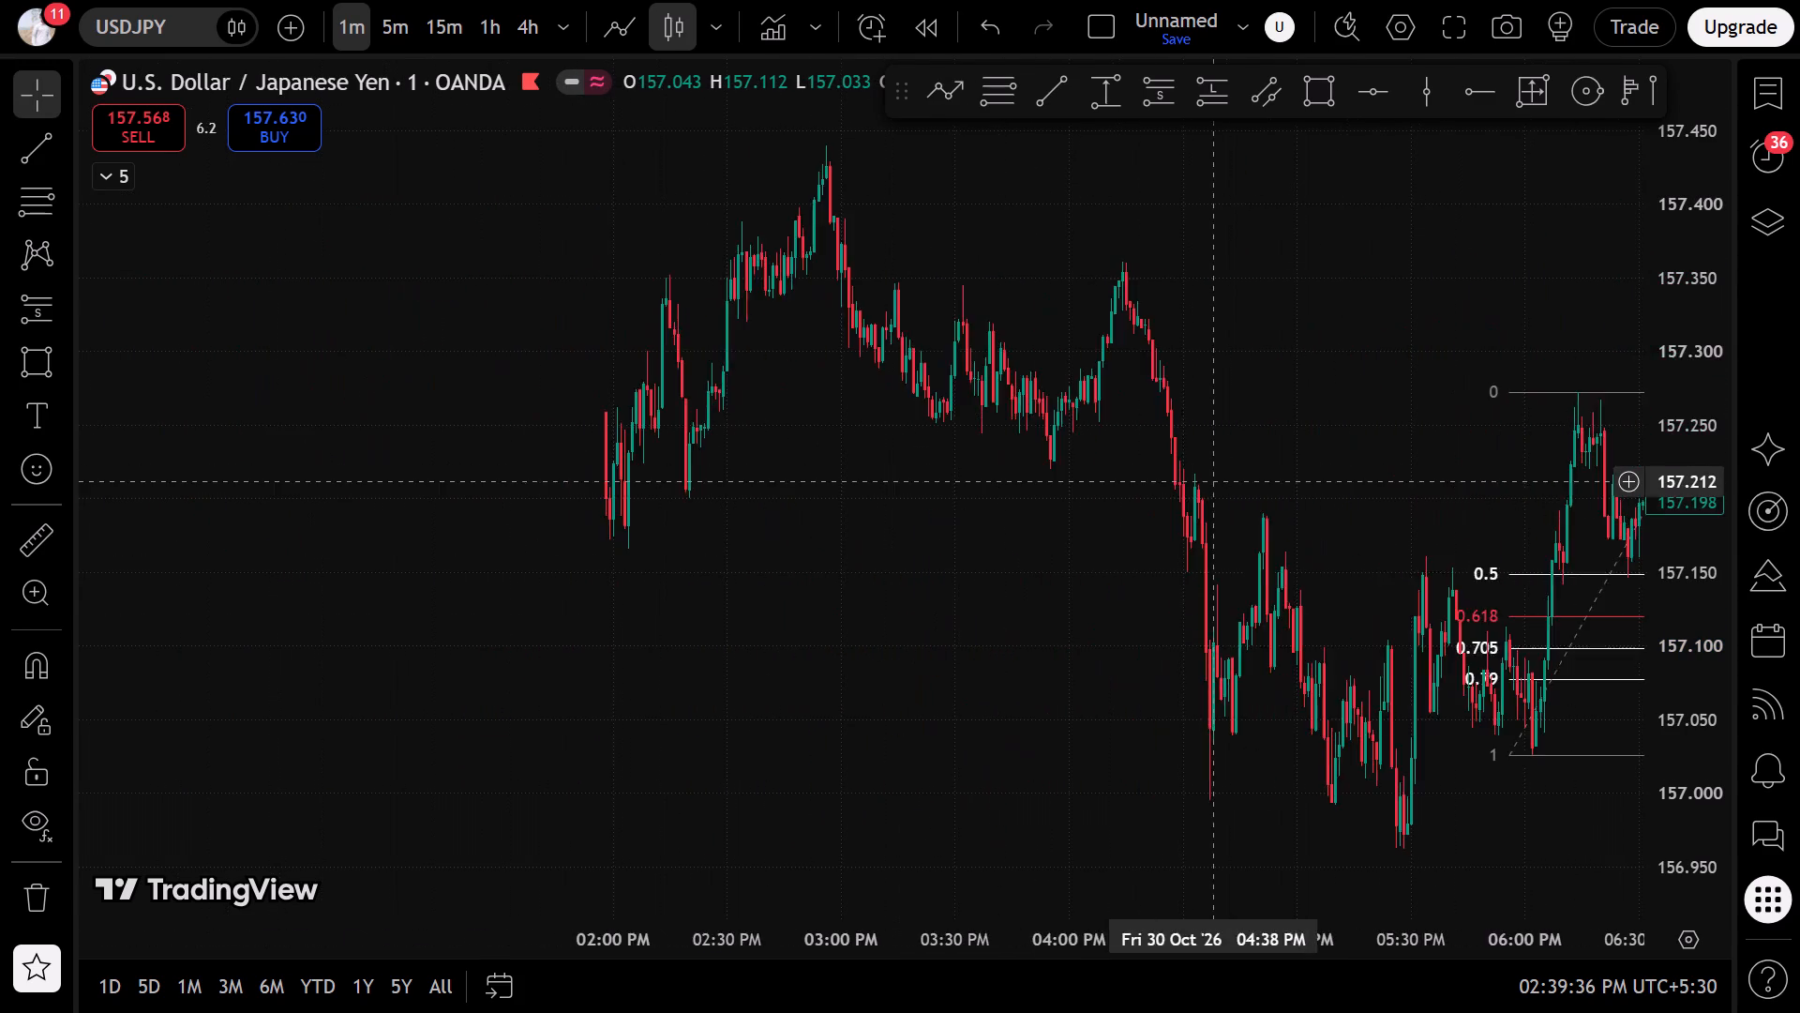
scroll(1158, 535, "up", 12)
left_click_drag(797, 668, 394, 609)
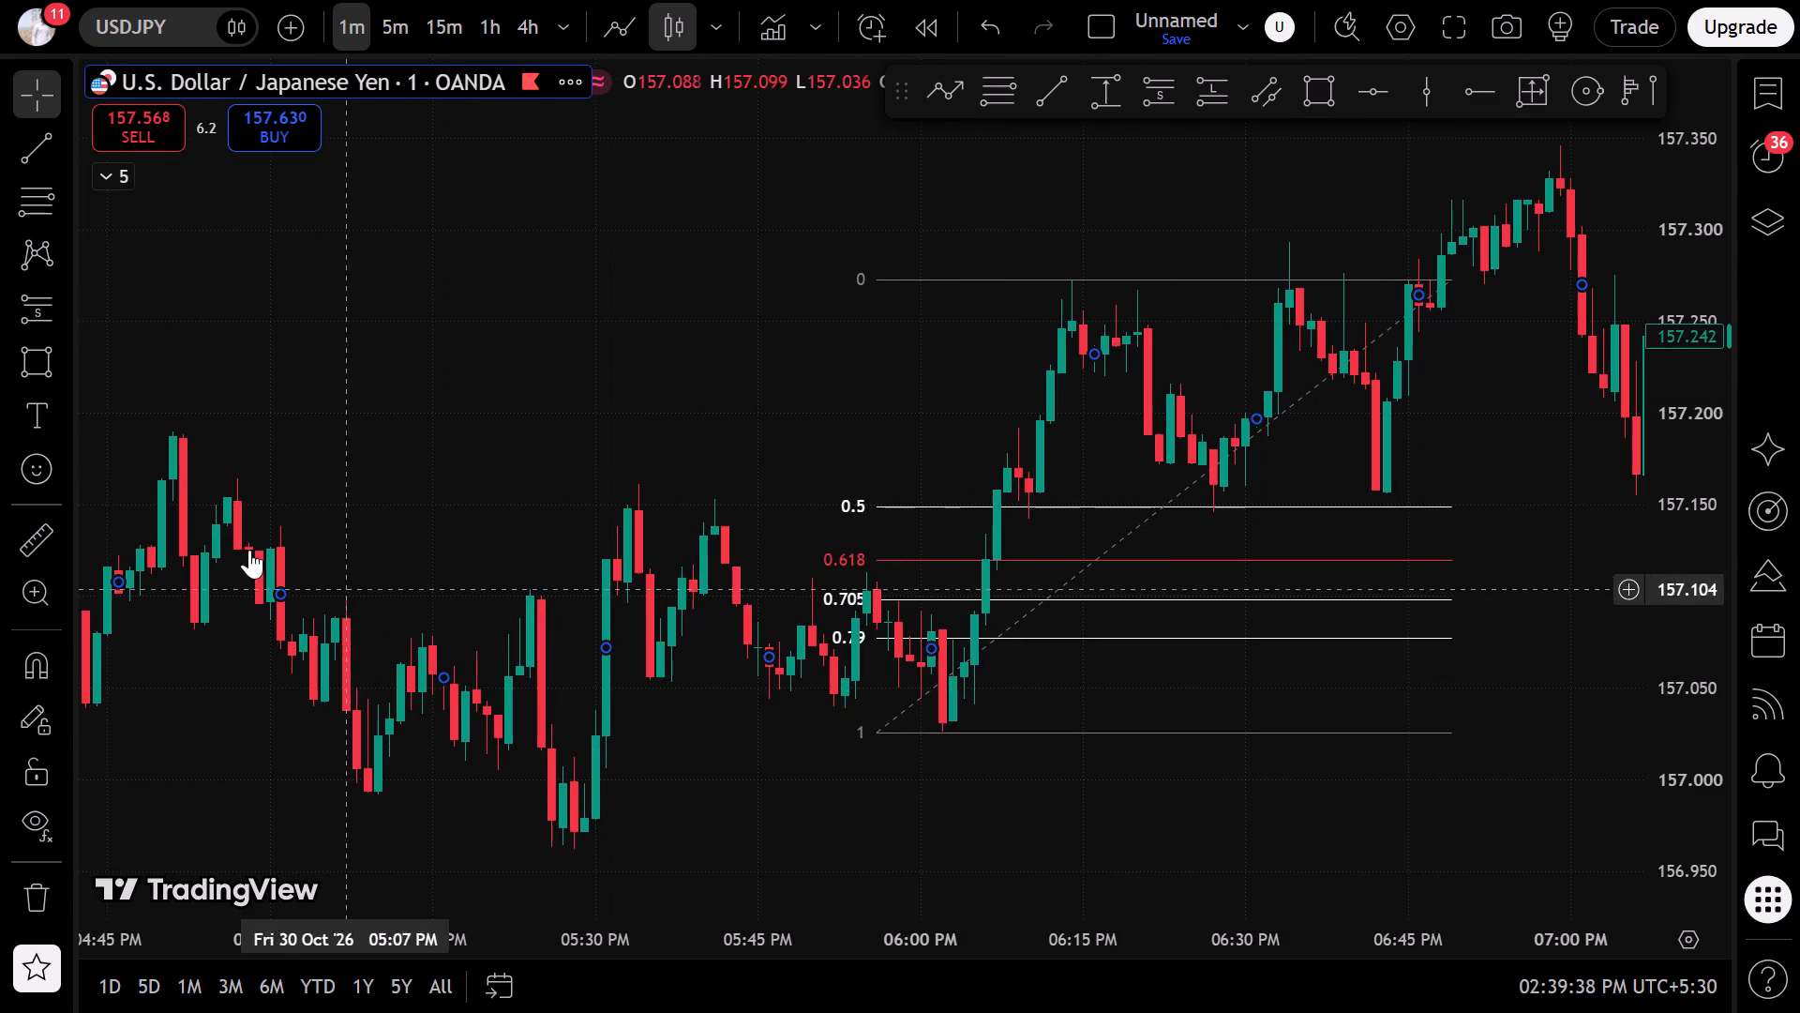
left_click(24, 206)
left_click(462, 849)
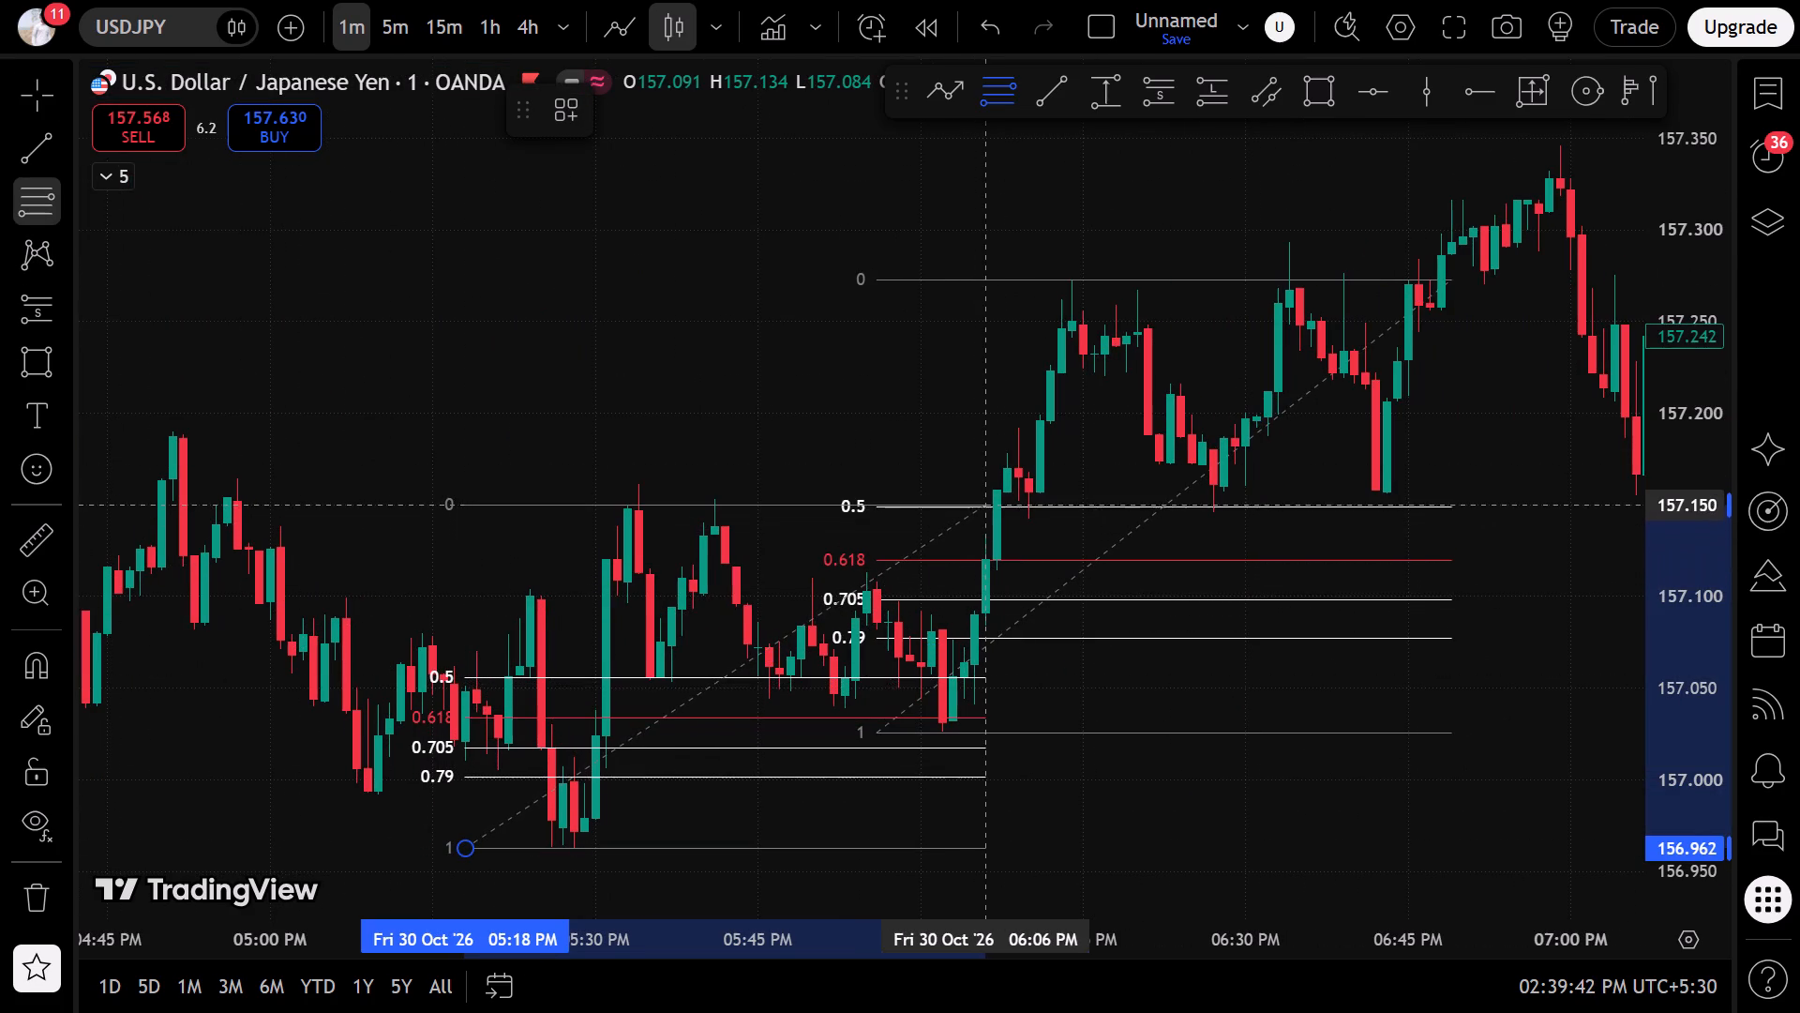
left_click(1048, 481)
Examine the earlier USDJPY 1-minute price action on 30 October, back from the afternoon decline to the morning rise.
scroll(711, 410, "down", 8)
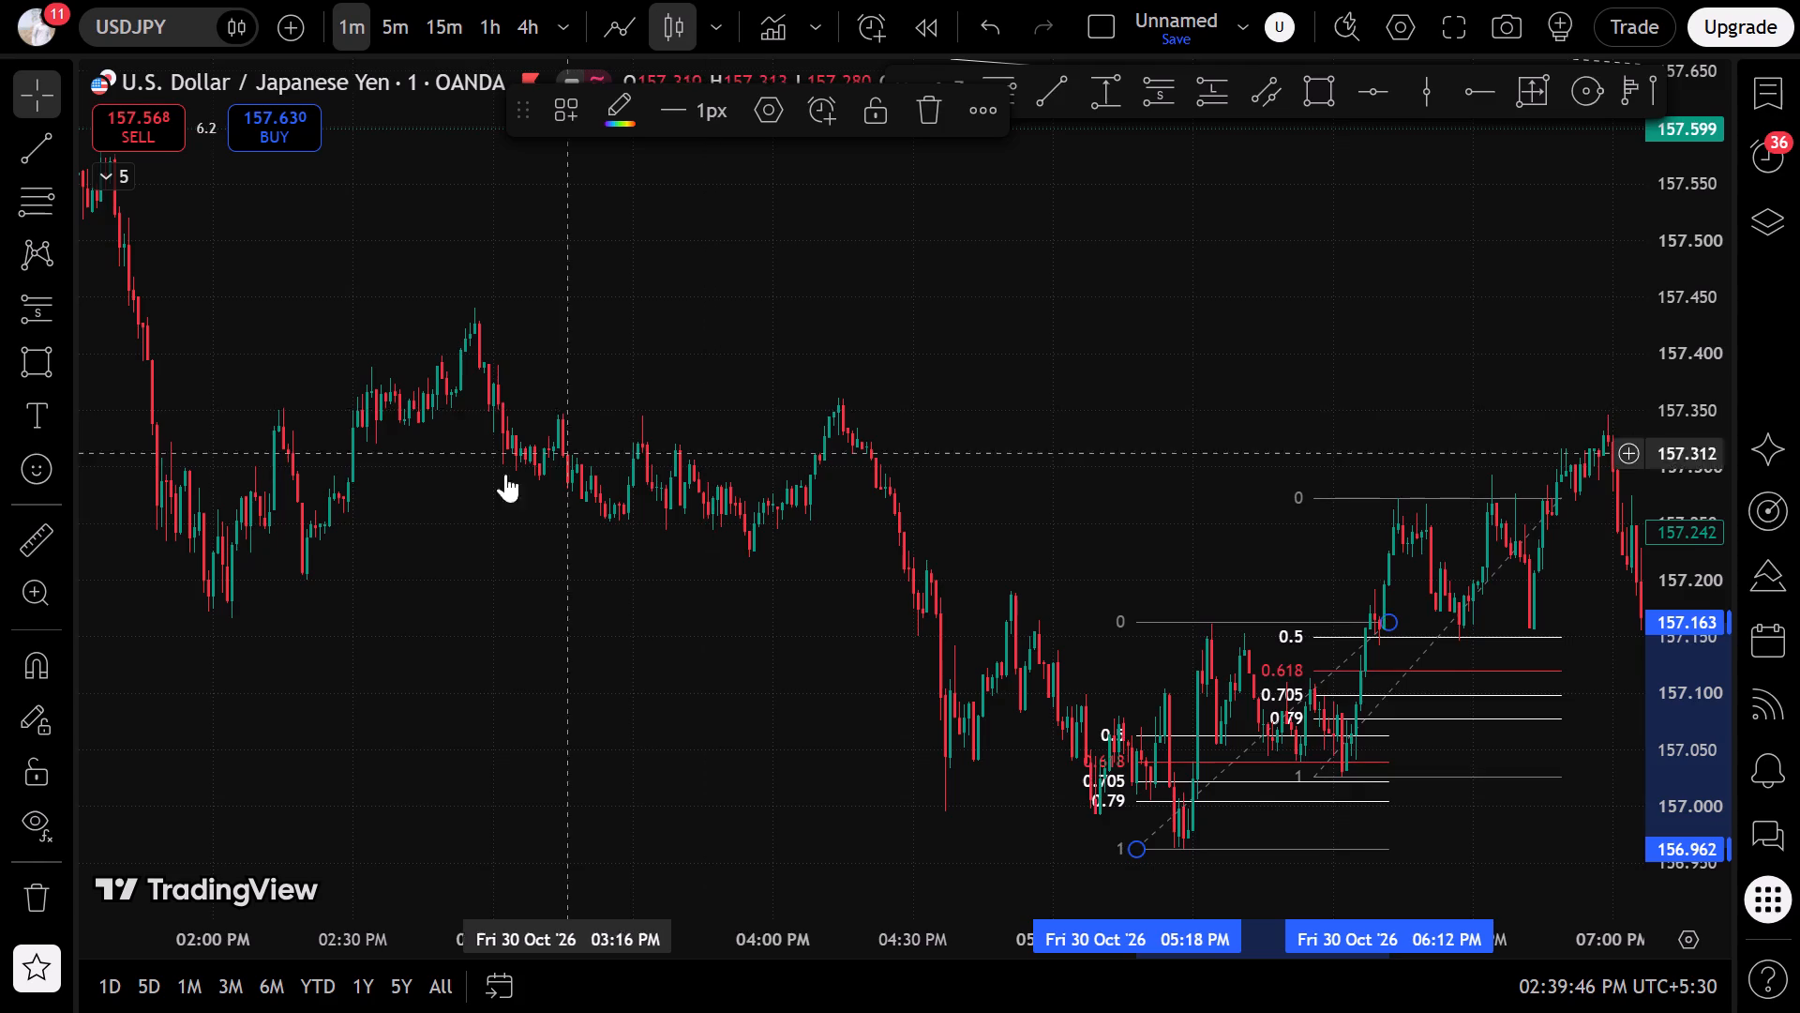
left_click_drag(449, 473, 798, 782)
scroll(671, 709, "up", 3)
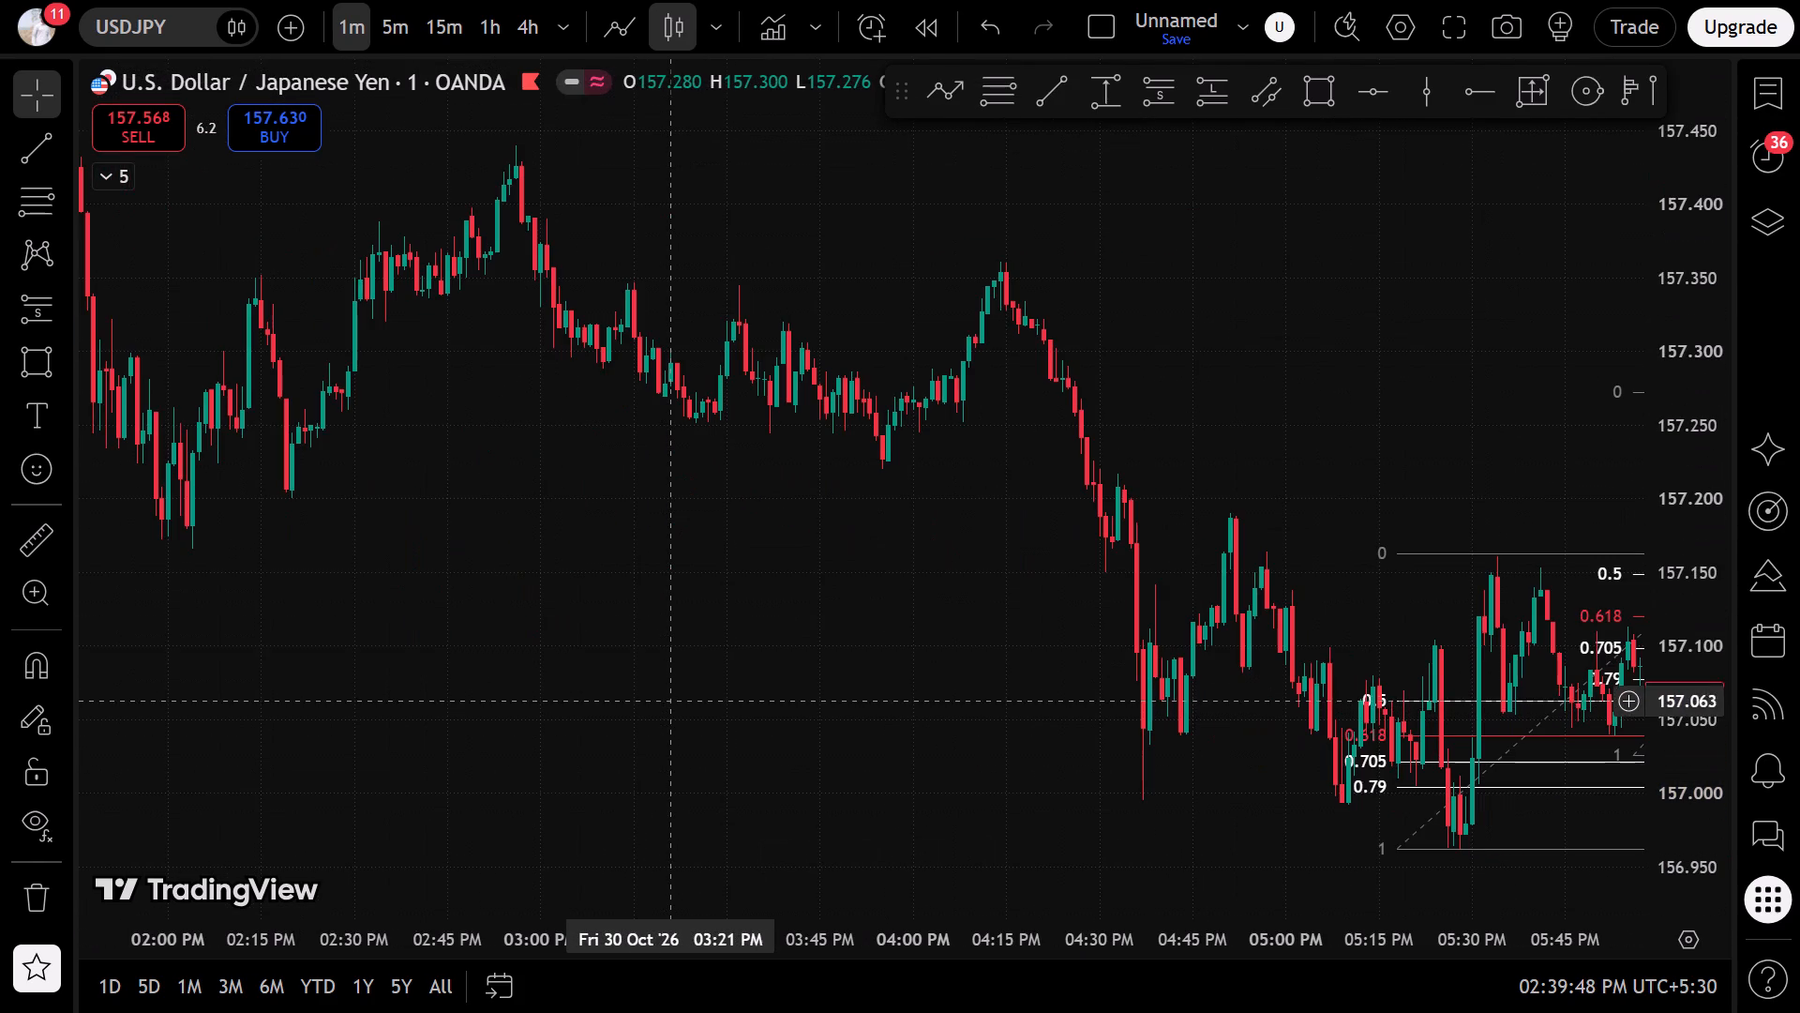
scroll(221, 611, "down", 4)
left_click_drag(432, 609, 843, 814)
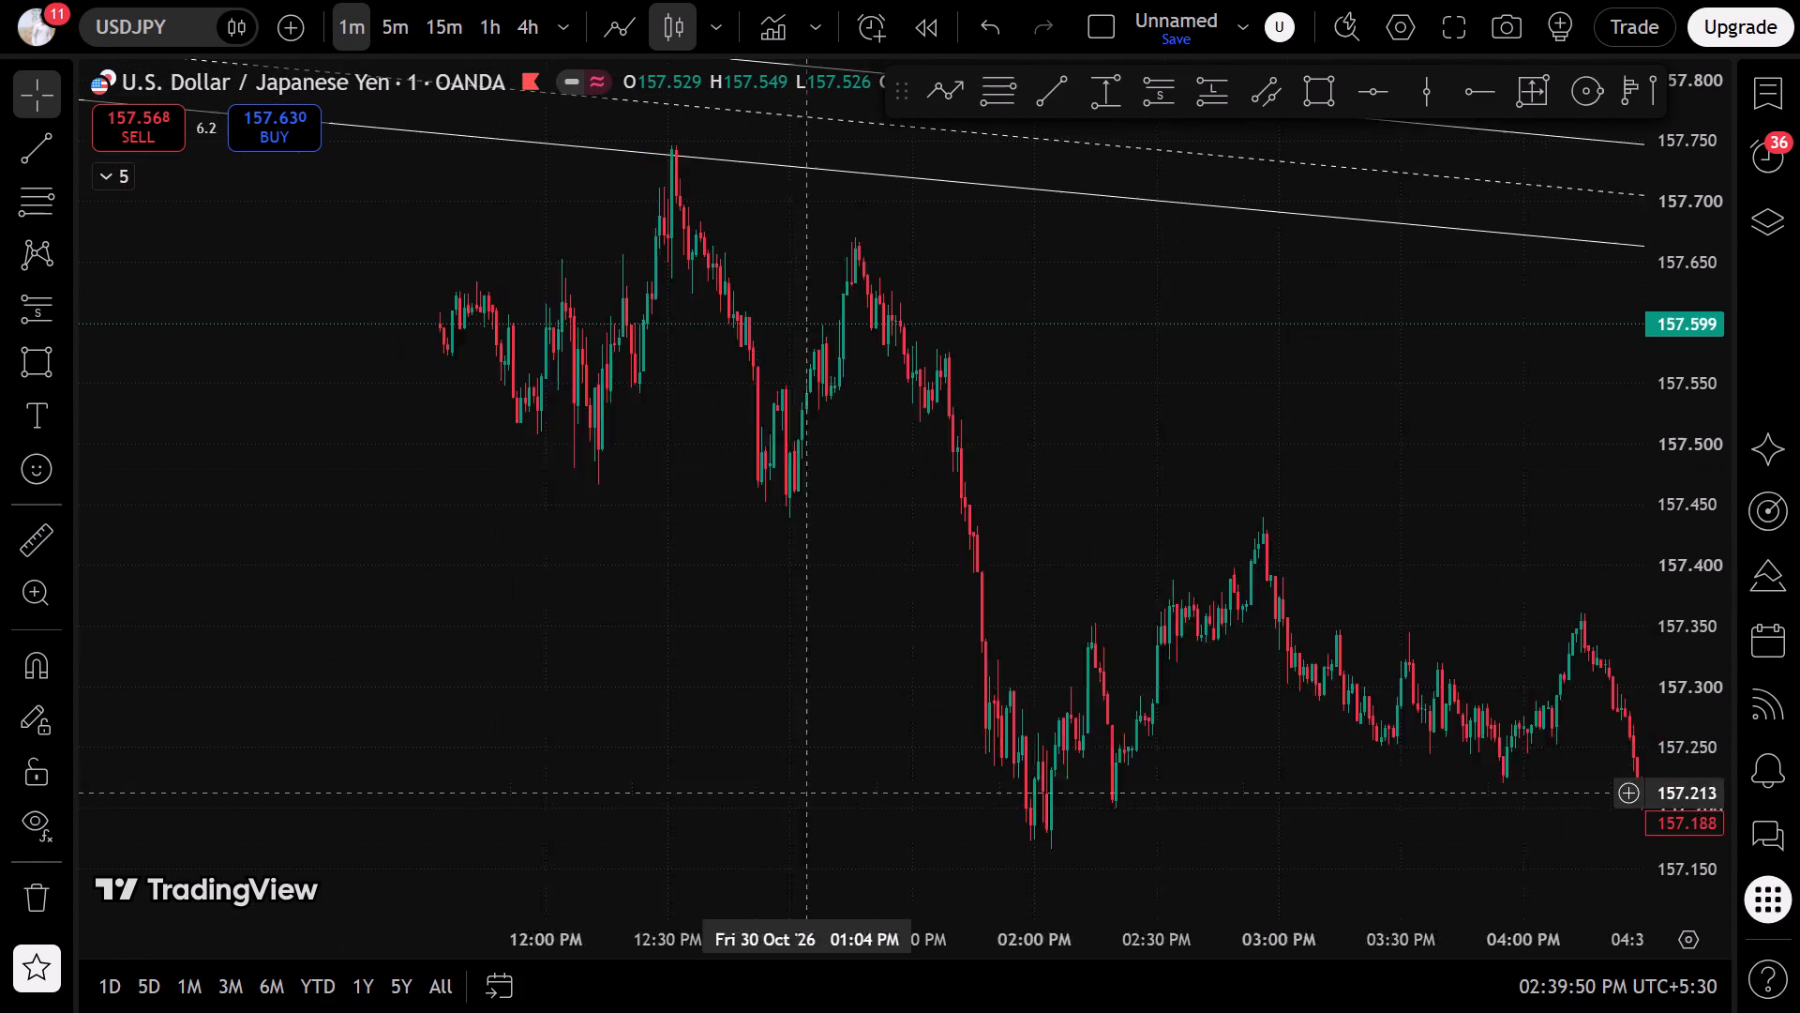
left_click_drag(843, 814, 889, 839)
left_click_drag(349, 508, 382, 540)
scroll(382, 540, "up", 4)
left_click(884, 410)
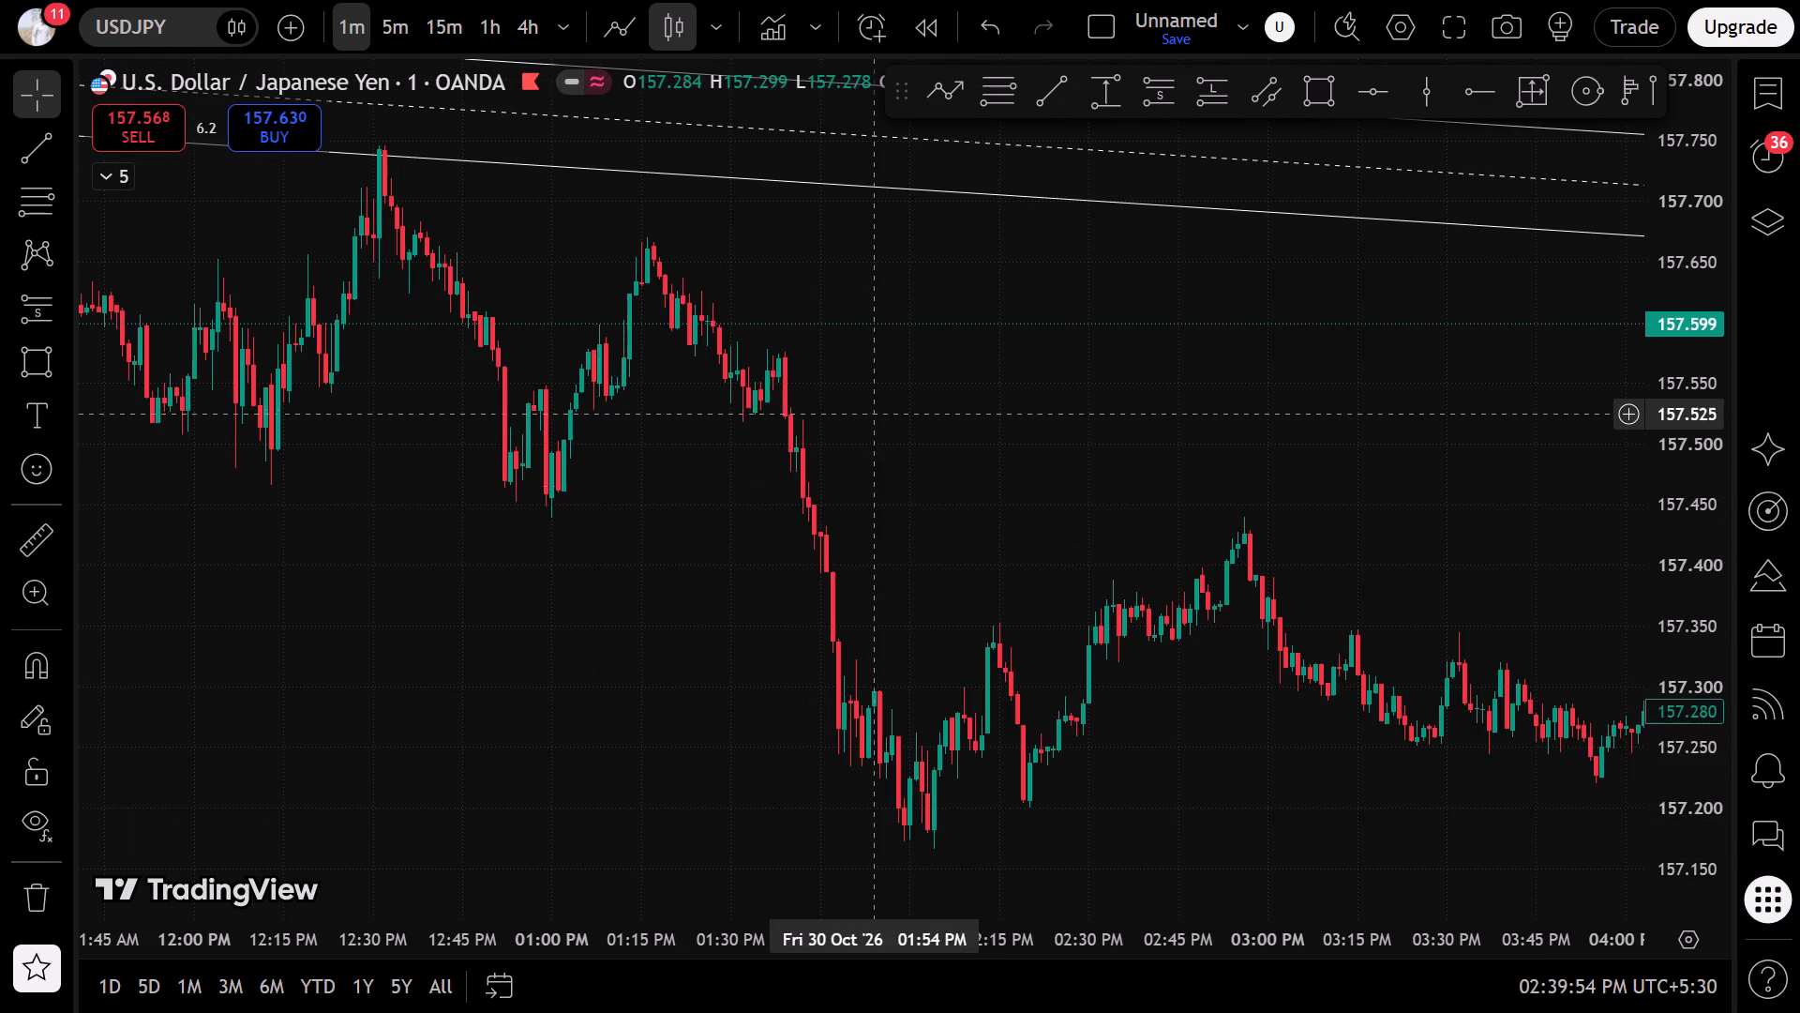
scroll(490, 543, "down", 2)
left_click_drag(345, 594, 938, 802)
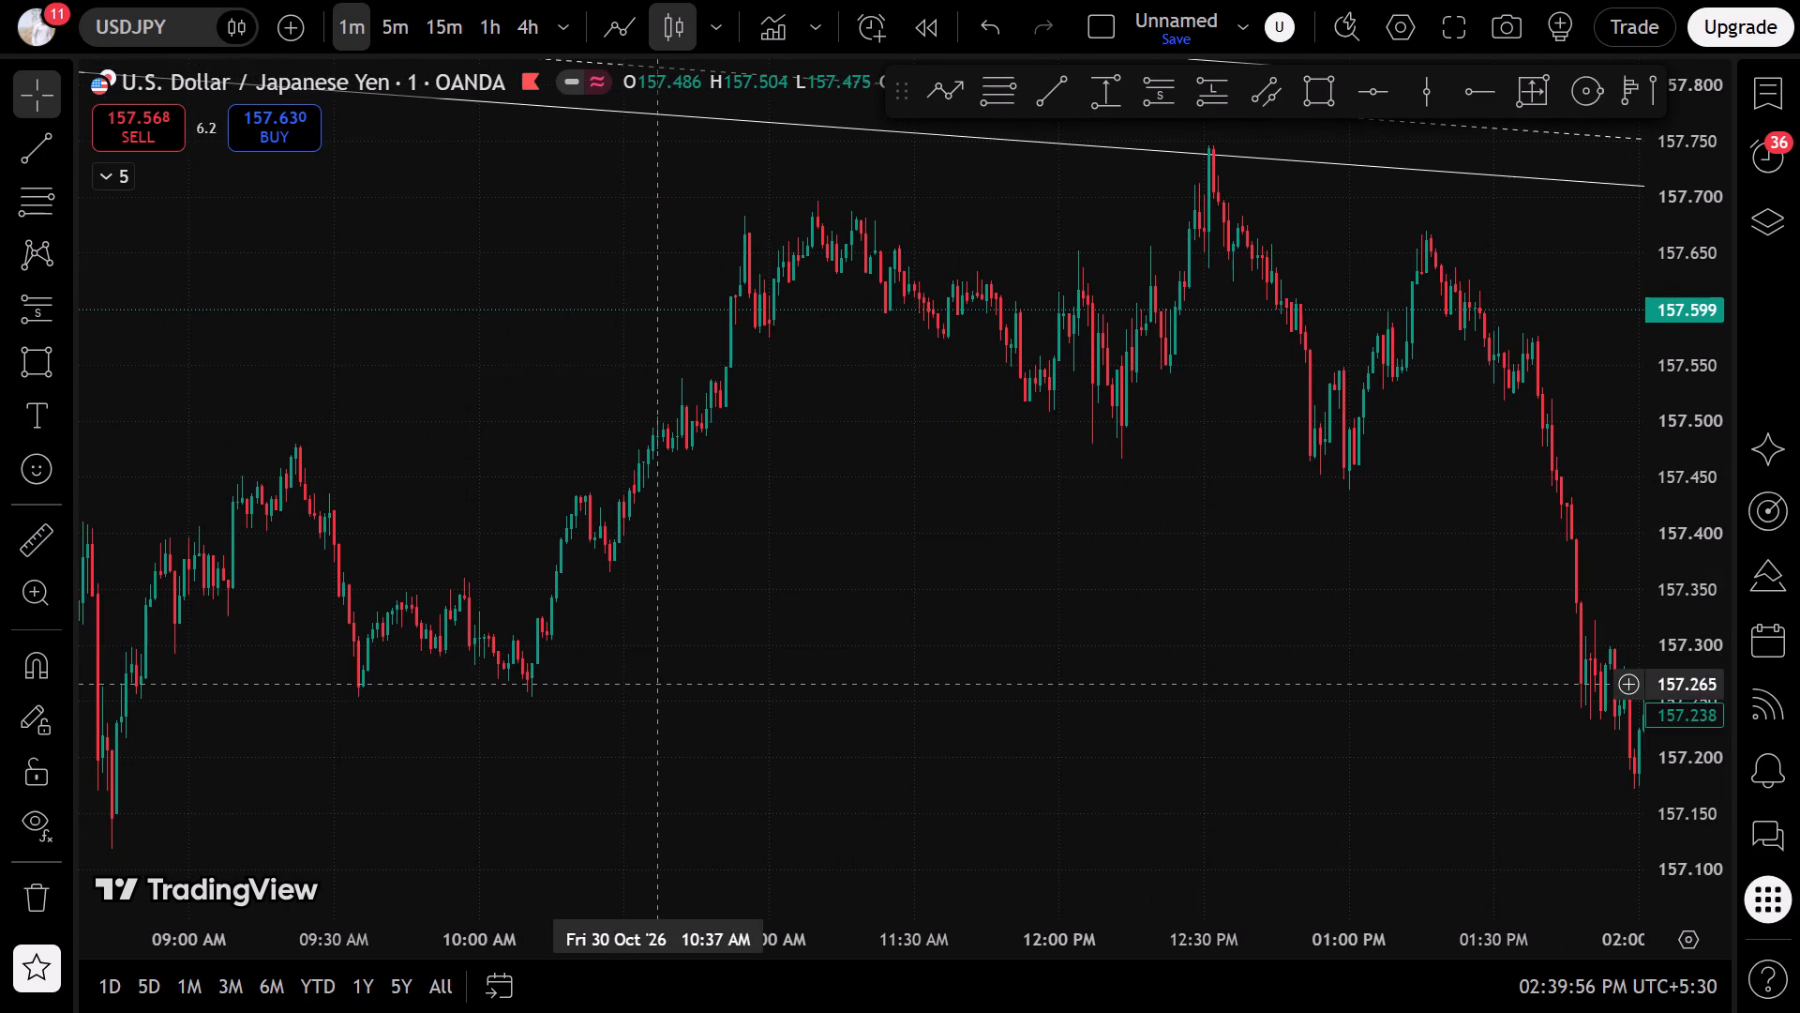
scroll(654, 679, "up", 4)
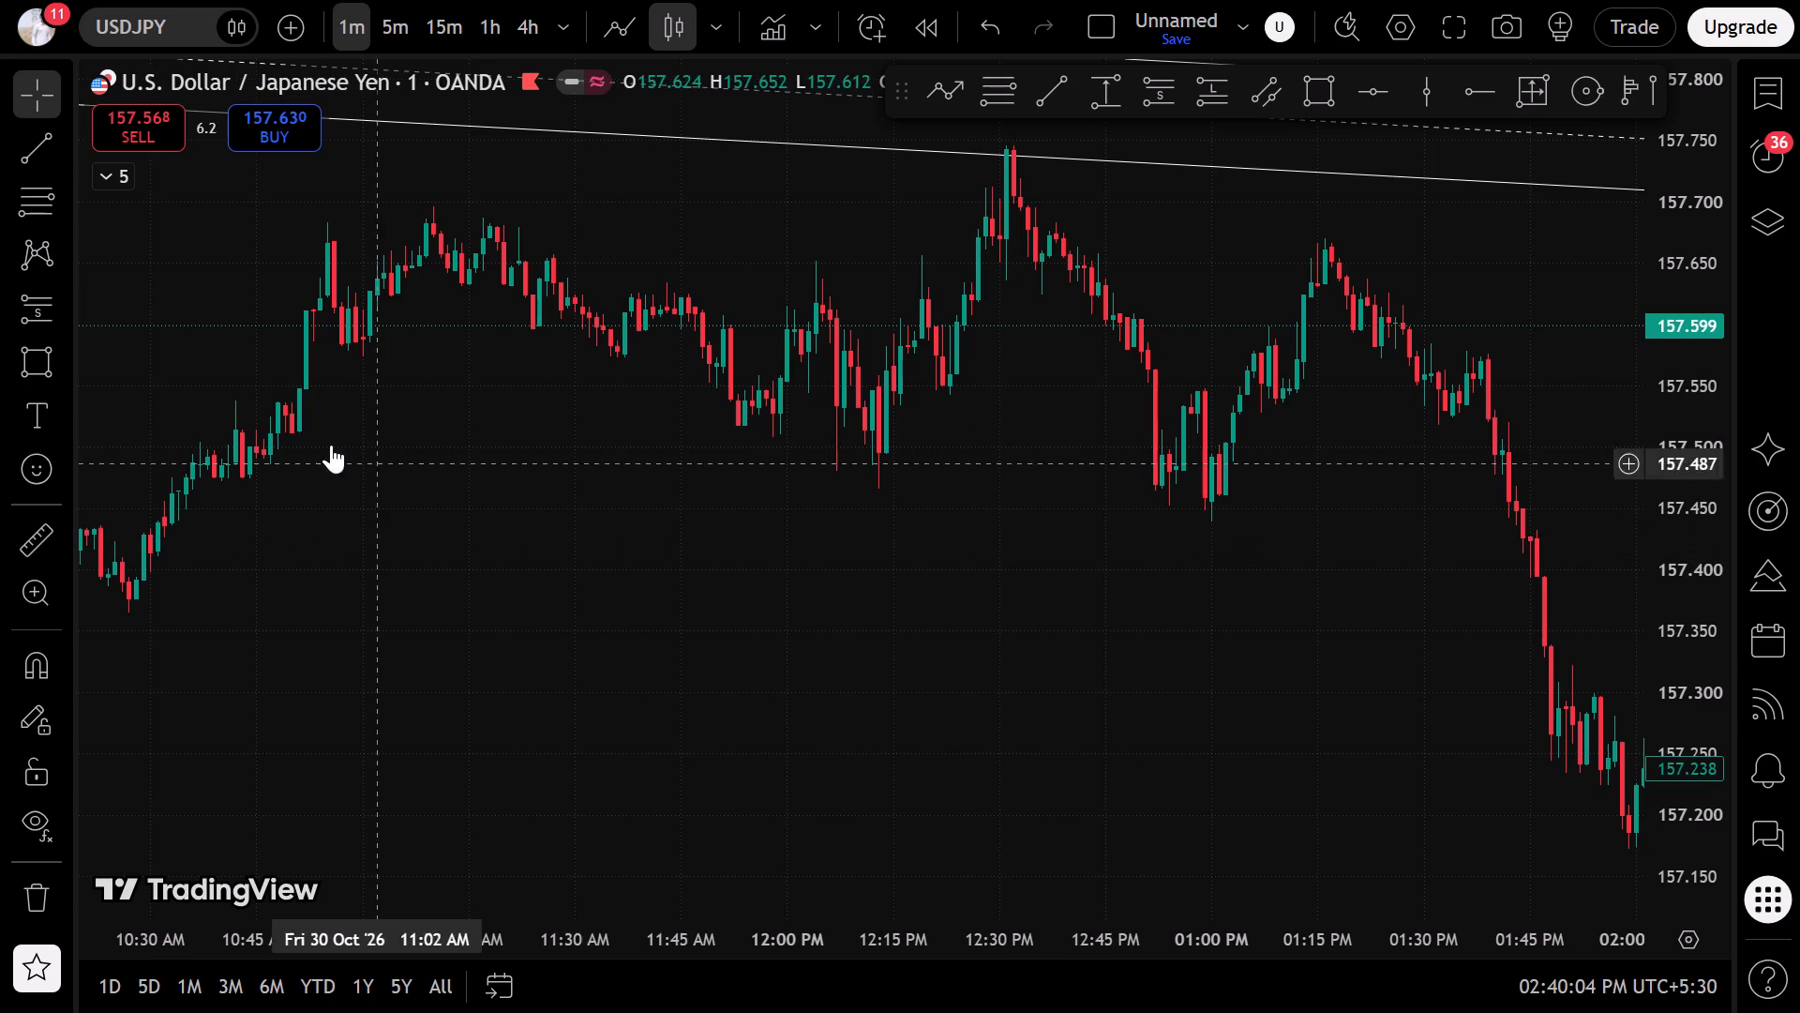
Draw a Fibonacci retracement from about 157.465 near 12:03 PM up to about 157.657, just below the midday swing high.
left_click(0, 189)
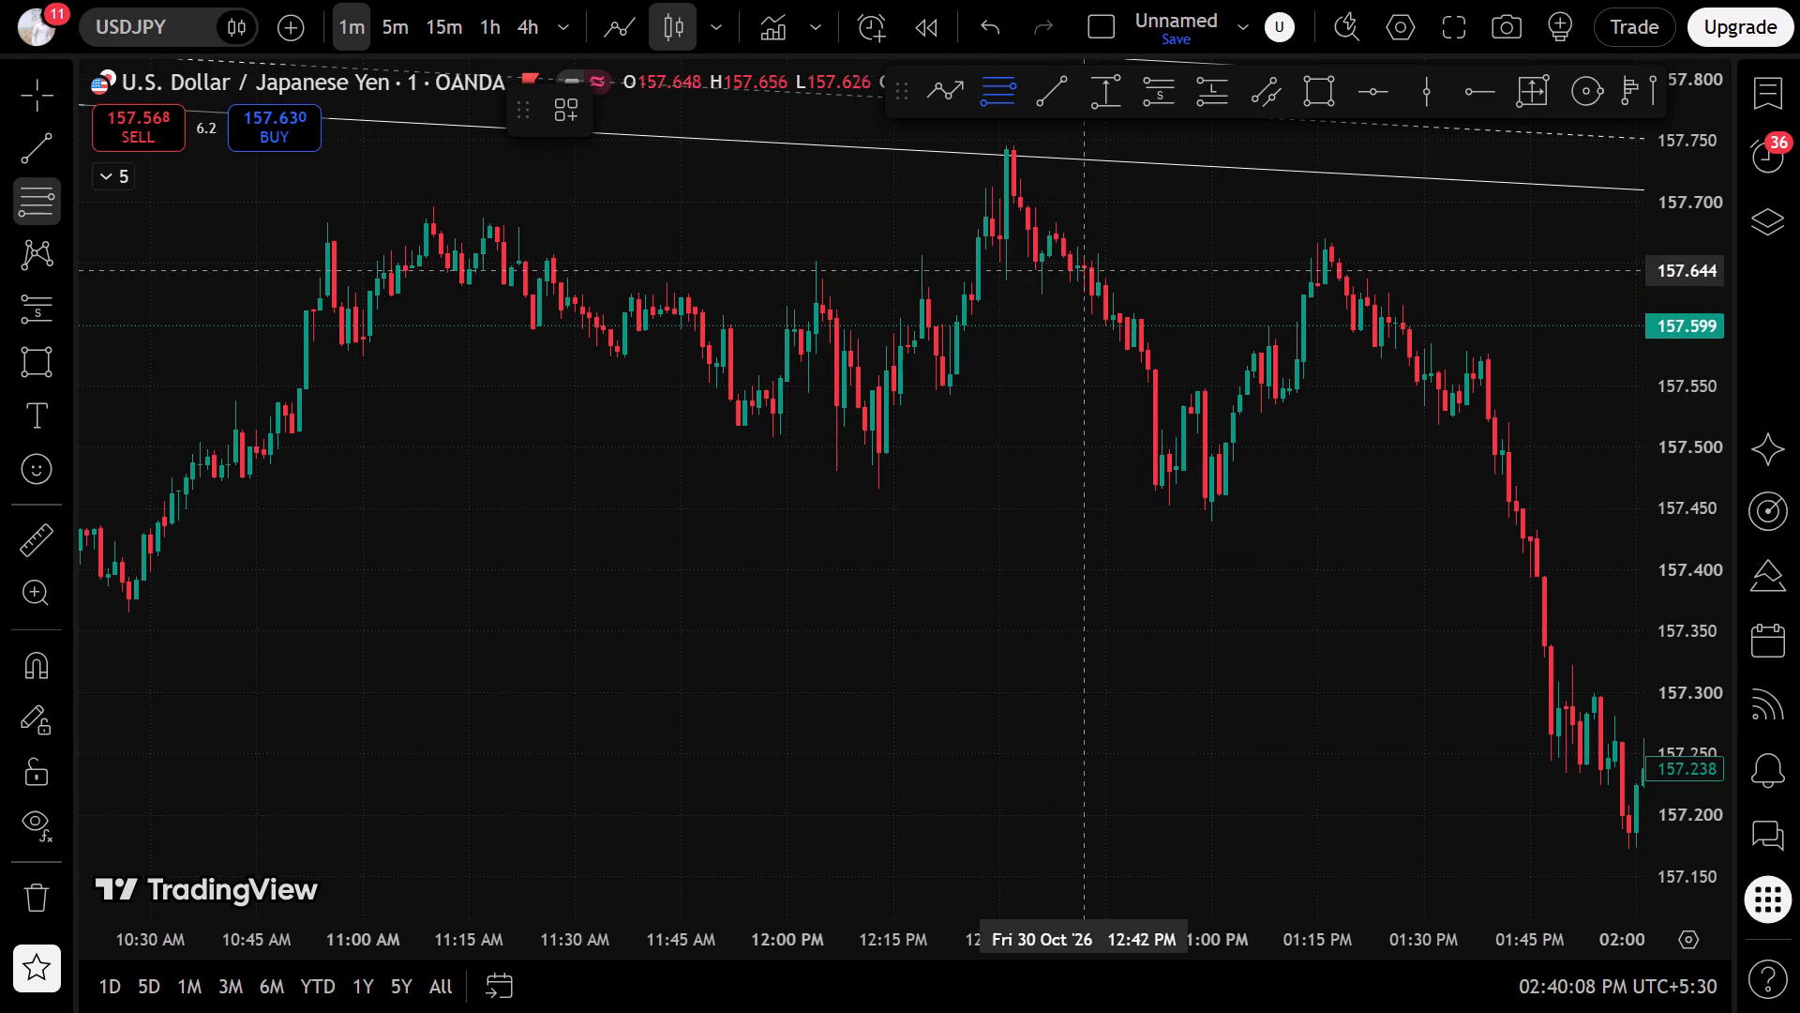
left_click_drag(812, 490, 831, 491)
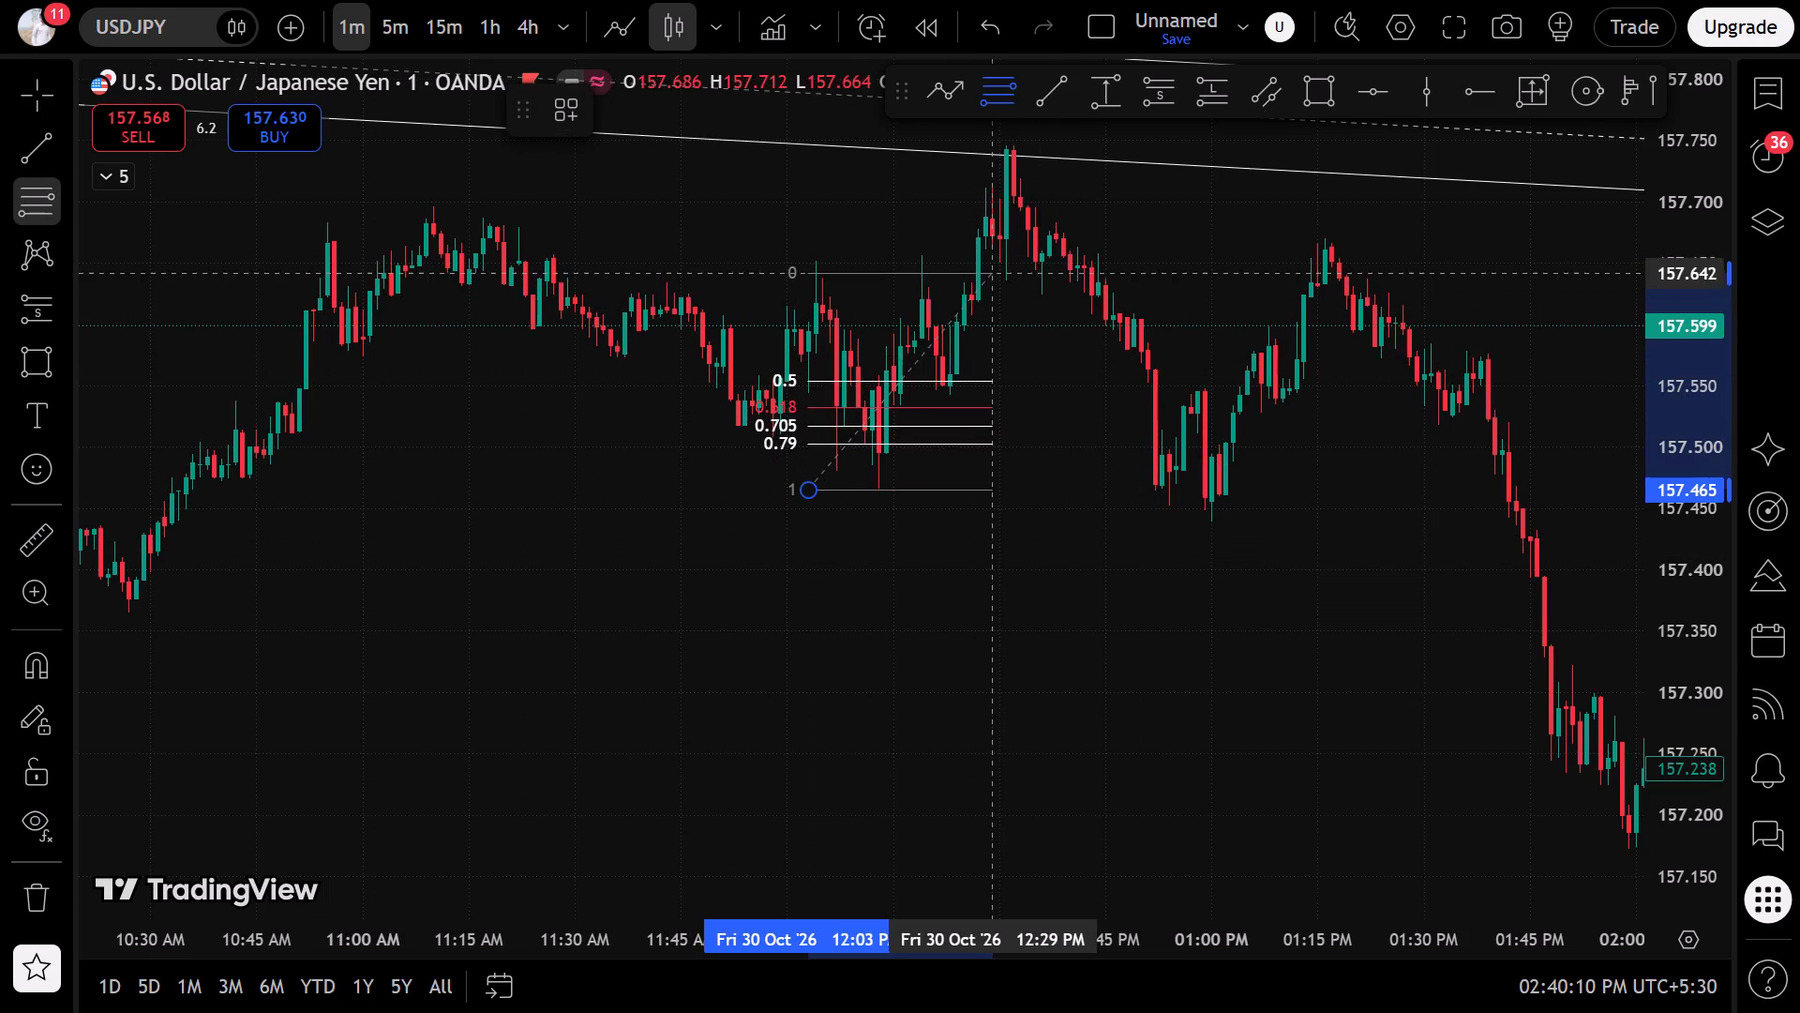
left_click(1018, 255)
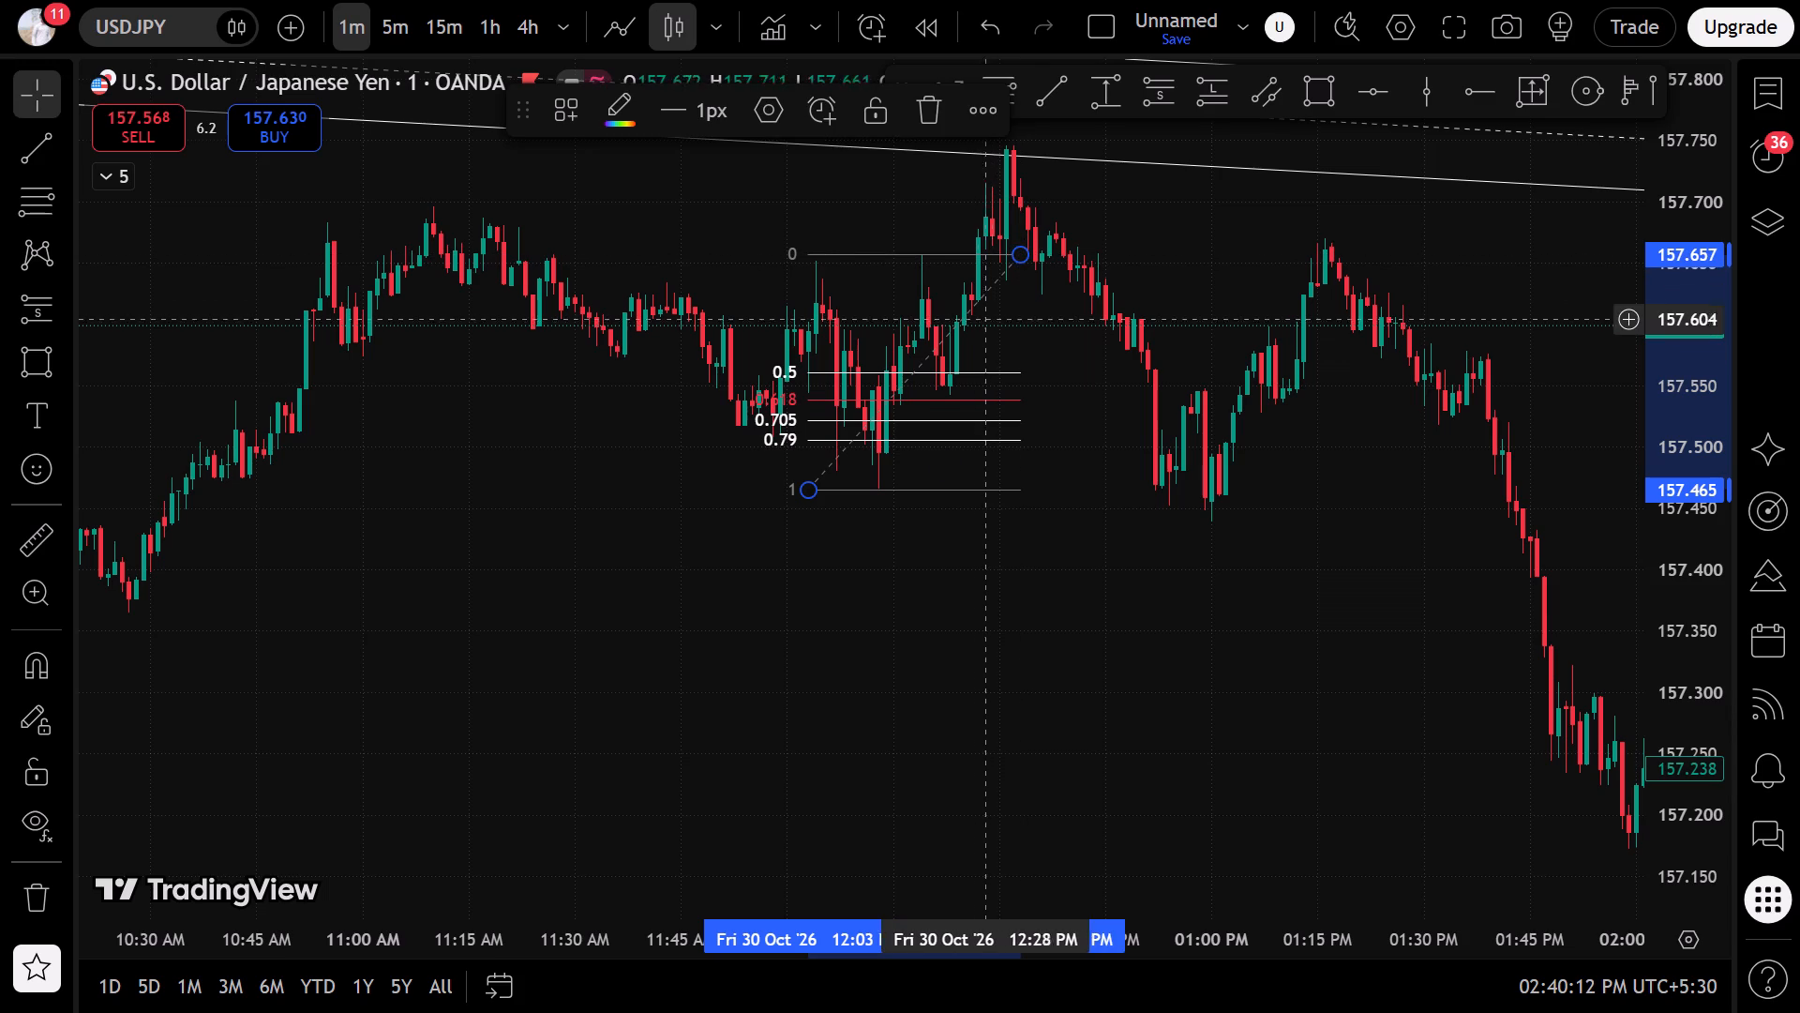
left_click(87, 630)
Review the USDJPY price action on the morning of 30 October and the descending channel on the 15-minute timeframe.
left_click_drag(216, 640, 1260, 794)
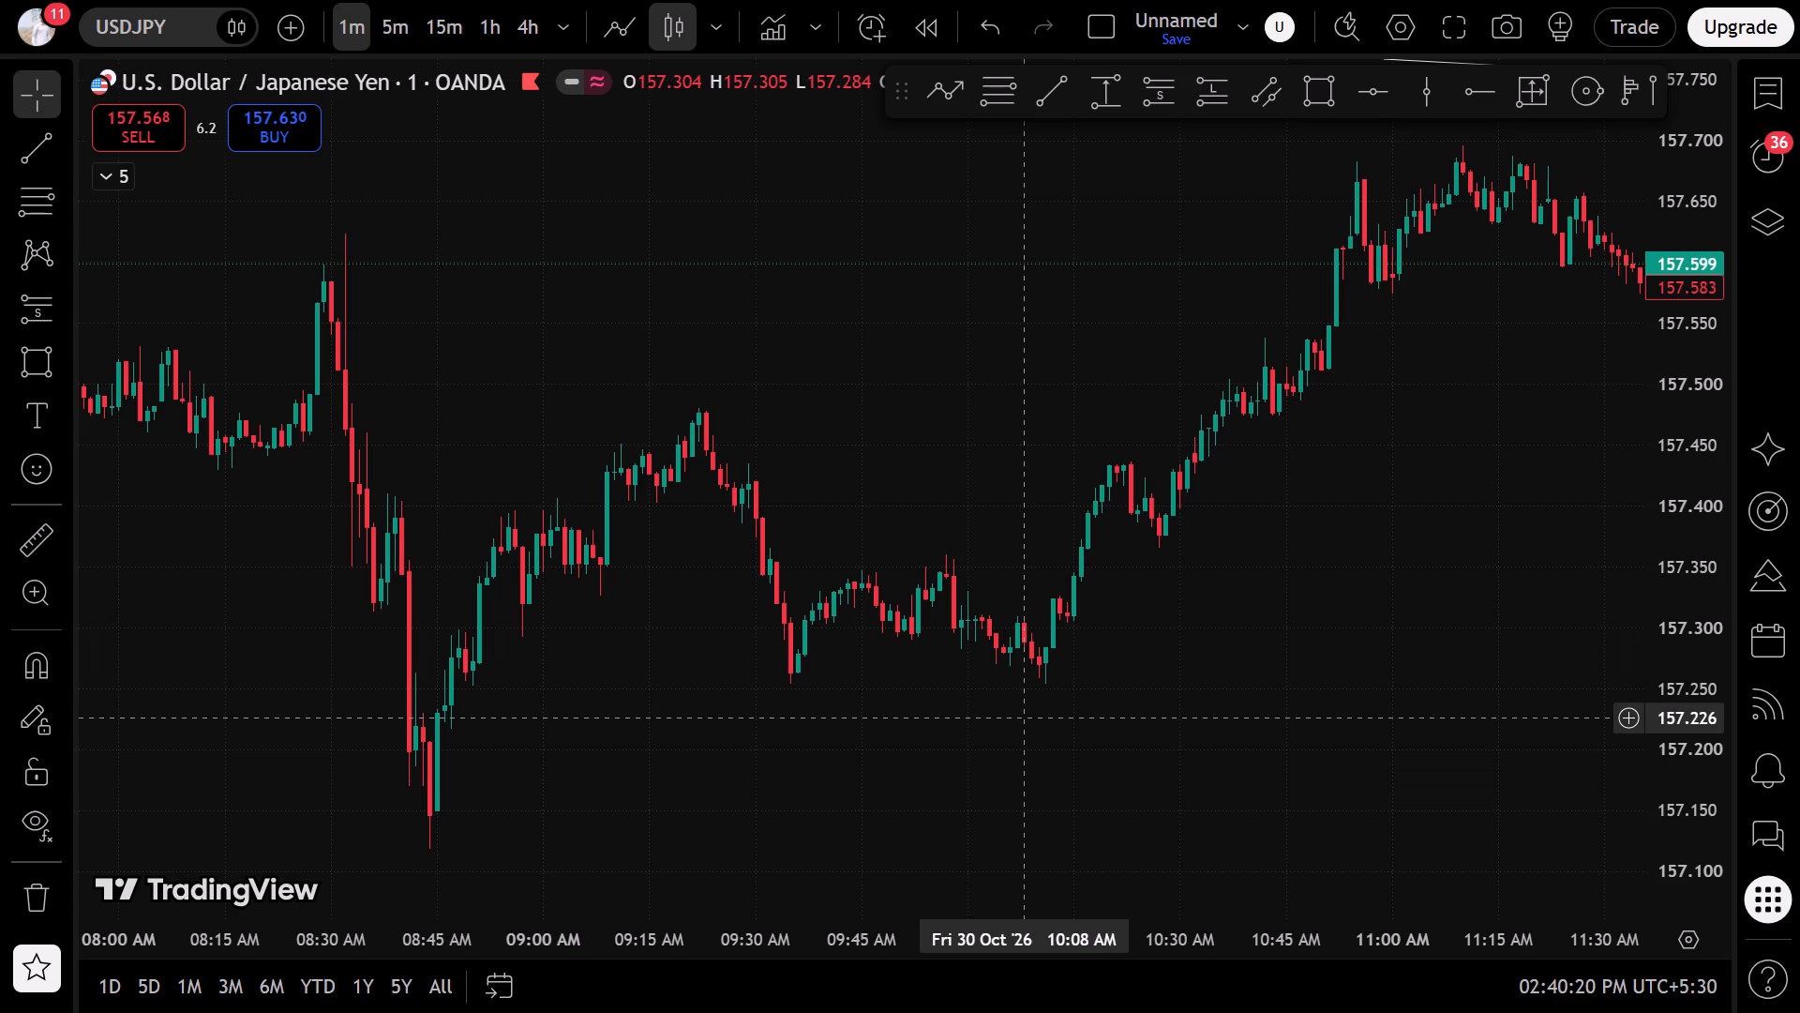
left_click(1000, 864)
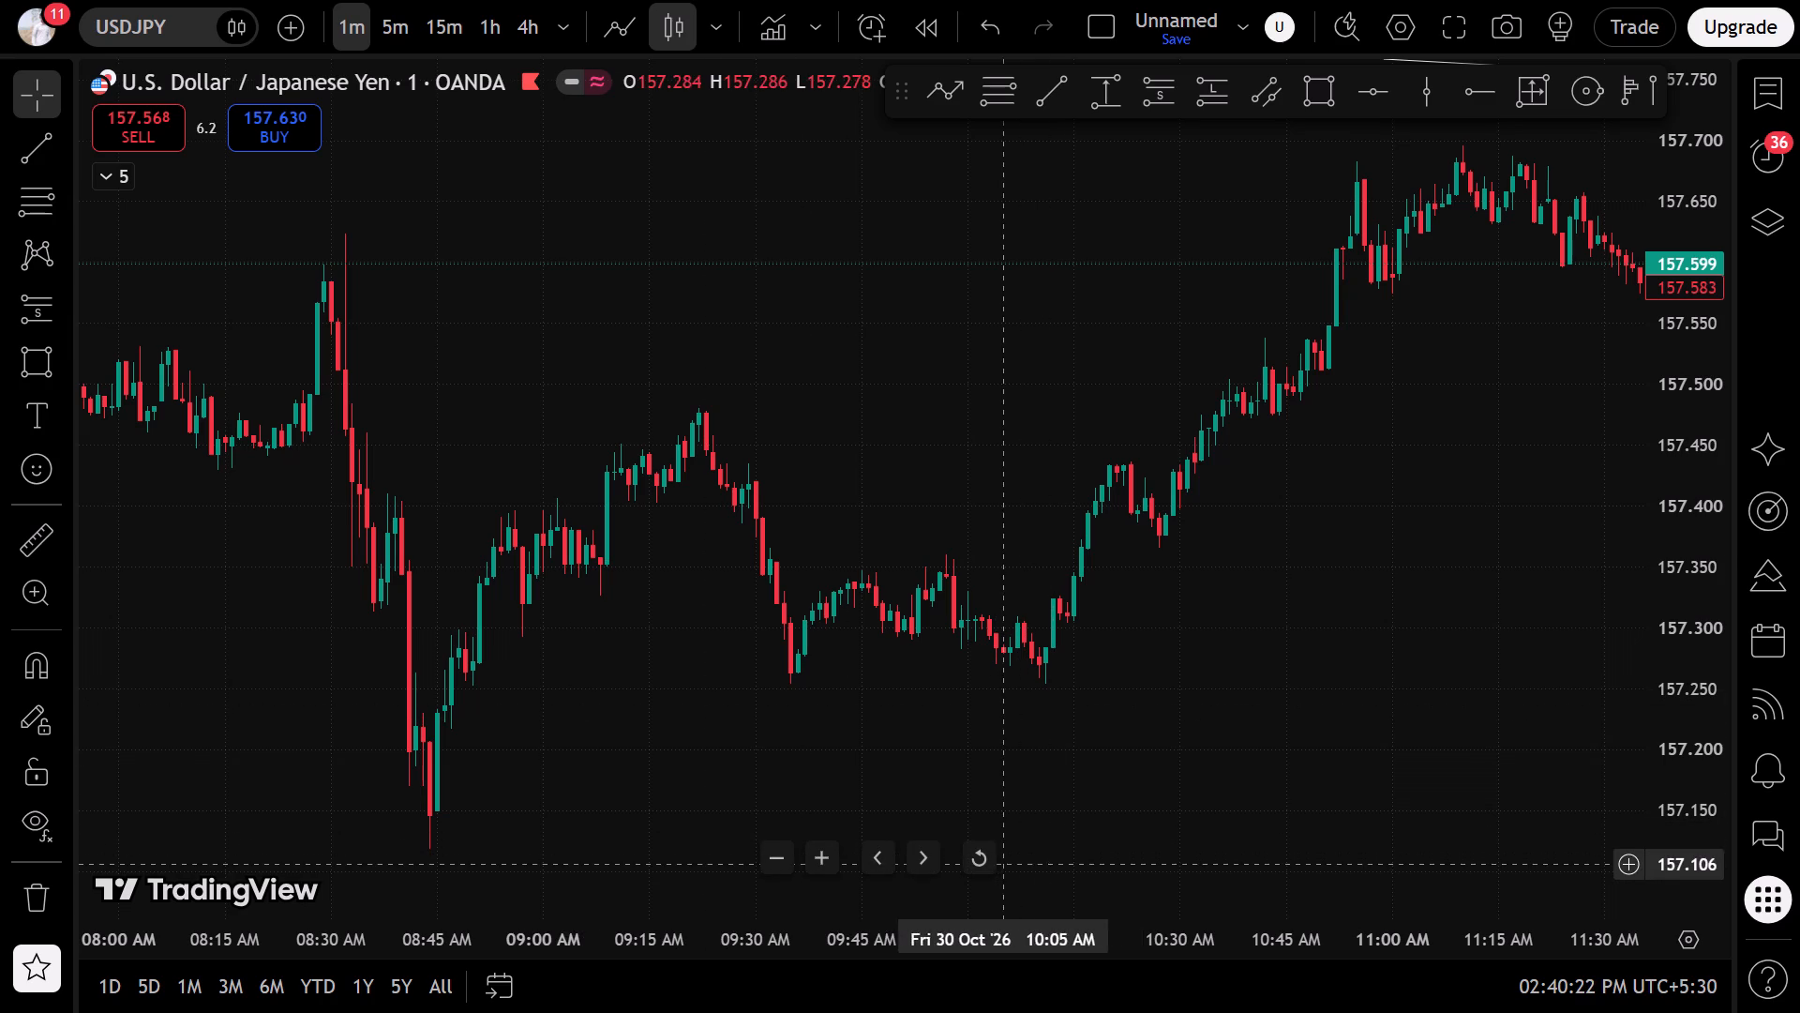
left_click(986, 858)
scroll(892, 592, "down", 20)
scroll(892, 592, "down", 9)
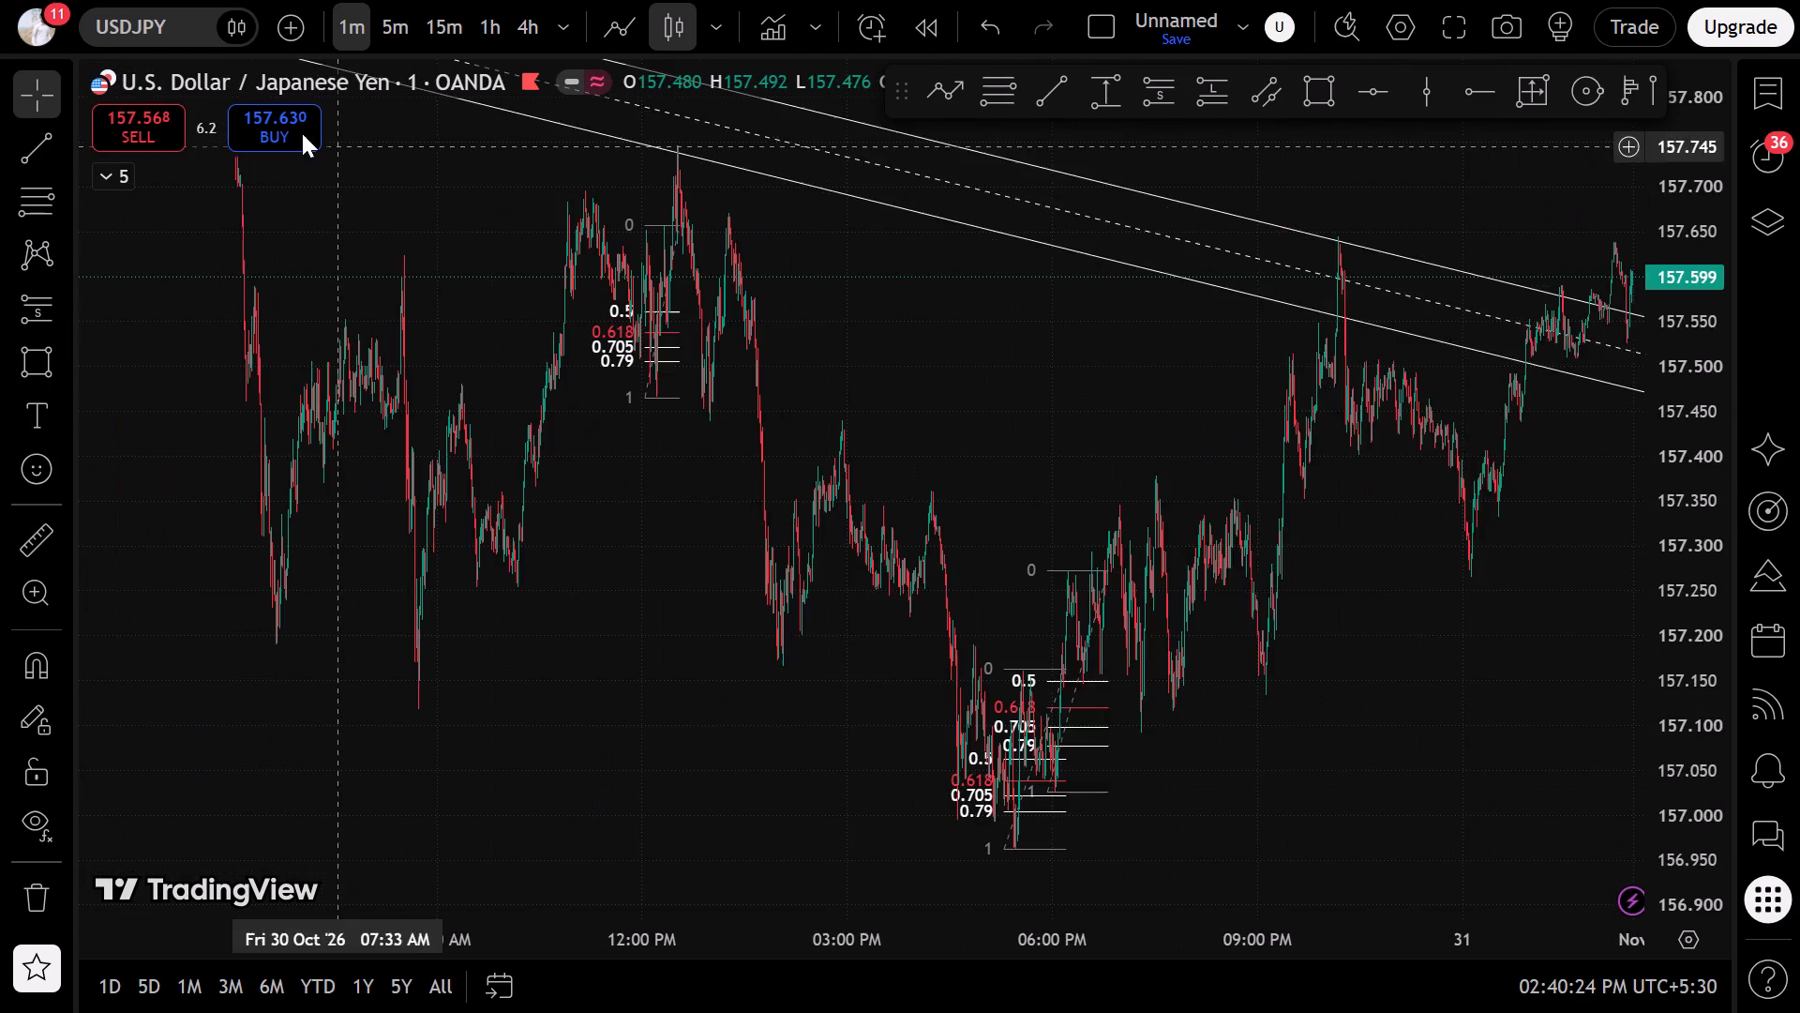
left_click(448, 31)
scroll(1026, 683, "up", 5)
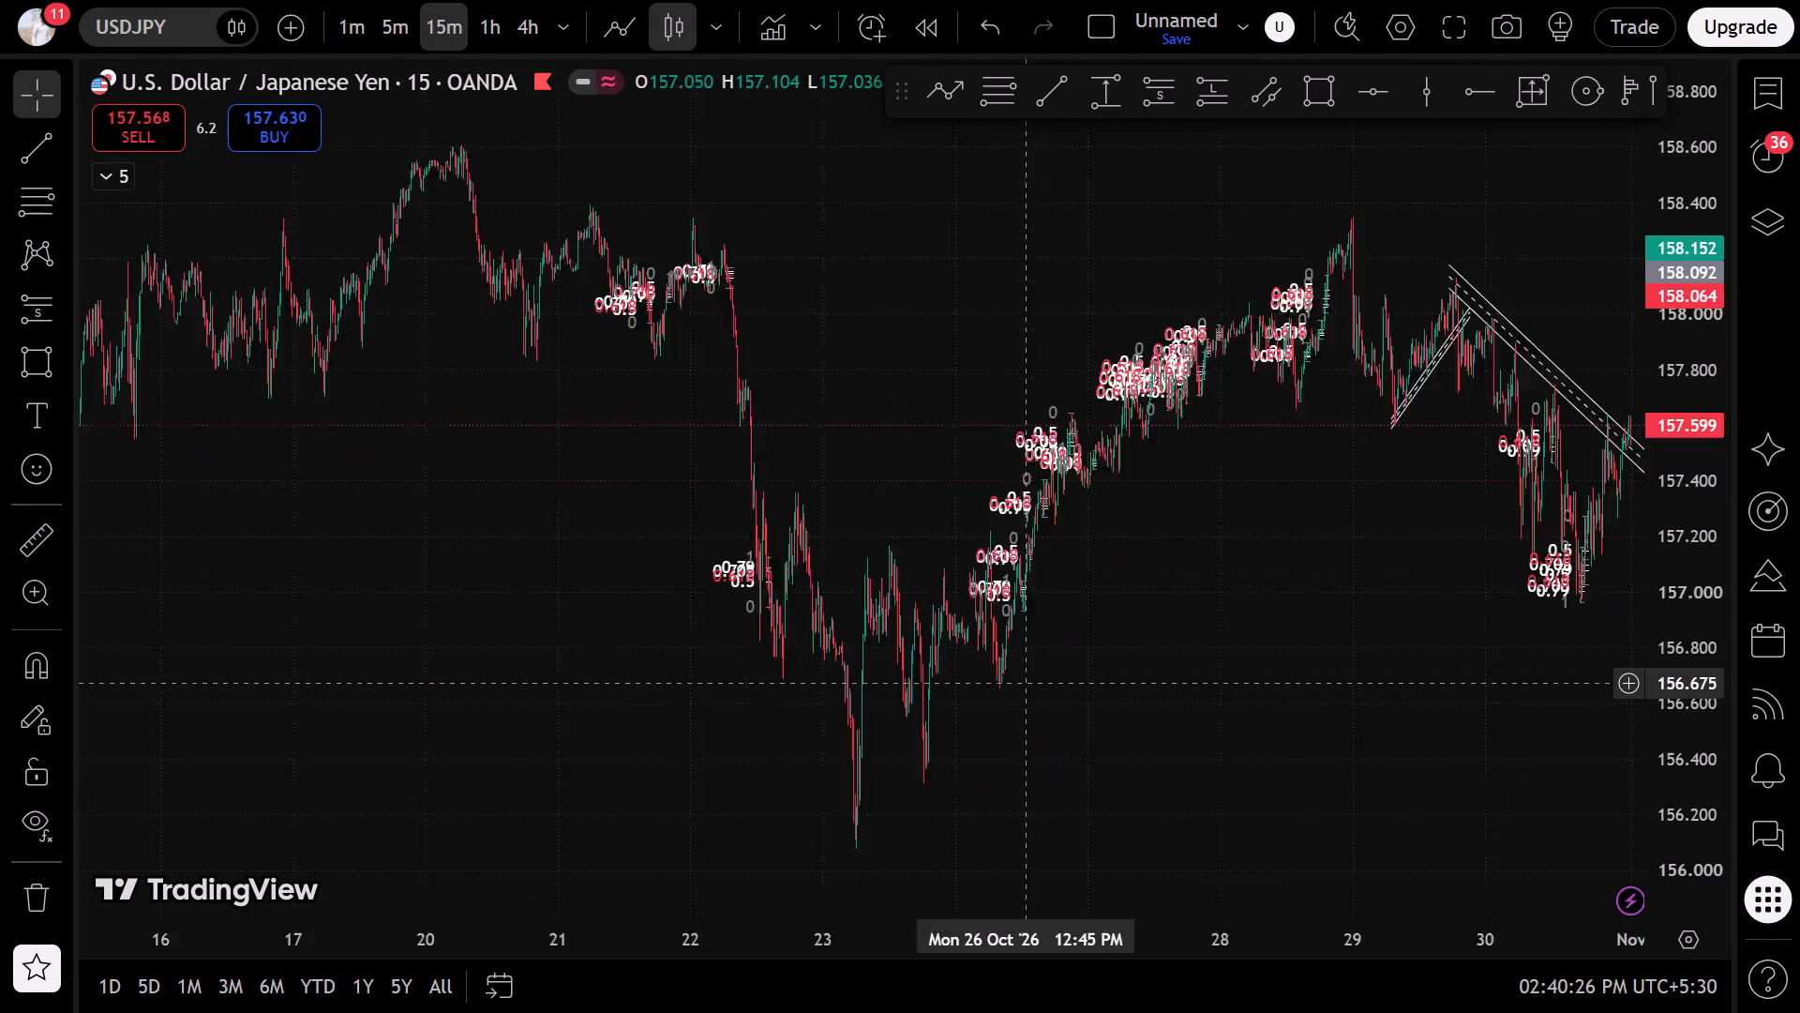
scroll(1027, 683, "up", 12)
scroll(627, 684, "up", 2)
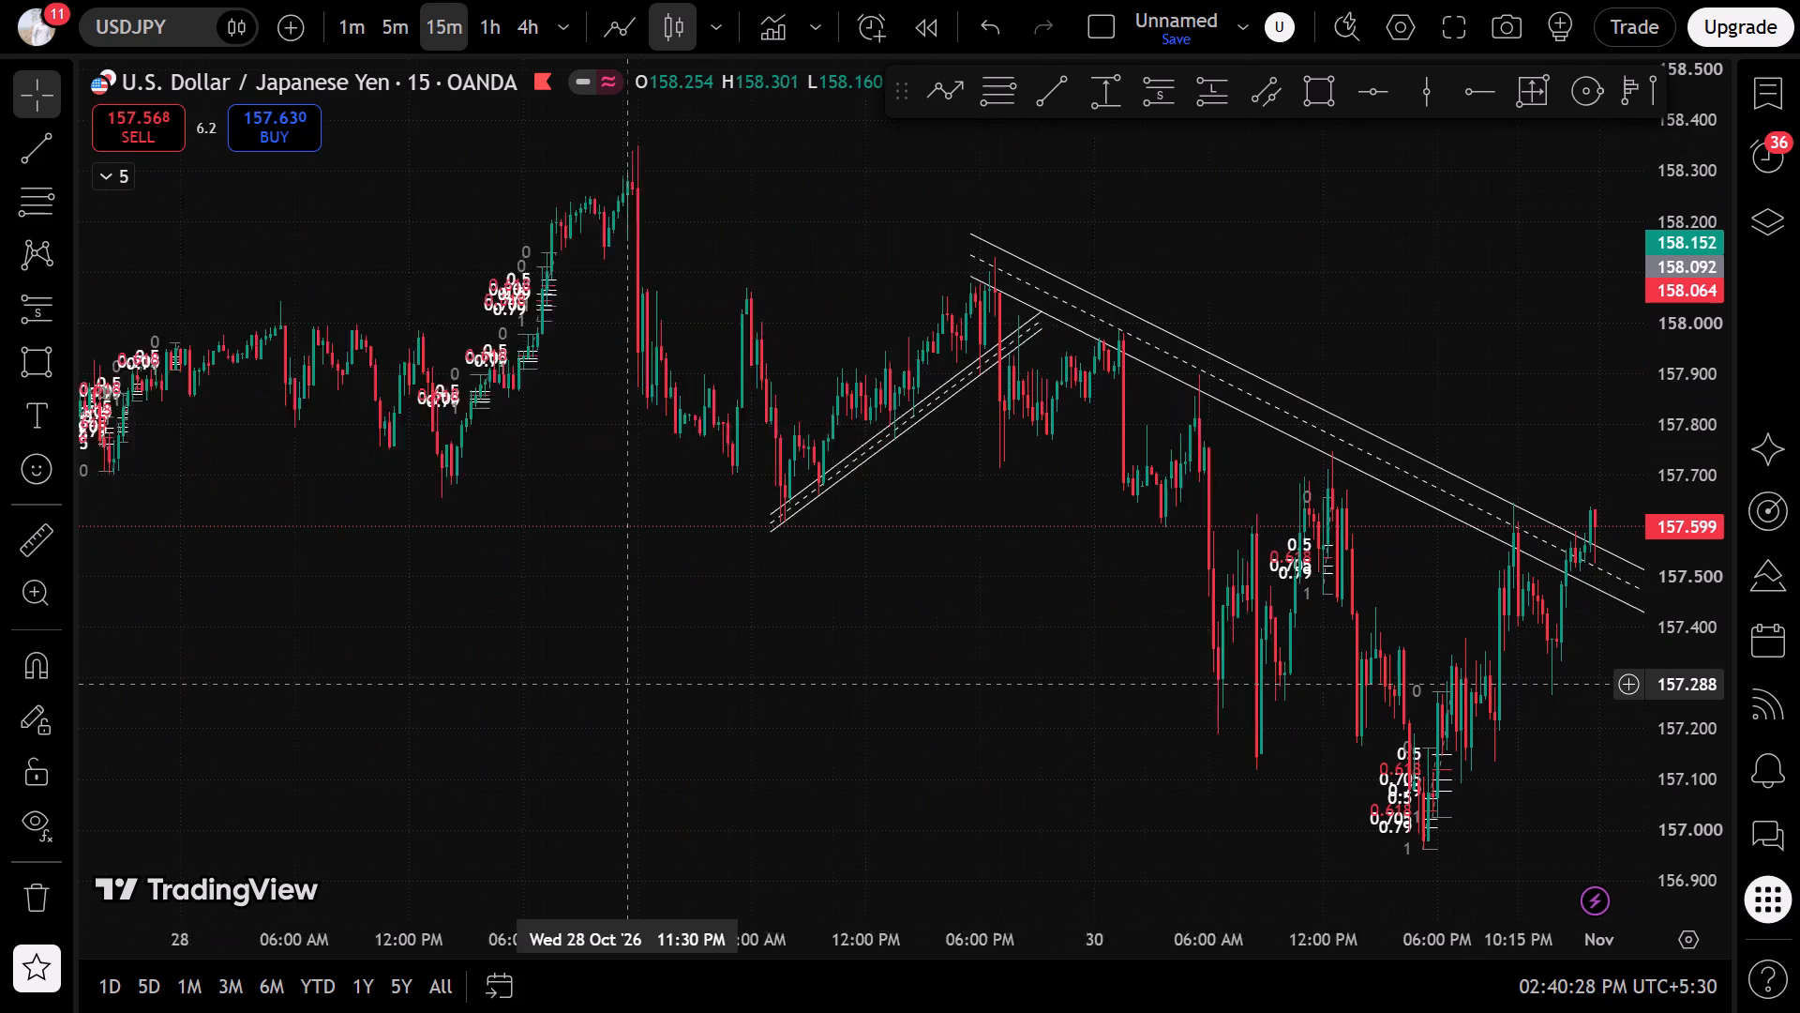
Switch USDJPY to the 1-minute timeframe and examine the price action from the evening of 29 October into early 30 October.
left_click(346, 34)
scroll(637, 398, "down", 20)
scroll(637, 398, "down", 17)
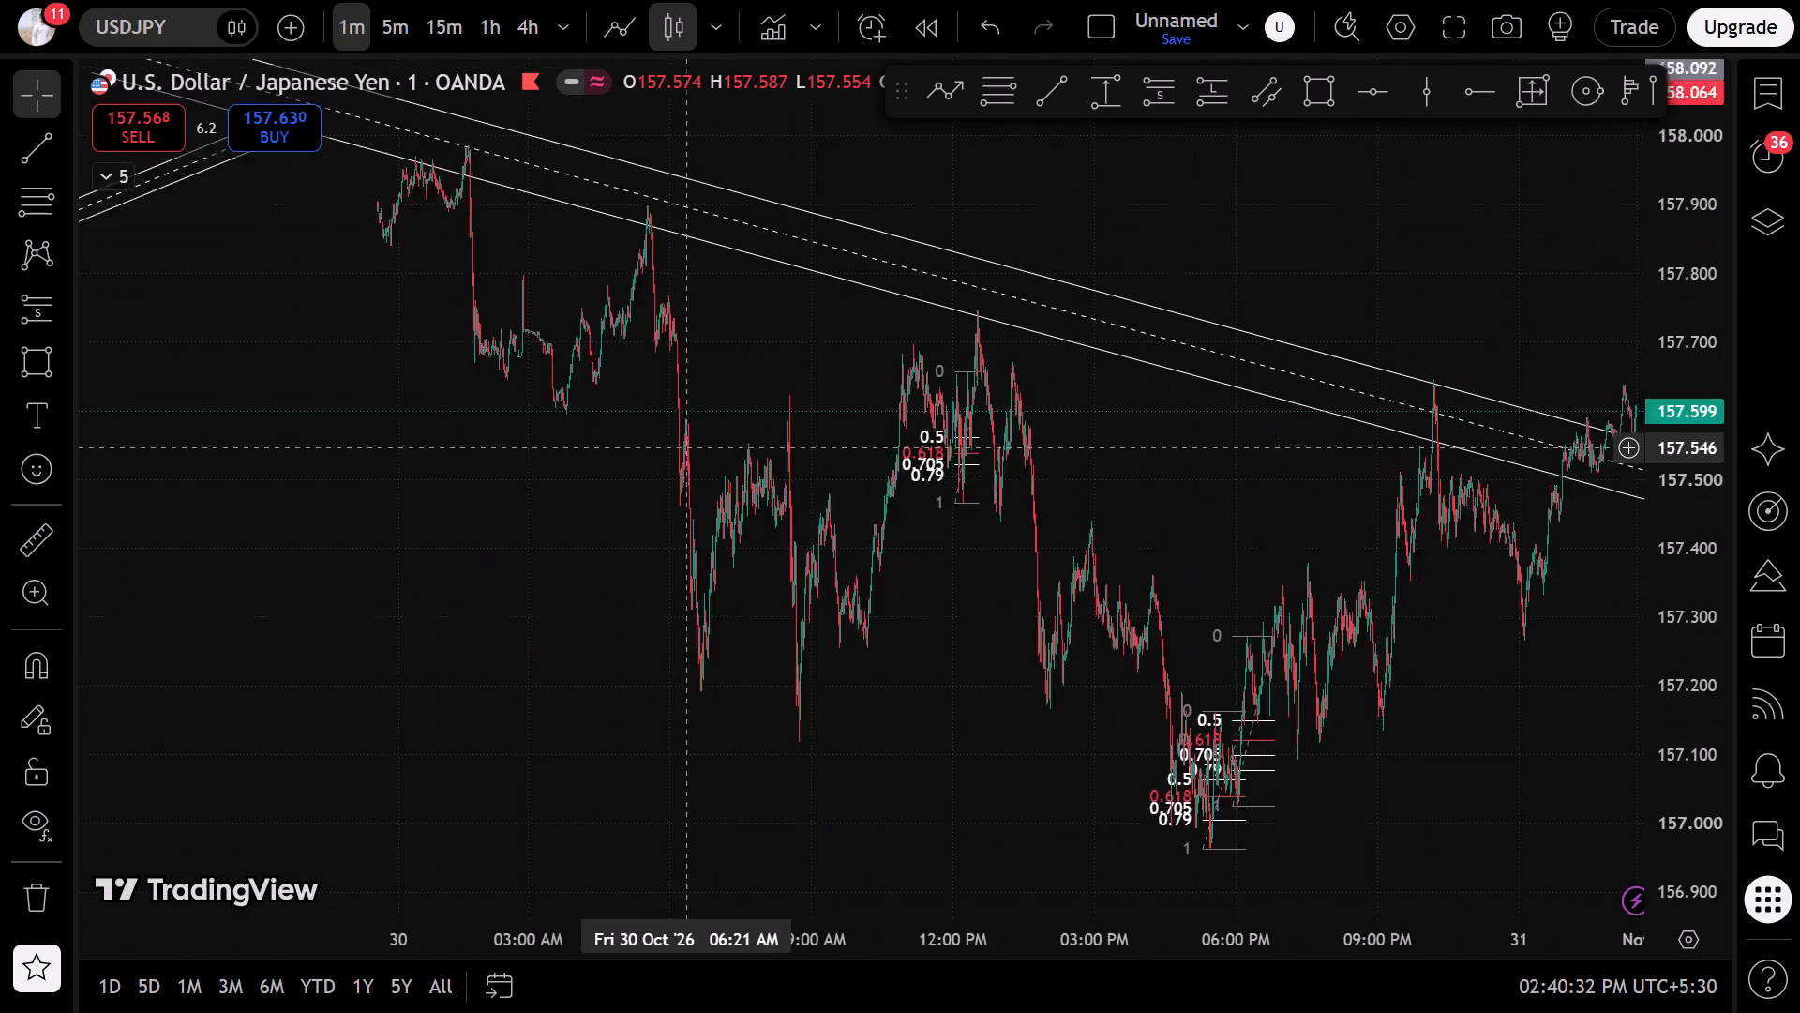
left_click_drag(550, 552, 1535, 900)
scroll(925, 666, "up", 20)
scroll(925, 666, "up", 3)
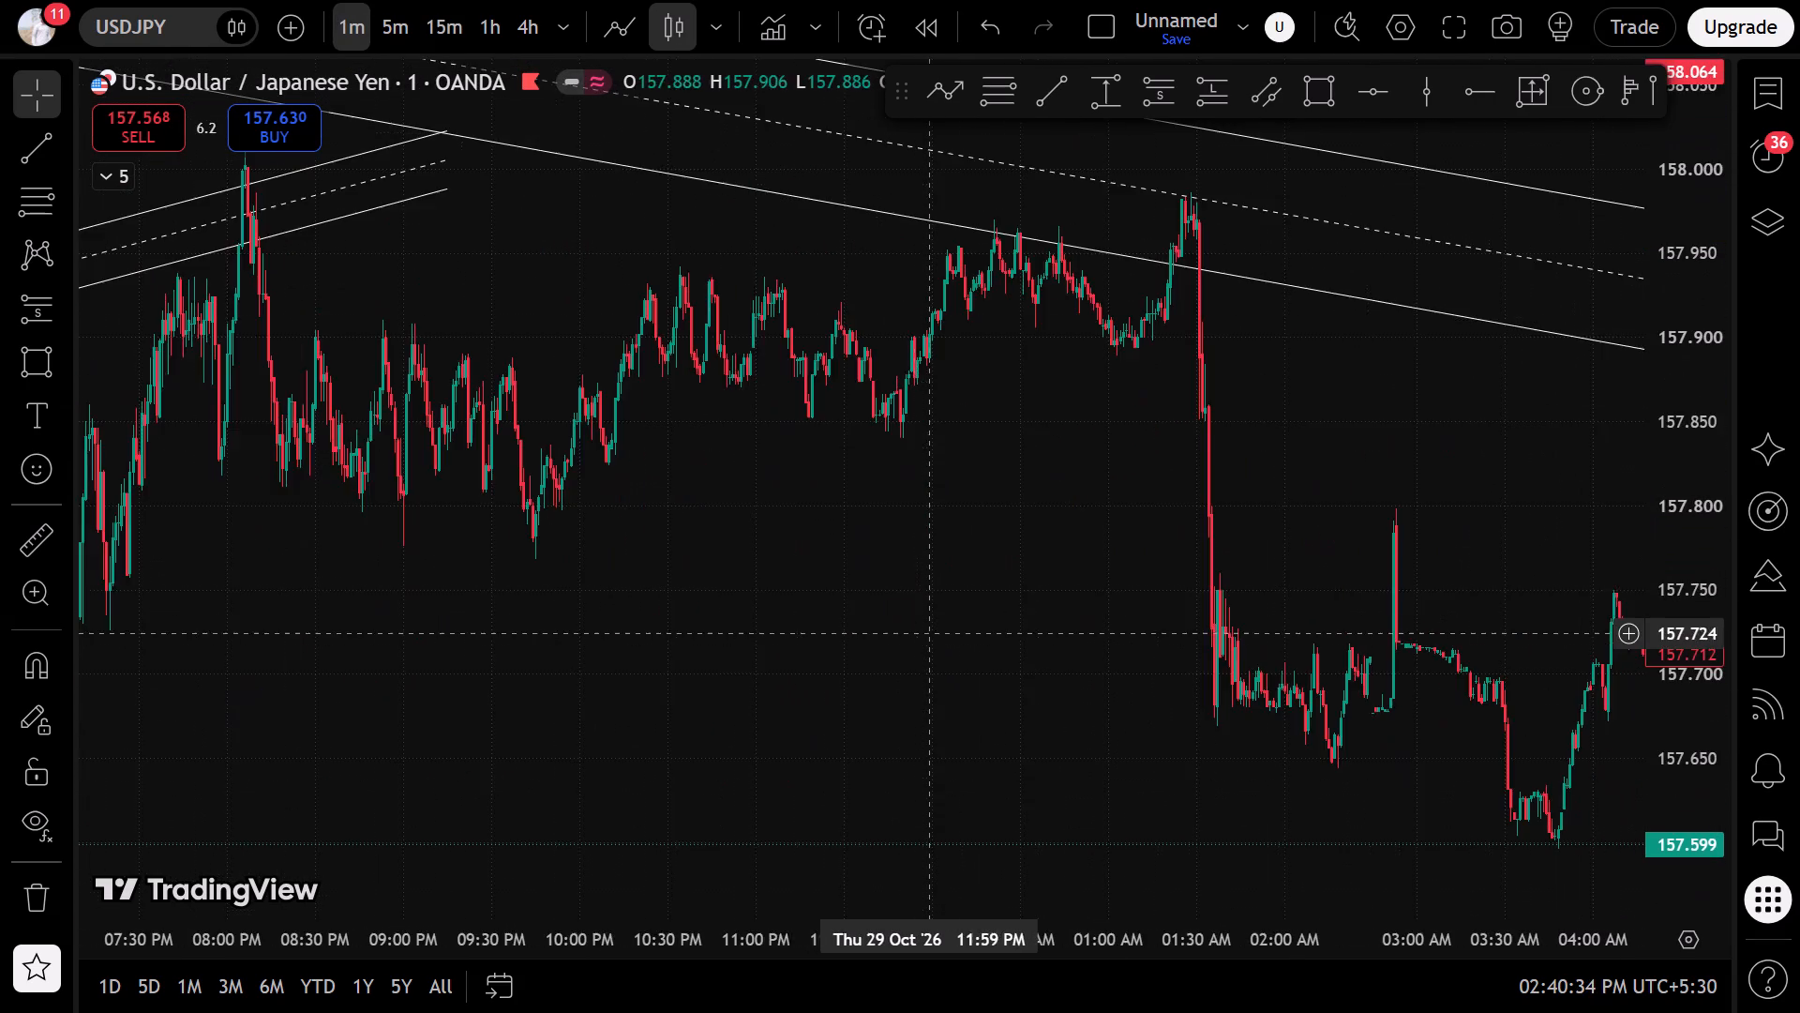
left_click_drag(620, 567, 1228, 755)
scroll(707, 661, "up", 7)
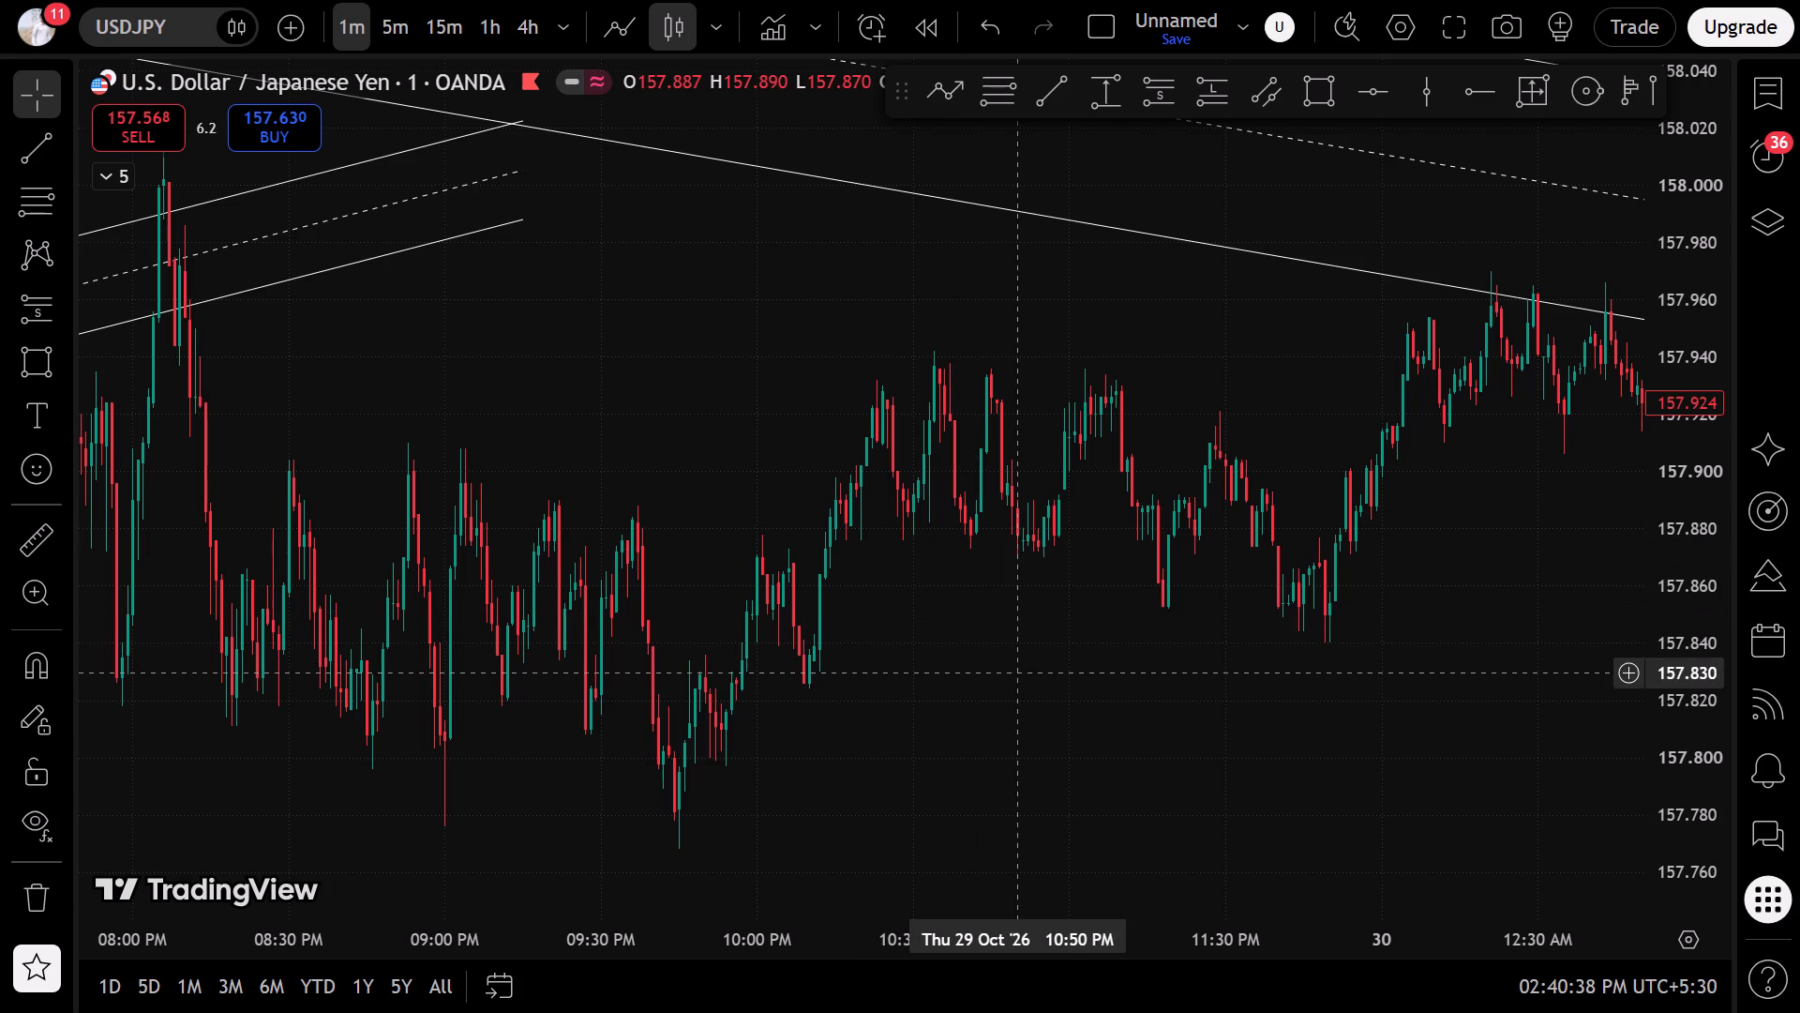
scroll(1016, 673, "down", 2)
scroll(1018, 673, "up", 5)
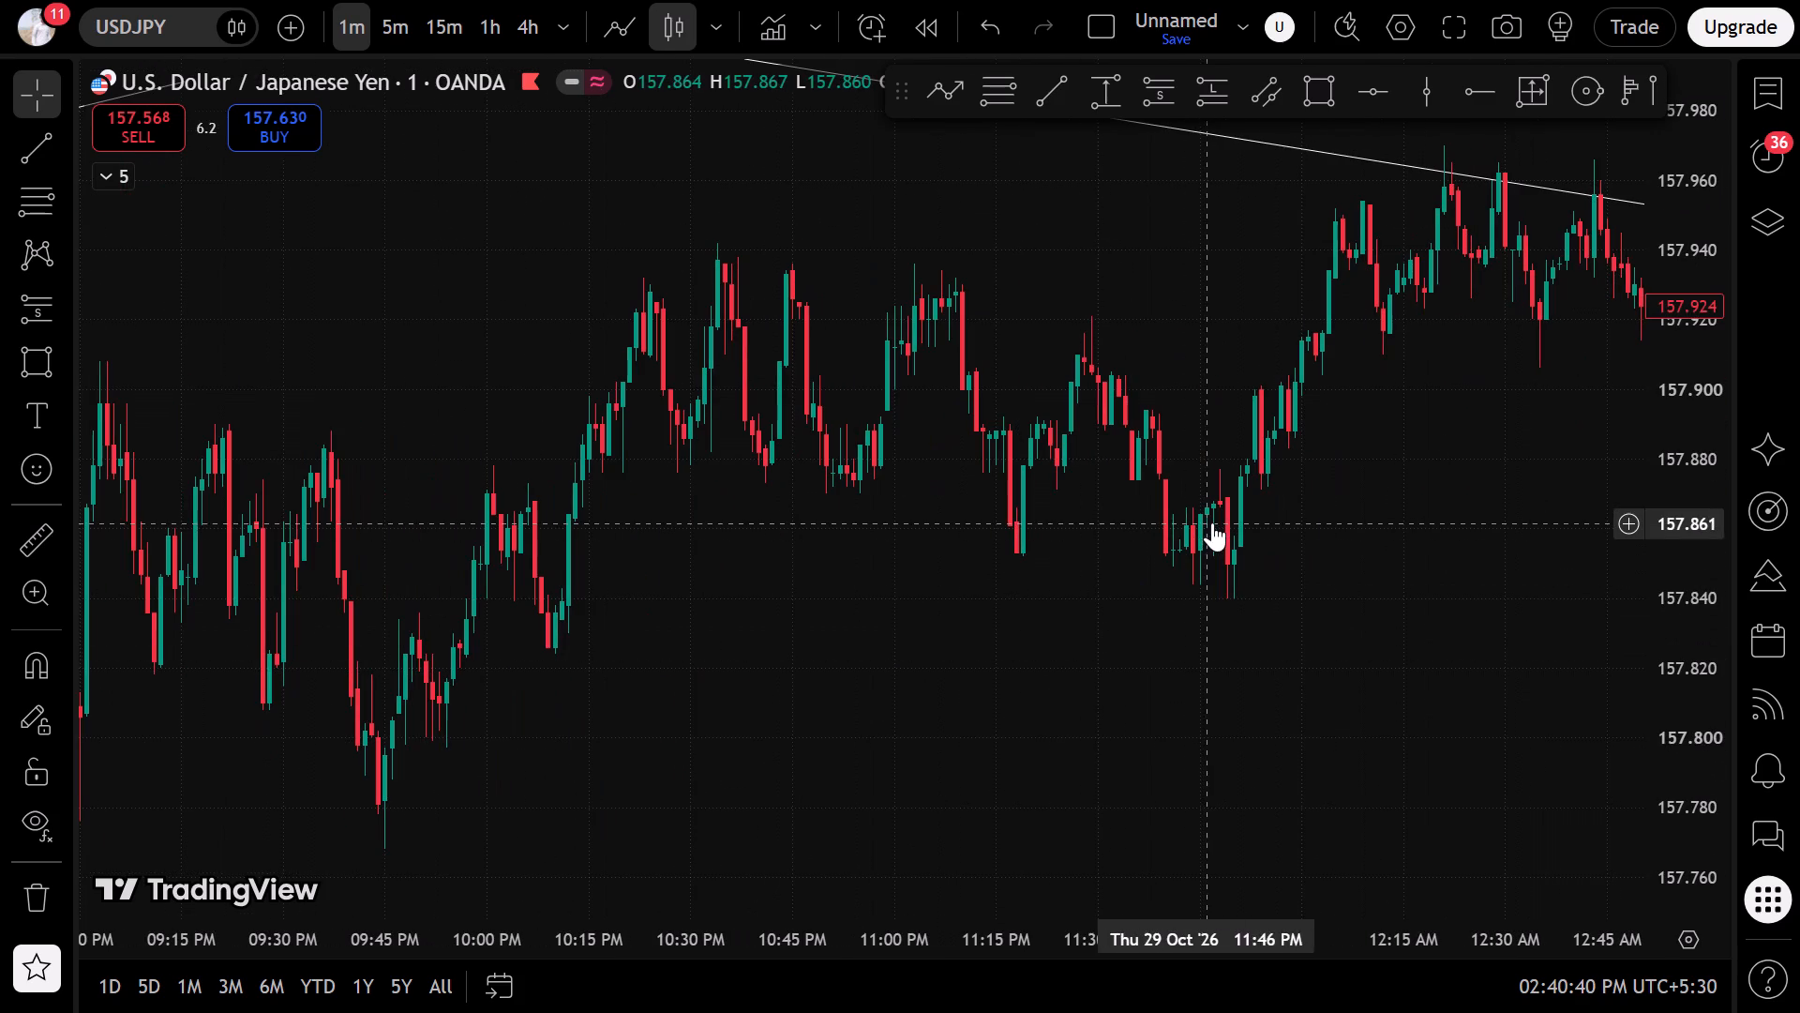
left_click_drag(1346, 518, 1263, 536)
scroll(1263, 536, "down", 2)
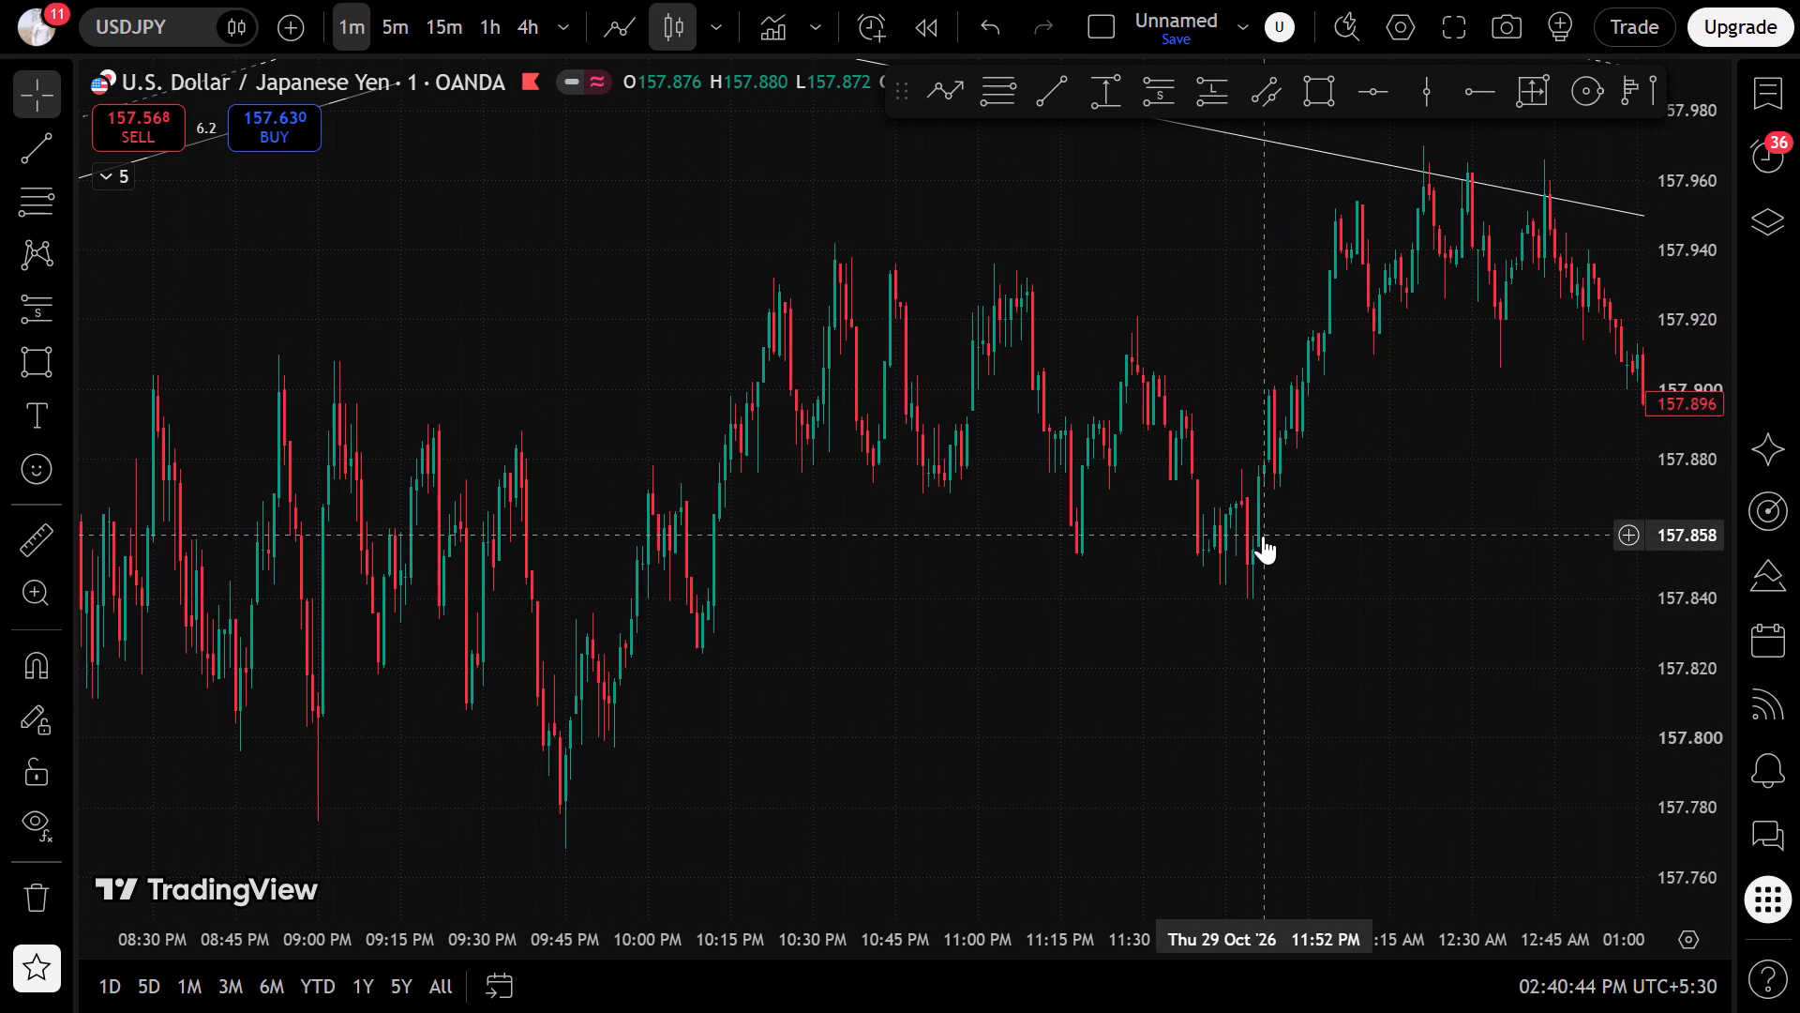
left_click_drag(1265, 674, 491, 787)
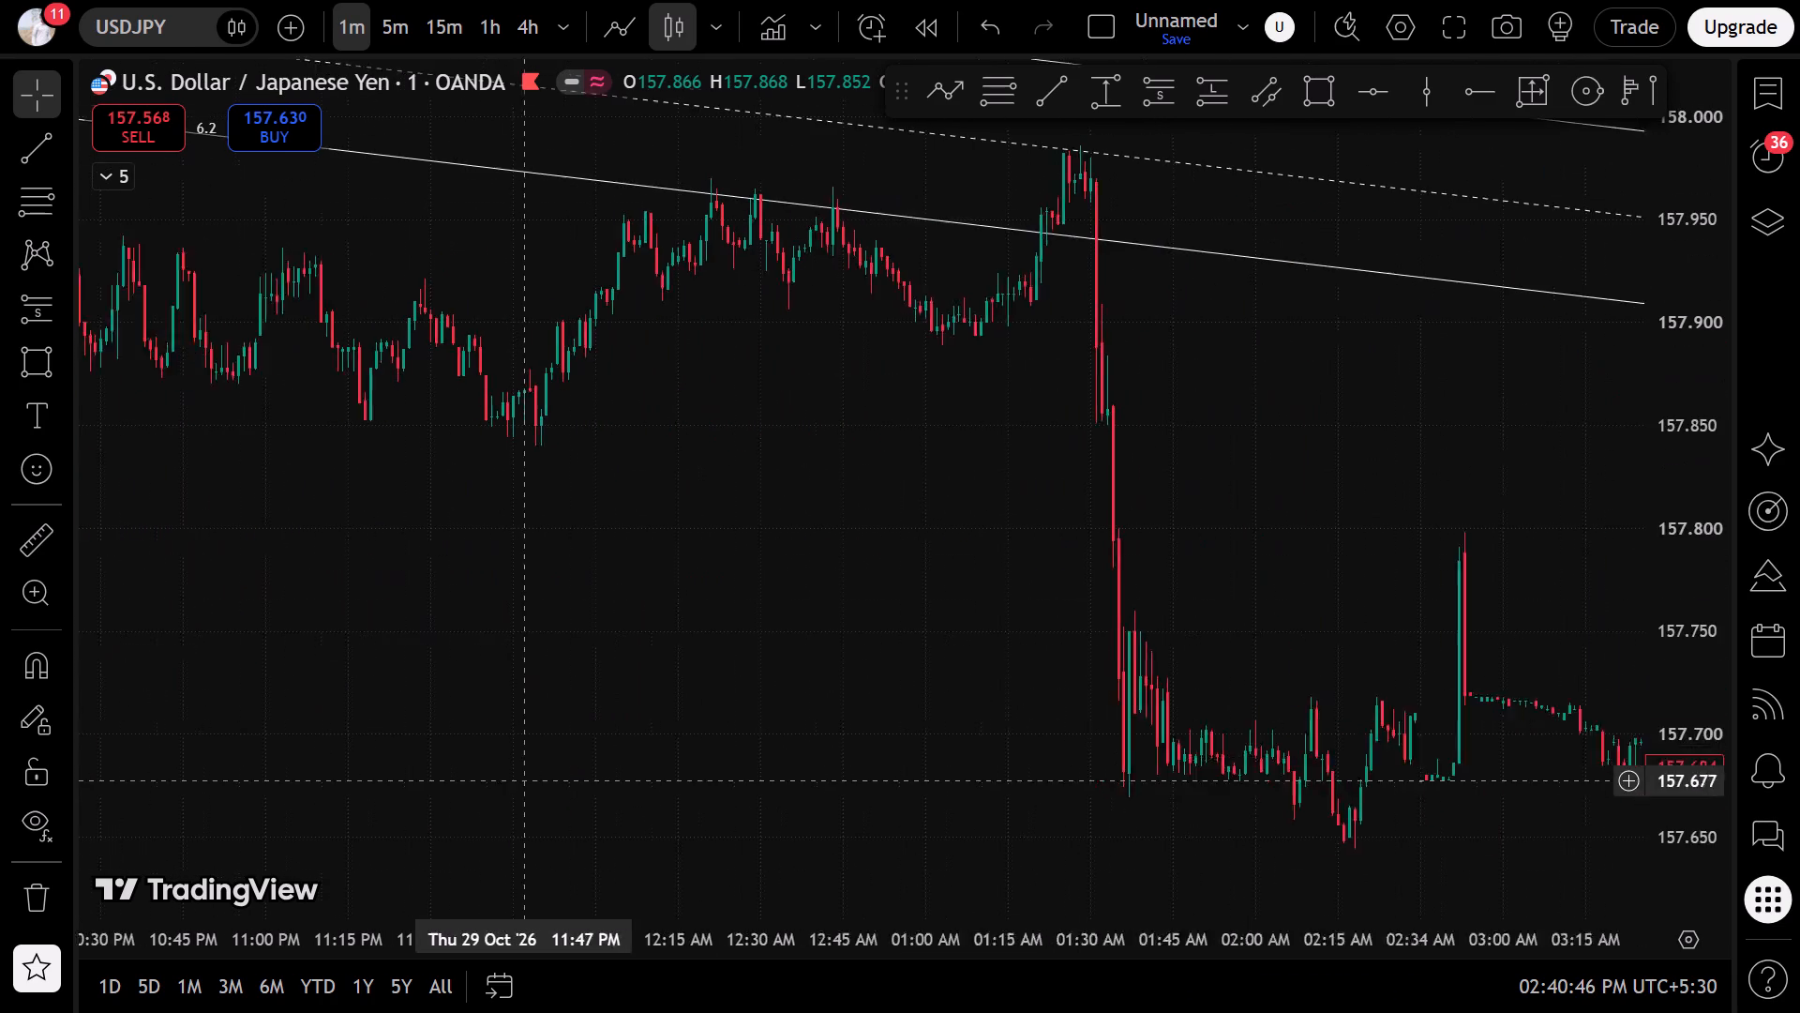
left_click_drag(491, 787, 487, 787)
scroll(1033, 394, "down", 1)
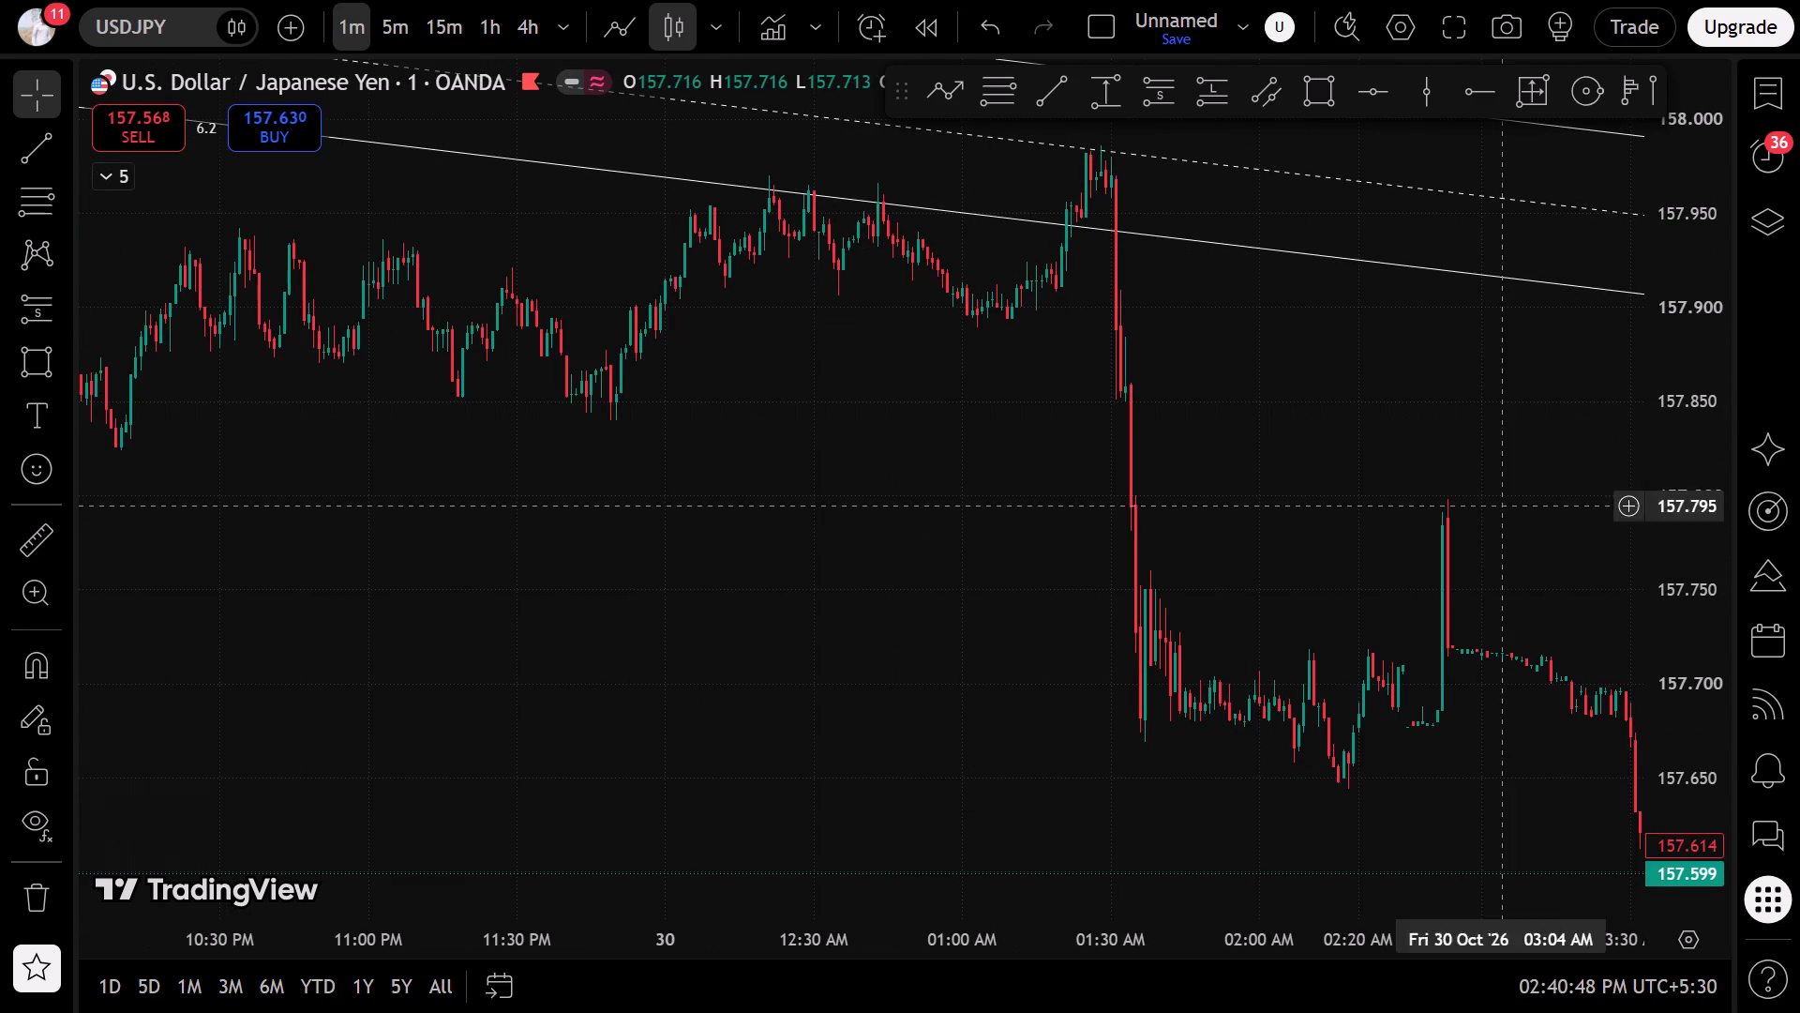
Examine the highs along the descending channel's lower line between midnight and the 1:30 AM decline on 30 October.
left_click_drag(1684, 657, 1586, 293)
left_click_drag(725, 393, 932, 783)
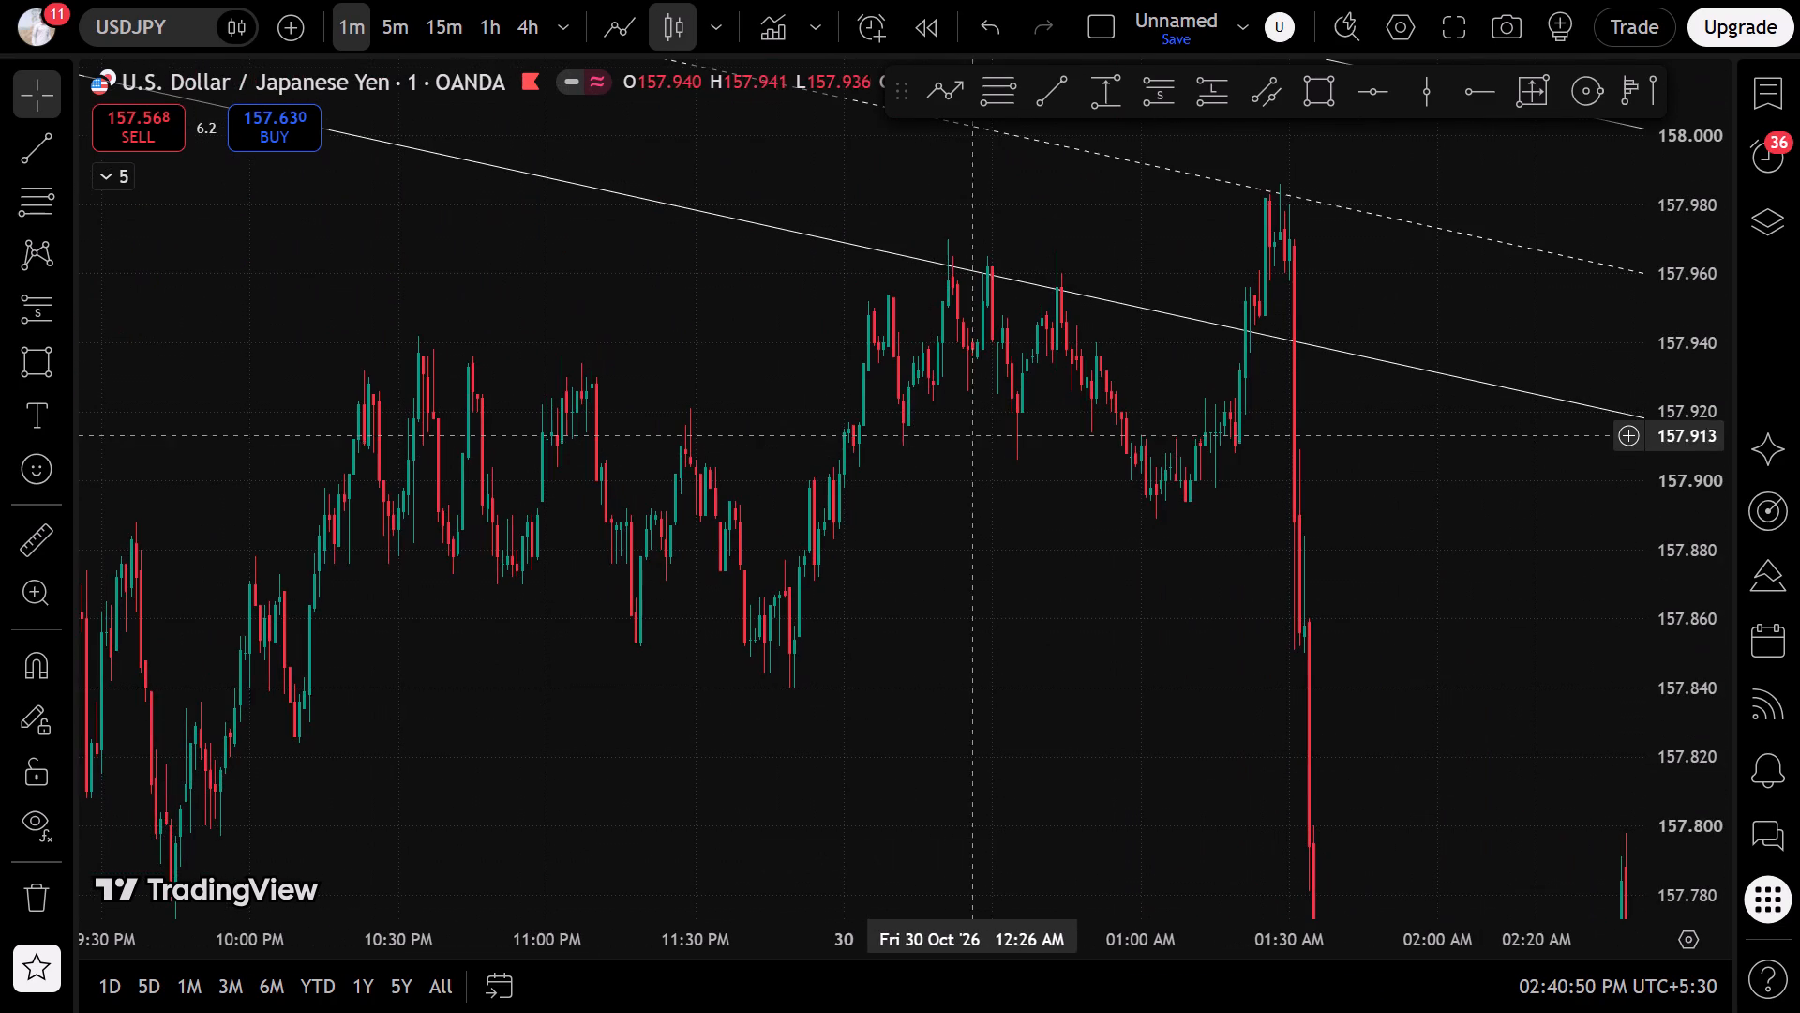
scroll(997, 423, "up", 1)
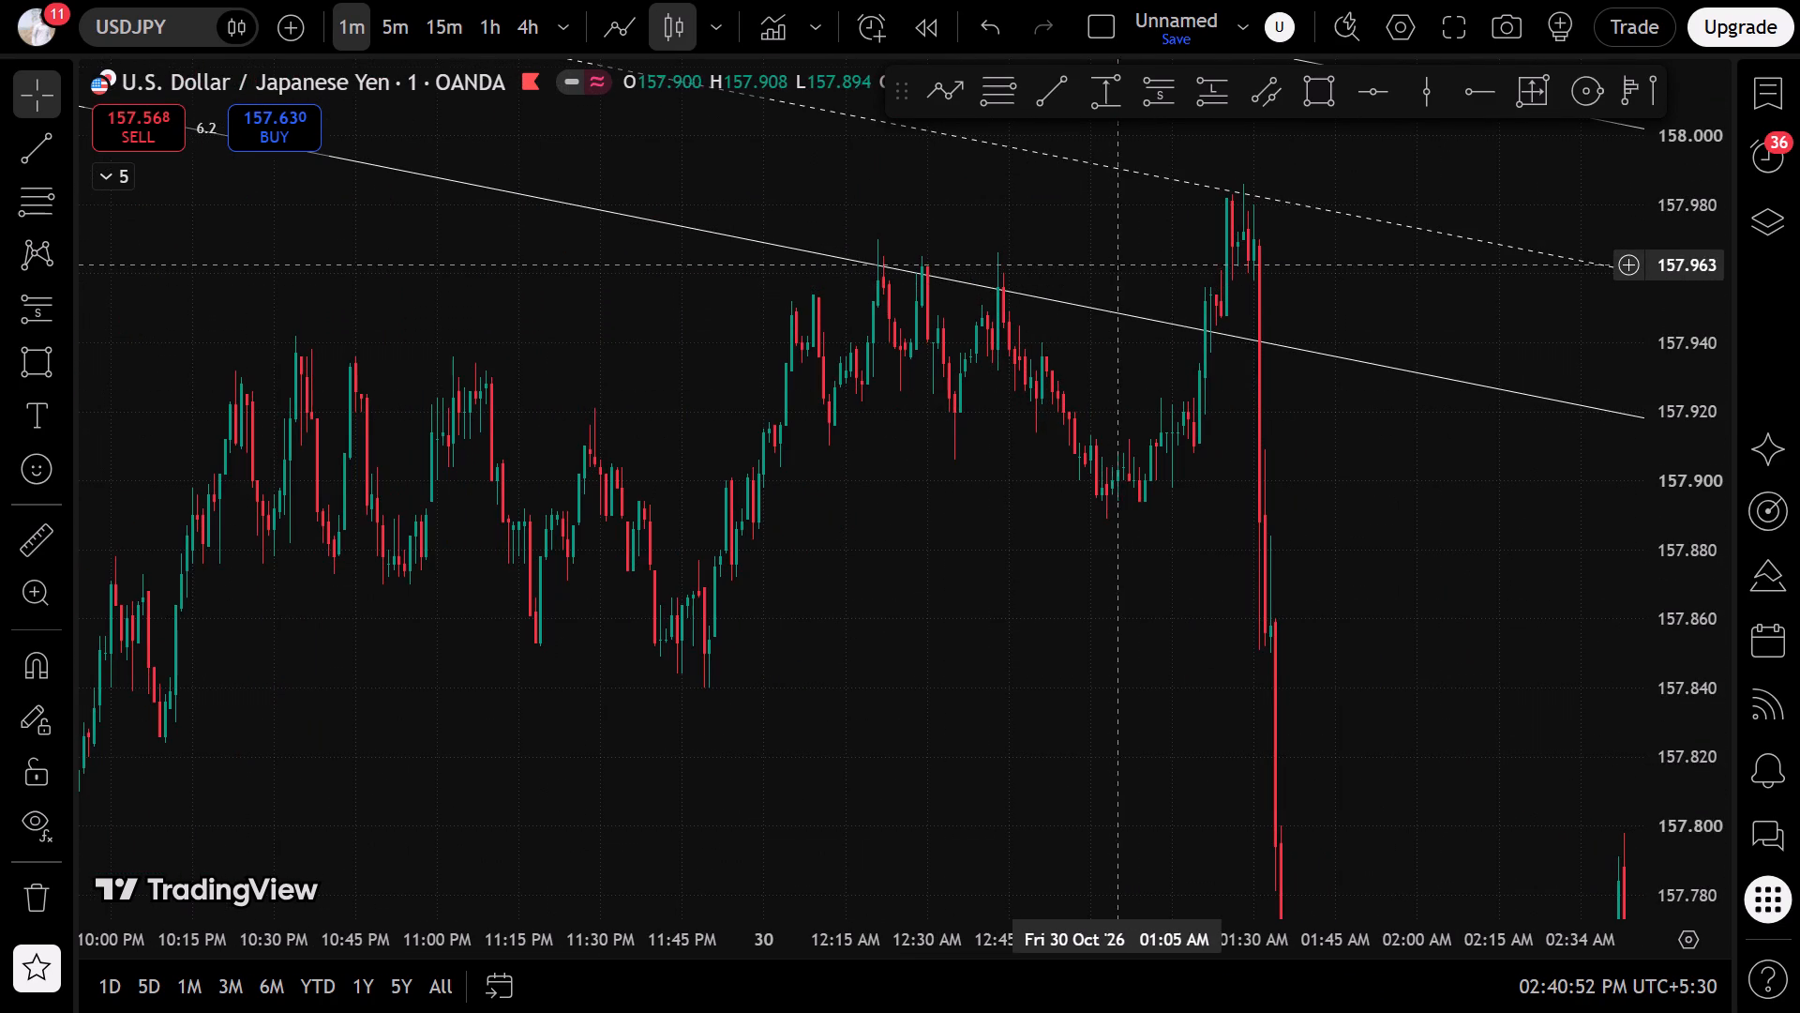
left_click_drag(1681, 601, 1626, 322)
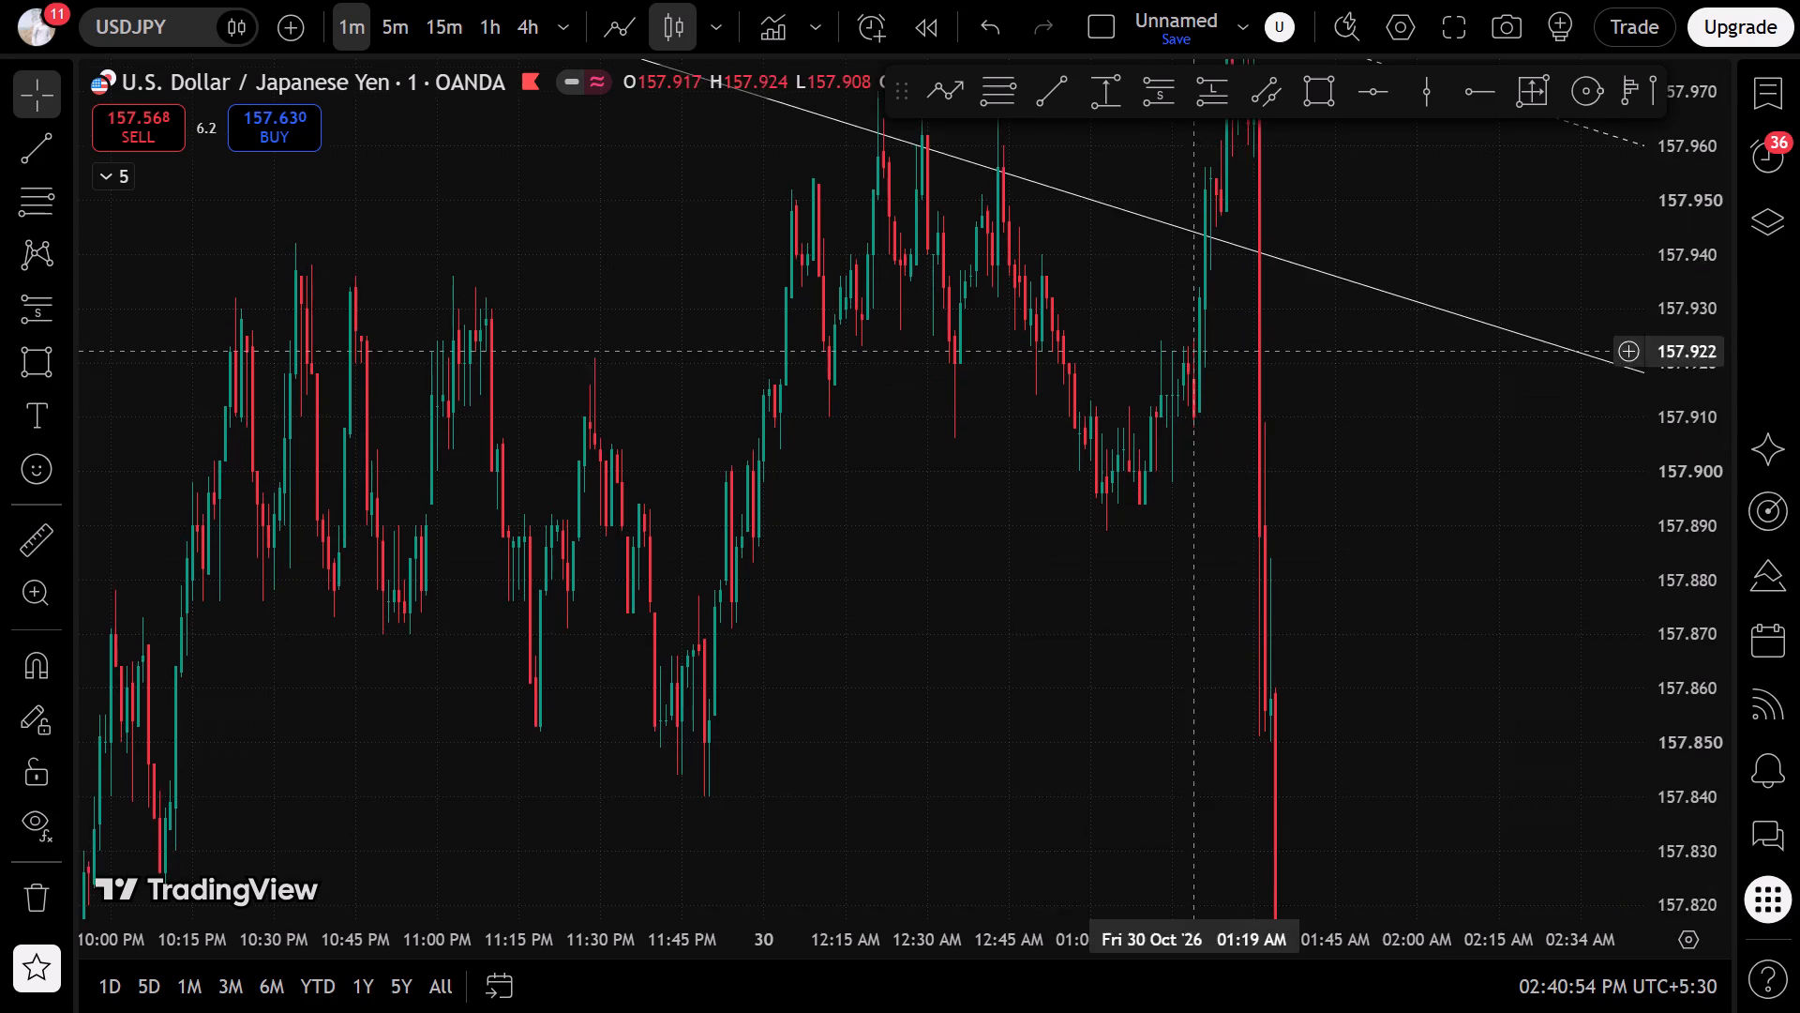
left_click_drag(1093, 407, 1093, 813)
scroll(1090, 814, "up", 5)
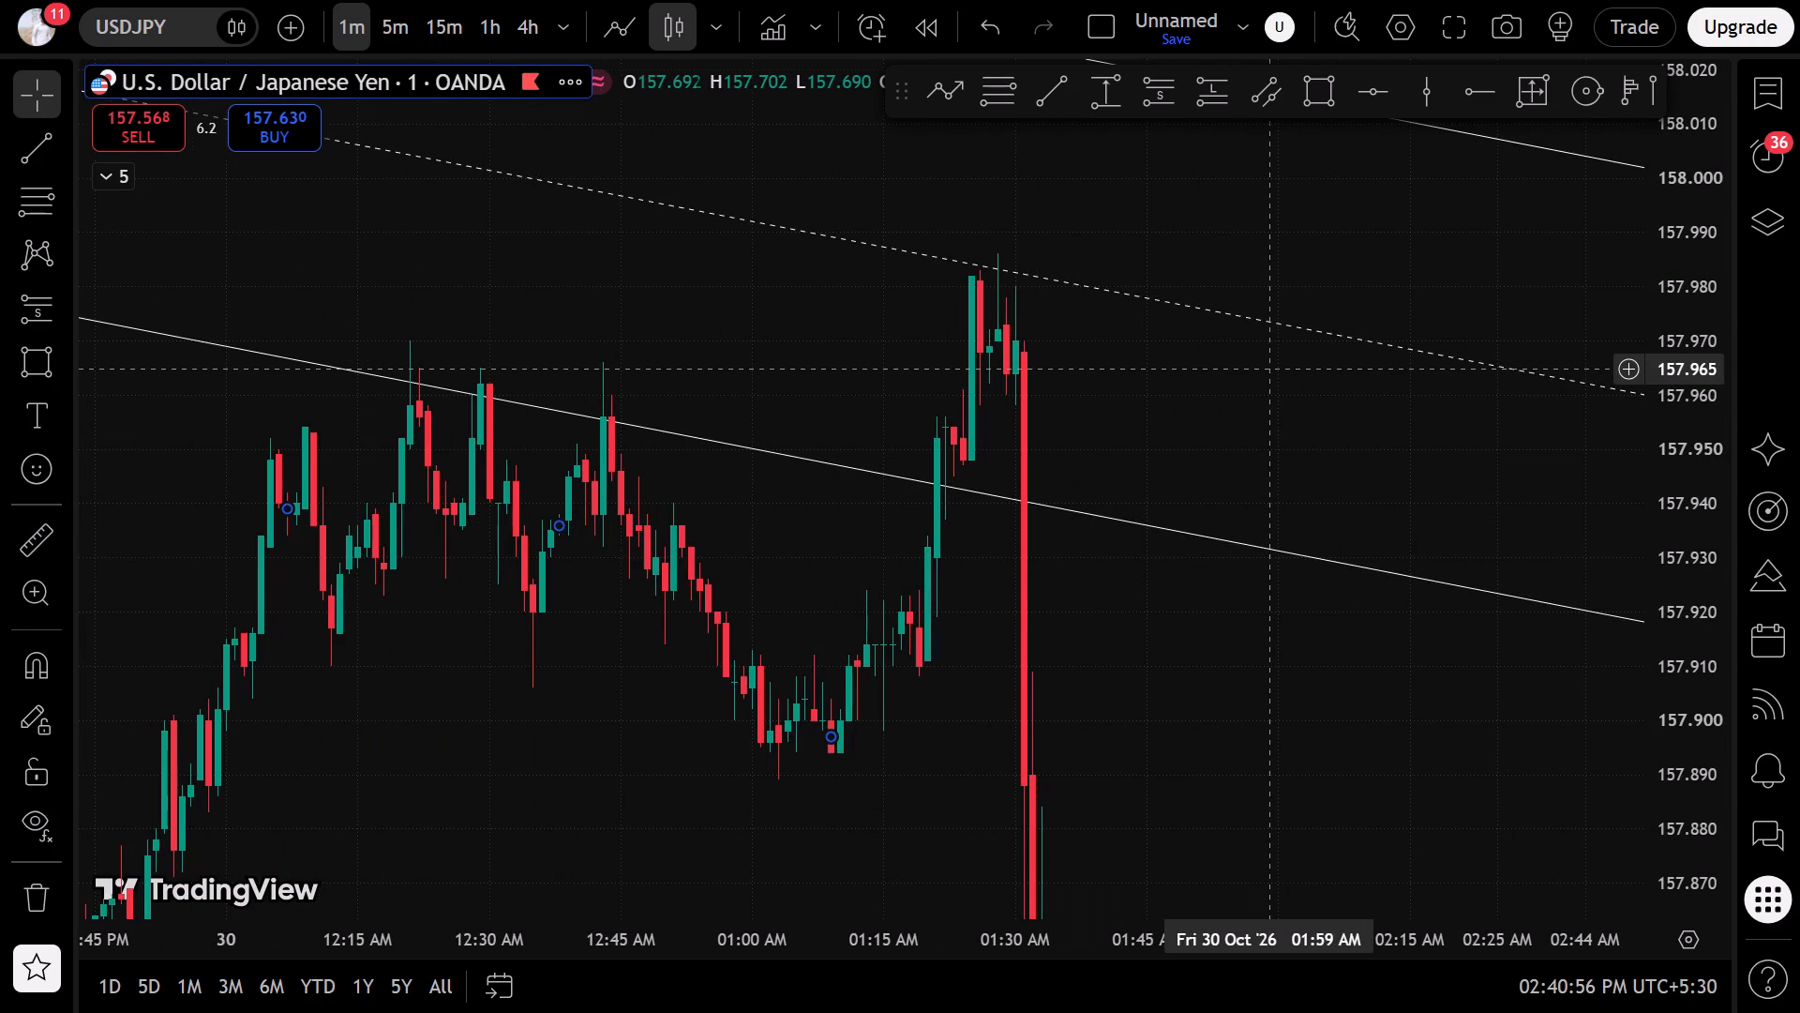
left_click(1275, 370)
scroll(1136, 691, "down", 6)
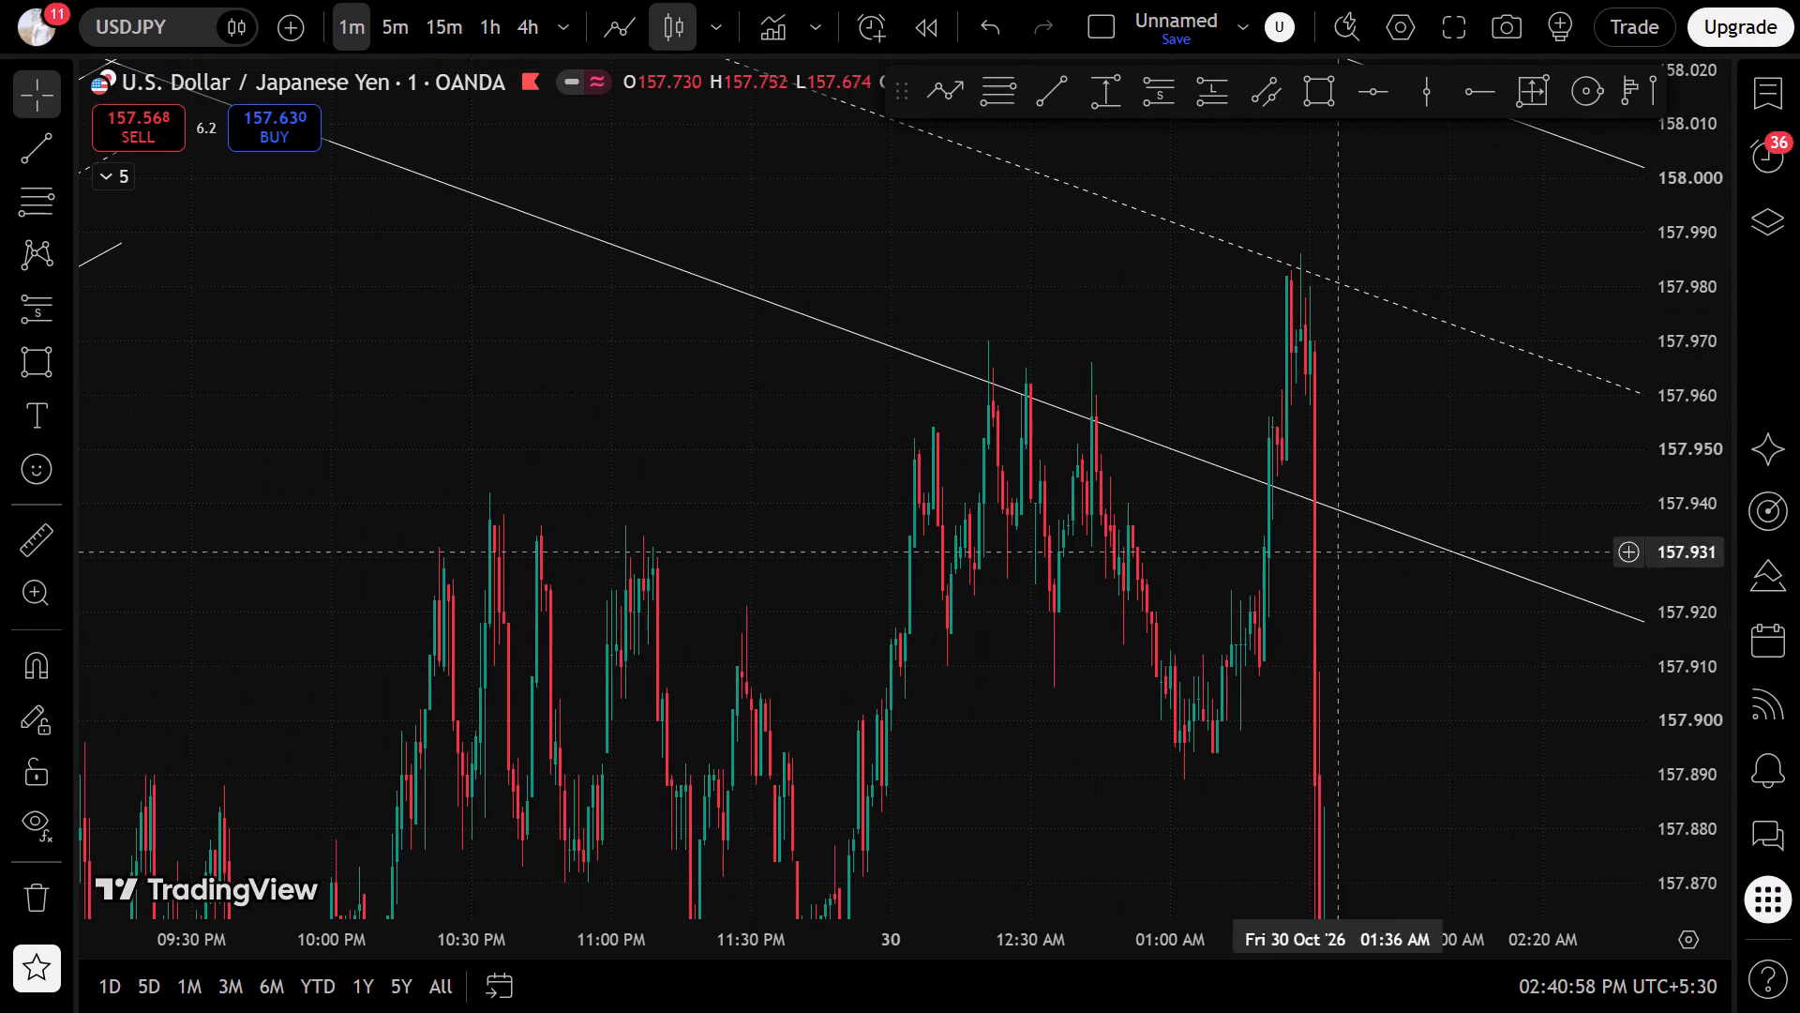
left_click_drag(1682, 378, 1467, 941)
left_click_drag(1208, 829, 169, 682)
scroll(297, 649, "down", 14)
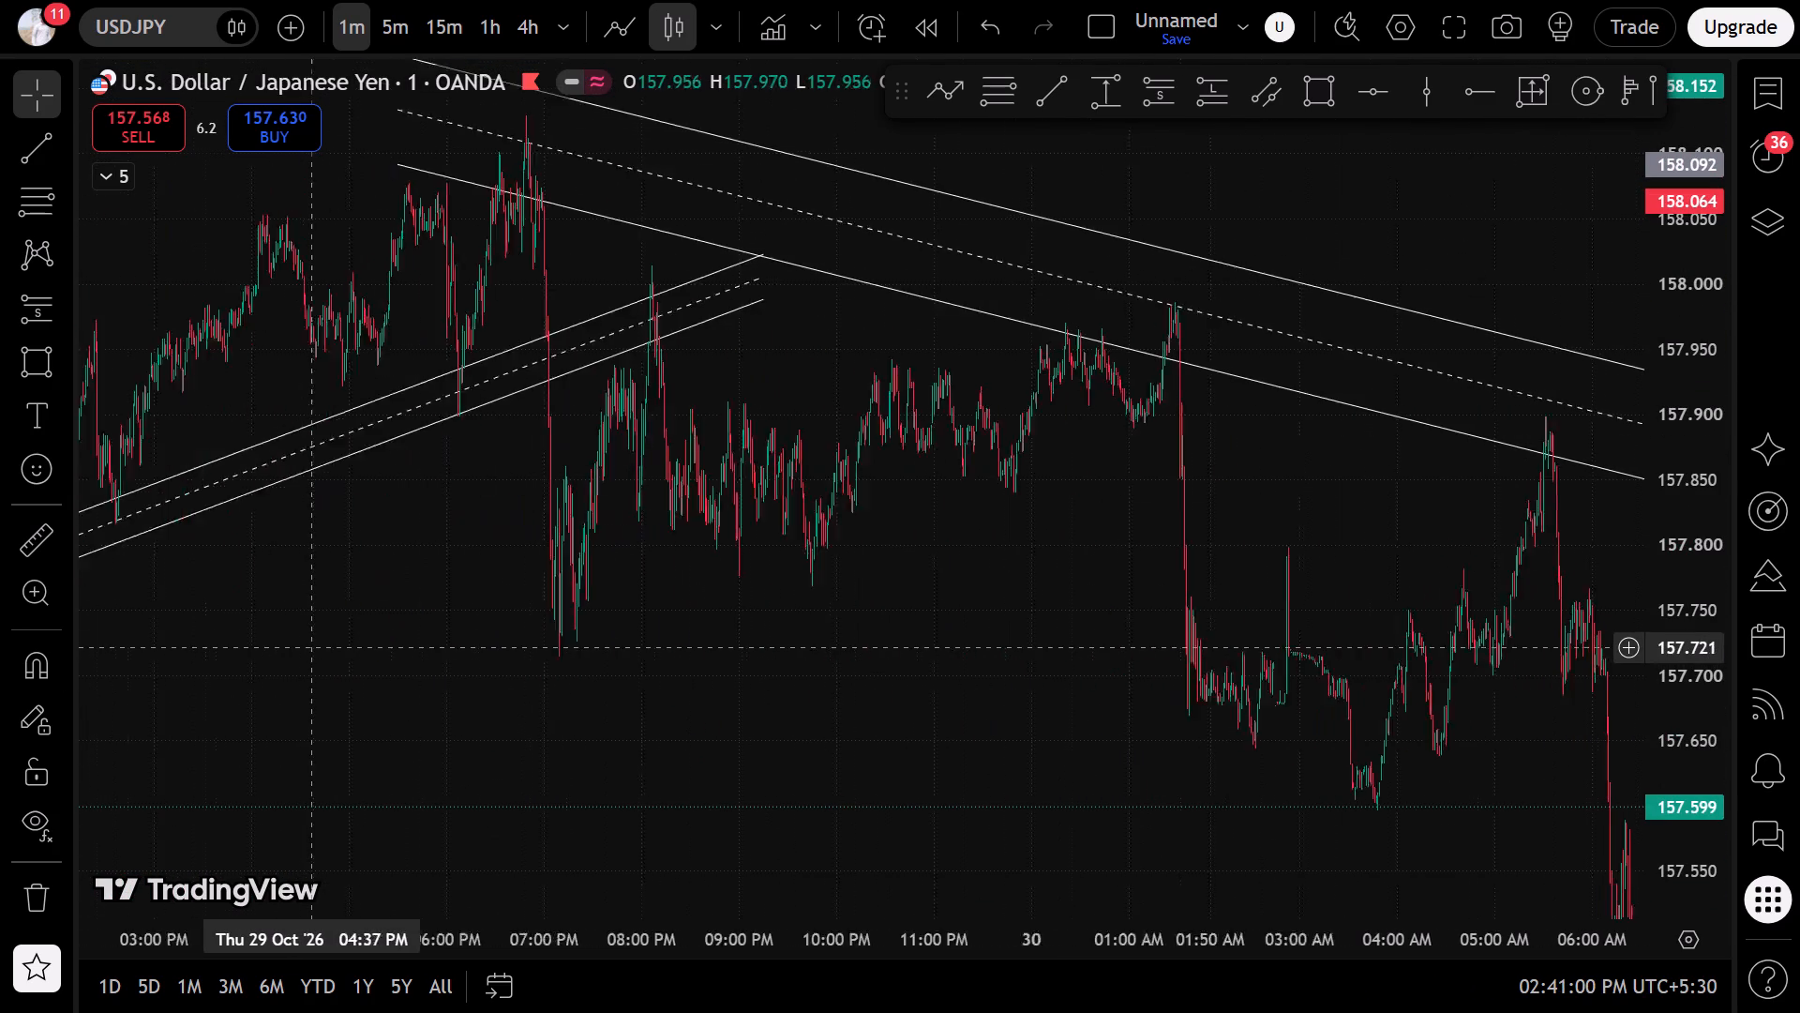
Draw a Fibonacci retracement from about 157.768 near 5:56 AM down to about 157.686 near 6:13 AM on 30 October.
scroll(311, 647, "down", 3)
left_click_drag(962, 658, 439, 402)
scroll(464, 489, "up", 12)
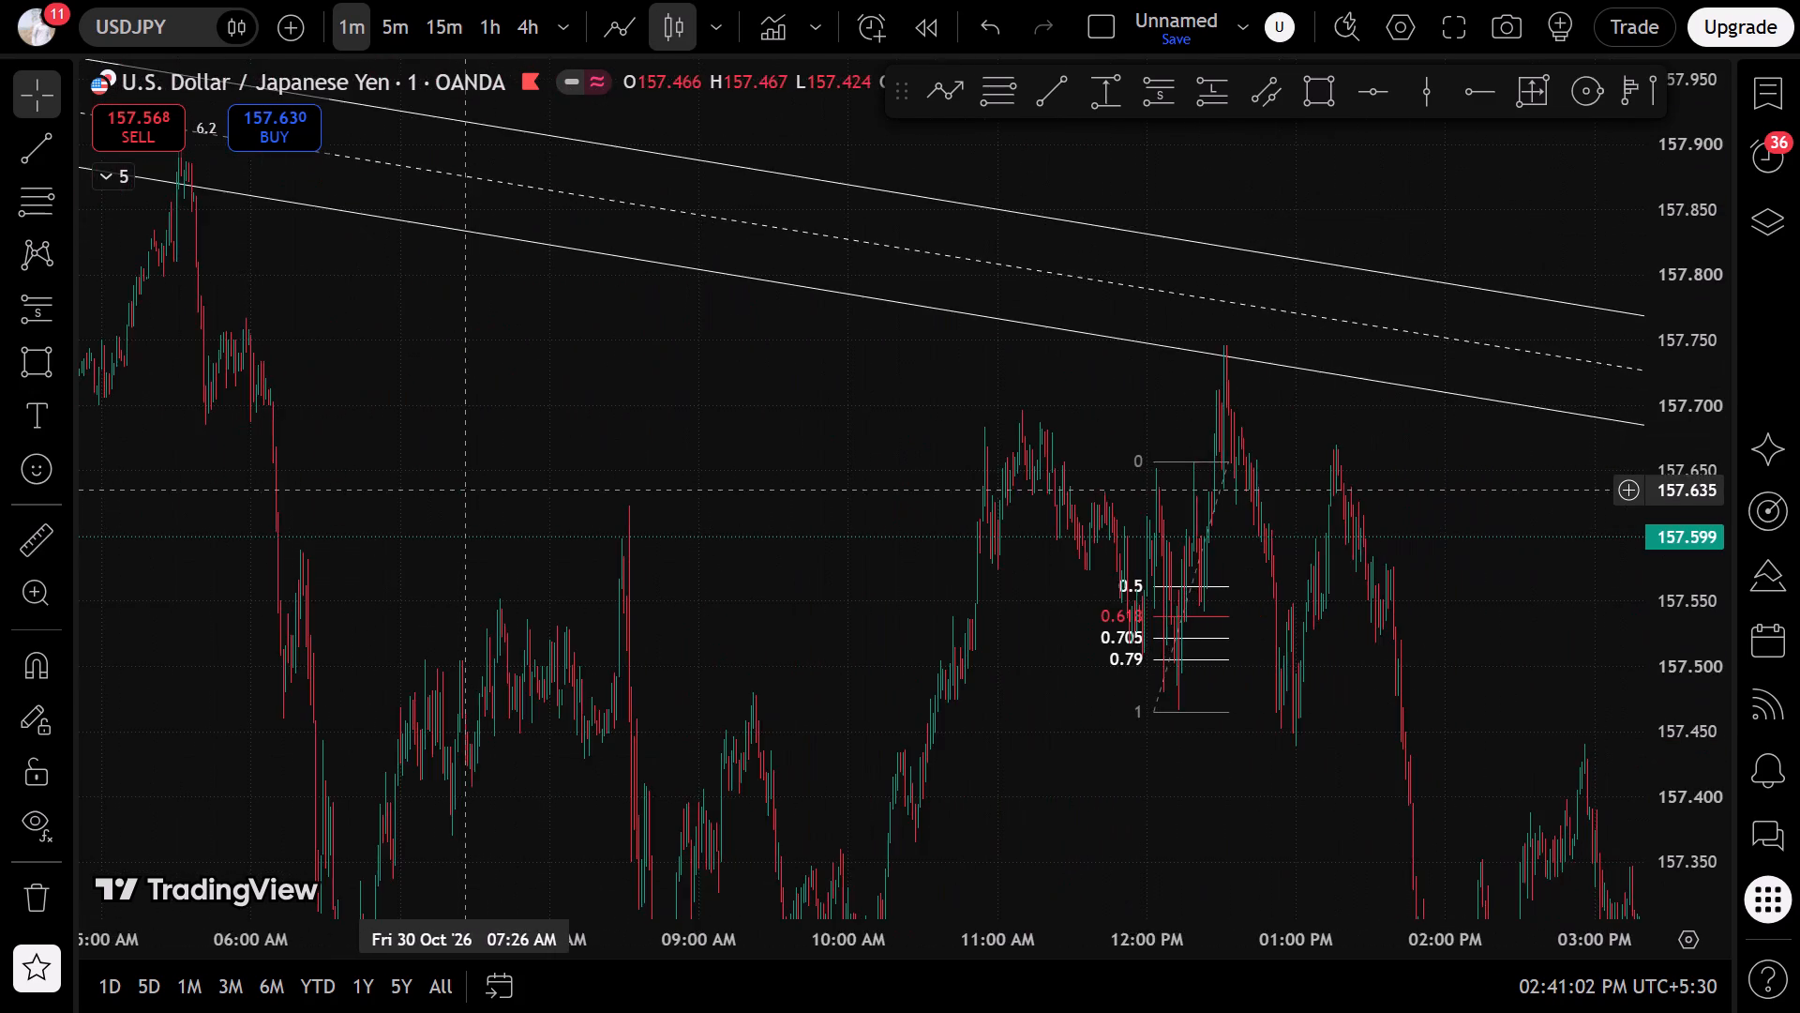
left_click_drag(174, 496, 1164, 548)
scroll(1054, 538, "up", 8)
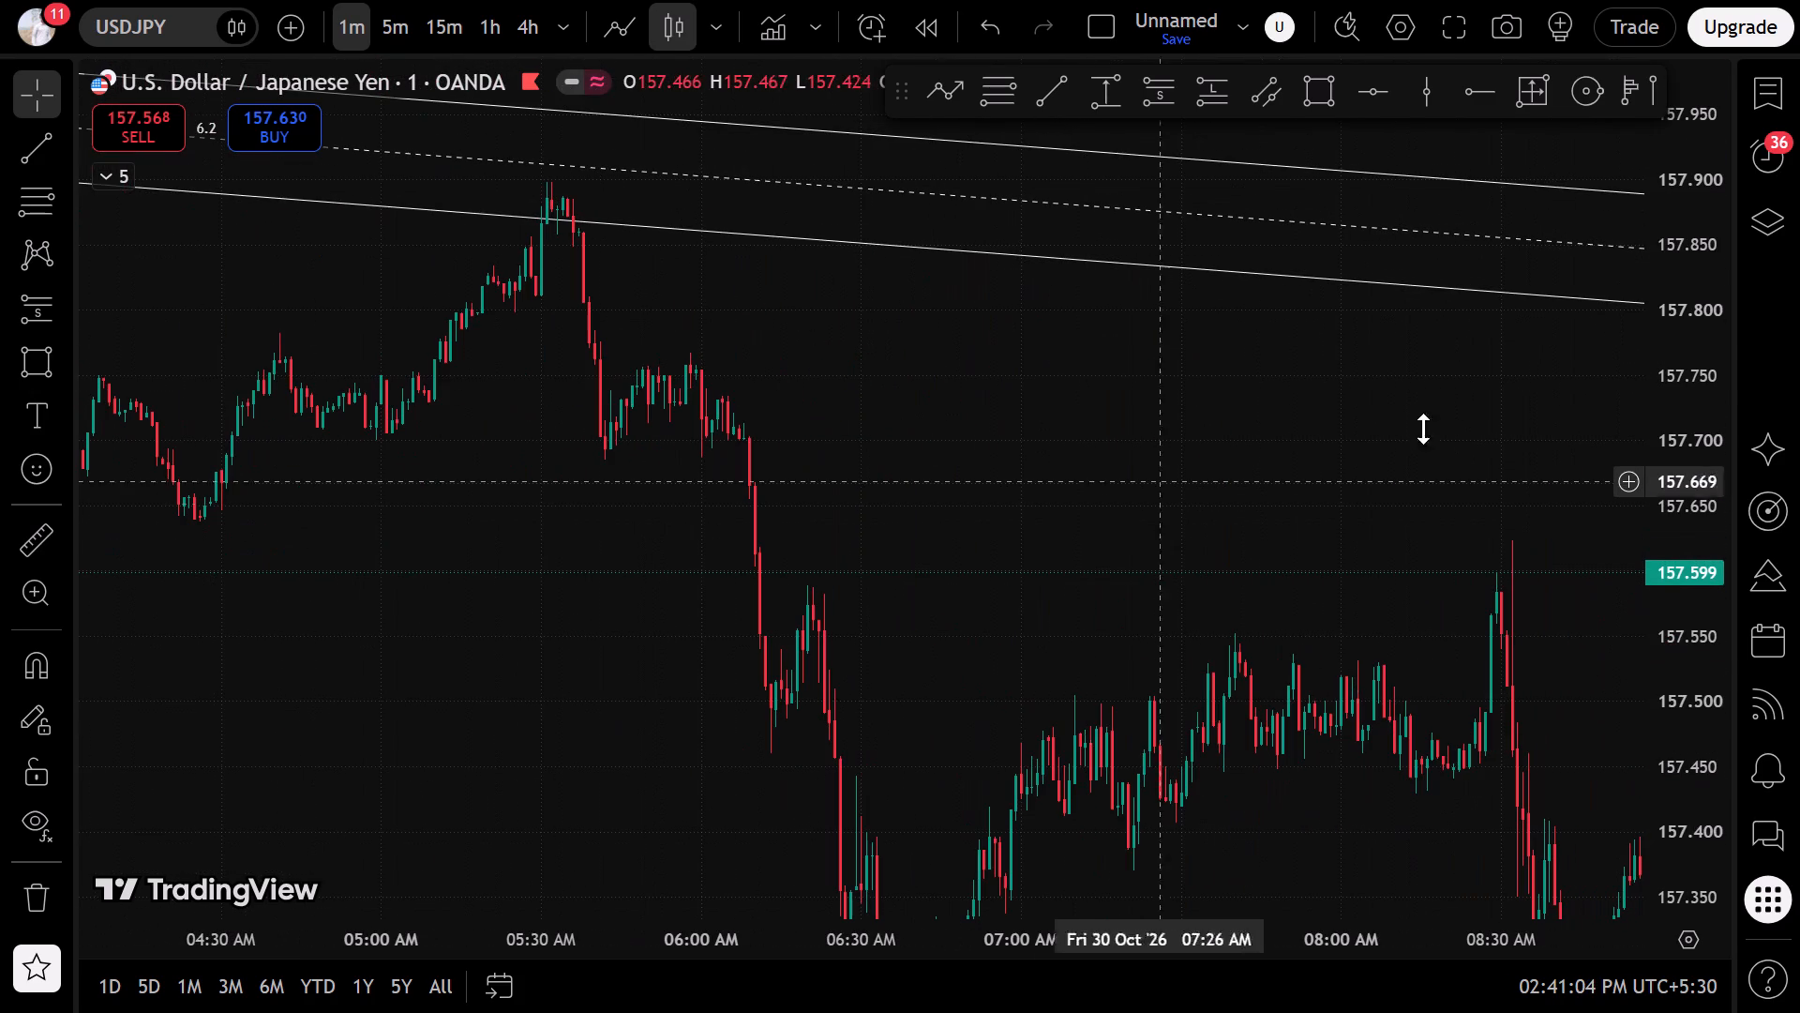
left_click_drag(1702, 654, 1477, 27)
left_click_drag(877, 336, 1128, 501)
scroll(999, 502, "up", 3)
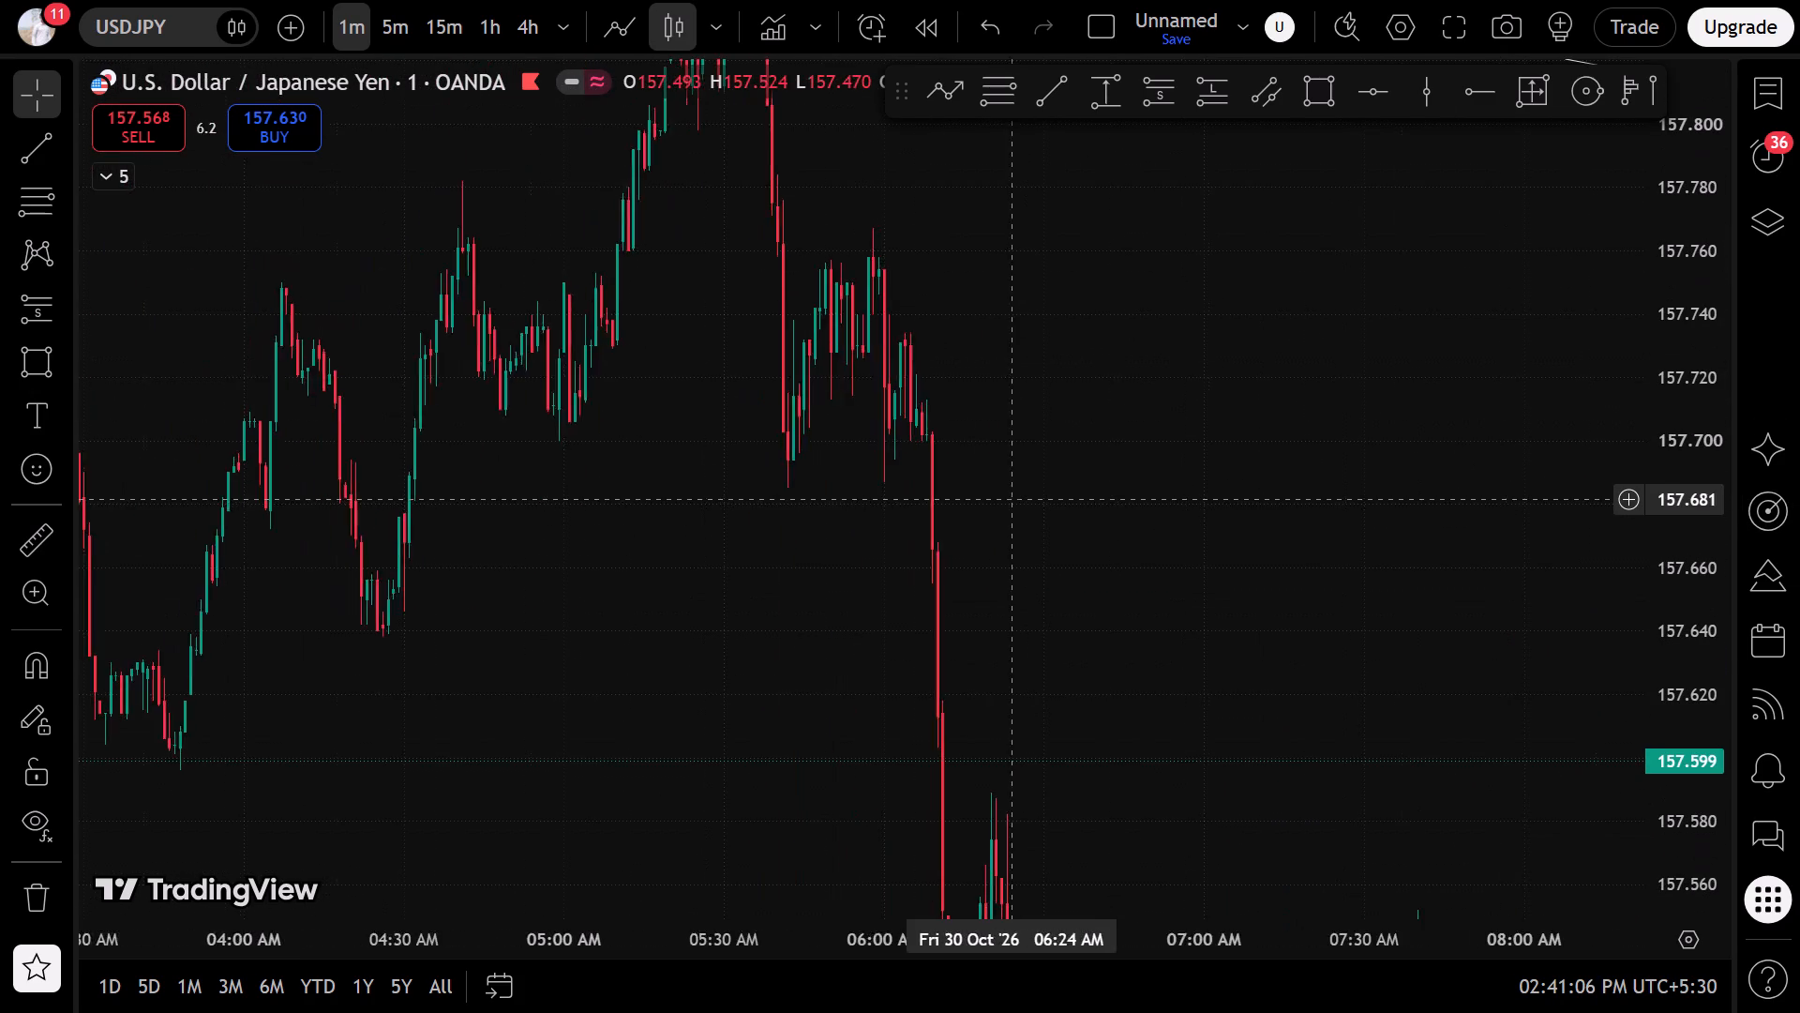
scroll(999, 502, "up", 4)
left_click_drag(628, 464, 1354, 572)
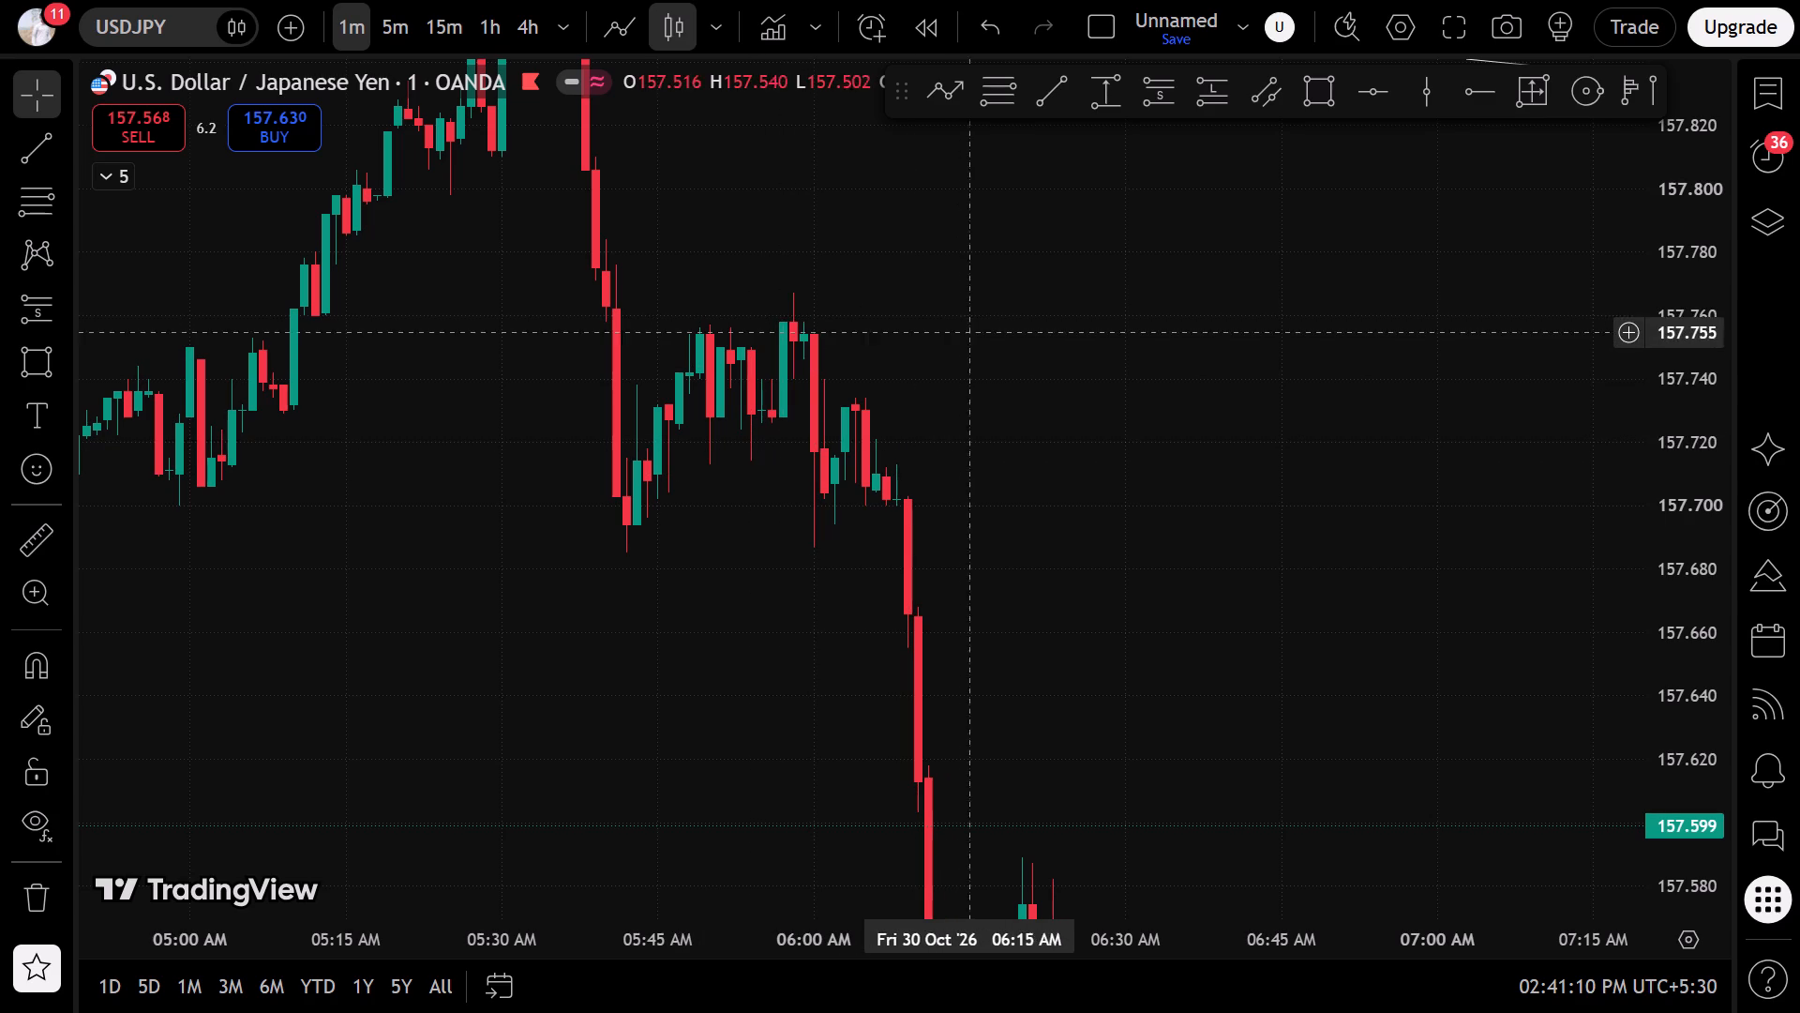
left_click(9, 204)
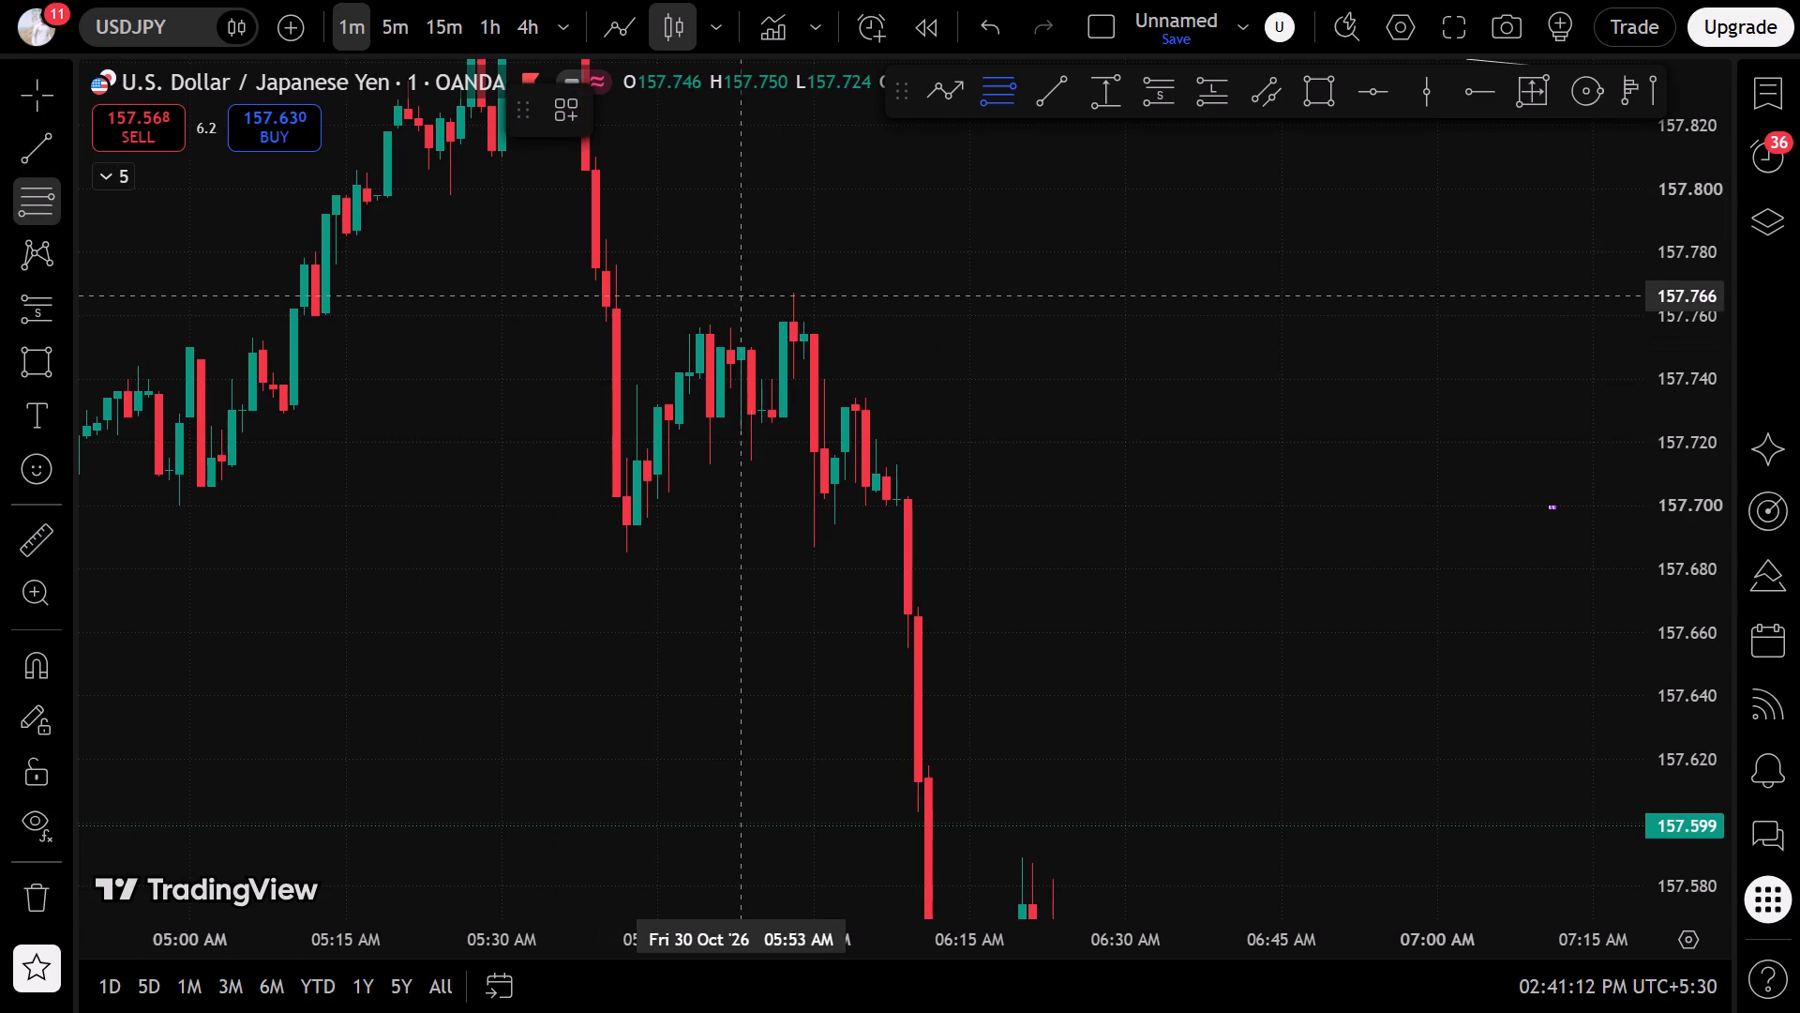
left_click(773, 291)
left_click(953, 550)
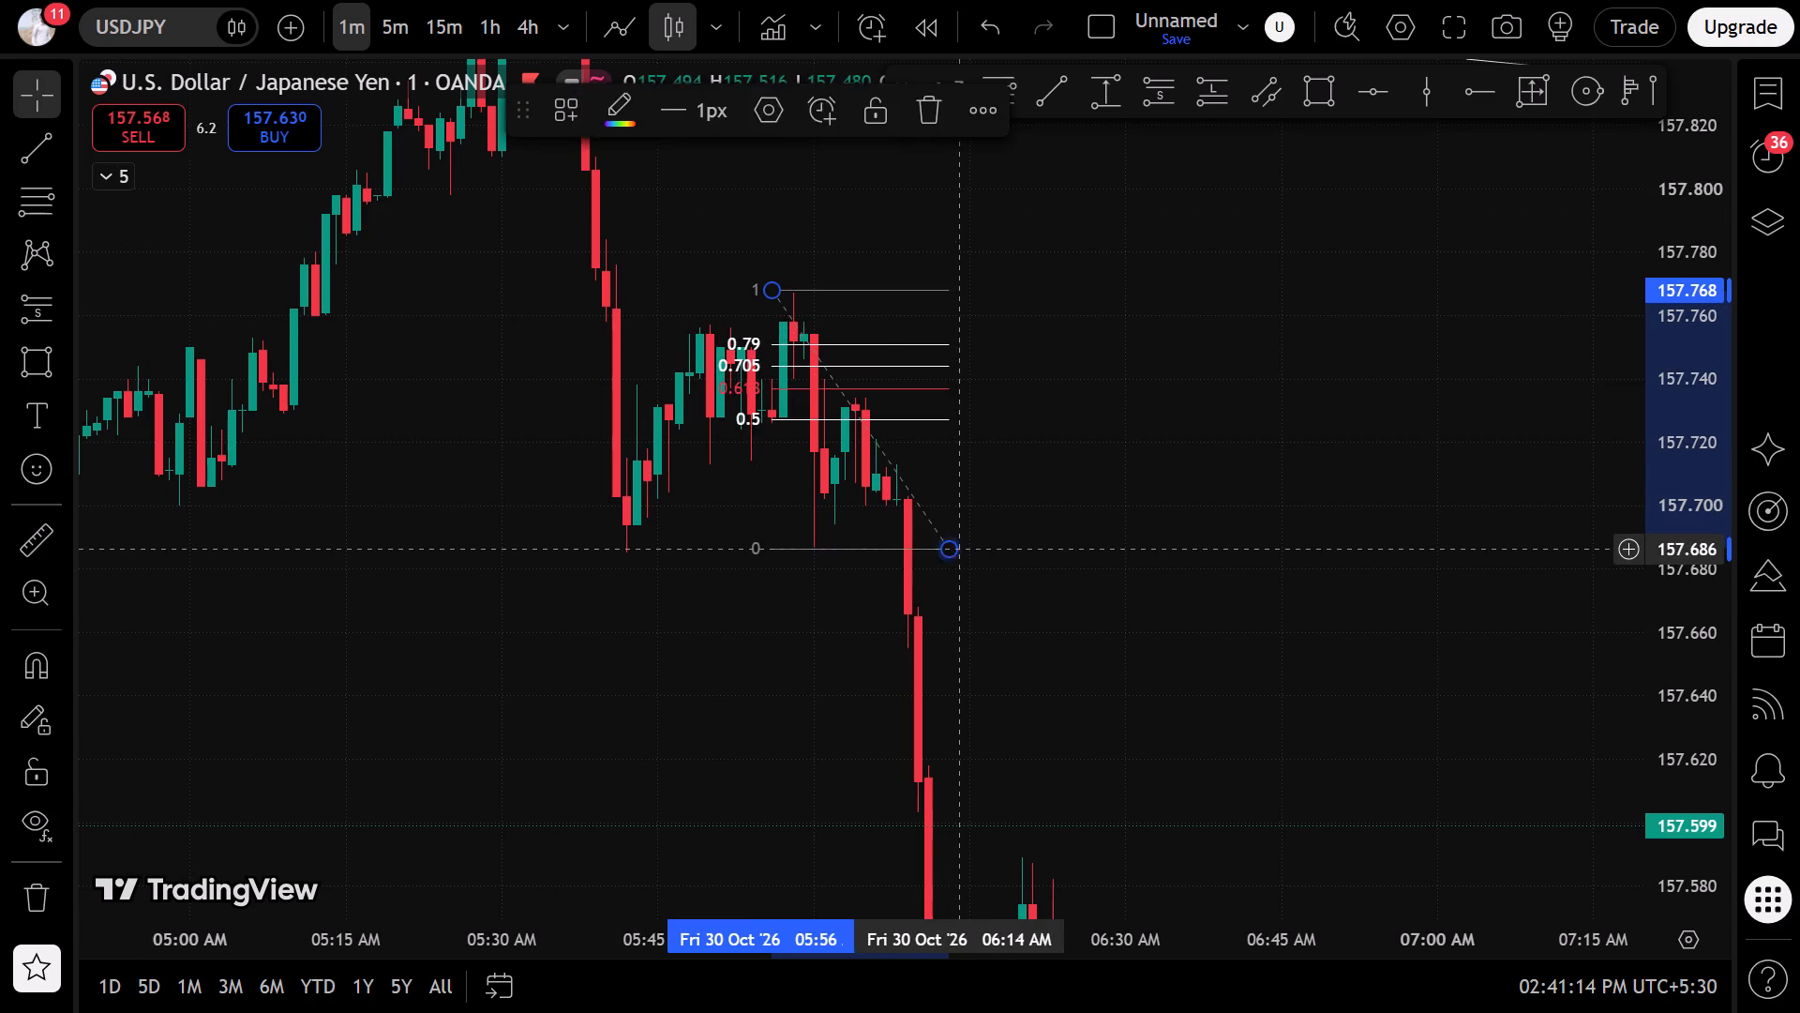
left_click(1081, 575)
Examine the USDJPY 1-minute price action after the new retracement, from about 6:00 AM to 10:15 AM on 30 October.
scroll(1093, 566, "down", 6)
left_click_drag(1703, 243, 1622, 591)
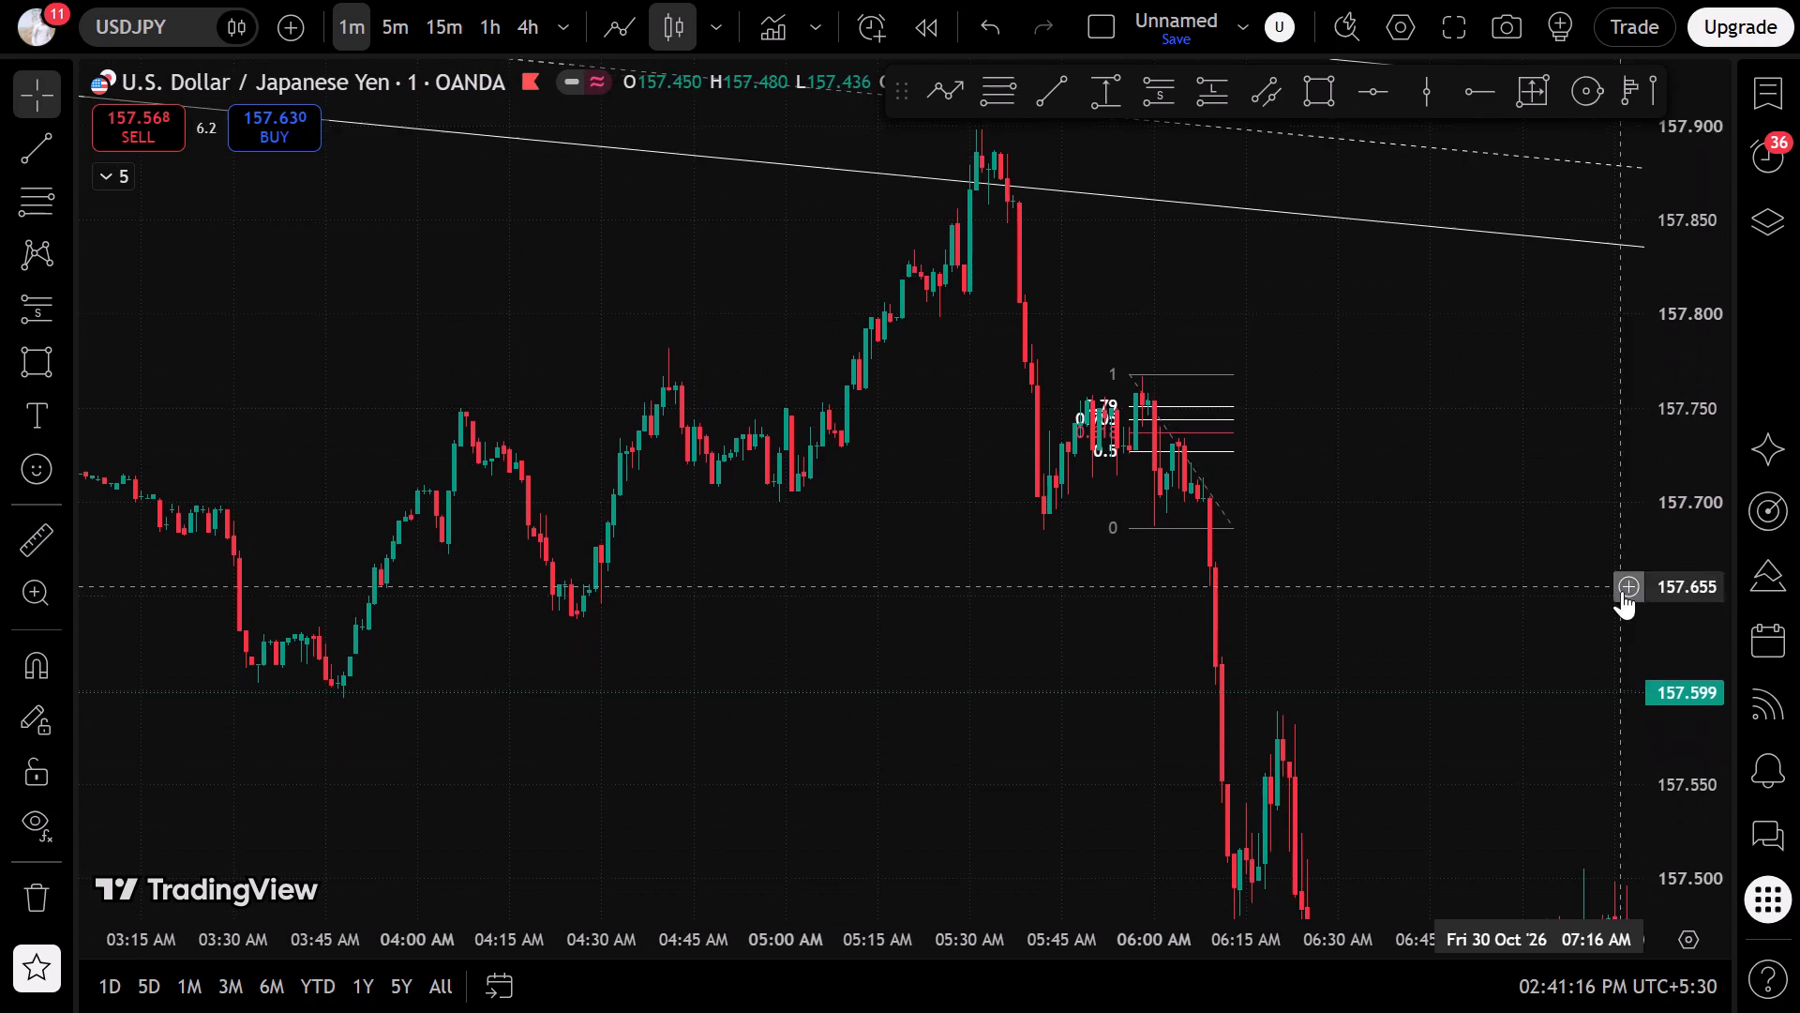
left_click_drag(1622, 591, 1622, 594)
scroll(1240, 710, "up", 5)
left_click_drag(1253, 700, 919, 581)
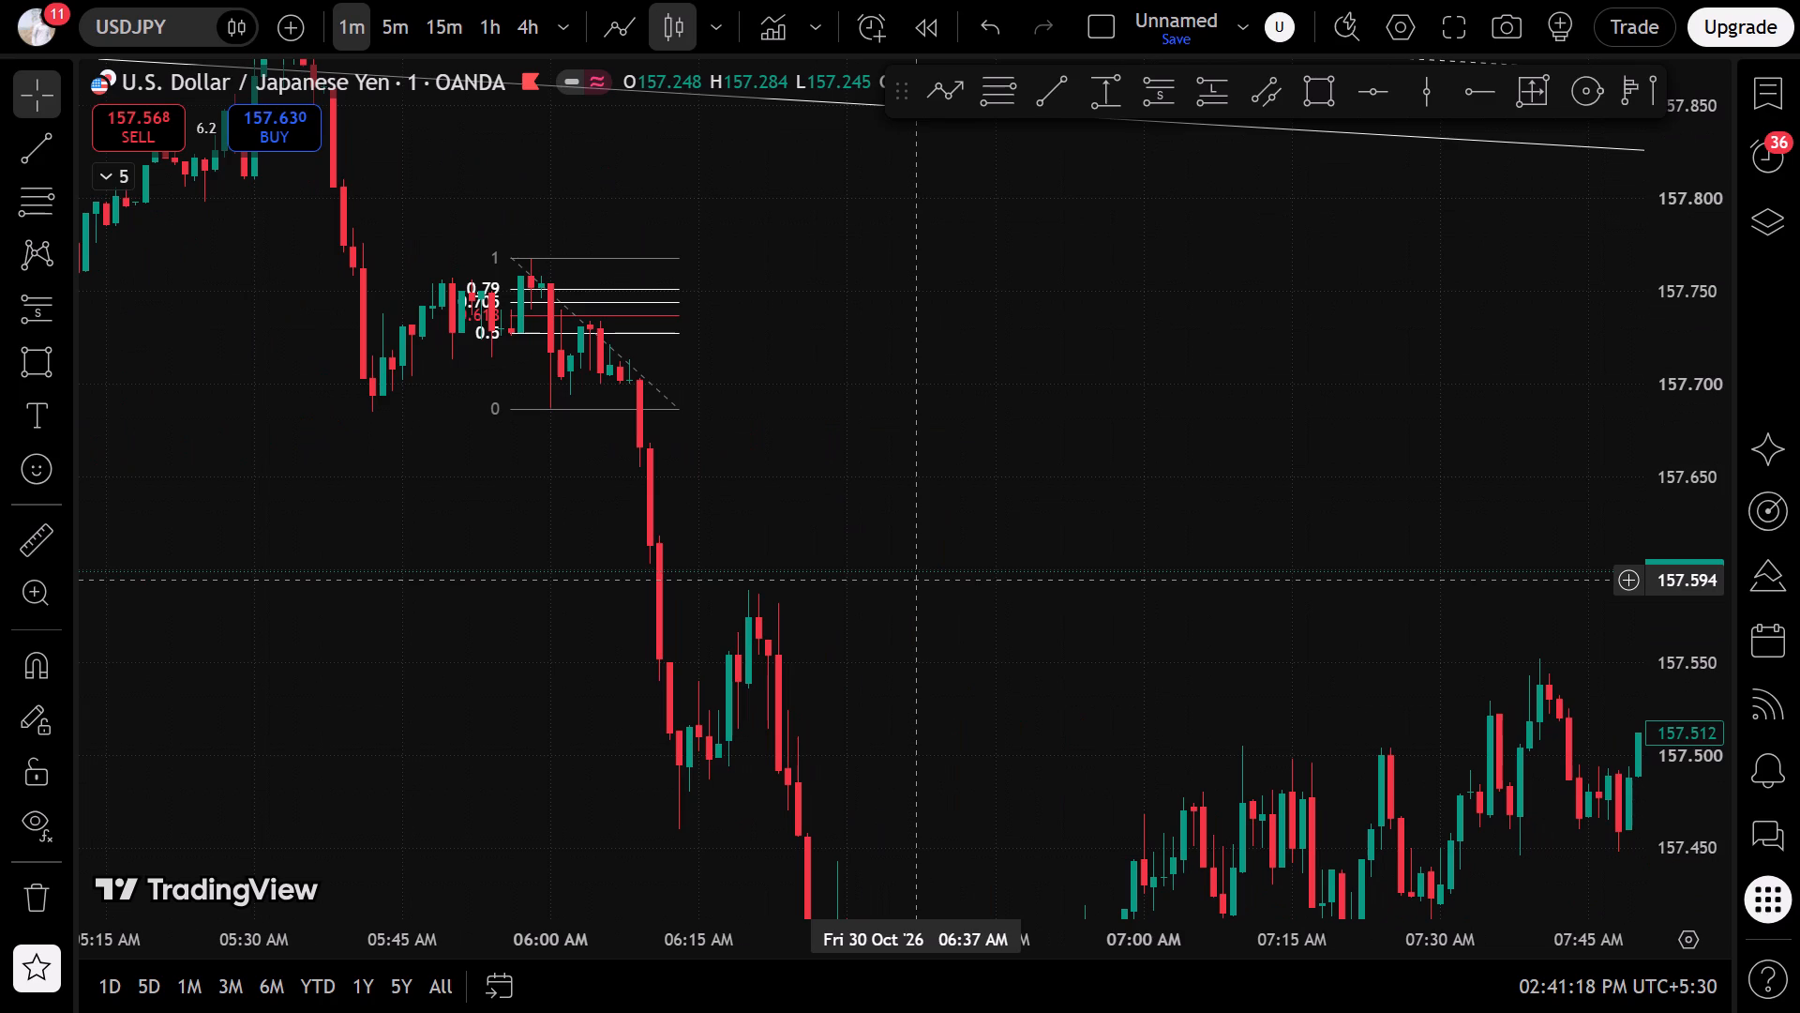
left_click_drag(915, 577, 368, 299)
scroll(1022, 574, "down", 6)
left_click_drag(1359, 552, 789, 466)
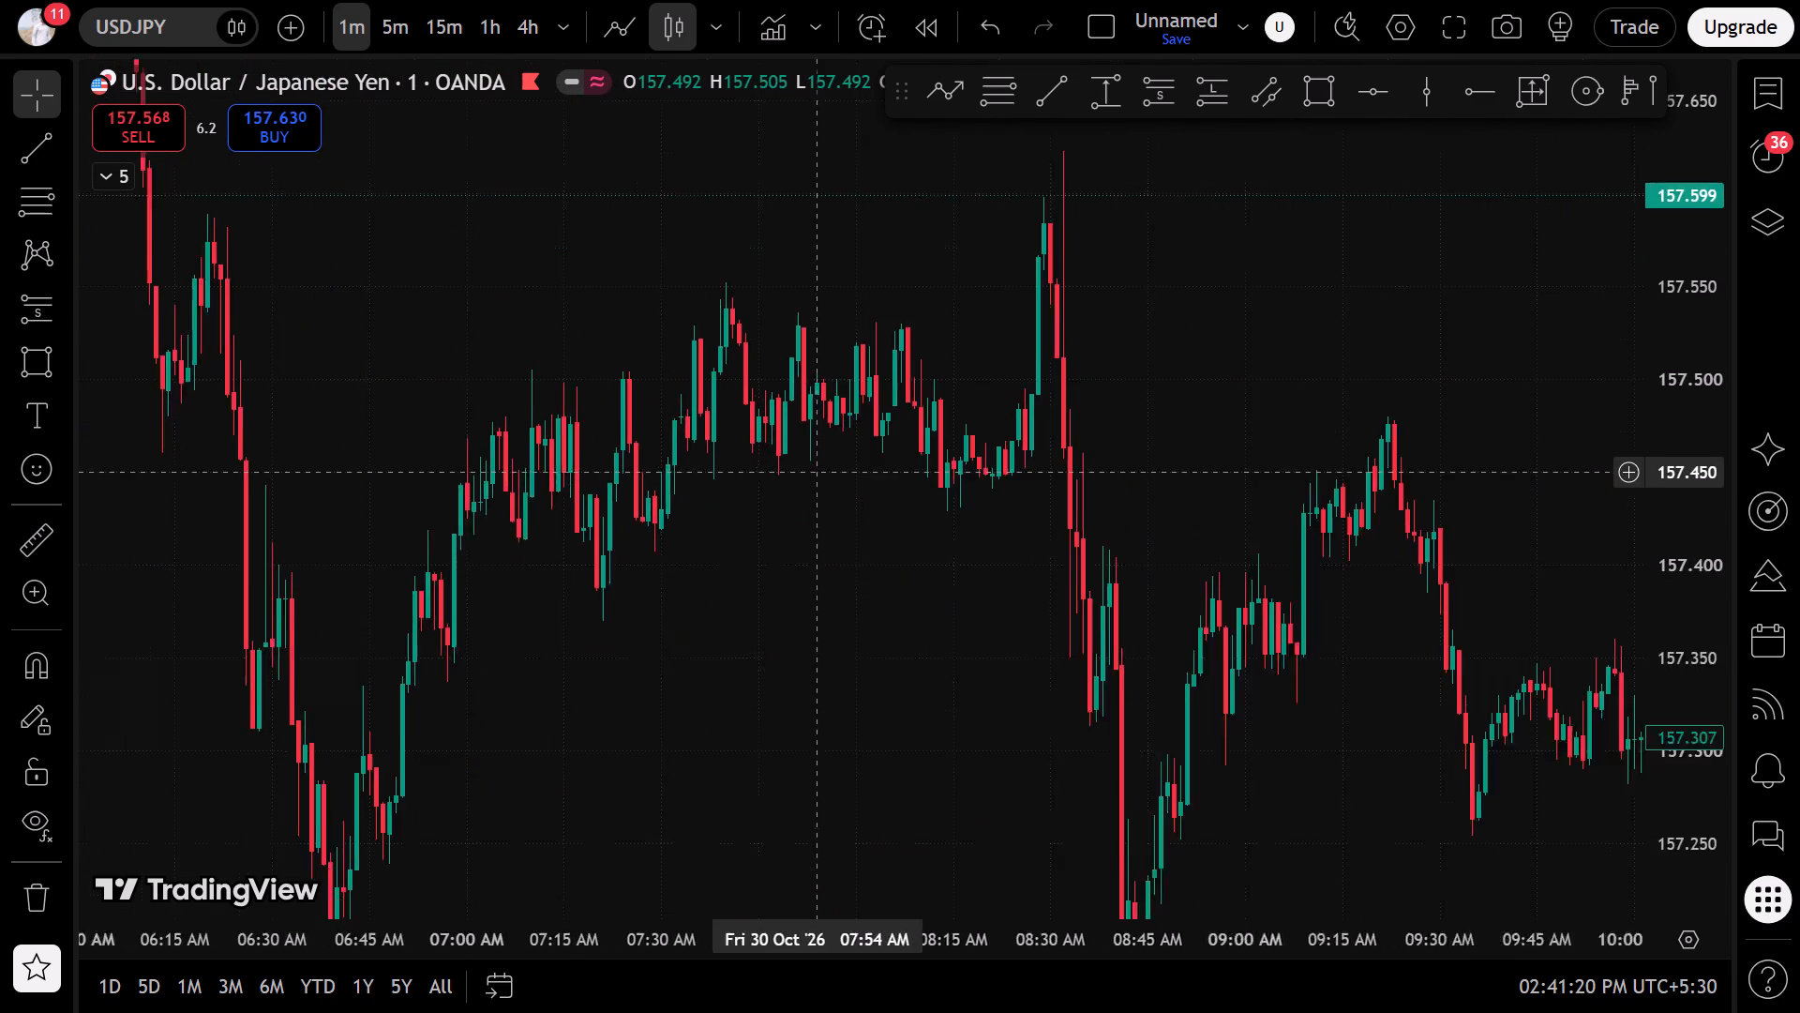
left_click_drag(789, 466, 849, 350)
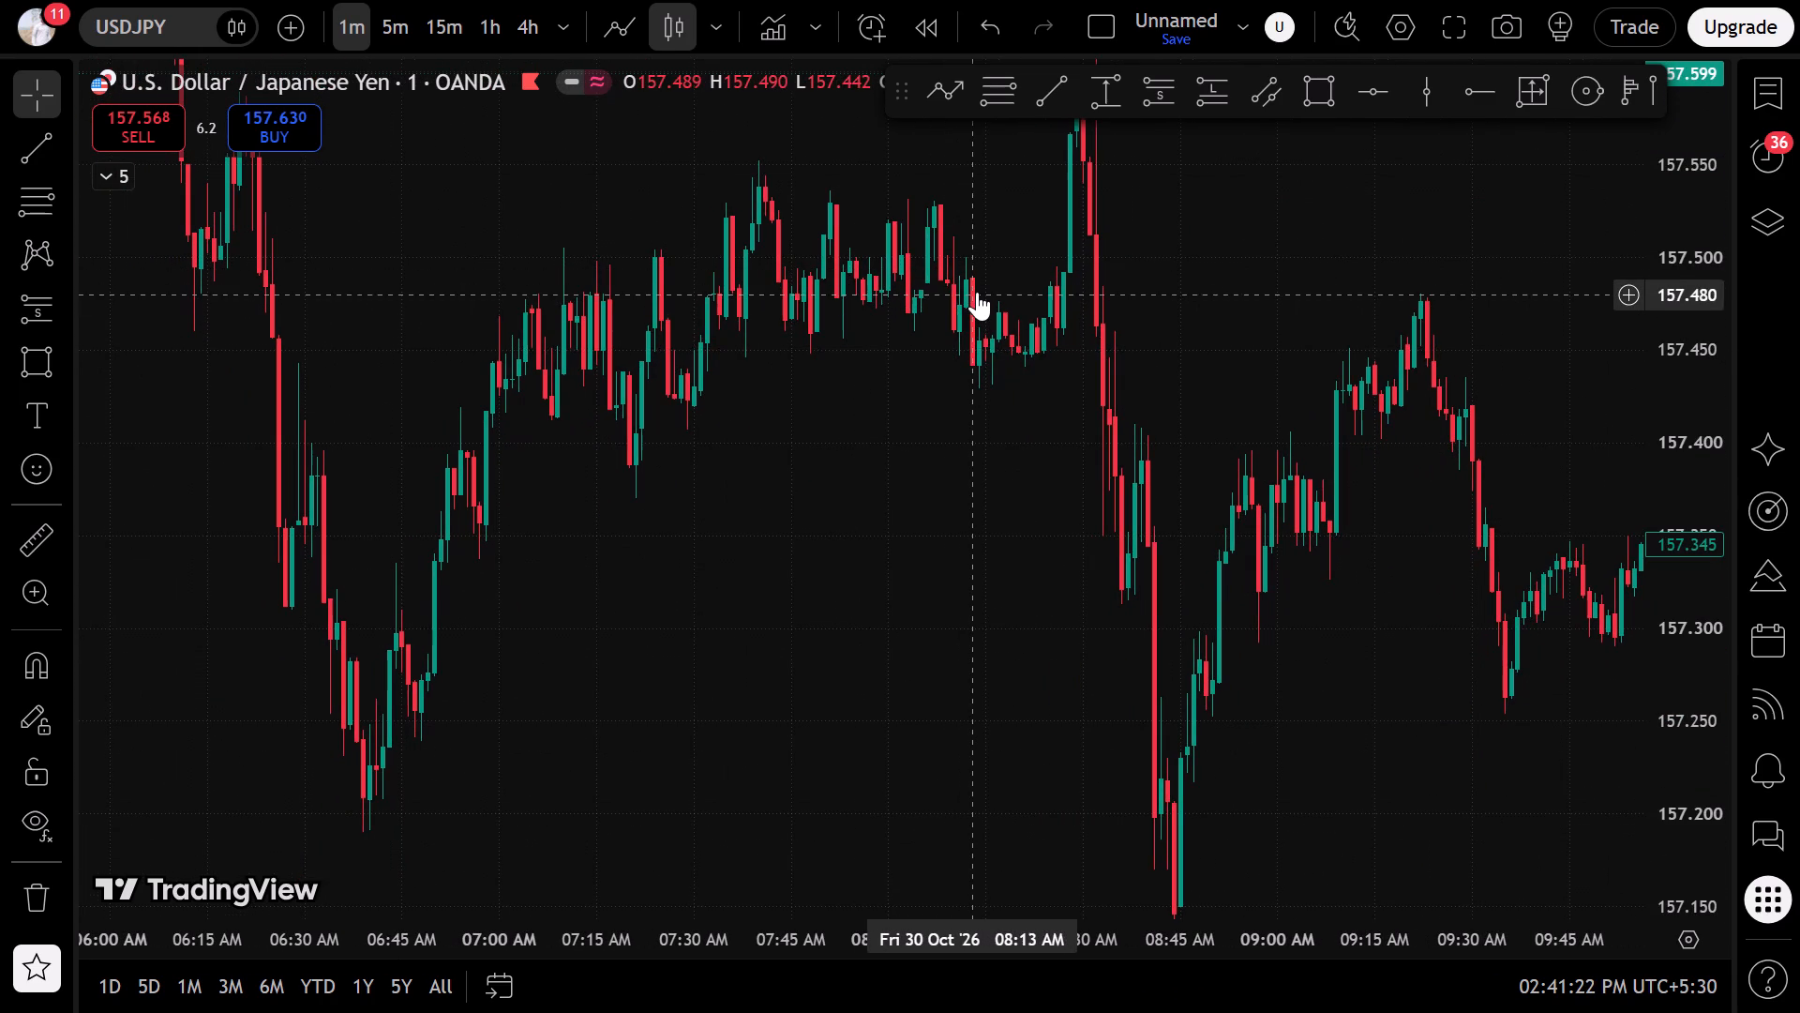
left_click_drag(736, 605, 1248, 594)
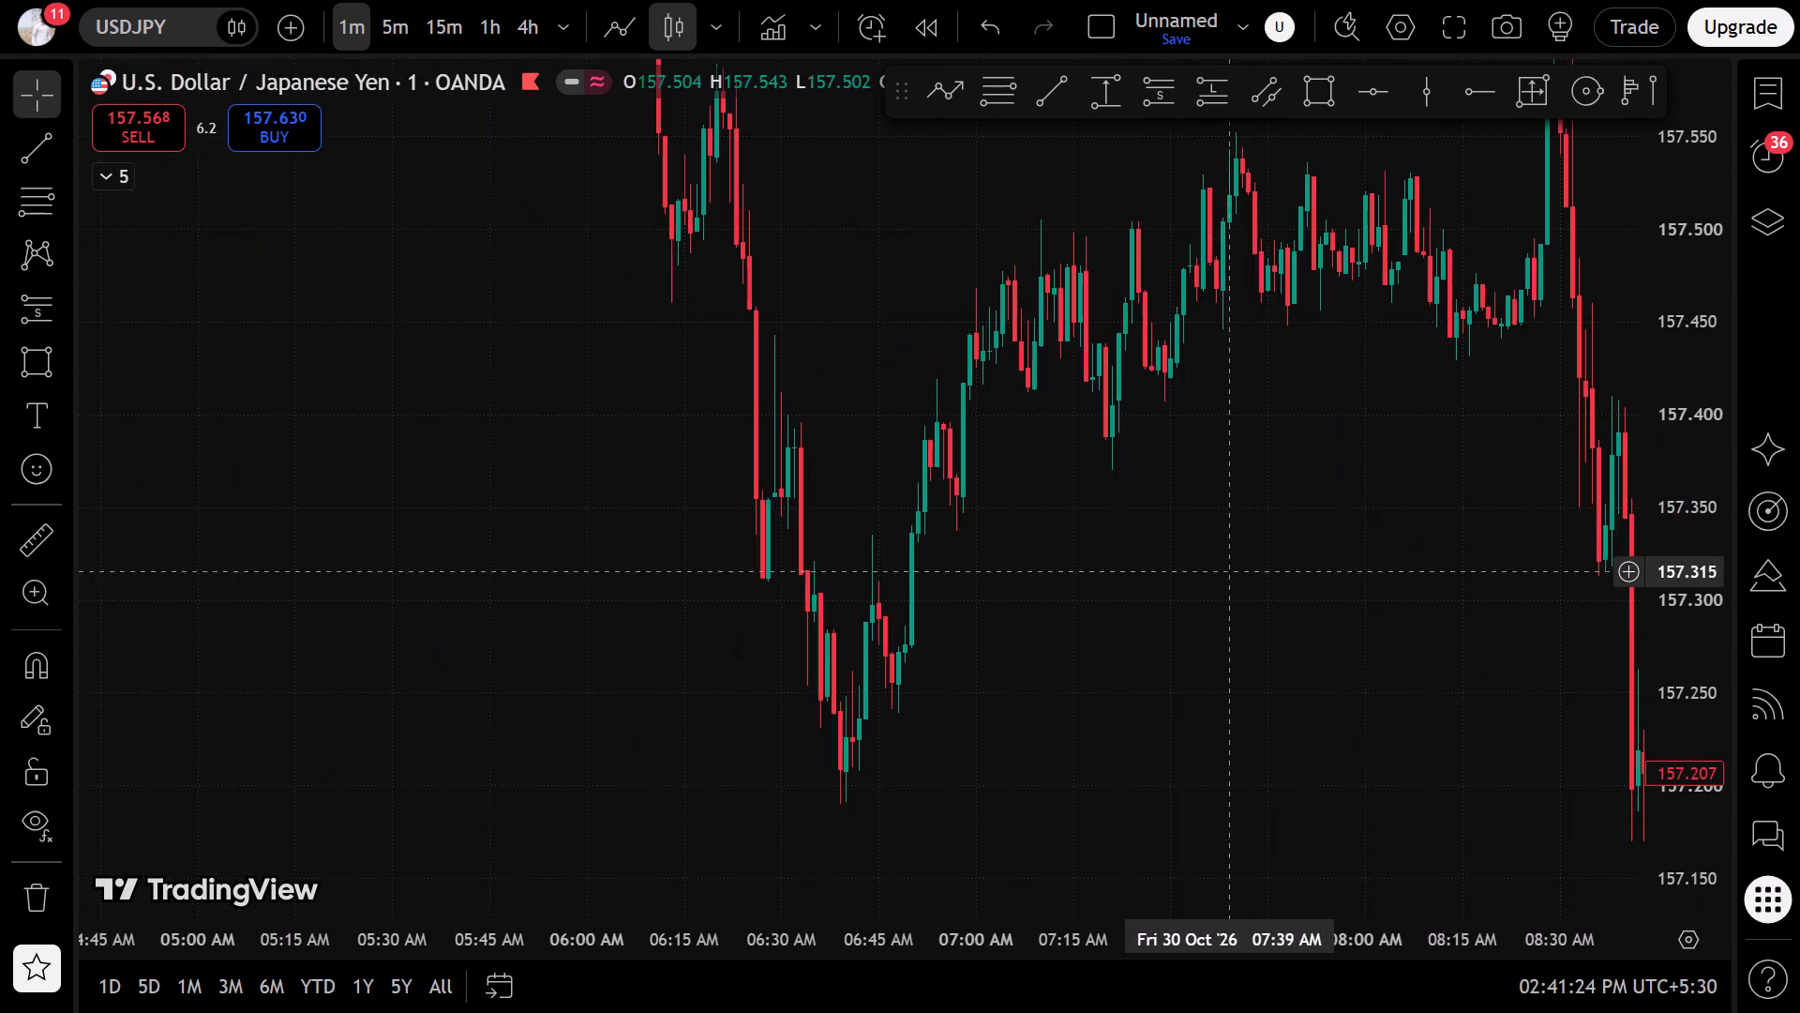
scroll(1207, 567, "up", 6)
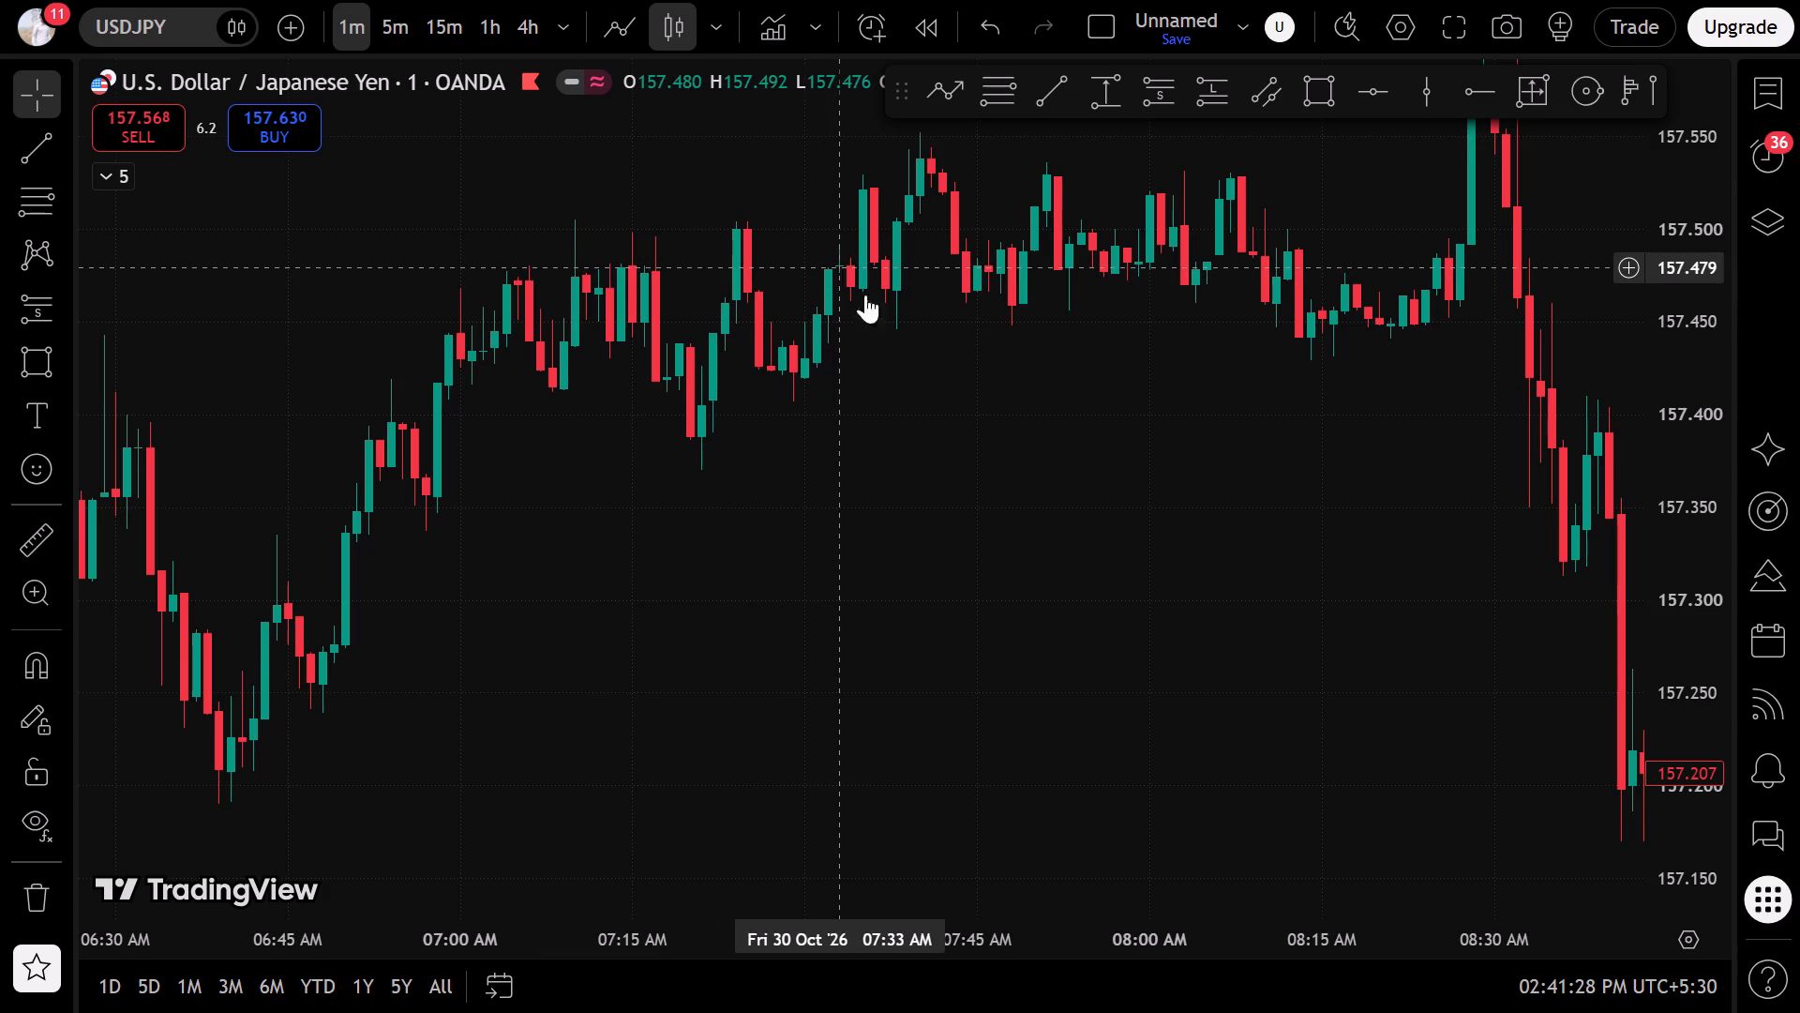
left_click_drag(1192, 419, 419, 569)
scroll(439, 558, "down", 2)
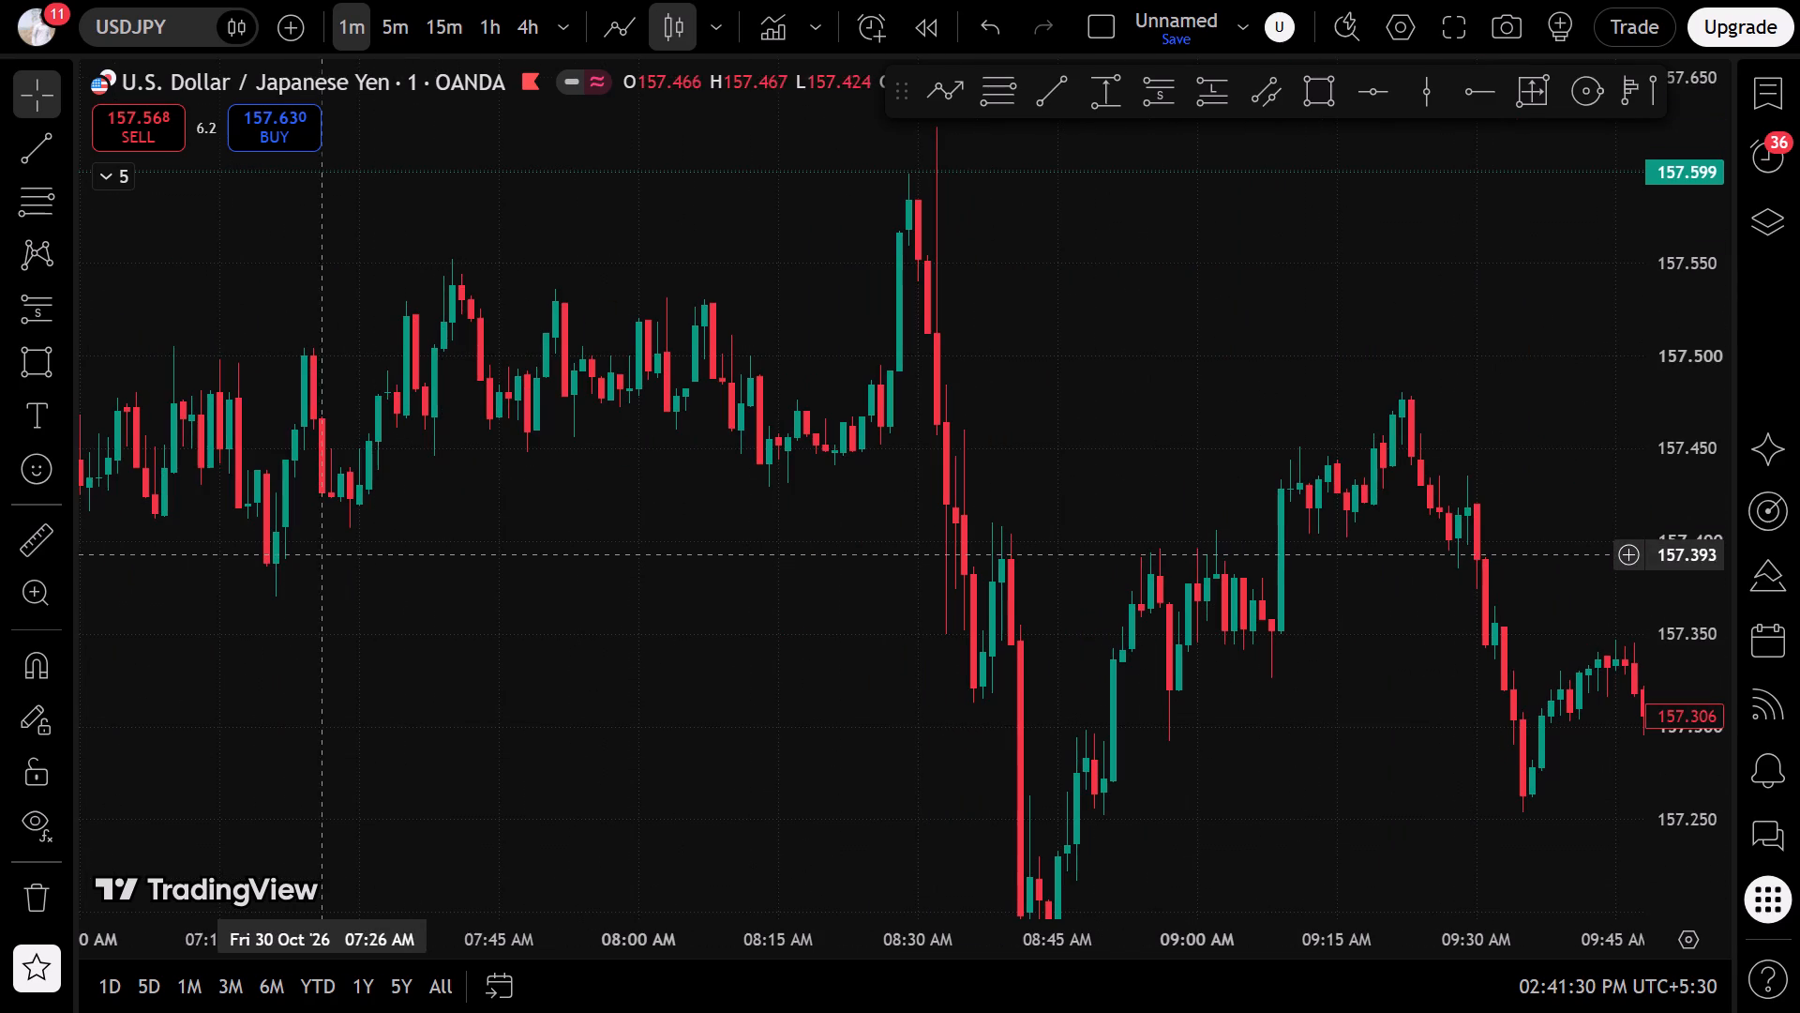
left_click_drag(1024, 536, 701, 551)
scroll(767, 508, "down", 4)
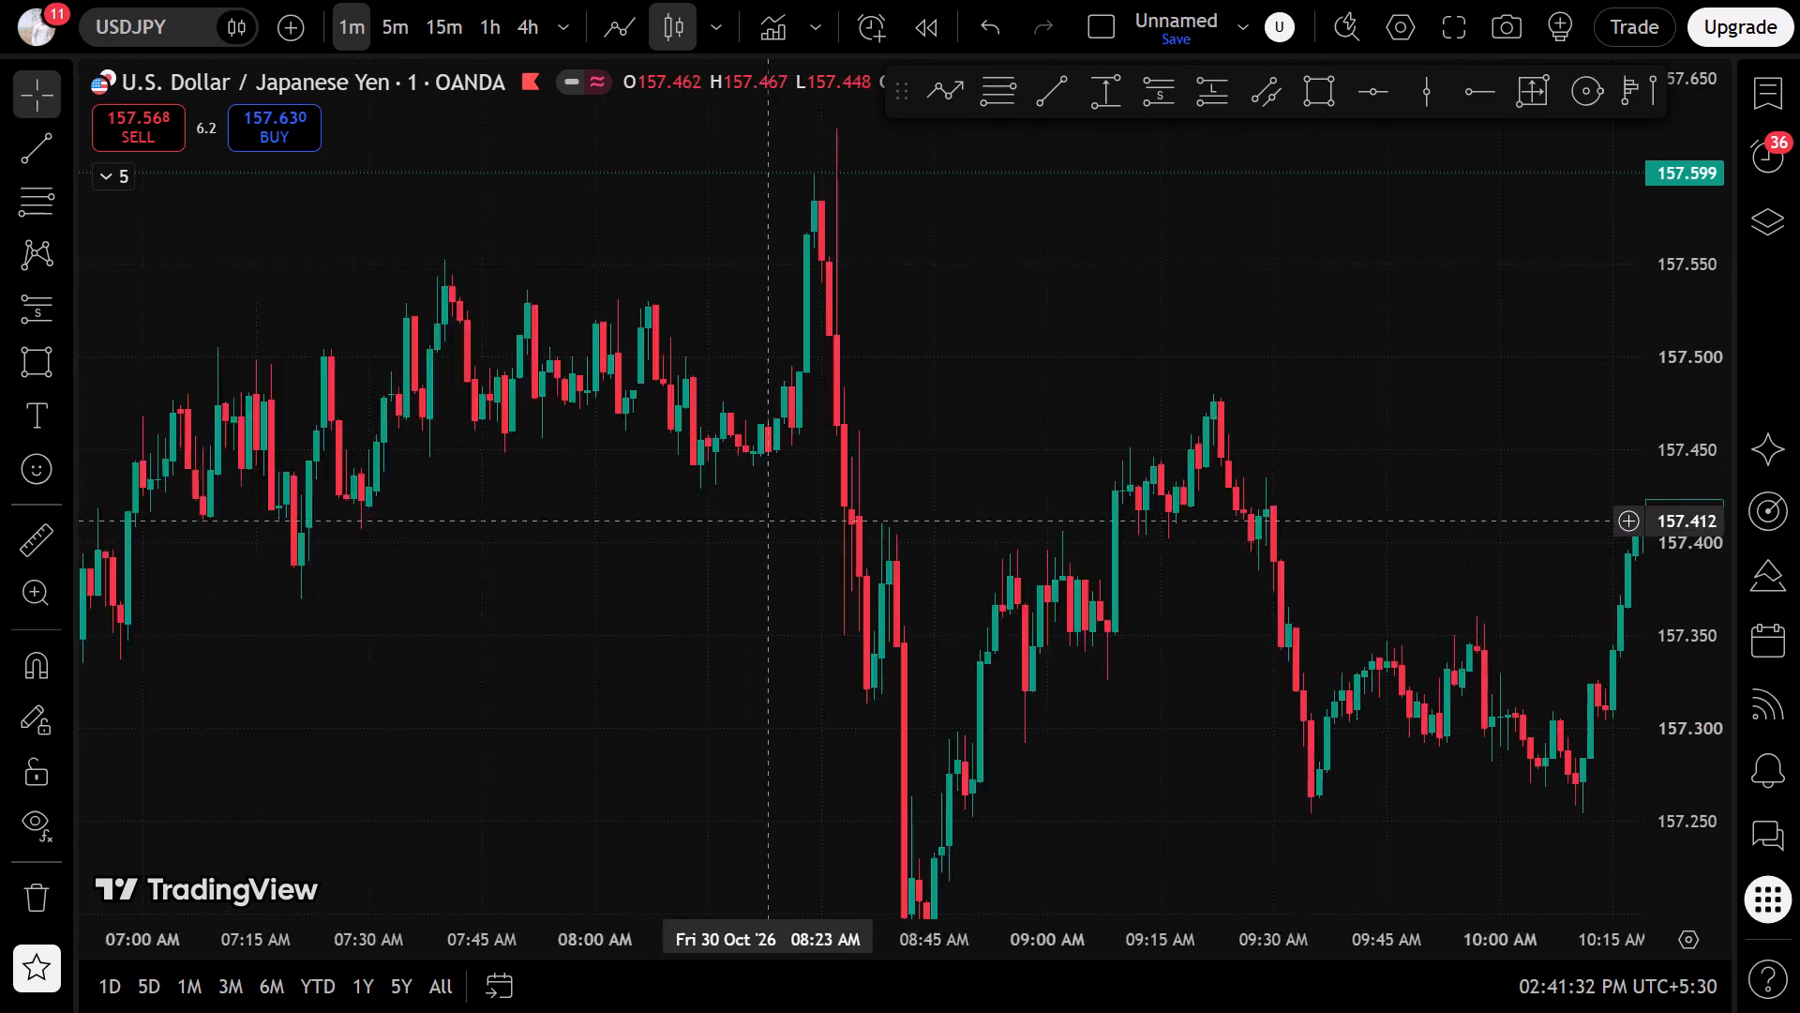
Review the wider USDJPY swings from the morning of 30 October through the midday high and afternoon decline.
scroll(772, 521, "down", 1)
left_click_drag(1668, 258, 1529, 697)
left_click_drag(1276, 701, 194, 731)
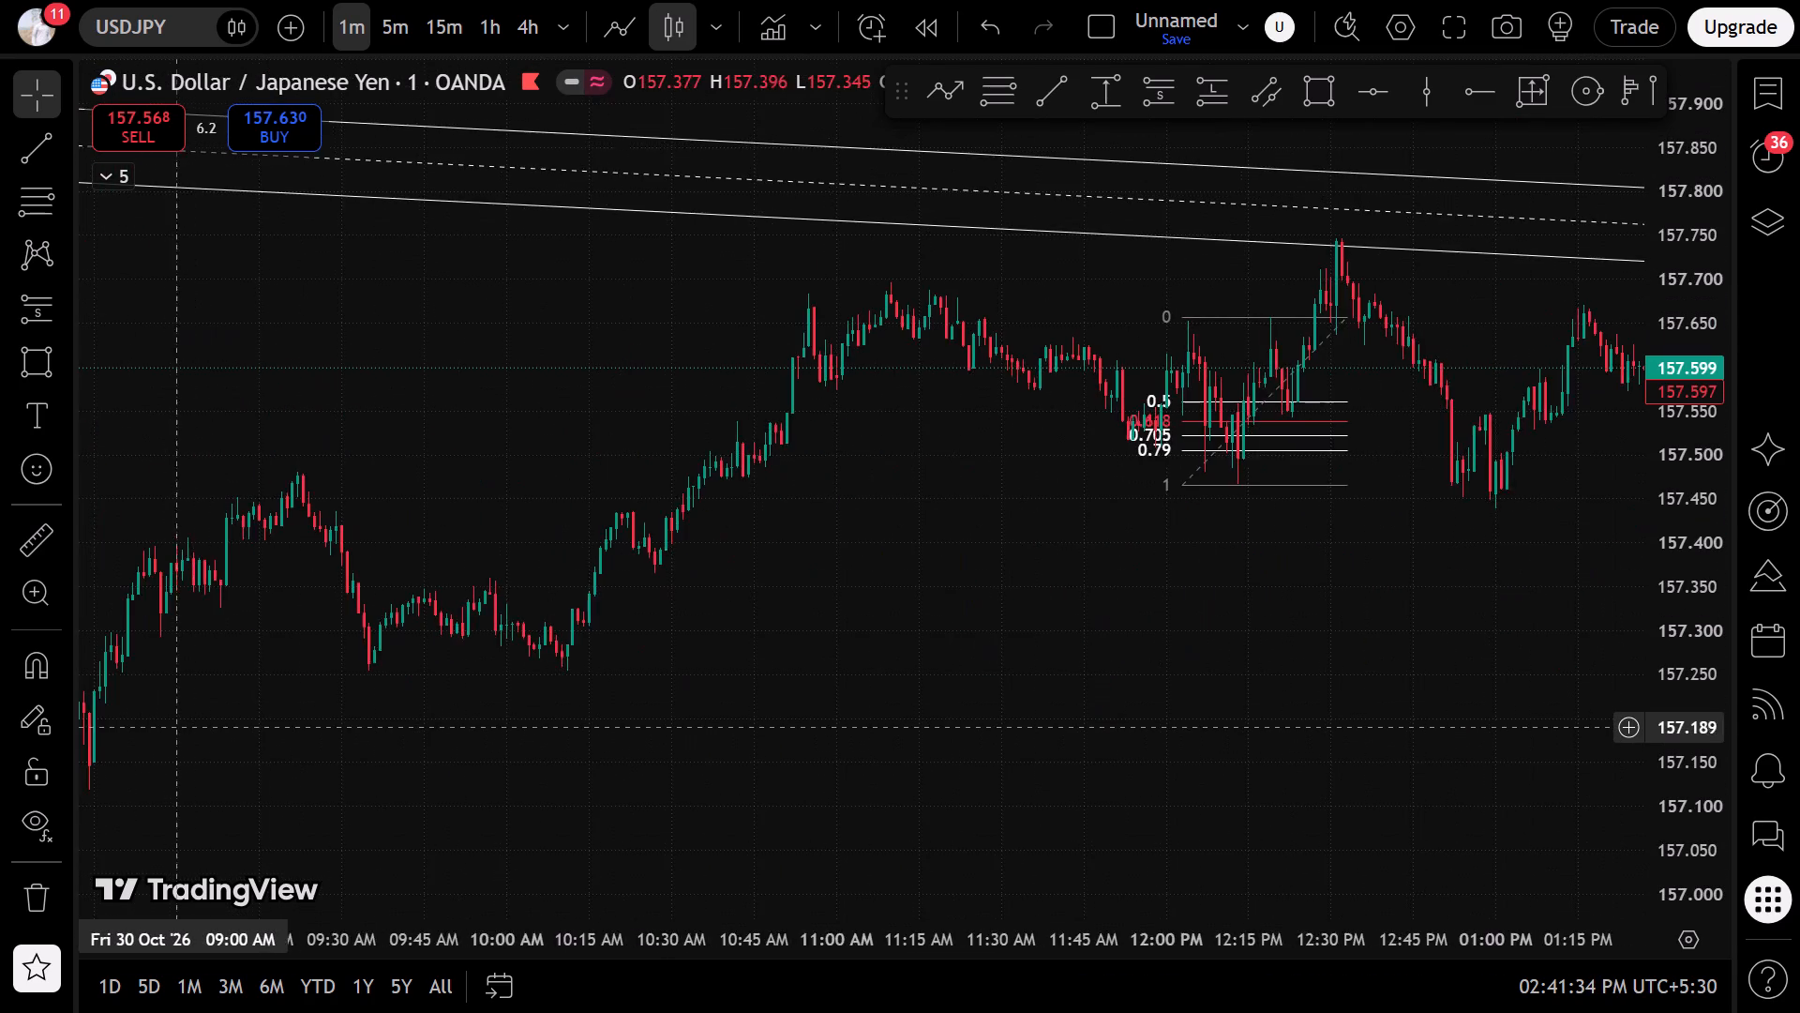
scroll(177, 722, "down", 5)
left_click_drag(602, 739, 886, 642)
scroll(871, 645, "up", 7)
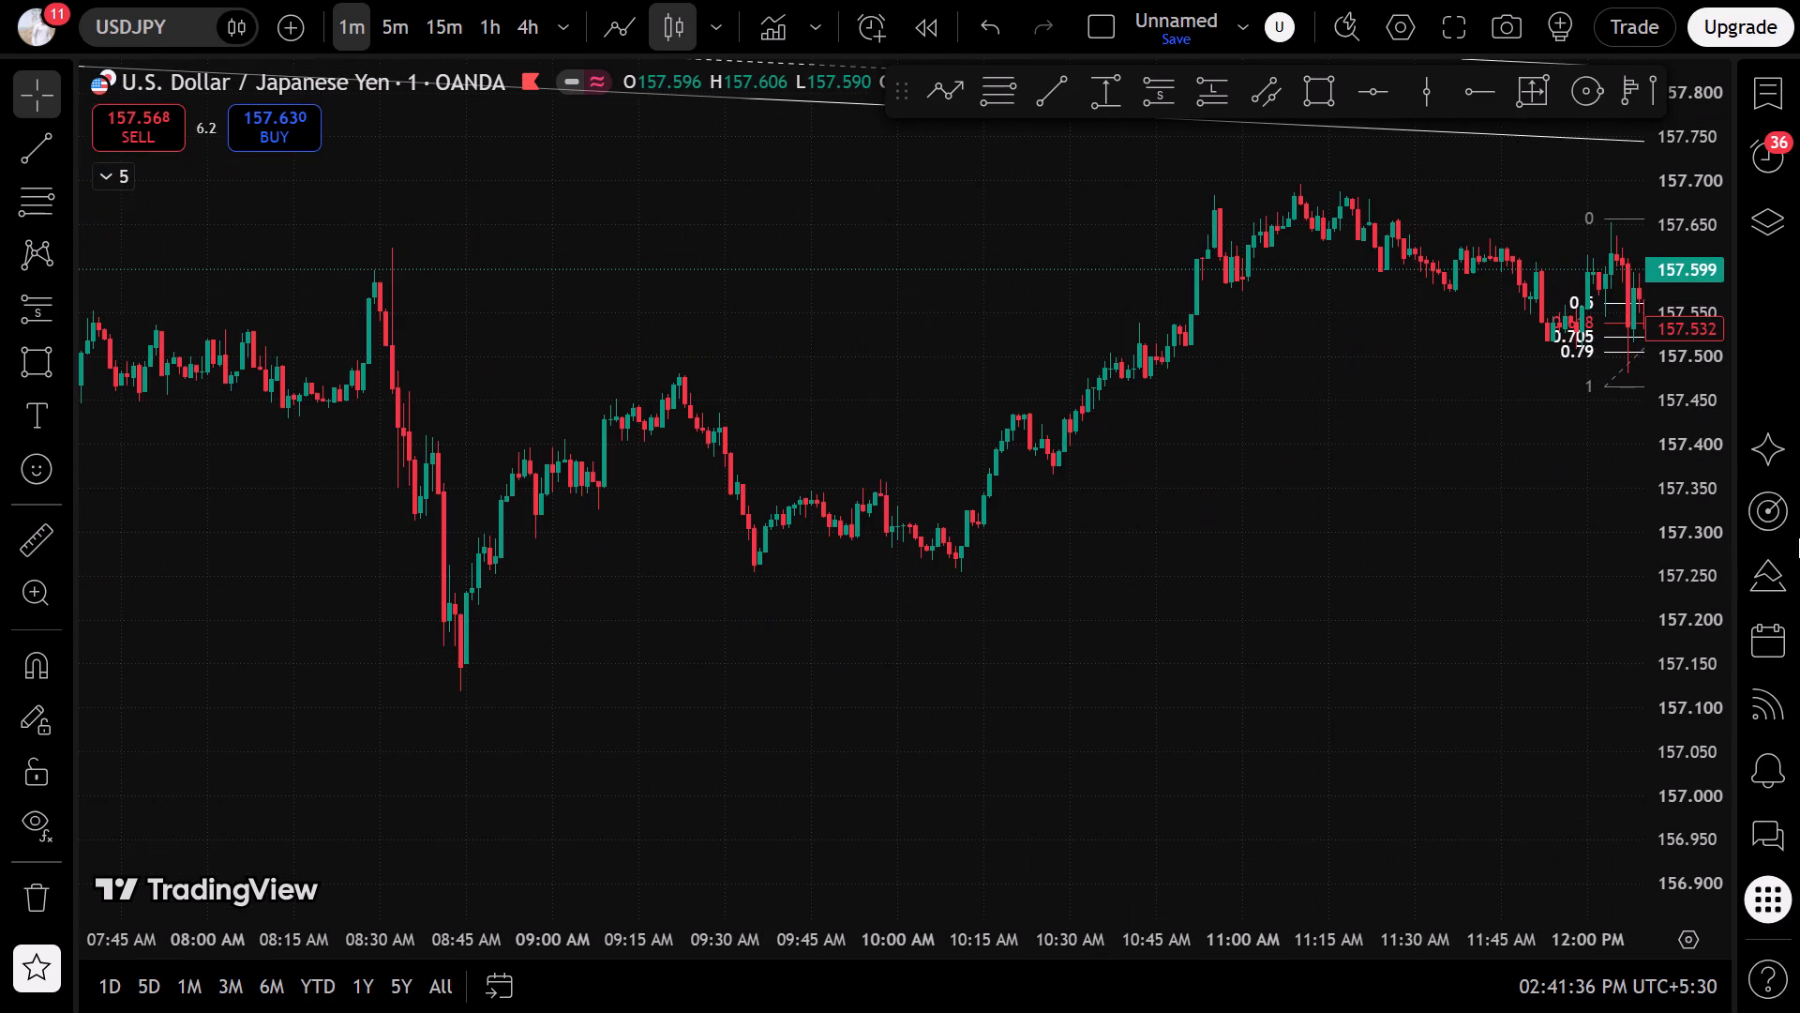
scroll(1240, 594, "down", 13)
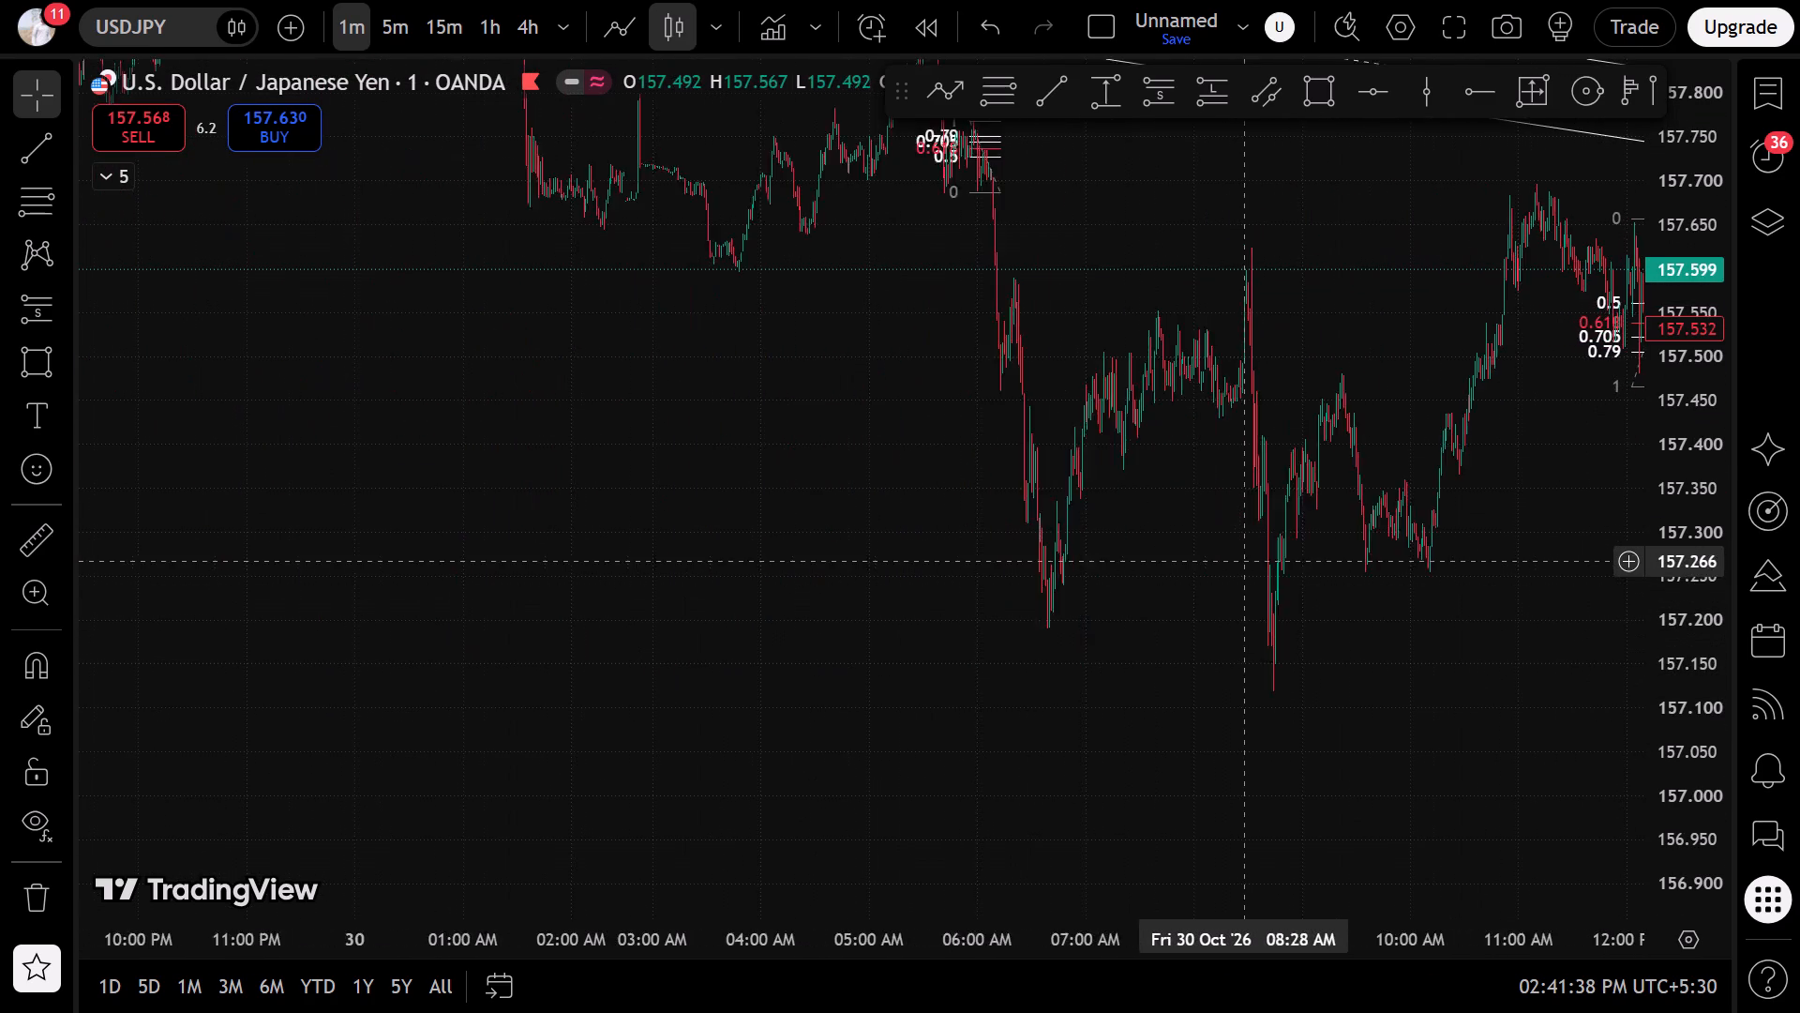
left_click_drag(1178, 484, 746, 702)
scroll(936, 697, "down", 2)
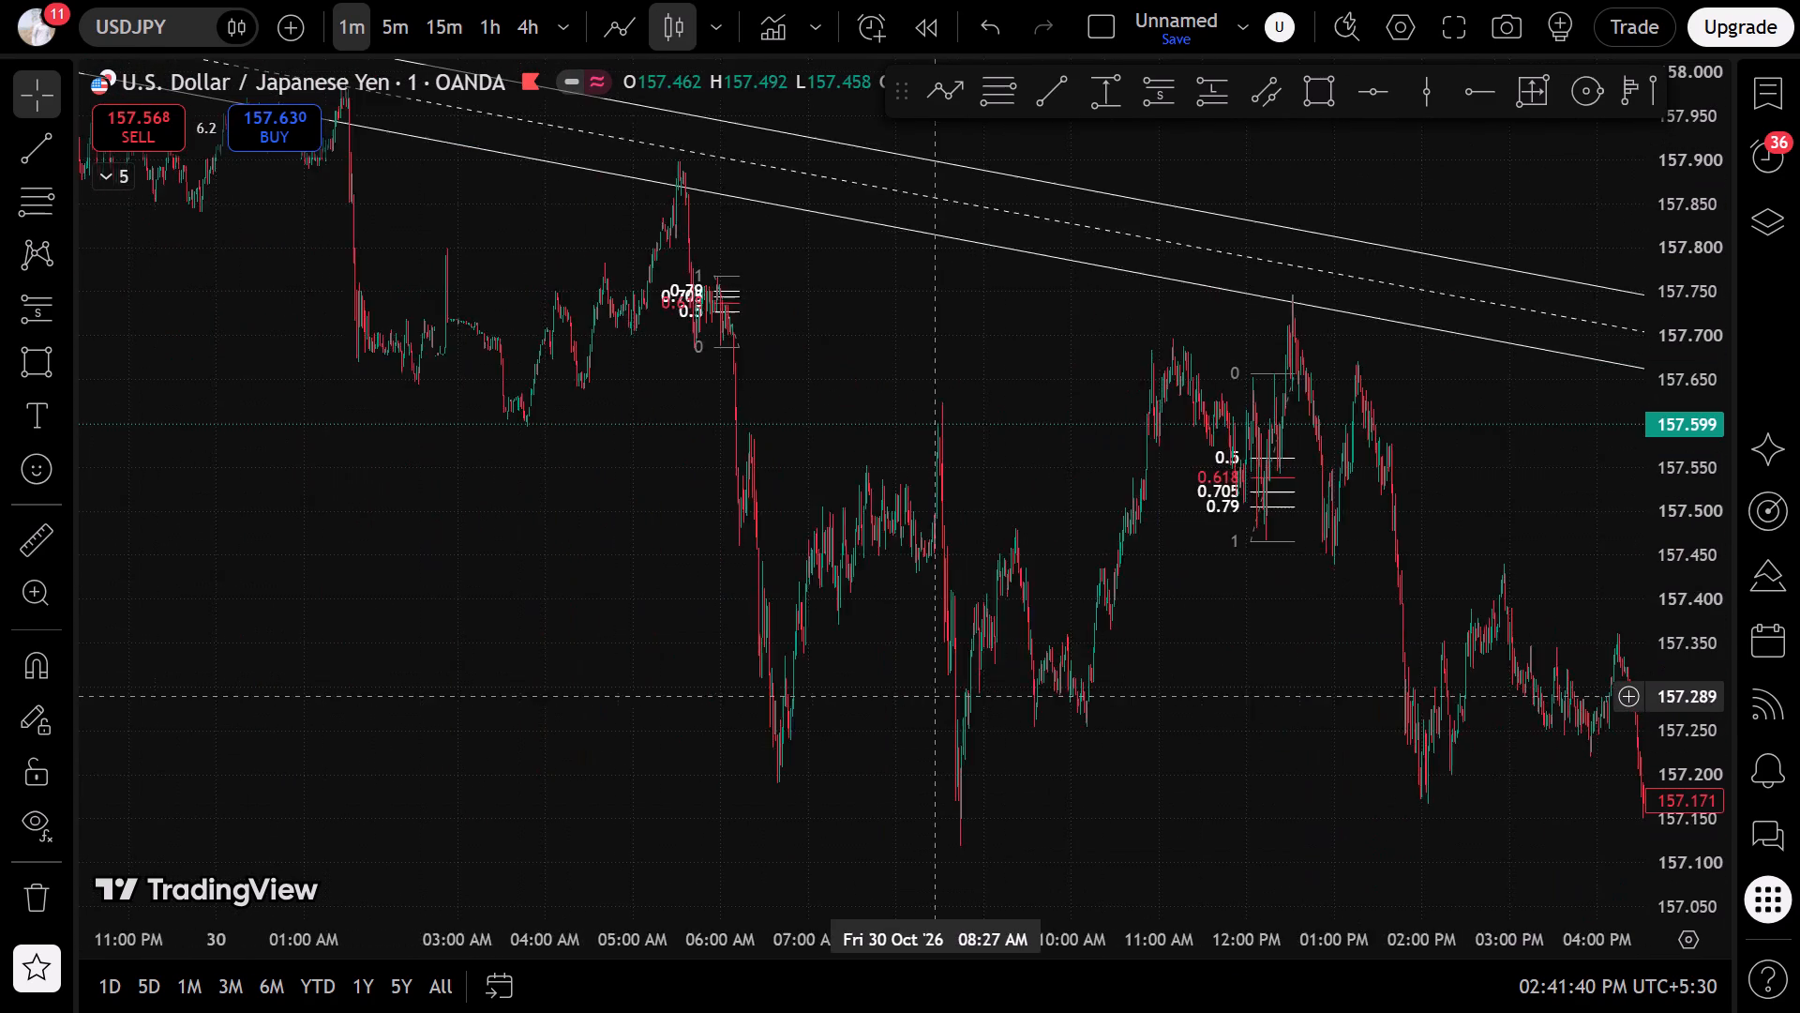
scroll(931, 689, "down", 8)
Draw a Fibonacci retracement downward from about 157.747 near 12:23 PM, level with the midday swing high at the channel.
scroll(922, 666, "up", 19)
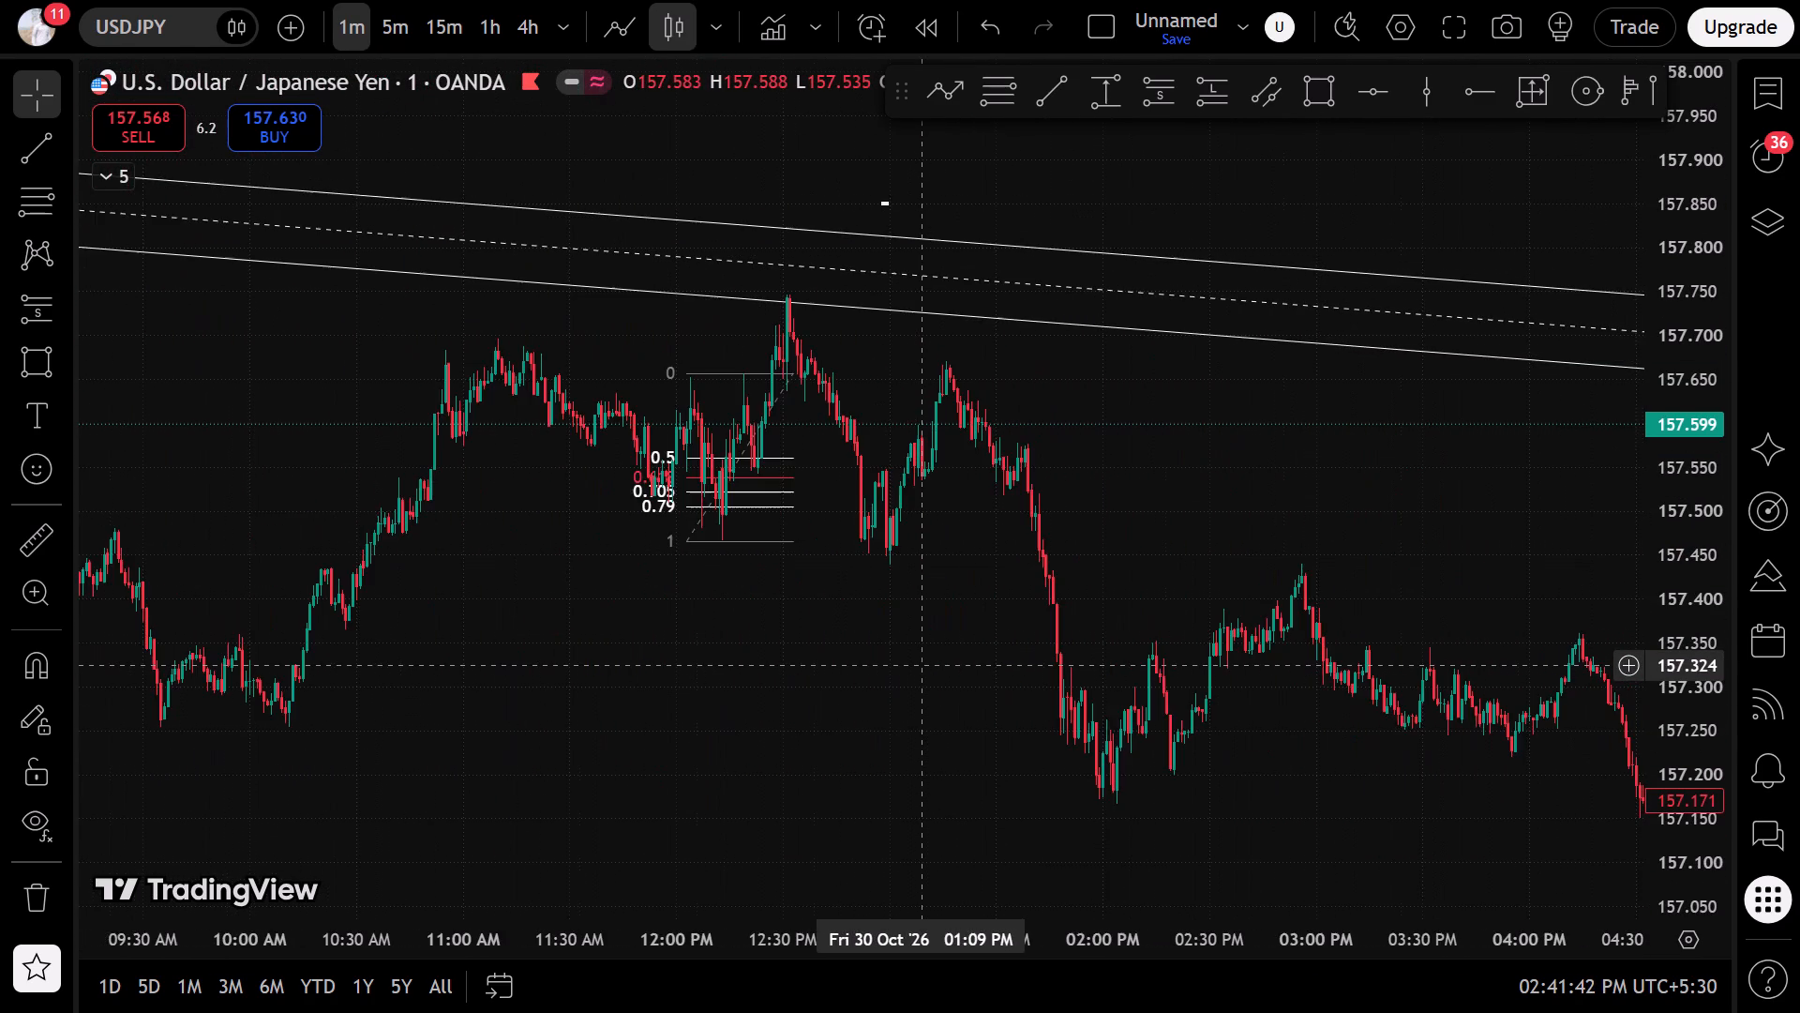
scroll(922, 666, "up", 3)
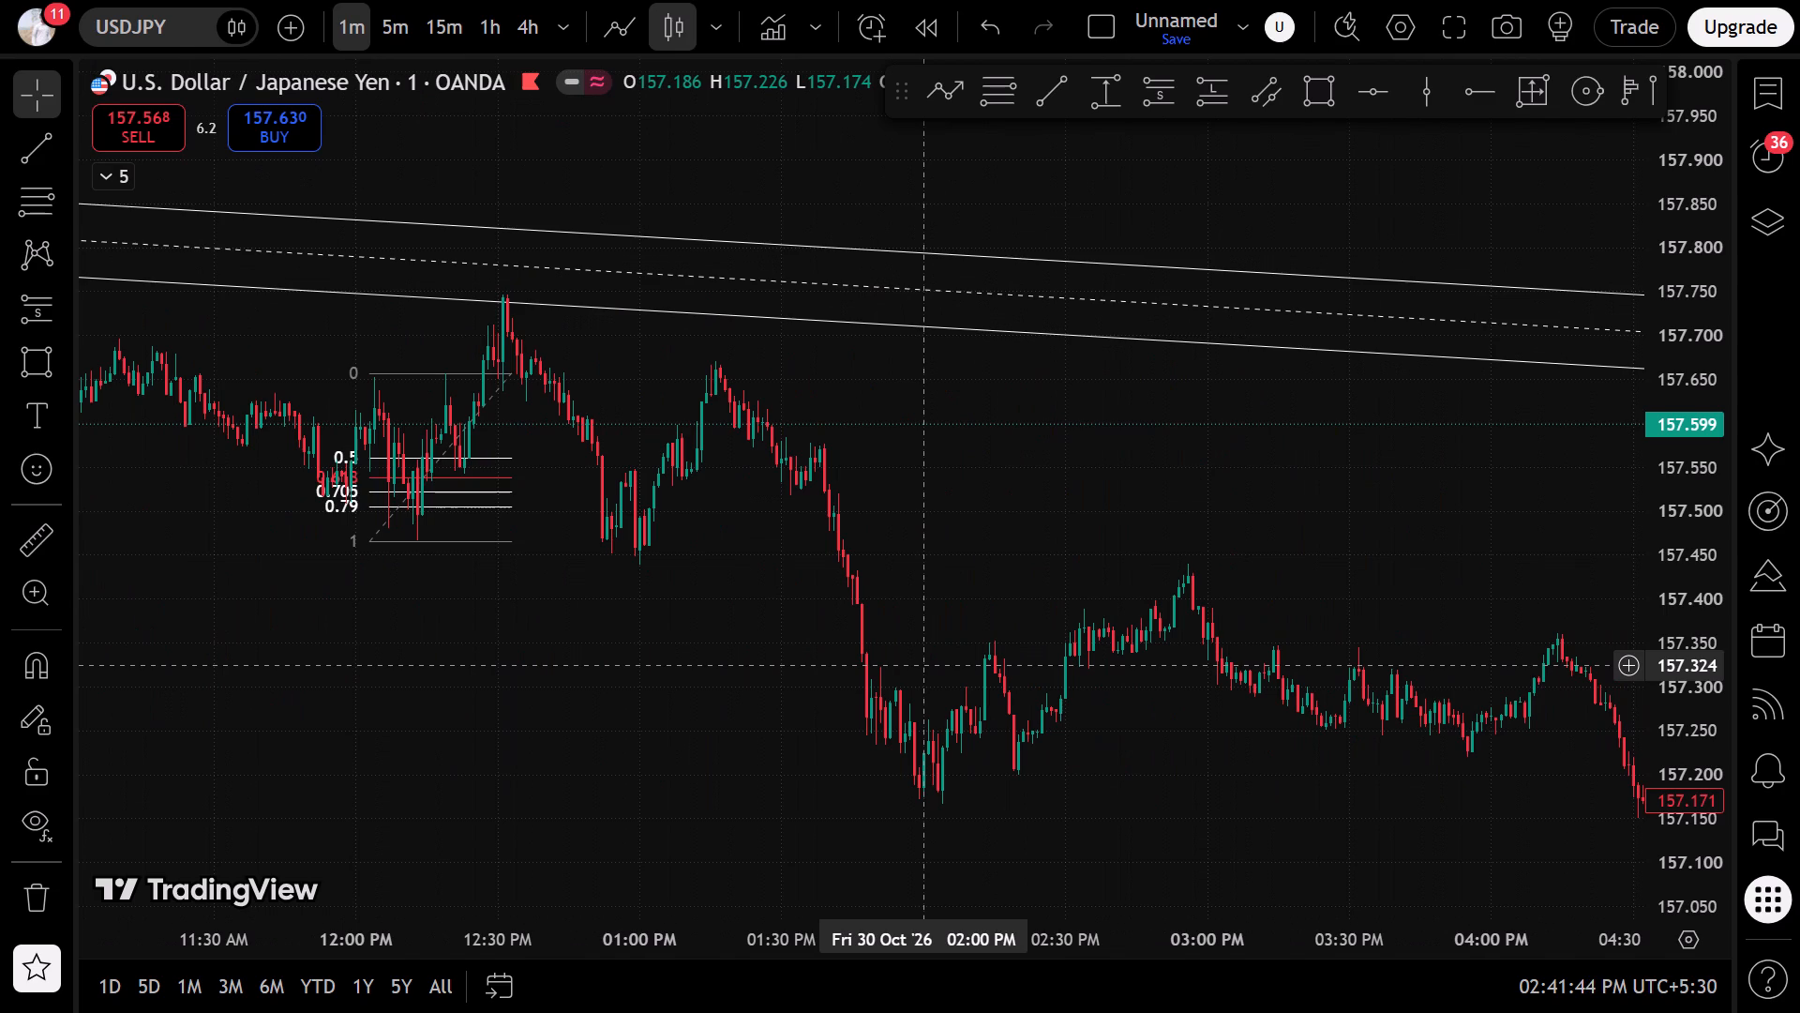
scroll(922, 666, "down", 3)
scroll(912, 665, "up", 4)
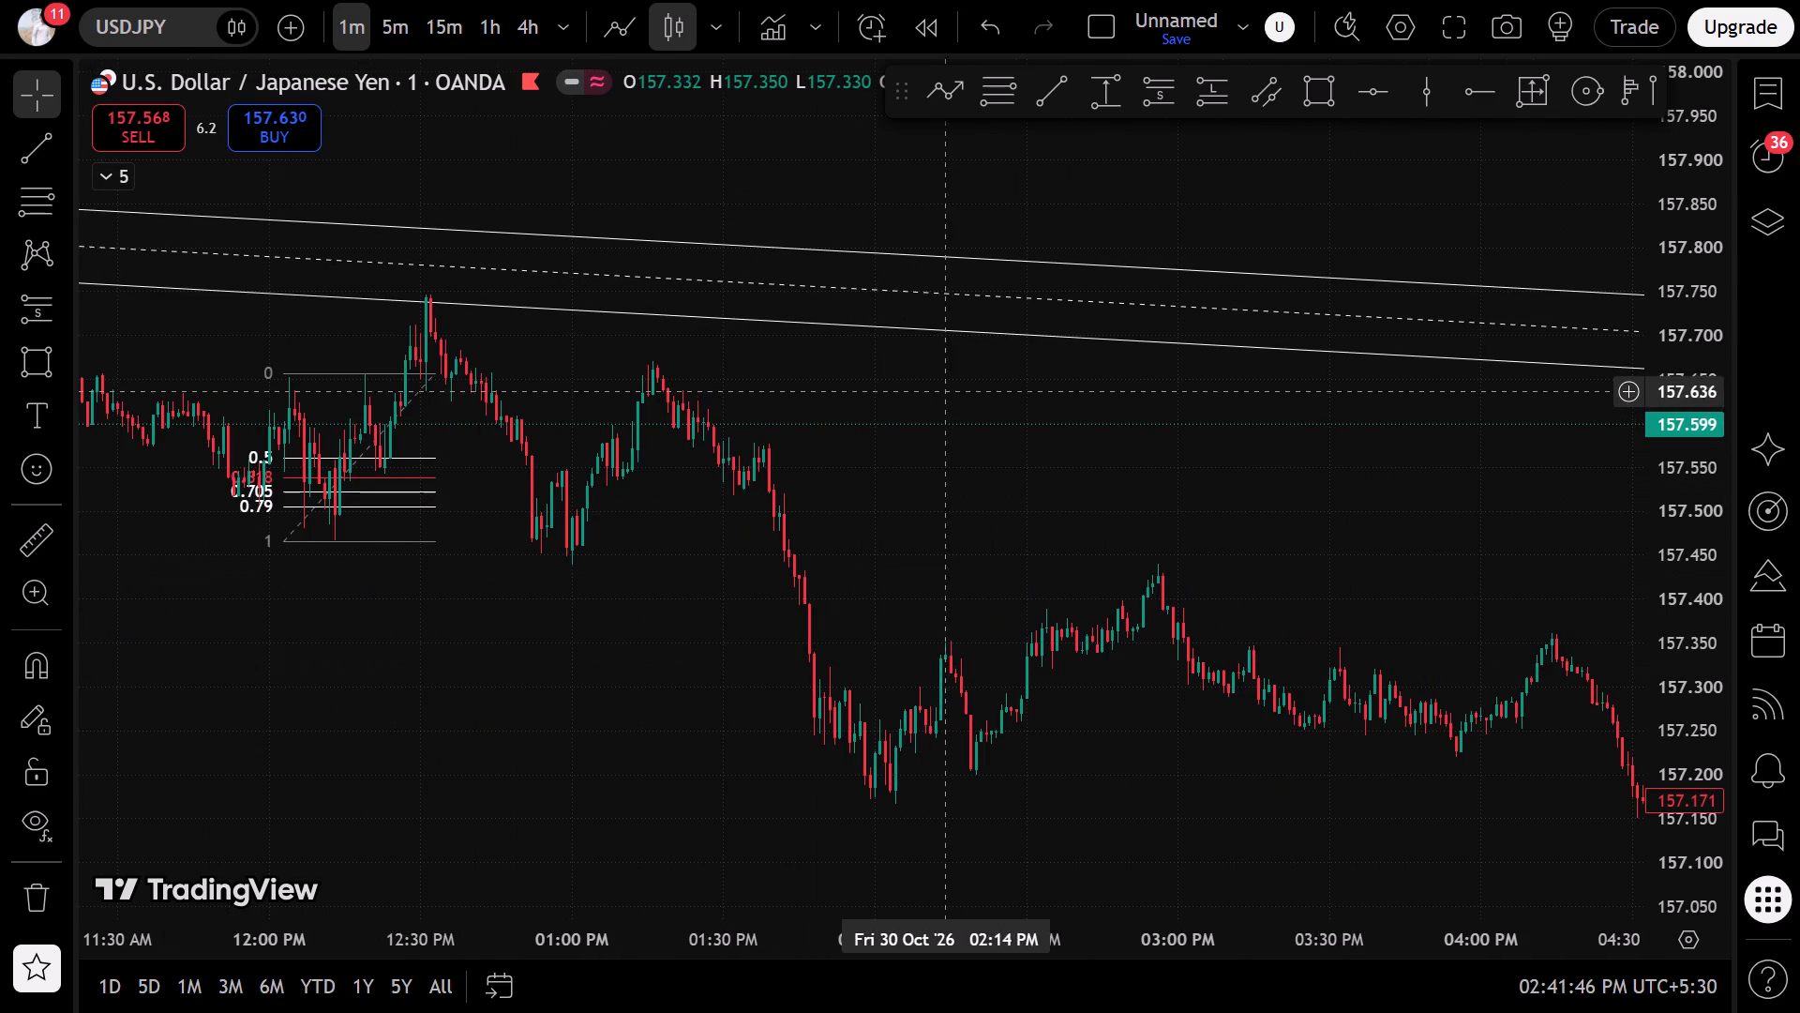
scroll(1031, 378, "down", 2)
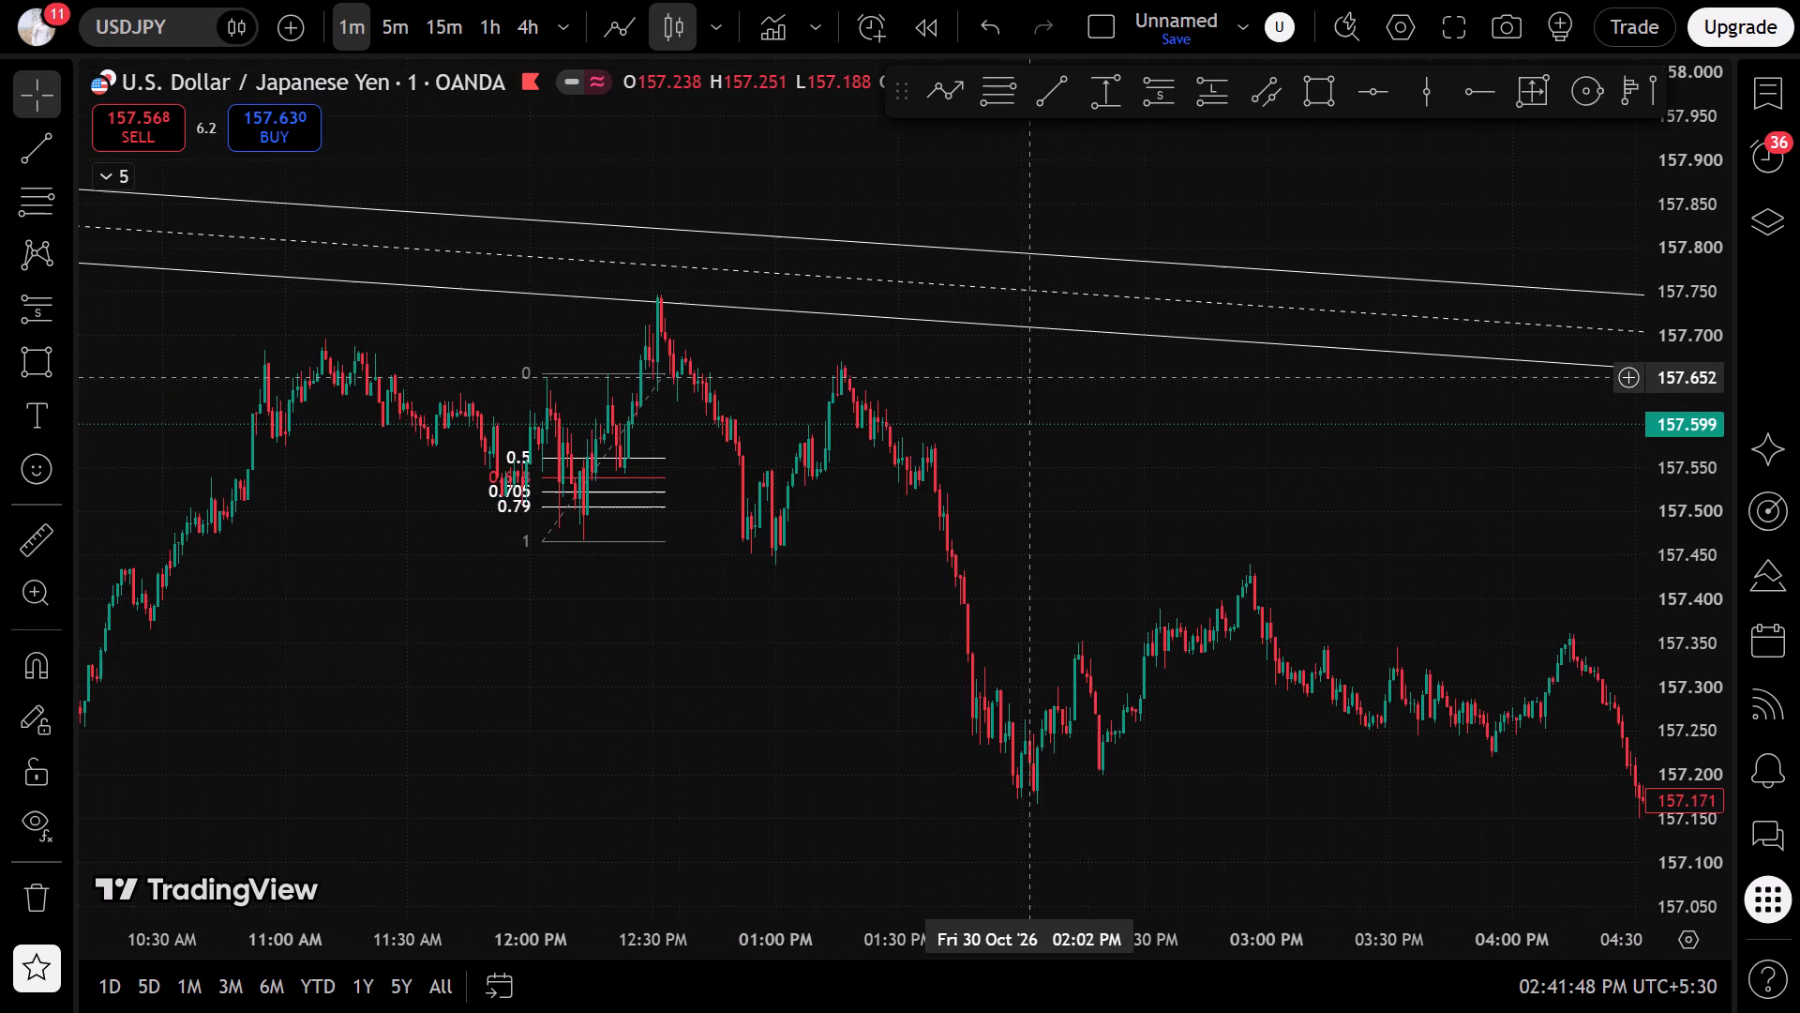
left_click(30, 209)
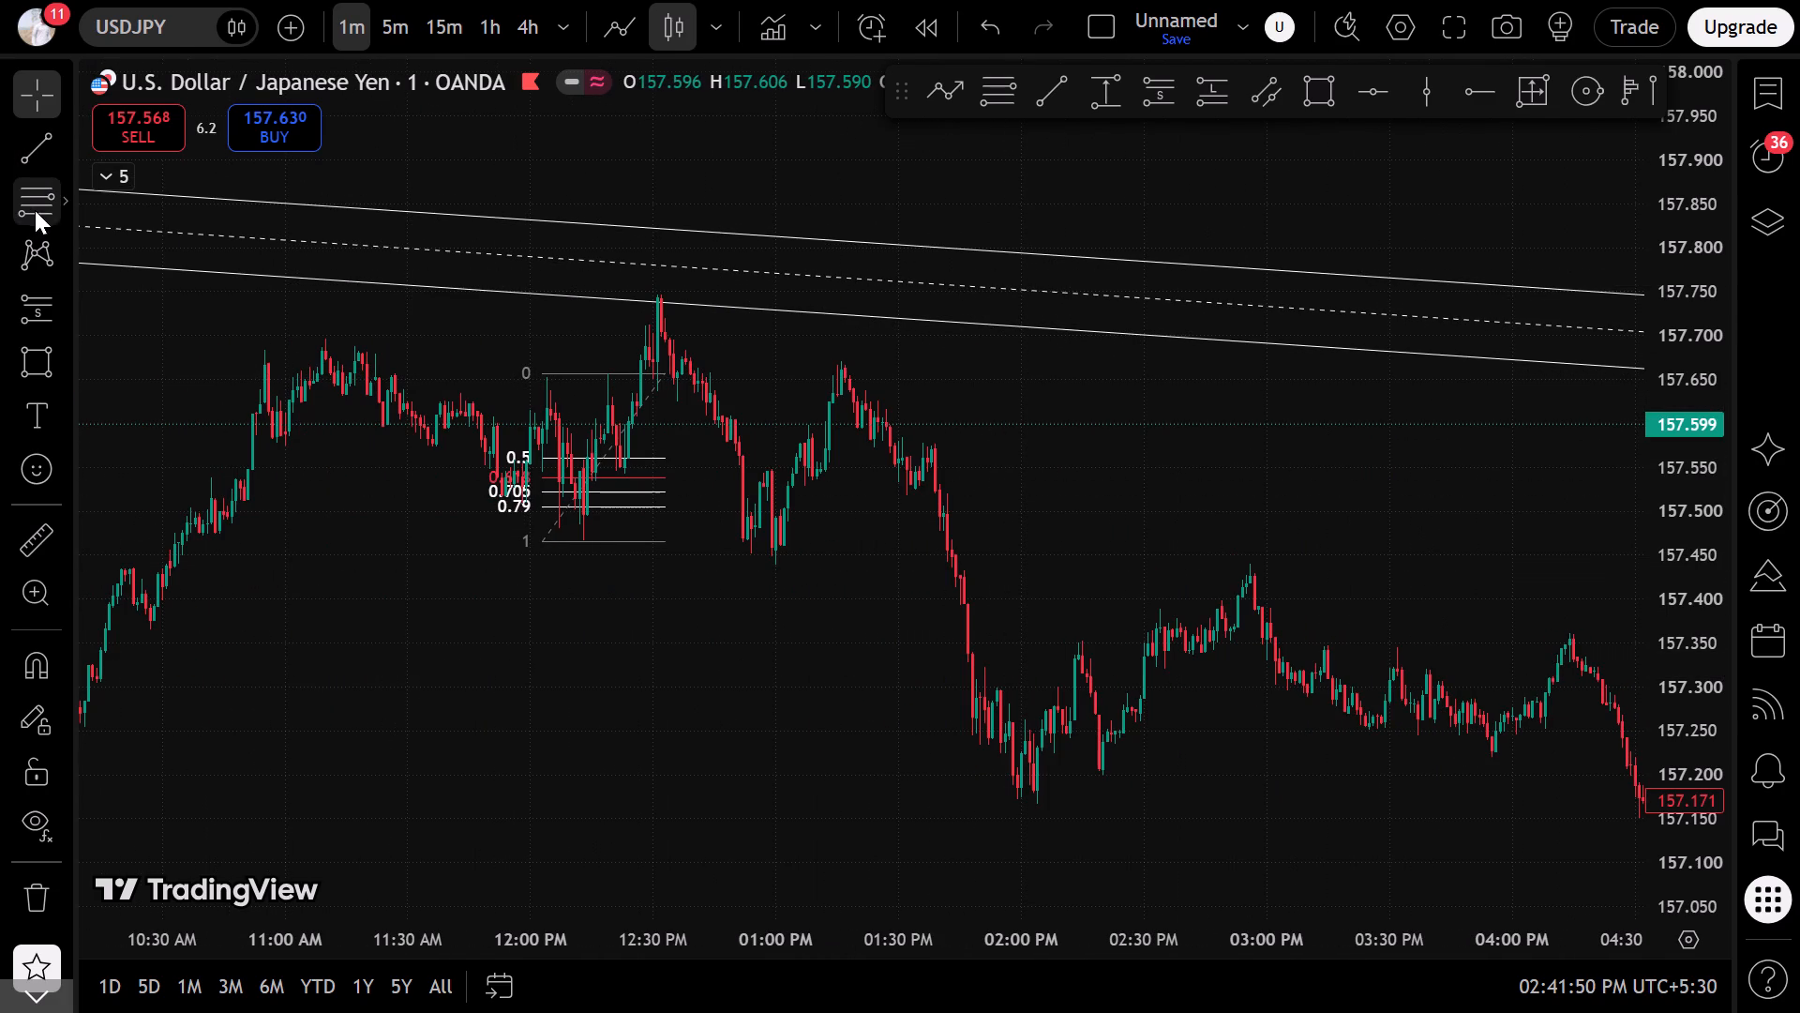
left_click(624, 295)
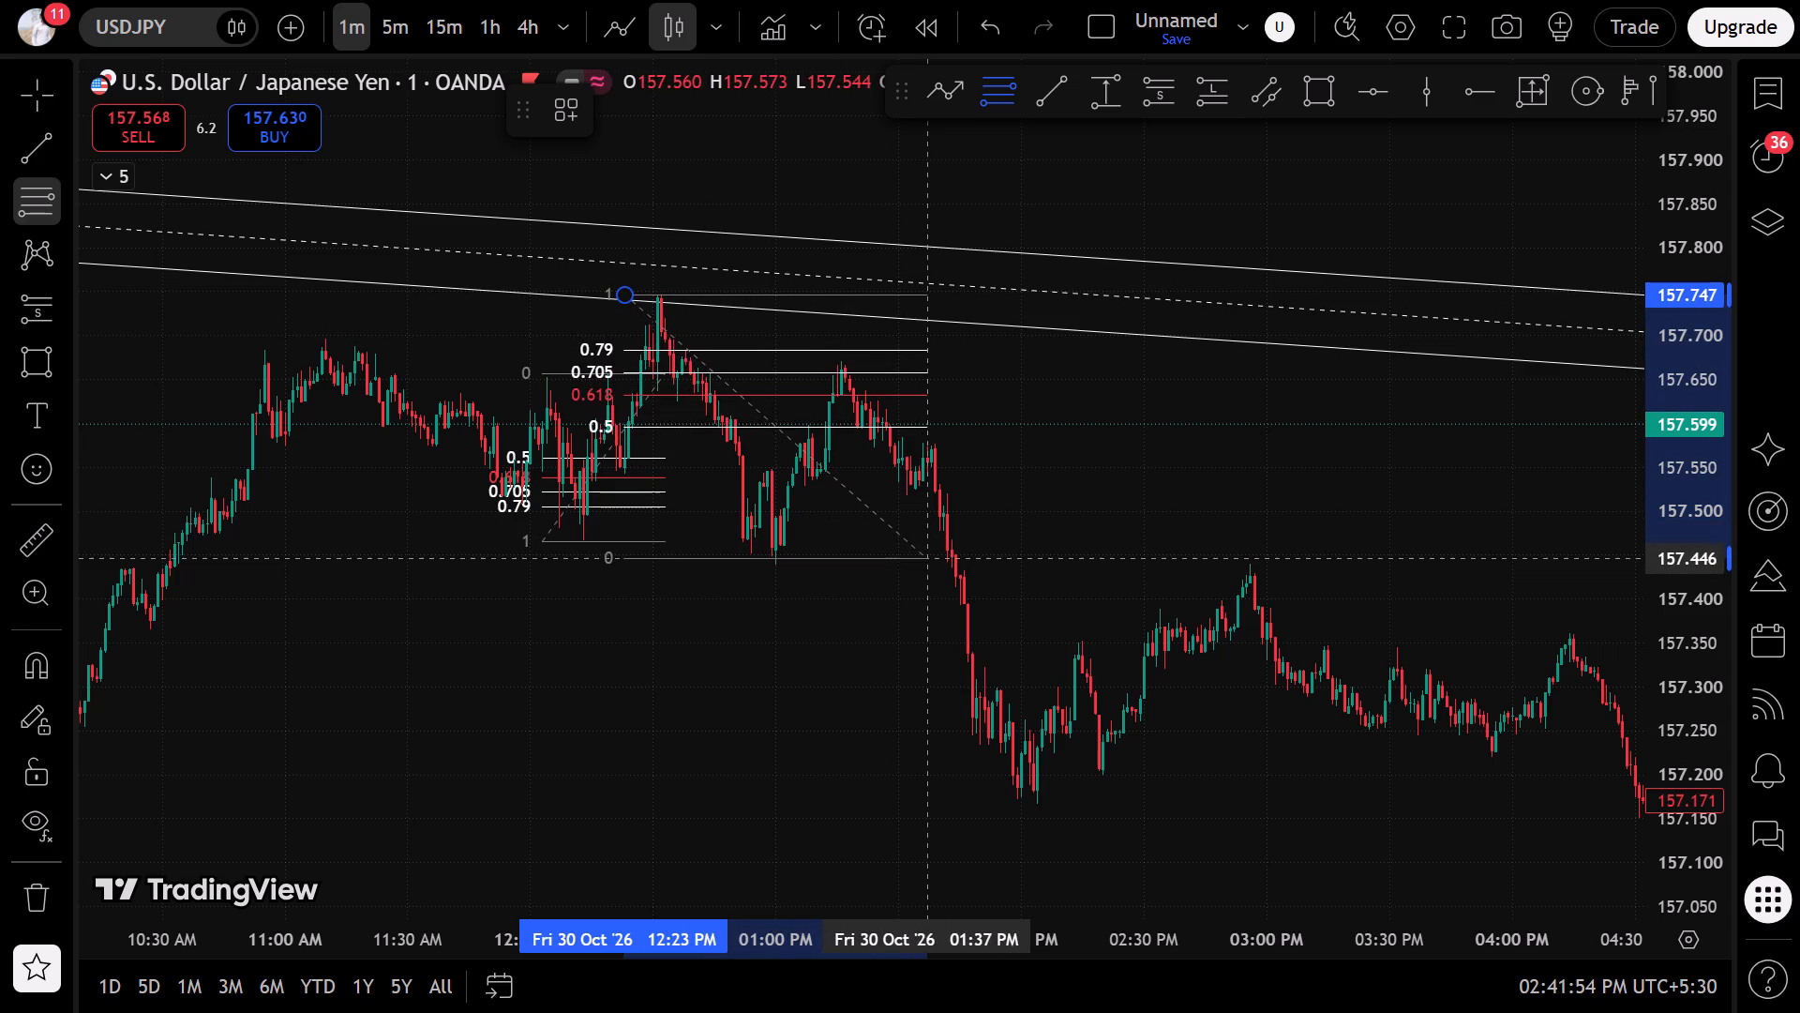
Finish the midday Fibonacci retracement at about 157.44 near 1:38 PM, level with the swing low before the afternoon drop.
left_click(937, 566)
left_click(1300, 598)
Return the USDJPY chart to its latest 1-minute candles and exit the browser's full-screen view.
scroll(1300, 598, "down", 12)
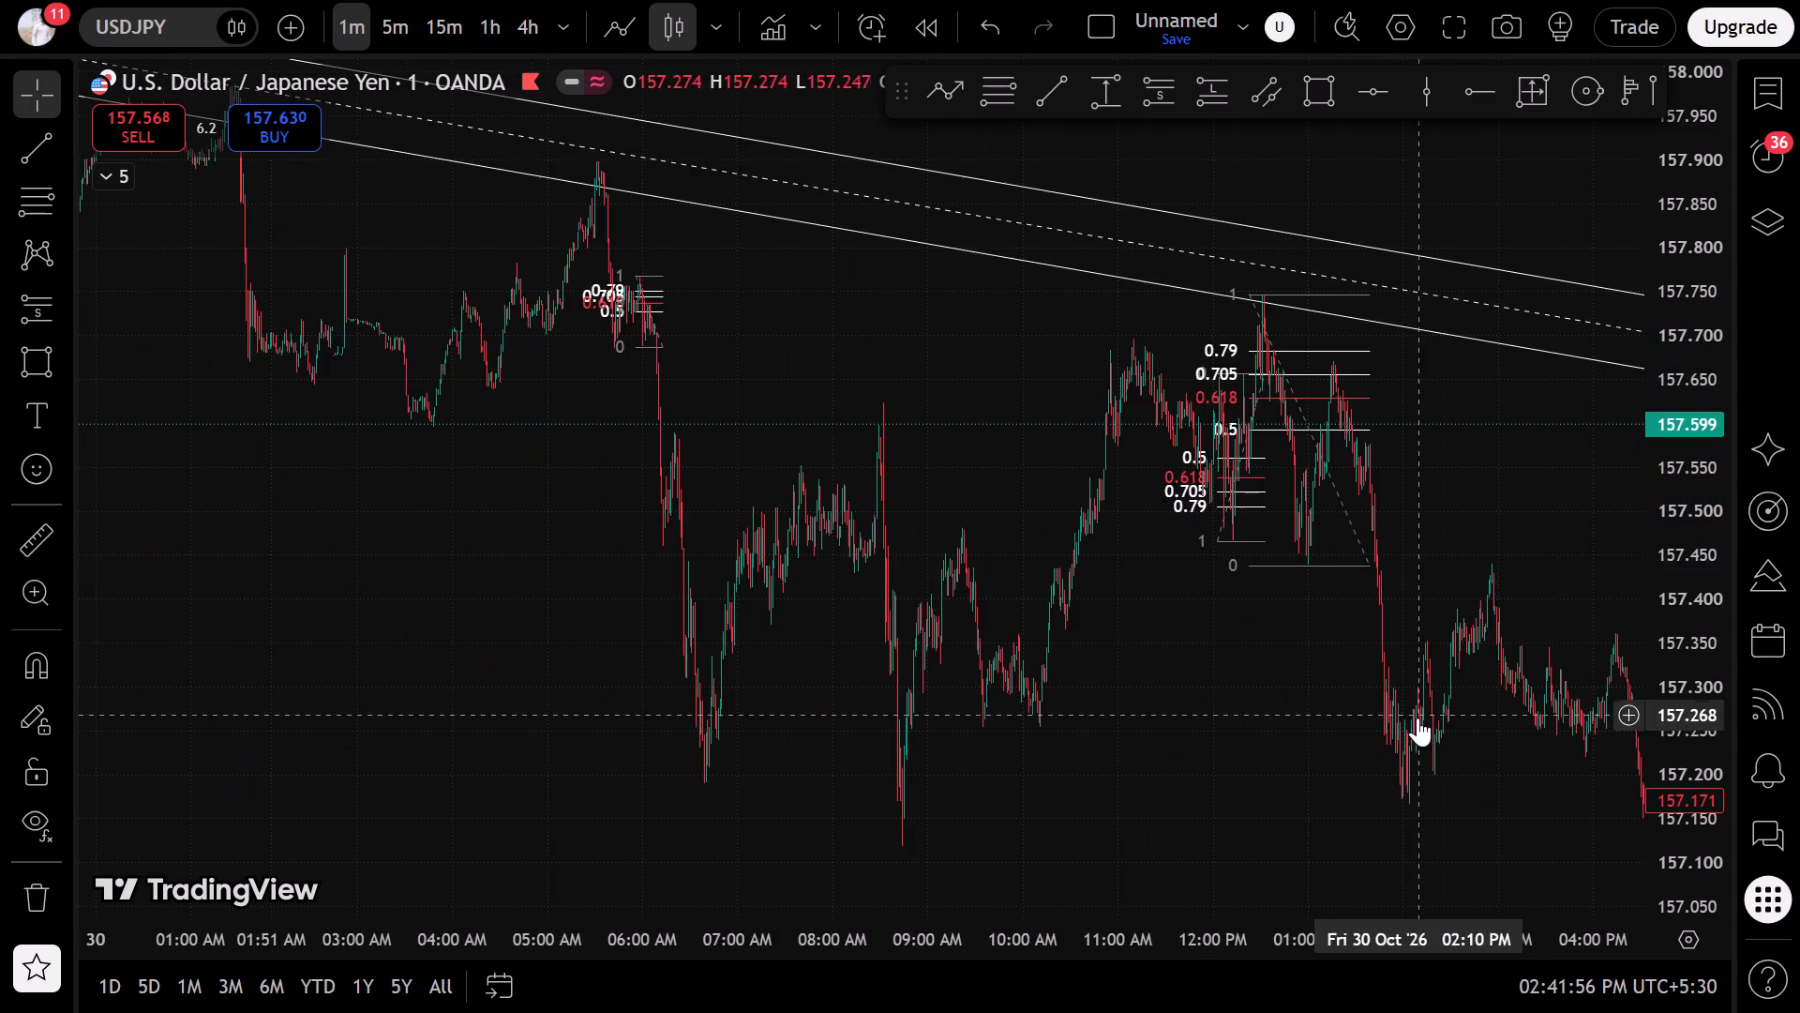
left_click_drag(1416, 717, 685, 690)
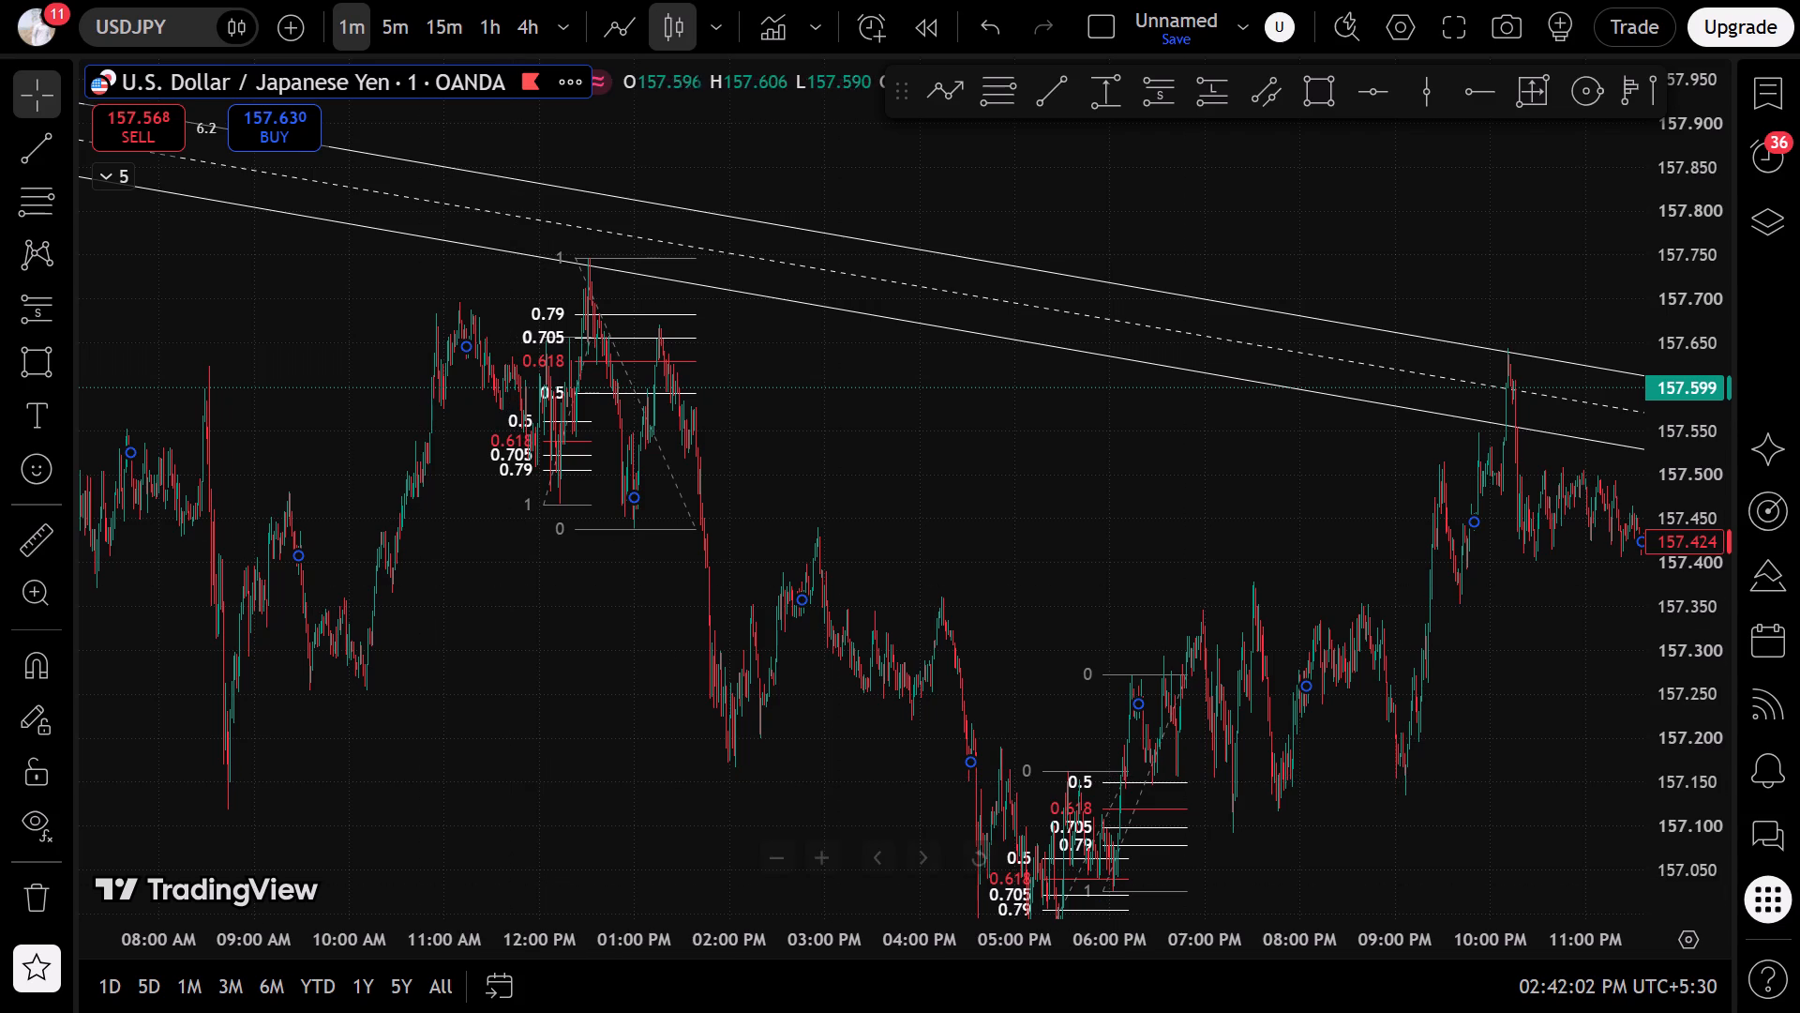
left_click(966, 867)
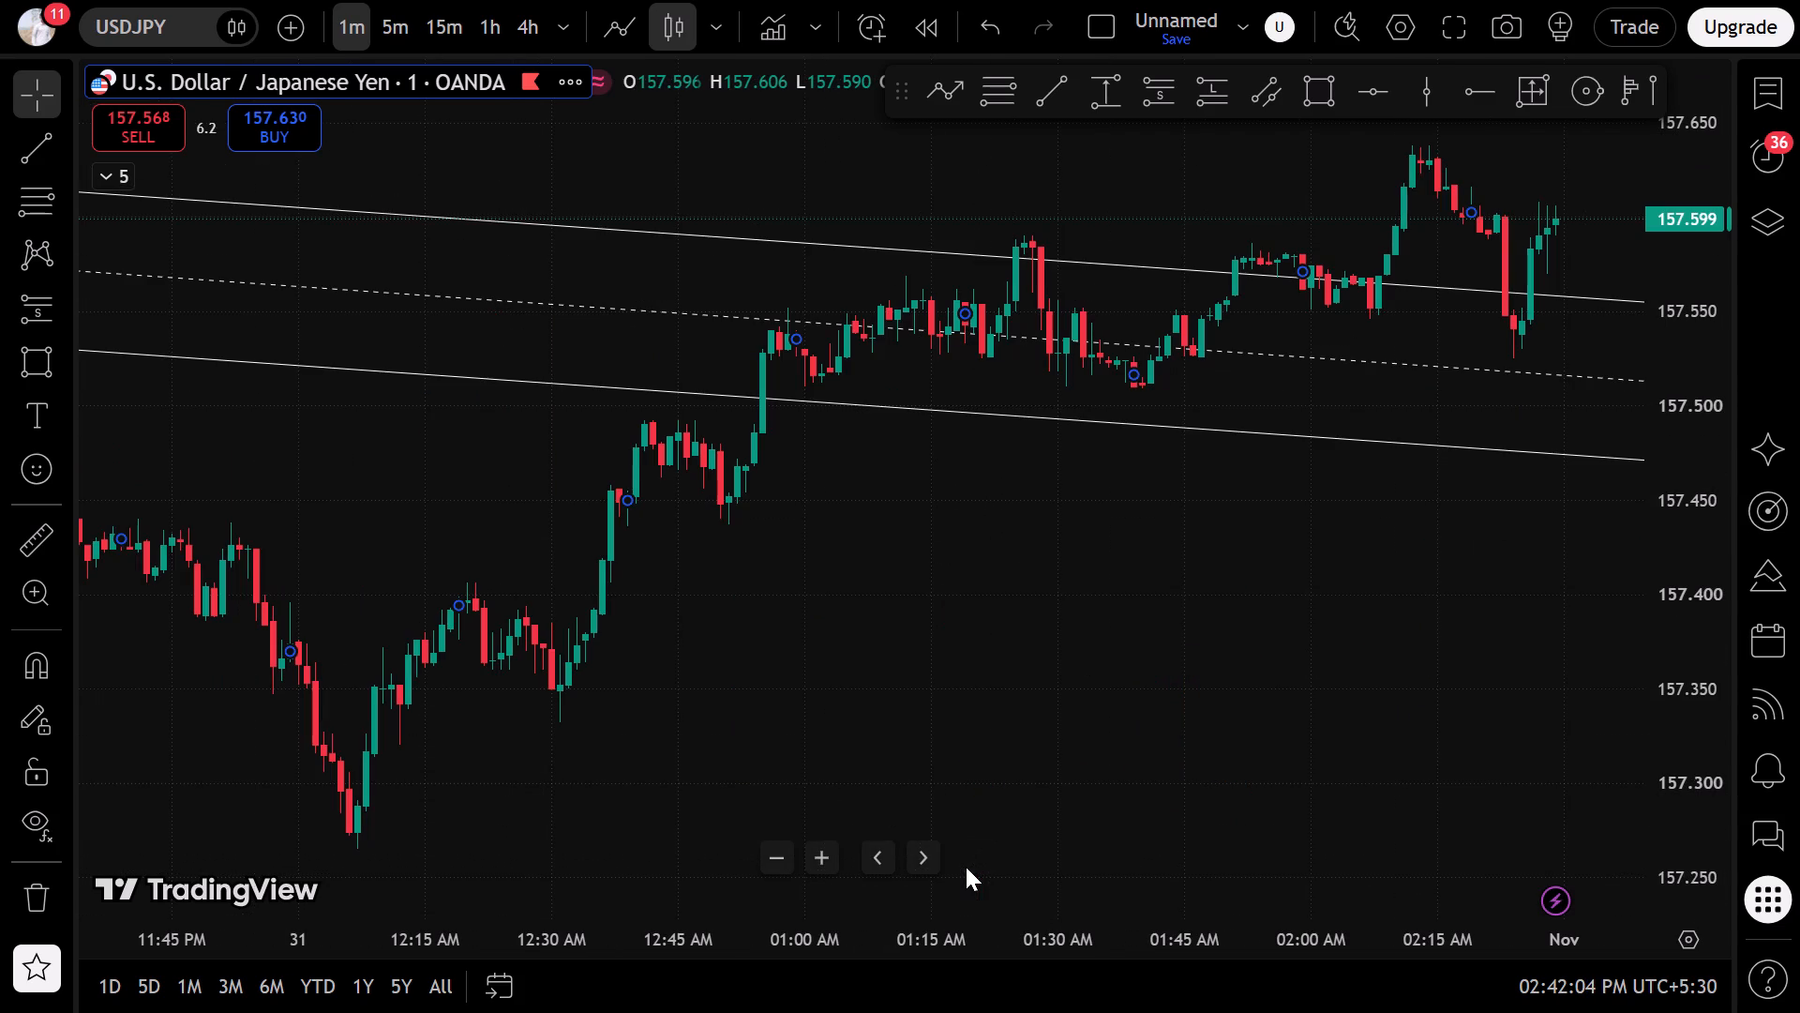
left_click(903, 68)
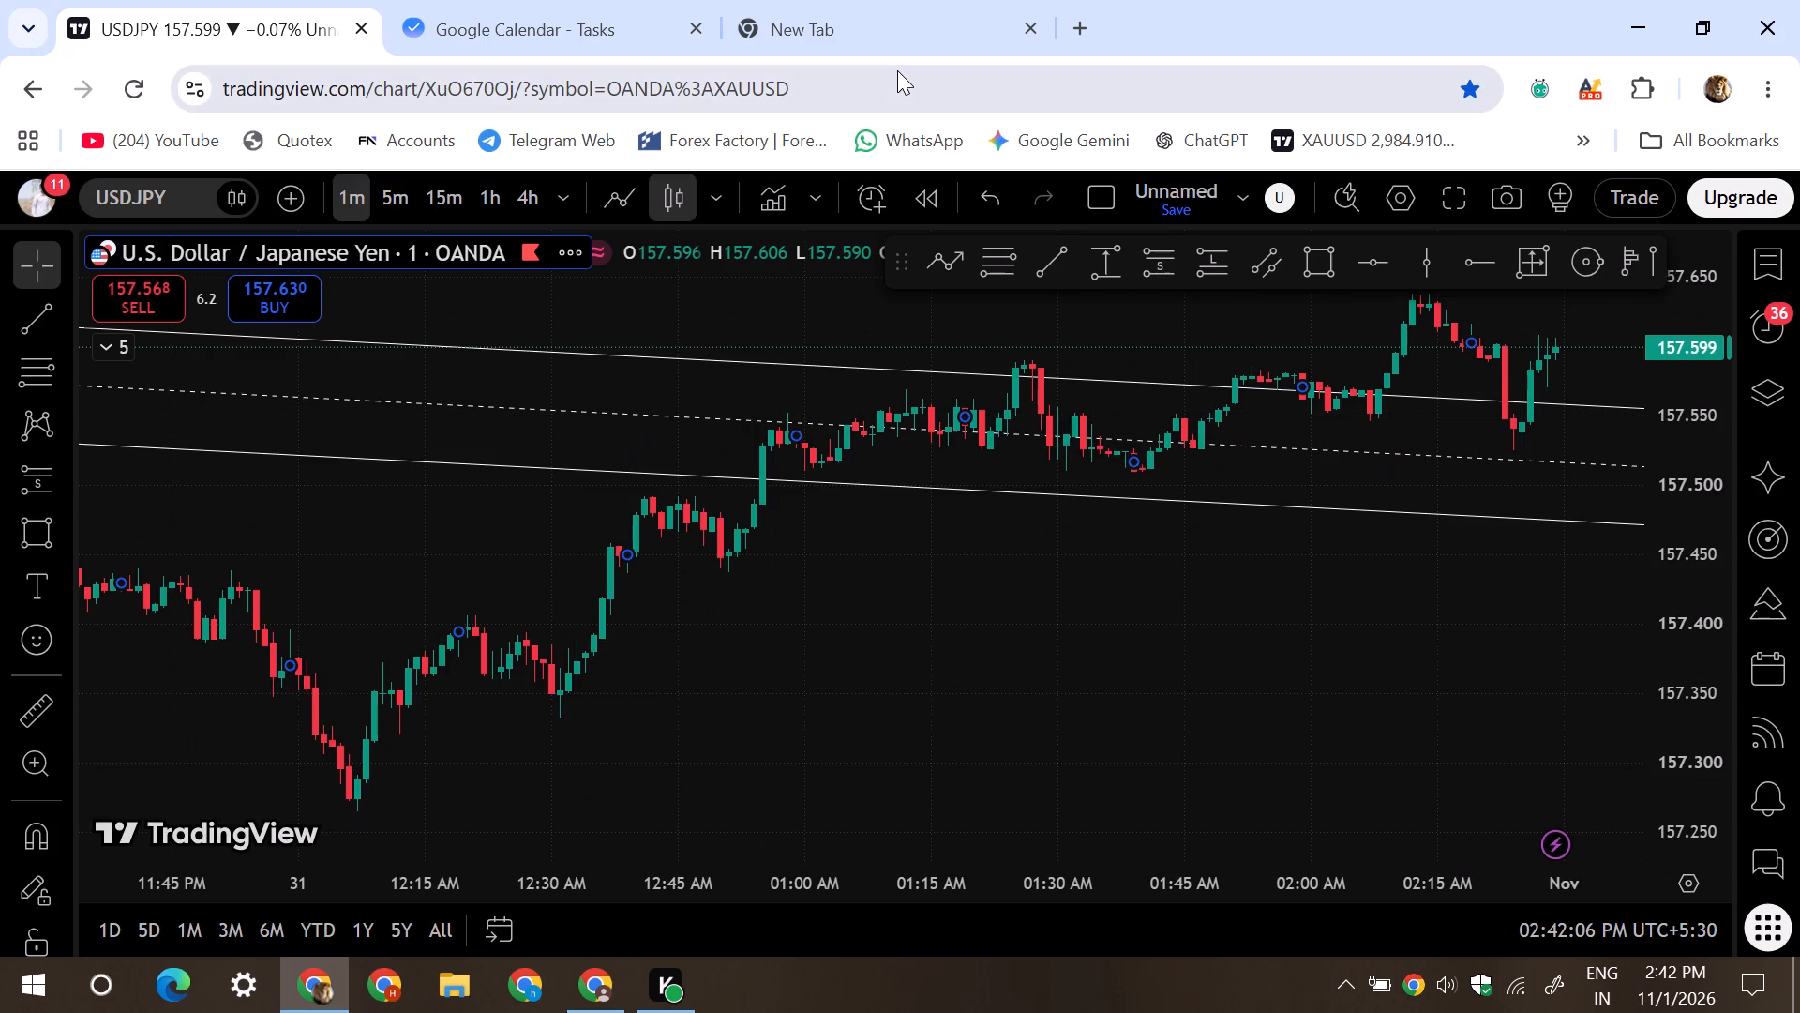
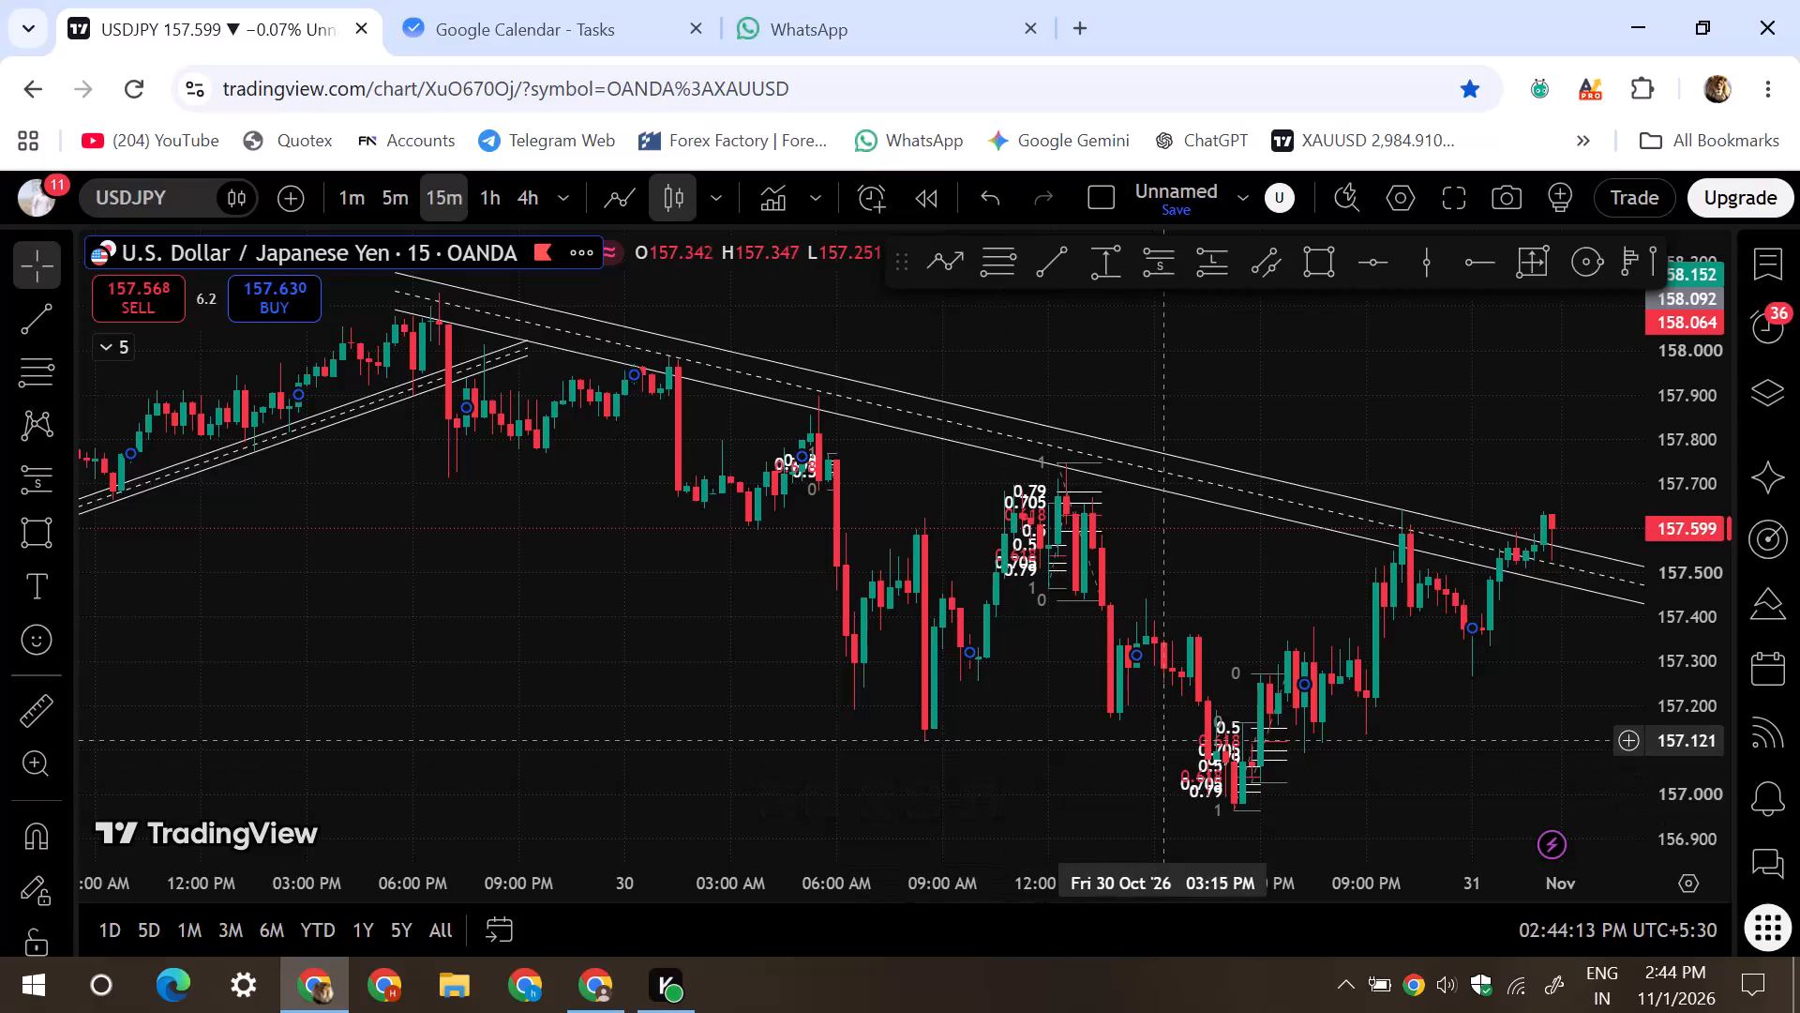
Switch the chart from USDJPY to USDCHF and show its late 30 October price action on the 1-minute timeframe.
key("Down")
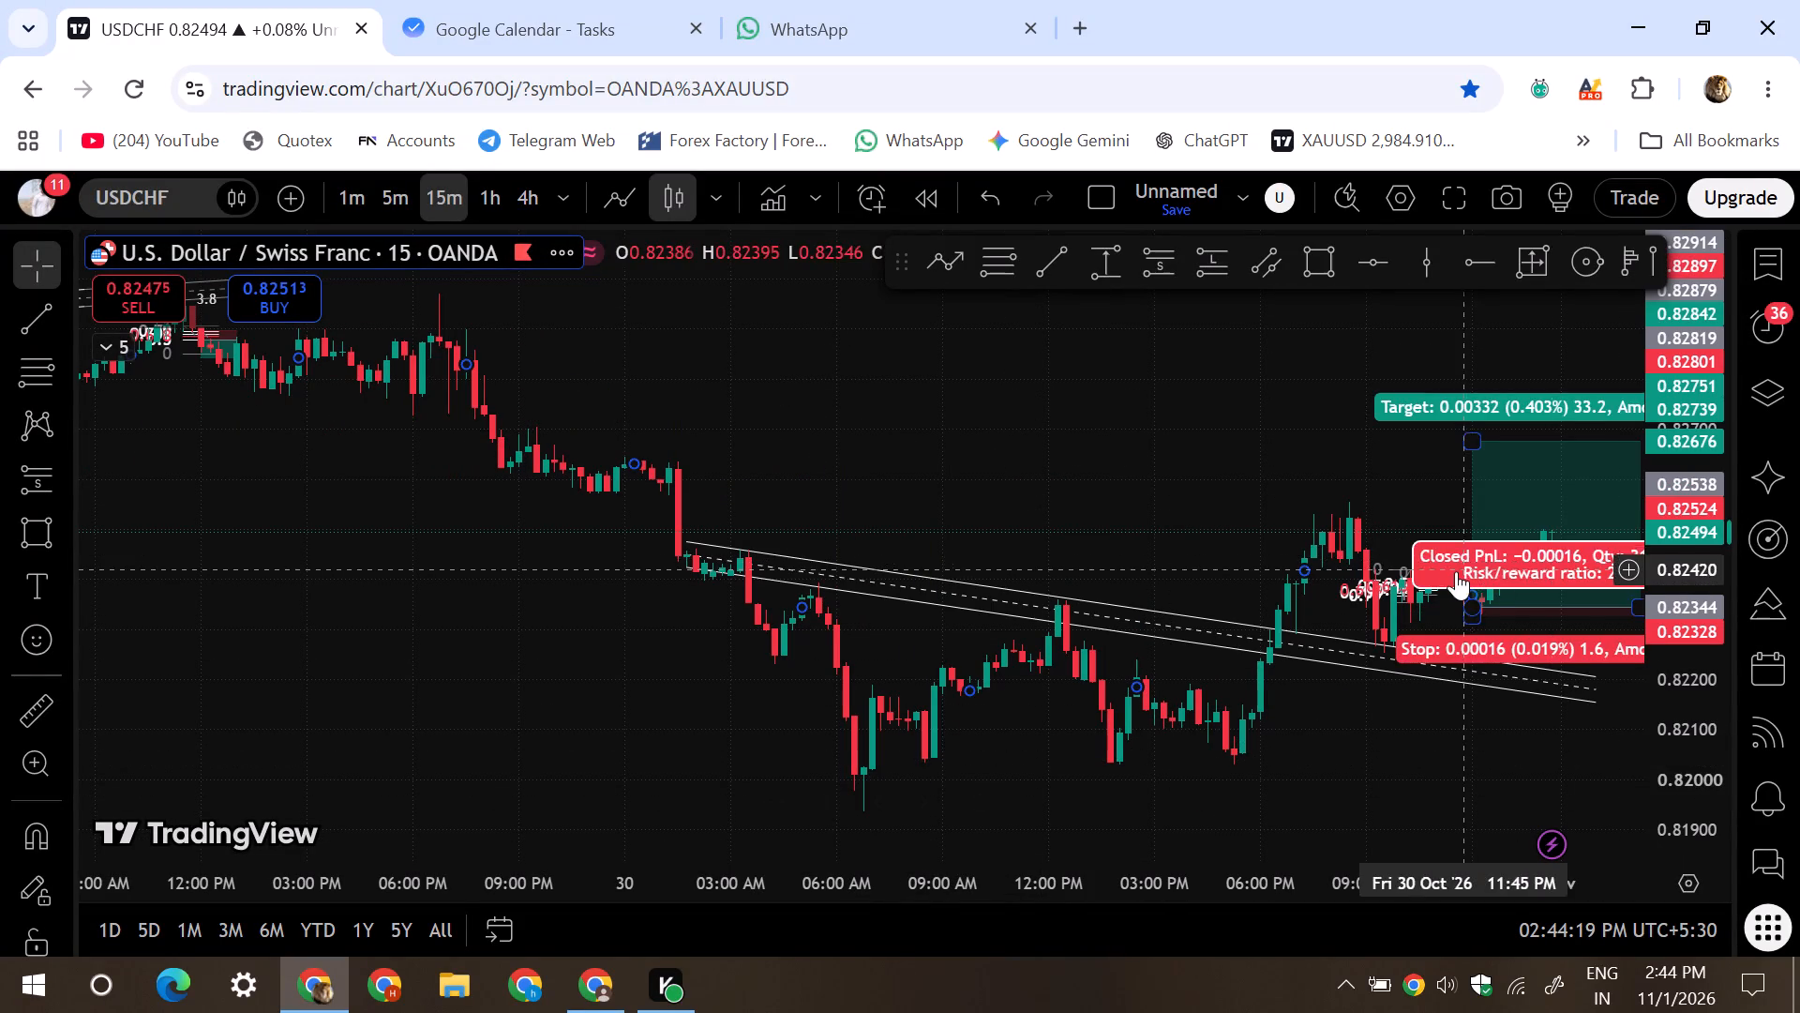
left_click(342, 183)
scroll(712, 739, "down", 6)
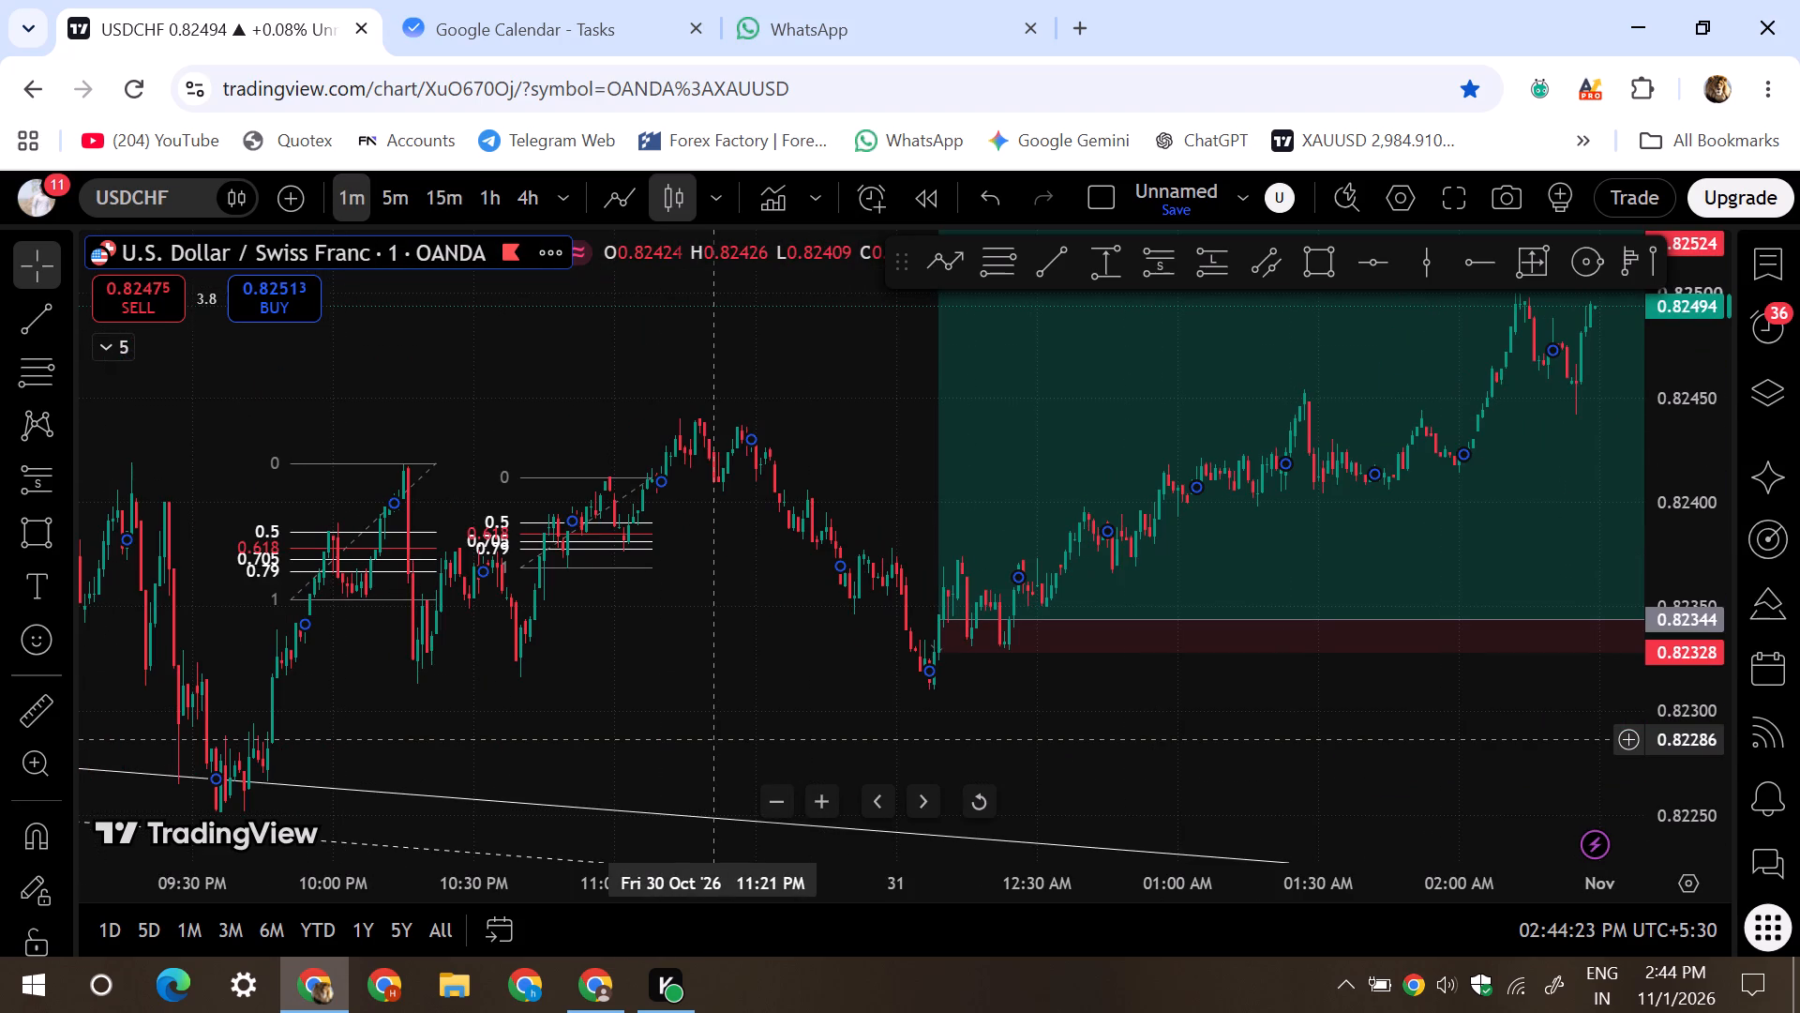
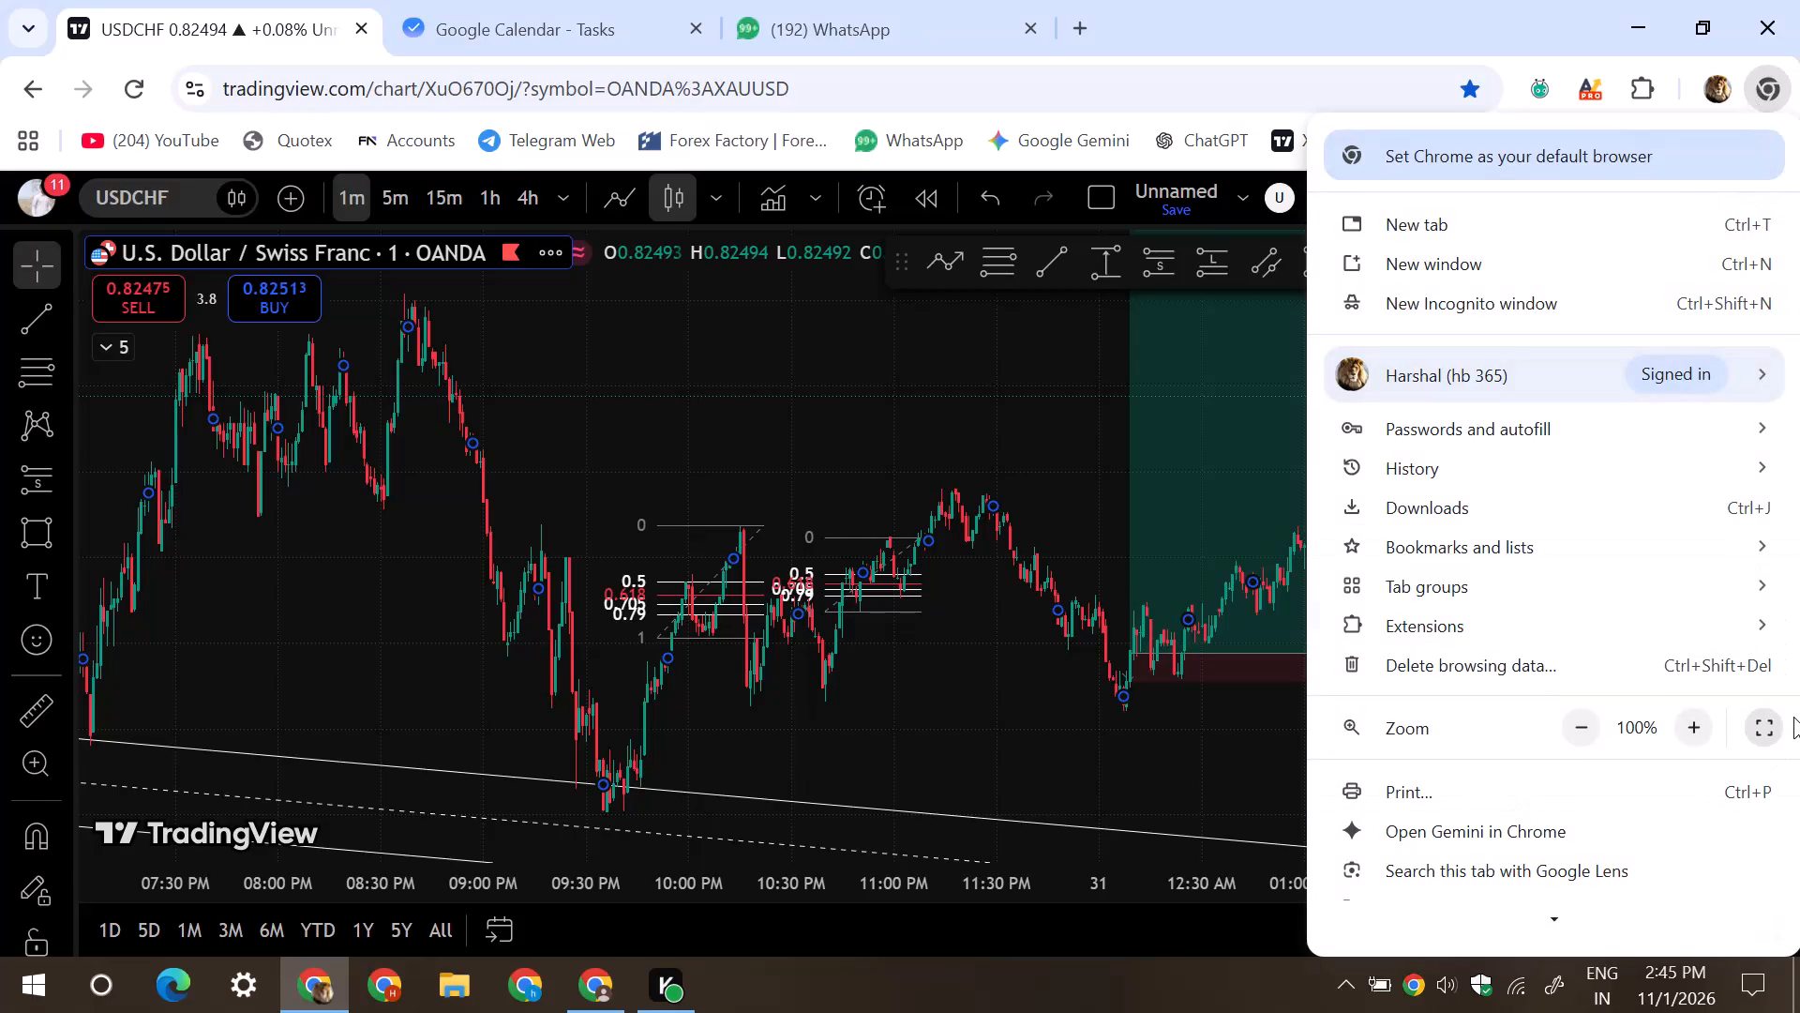
Delete the two Fibonacci retracements on the USDCHF 1-minute chart, ending near 10:22 PM and 11:08 PM on 30 October.
scroll(988, 549, "up", 8)
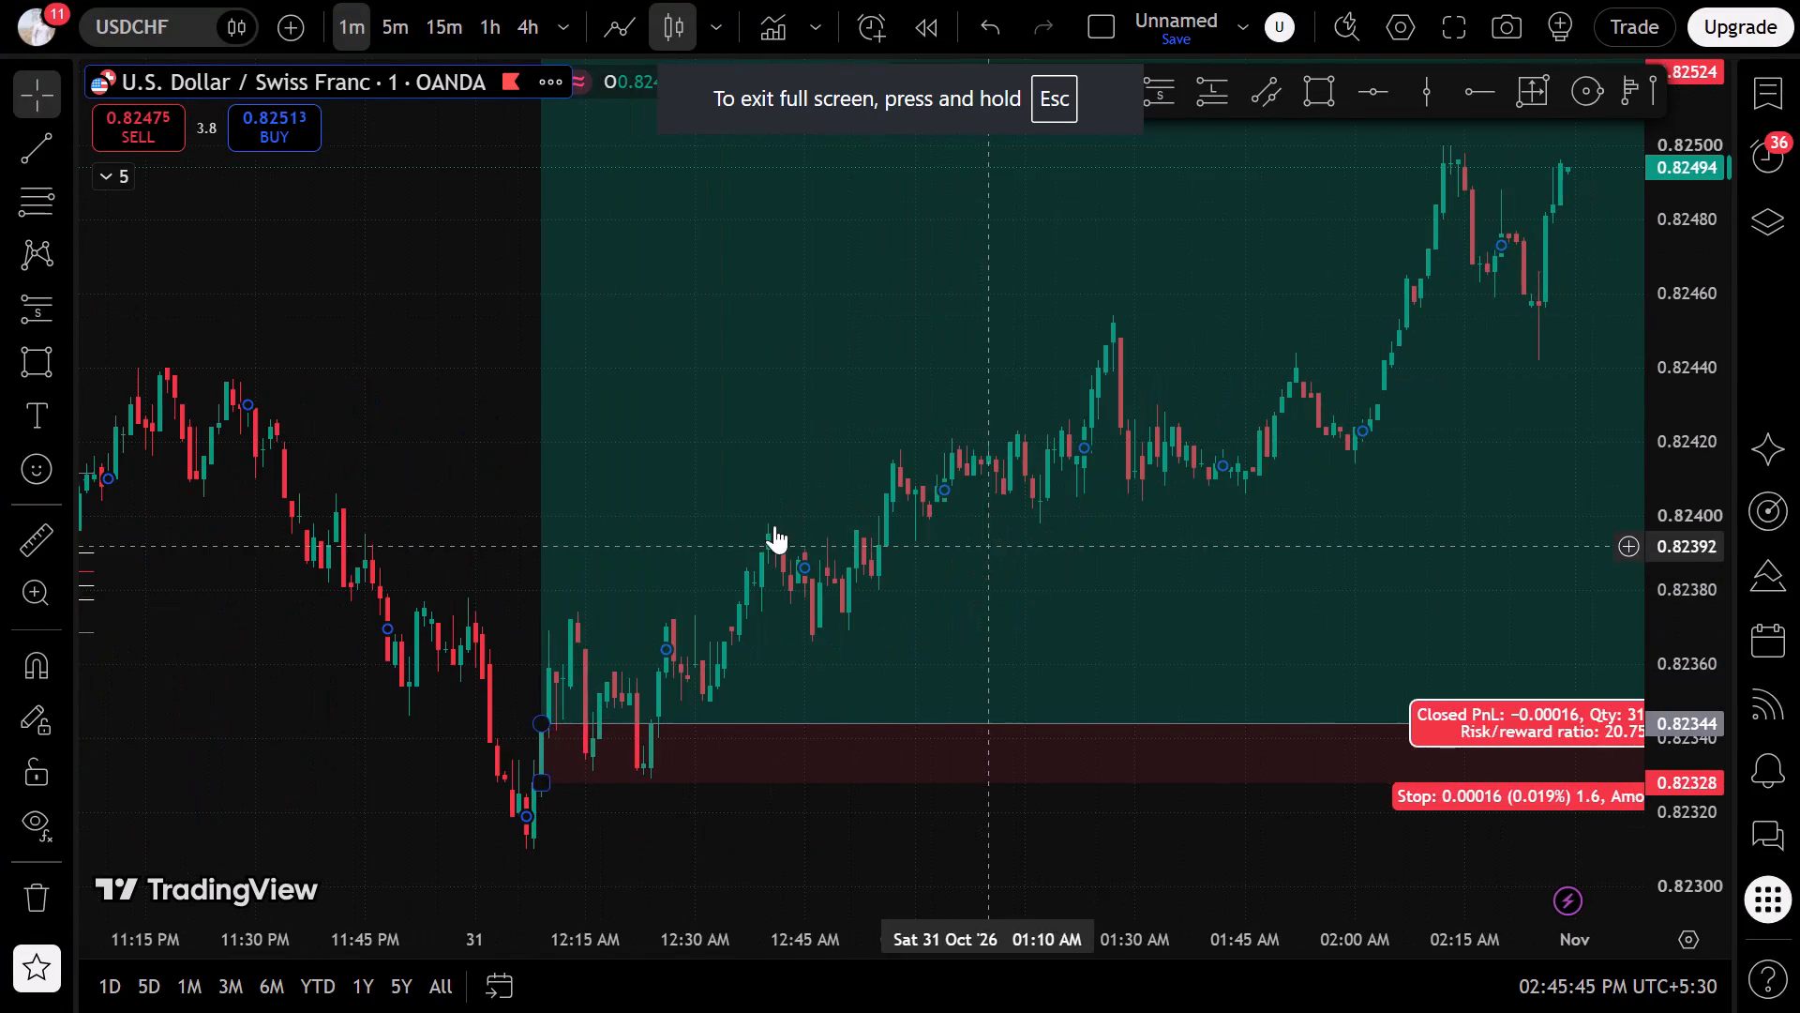
left_click_drag(126, 343, 1492, 457)
left_click(1224, 527)
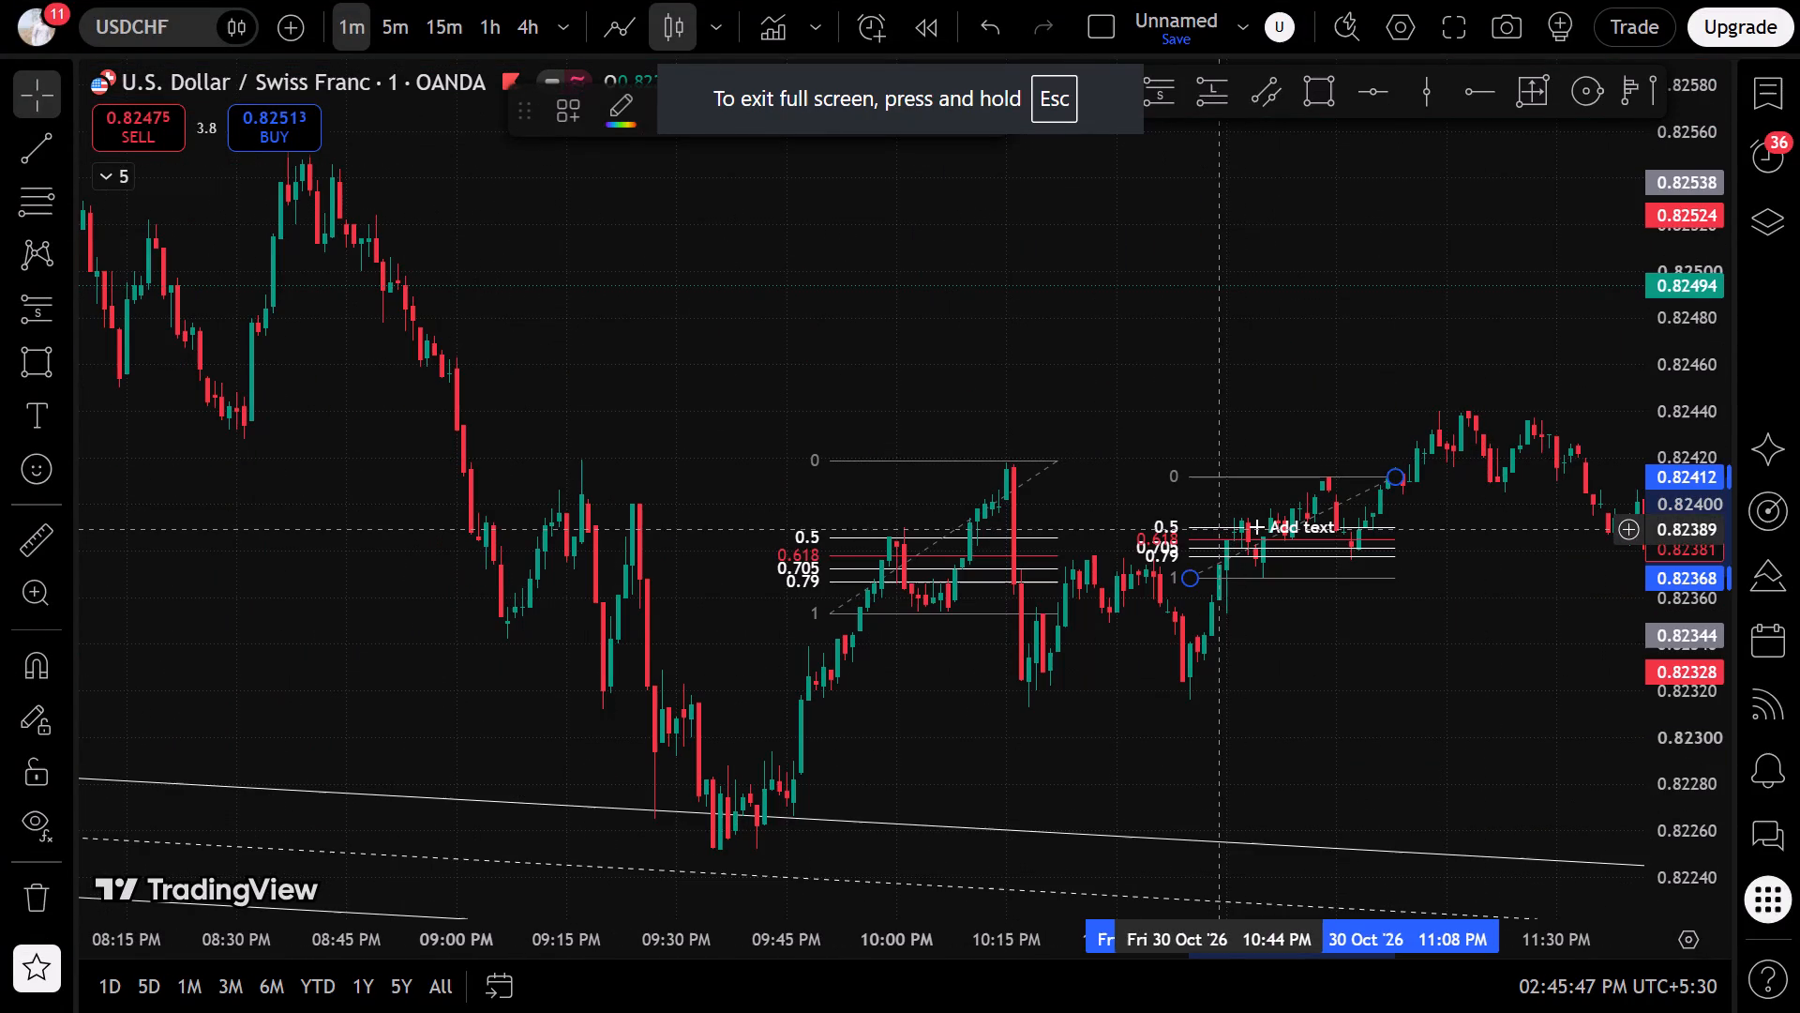
left_click(862, 582)
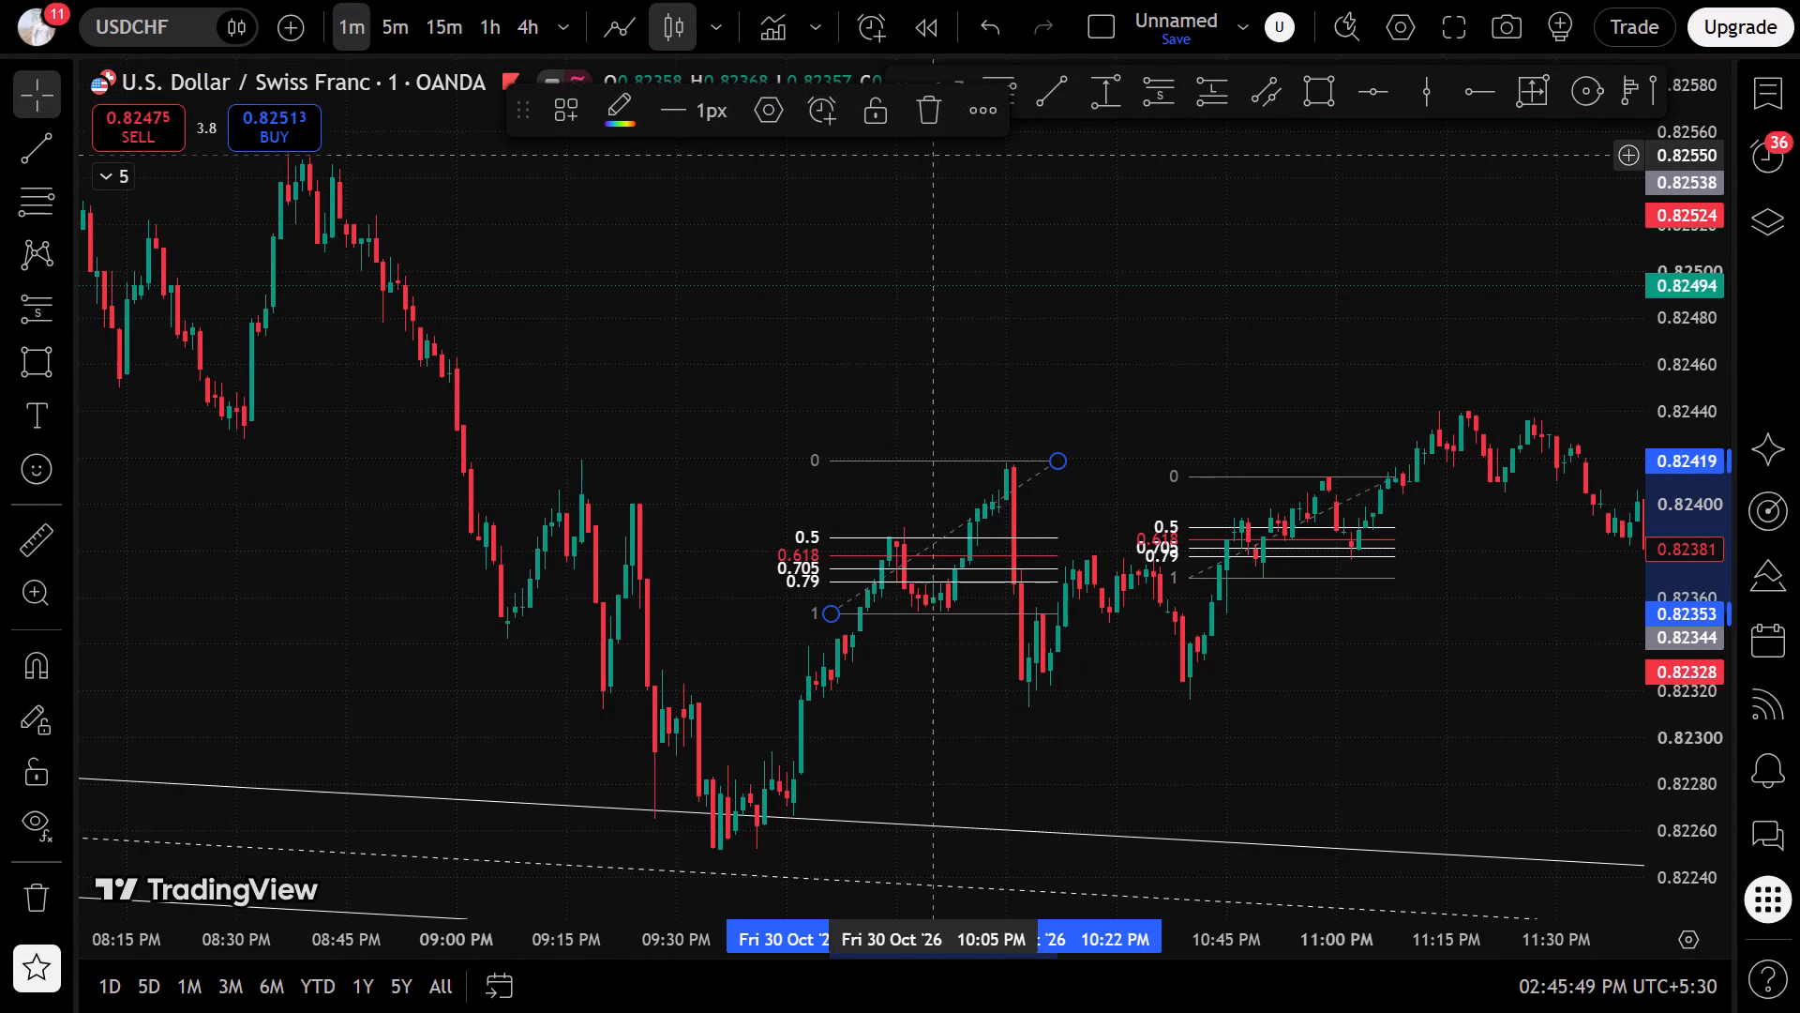
left_click(933, 113)
left_click(1364, 559)
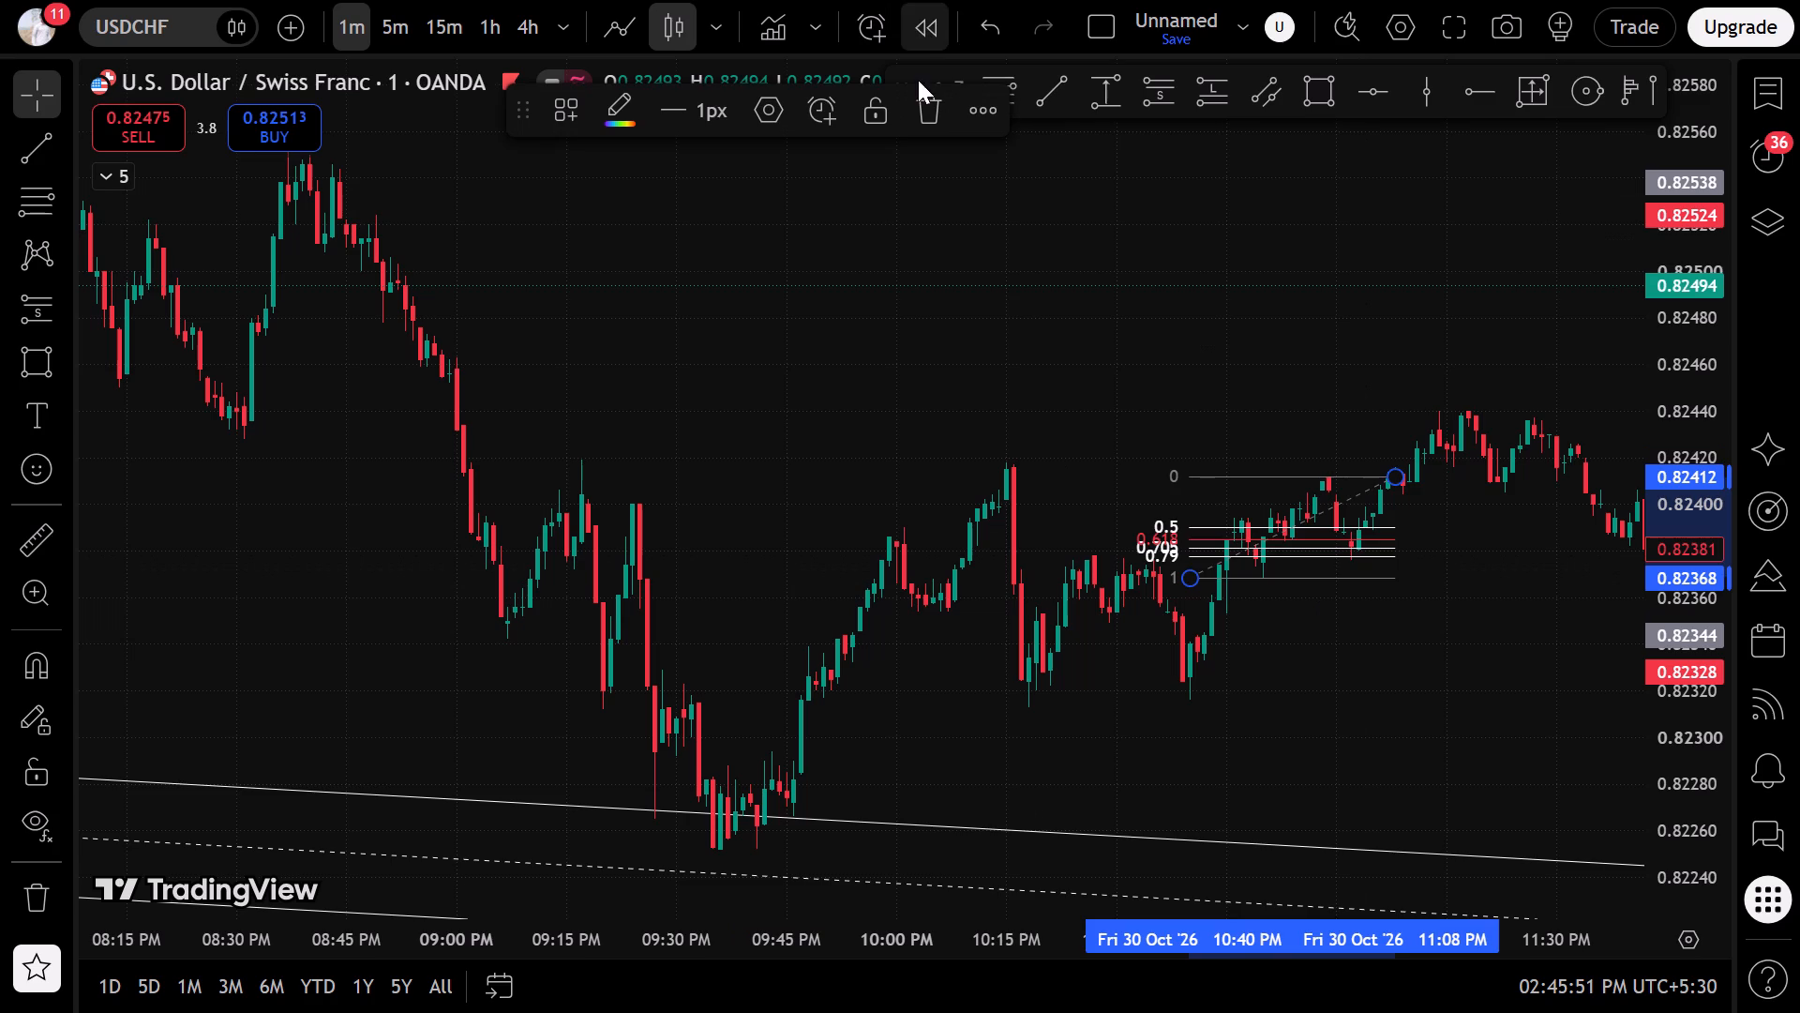
left_click(926, 108)
left_click_drag(947, 381, 262, 418)
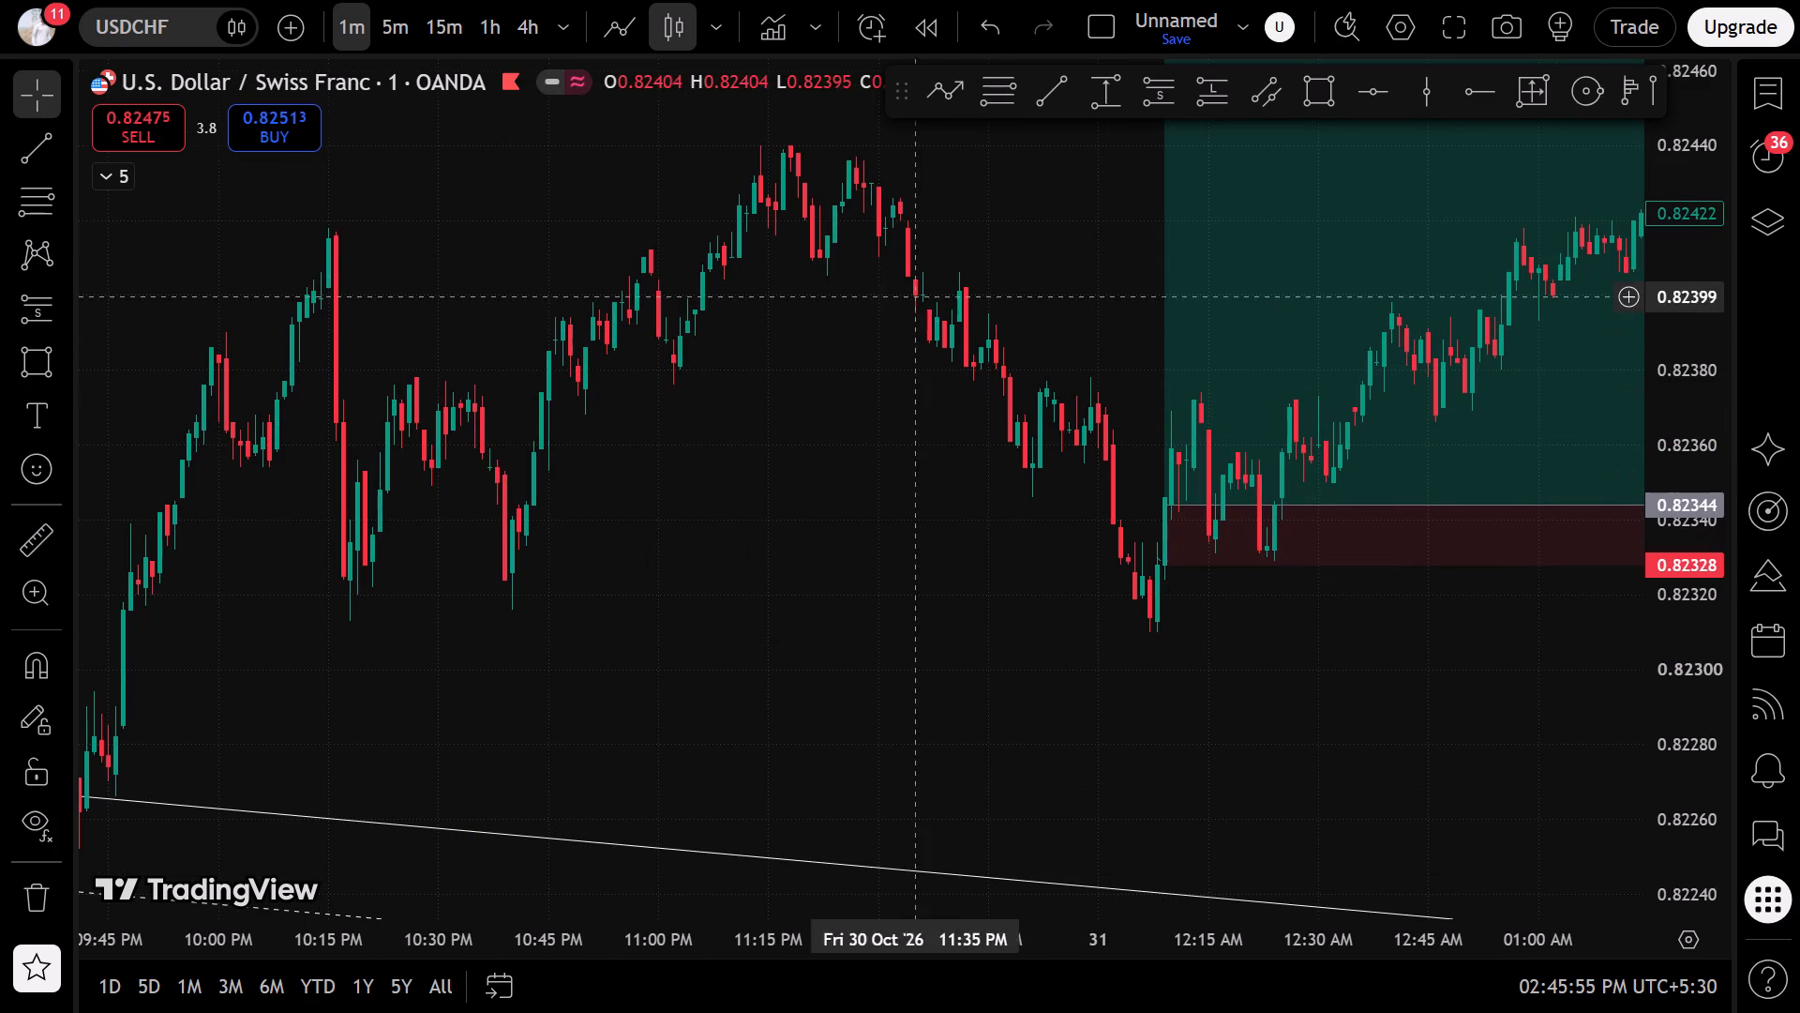
Examine the USDCHF 1-minute price action around the long position, from about 10:00 PM on 30 October into early 31 October.
left_click_drag(931, 390, 397, 501)
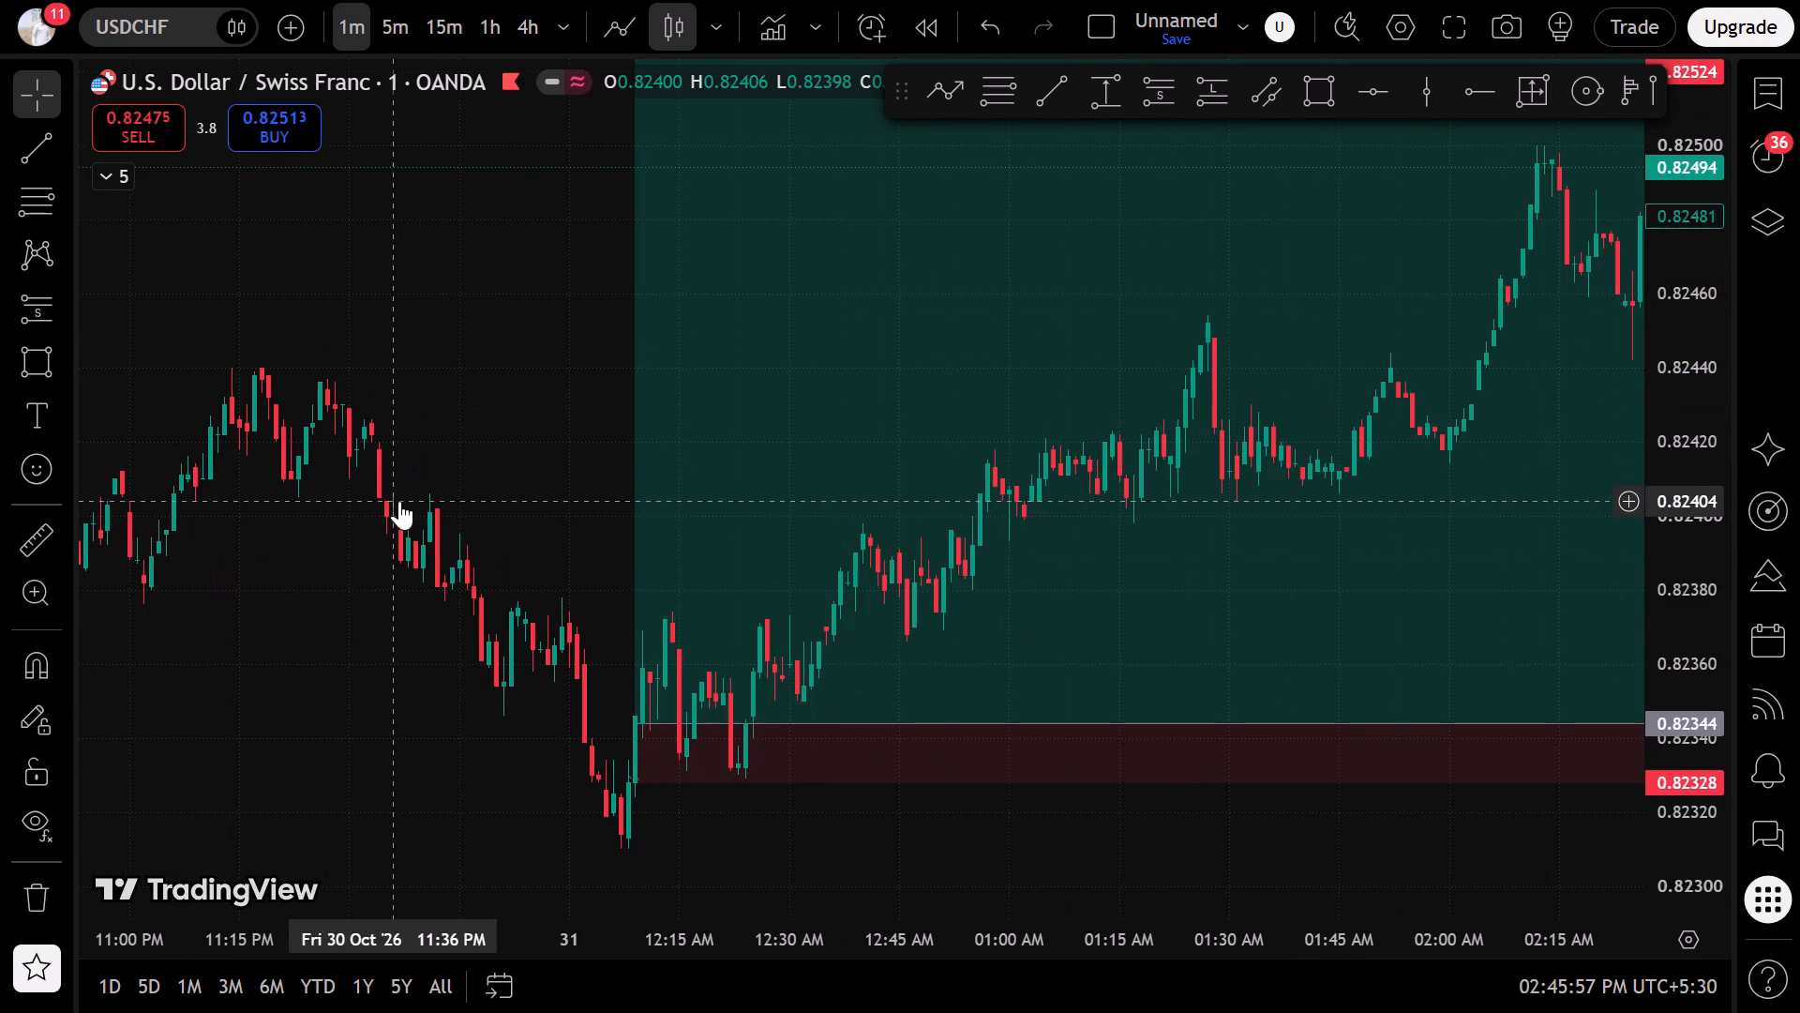
left_click(876, 748)
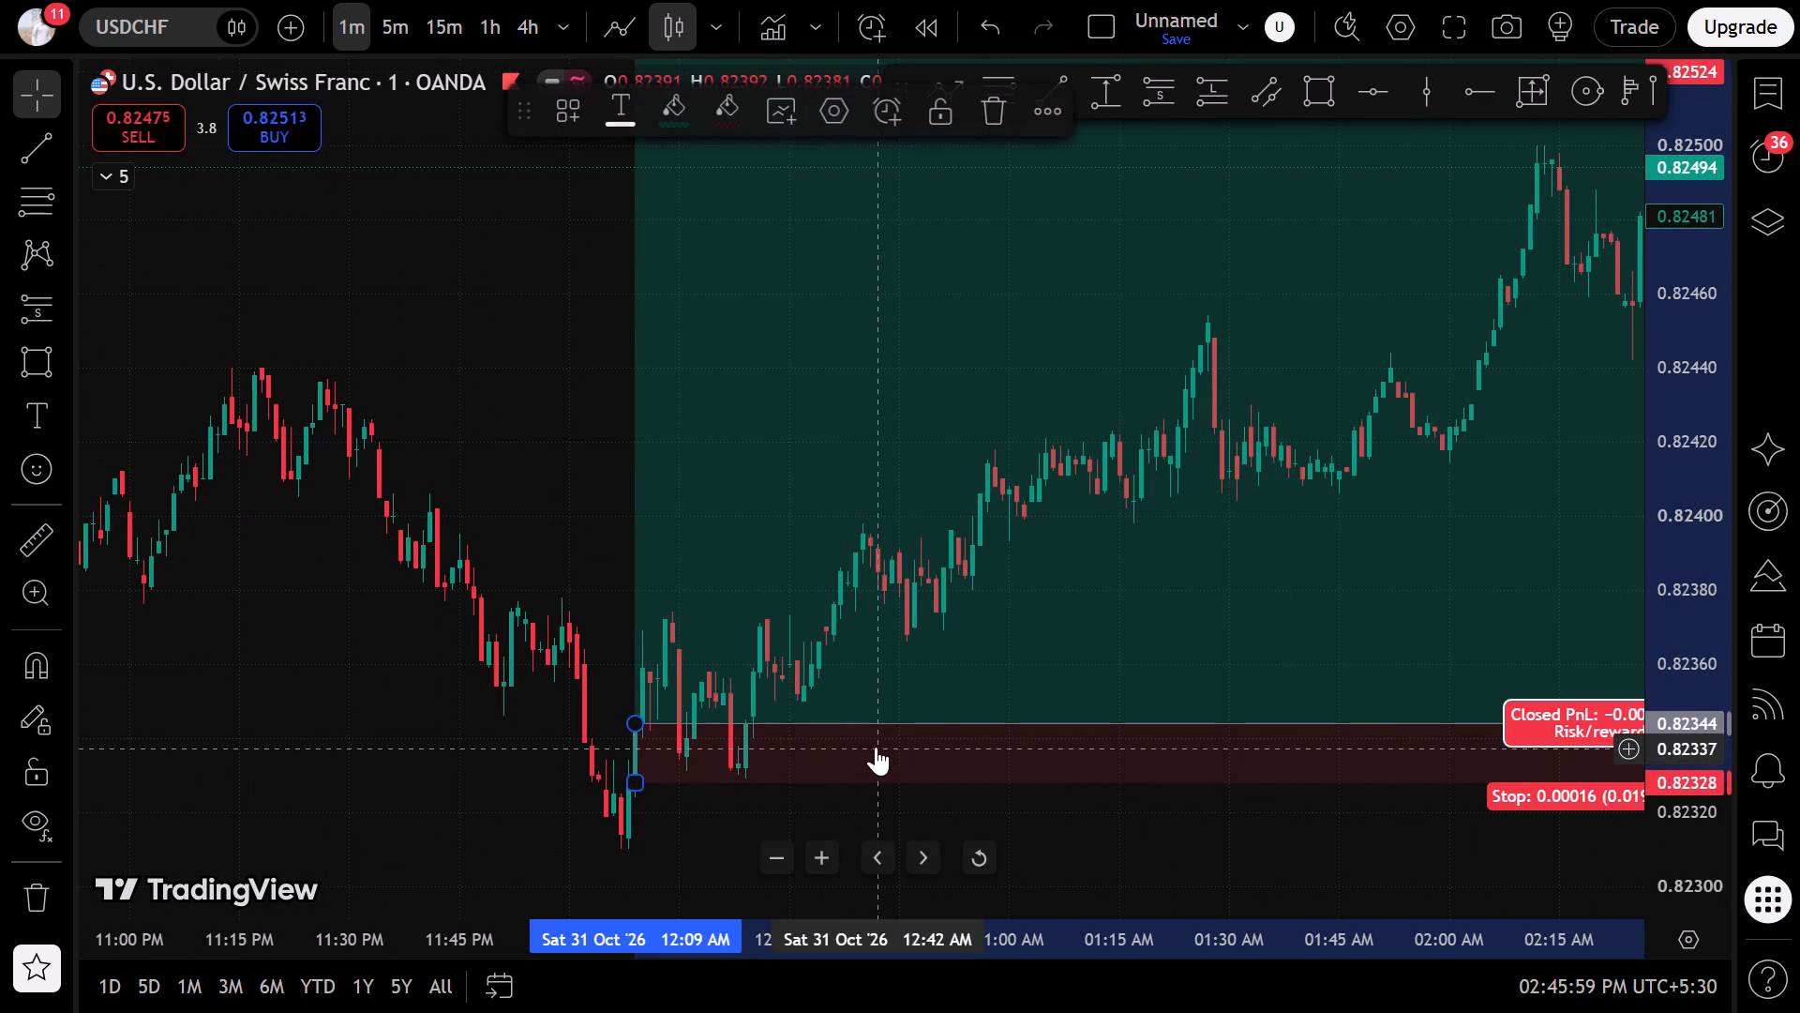
left_click_drag(455, 623, 0, 572)
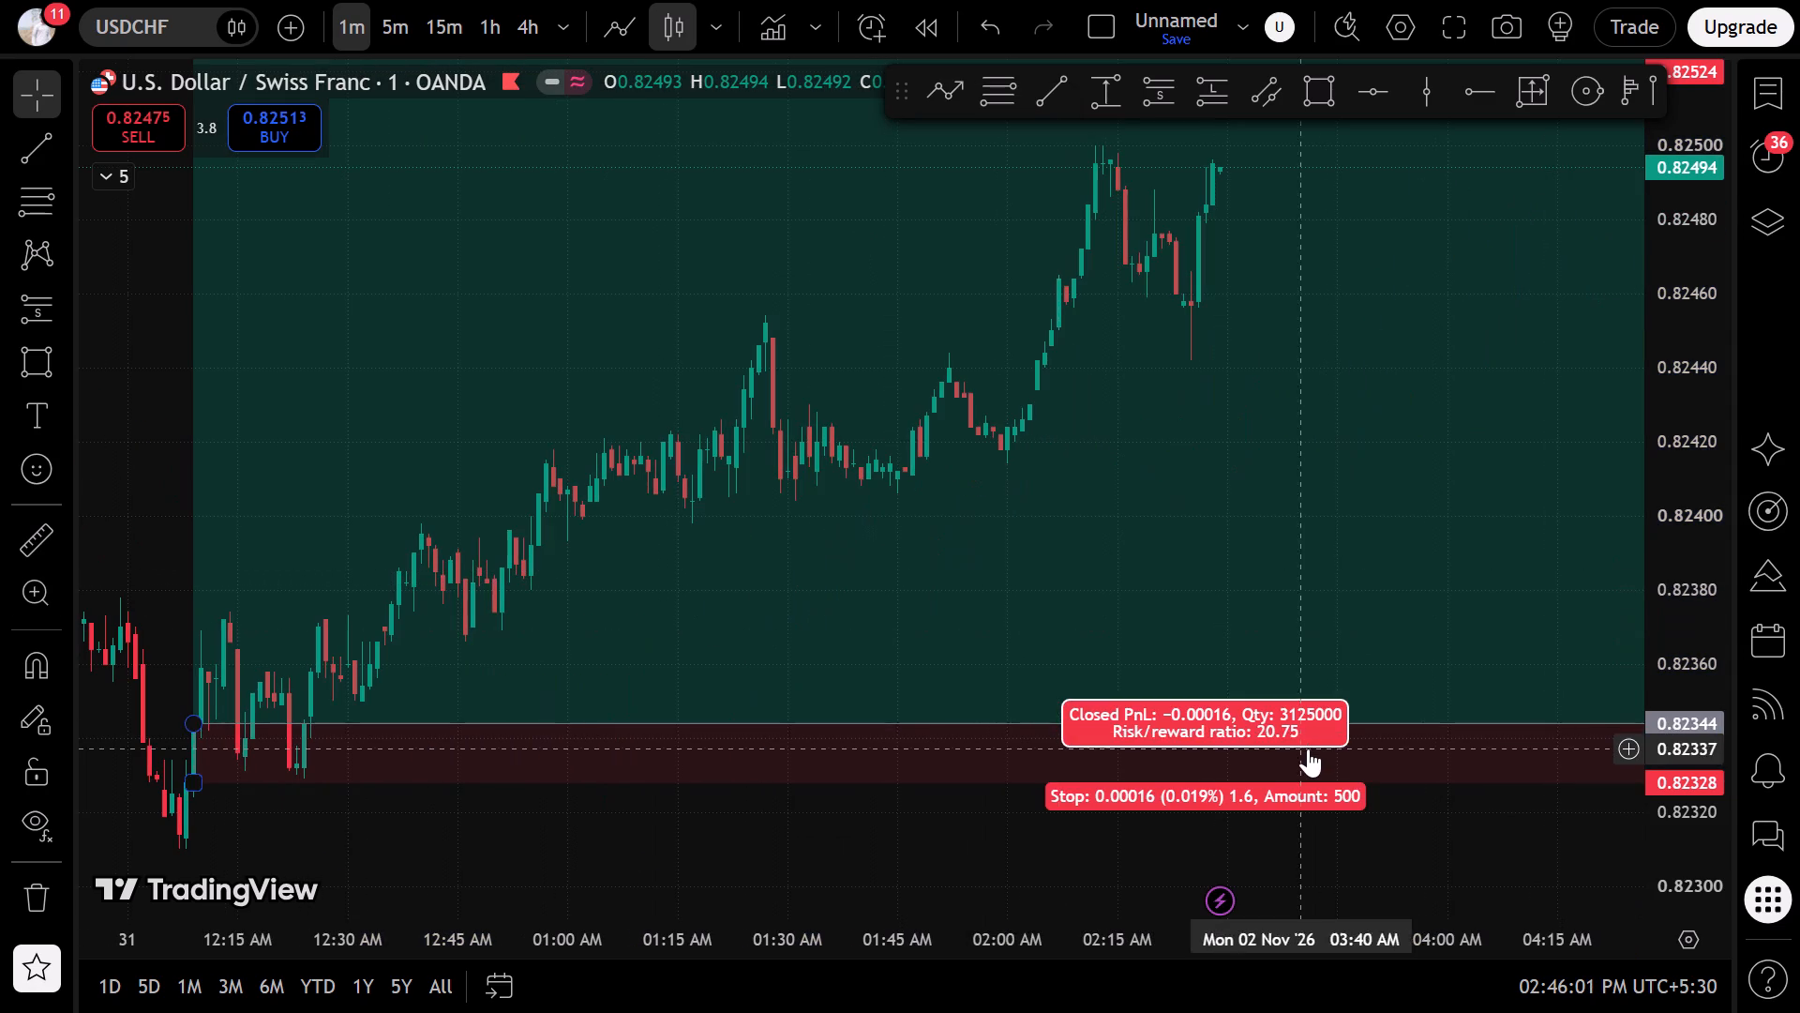
scroll(1449, 820, "down", 4)
left_click_drag(1777, 823, 1754, 807)
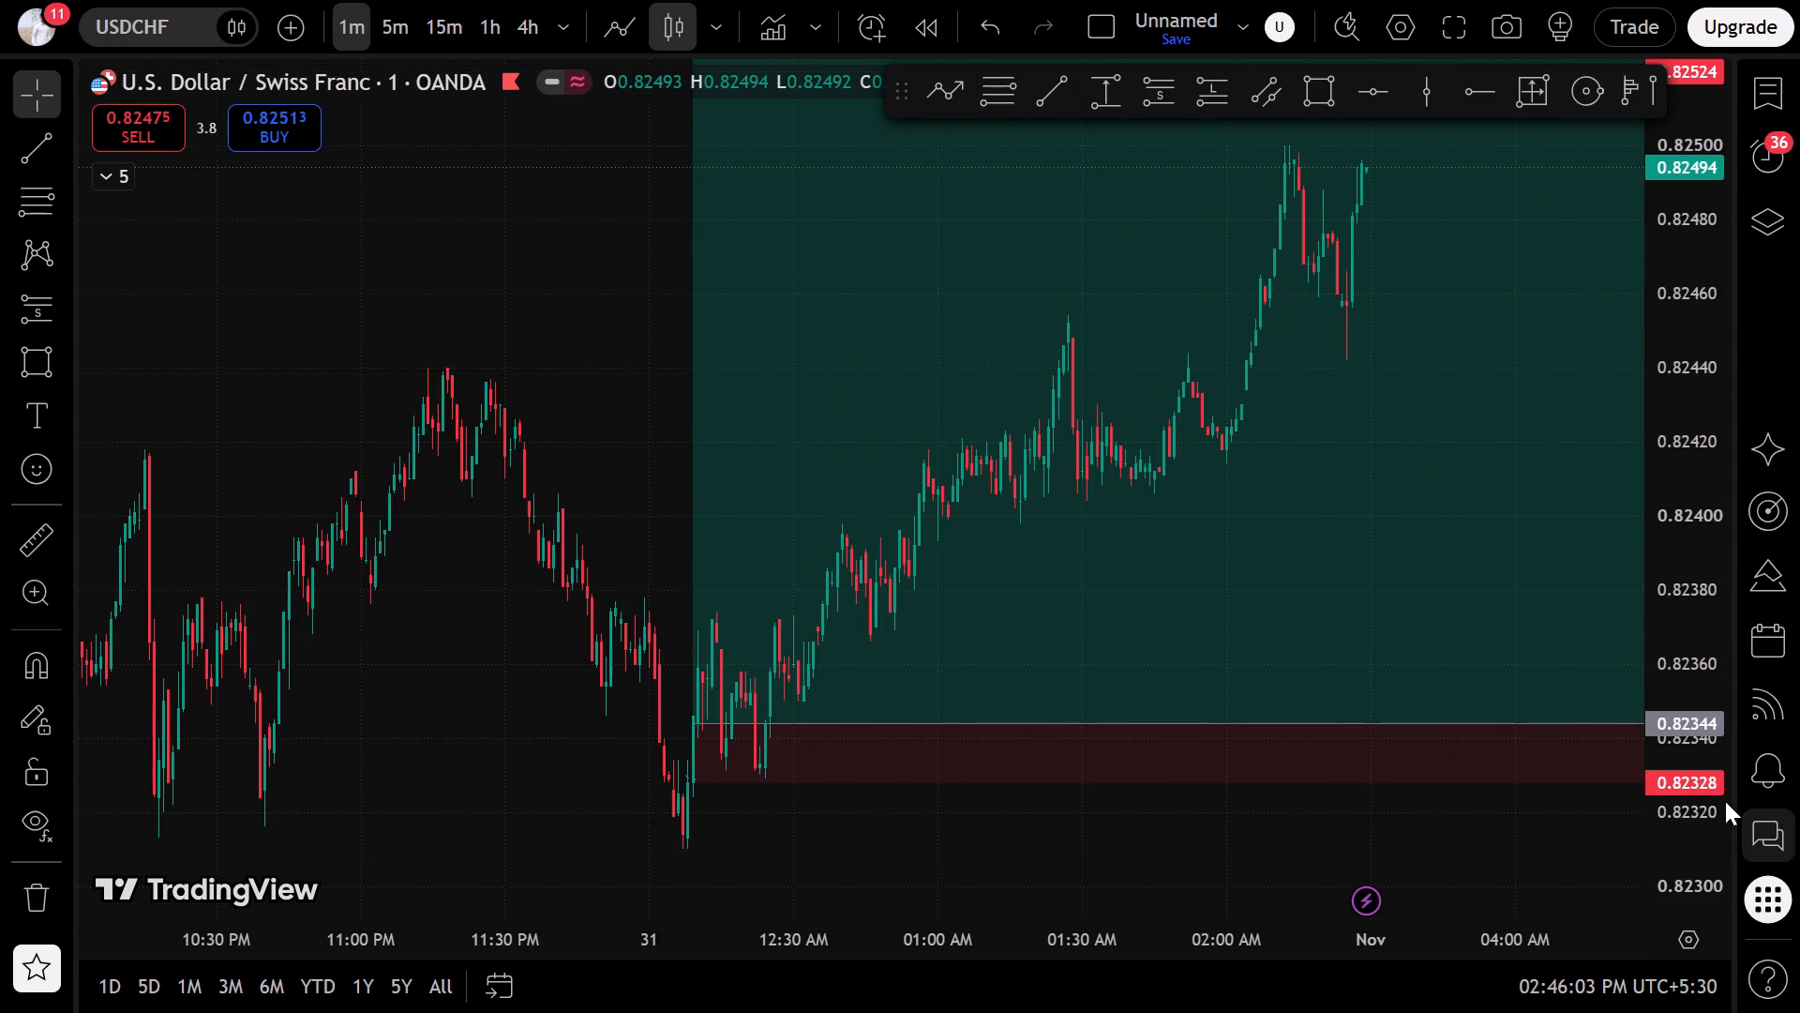
left_click_drag(1722, 794, 1704, 724)
left_click_drag(1019, 879, 1085, 606)
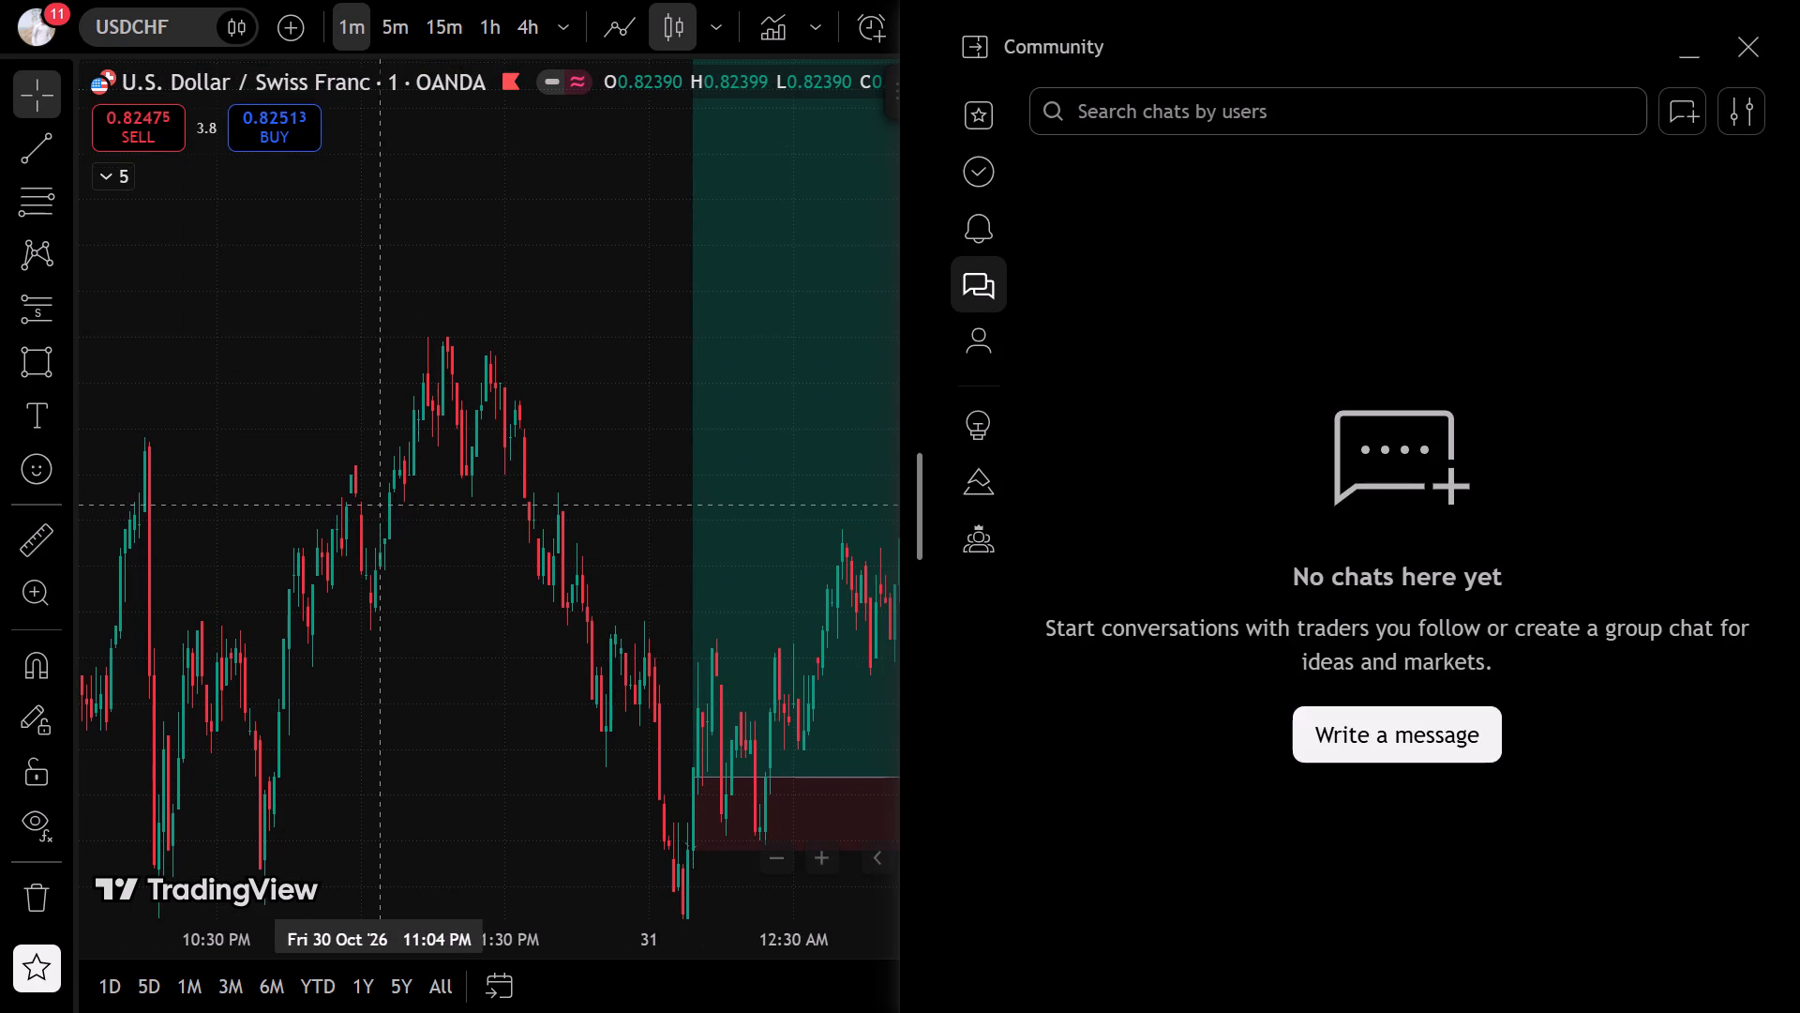
left_click(381, 506)
left_click(396, 621)
left_click(1730, 38)
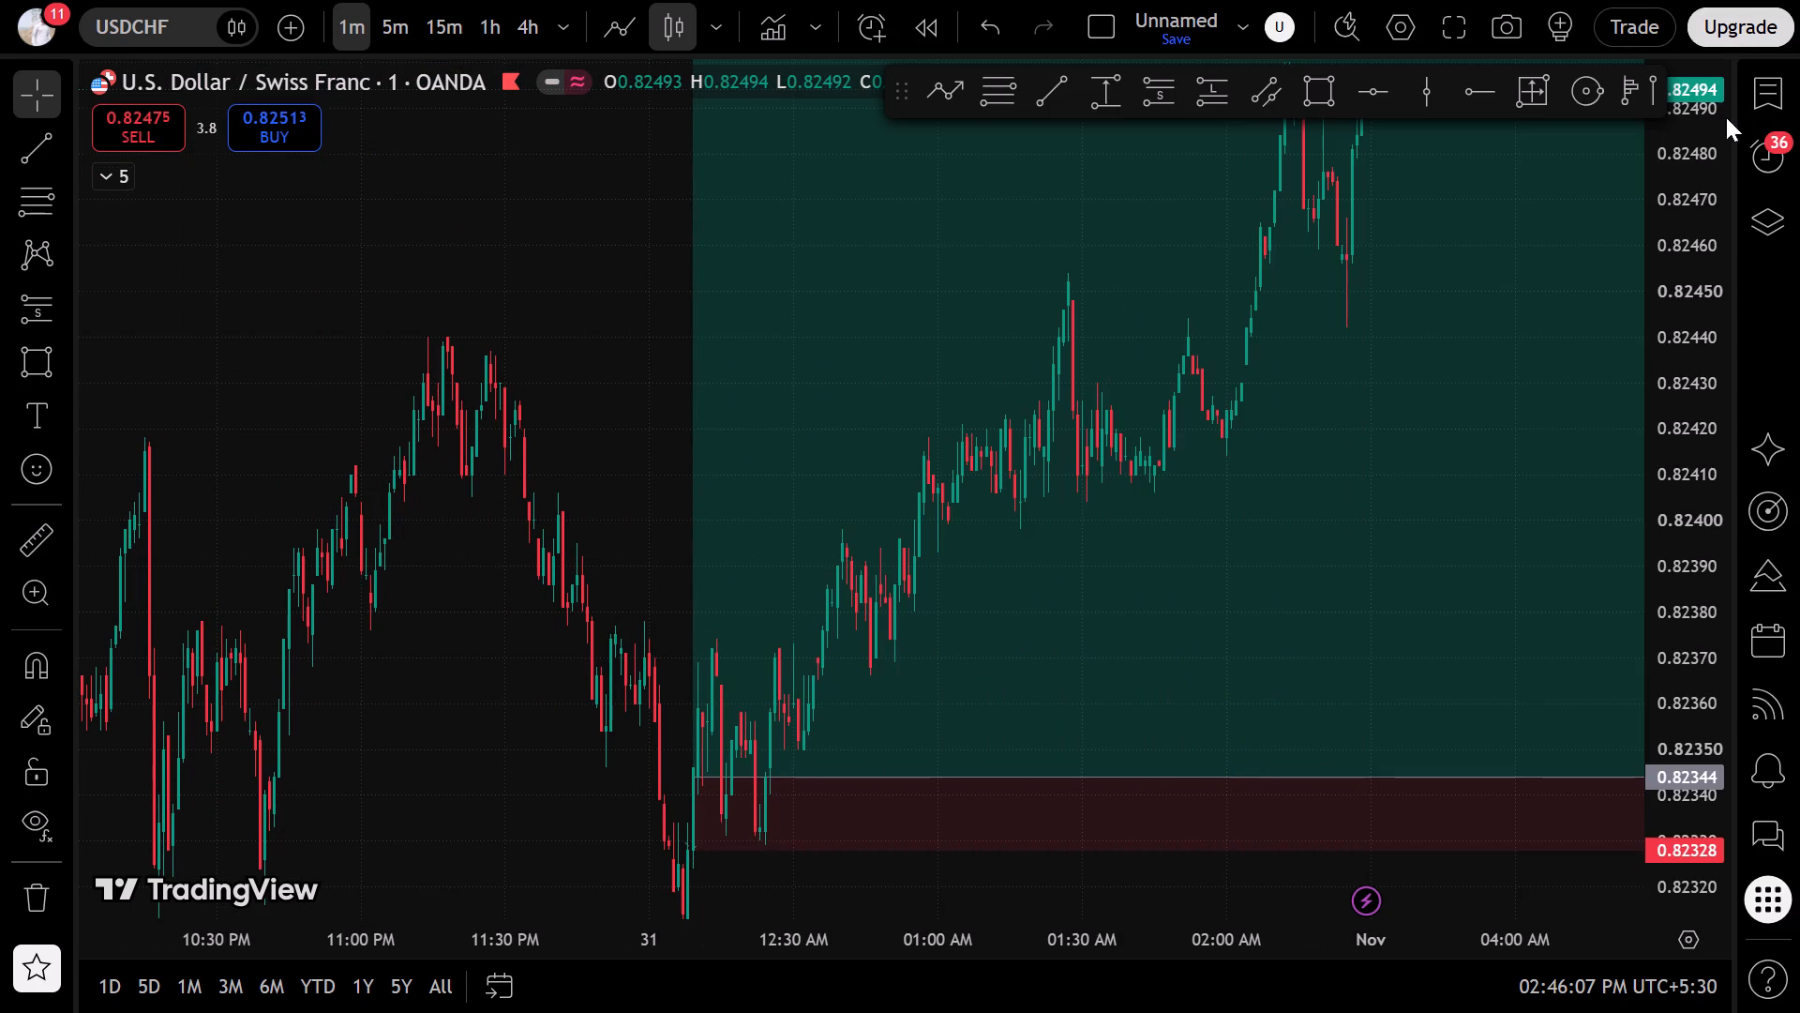
Draw a Fibonacci retracement from about 0.82328 near 12:23 AM up to about 0.82373 near 12:49 AM on 31 October.
left_click_drag(1672, 357, 1620, 457)
left_click_drag(554, 603, 680, 287)
scroll(546, 430, "up", 7)
left_click_drag(599, 624, 834, 743)
left_click(640, 585)
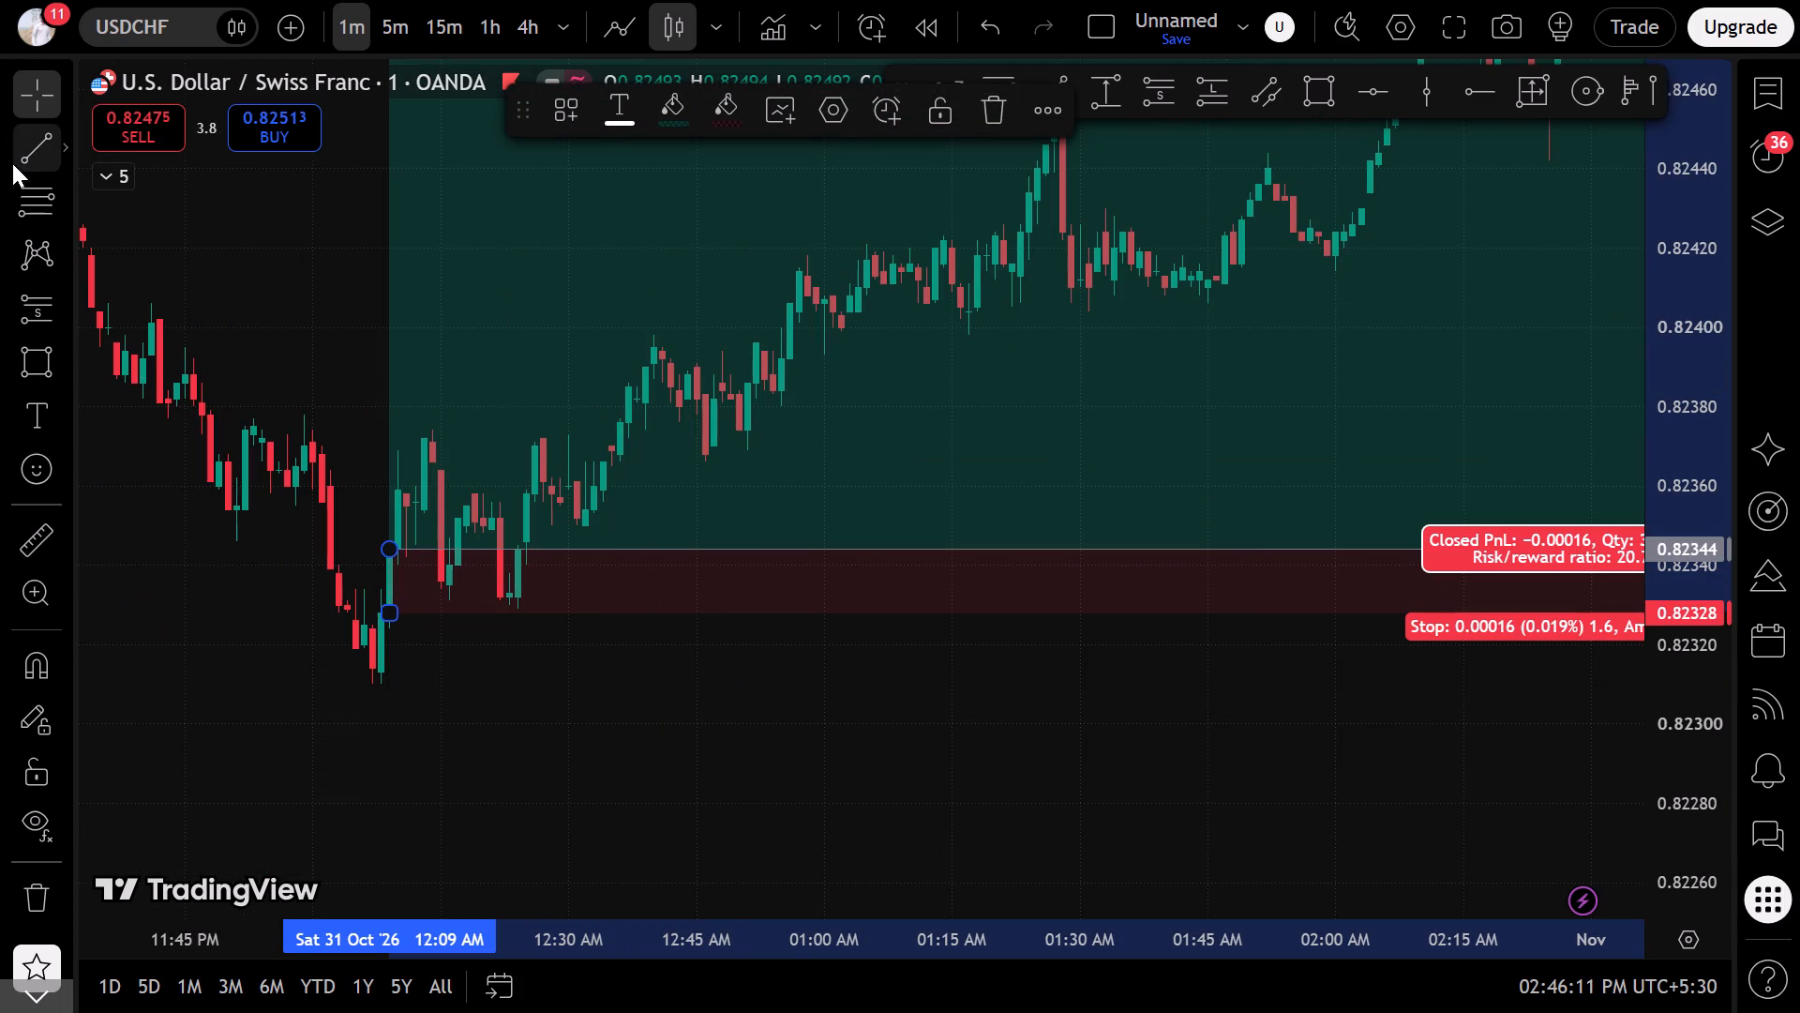
left_click_drag(17, 176, 17, 191)
left_click(14, 197)
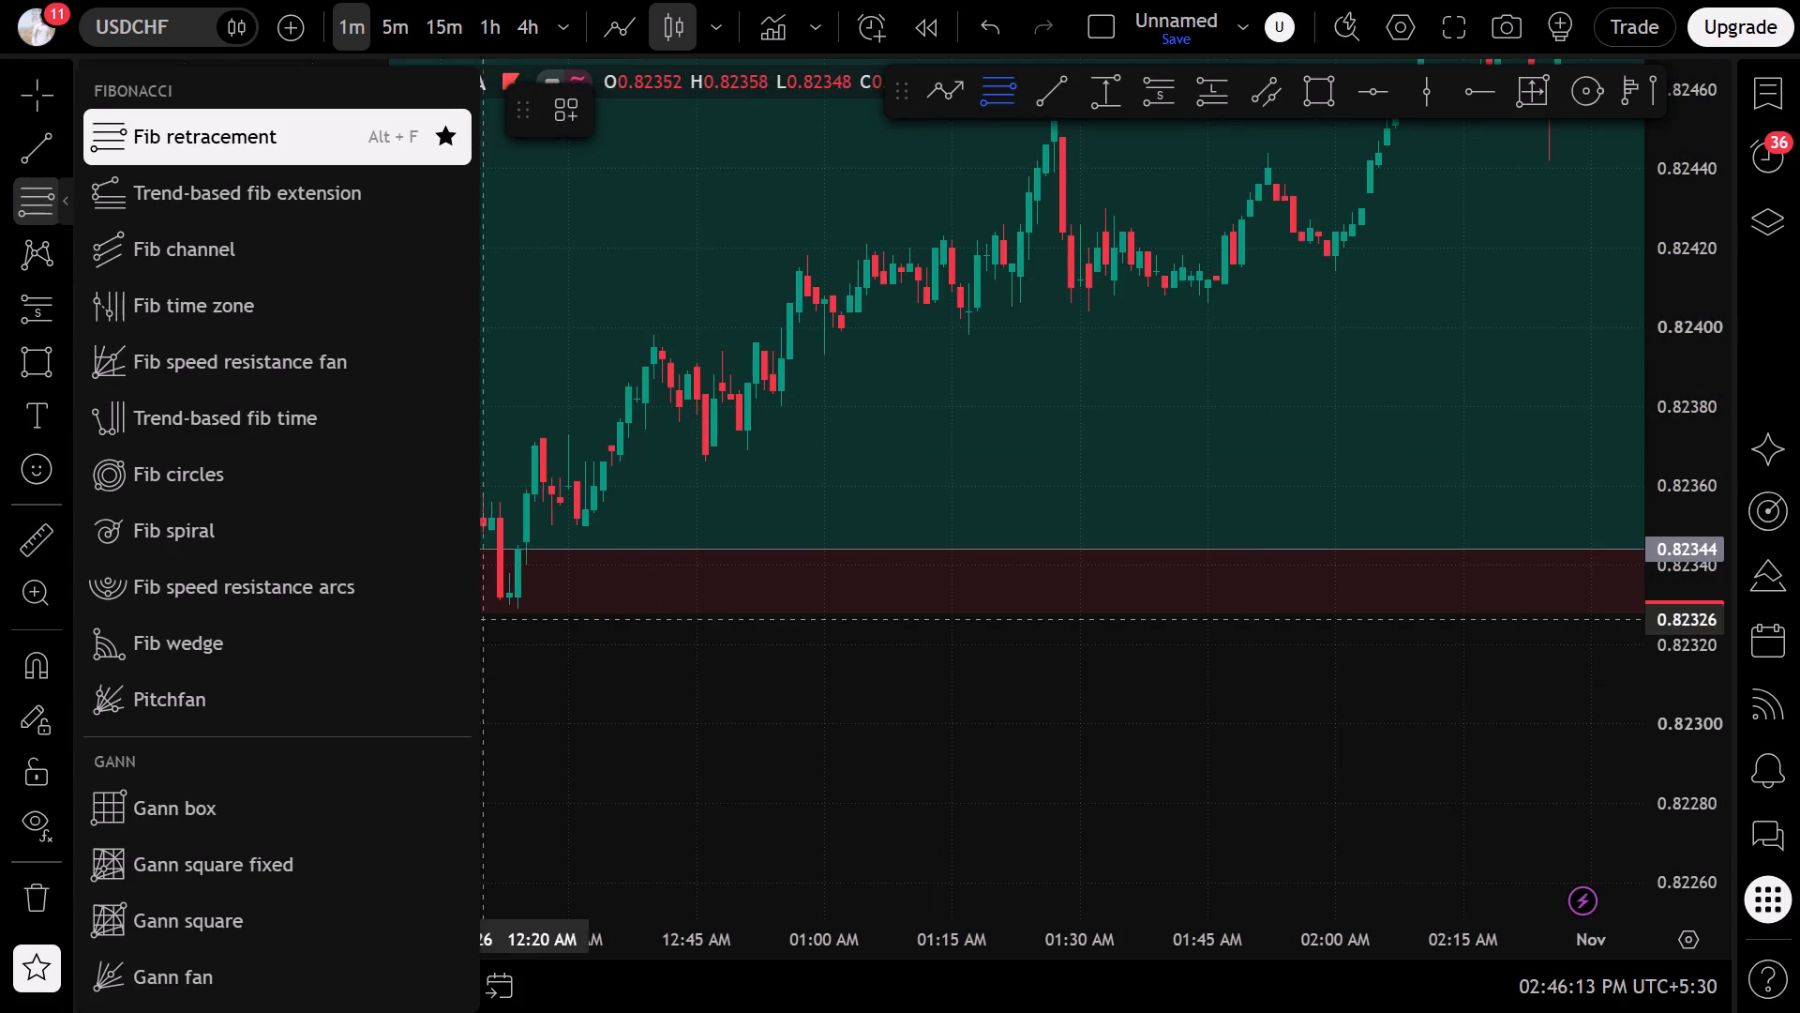
left_click(505, 613)
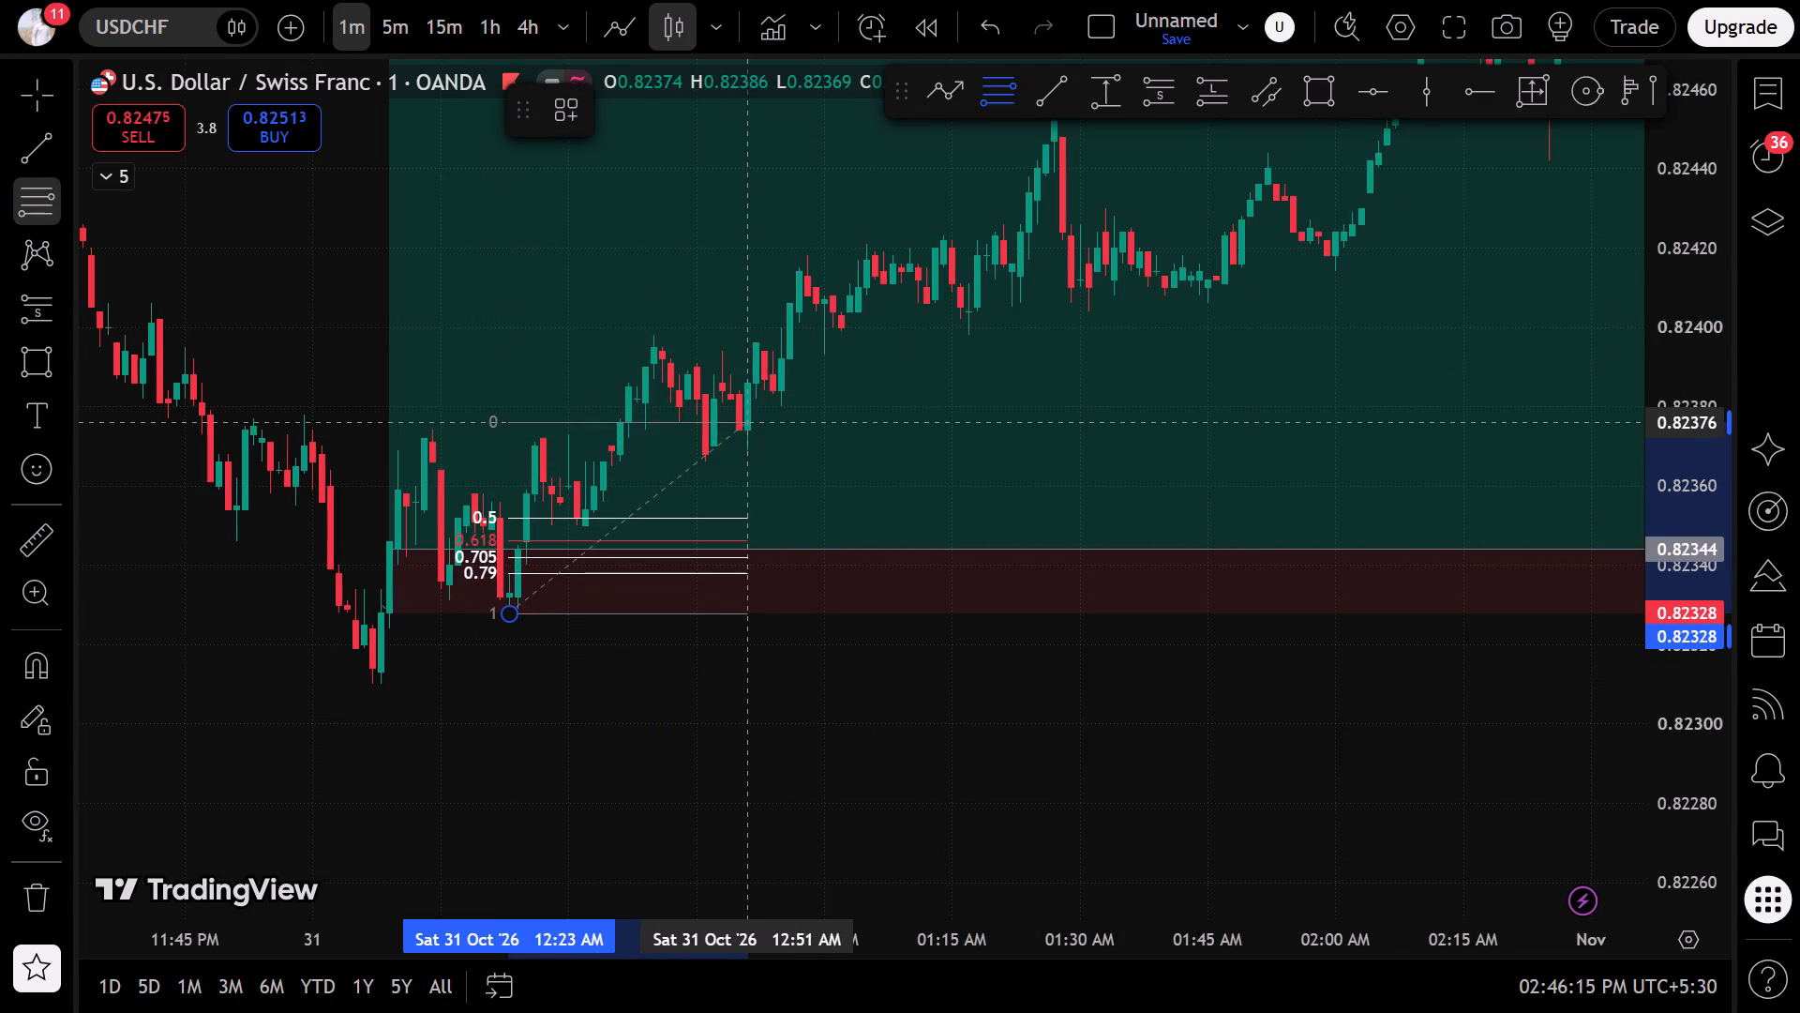
left_click(733, 435)
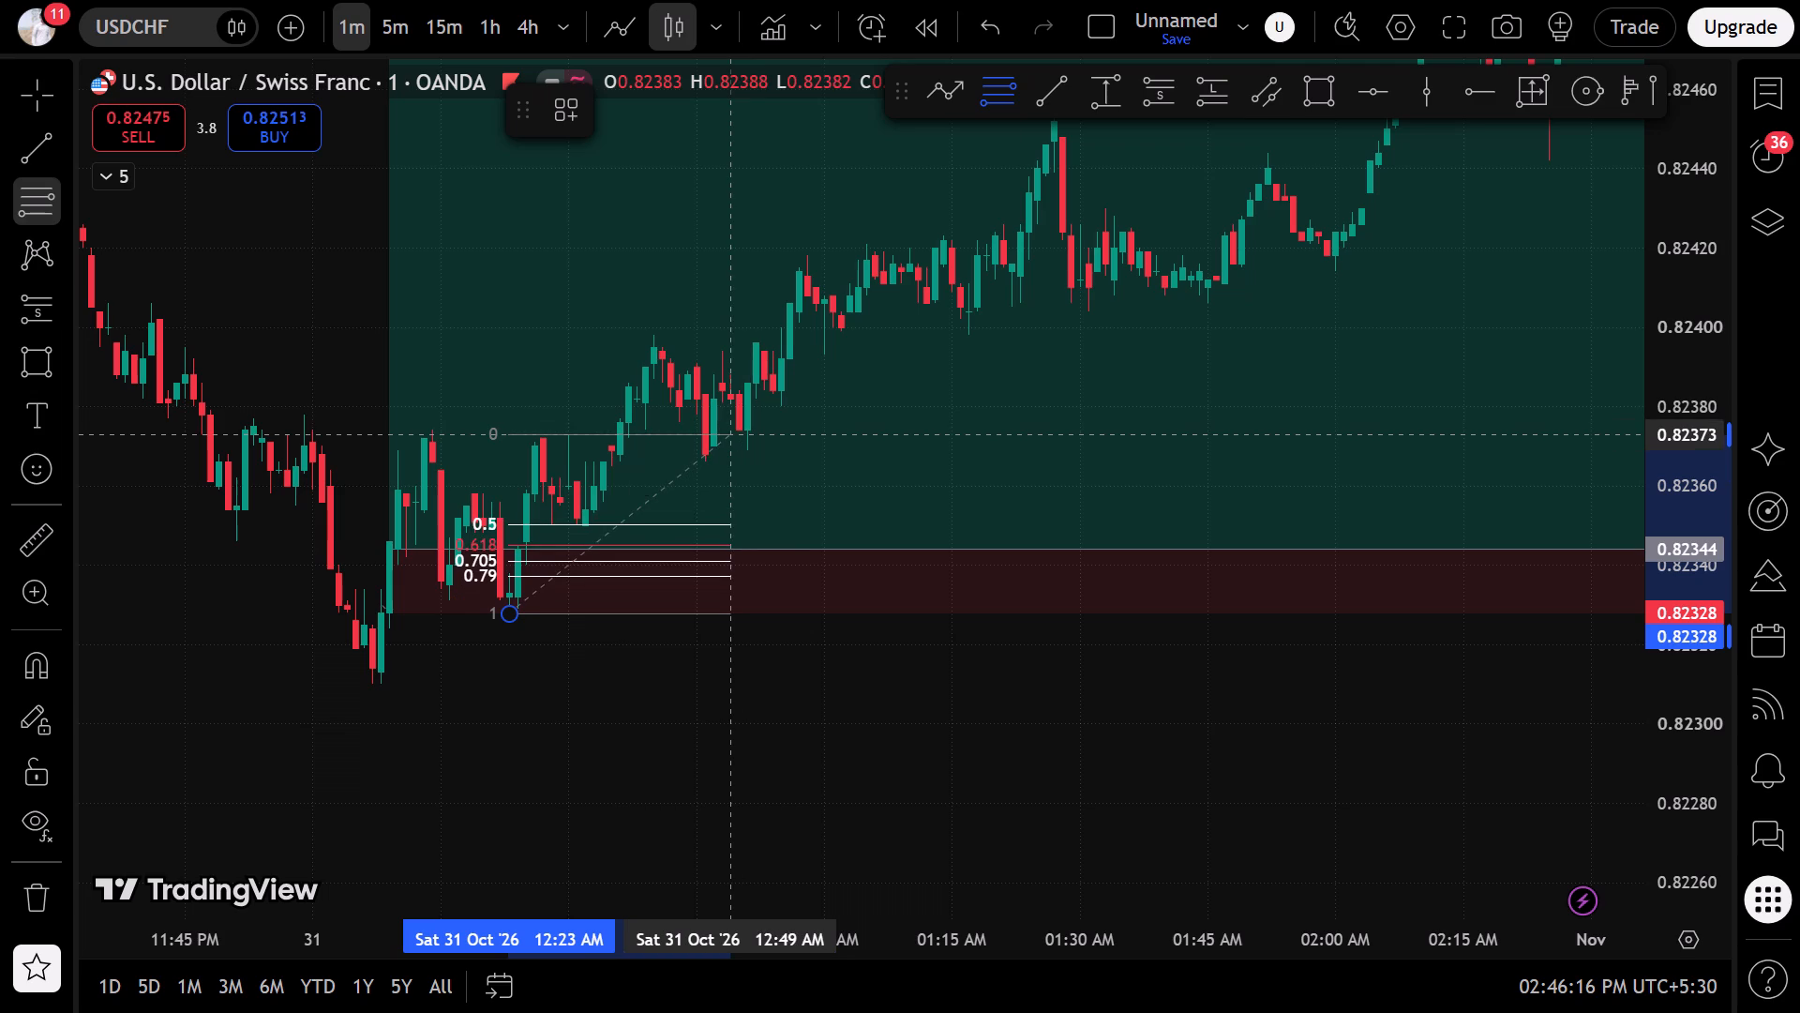
left_click(532, 838)
Move the new Fibonacci retracement's starting point to about 0.82329 near 12:21 AM.
left_click_drag(1690, 827, 1696, 812)
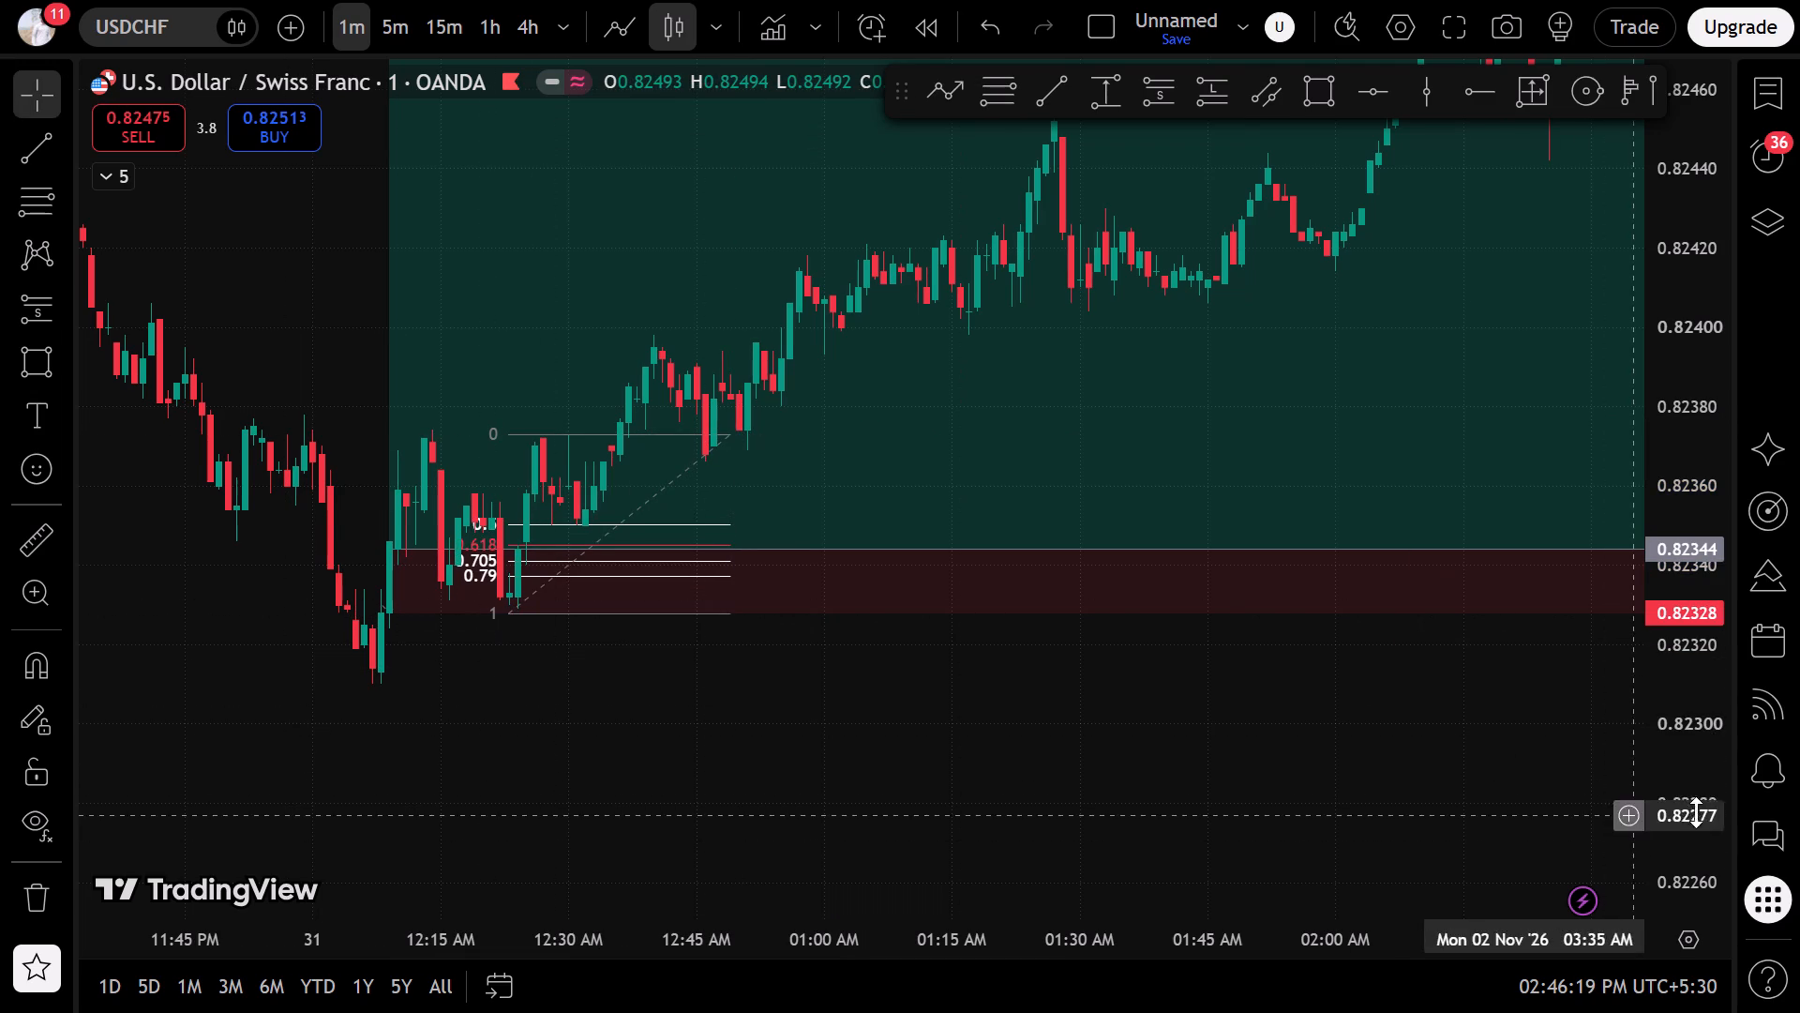
left_click_drag(1696, 812, 1632, 506)
left_click_drag(510, 758, 469, 739)
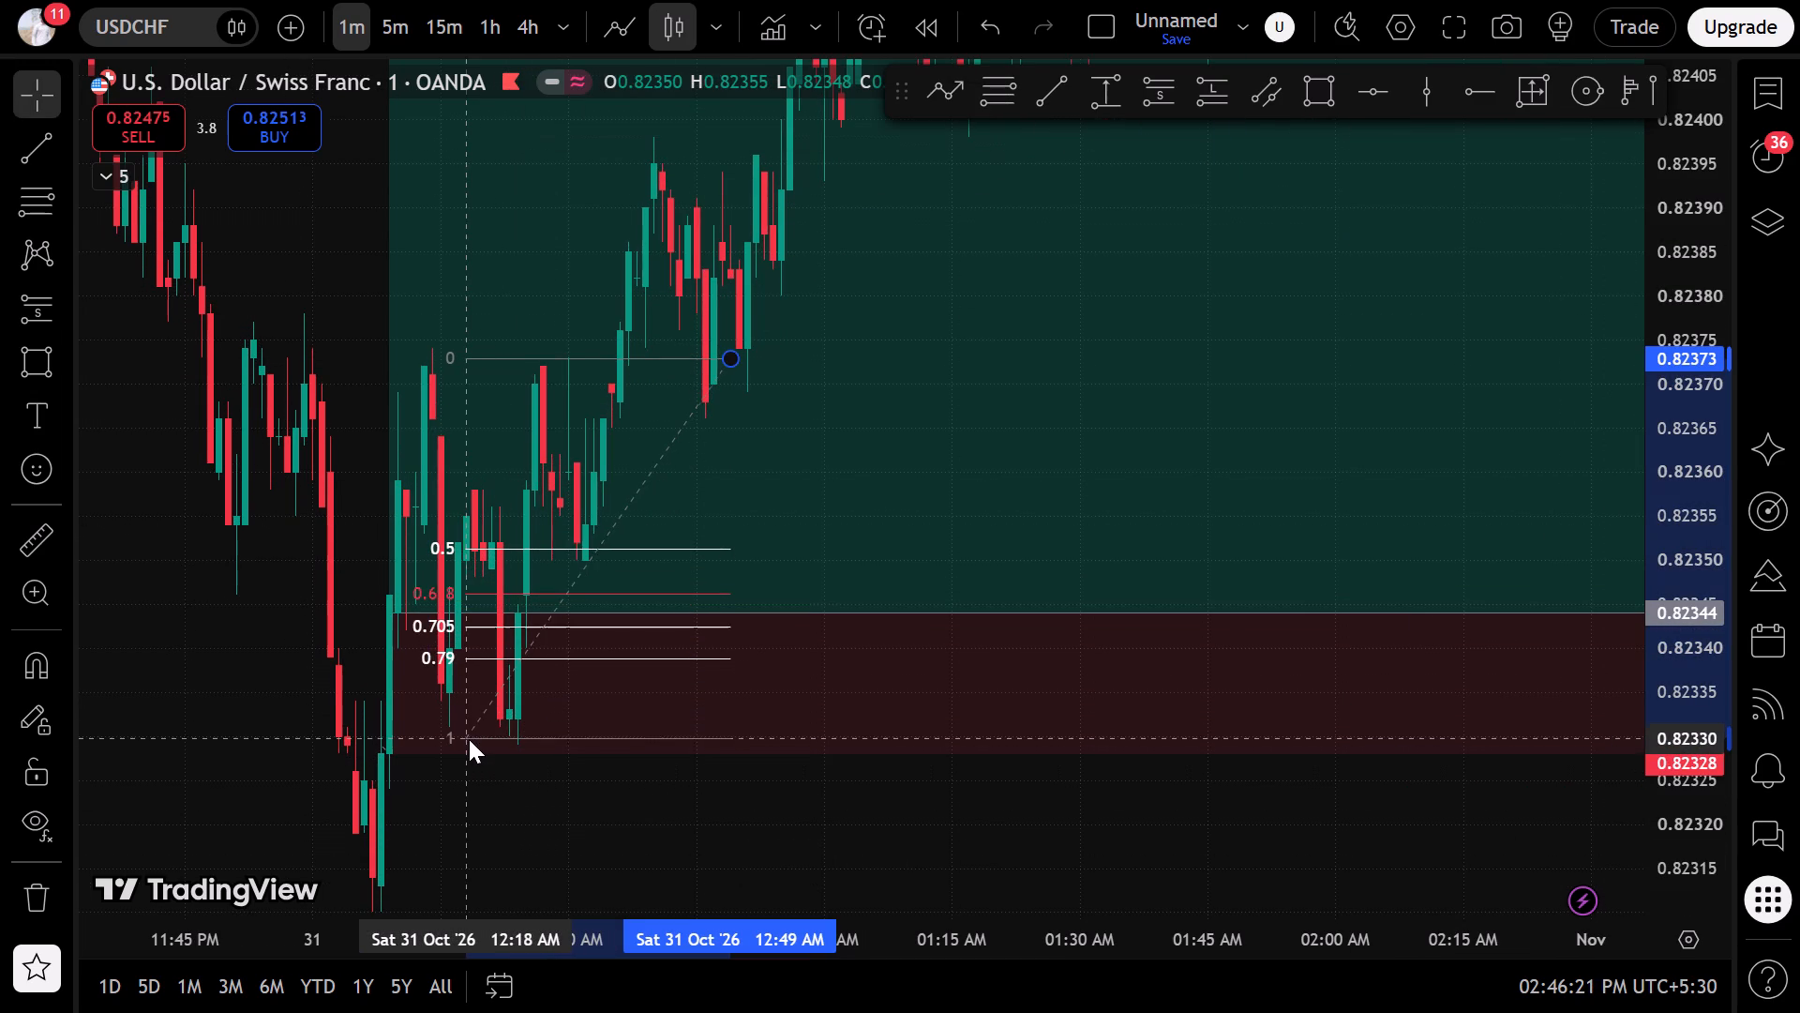
left_click_drag(469, 739, 471, 742)
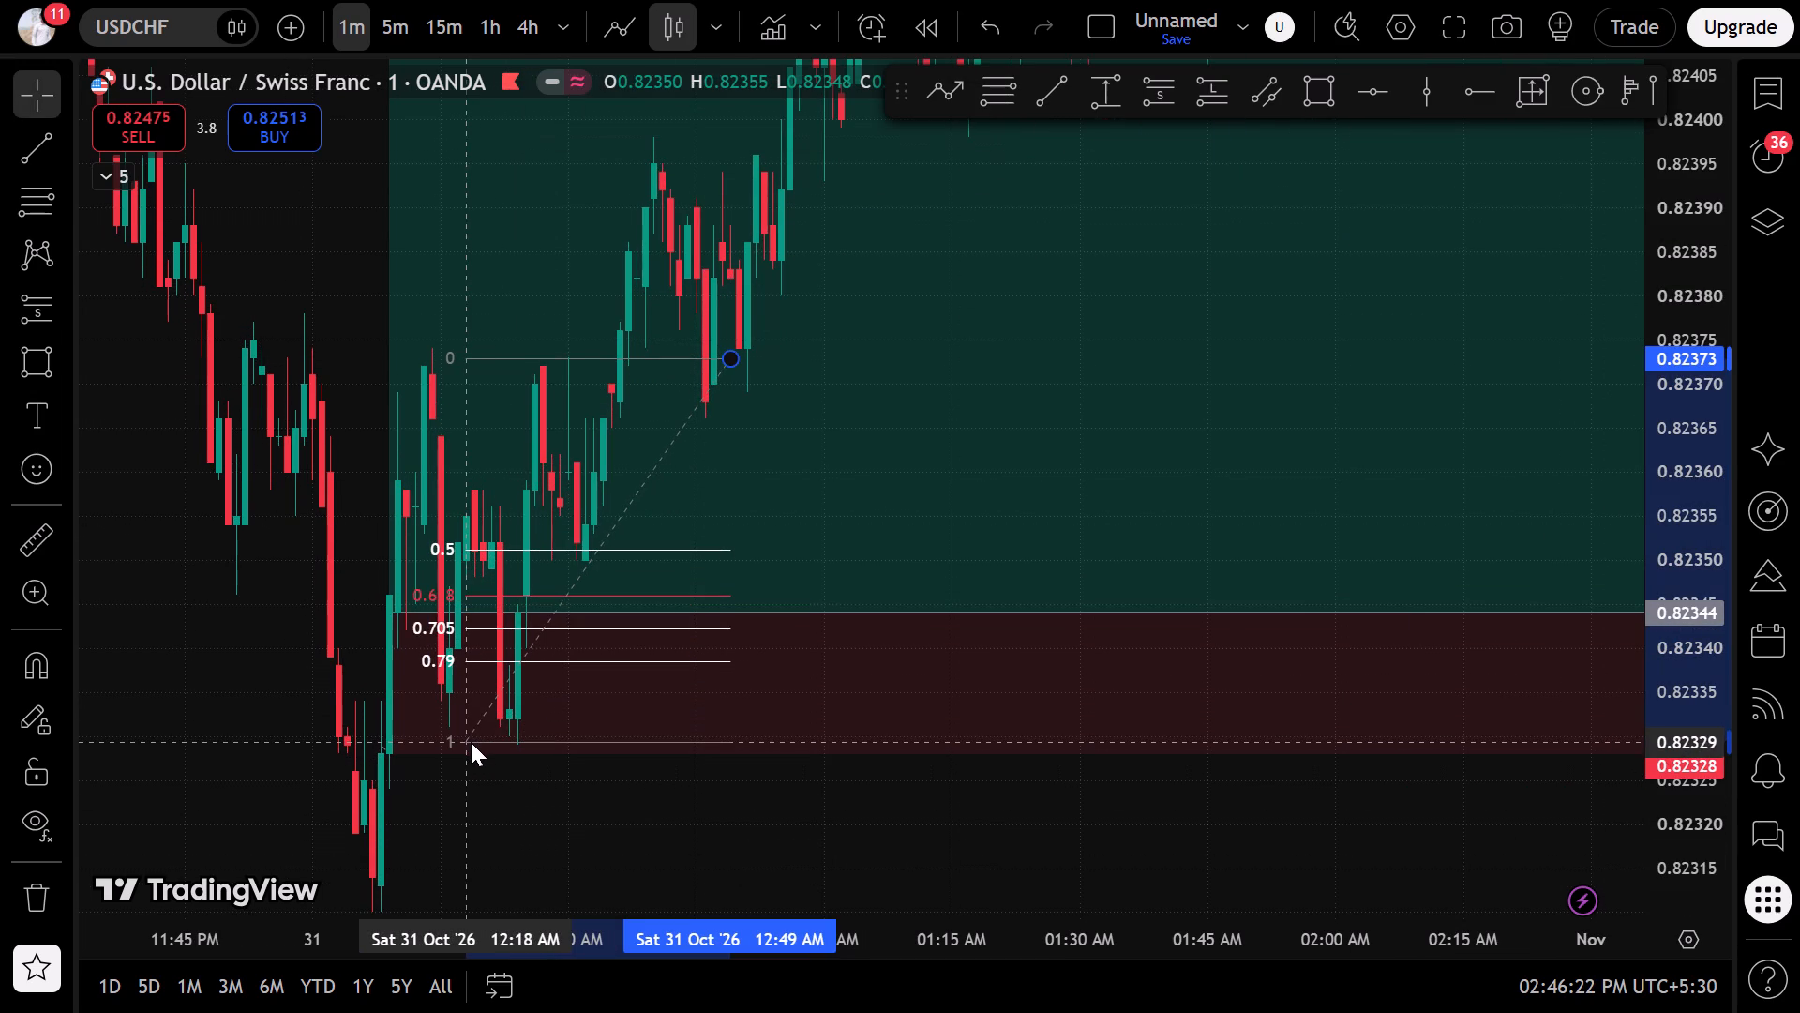
left_click_drag(471, 742, 491, 745)
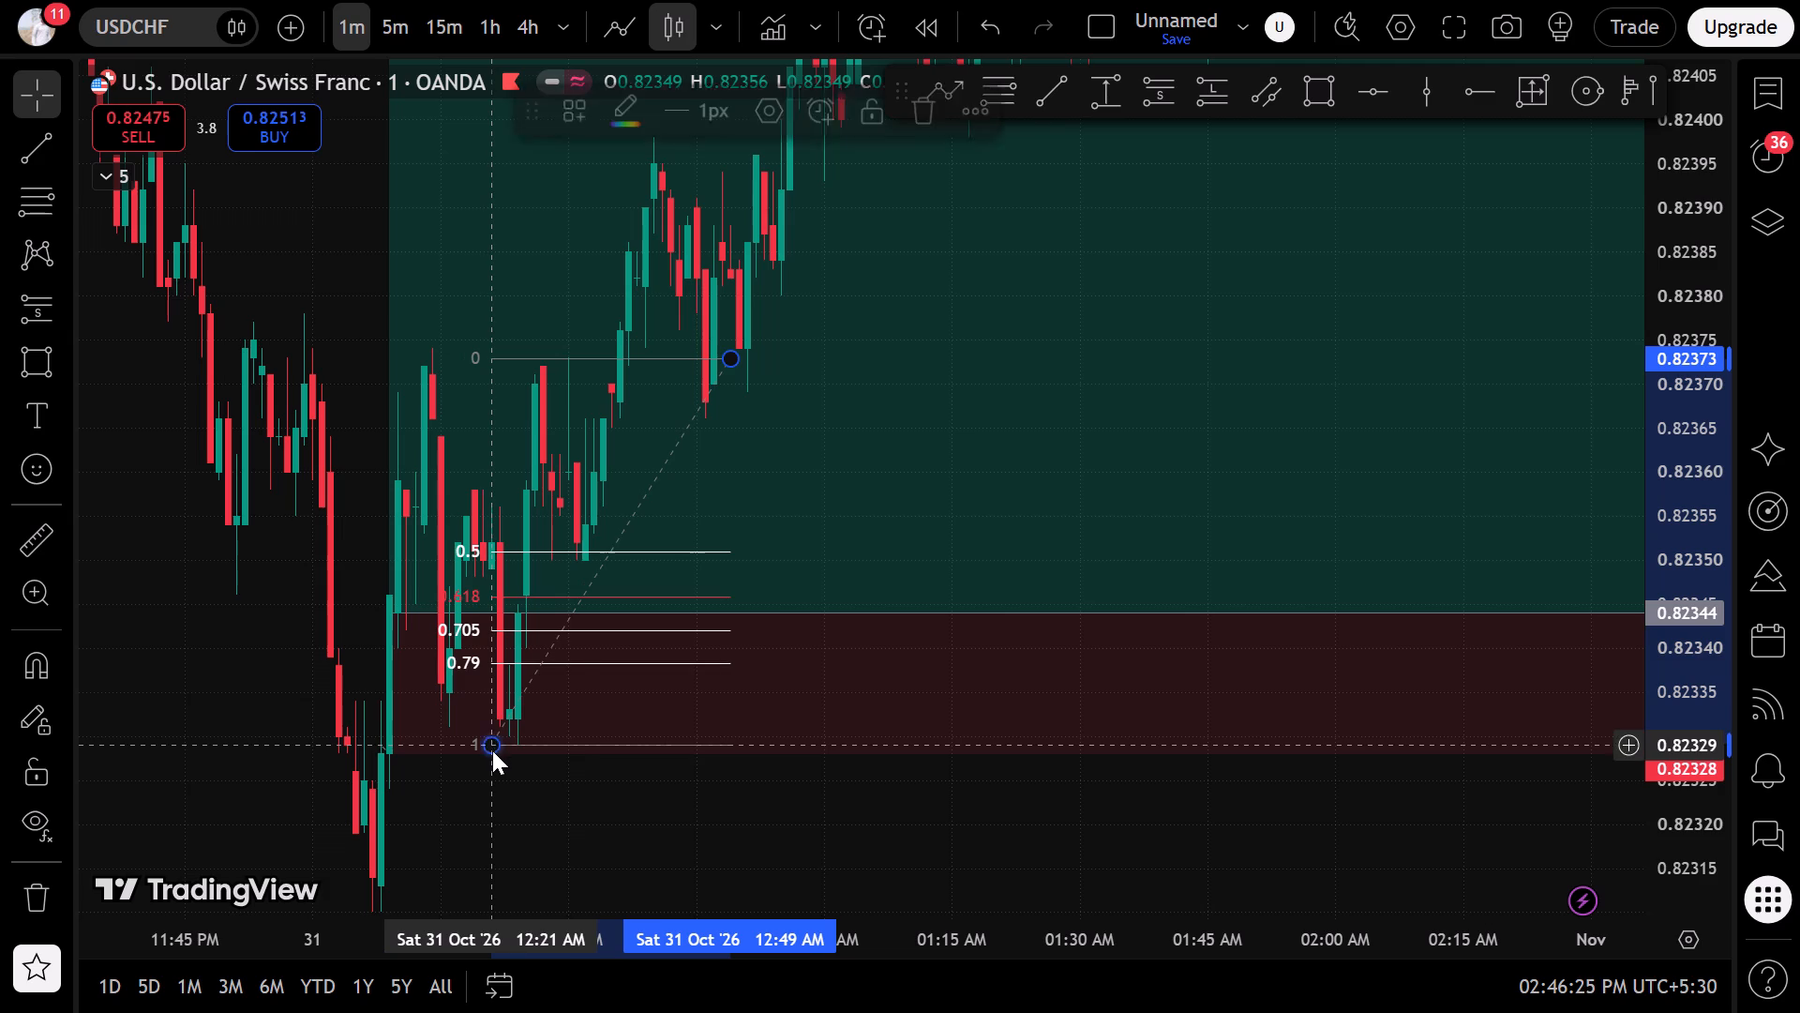
left_click(412, 791)
Move the long position's entry point to 0.82351 near 12:21 AM, level with the retracement's 0.5 line.
left_click(969, 687)
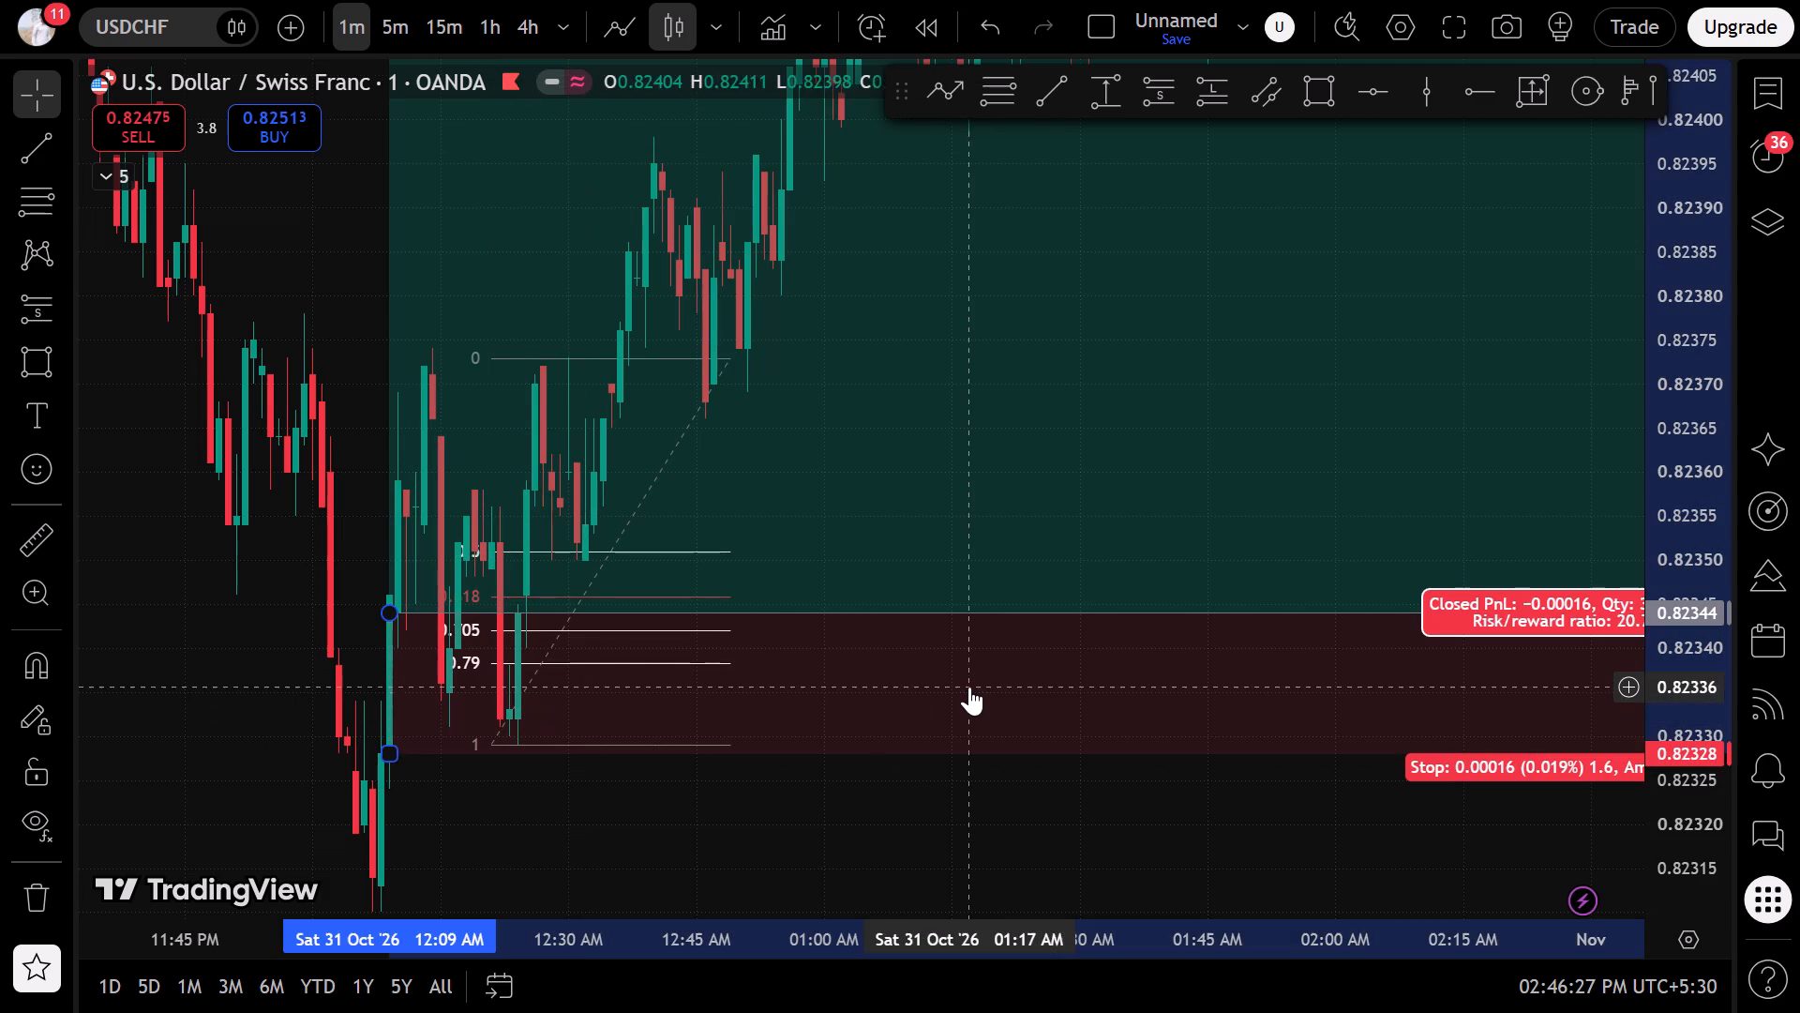
left_click_drag(1055, 861, 680, 841)
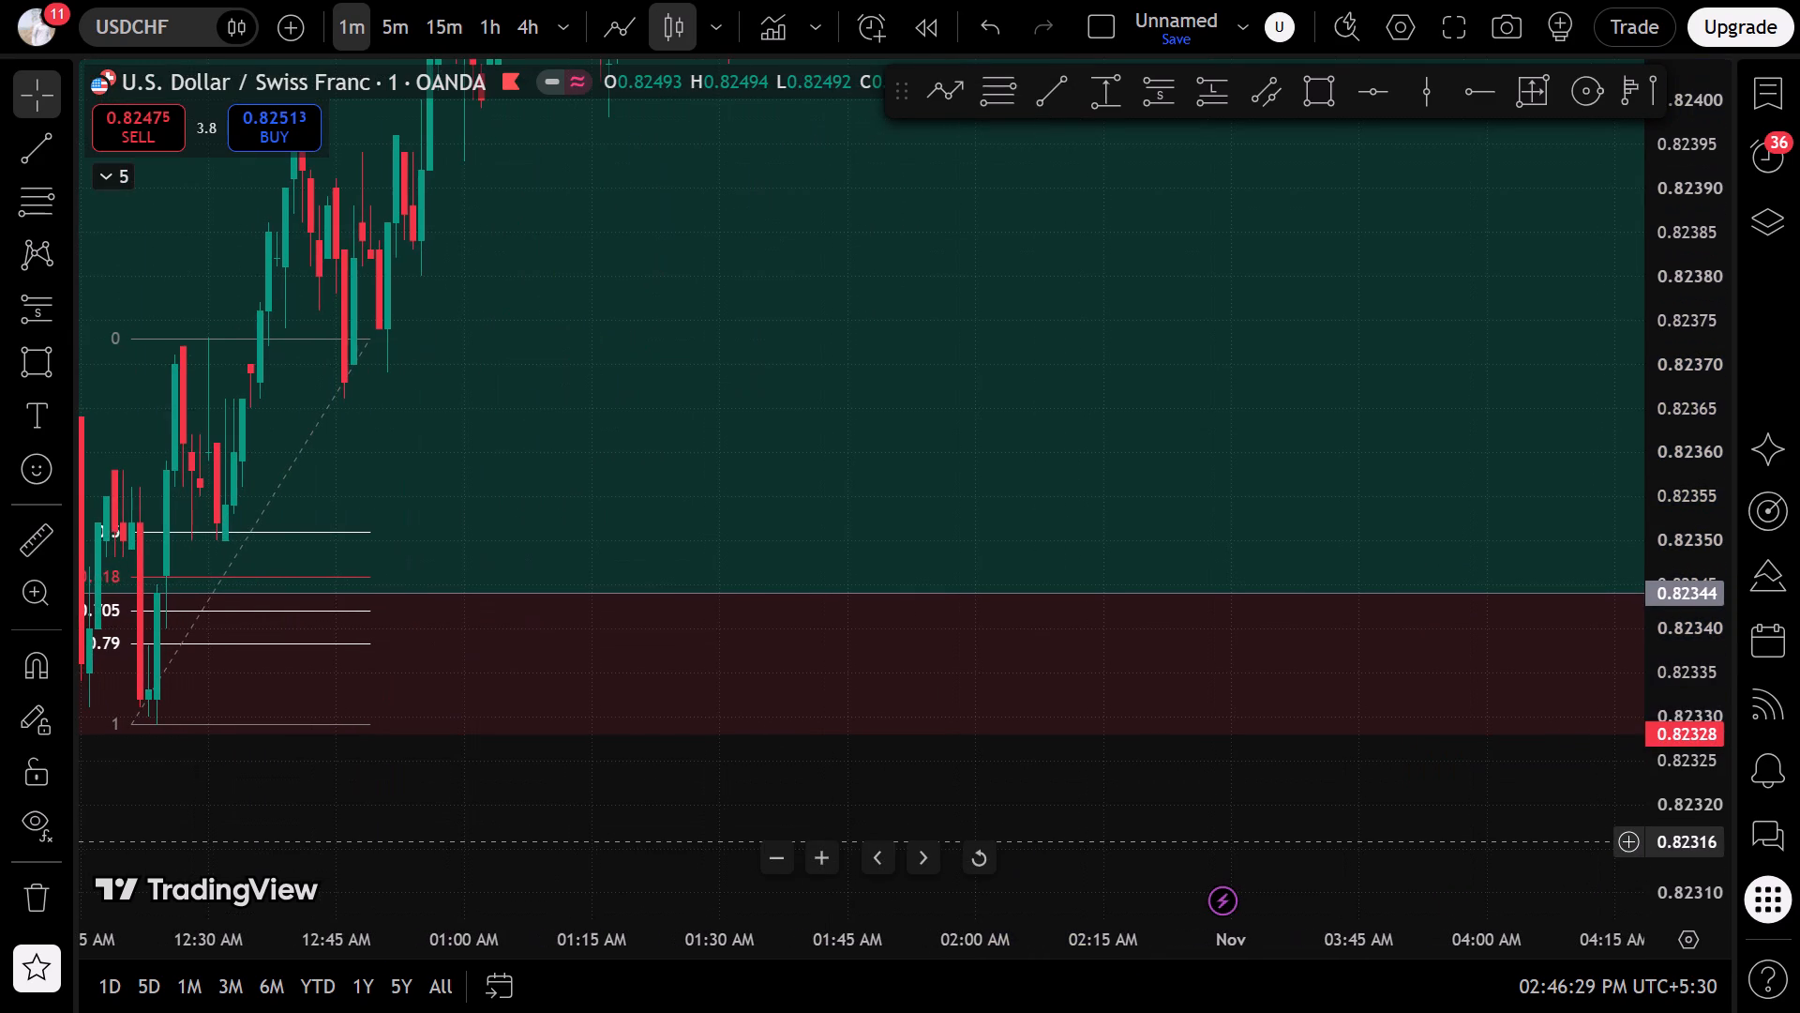
left_click_drag(848, 780, 1252, 783)
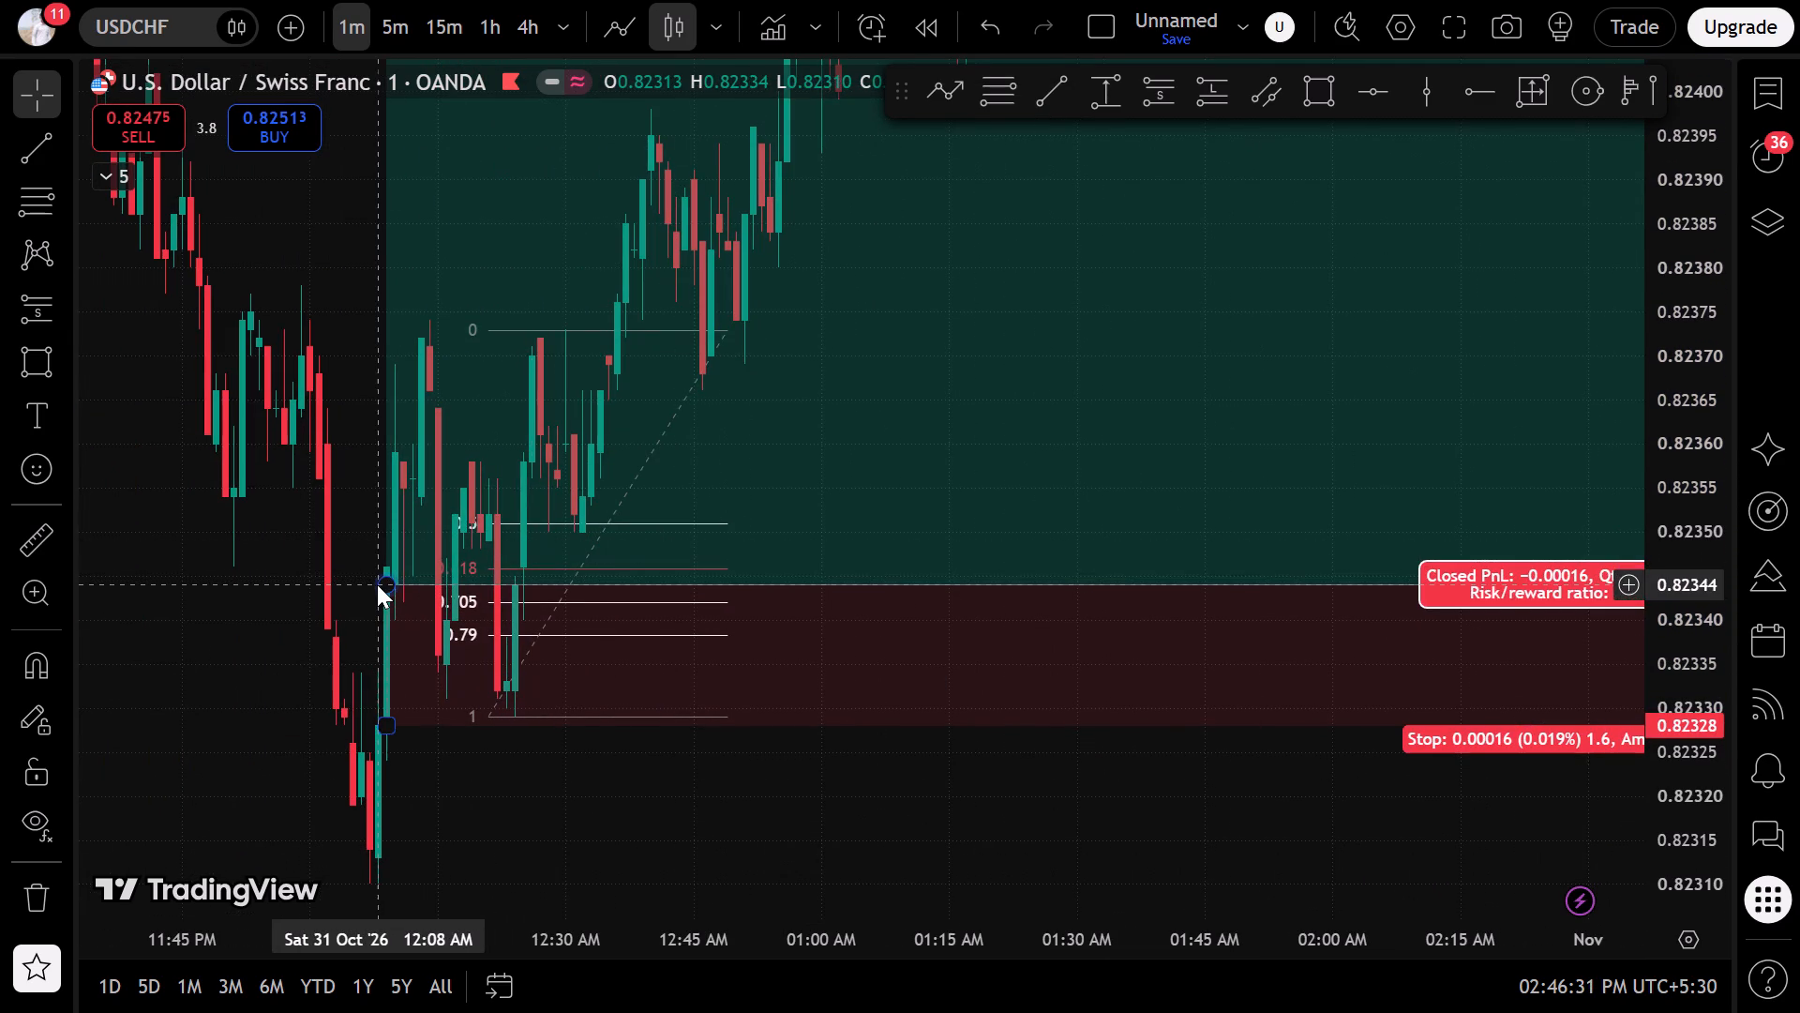
left_click_drag(377, 584, 493, 523)
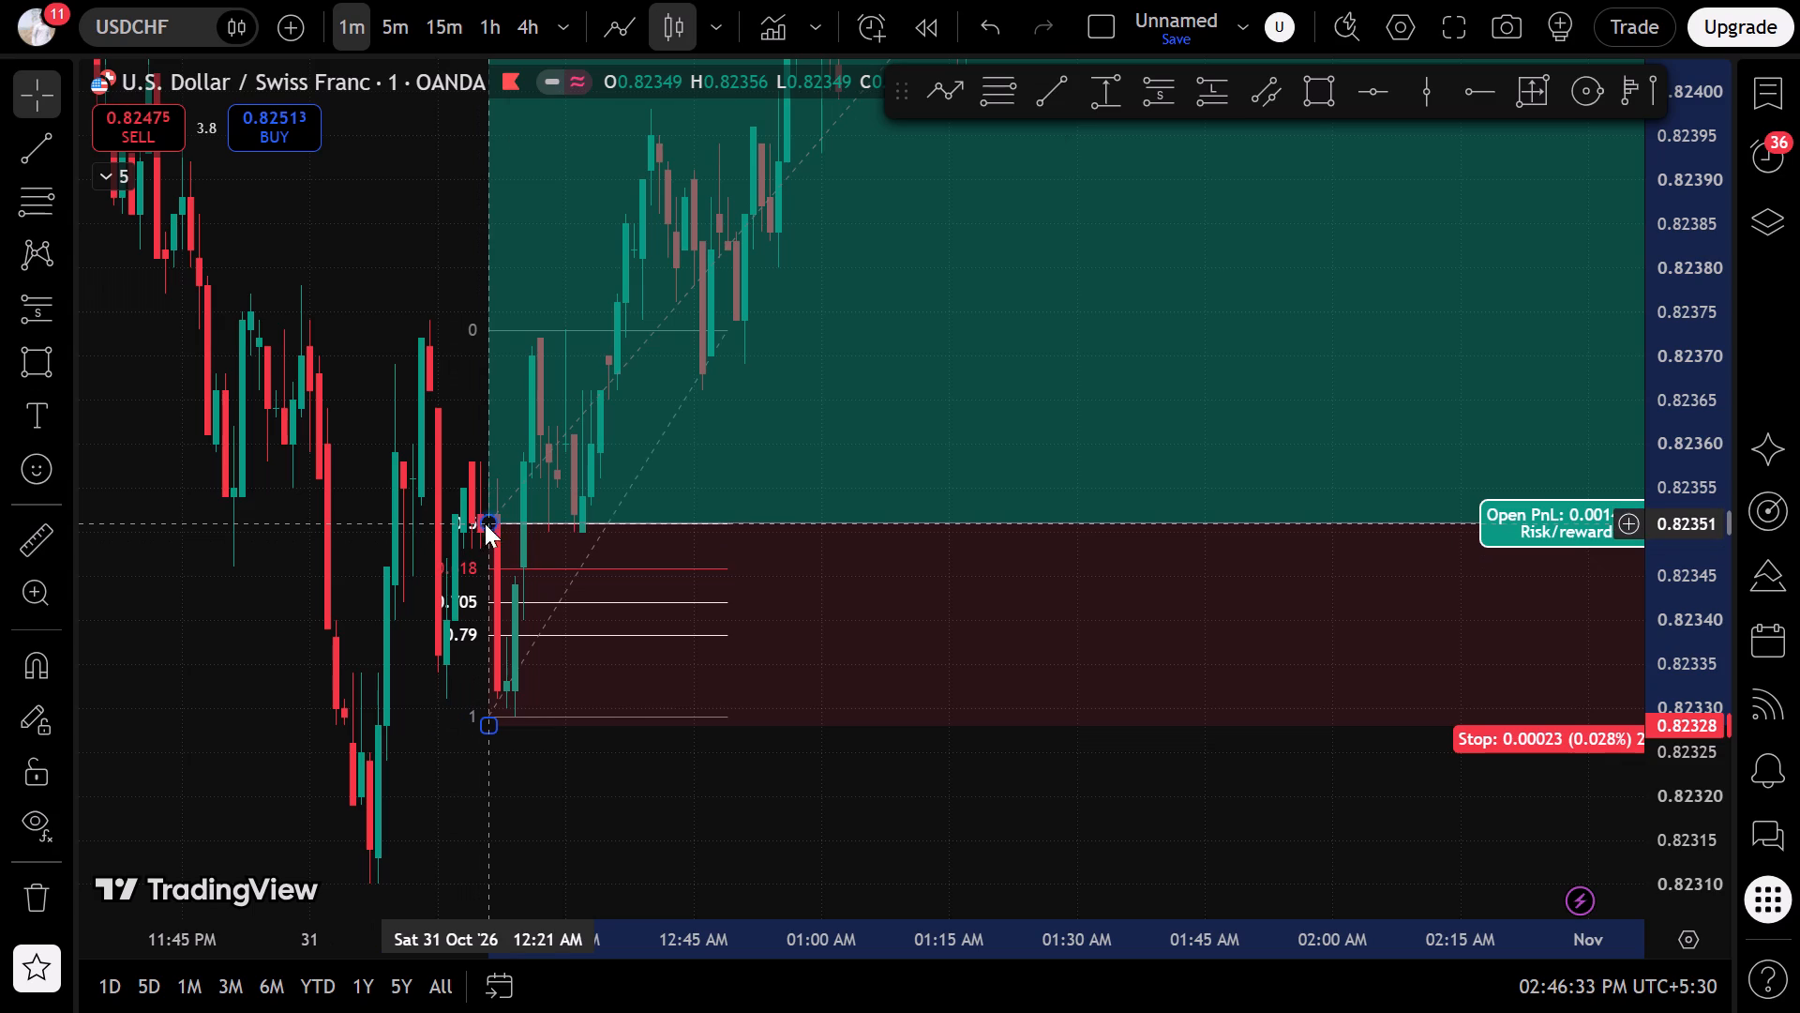
Raise the long position's stop to 0.82338, close to the retracement's 0.79 level.
left_click_drag(484, 721, 503, 650)
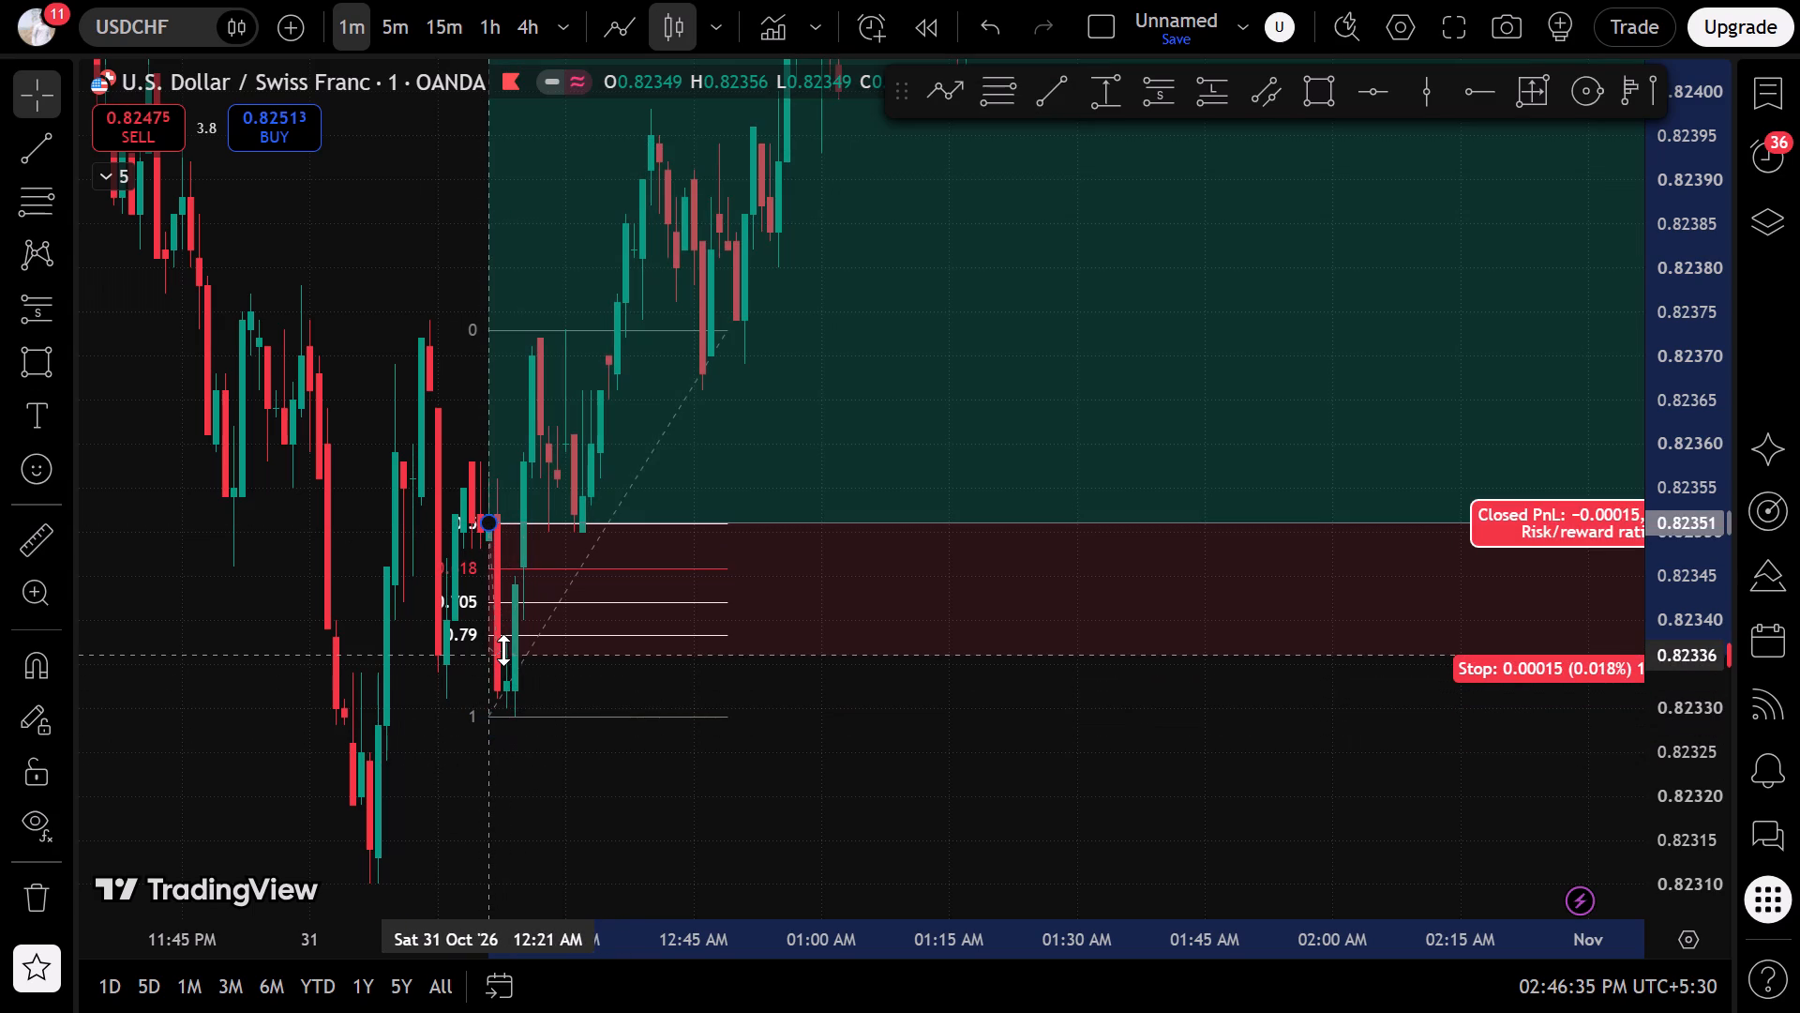
left_click_drag(503, 650, 546, 634)
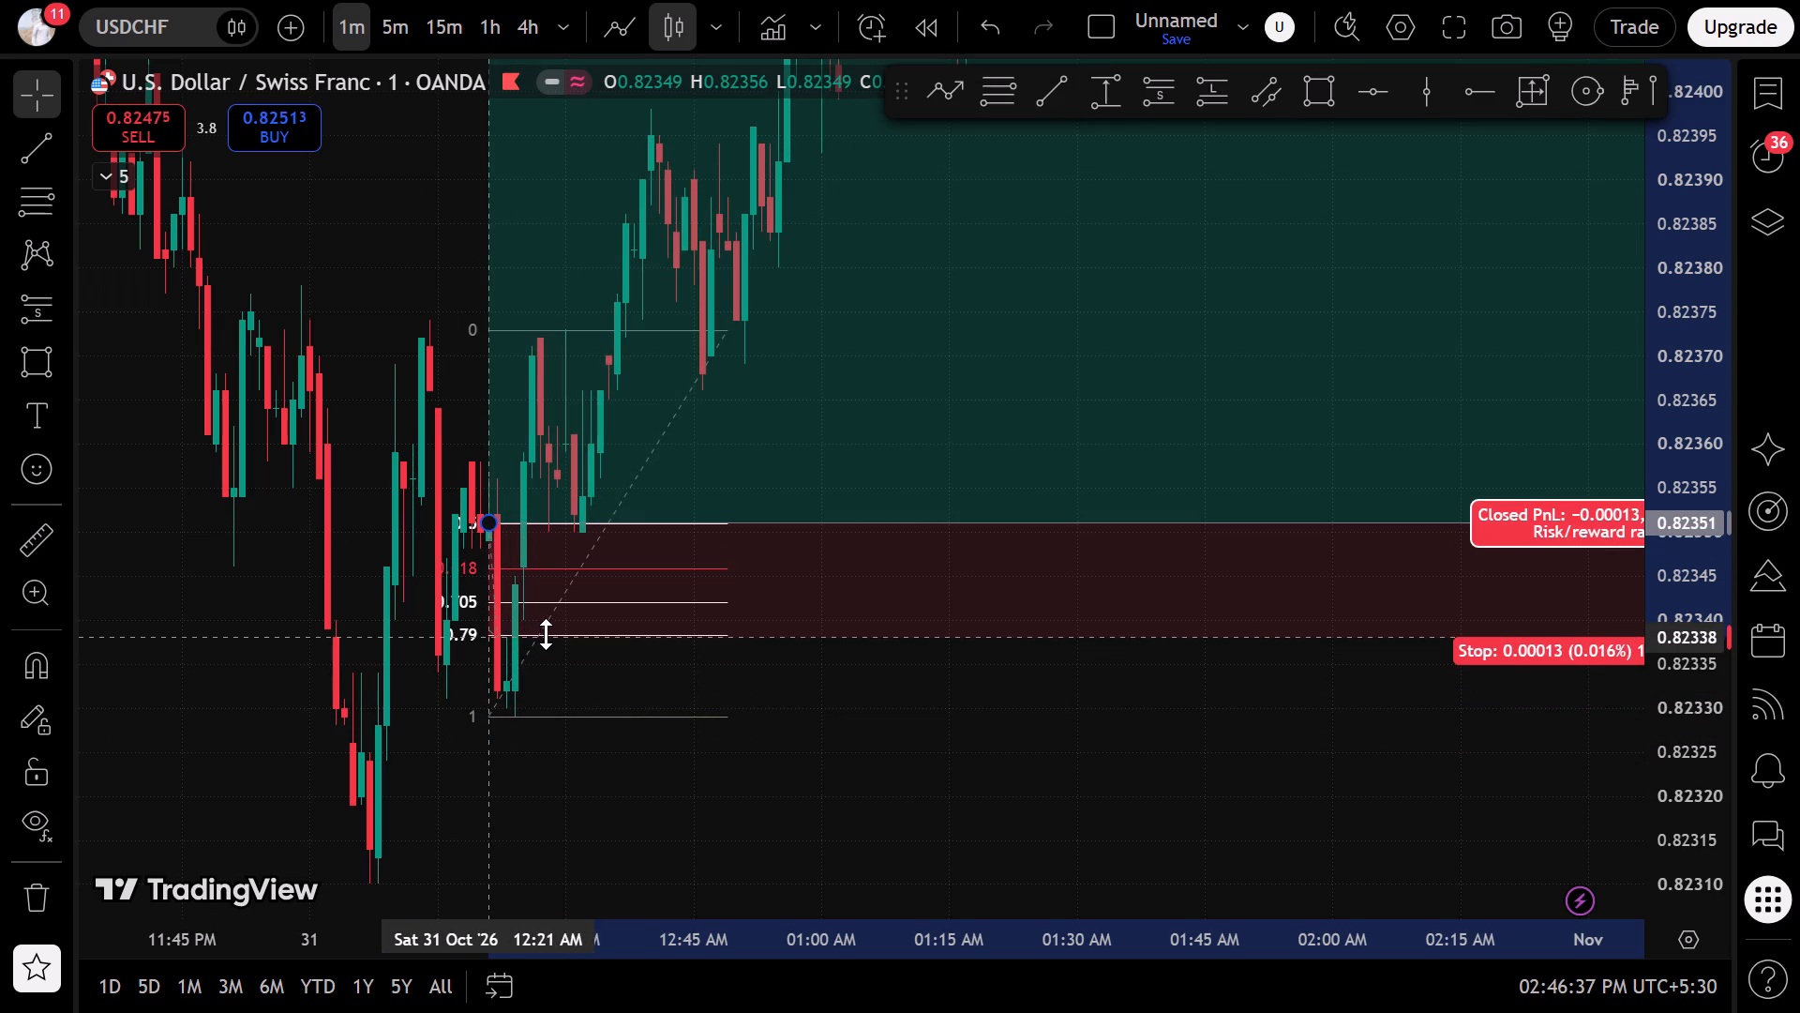
left_click_drag(546, 634, 554, 631)
left_click_drag(707, 752, 779, 753)
left_click_drag(1050, 731, 460, 774)
scroll(755, 607, "down", 4)
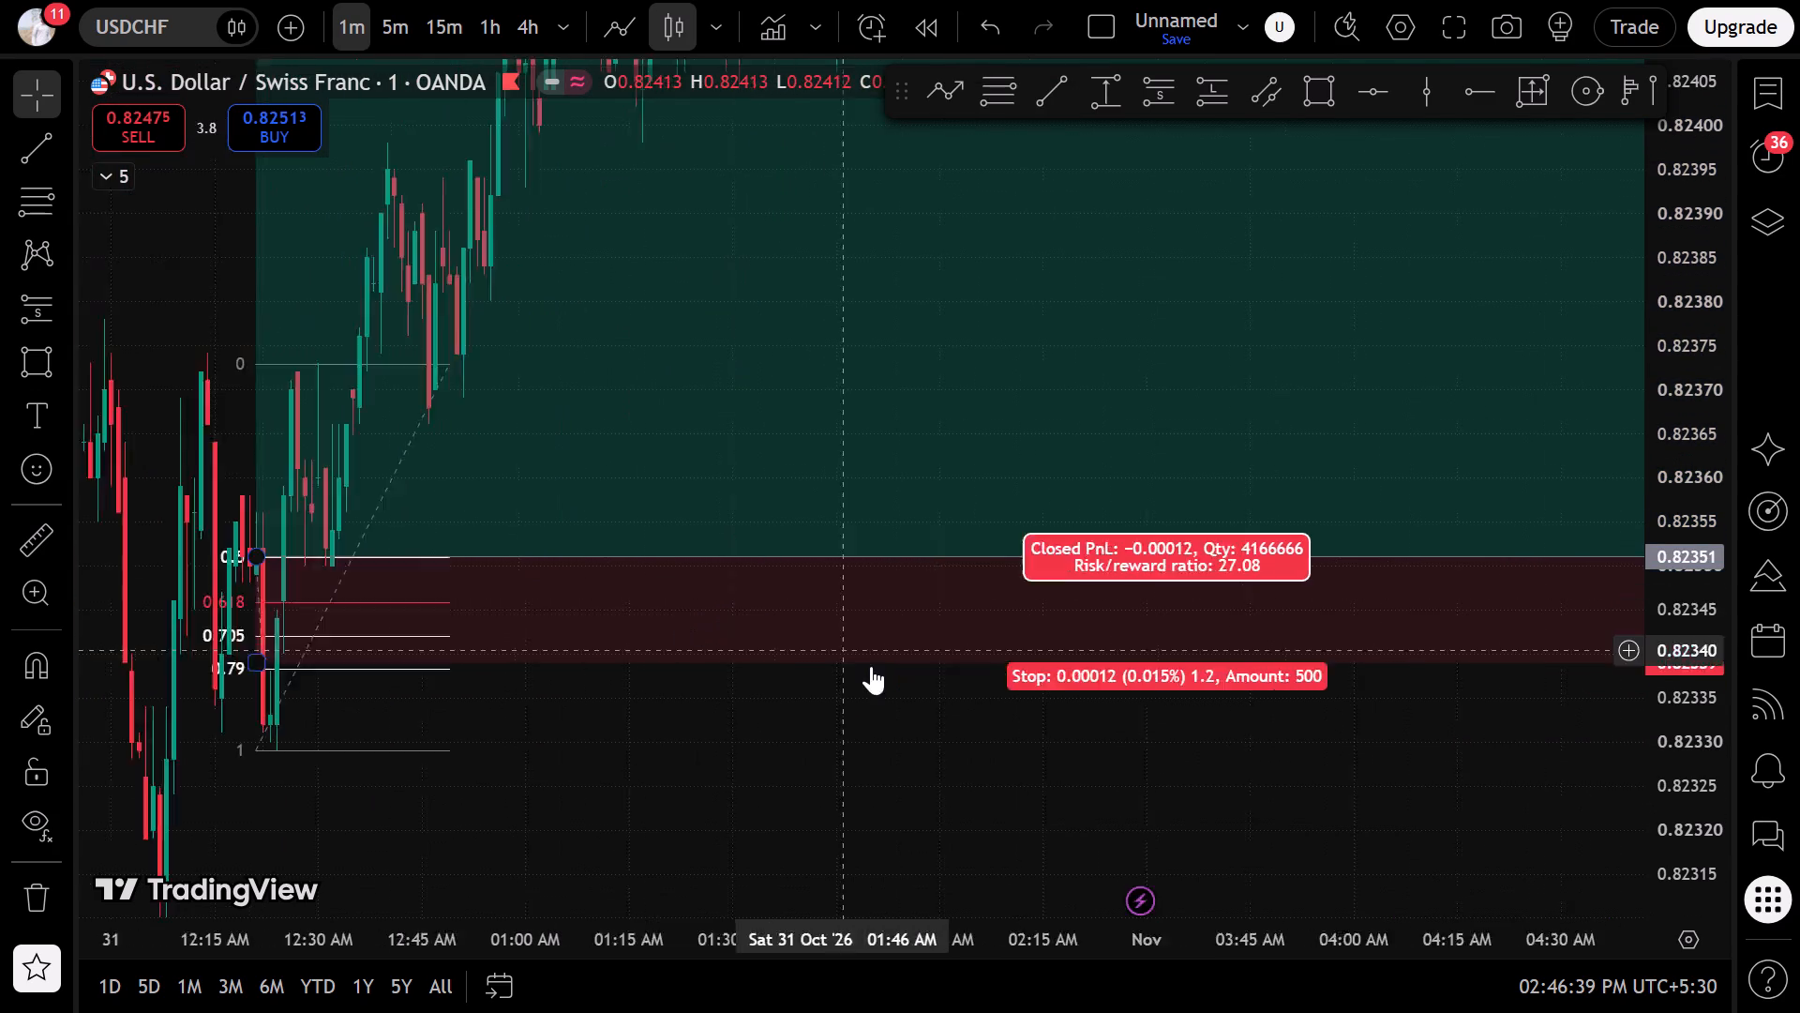
scroll(871, 666, "down", 1)
left_click_drag(628, 662, 652, 661)
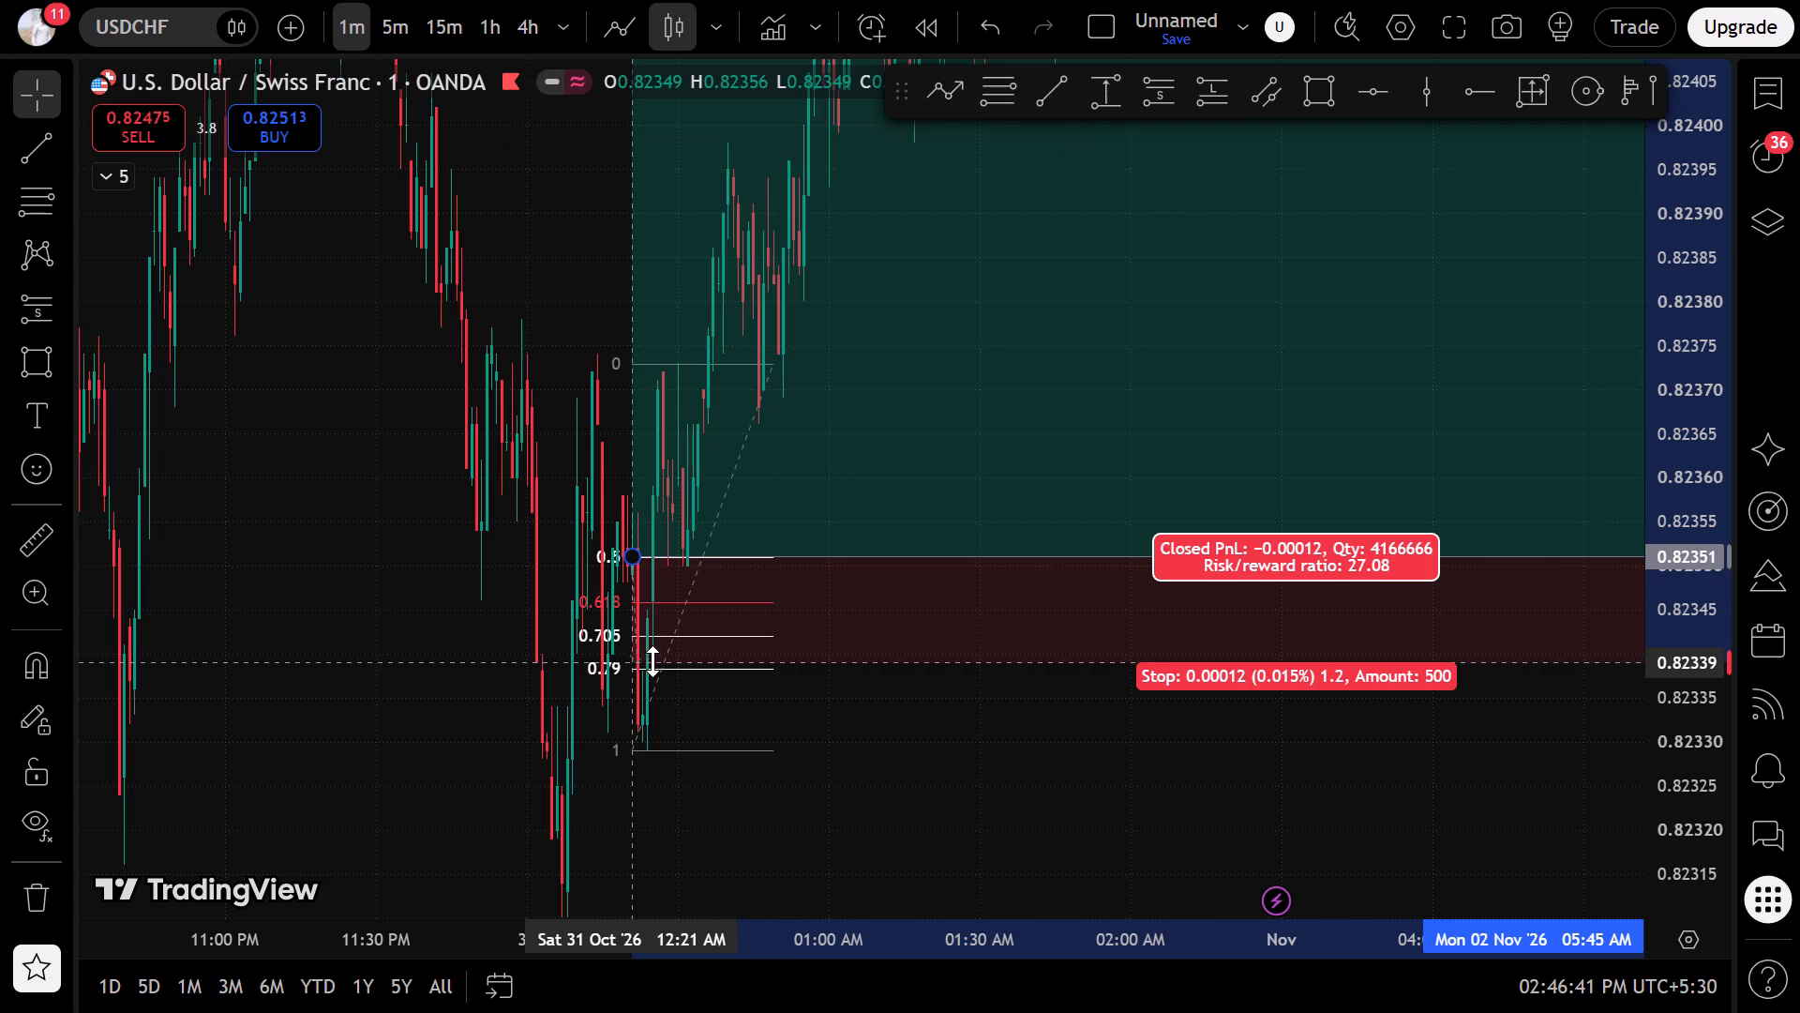
left_click_drag(652, 661, 657, 670)
left_click(1064, 789)
Examine the USDCHF swings before the long entry and the price action following it, up to about 2:20 AM on 31 October.
scroll(1387, 769, "down", 2)
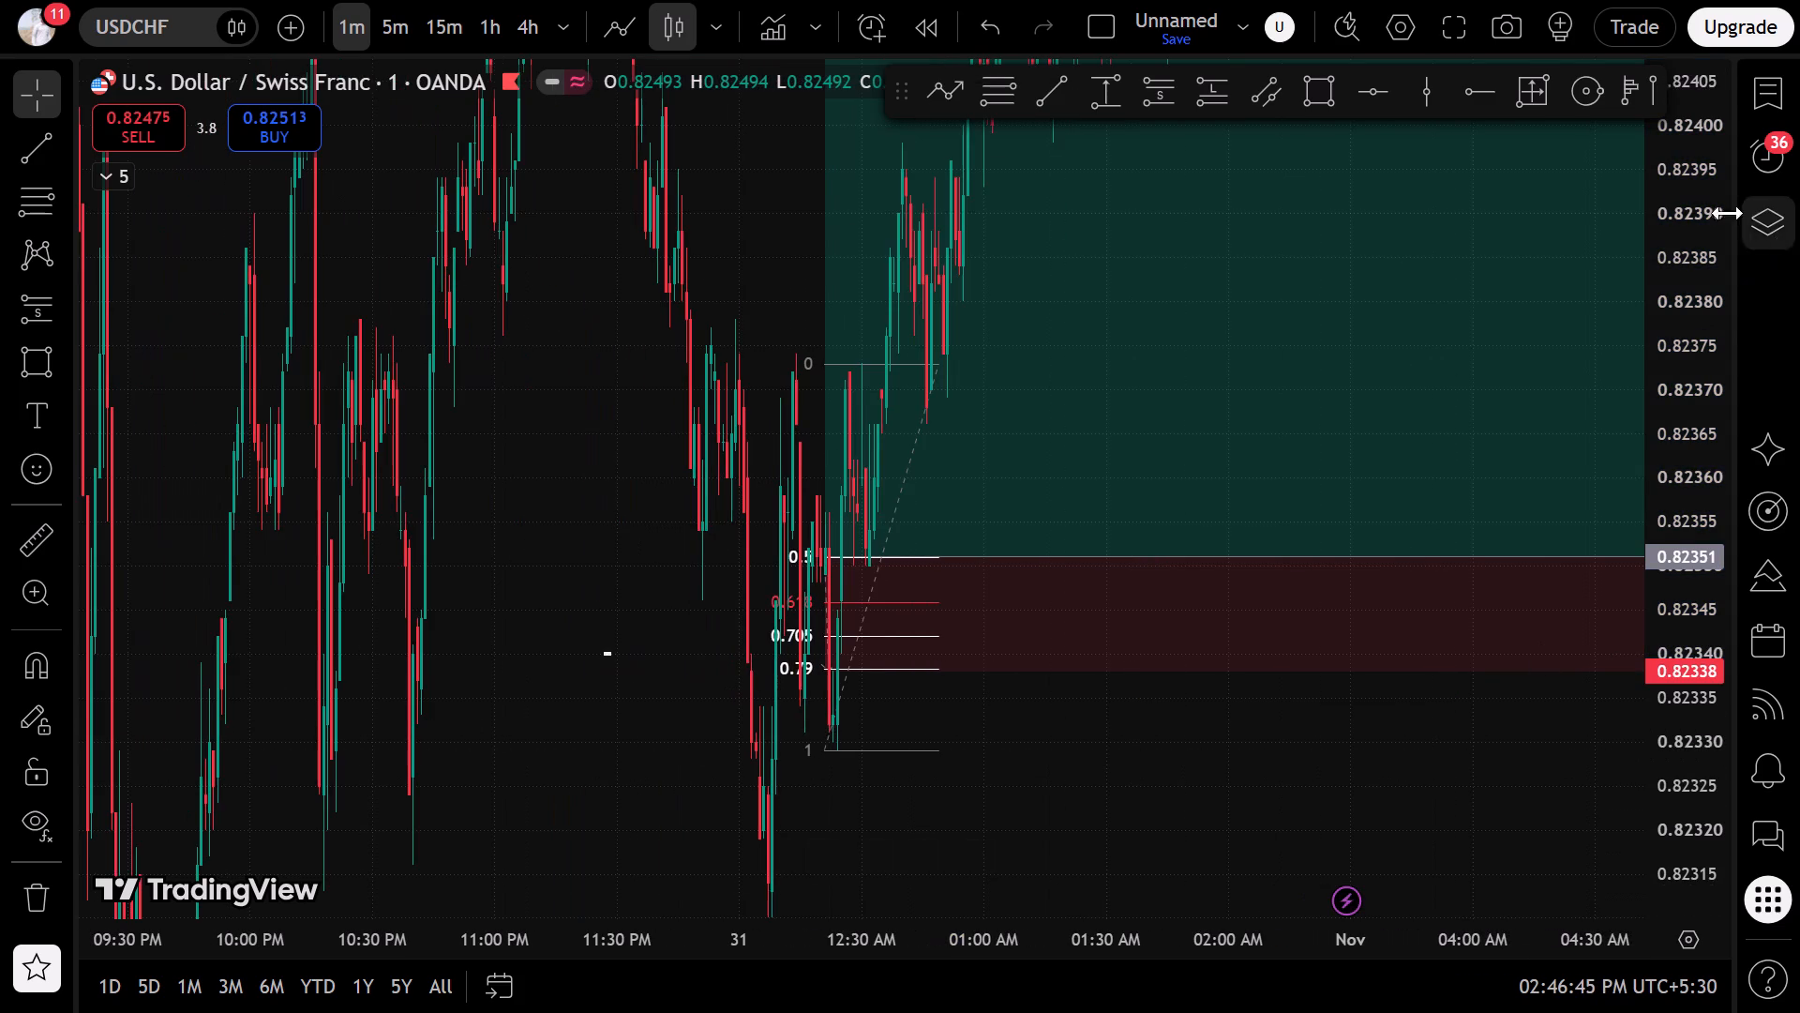
left_click_drag(1676, 201, 1570, 876)
left_click_drag(1214, 727, 755, 809)
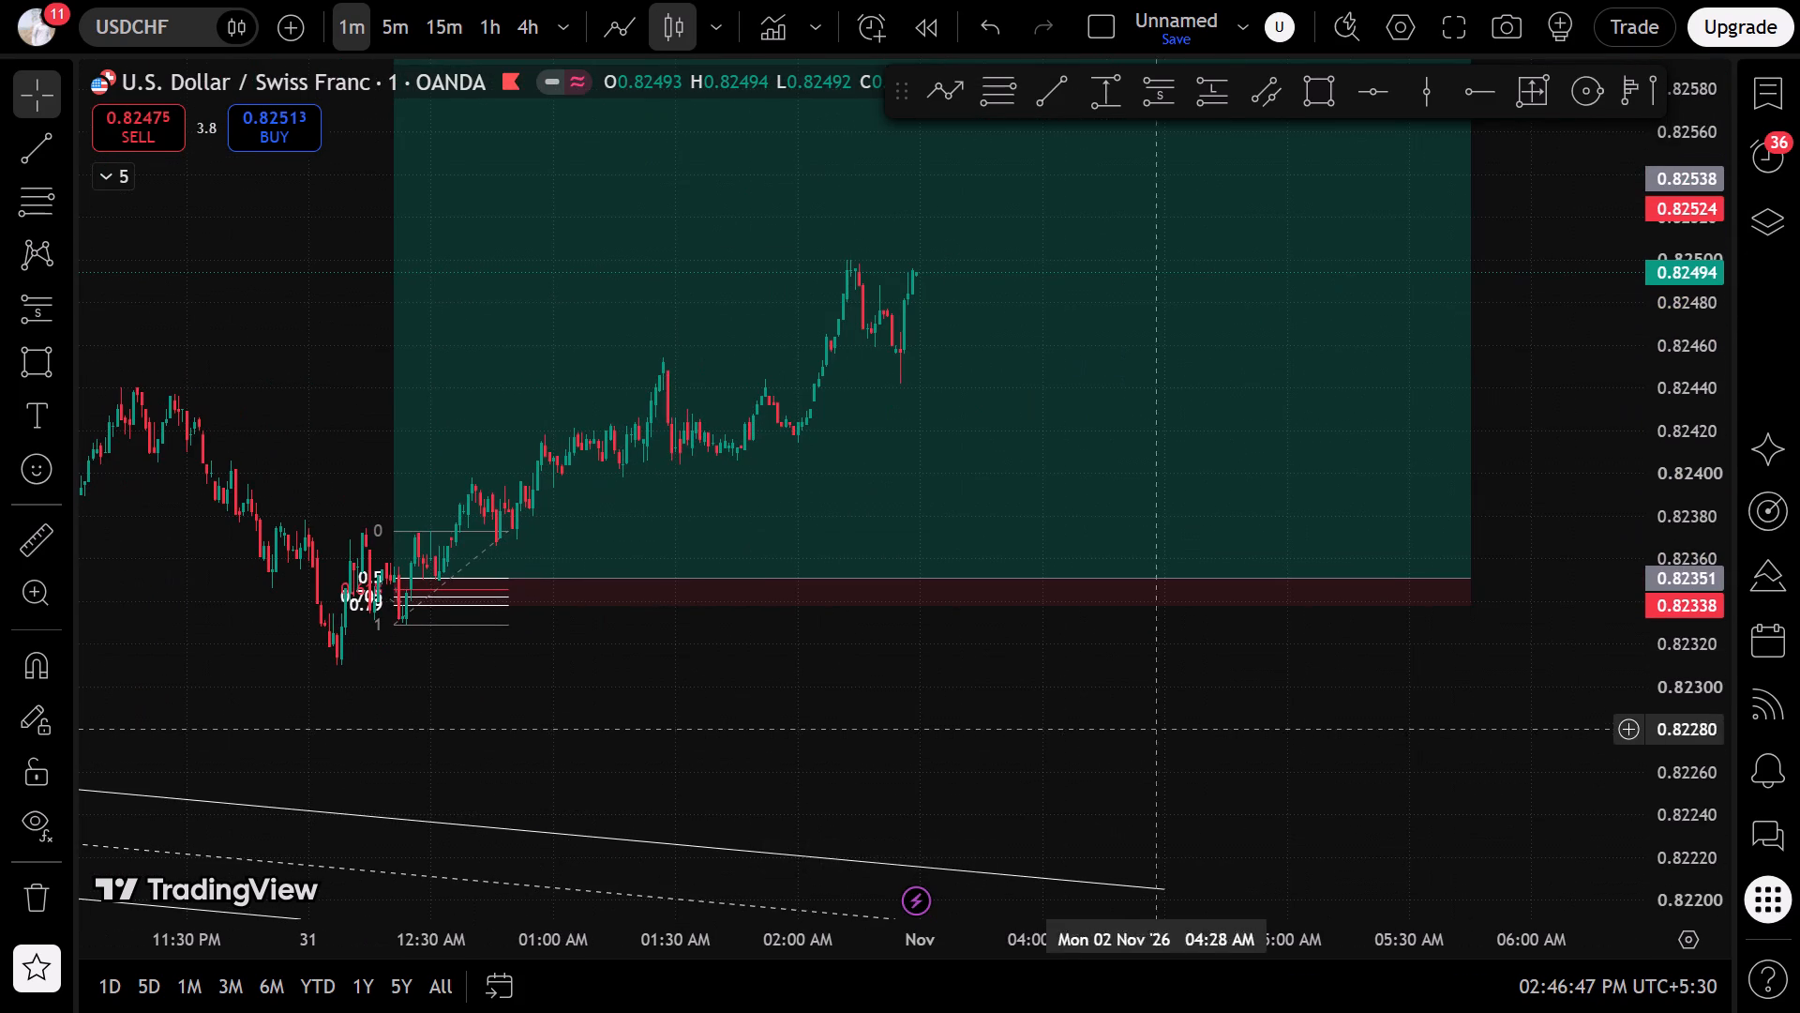
left_click_drag(1685, 772, 1642, 433)
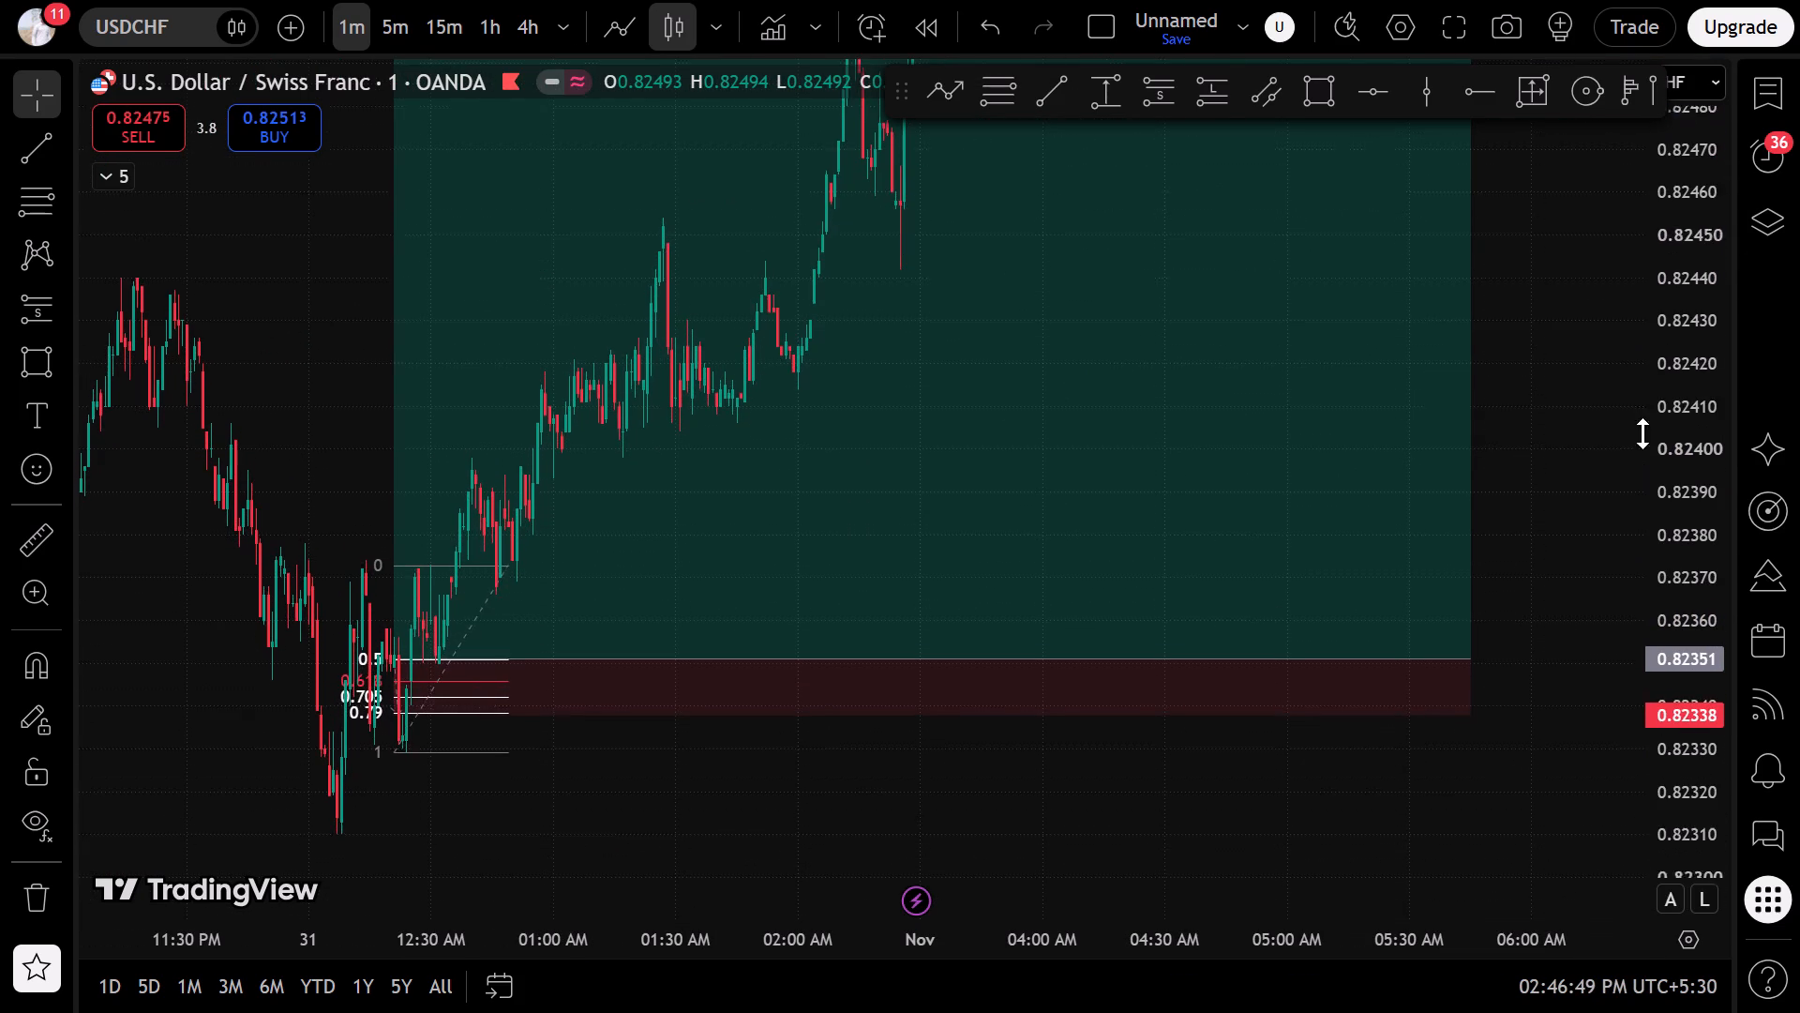
left_click_drag(1642, 433, 1647, 328)
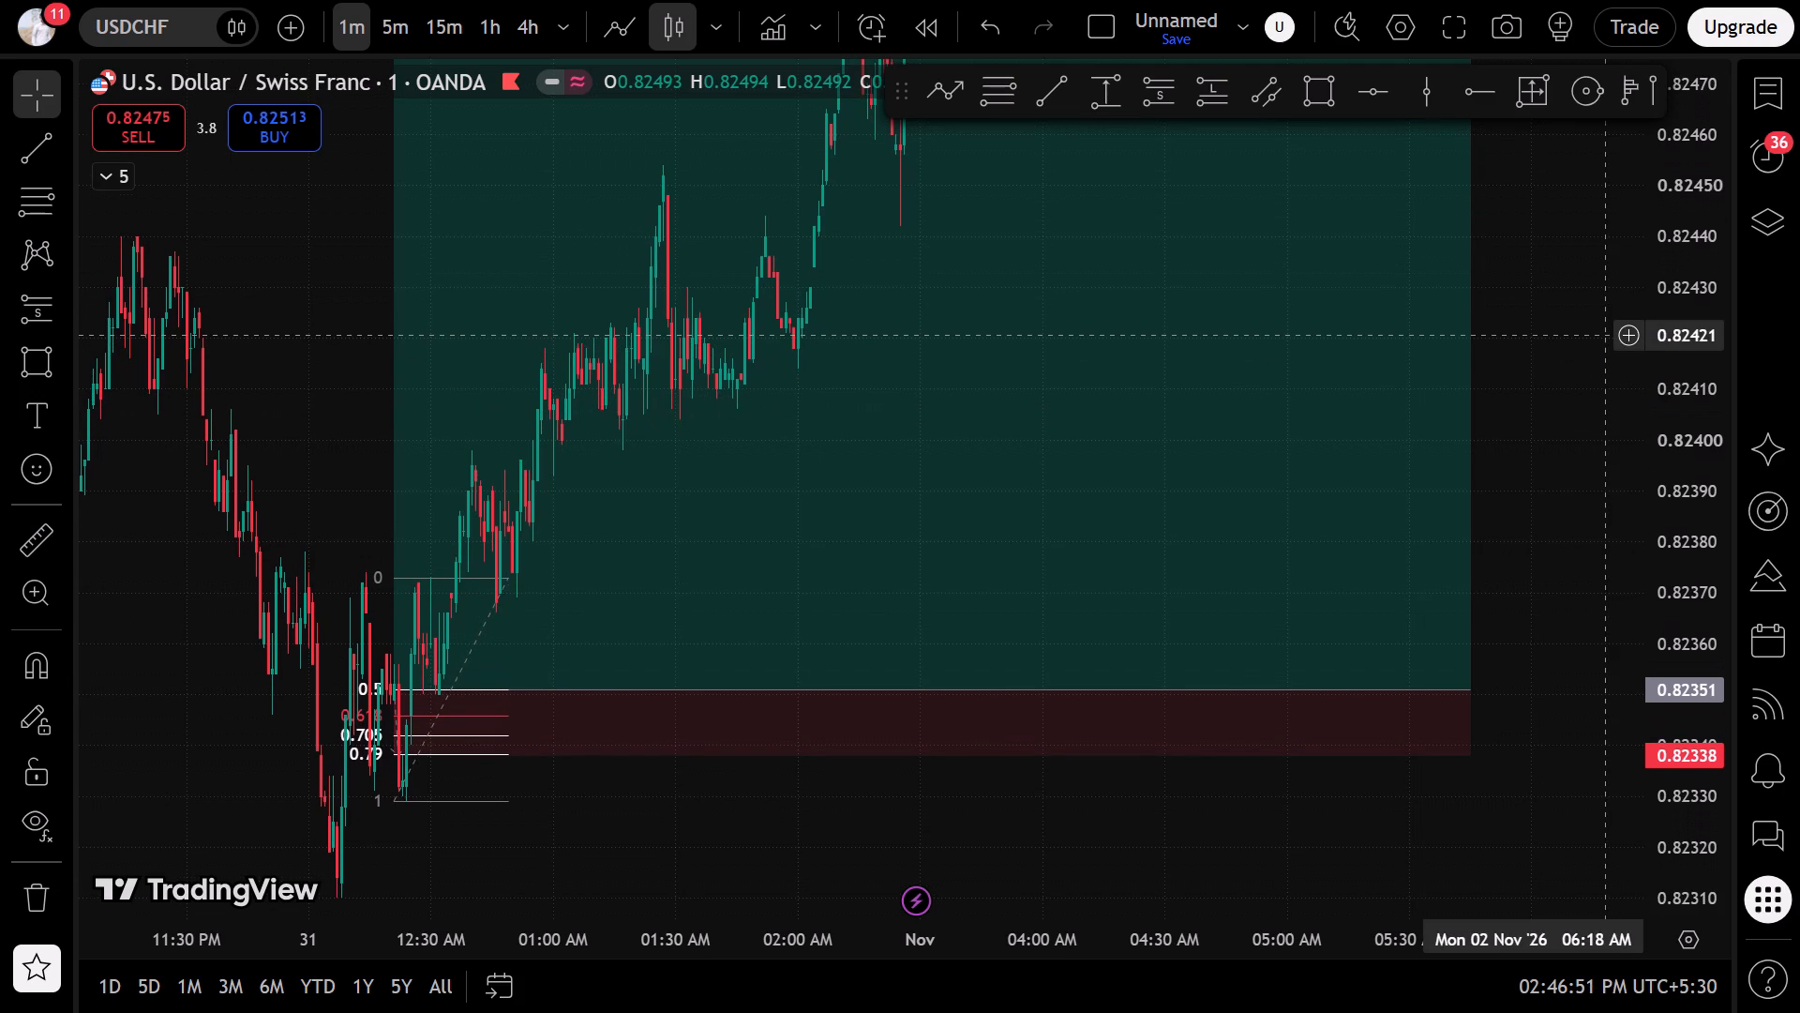
left_click_drag(210, 475, 788, 672)
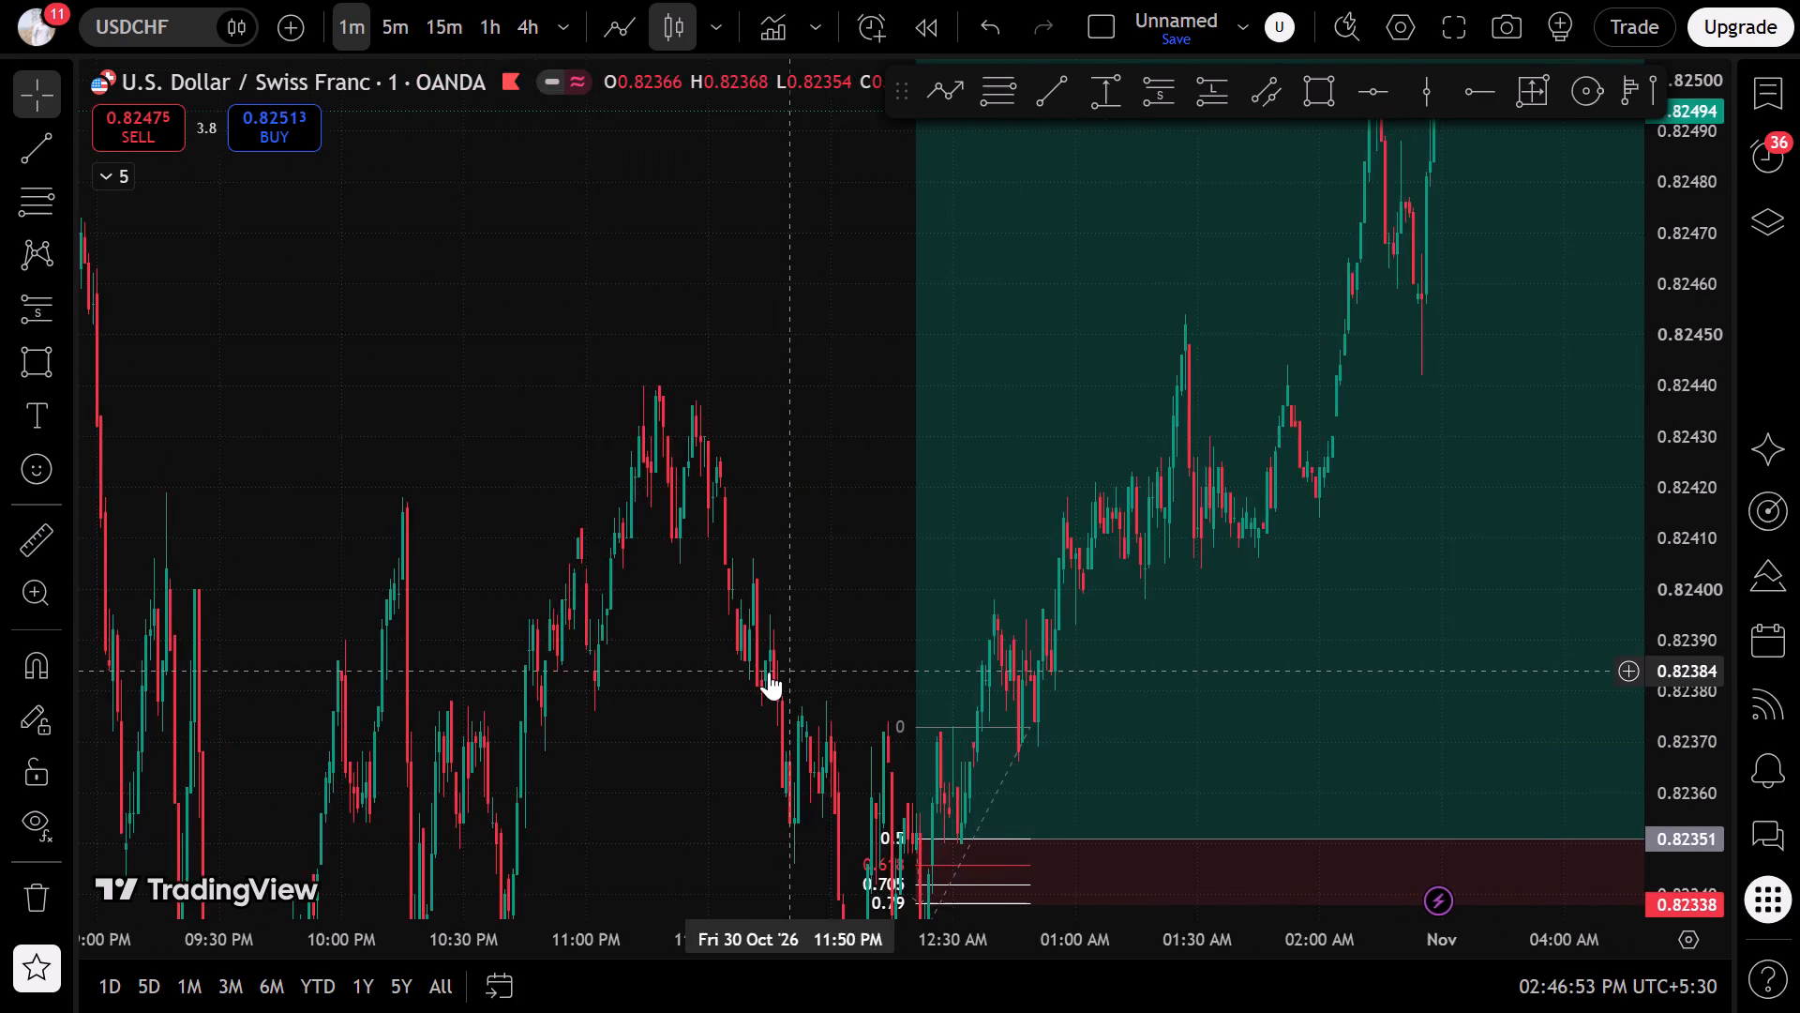
scroll(769, 672, "up", 11)
scroll(809, 650, "down", 2)
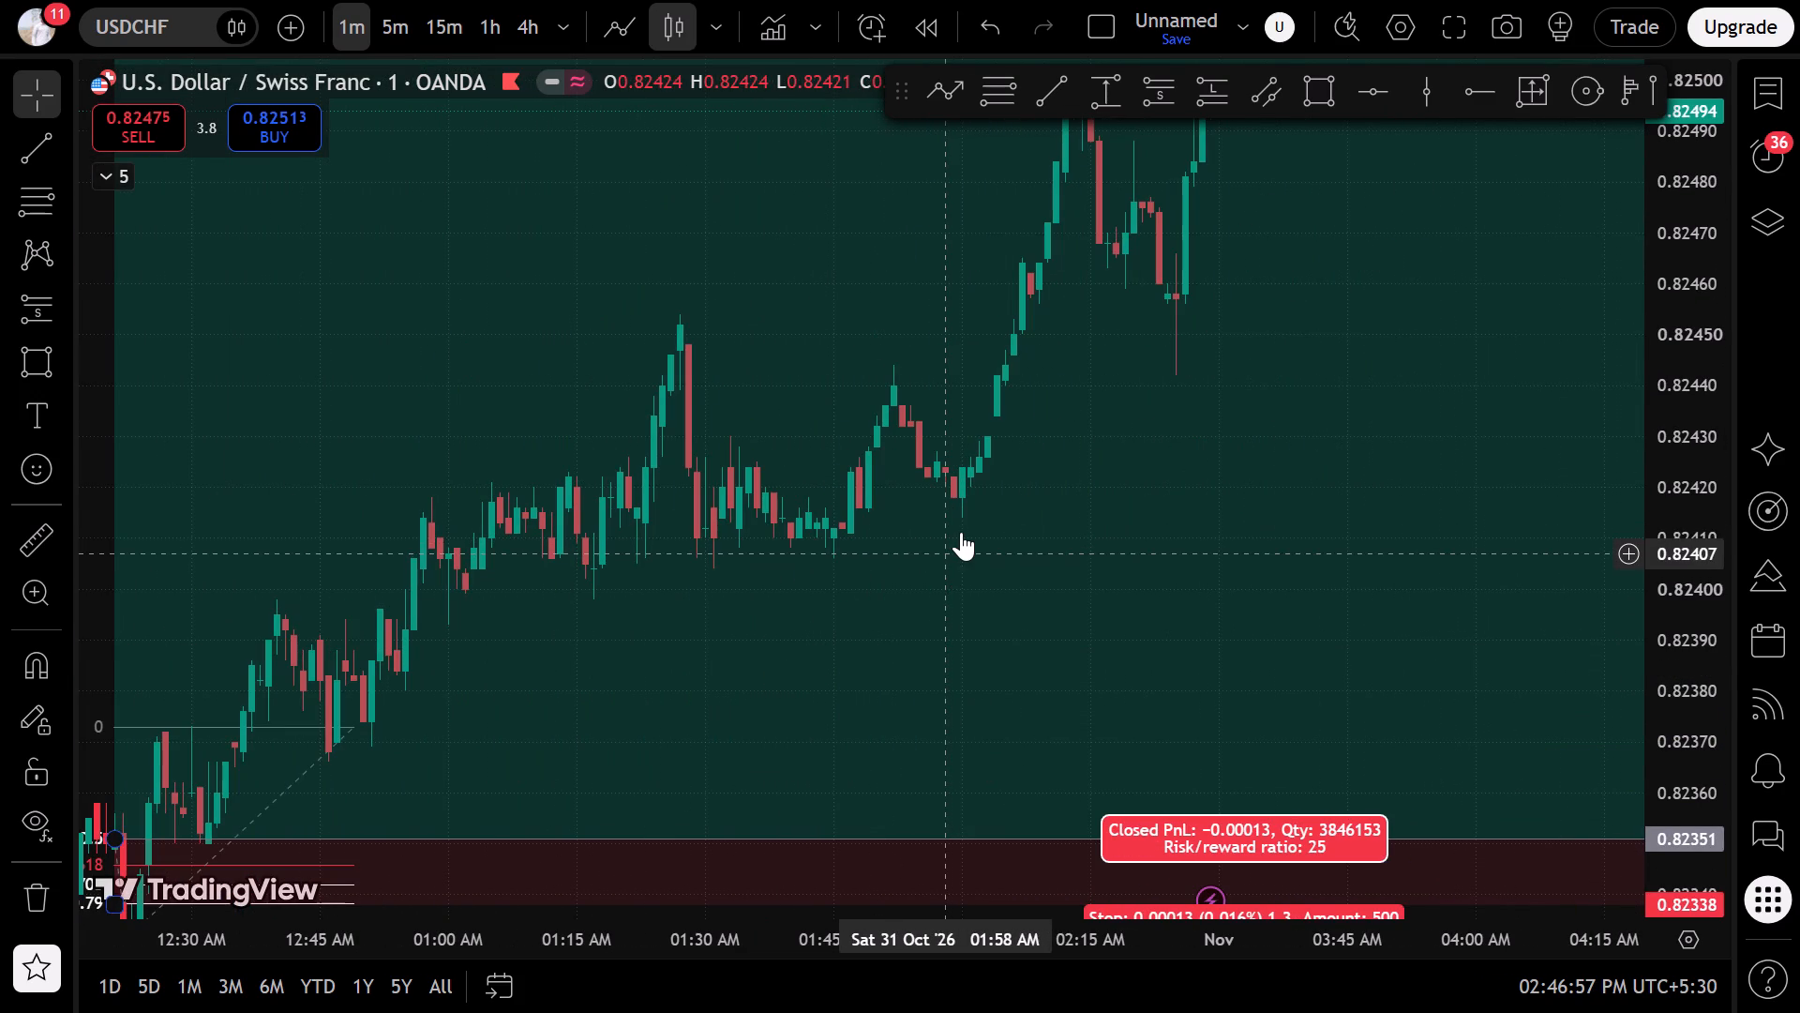
Draw a Fibonacci retracement from about 0.82398 near 1:12 AM up to about 0.82426 near 1:42 AM on 31 October.
left_click(7, 206)
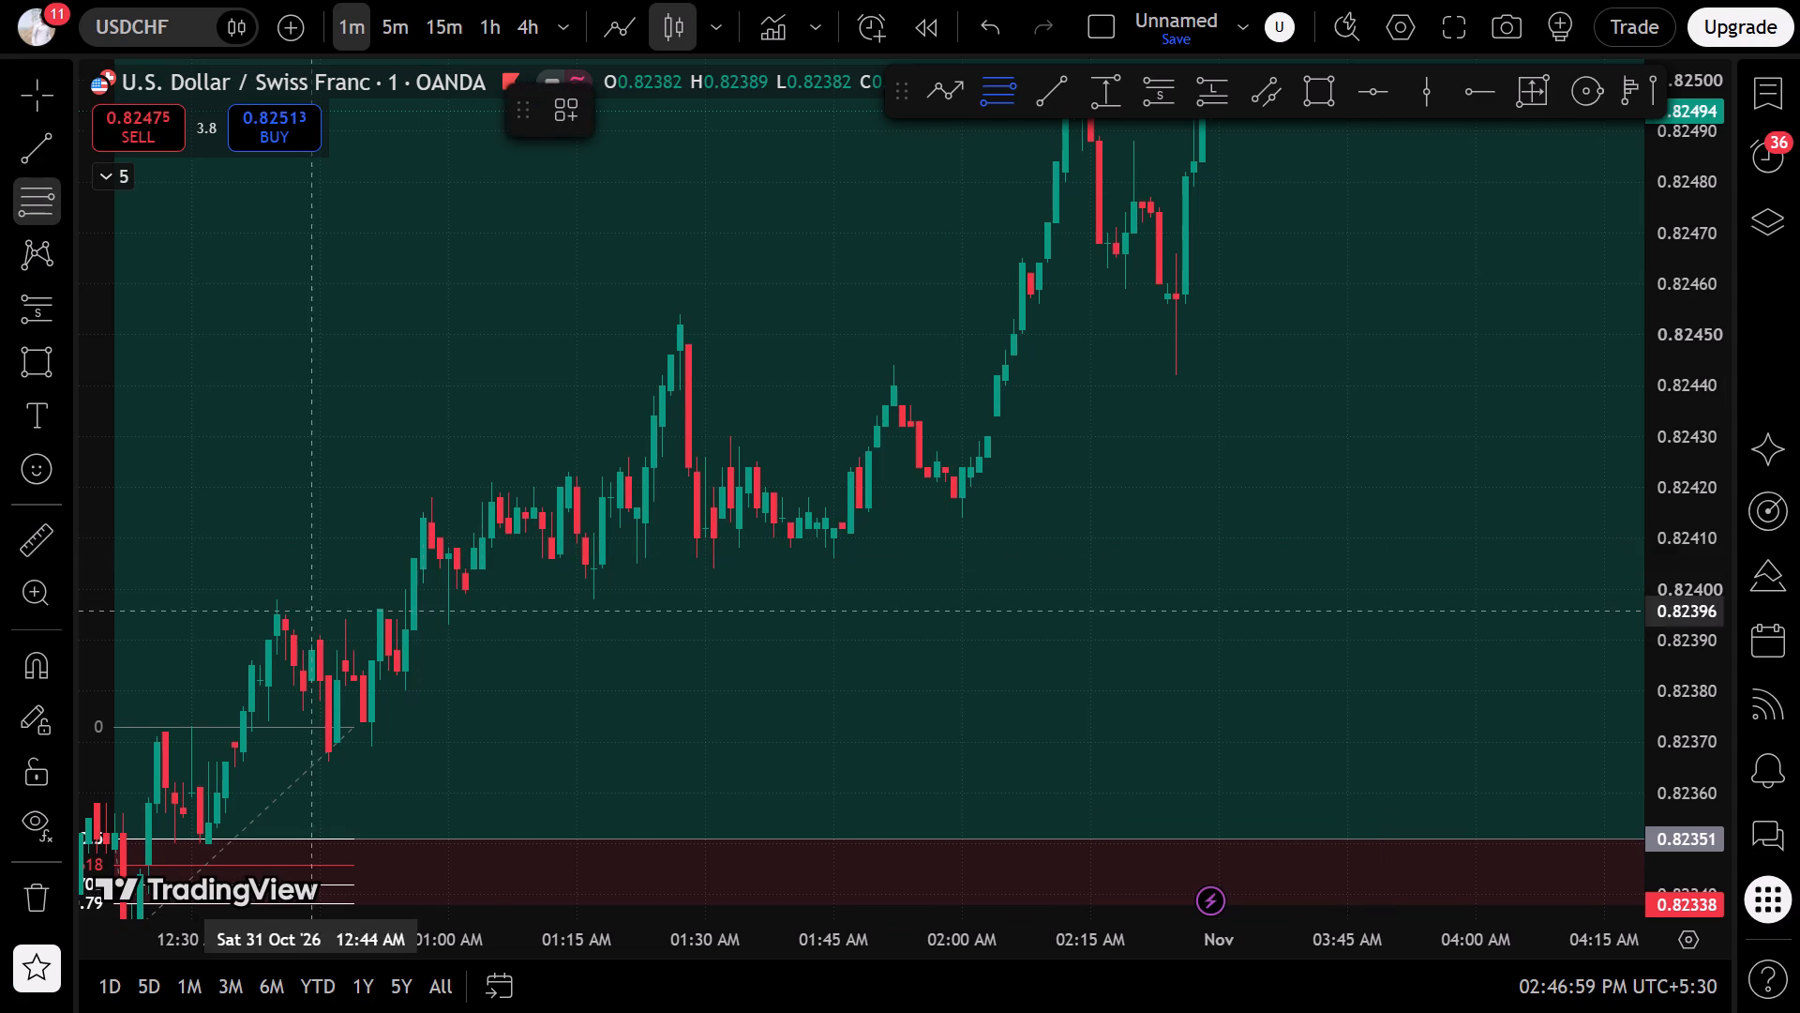
left_click_drag(549, 601, 562, 601)
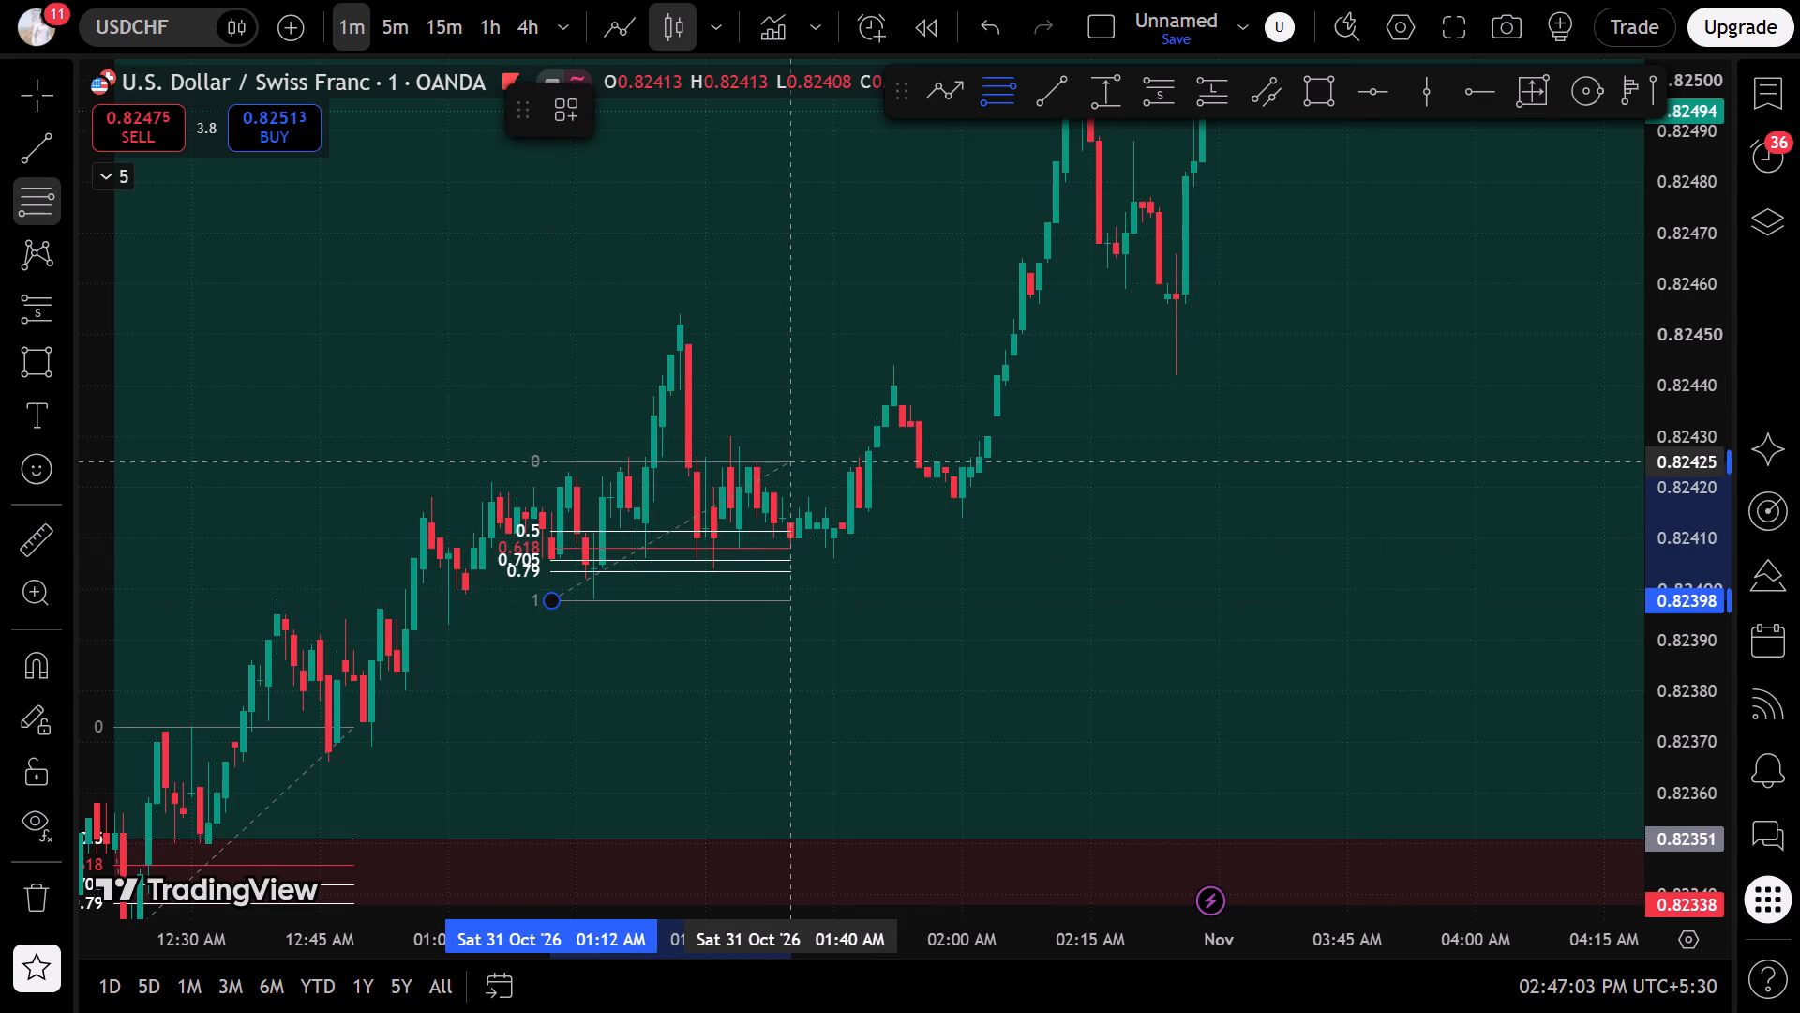
left_click(812, 457)
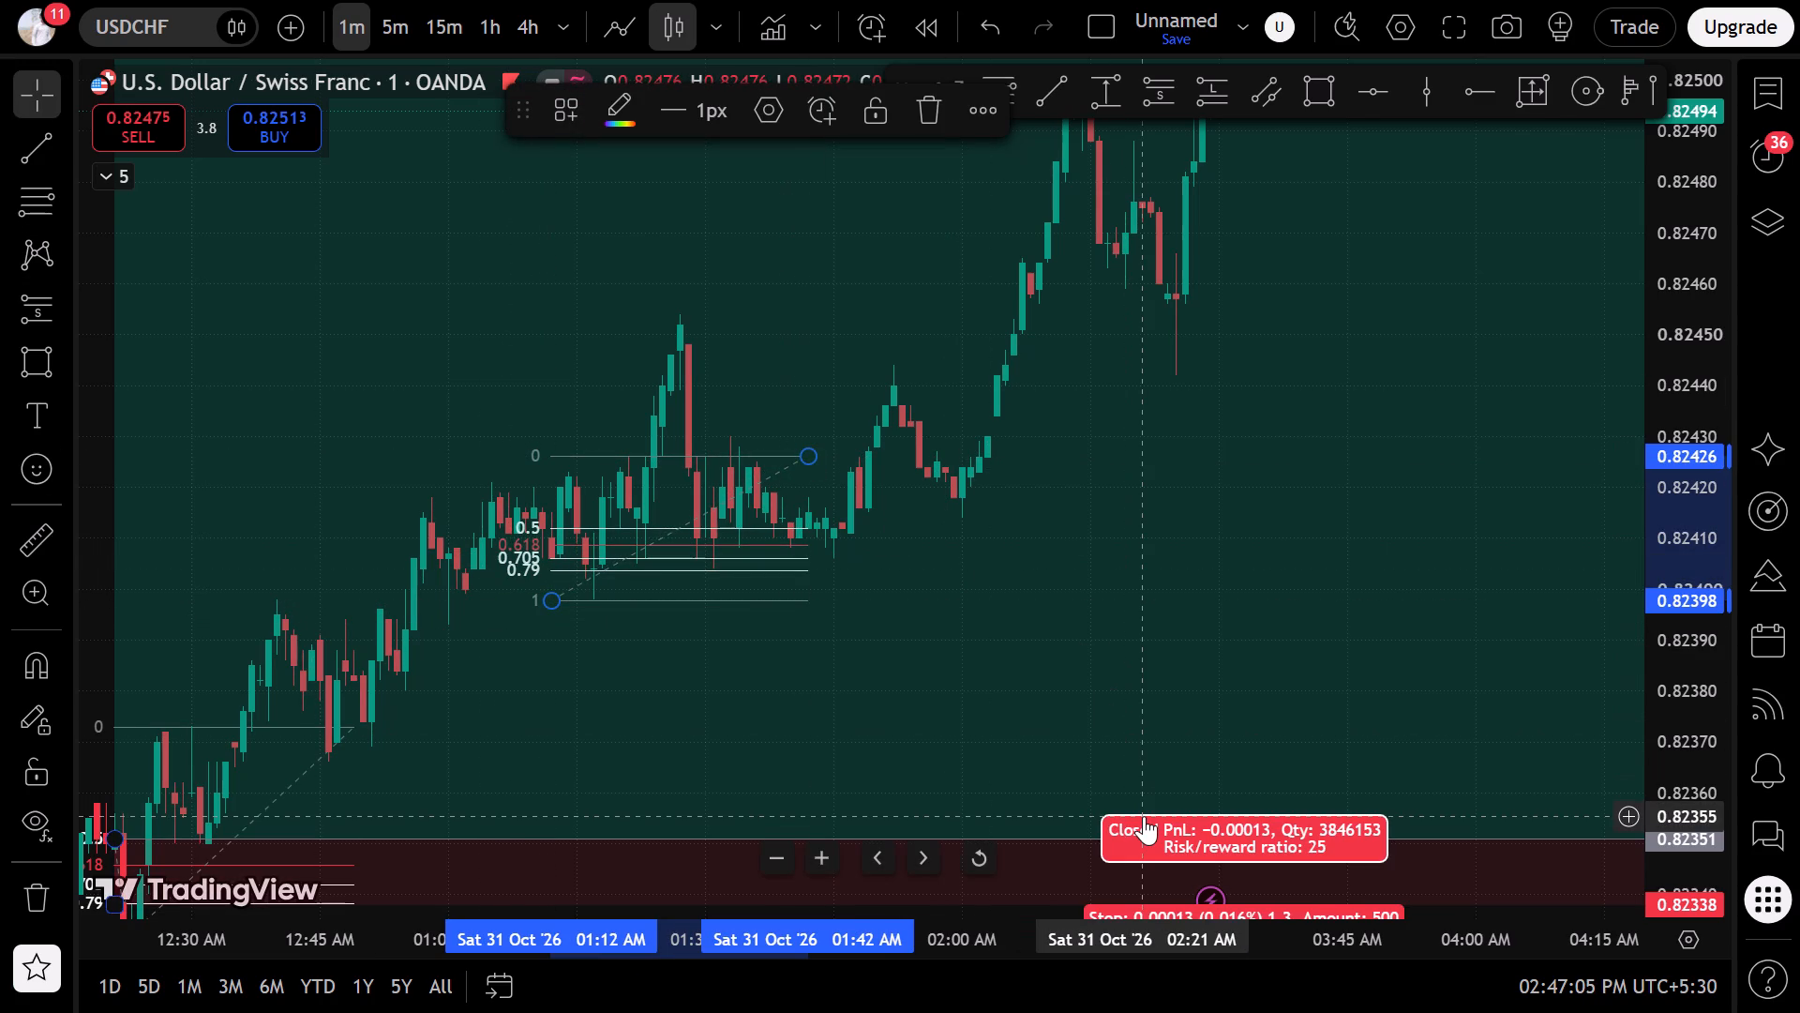
Switch the USDCHF chart to the 15-minute timeframe and reset its view to review the channel and long position.
scroll(945, 655, "down", 5)
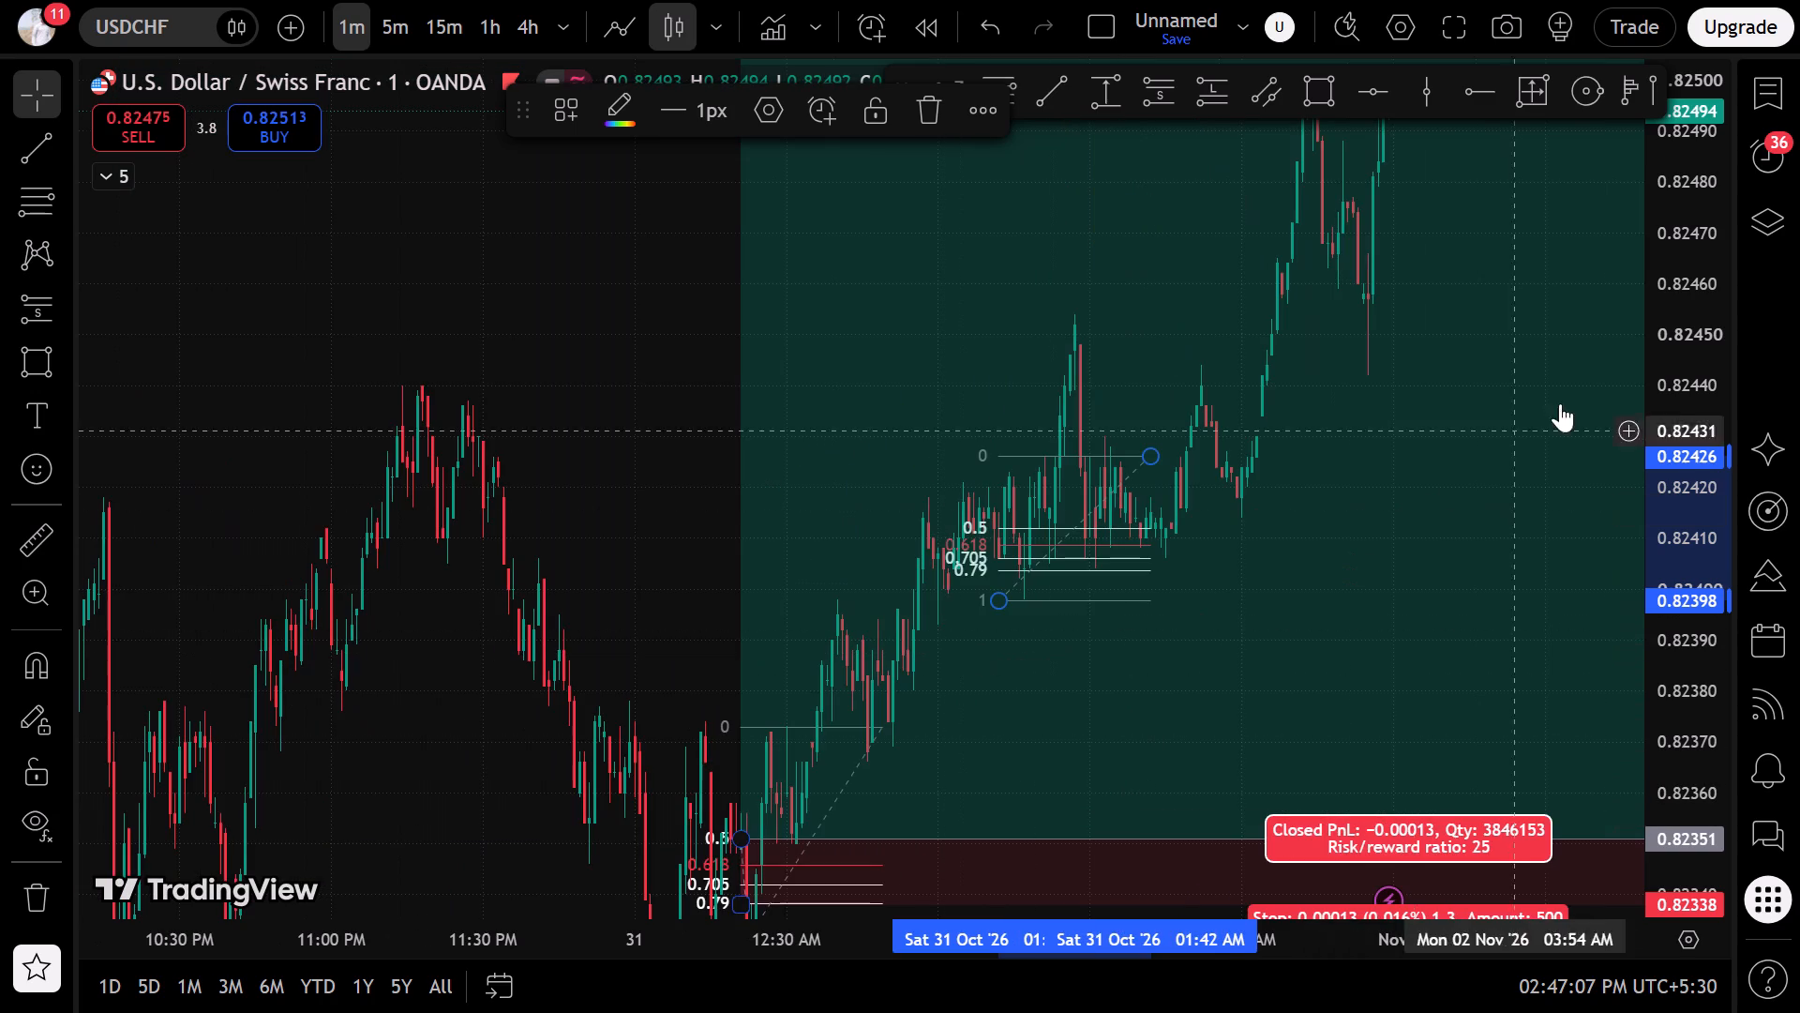
left_click_drag(1658, 351, 1479, 750)
scroll(1141, 699, "down", 7)
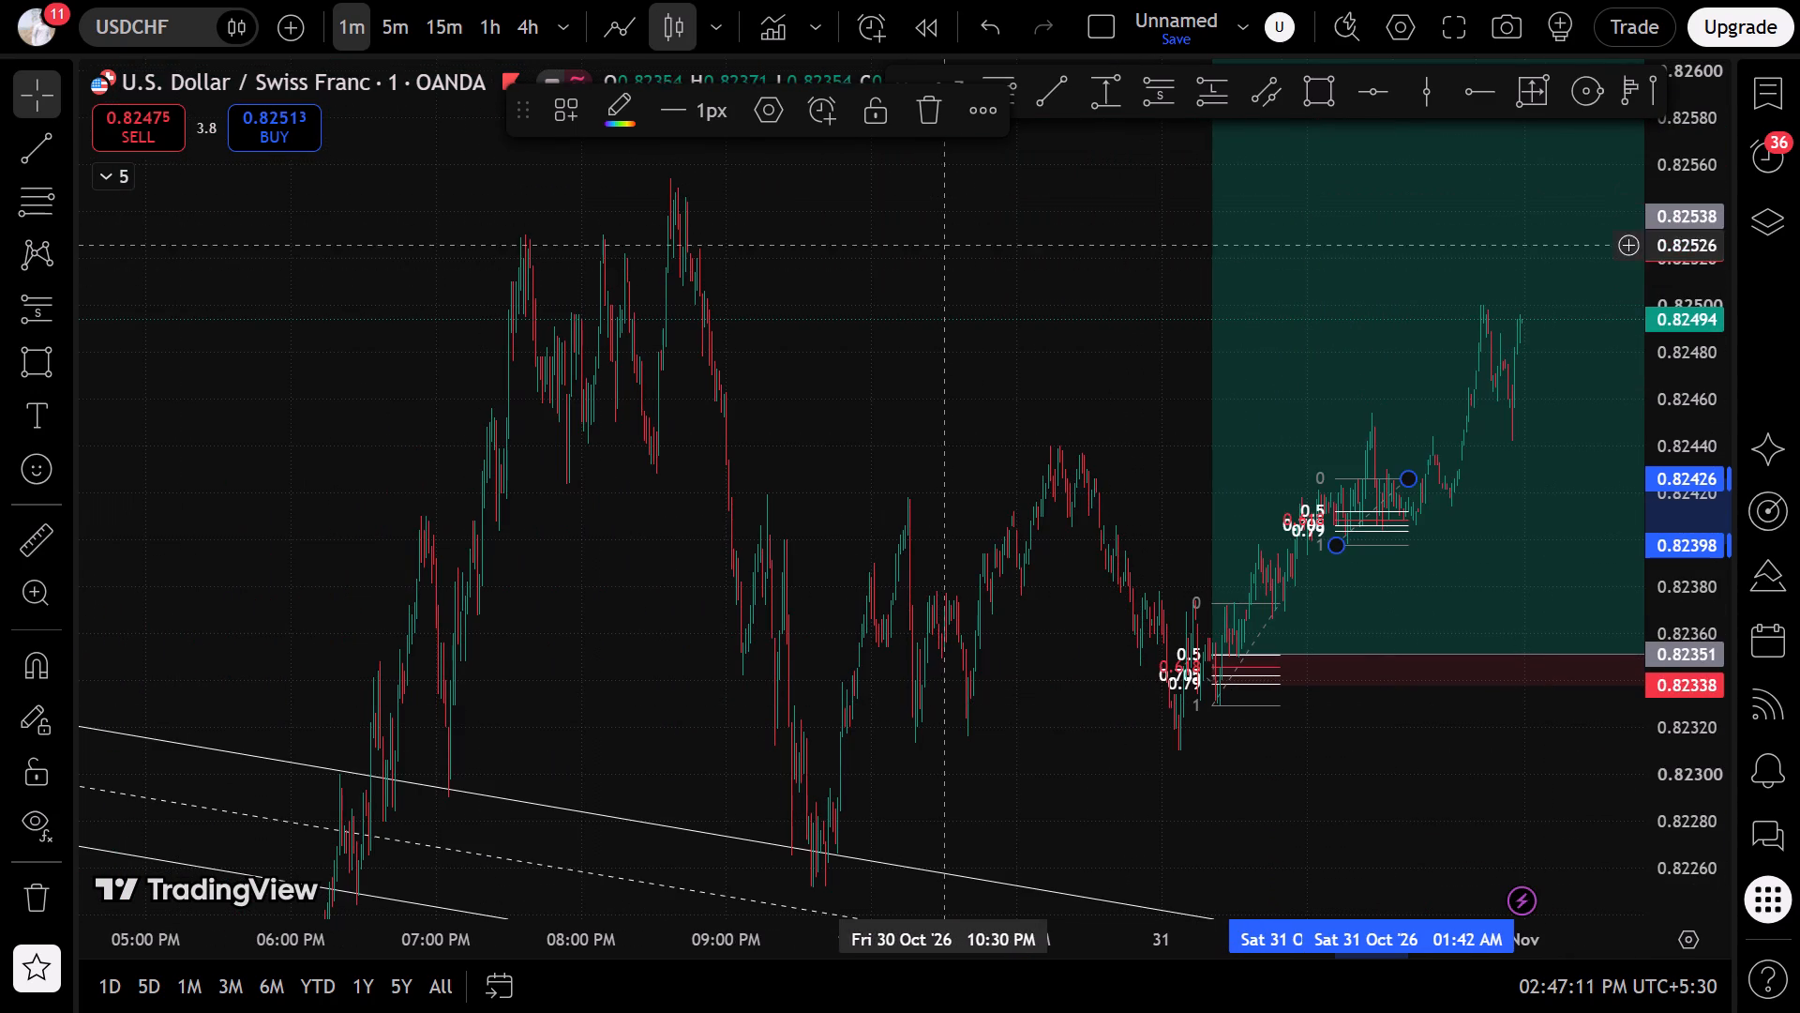
left_click(442, 20)
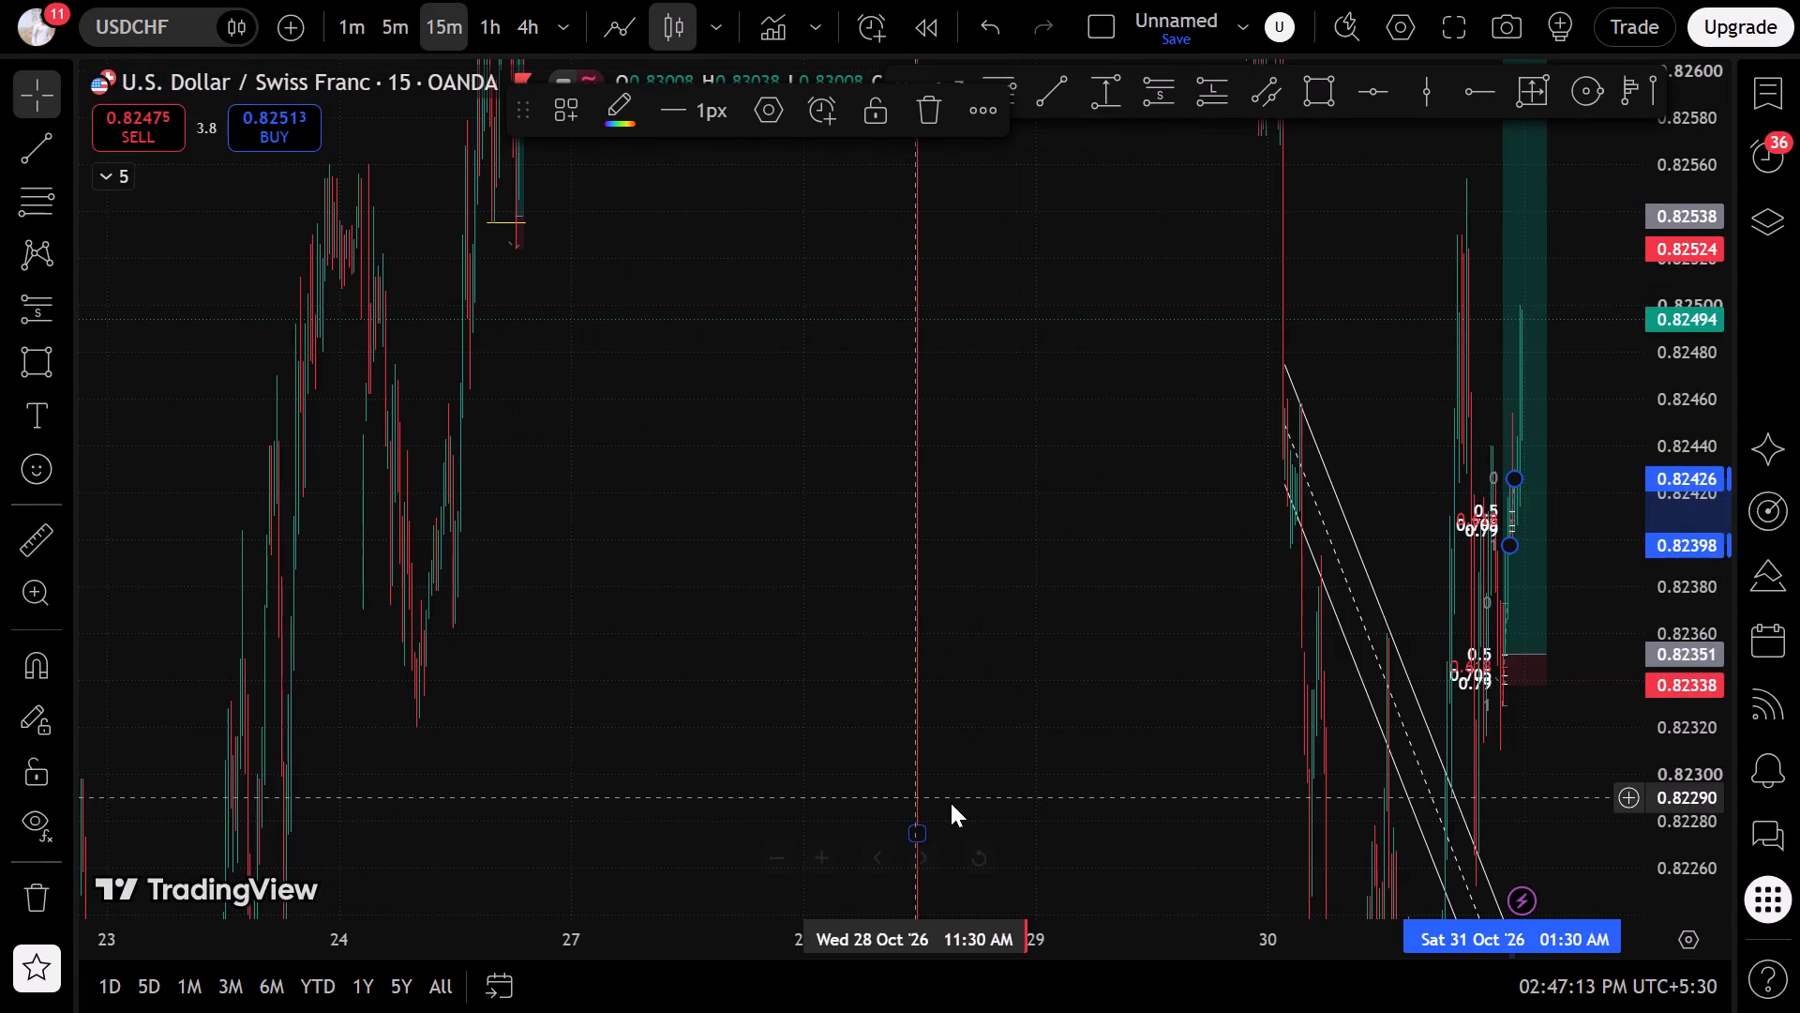
left_click(978, 848)
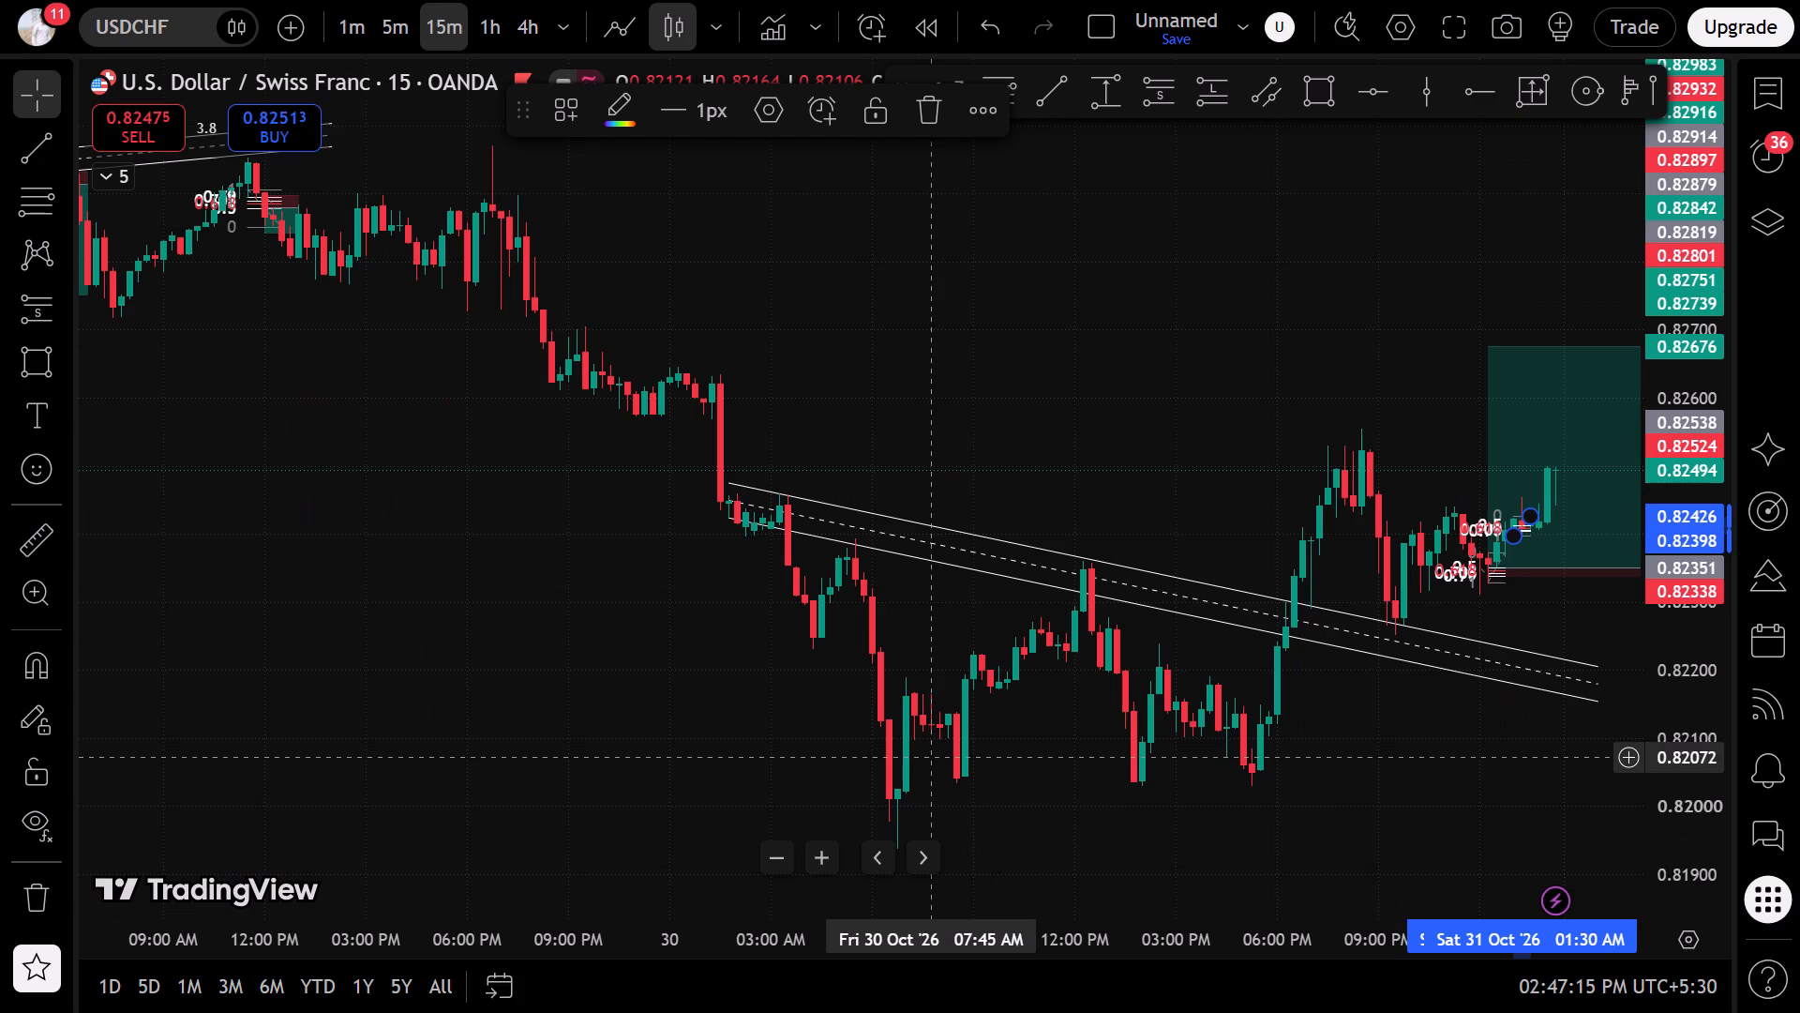
Set the chart to the 1-hour timeframe and change the symbol from USDCHF to GBPJPY.
left_click(491, 44)
scroll(519, 398, "up", 6)
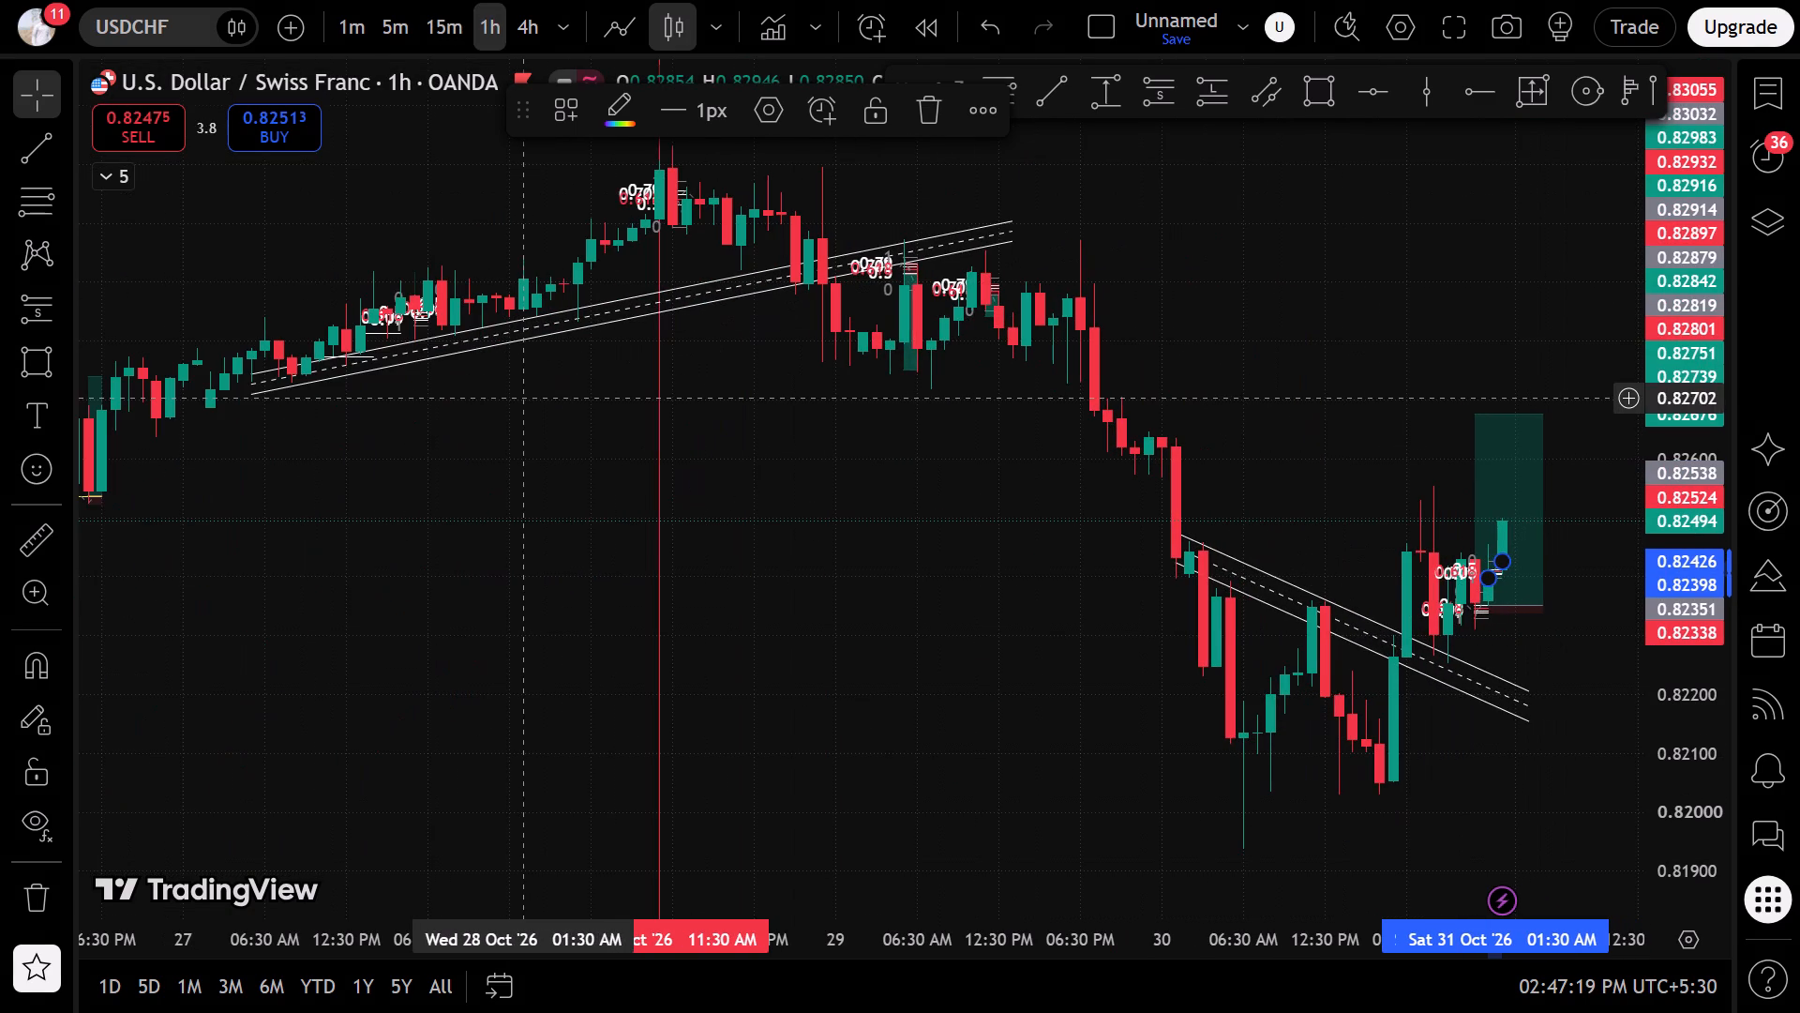
key("Down")
left_click(370, 739)
key("Down")
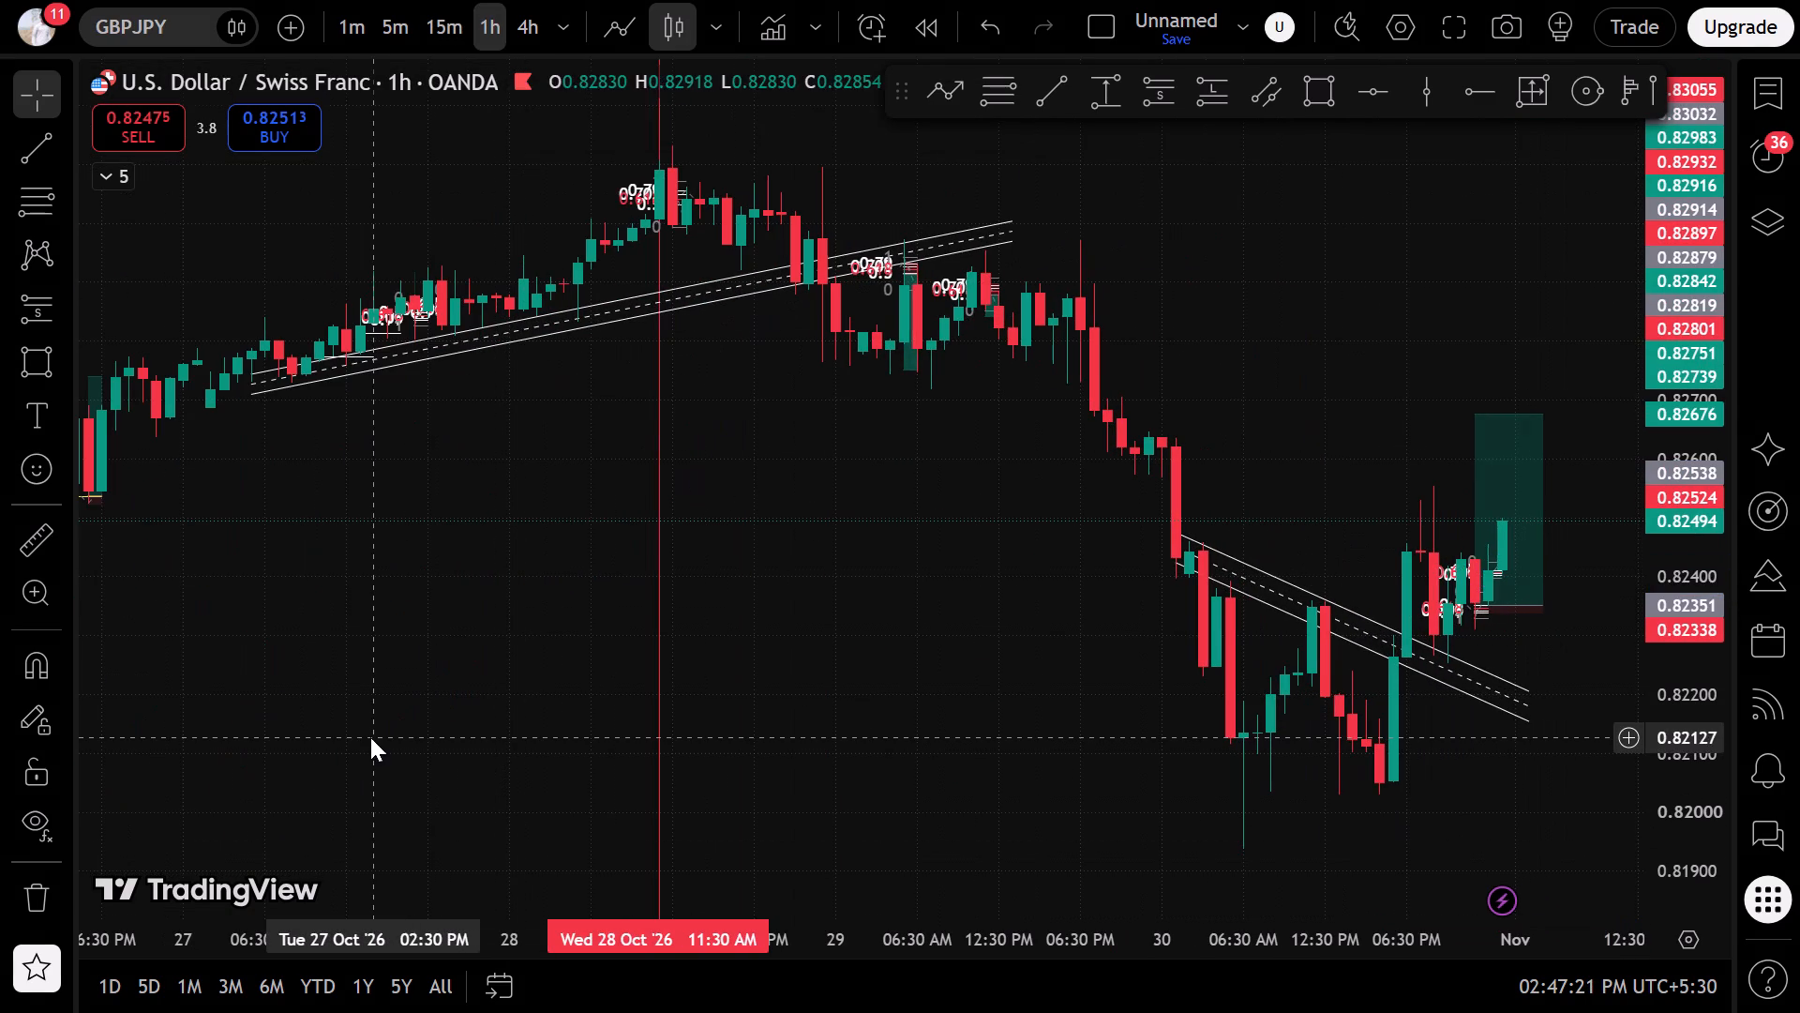
key("Up")
key("Down")
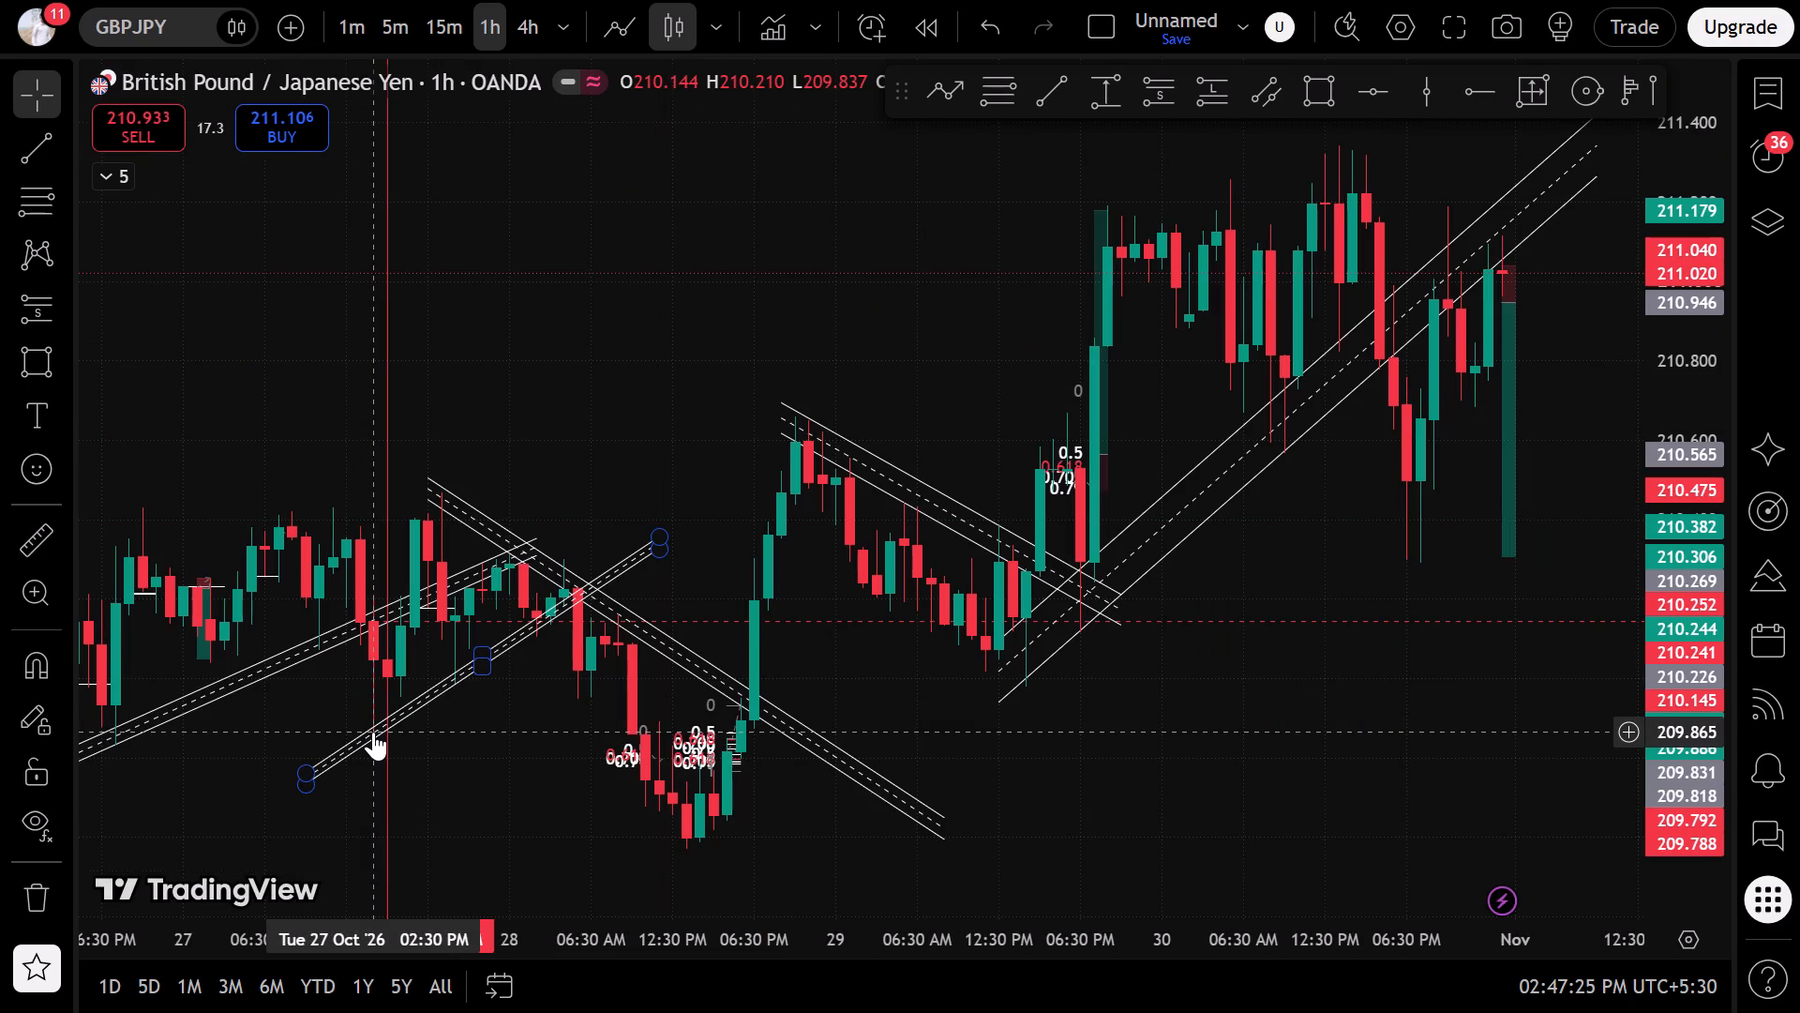
scroll(510, 663, "down", 2)
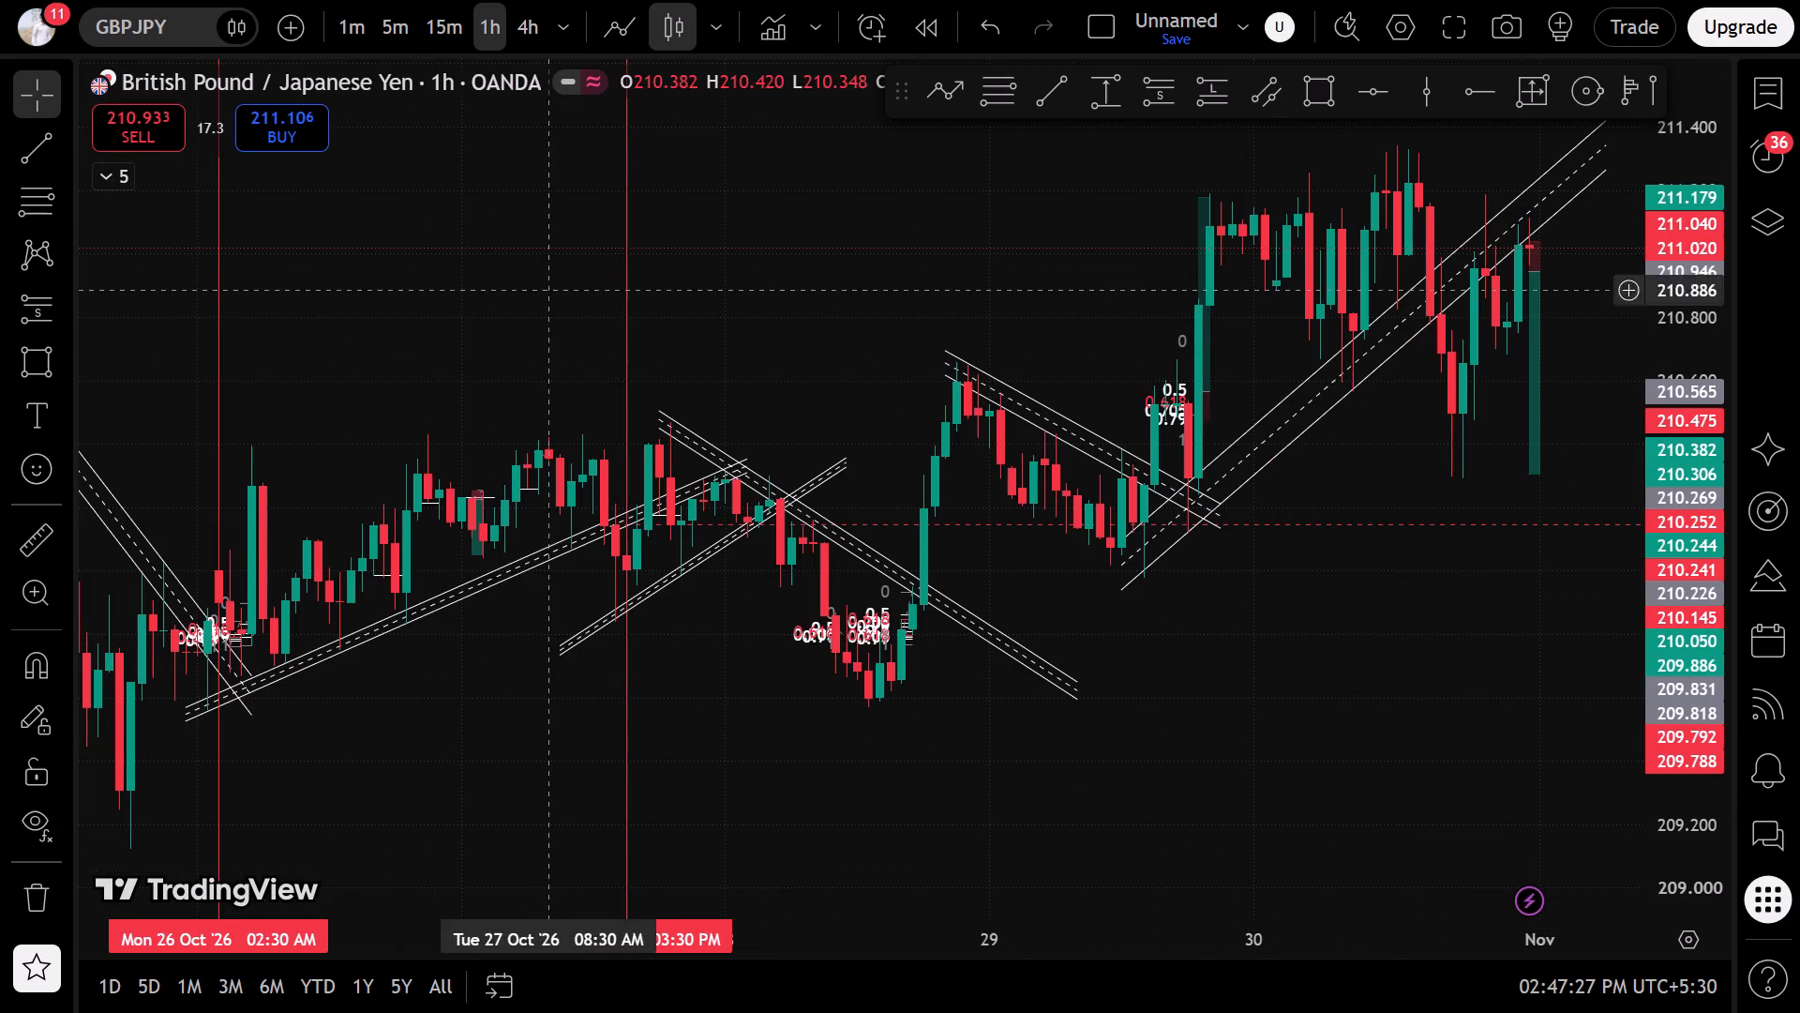
Switch GBPJPY to the 15-minute timeframe and examine the rising channel's swings between the long and short positions.
left_click(437, 40)
scroll(427, 540, "down", 6)
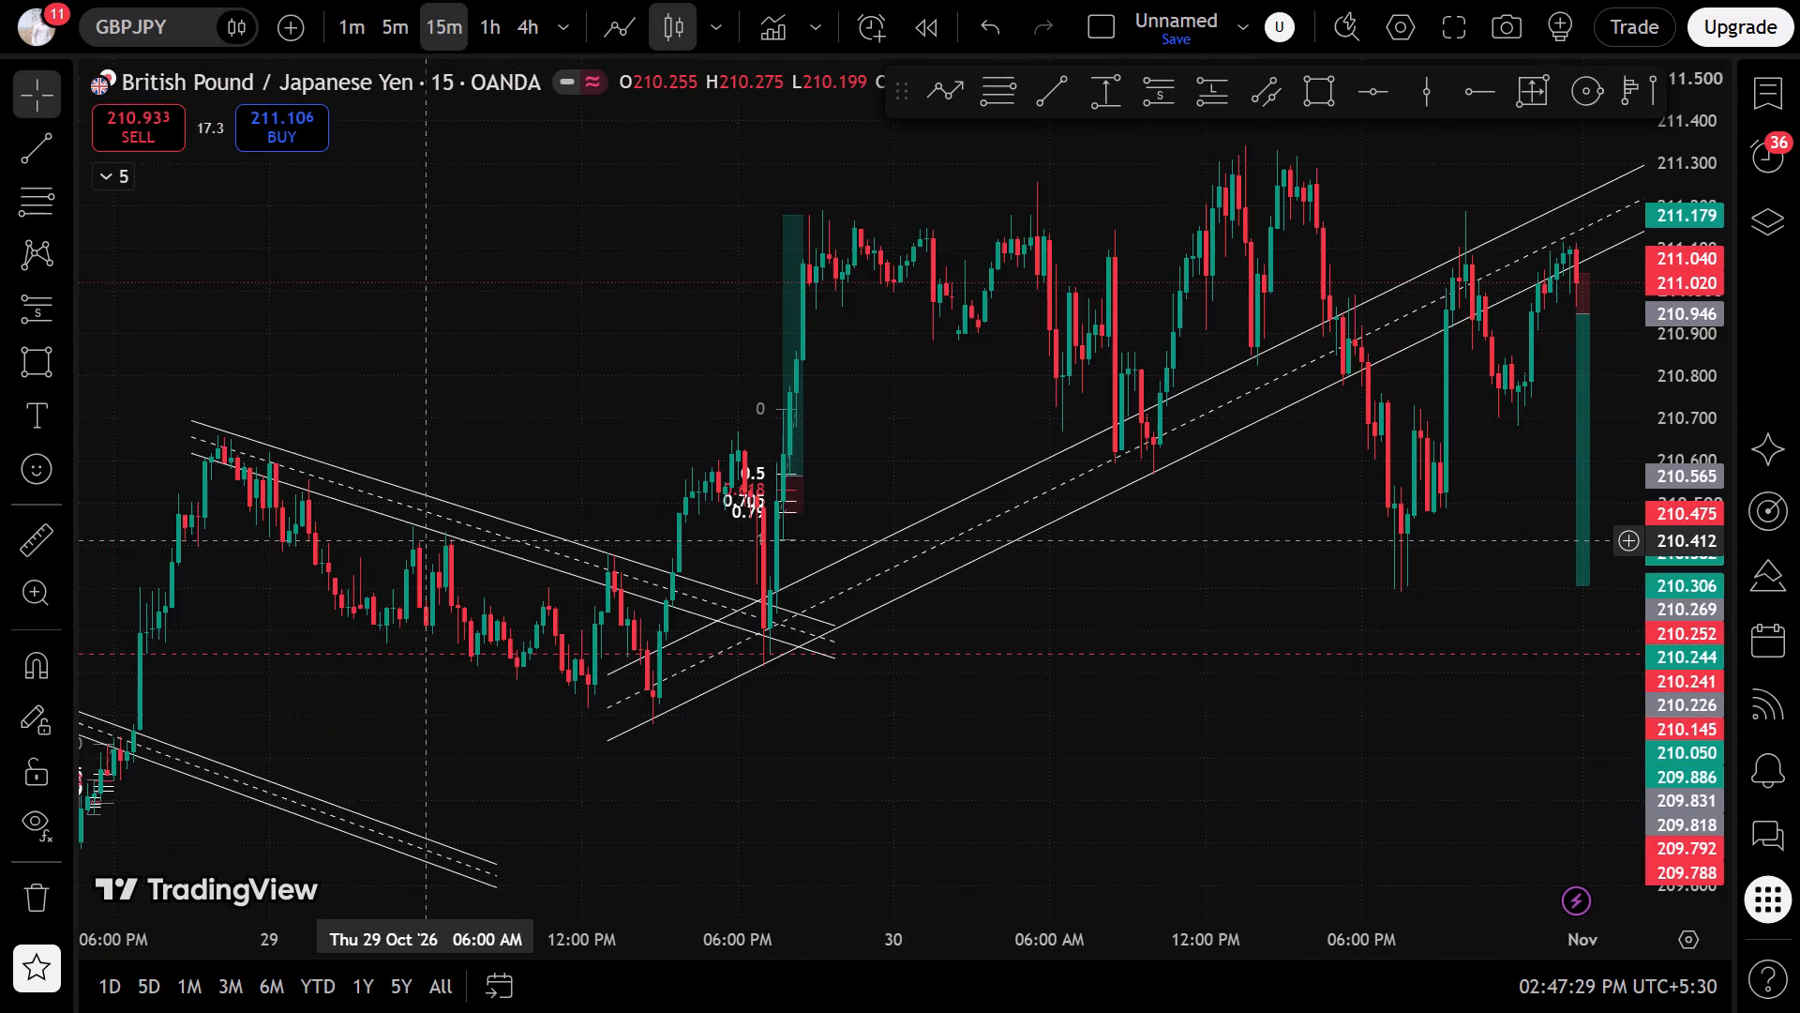
left_click_drag(936, 459, 1370, 432)
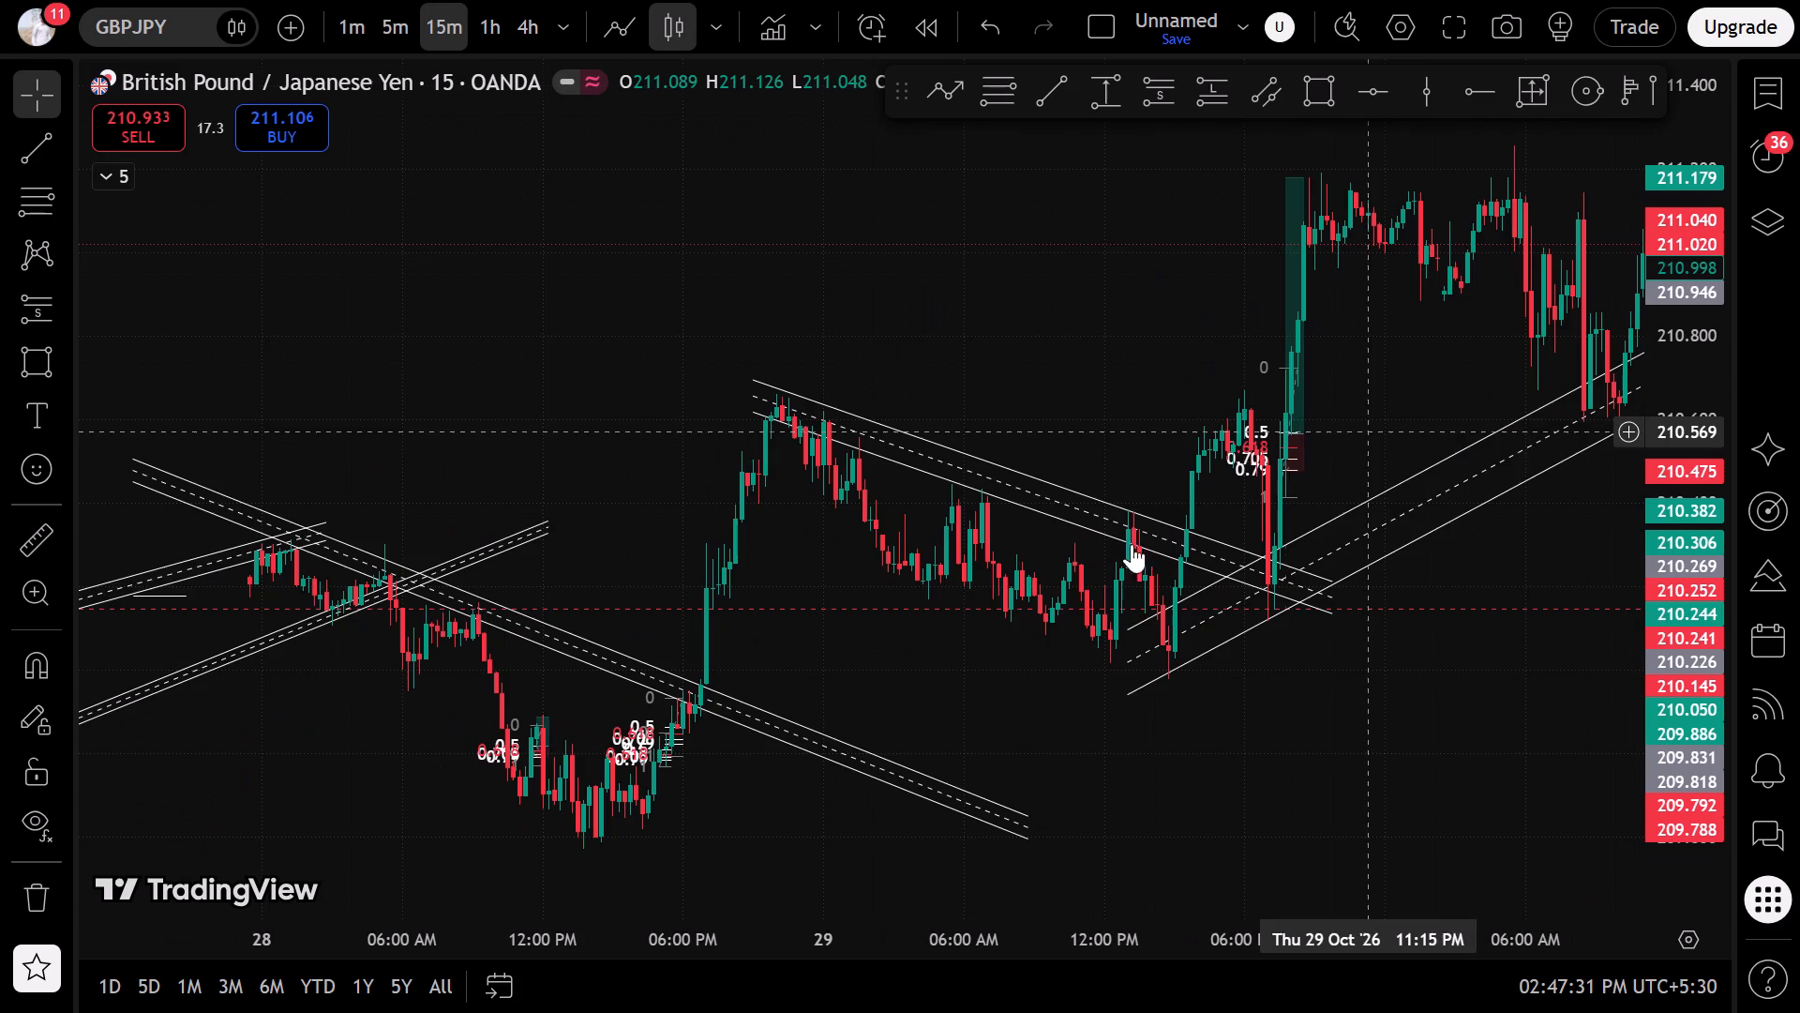
scroll(1037, 627, "up", 5)
left_click_drag(1343, 636, 238, 702)
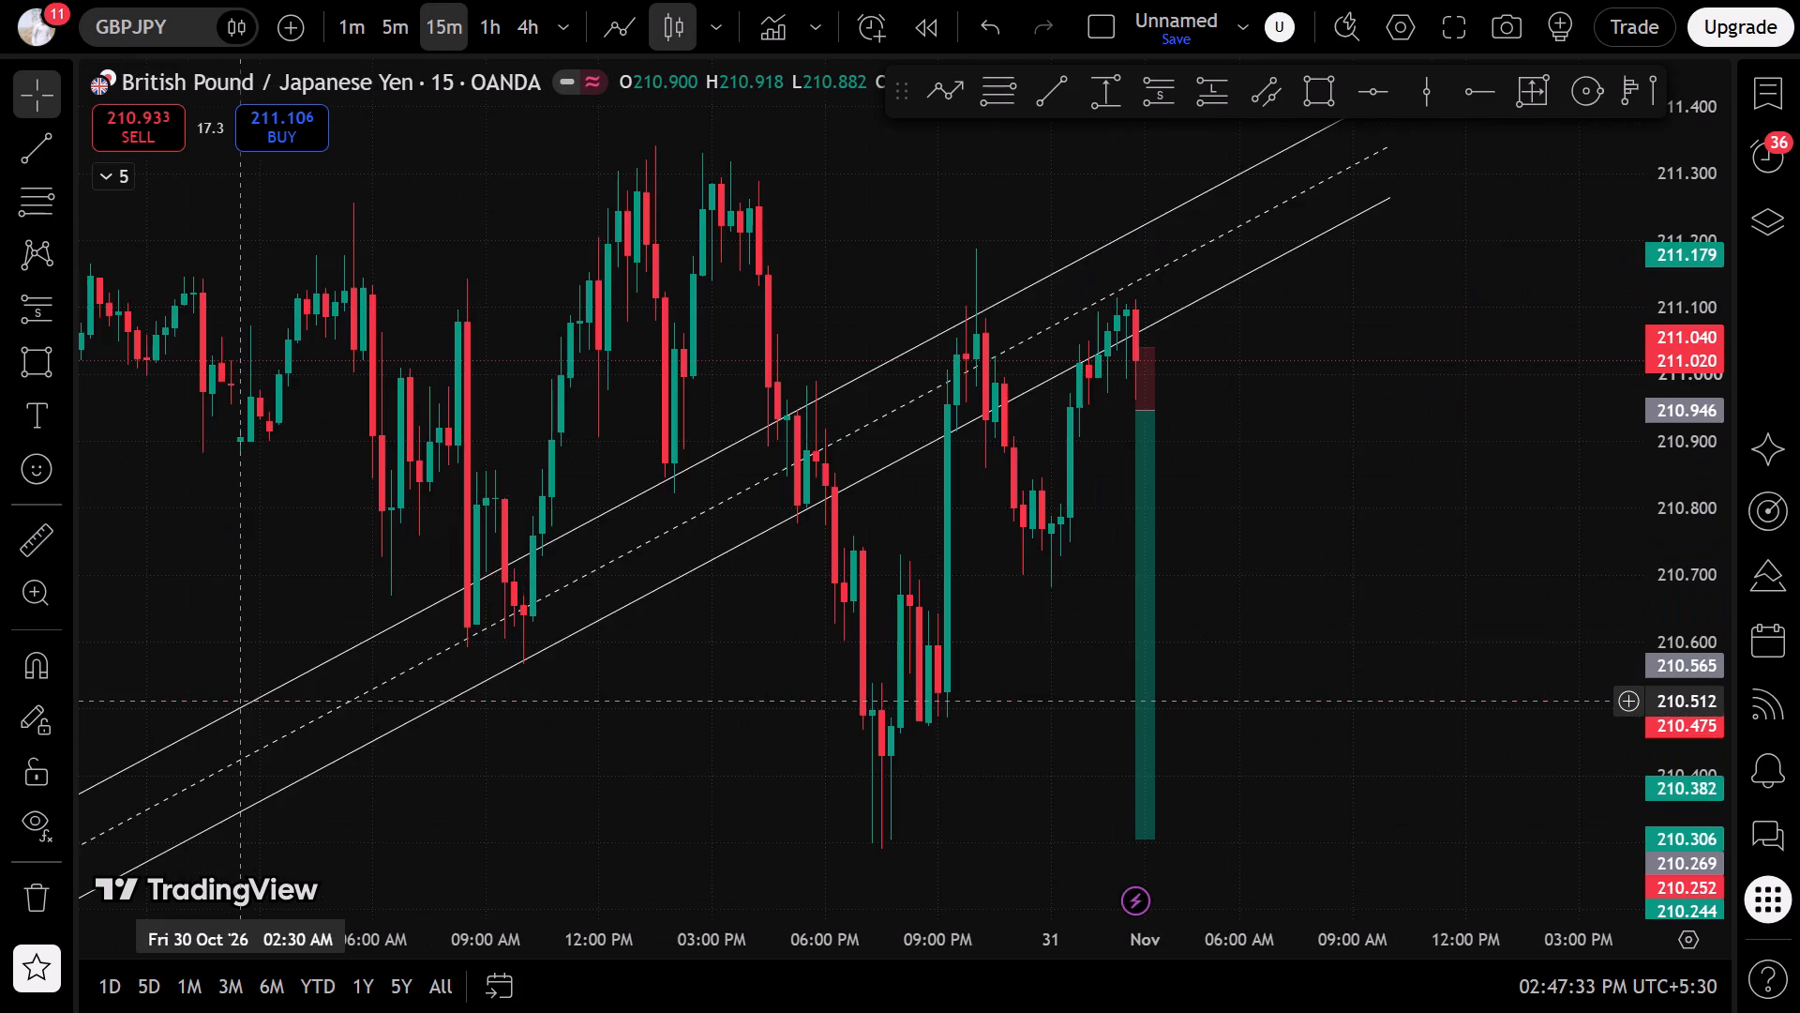
left_click_drag(238, 702, 1155, 661)
left_click_drag(1156, 658, 842, 658)
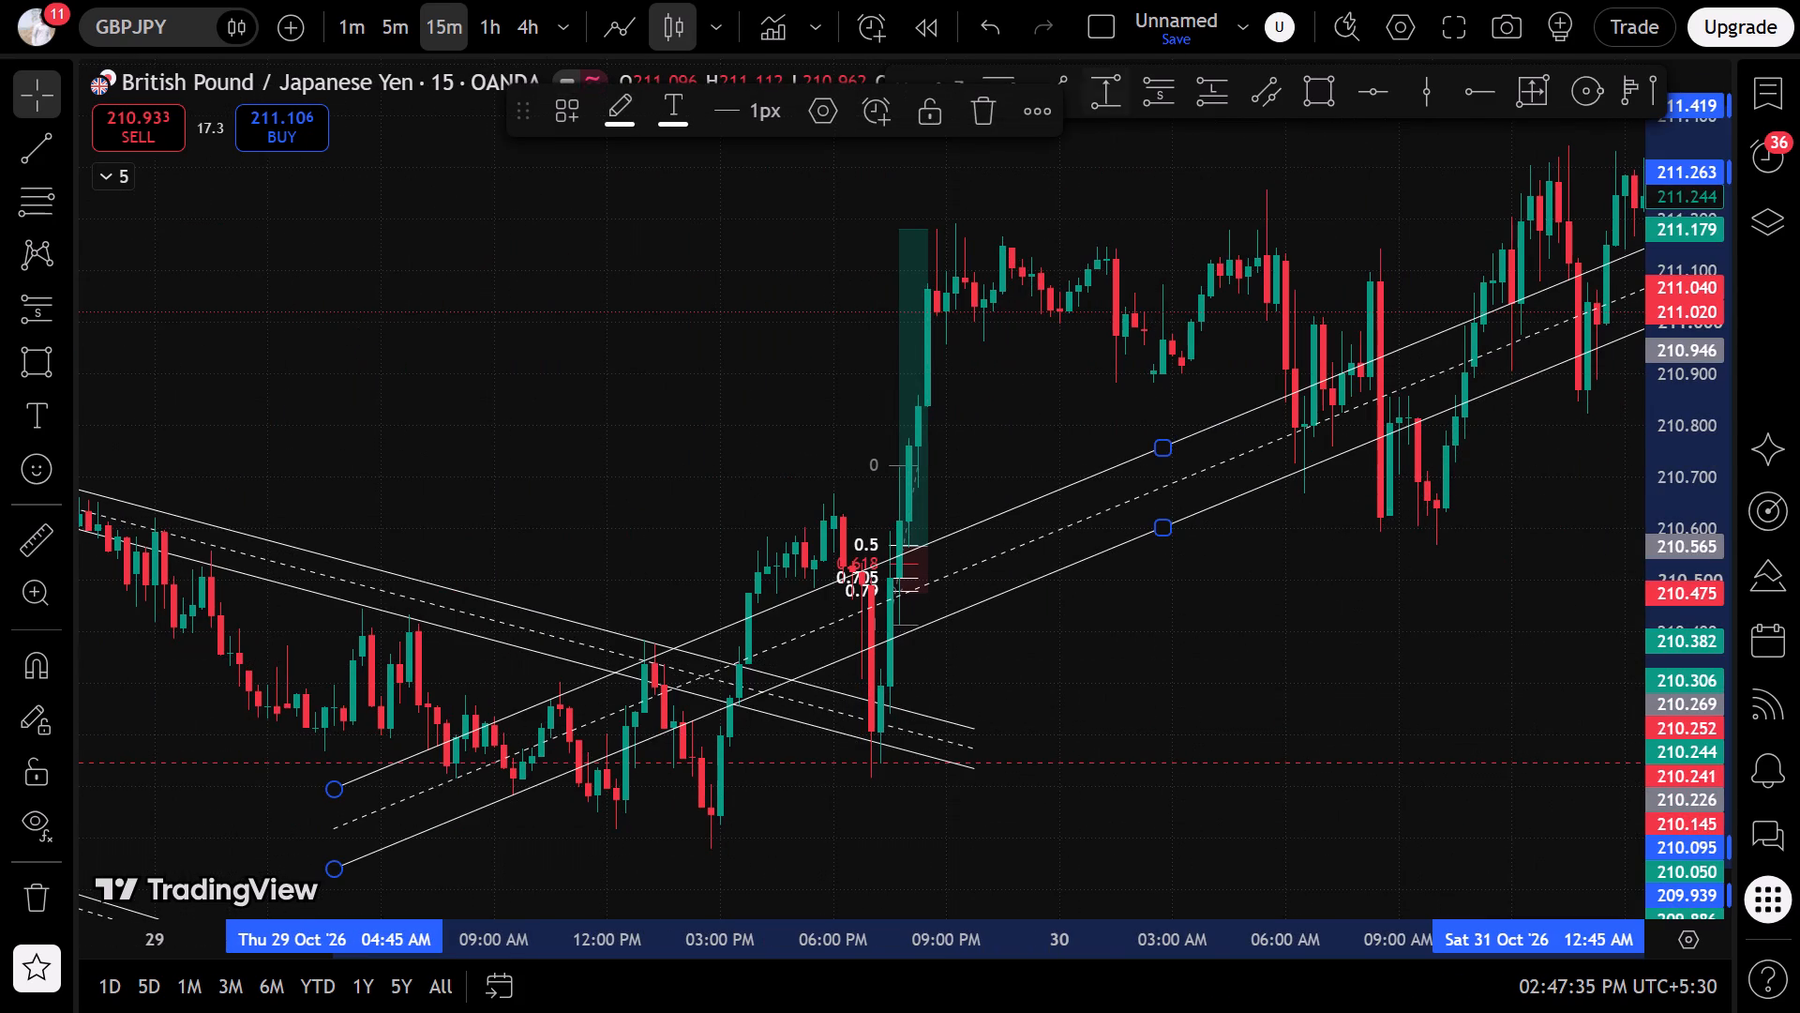
left_click(957, 22)
left_click(968, 29)
left_click_drag(1022, 273, 325, 363)
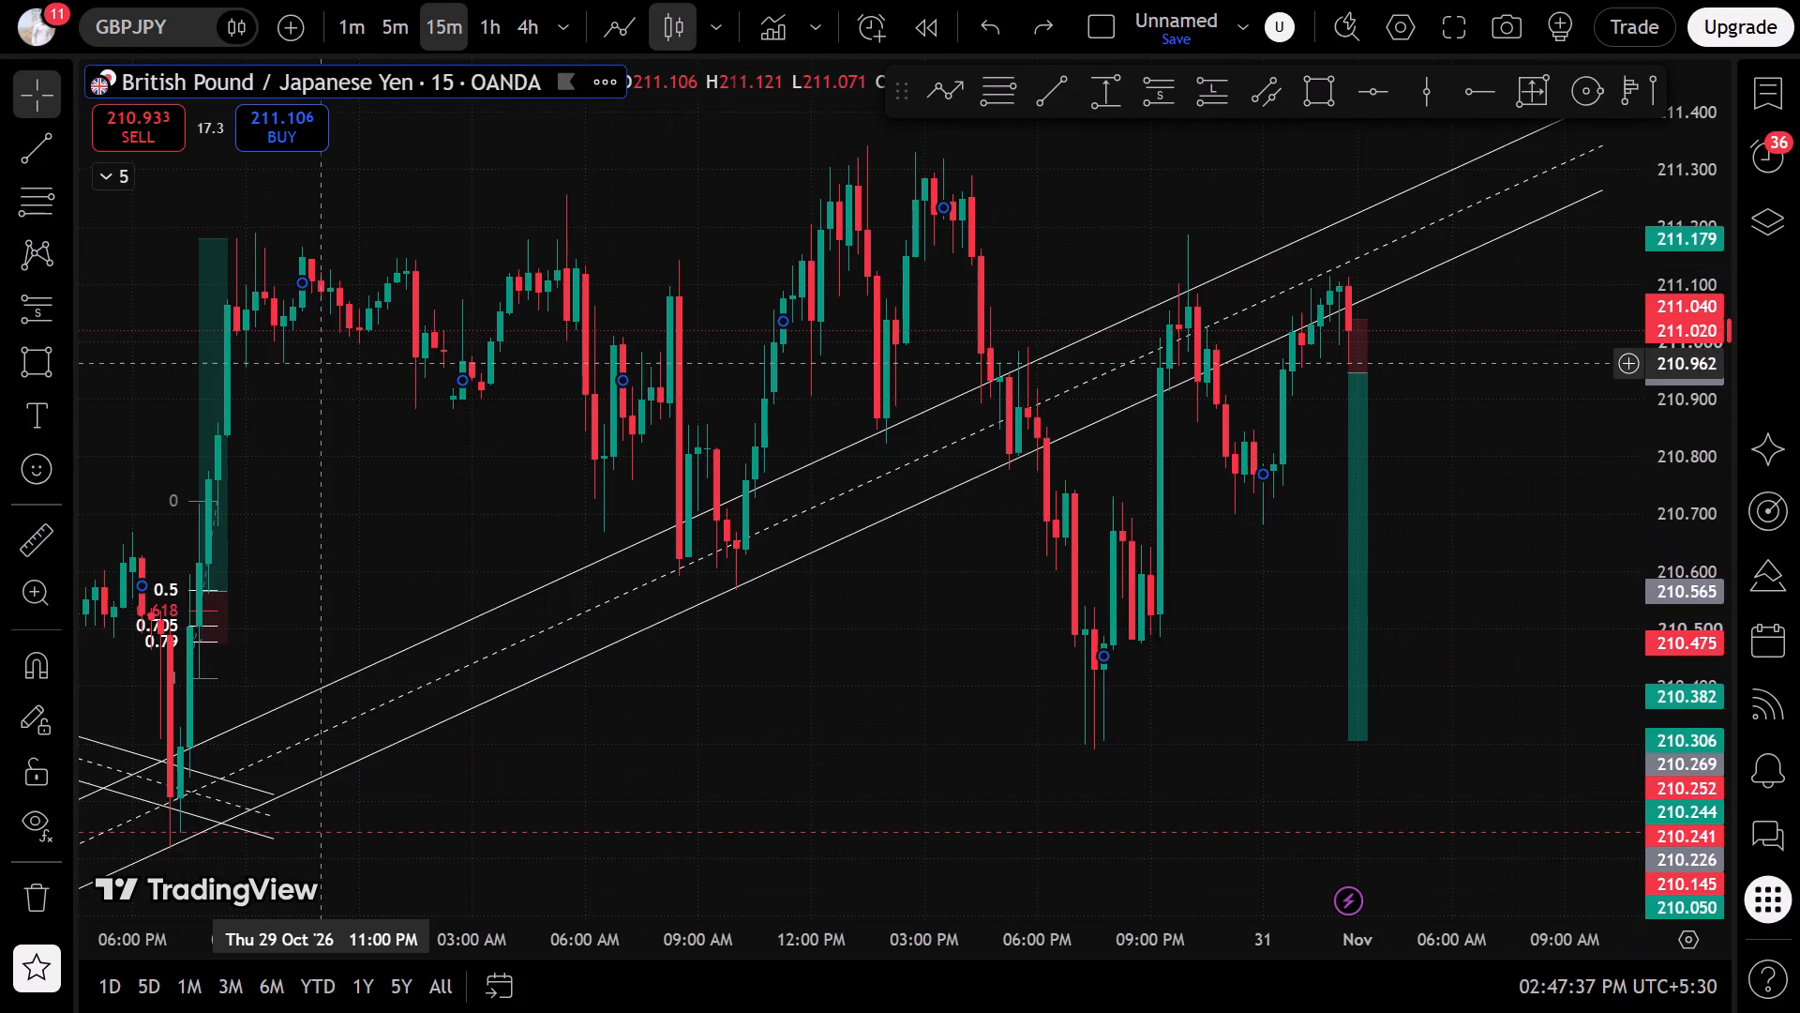
left_click_drag(325, 363, 557, 187)
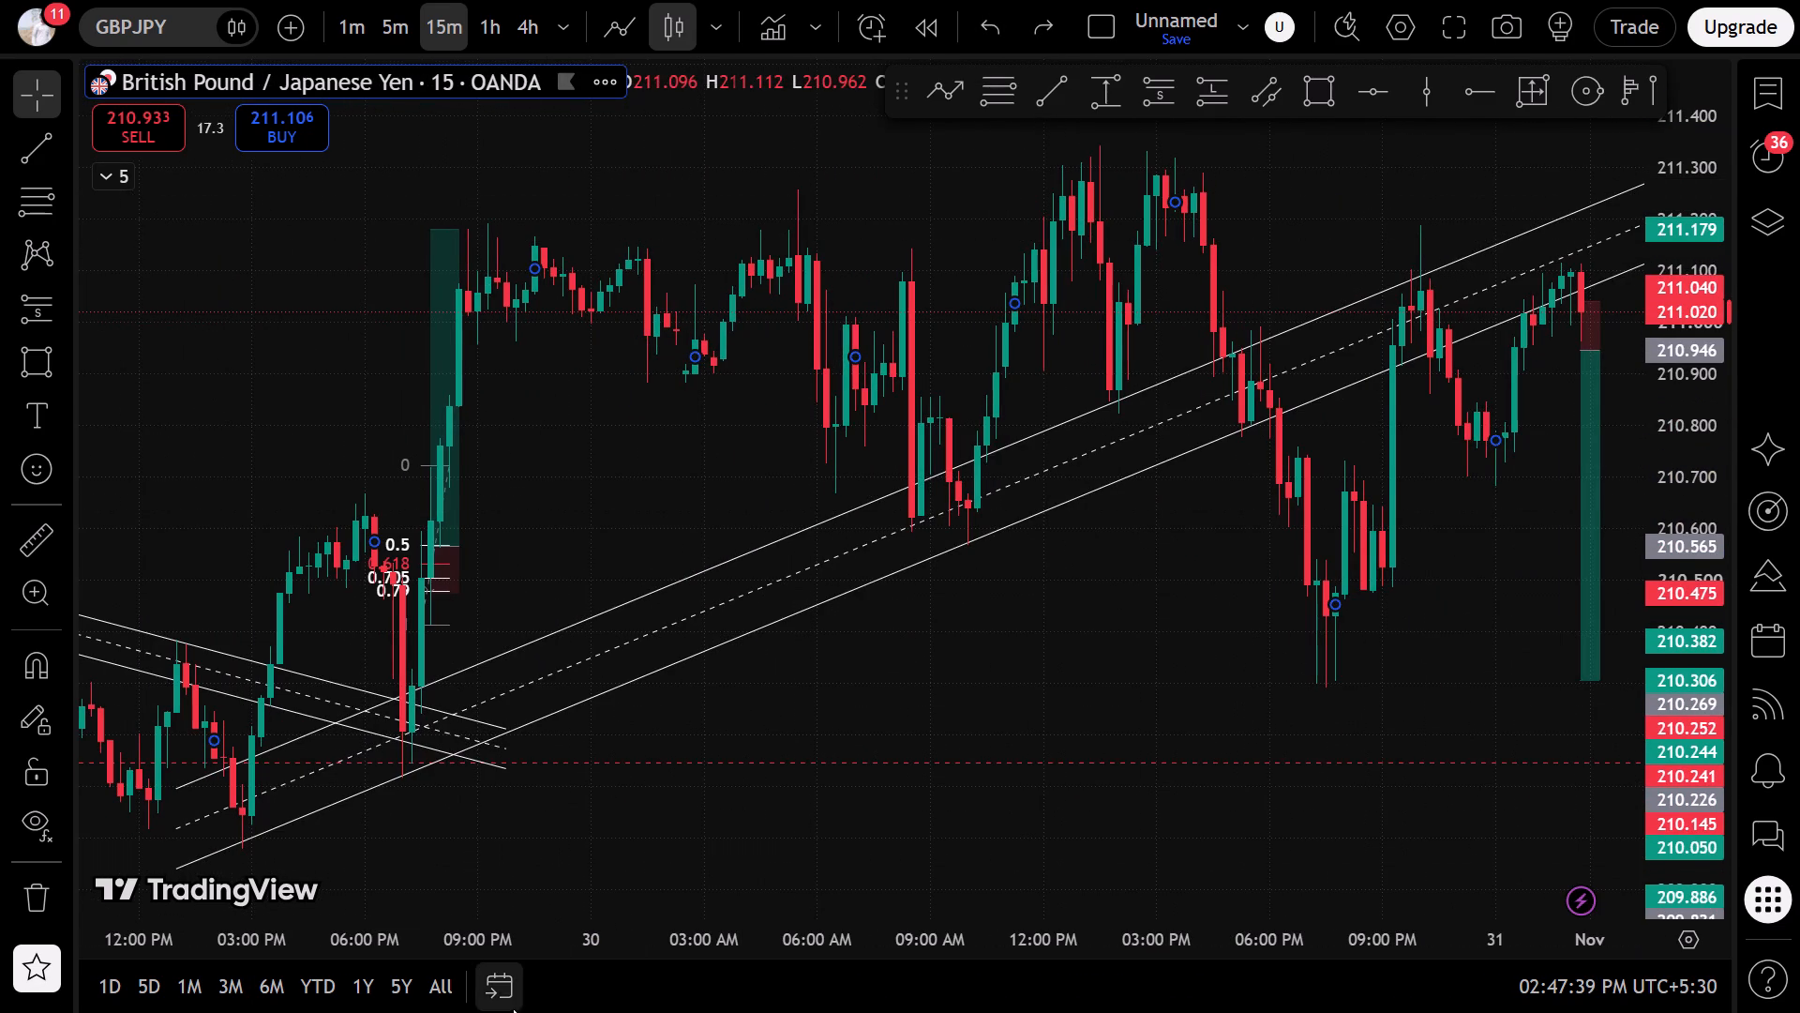
Switch GBPJPY to the 1-minute timeframe and examine the long position area around 8:00 PM on 29 October.
left_click(331, 16)
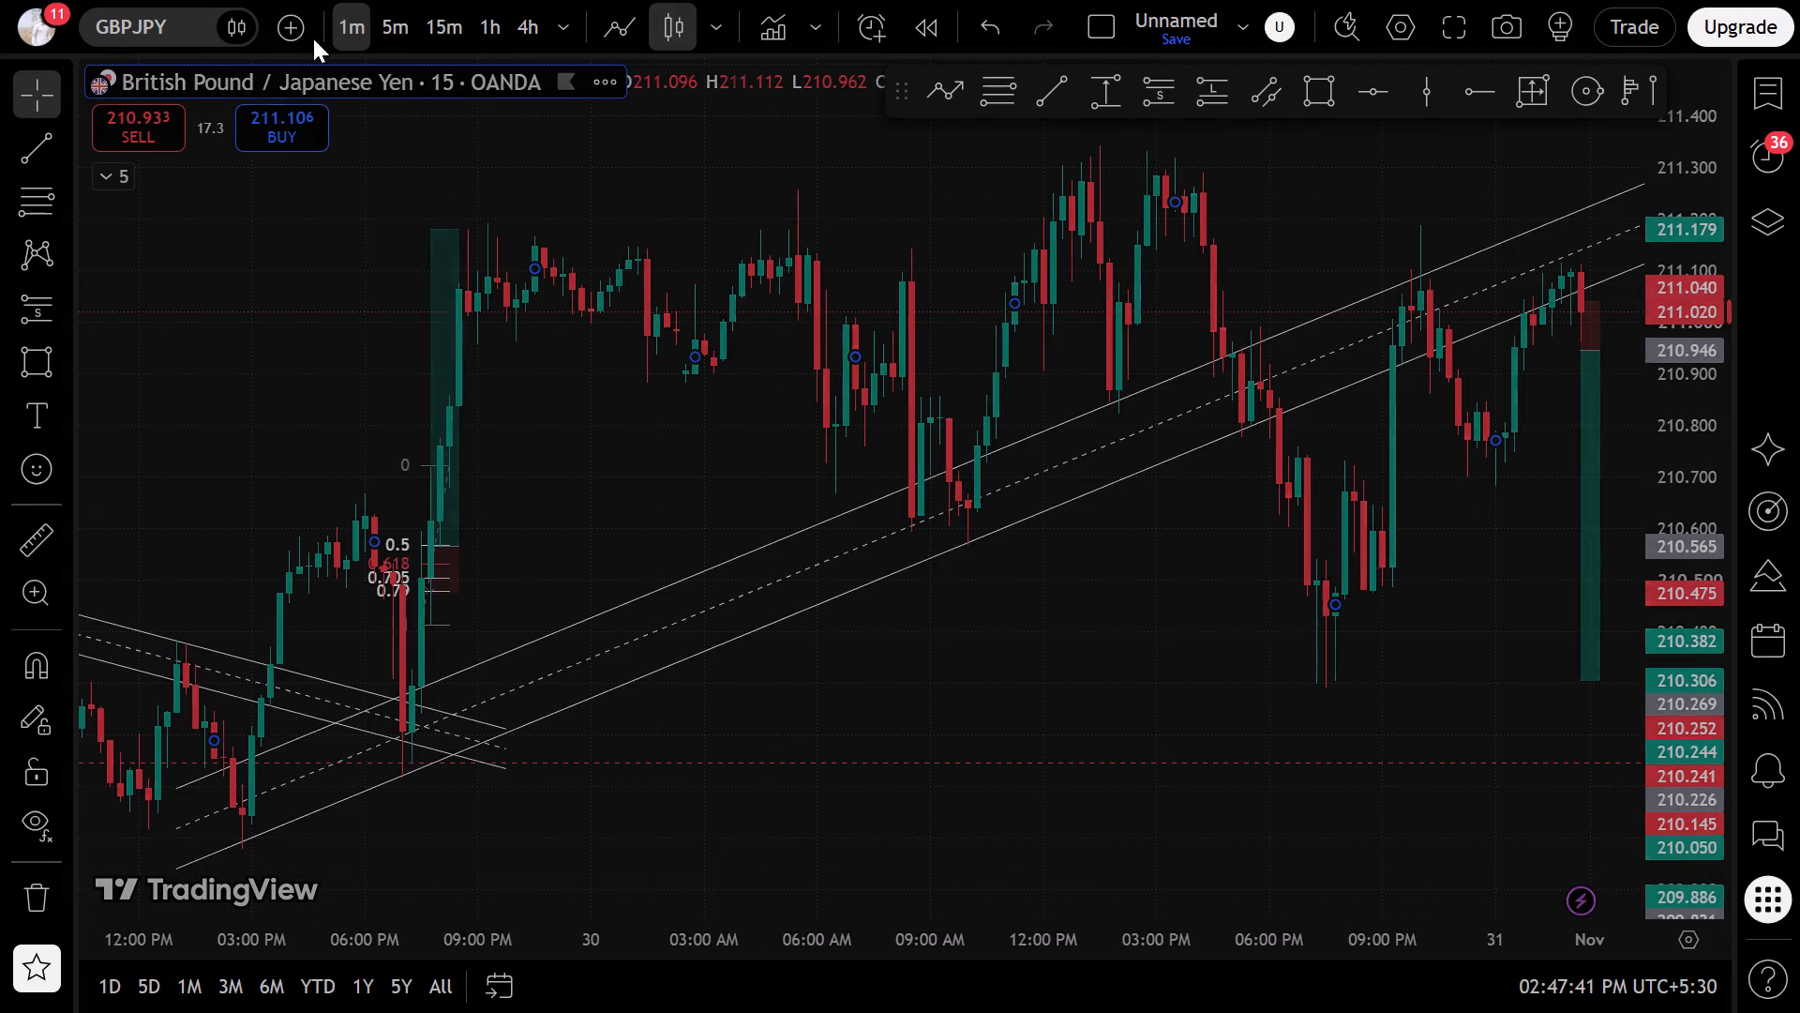
scroll(594, 473, "down", 16)
scroll(647, 521, "down", 5)
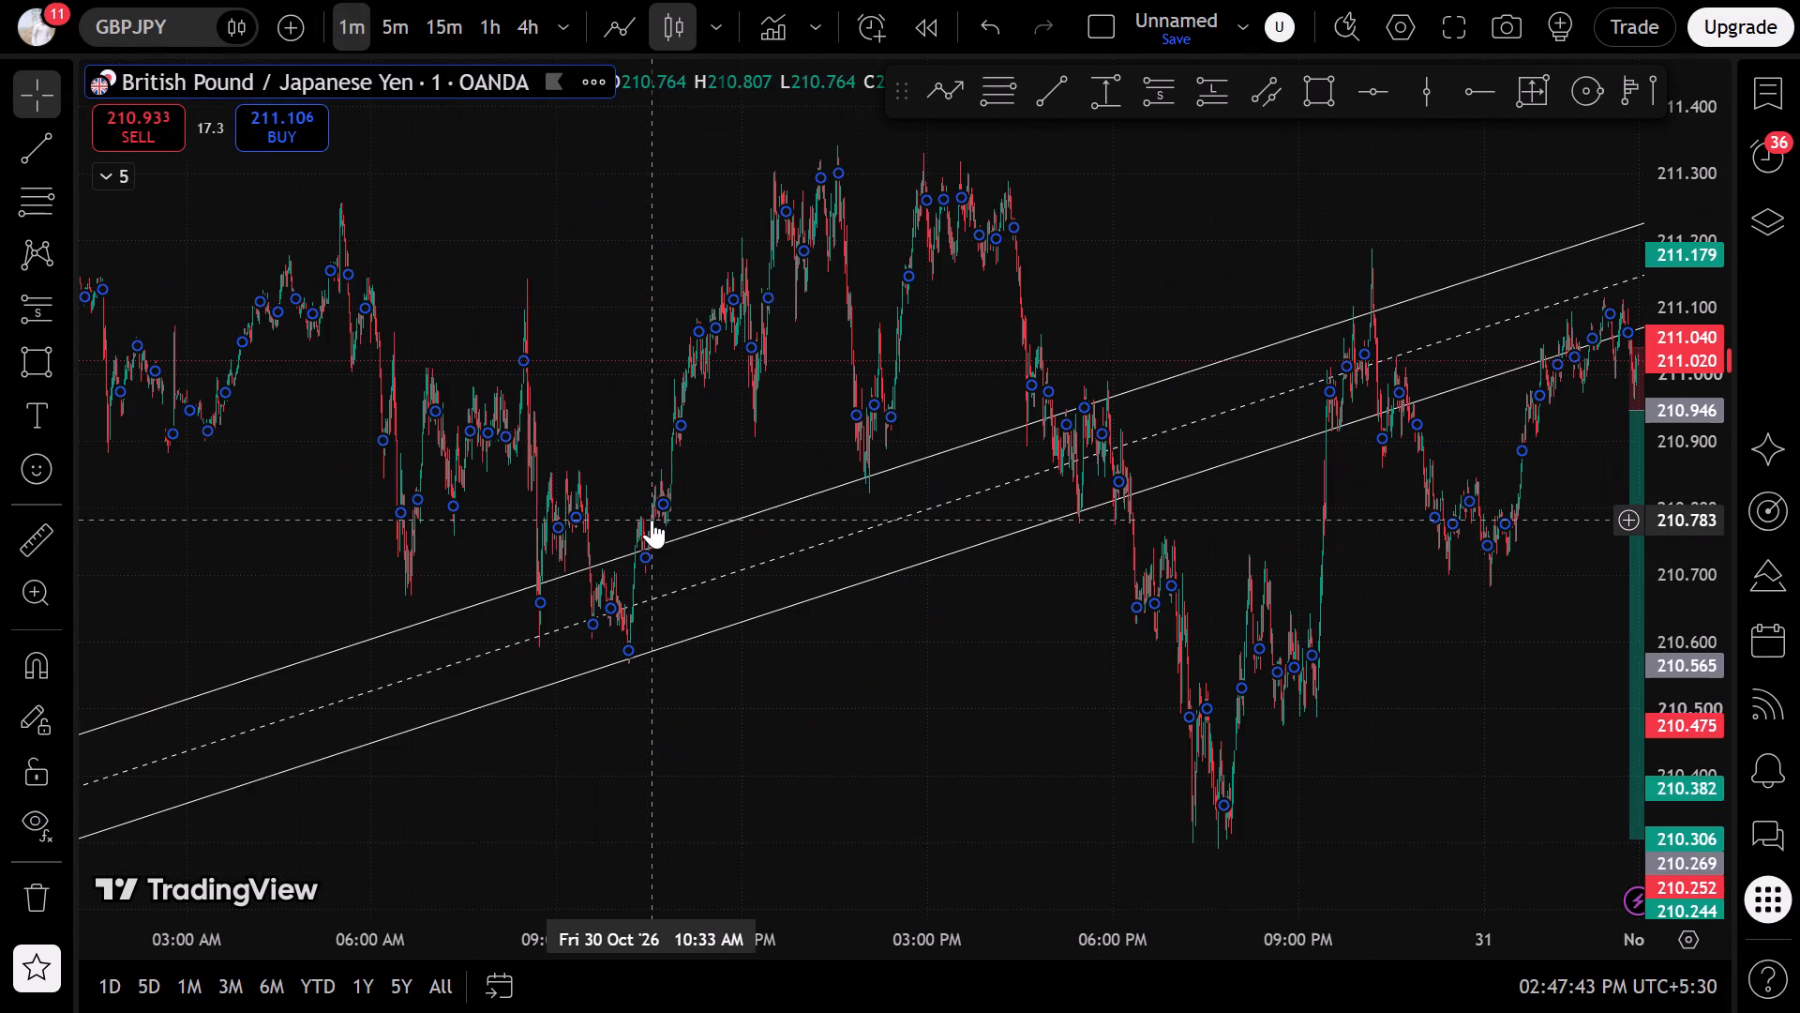
left_click(471, 442)
left_click_drag(312, 458, 310, 488)
left_click_drag(224, 516, 1681, 575)
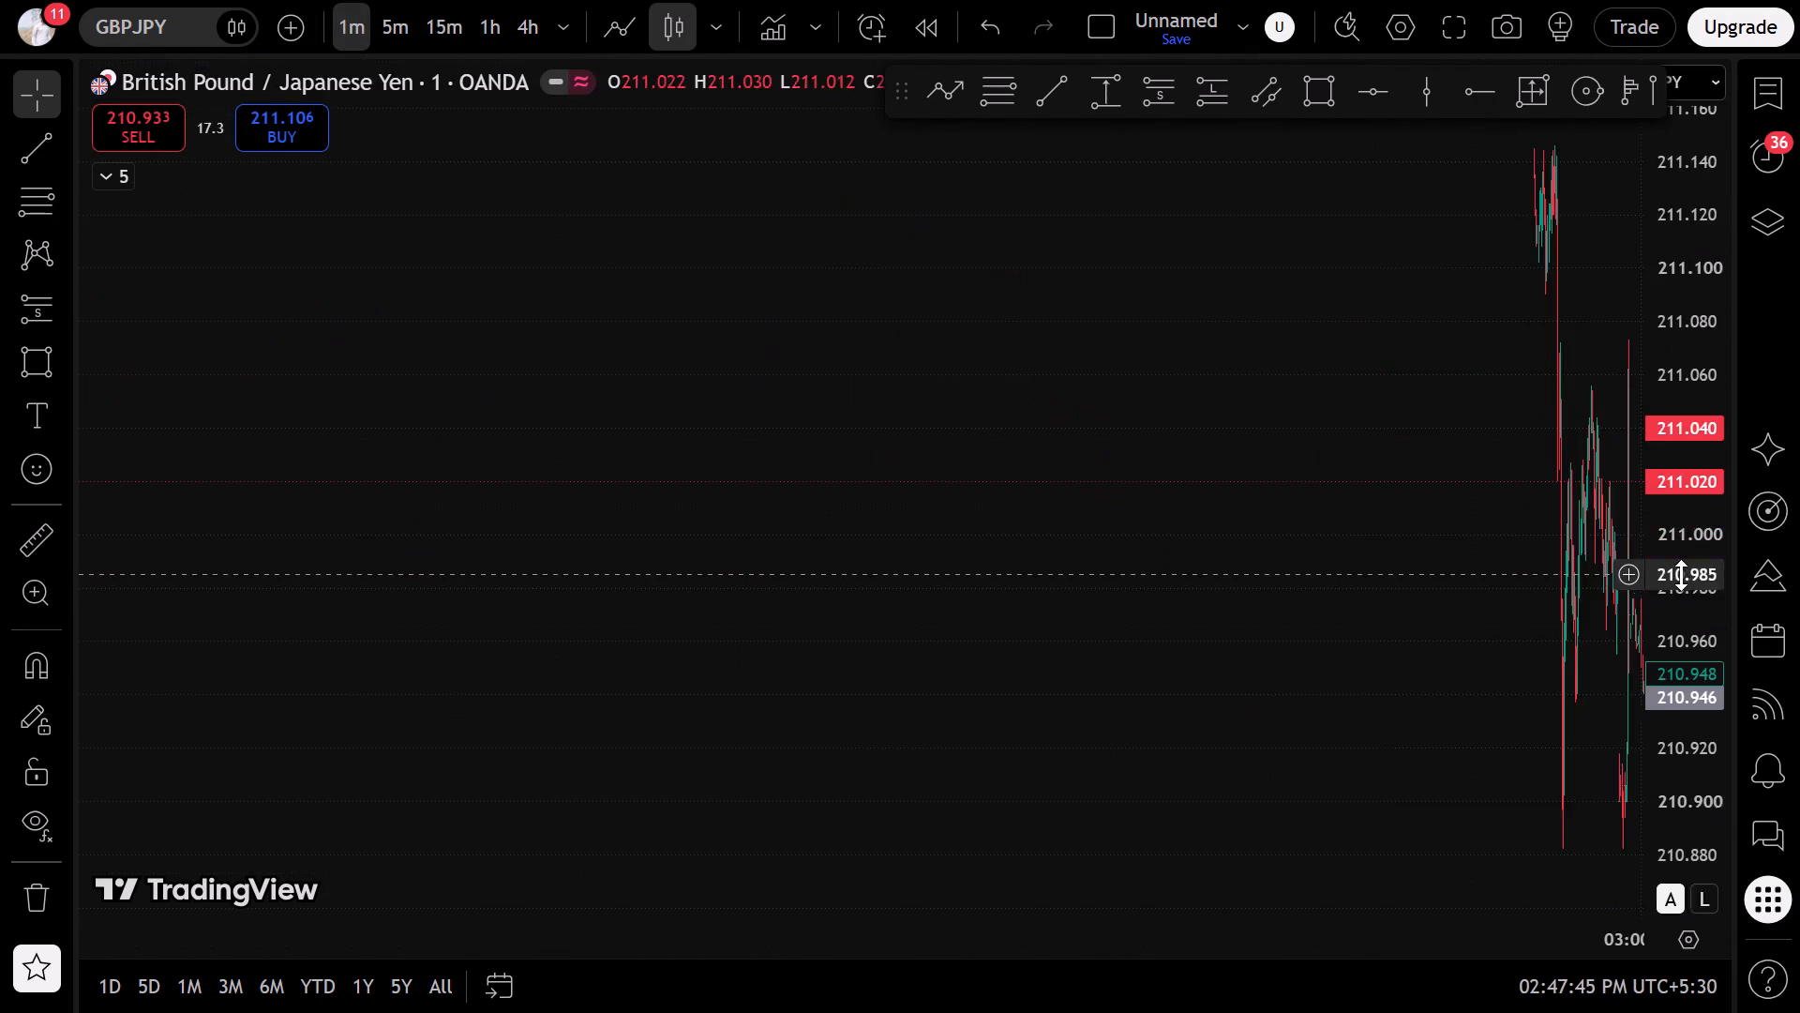
left_click_drag(1718, 410, 1696, 527)
left_click_drag(806, 481, 1318, 447)
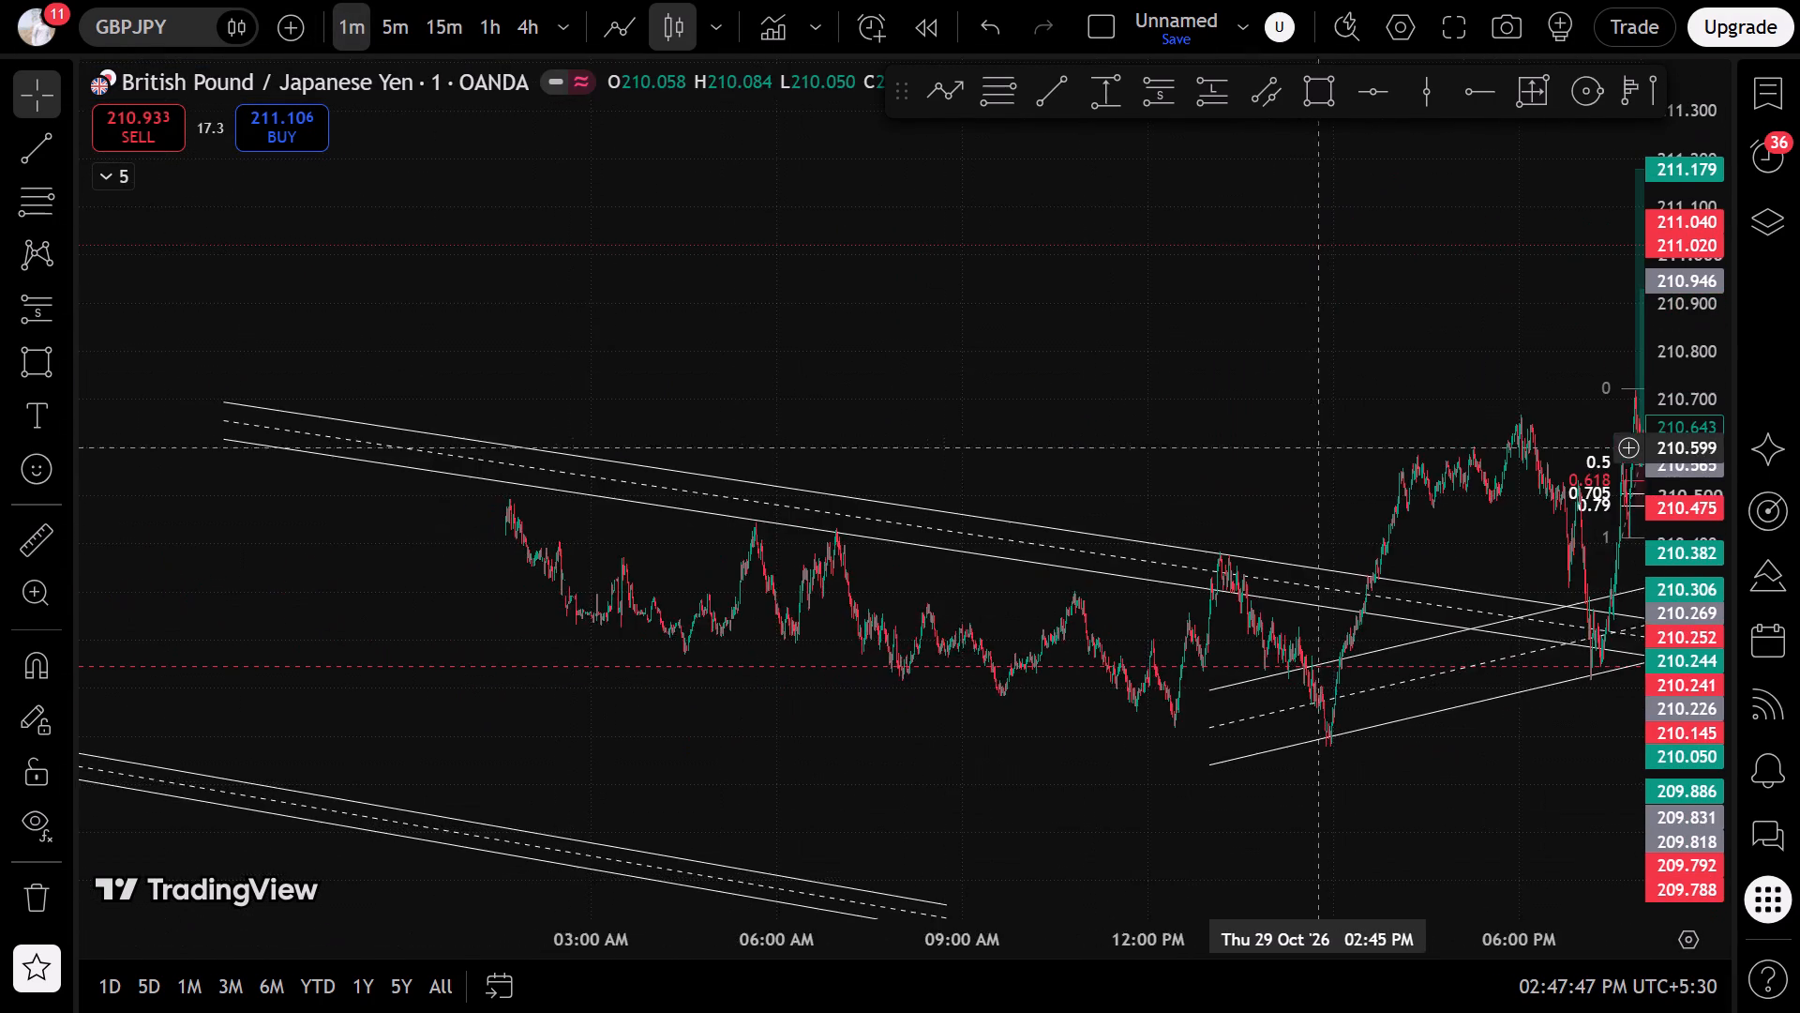
scroll(1203, 548, "up", 19)
left_click_drag(1226, 399, 884, 531)
scroll(811, 539, "up", 7)
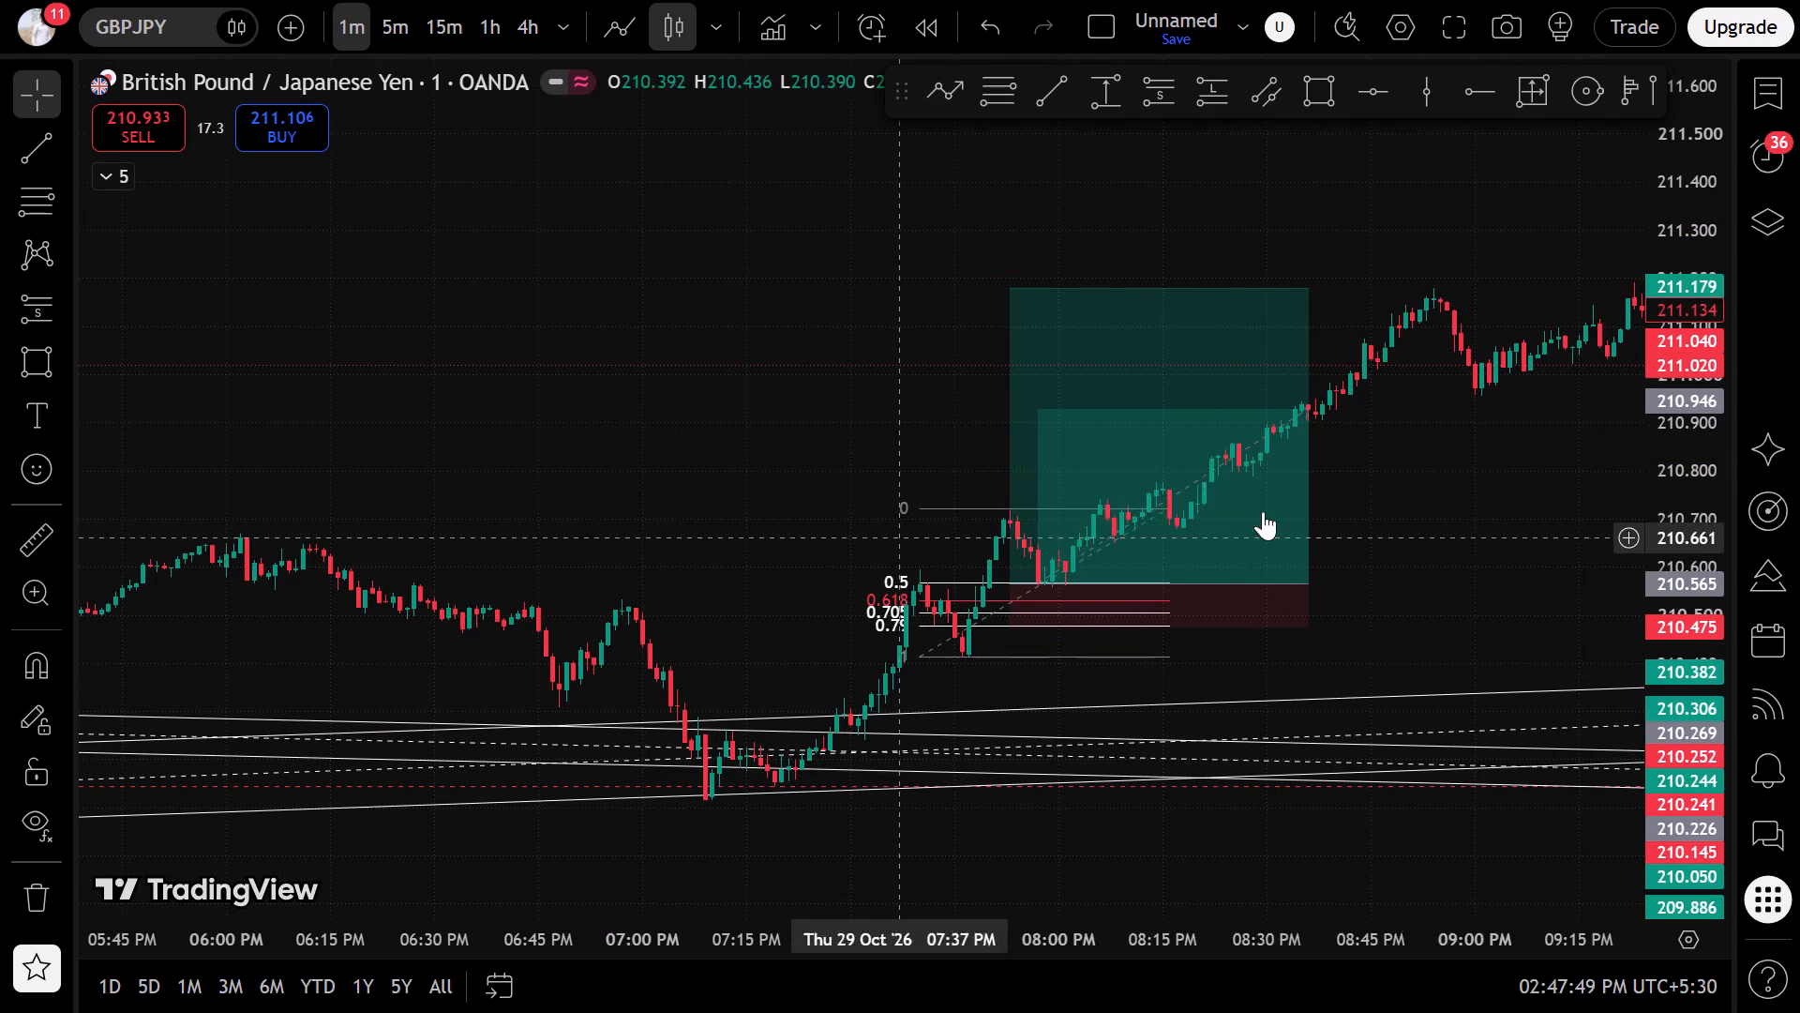
Examine the 1-minute GBPJPY price action following the long position, from about 9:00 PM on 29 October into 30 October.
left_click_drag(1437, 490, 876, 569)
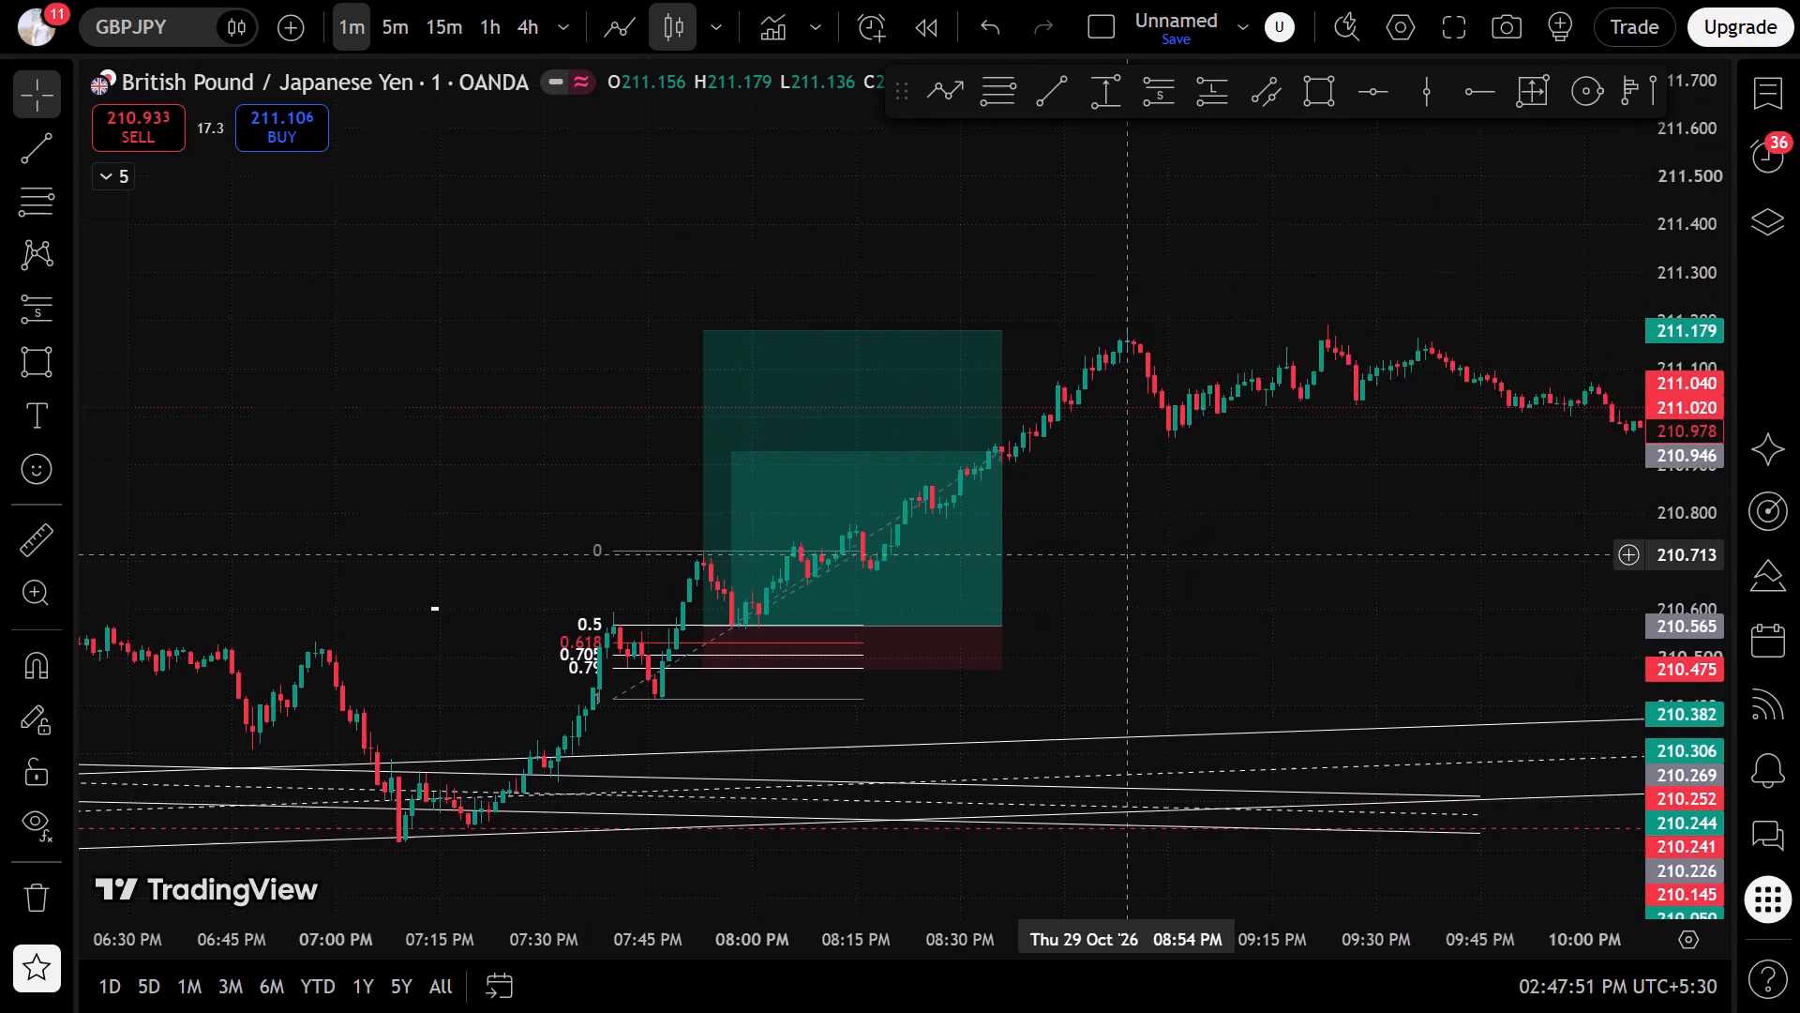
left_click_drag(876, 569, 461, 635)
scroll(797, 662, "down", 4)
scroll(1425, 621, "down", 17)
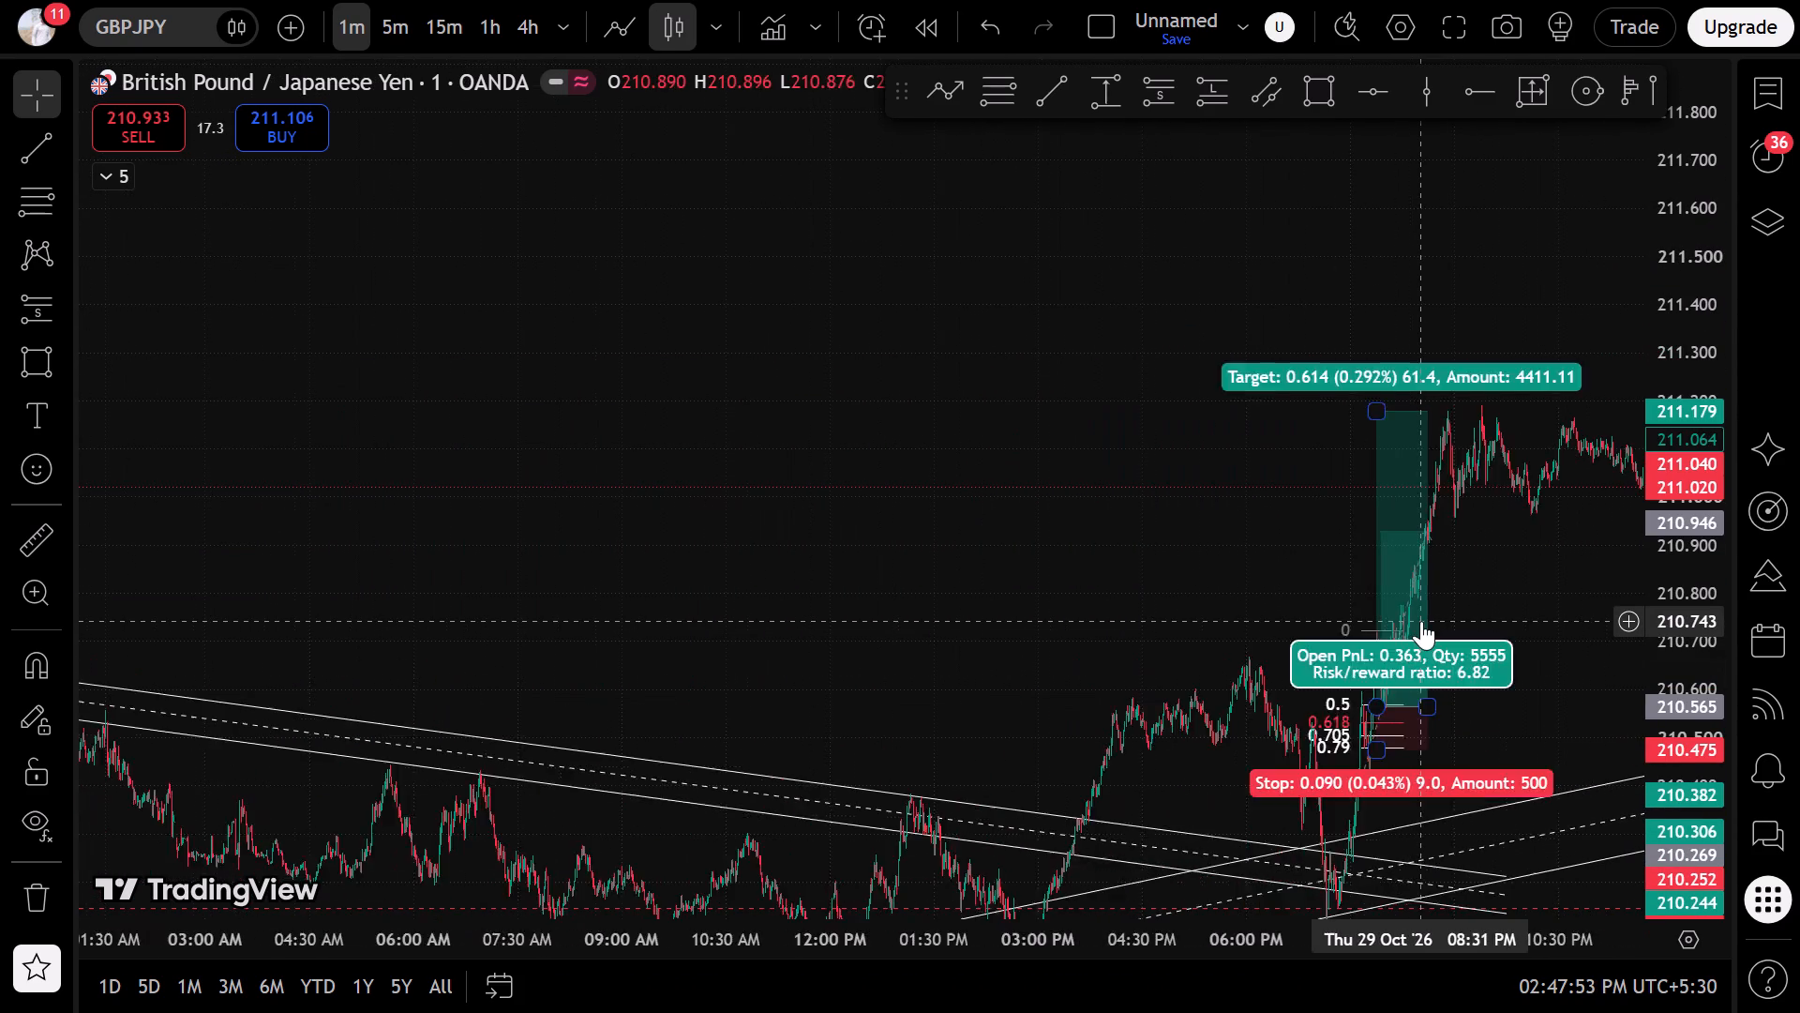
scroll(1421, 621, "down", 4)
left_click_drag(1267, 610, 246, 654)
left_click_drag(832, 615, 1057, 510)
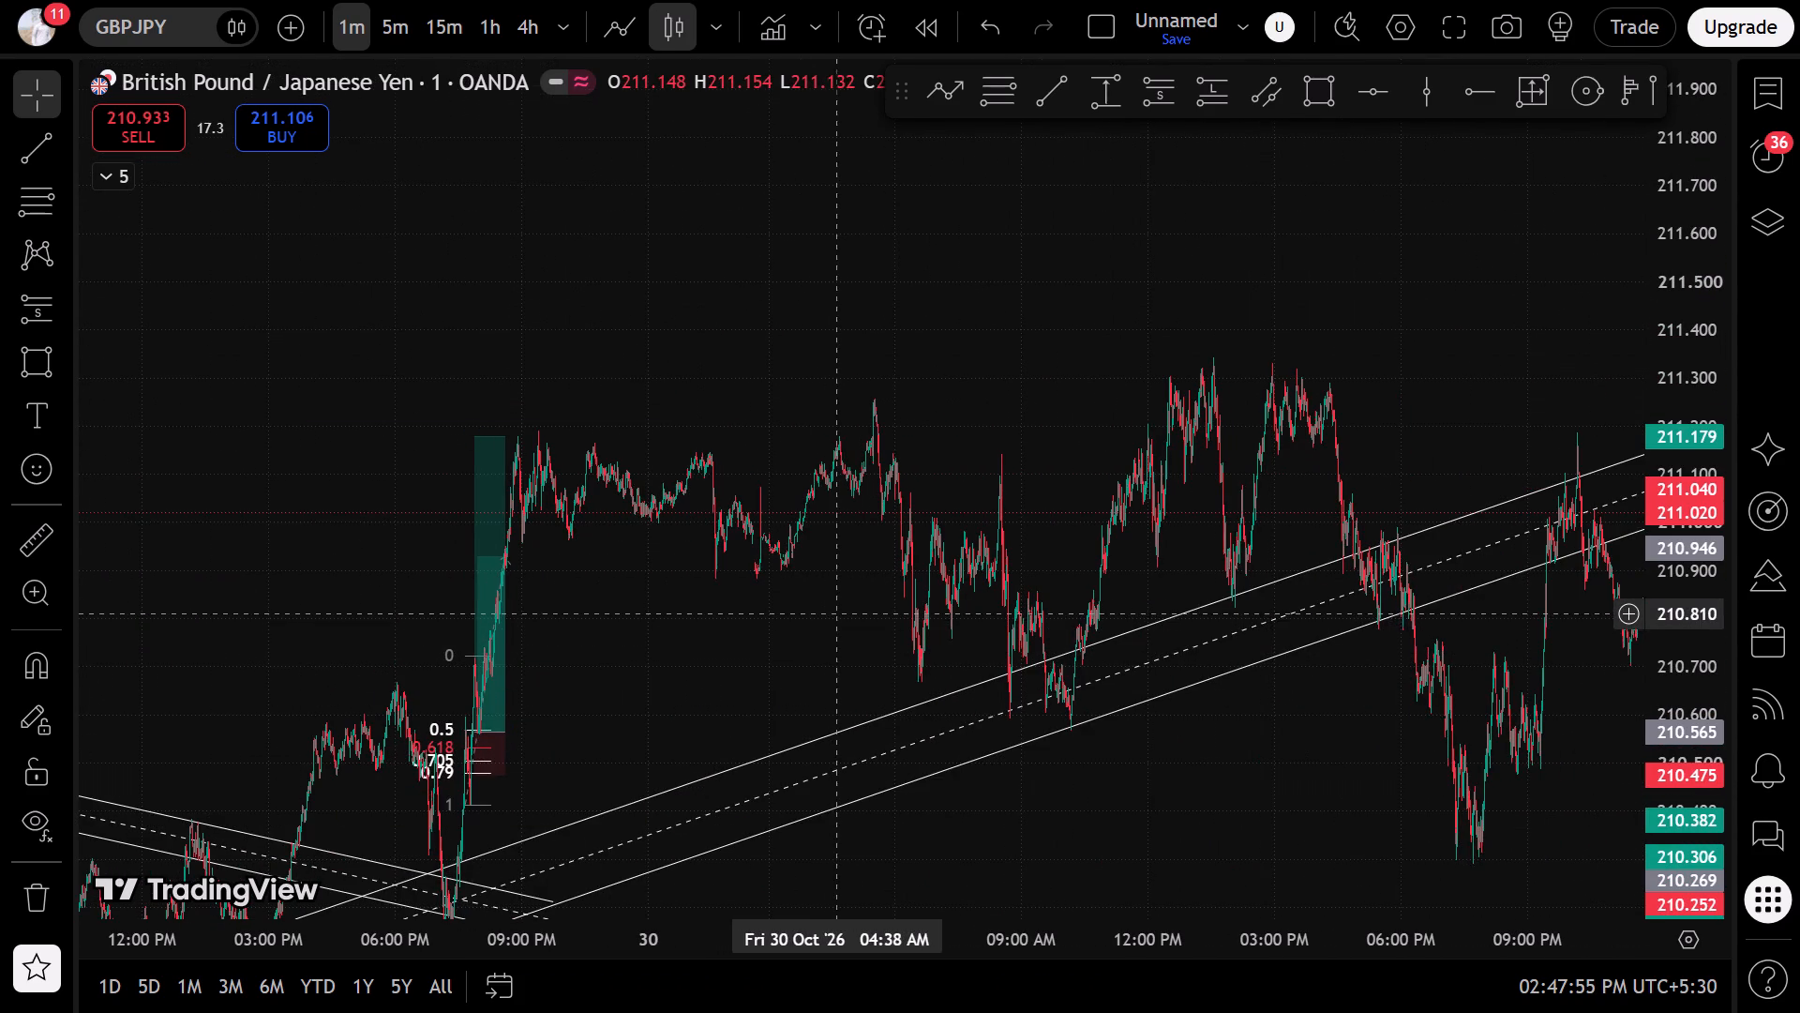
left_click_drag(1057, 510, 1140, 446)
scroll(1110, 445, "up", 7)
left_click_drag(619, 423, 1118, 503)
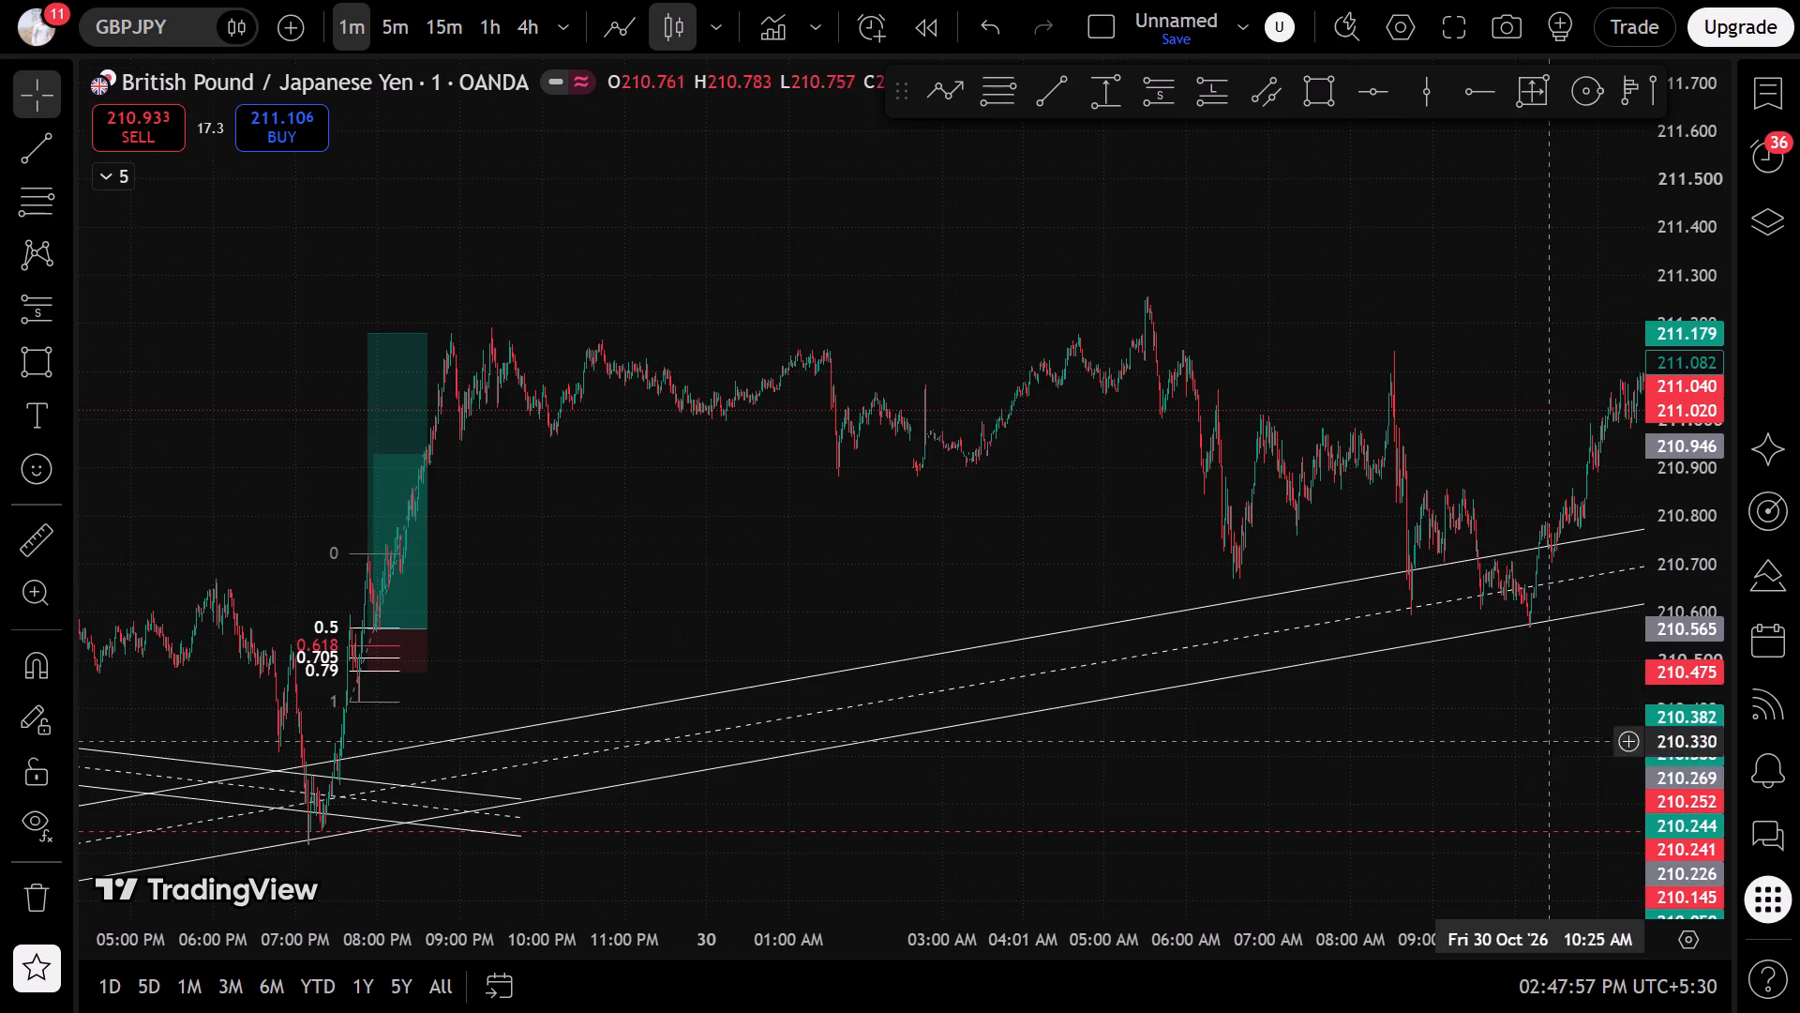
left_click_drag(1672, 833, 1561, 269)
left_click_drag(953, 404, 1483, 809)
scroll(477, 524, "up", 12)
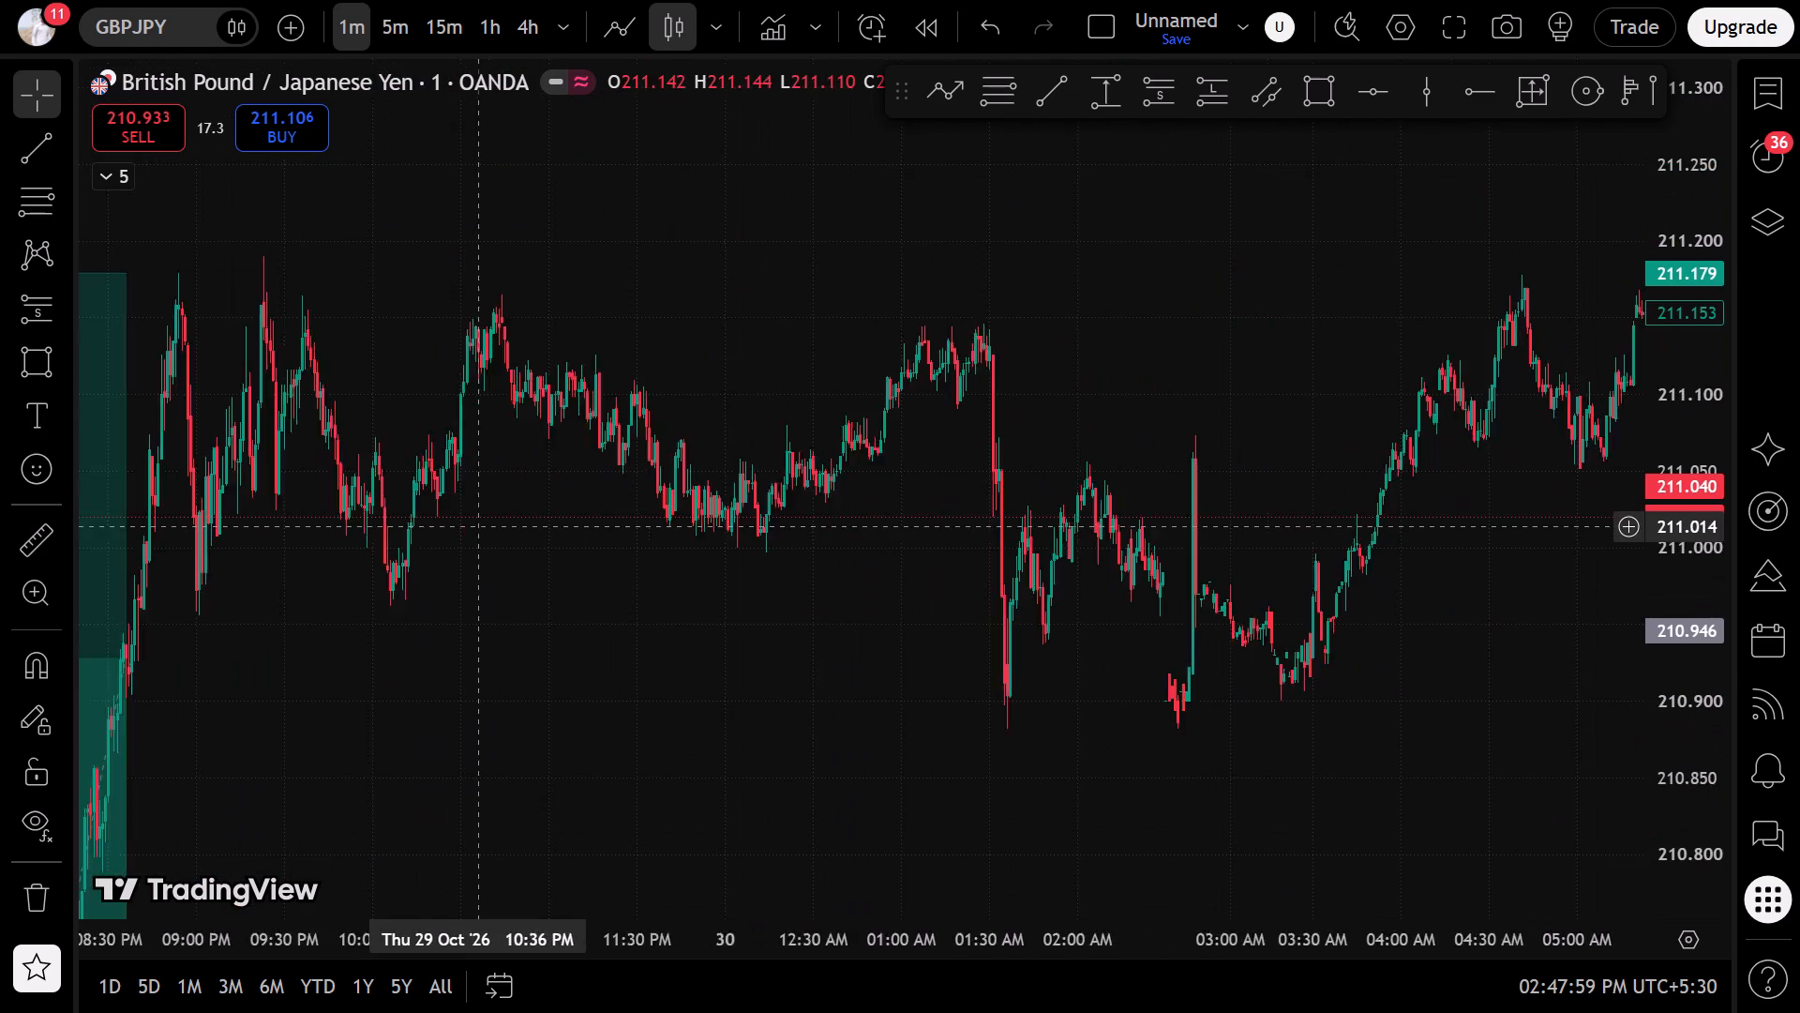
scroll(480, 526, "up", 2)
left_click_drag(237, 589, 1190, 653)
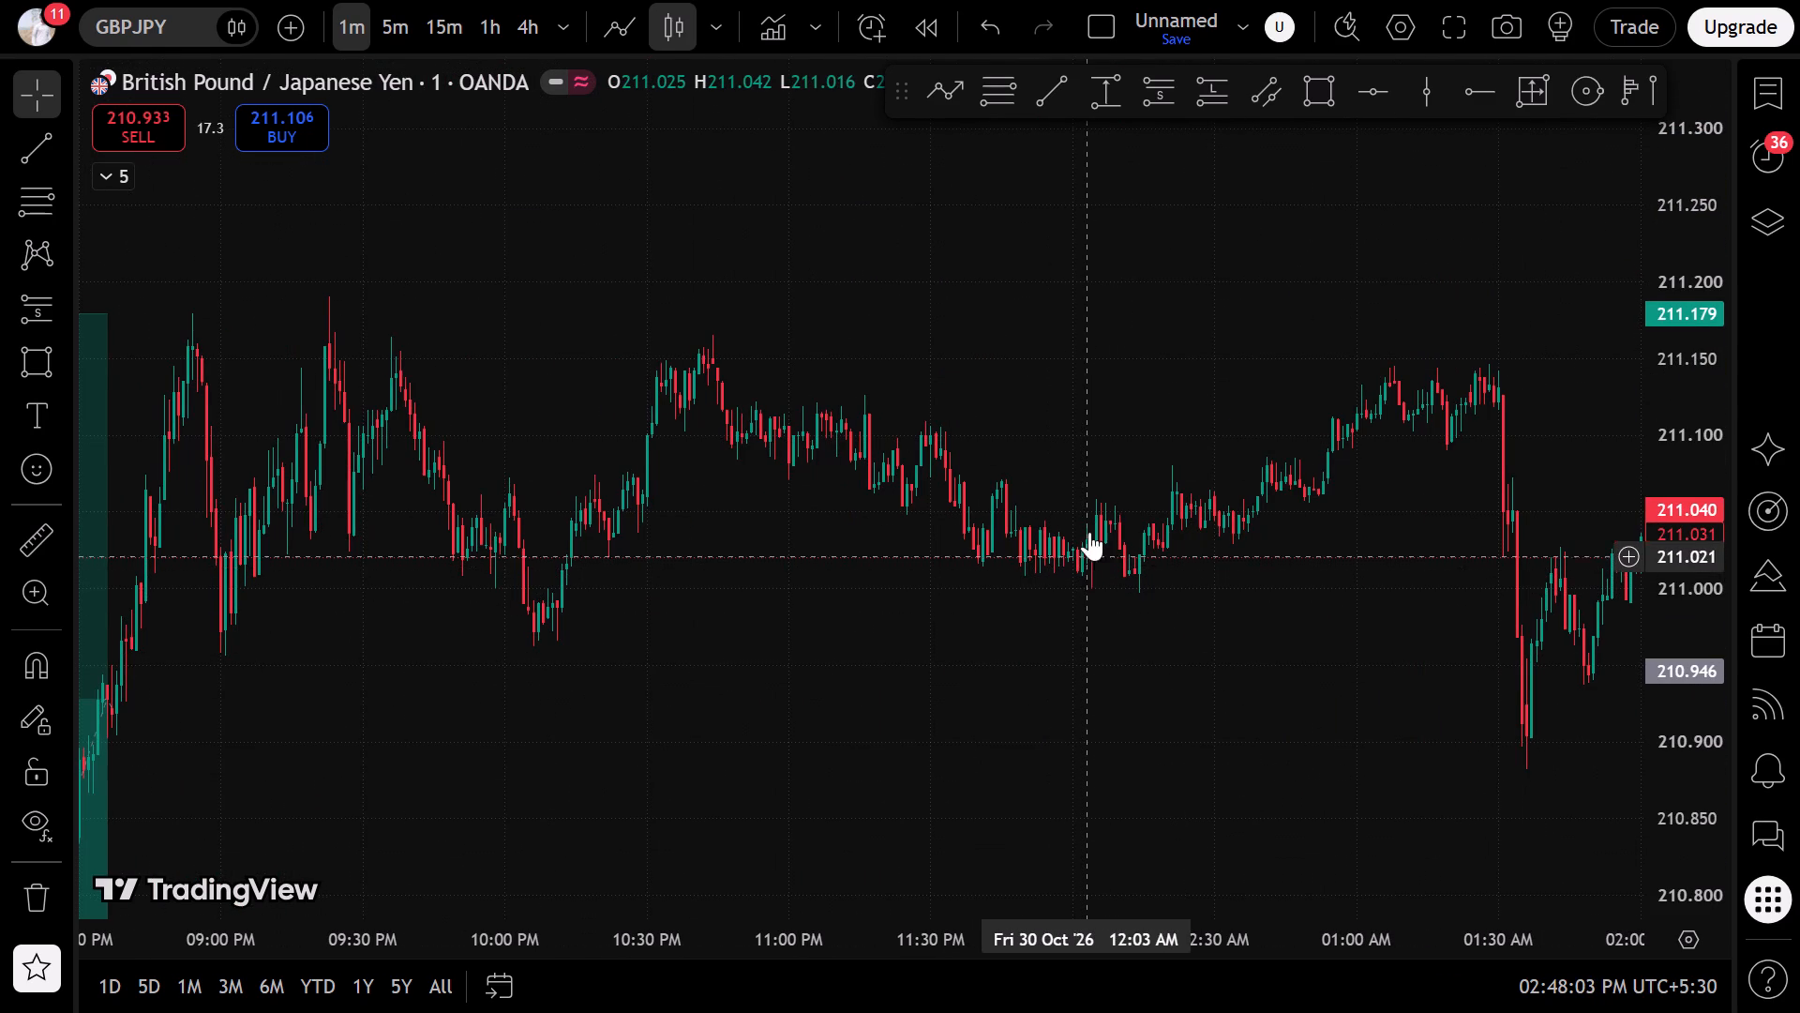
left_click(1127, 477)
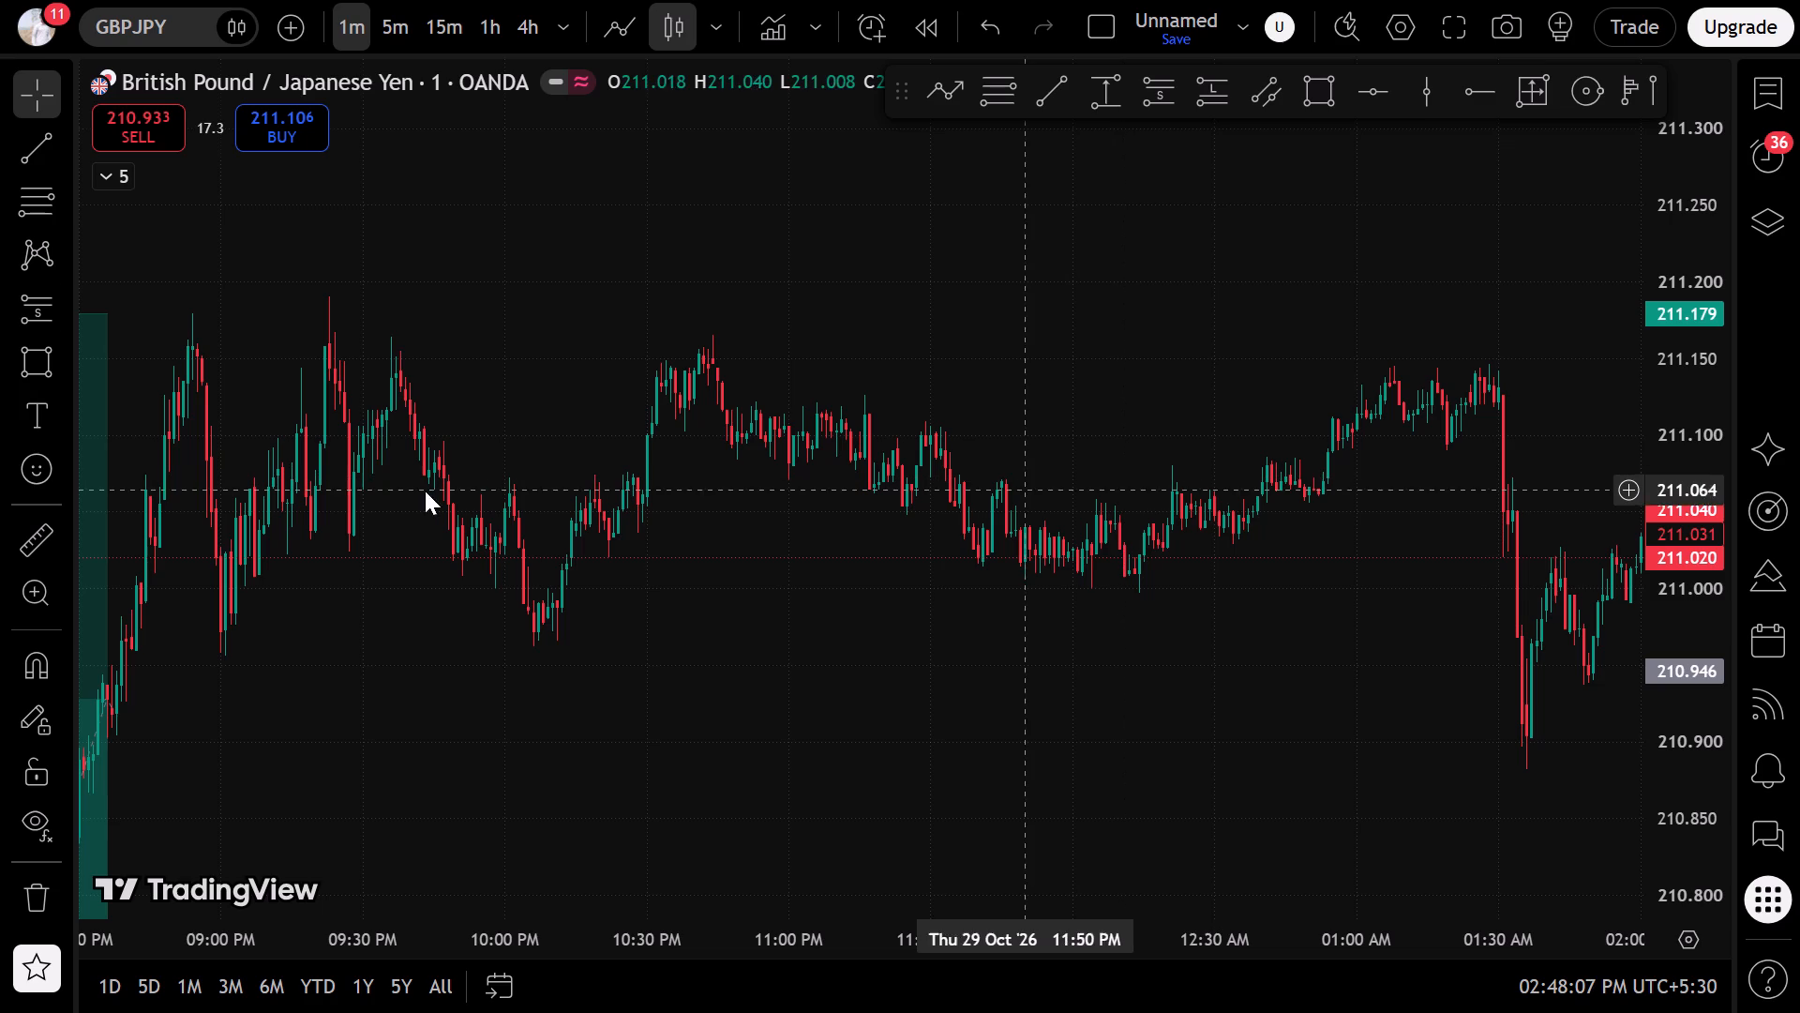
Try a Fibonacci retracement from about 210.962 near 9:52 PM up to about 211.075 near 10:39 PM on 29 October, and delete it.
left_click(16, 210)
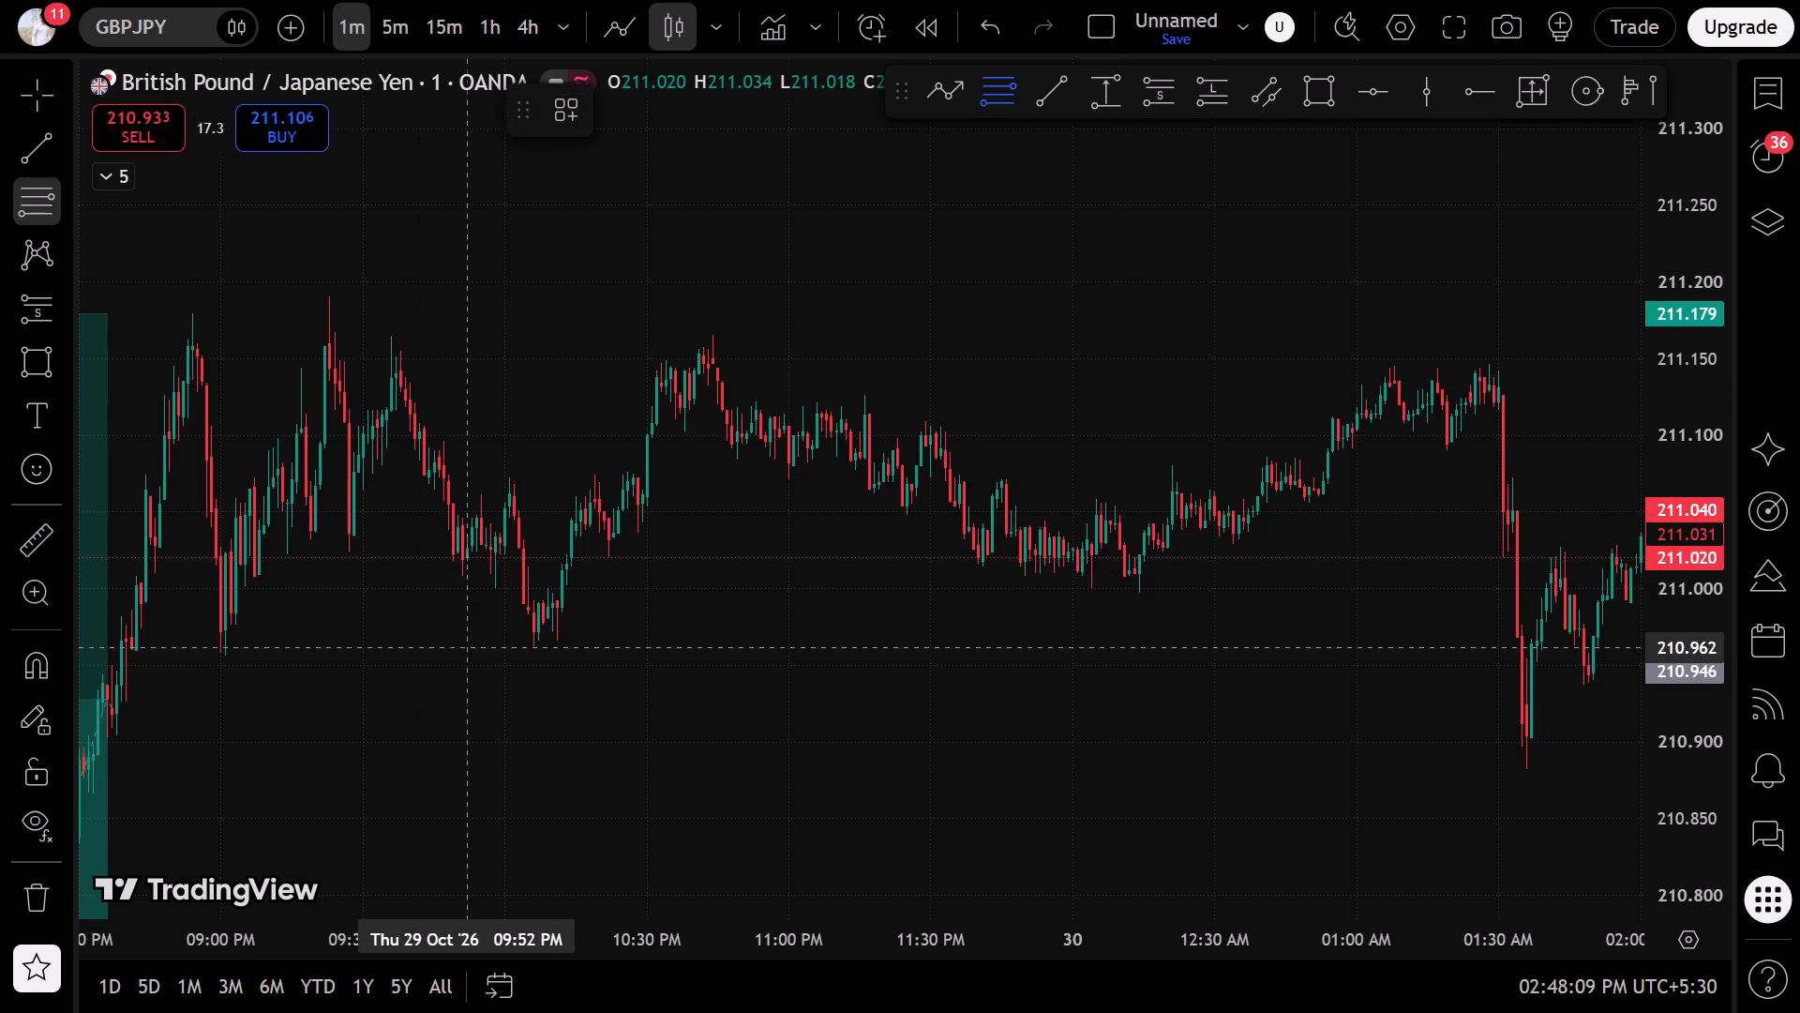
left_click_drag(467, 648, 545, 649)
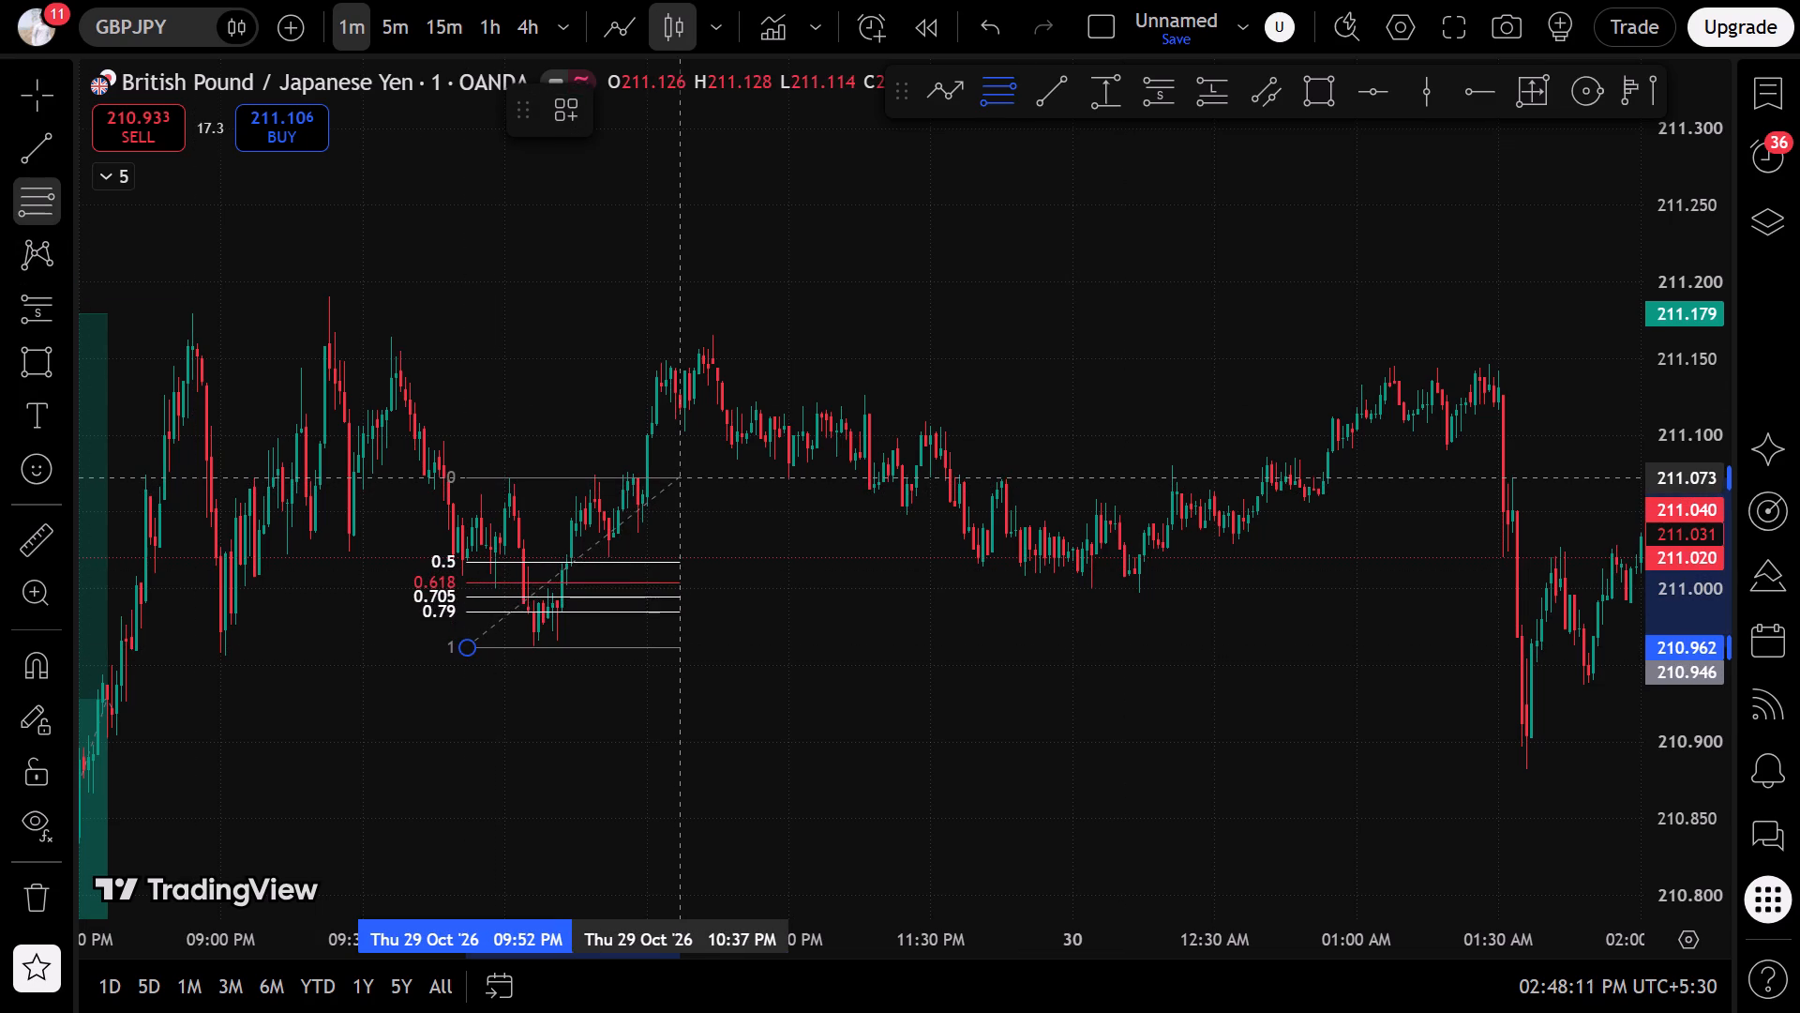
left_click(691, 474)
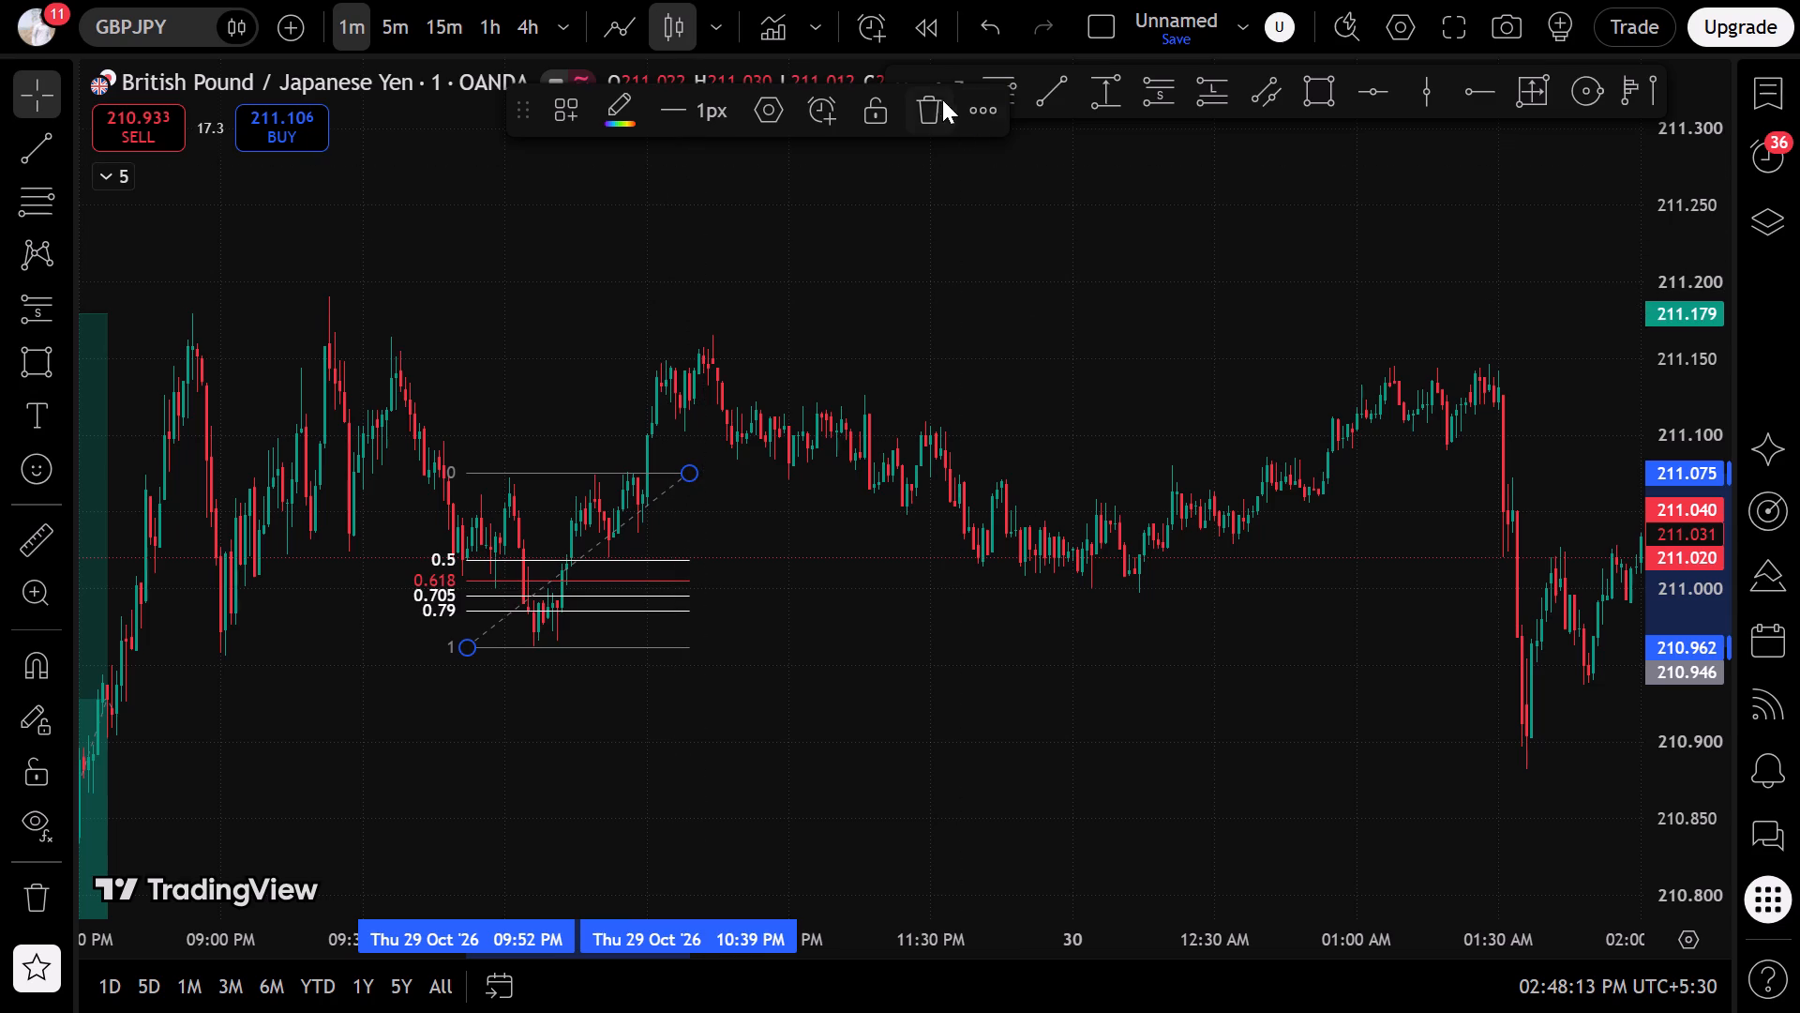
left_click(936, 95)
Draw a Fibonacci retracement from about 210.997 near 12:05 AM up to about 211.080 near 12:43 AM on 30 October.
left_click_drag(916, 306, 709, 341)
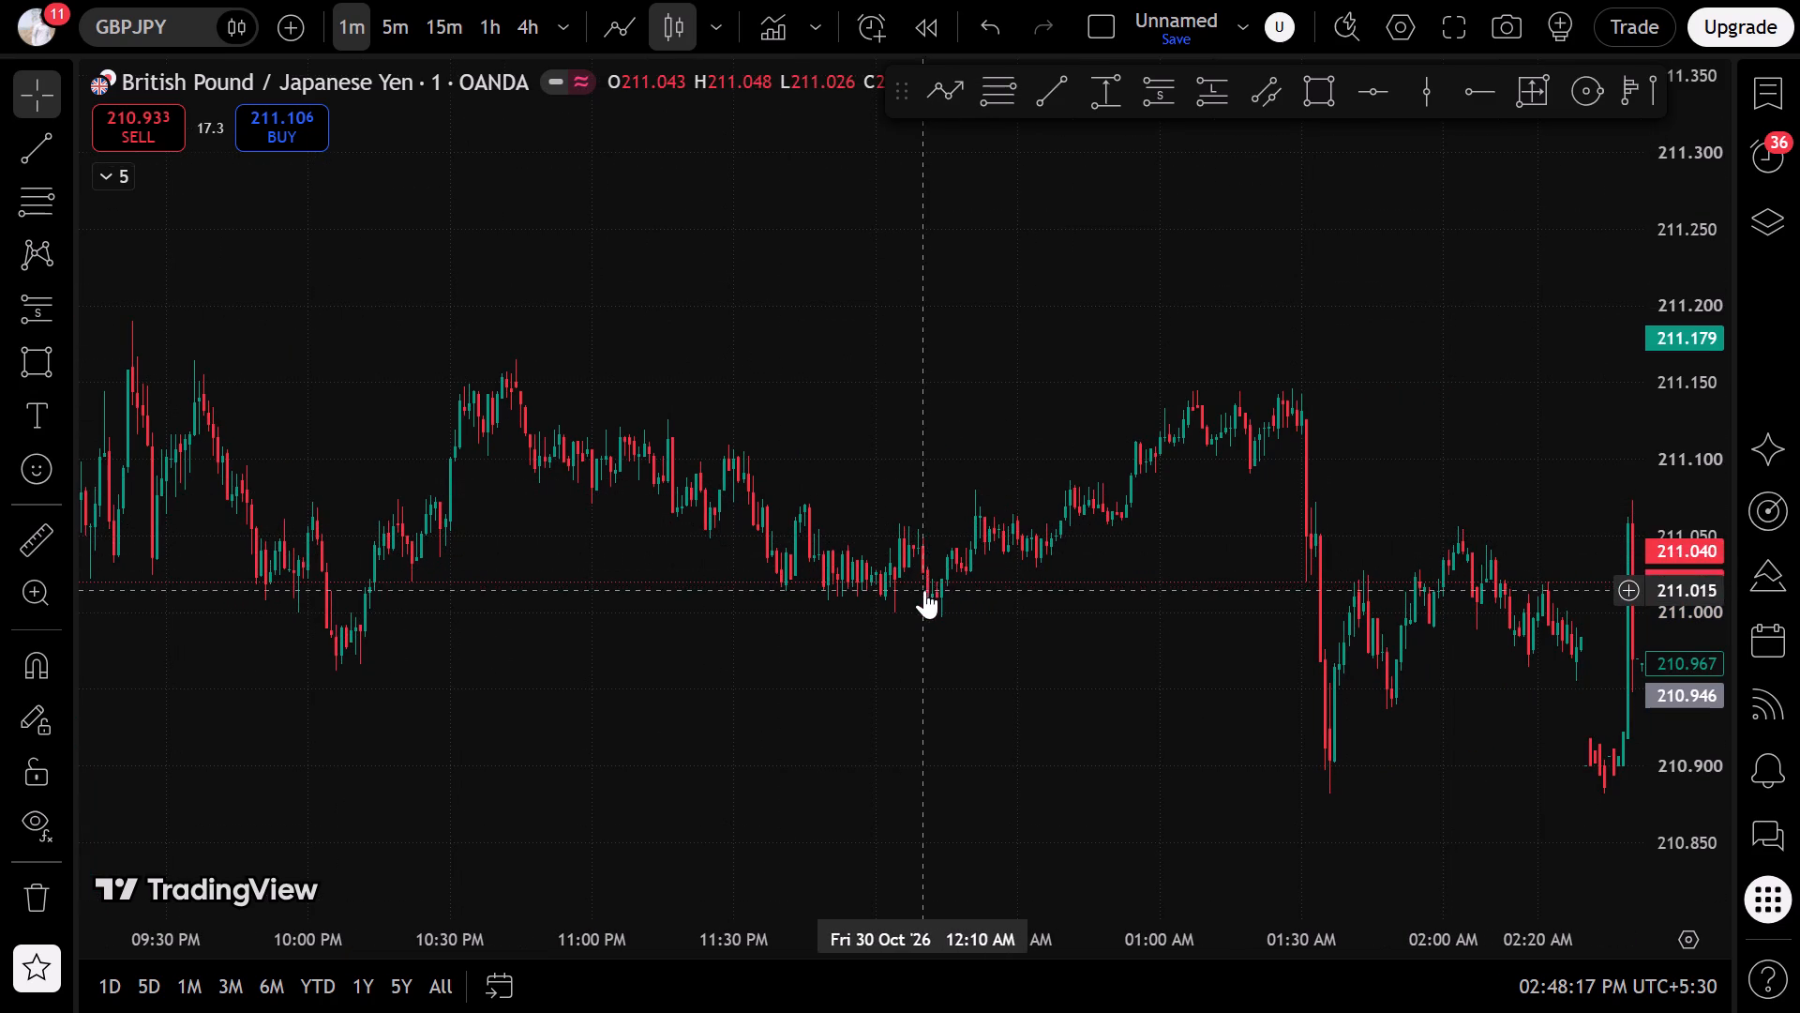
scroll(924, 478, "up", 3)
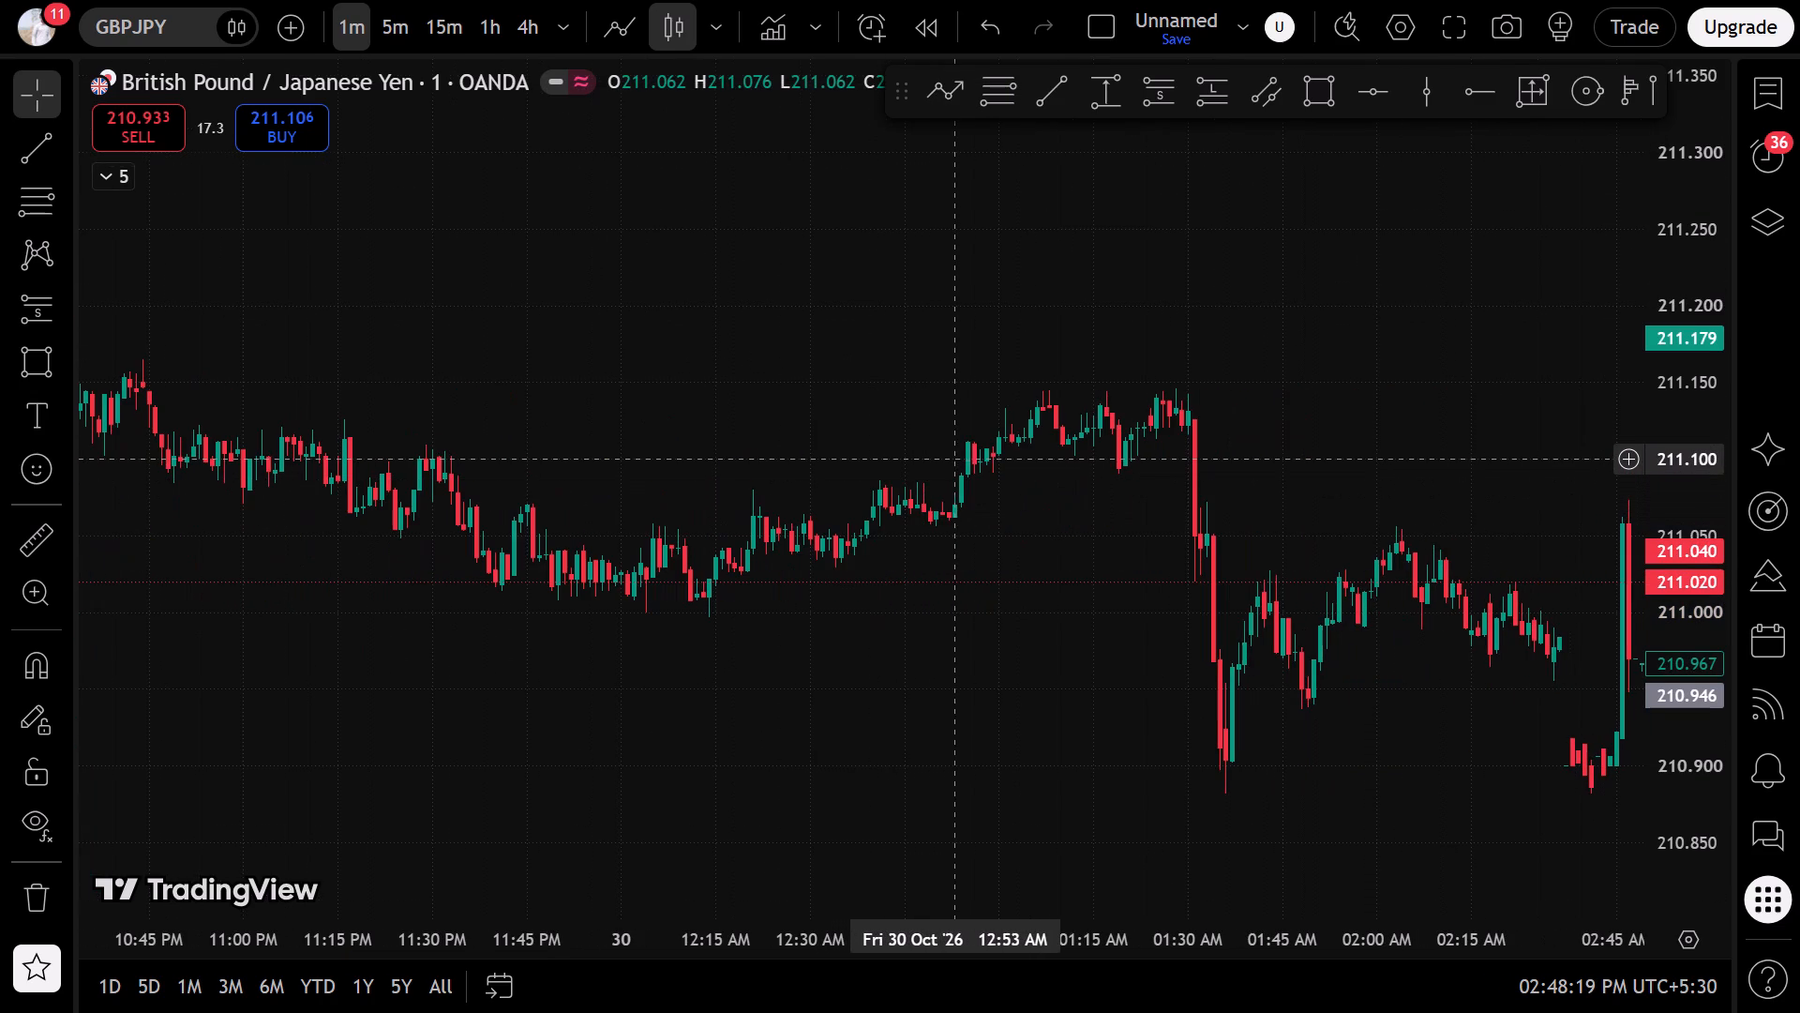
left_click(954, 459)
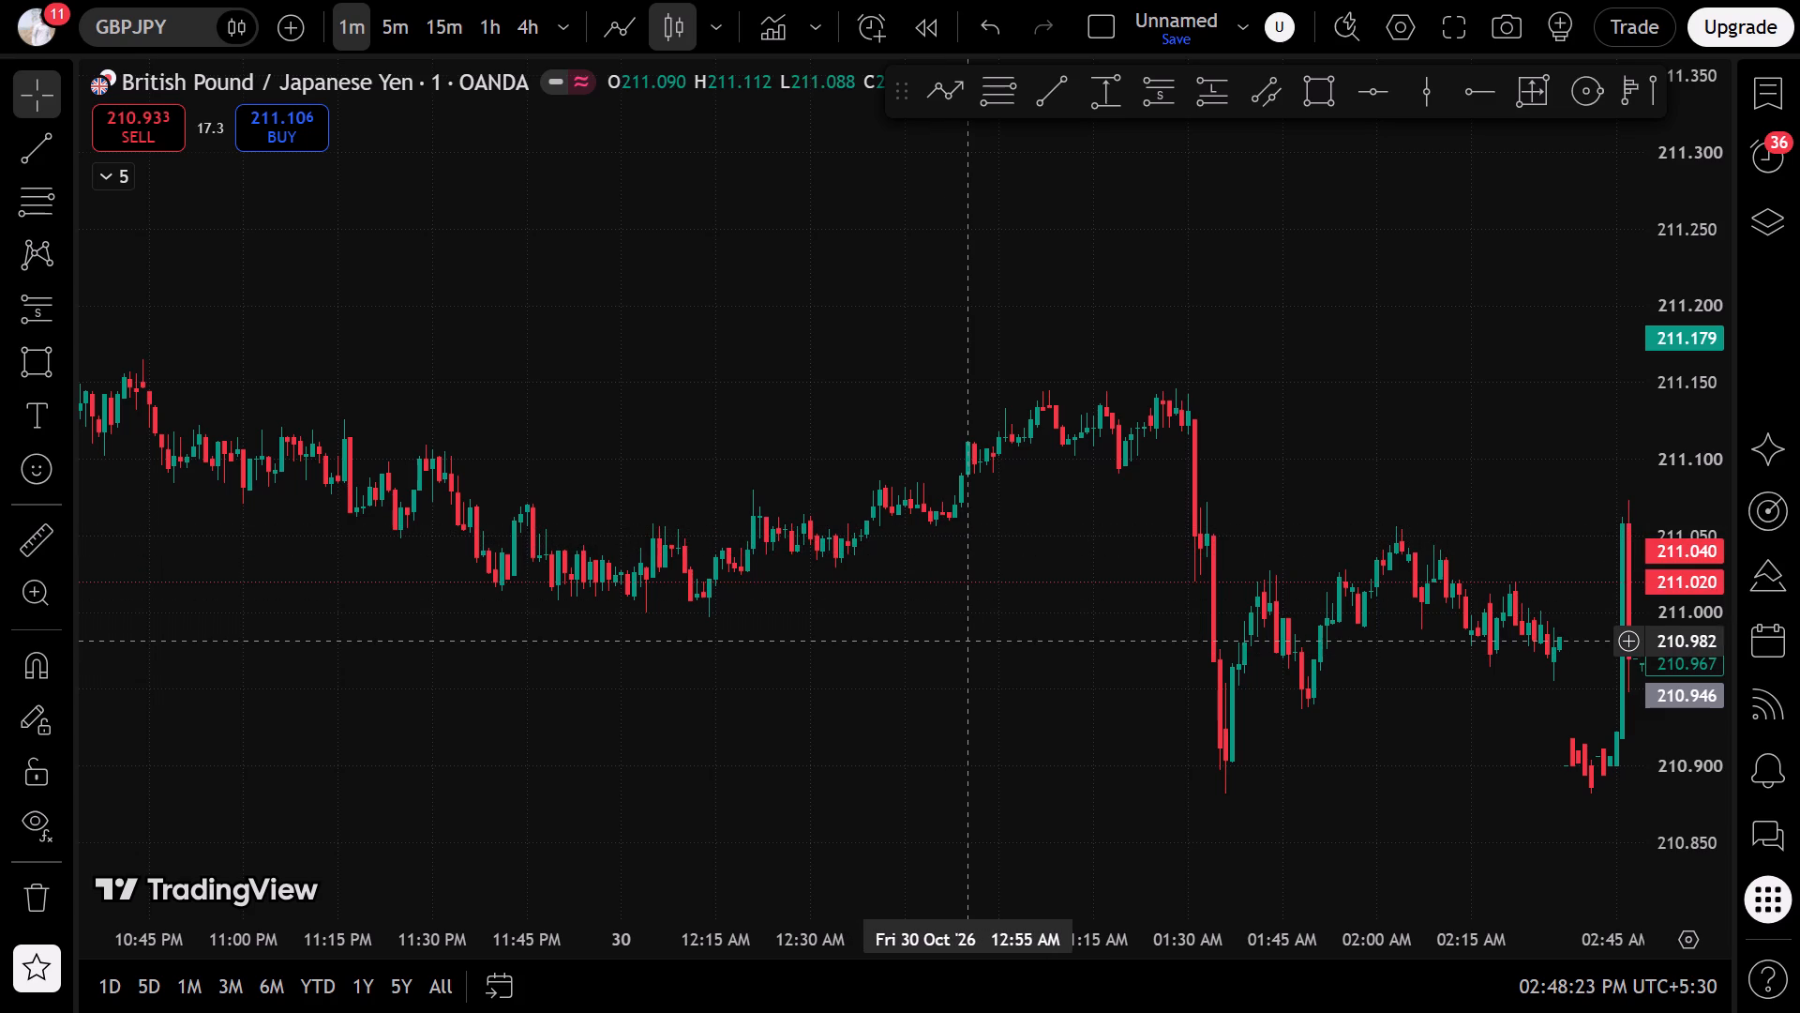
left_click_drag(1693, 780, 1603, 386)
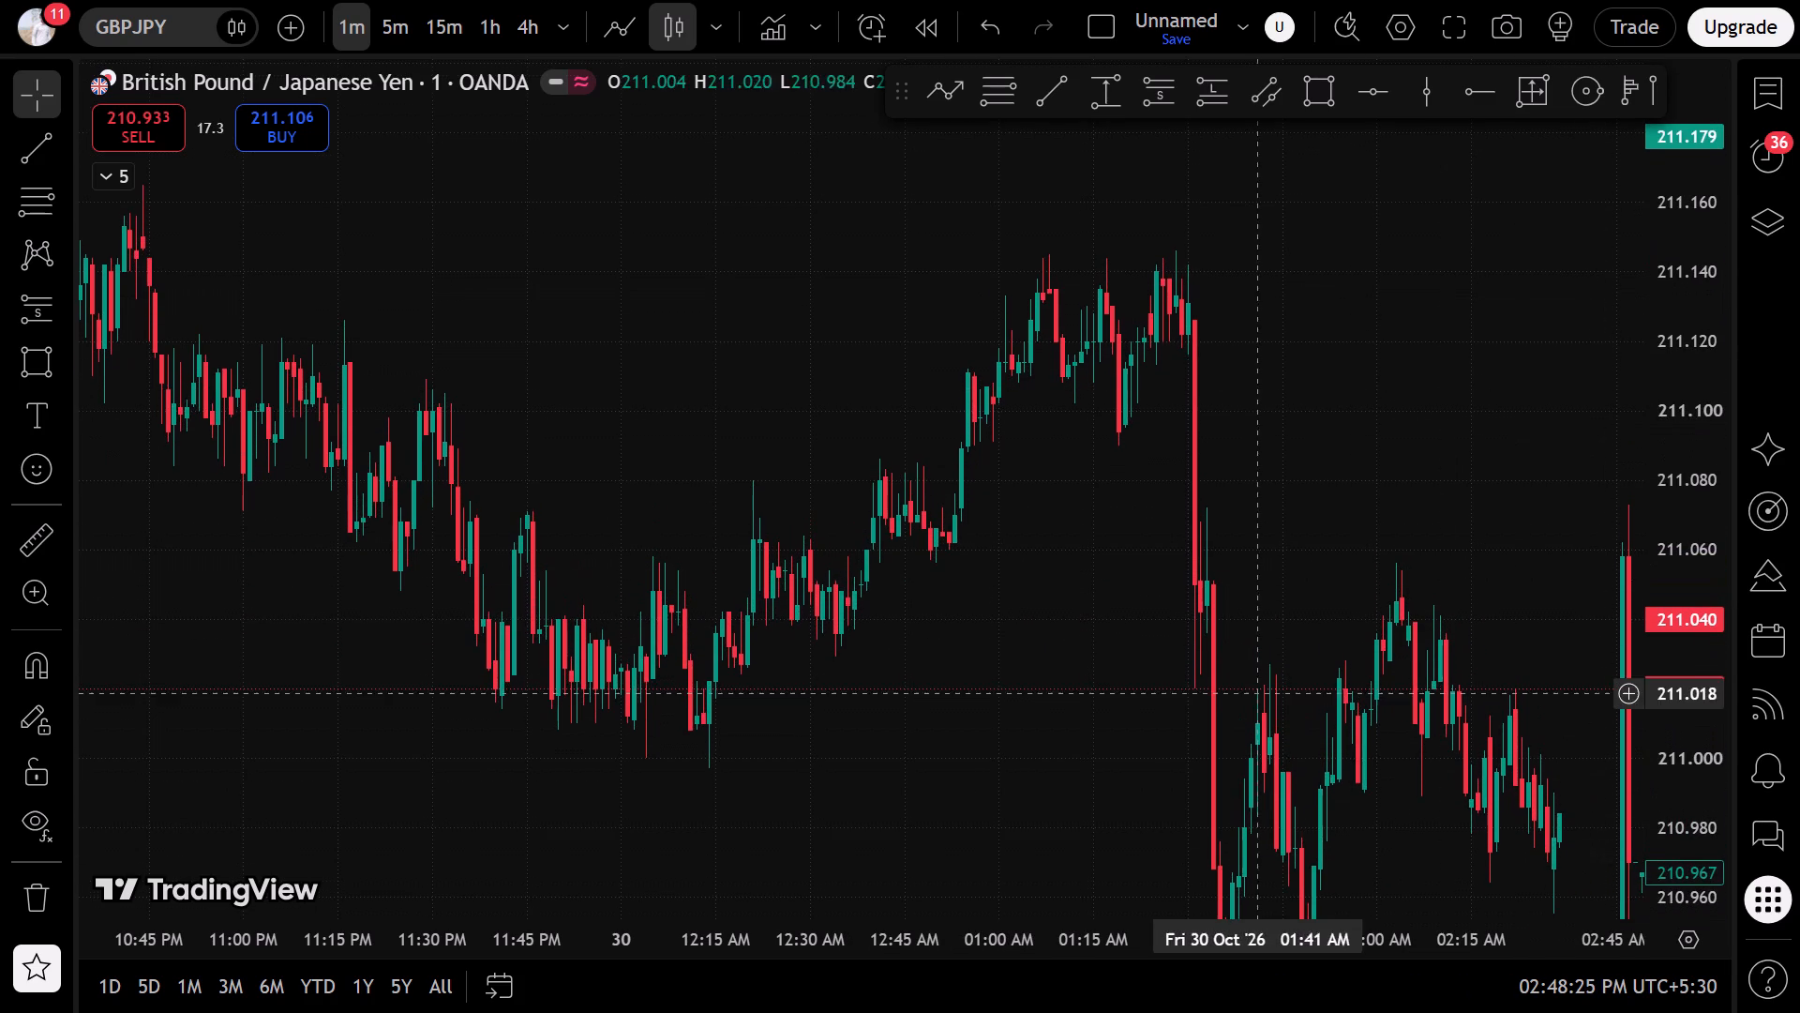
left_click_drag(26, 190, 37, 202)
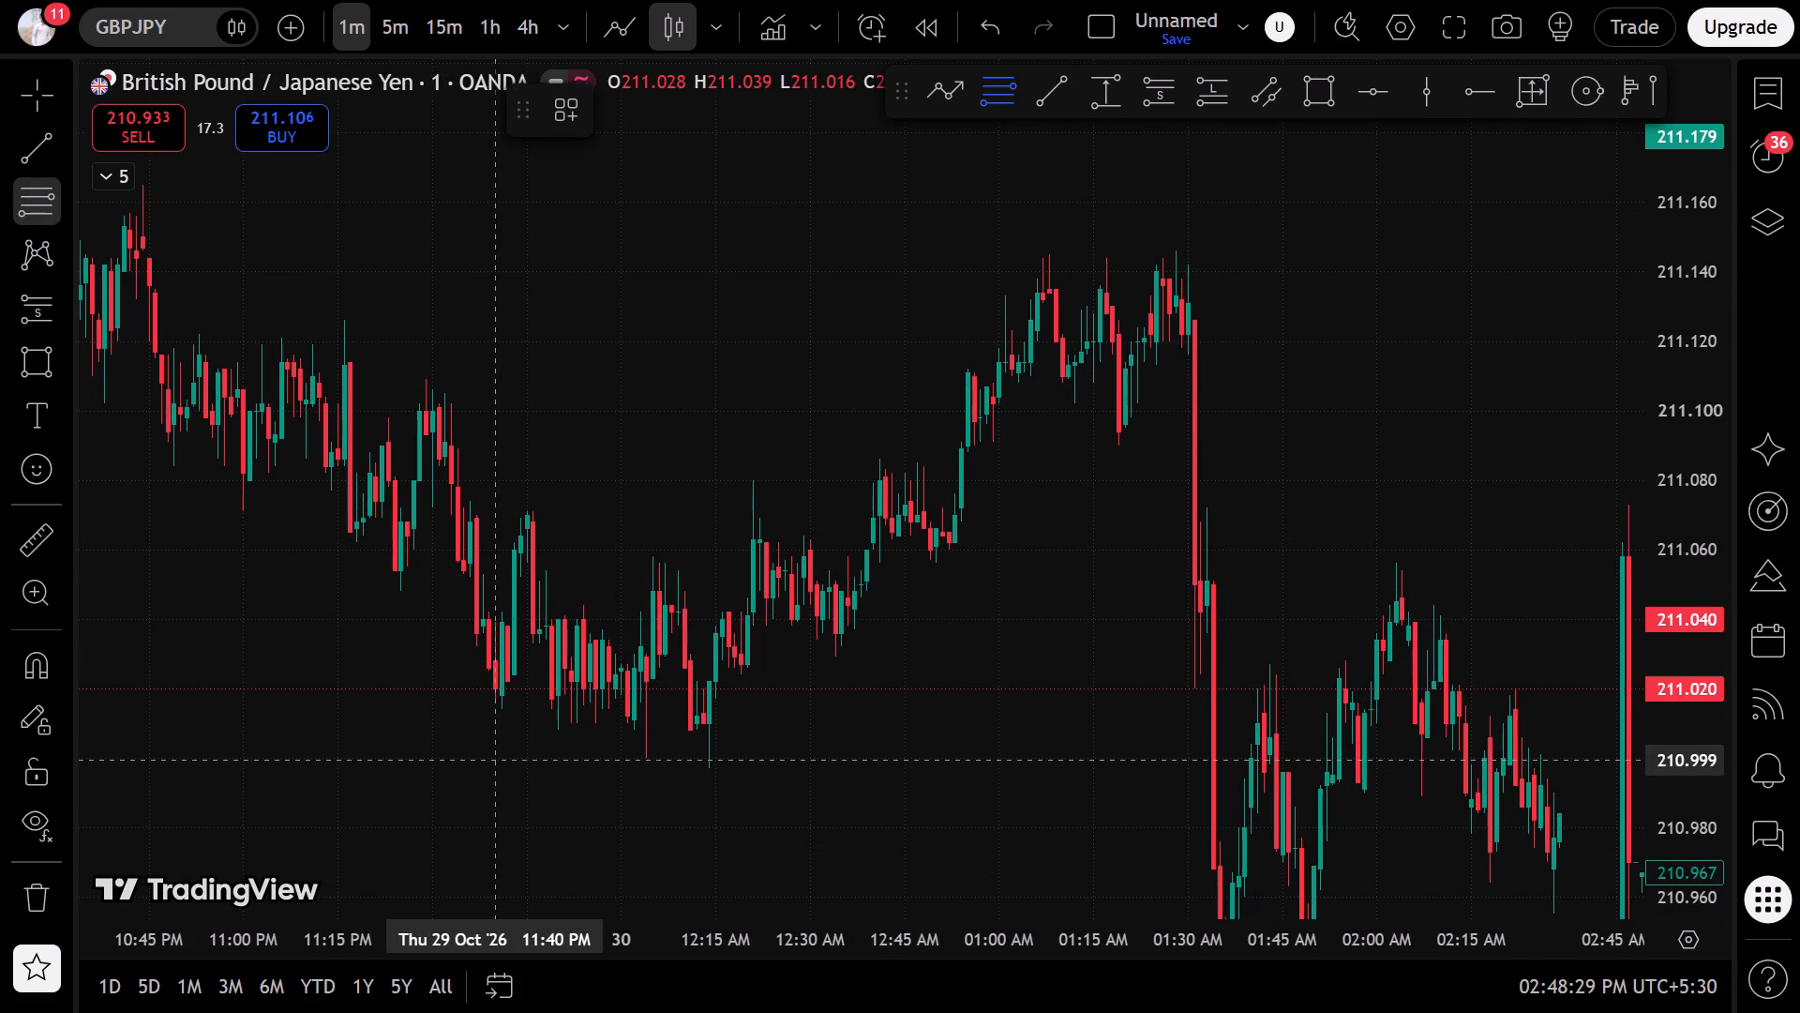
left_click(652, 768)
left_click(893, 478)
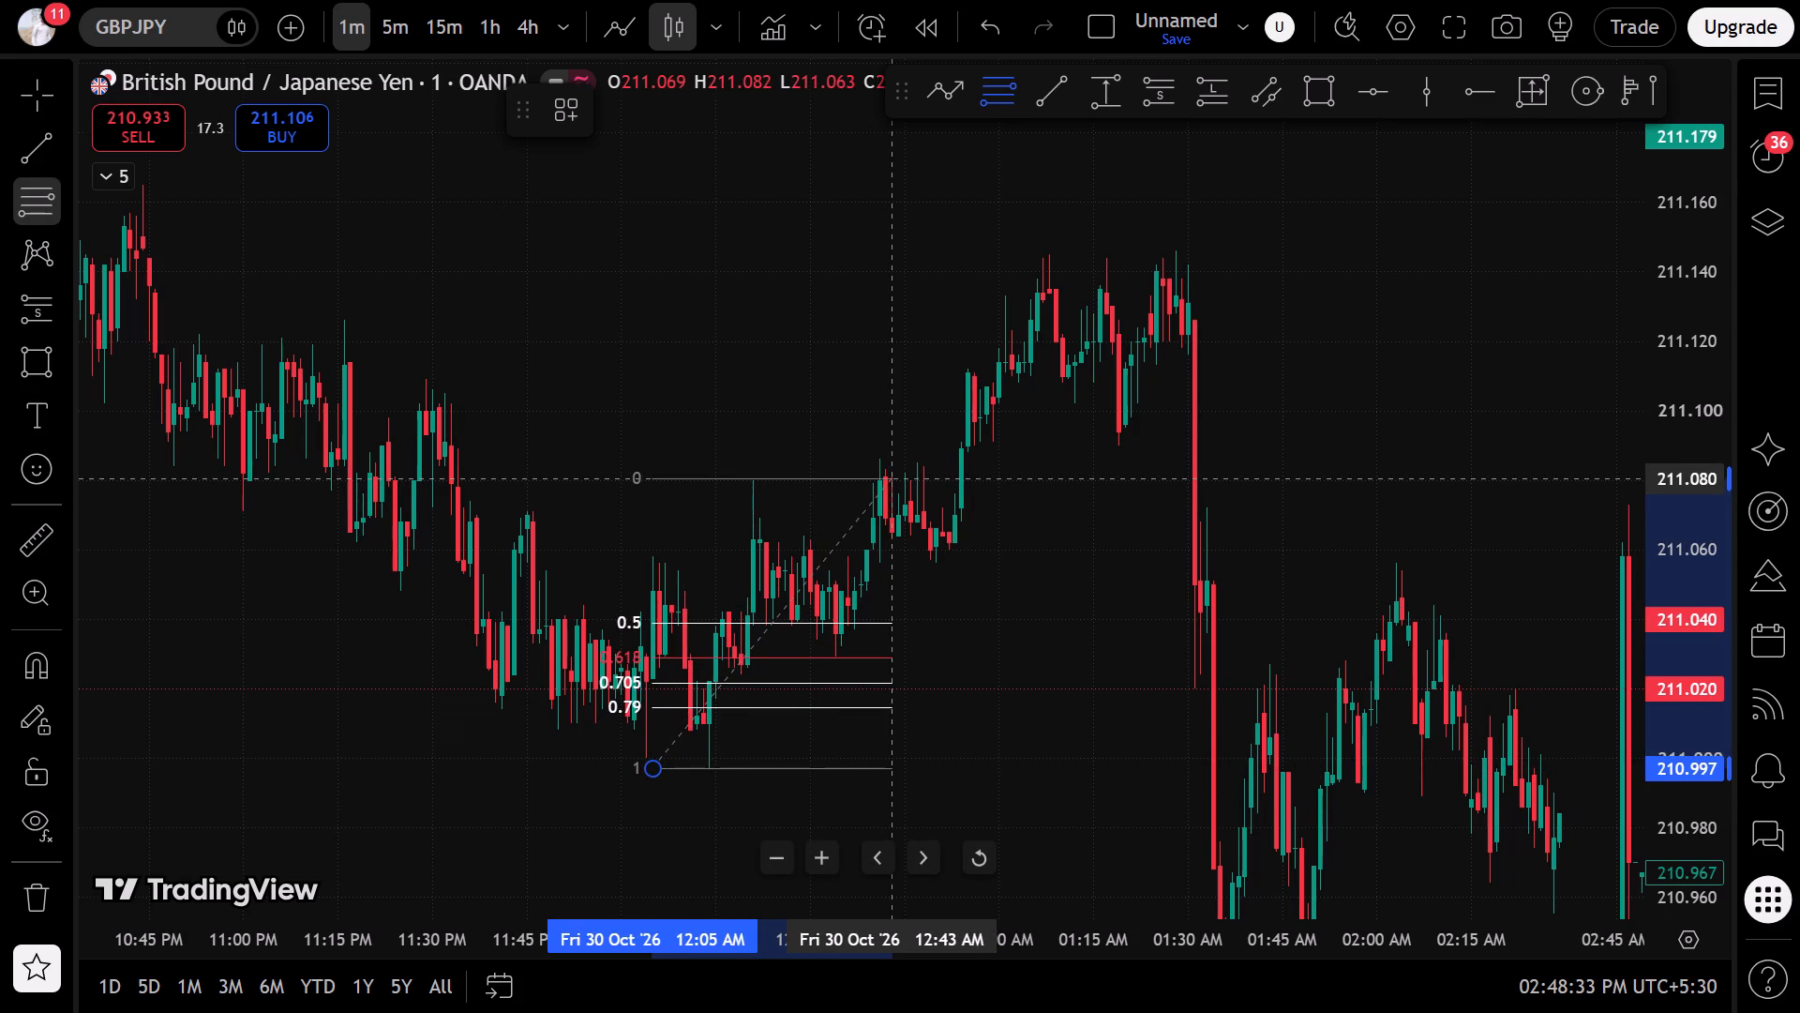
Examine the 1-minute GBPJPY price action after the Fibonacci retracement, from early 30 October to the short position before November.
scroll(1056, 541, "down", 1)
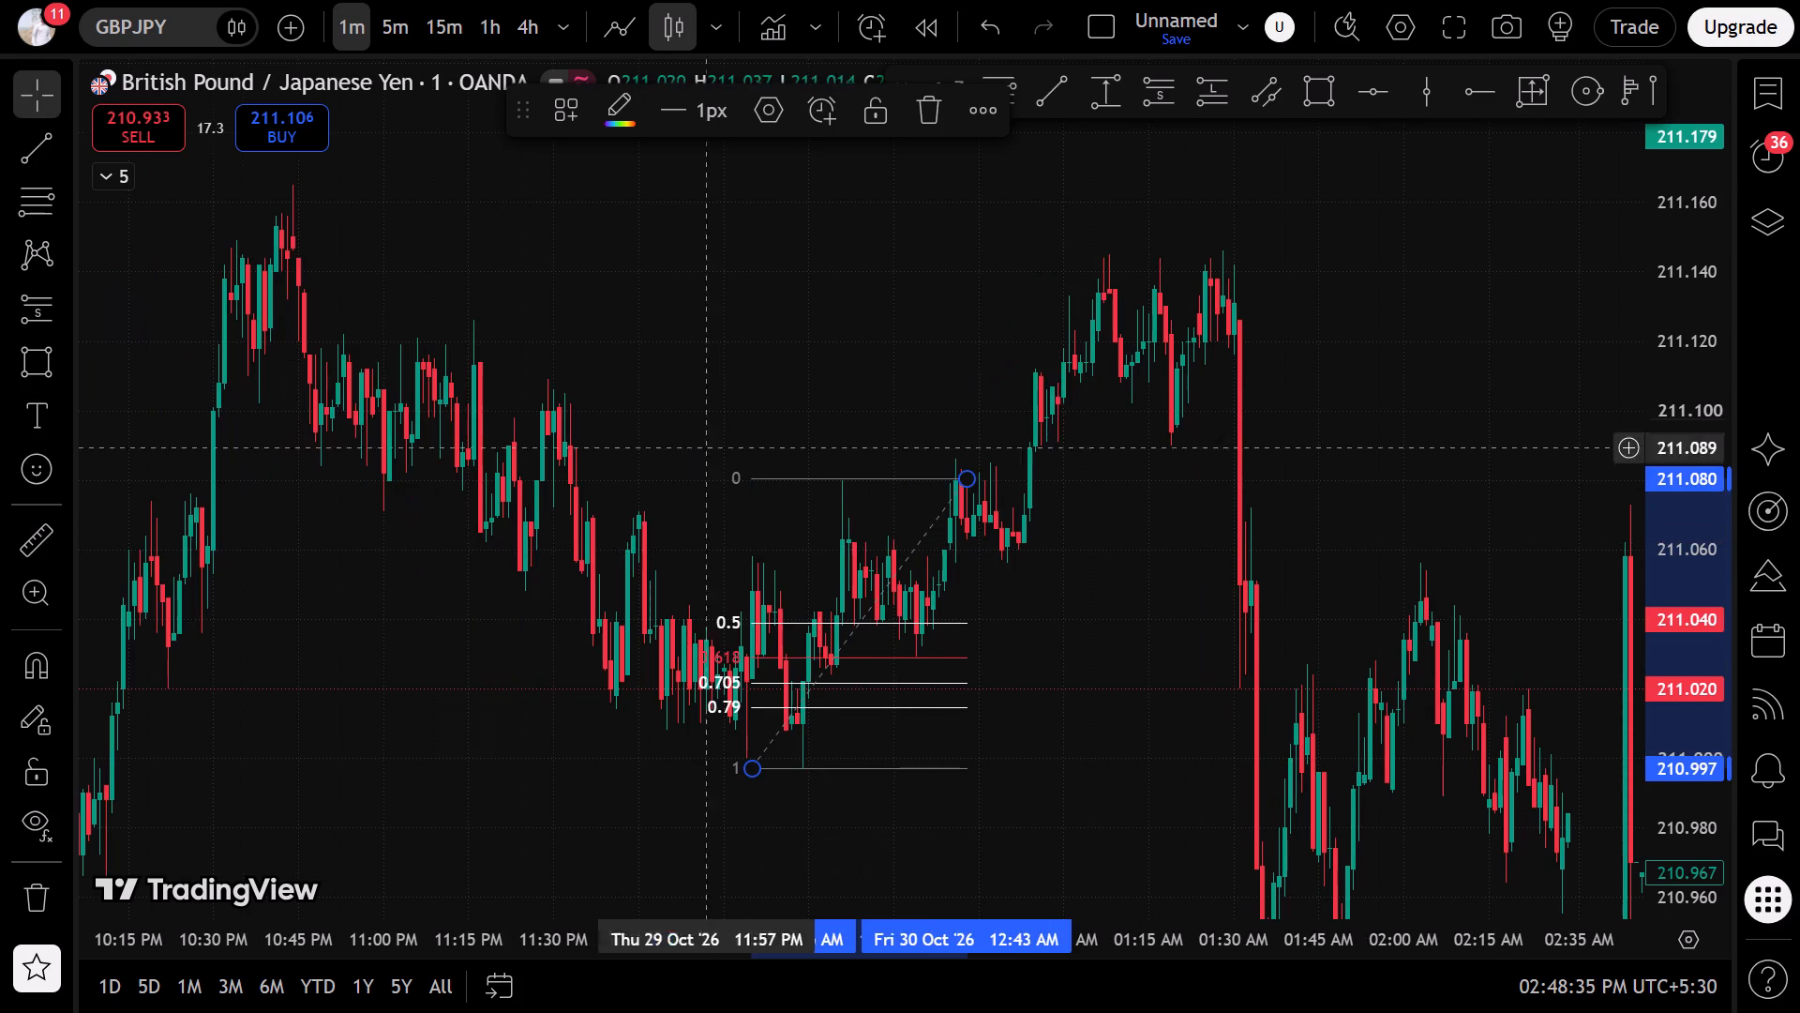
left_click_drag(1307, 594, 473, 297)
scroll(757, 625, "down", 2)
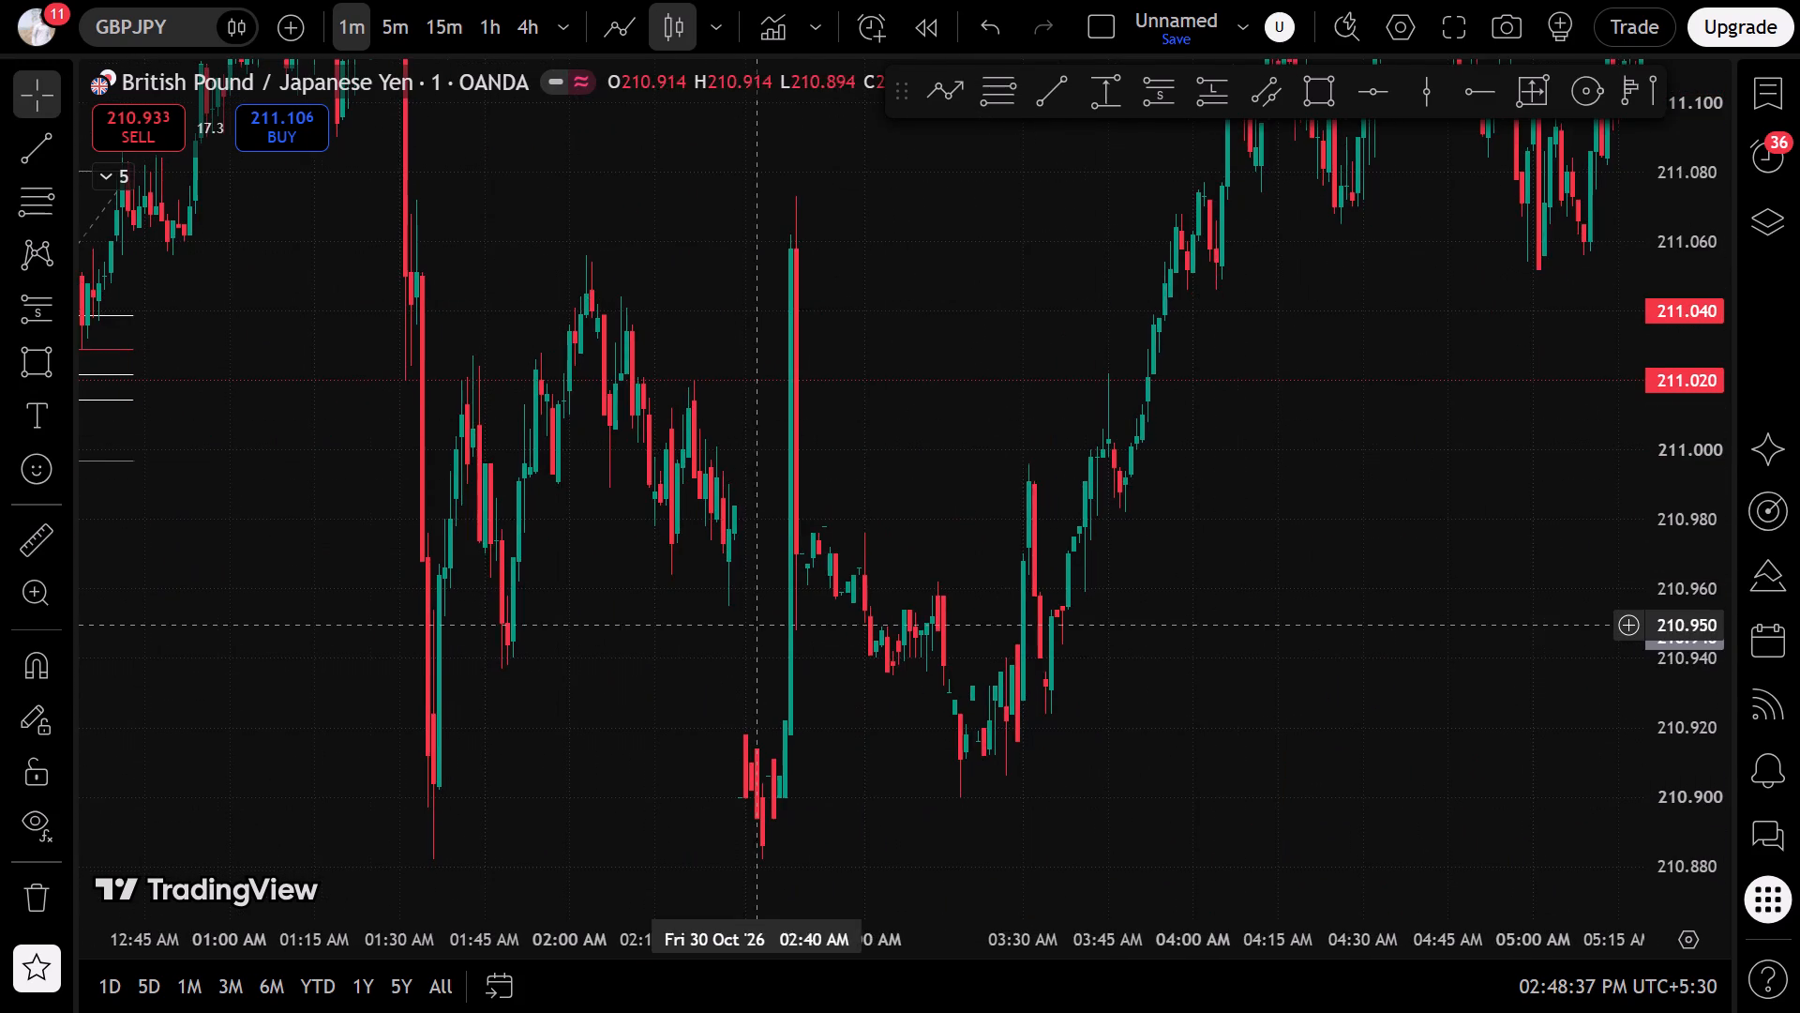
scroll(757, 625, "down", 13)
left_click_drag(1674, 221, 1565, 810)
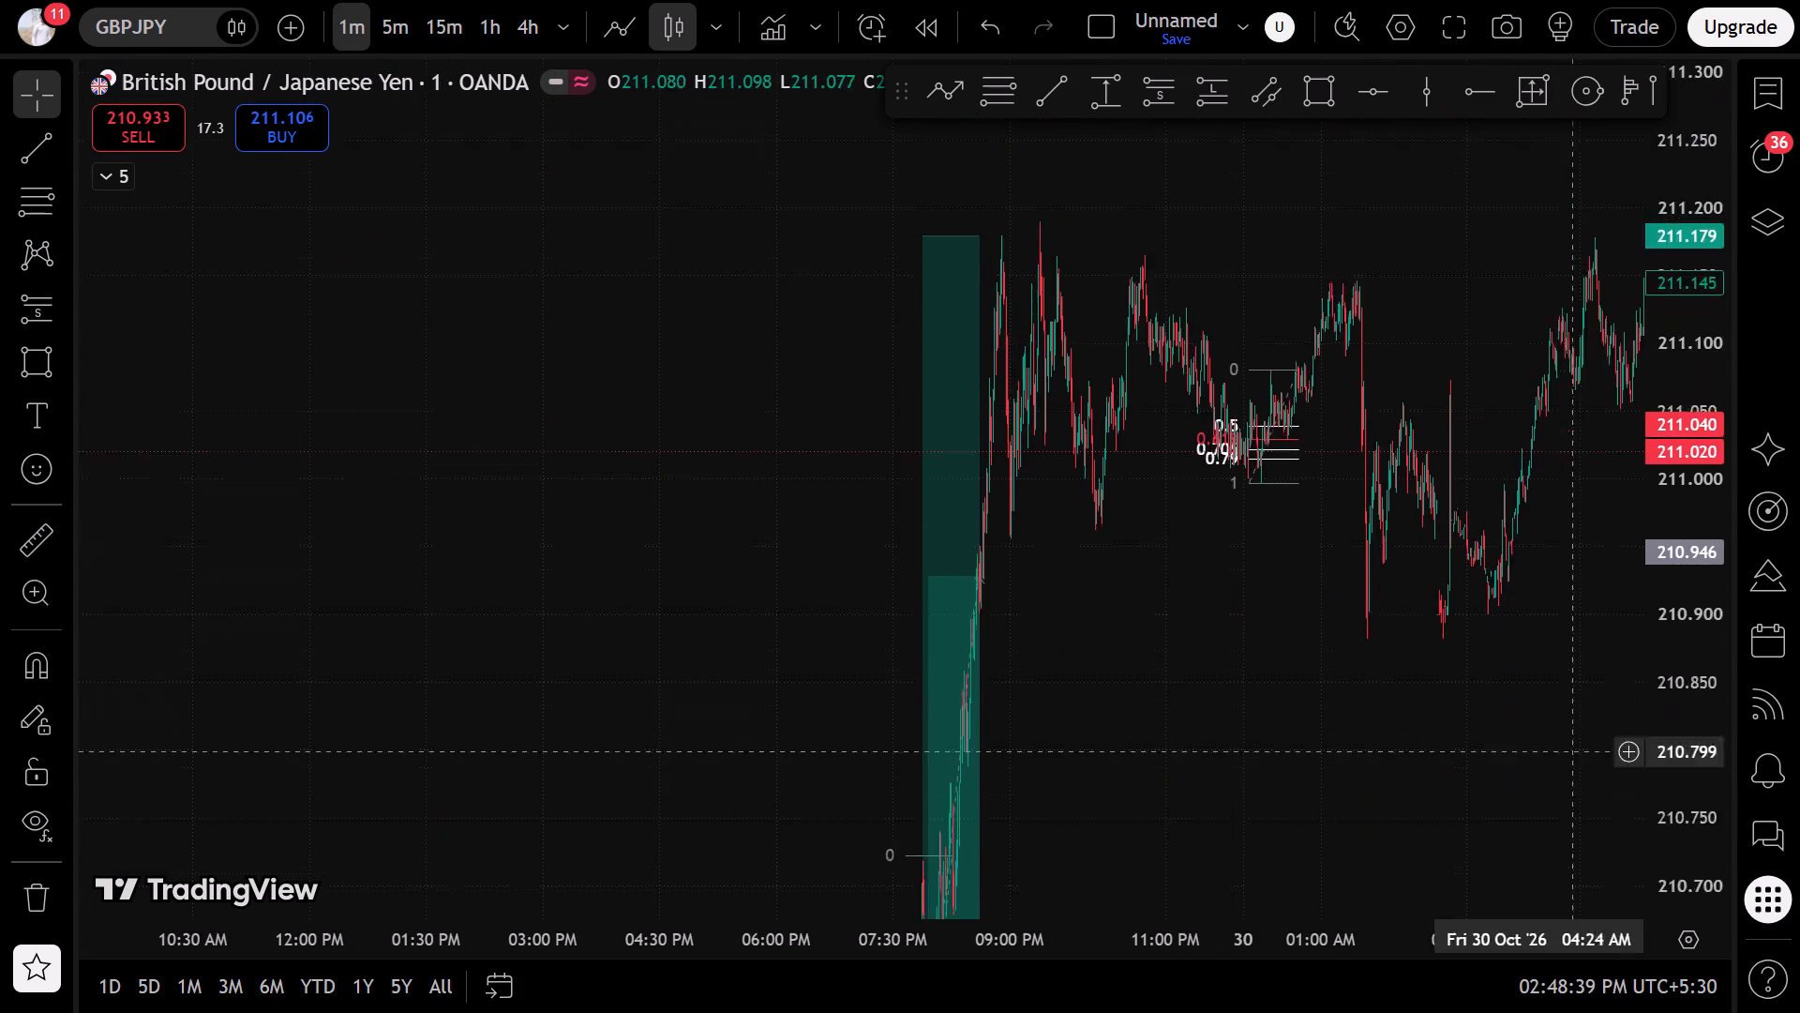
left_click_drag(1565, 810, 1489, 1012)
left_click_drag(1313, 613, 28, 604)
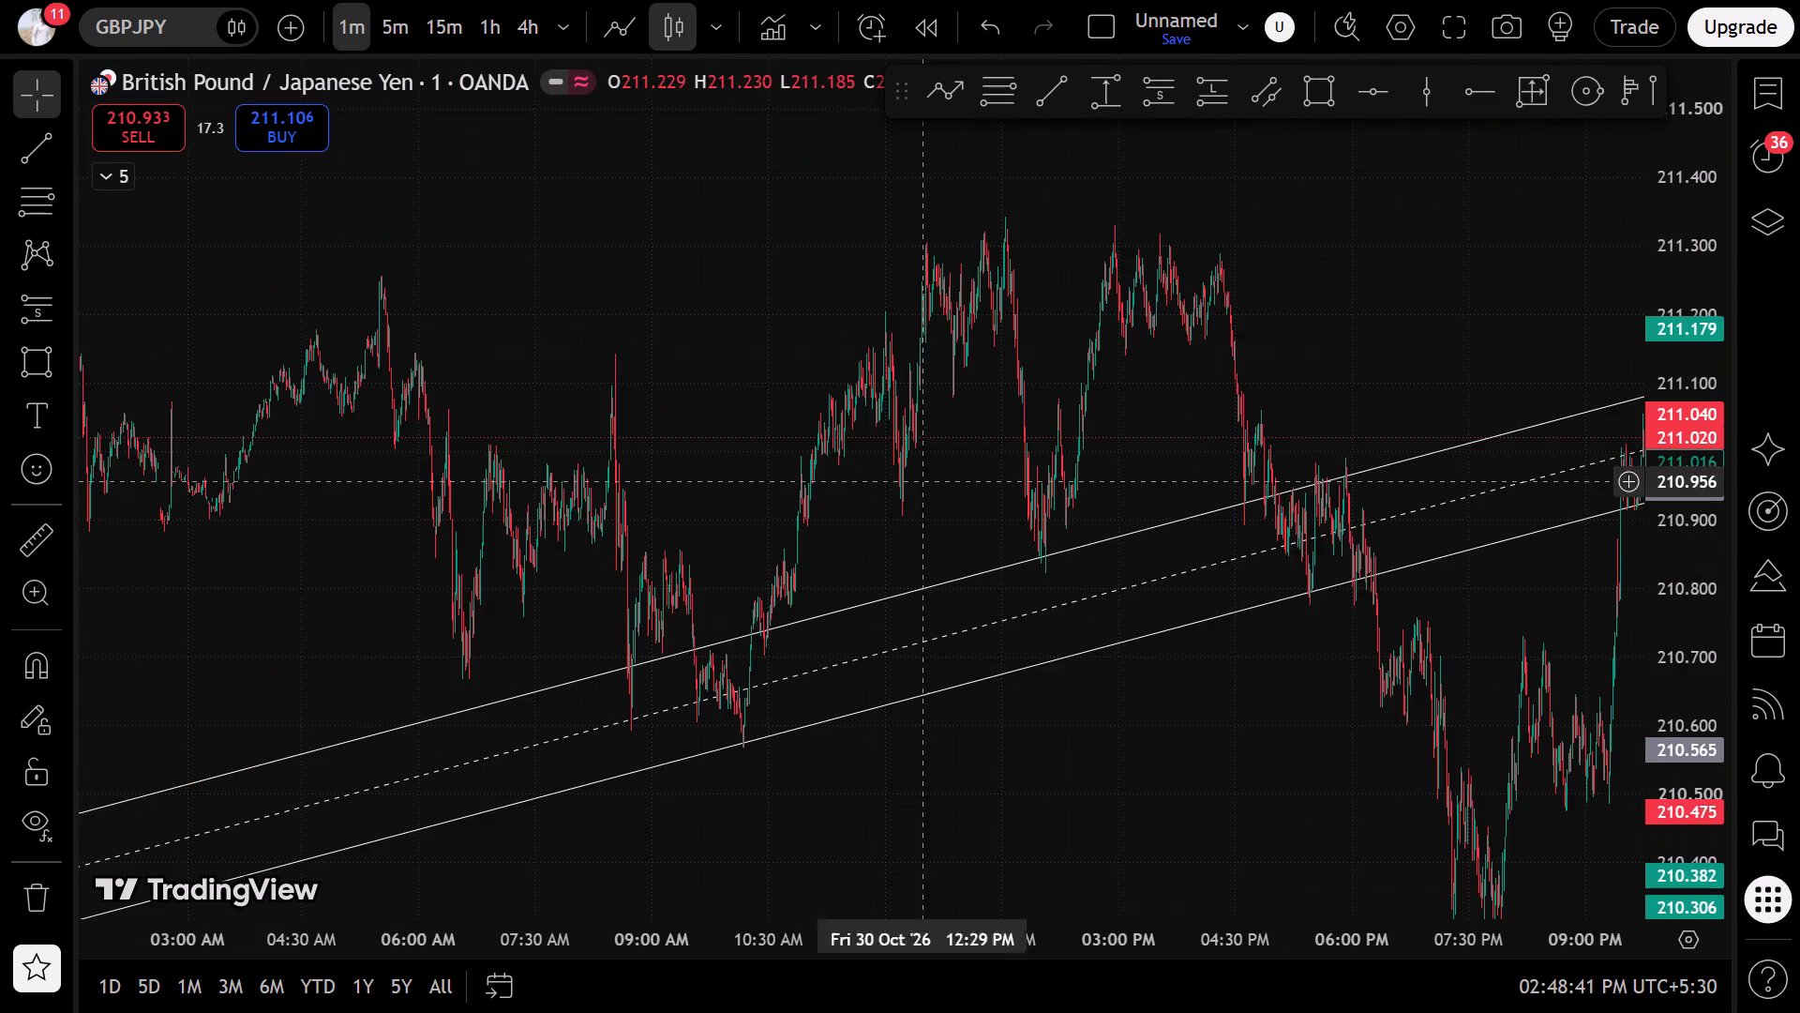
left_click_drag(947, 477, 207, 445)
left_click_drag(771, 746, 1132, 840)
scroll(1130, 840, "up", 4)
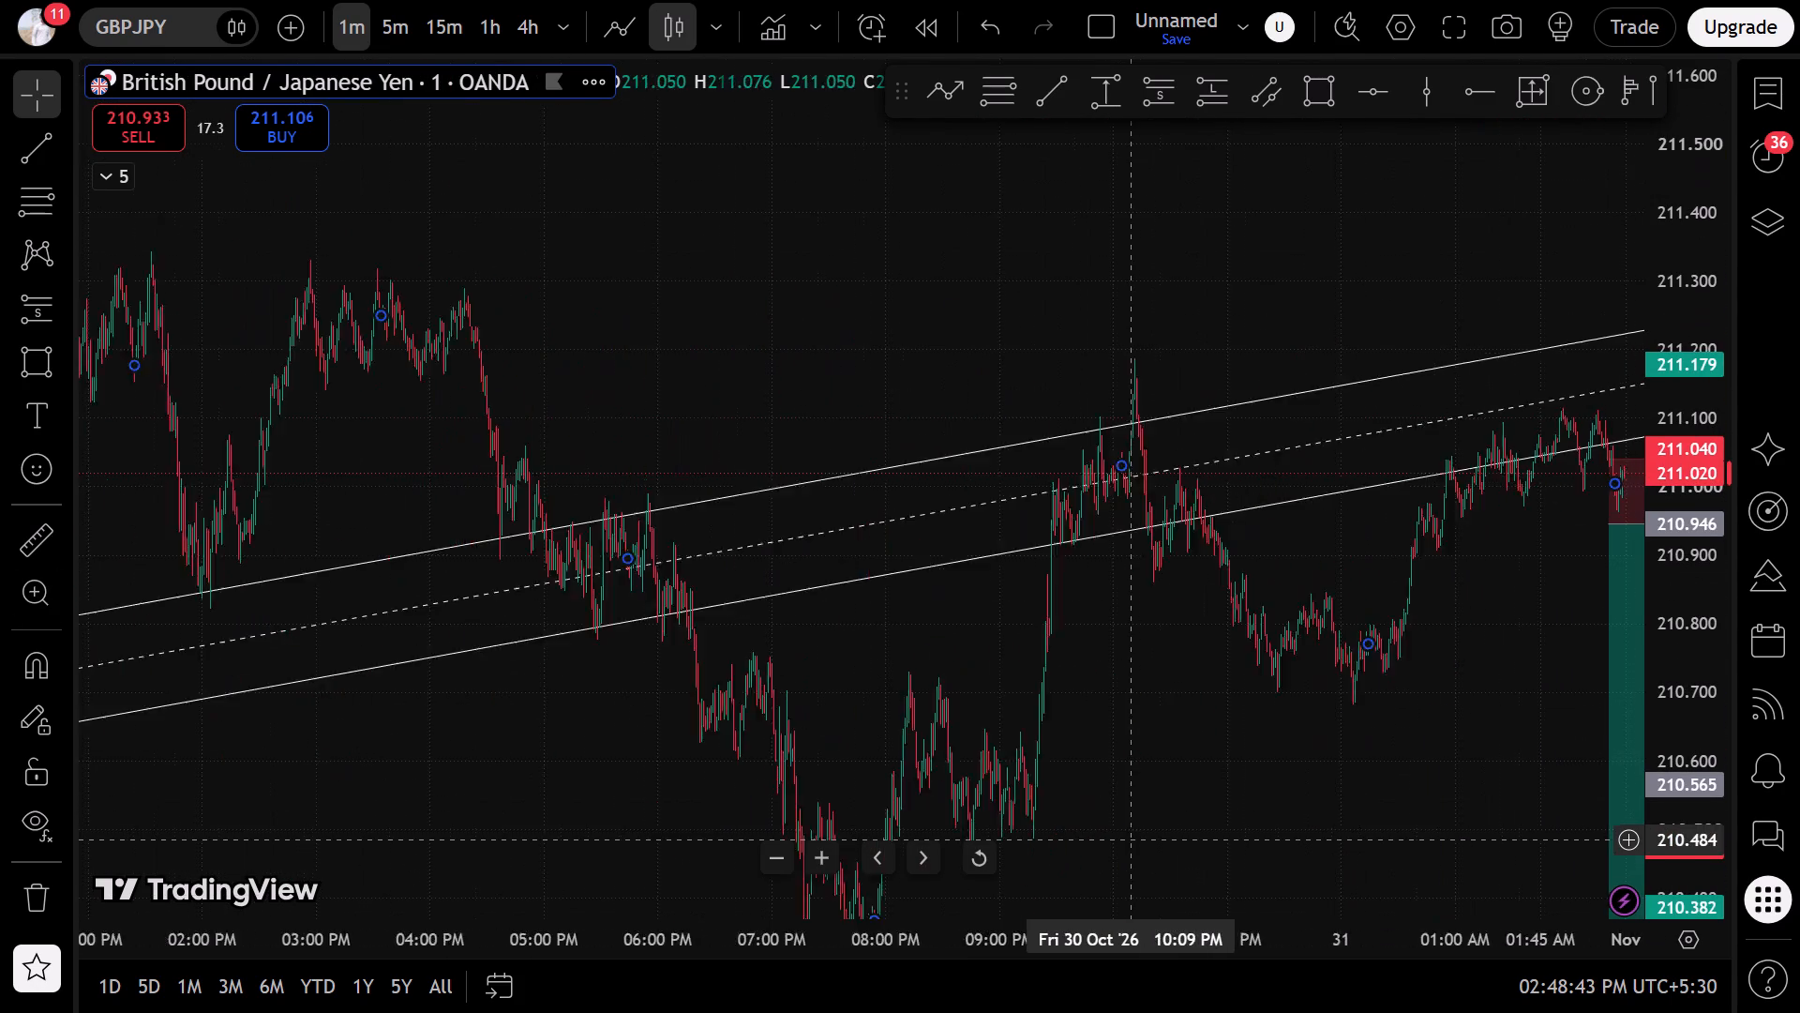
scroll(1130, 840, "up", 10)
left_click_drag(1723, 783, 1580, 385)
left_click_drag(503, 827, 809, 866)
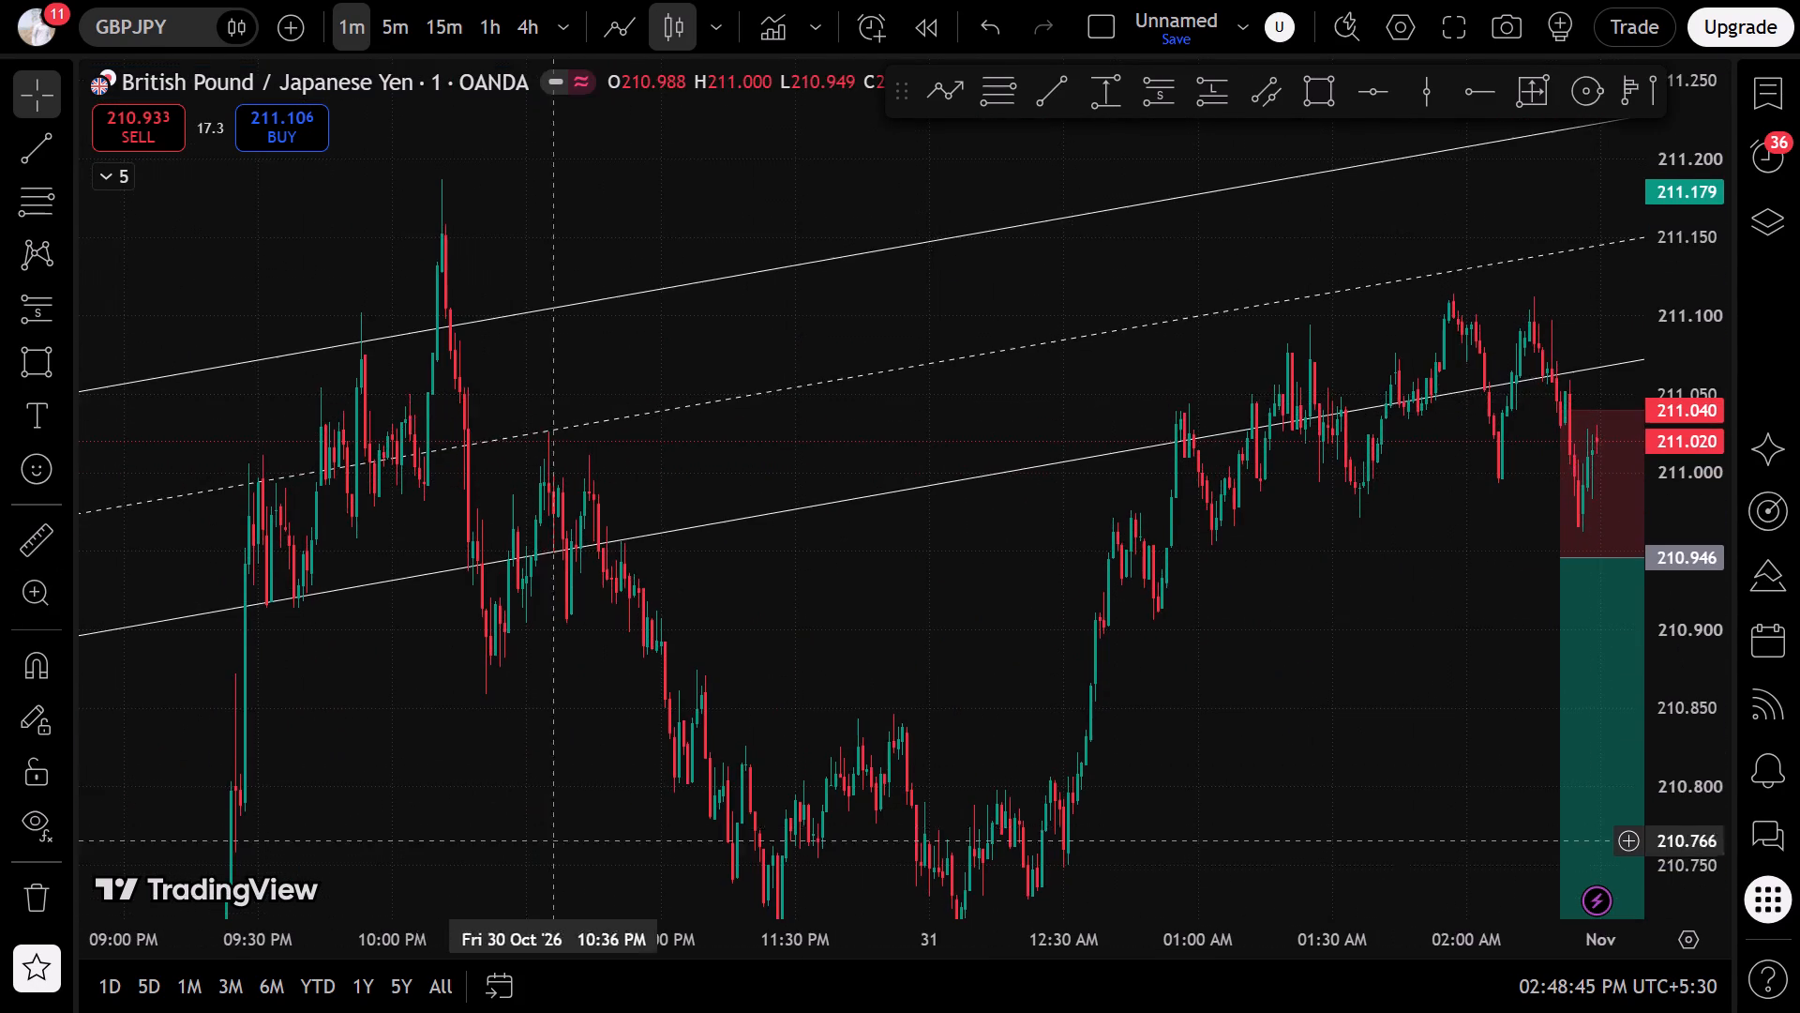
left_click_drag(809, 866, 1003, 873)
scroll(999, 865, "up", 4)
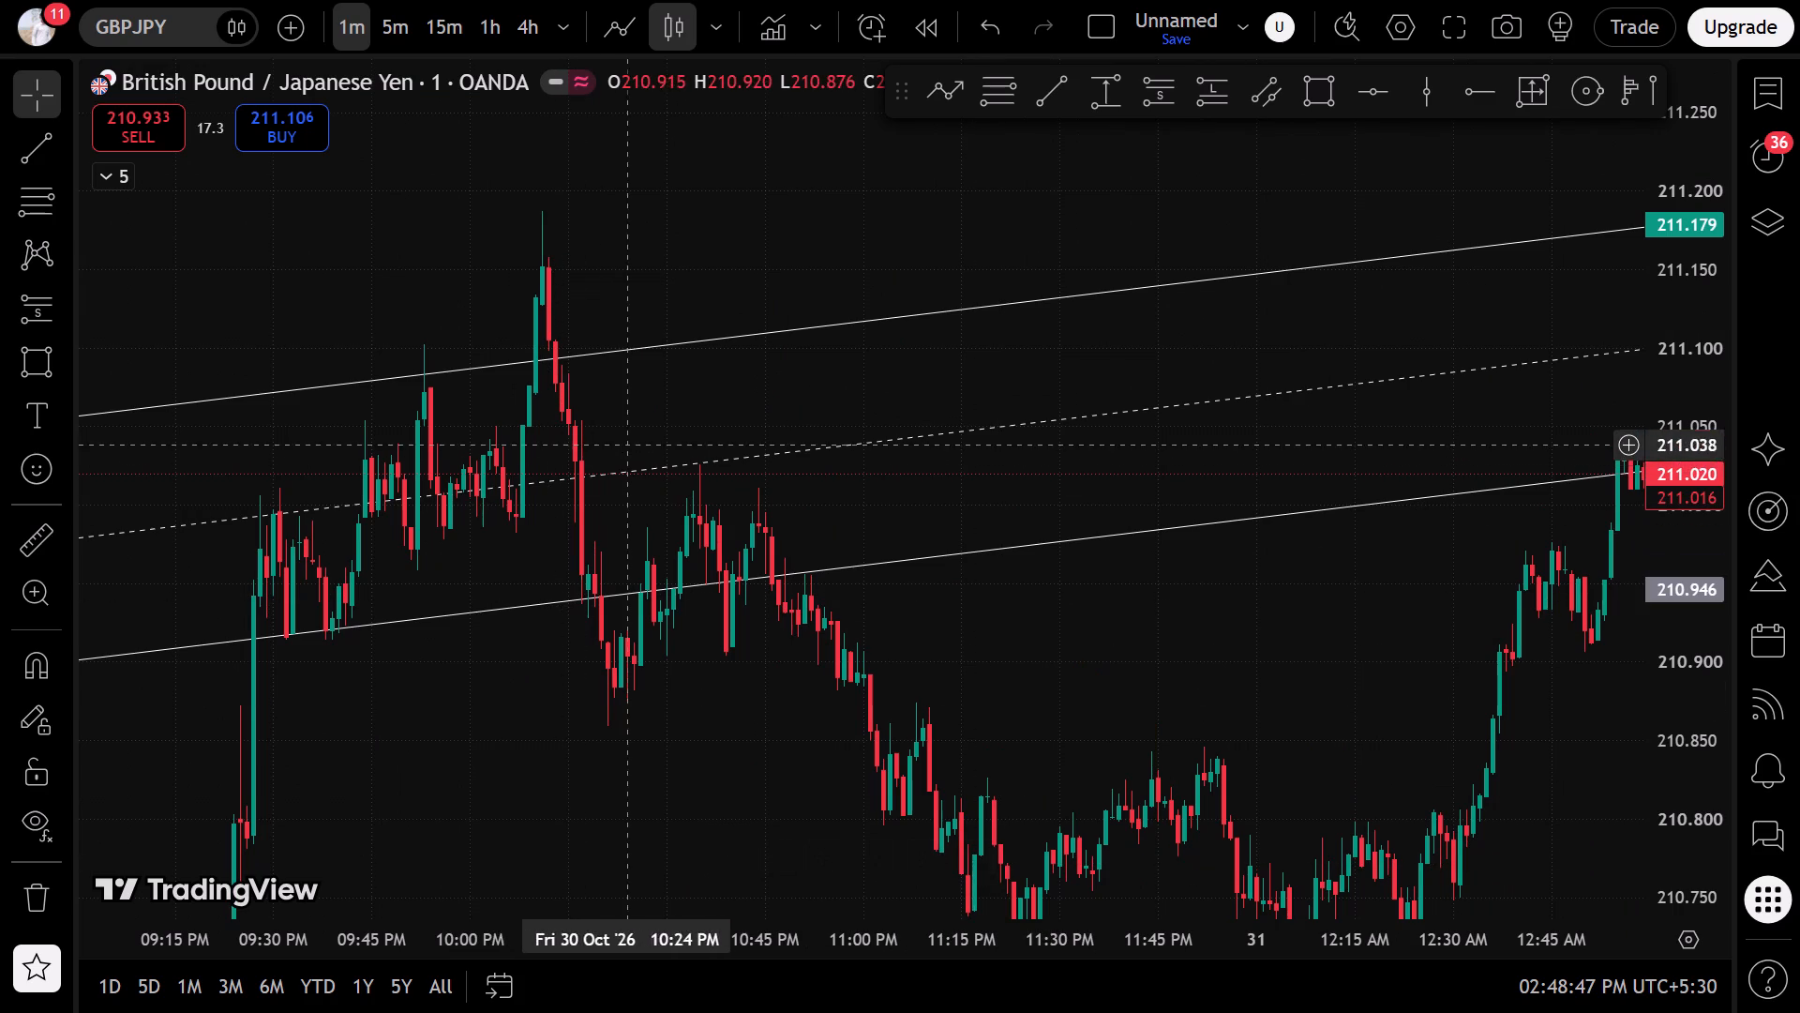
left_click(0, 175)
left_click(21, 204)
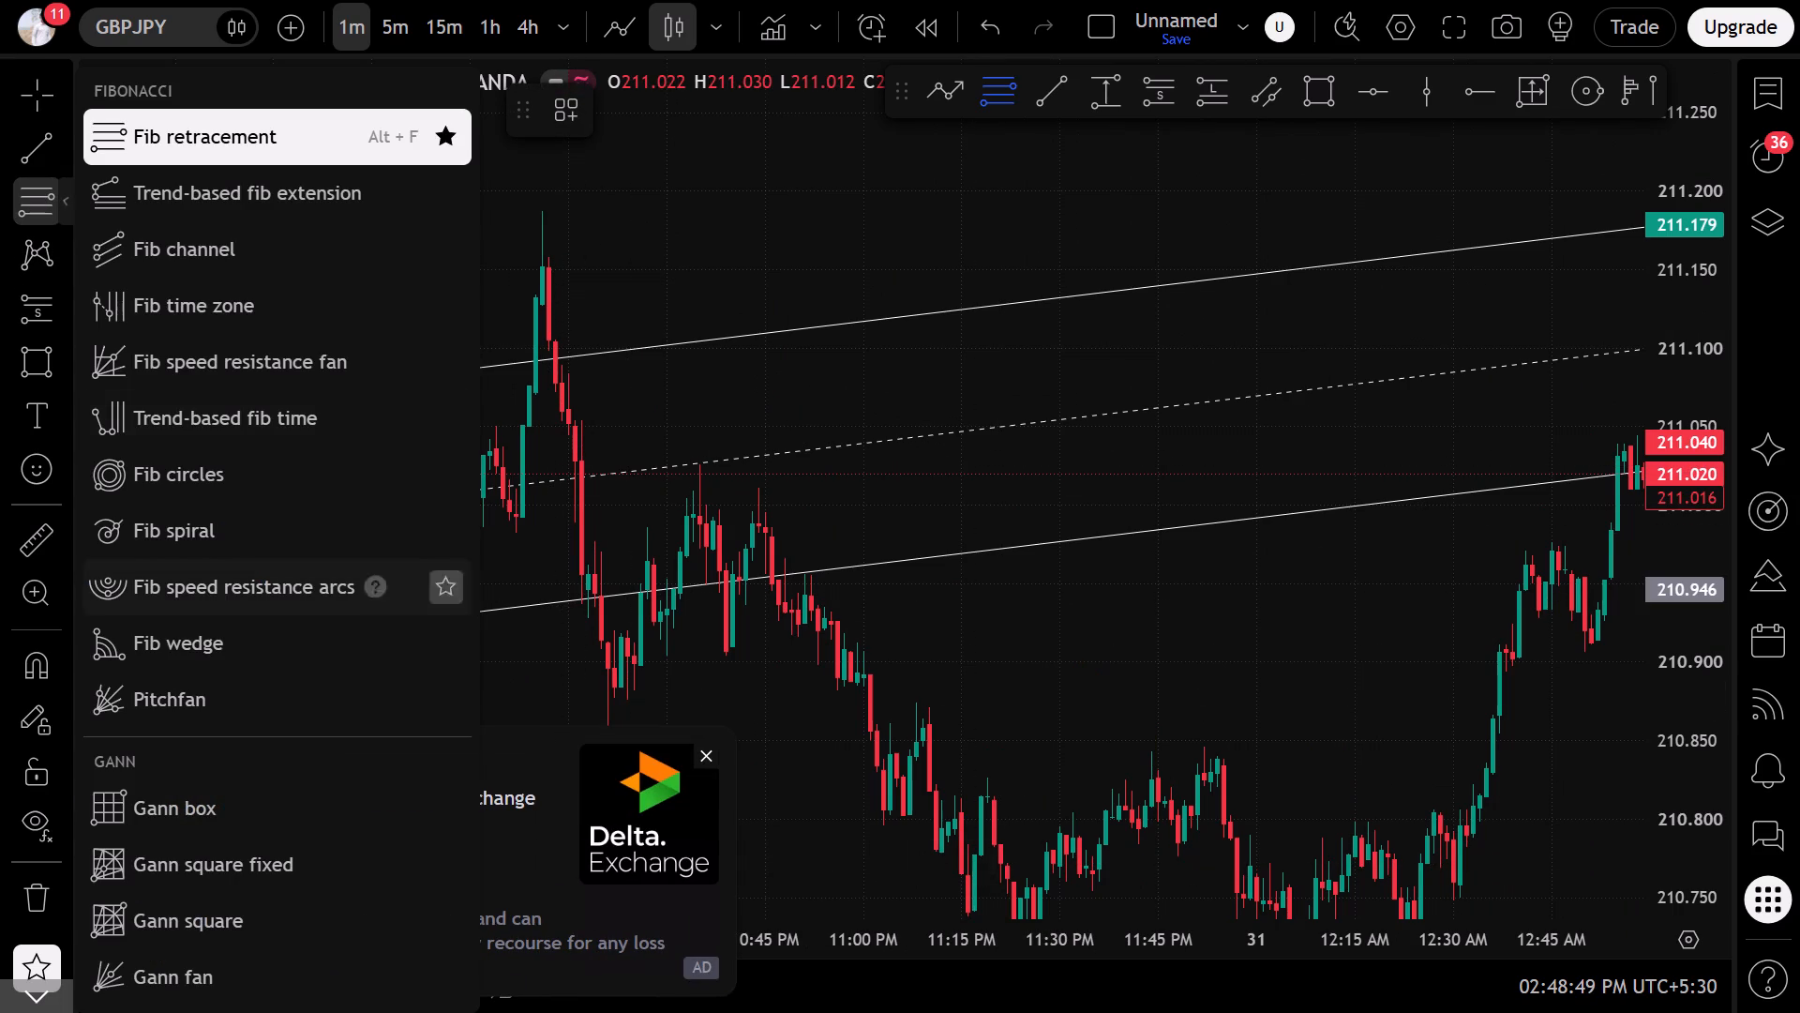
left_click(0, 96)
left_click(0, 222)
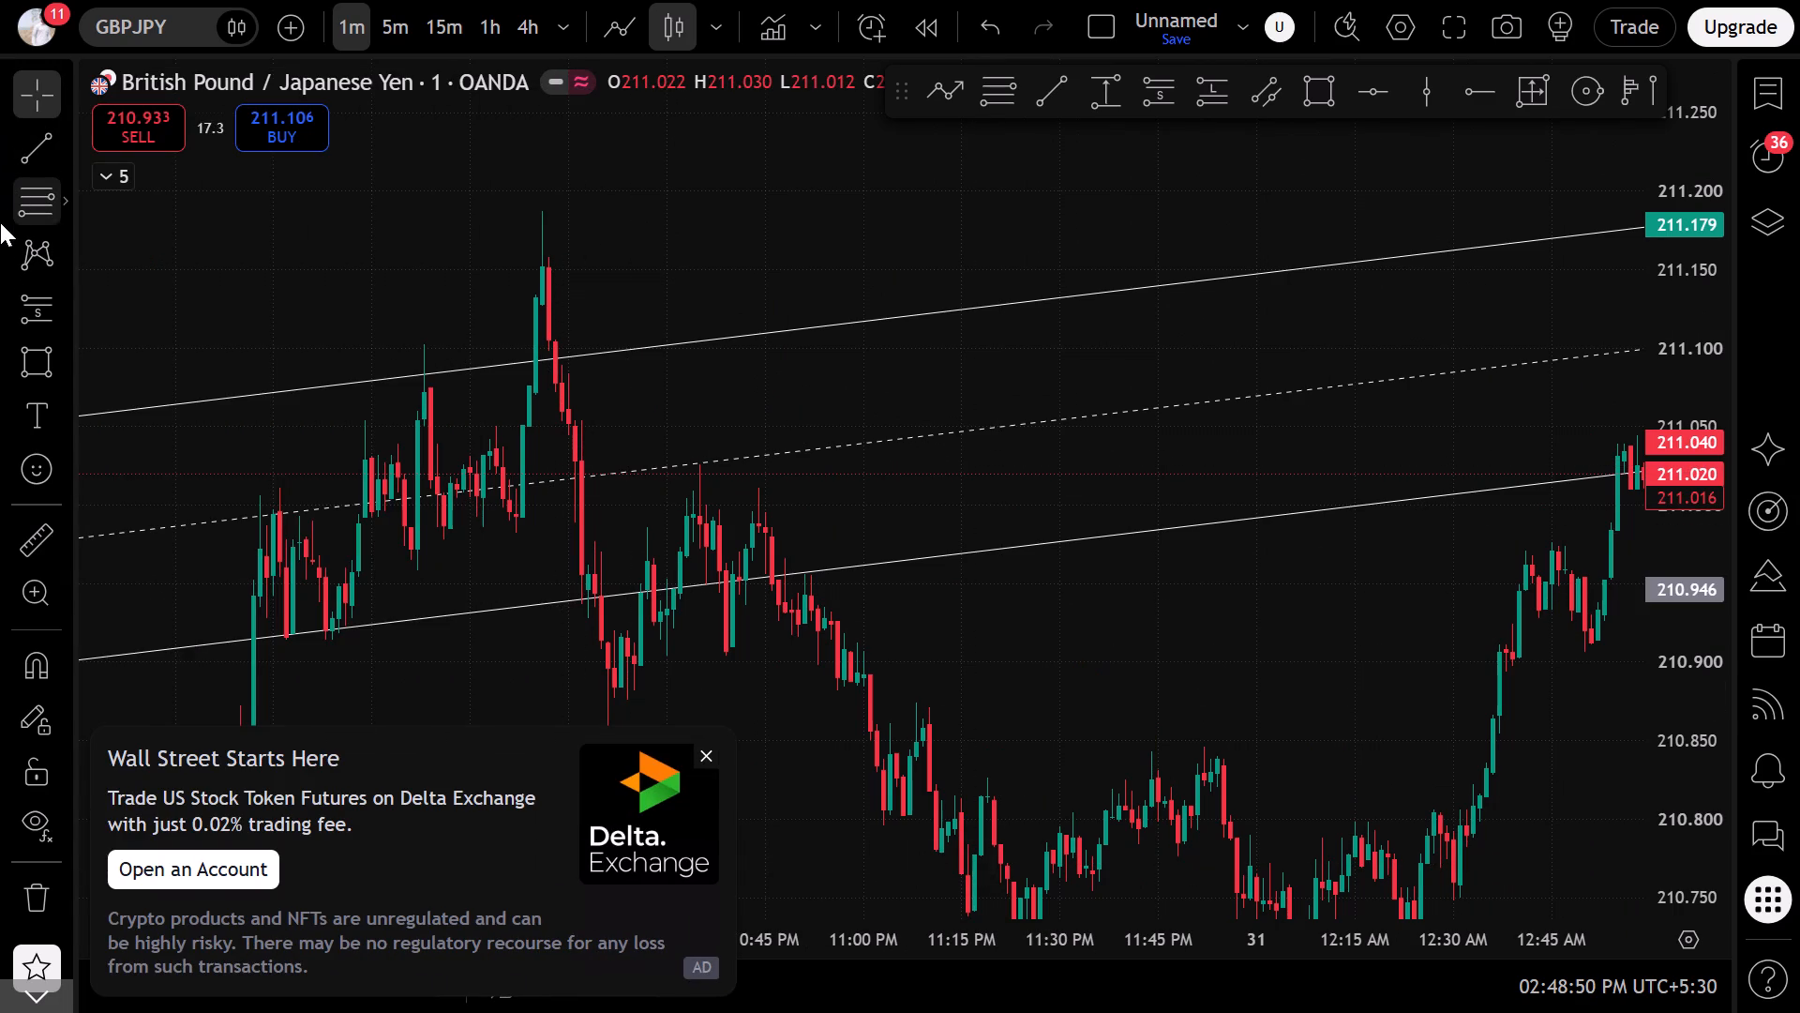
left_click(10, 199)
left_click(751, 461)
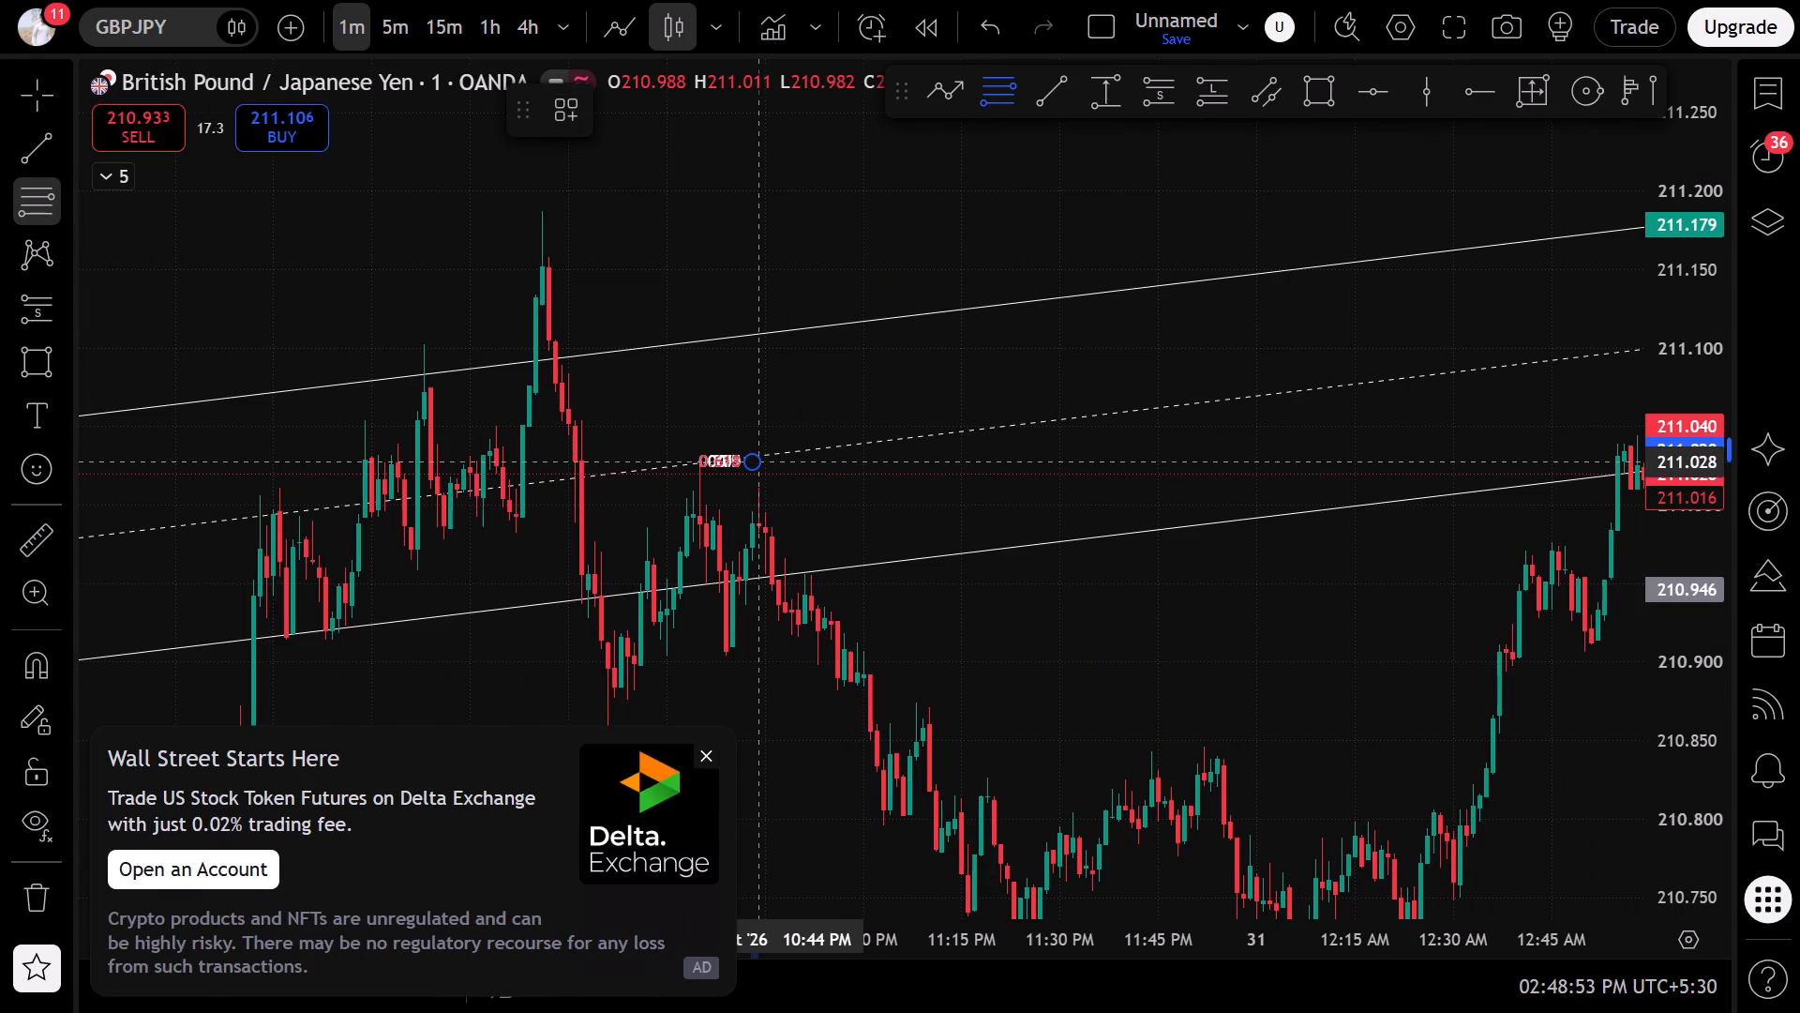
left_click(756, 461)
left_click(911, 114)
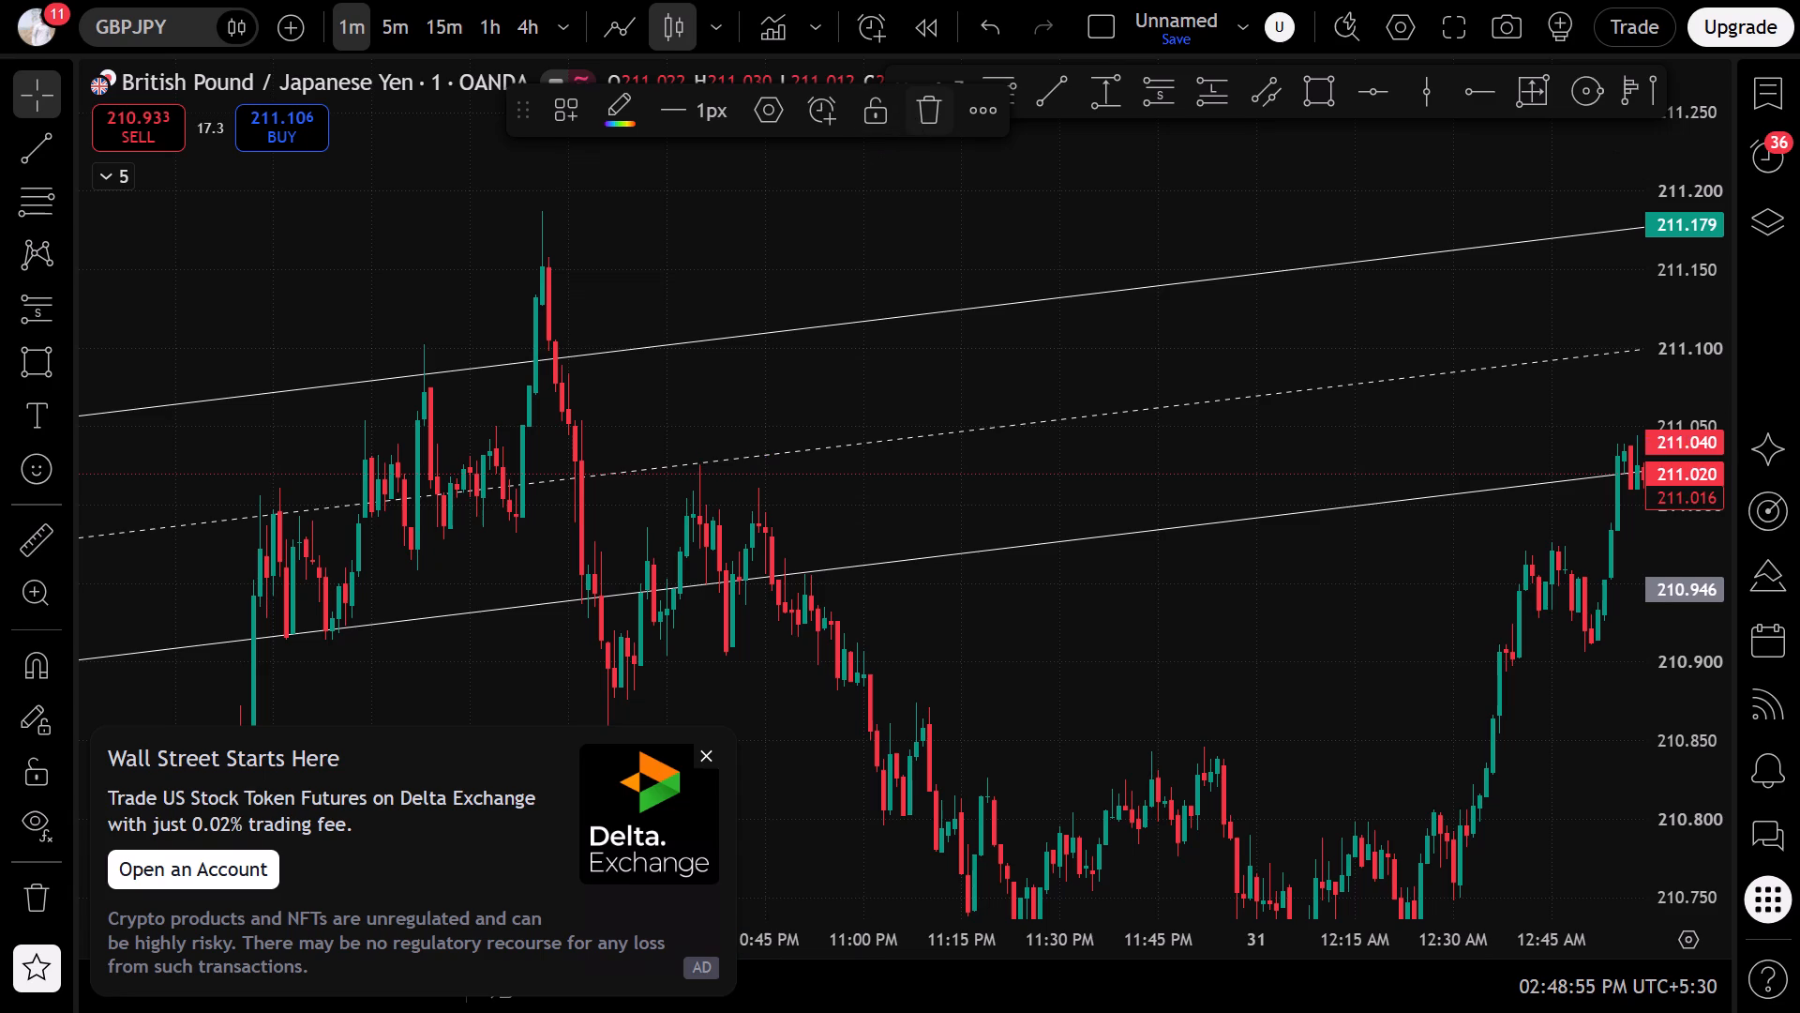
Draw a Fibonacci retracement from about 211.187 near 10:03 PM down to about 210.860 near 11:04 PM on 30 October.
left_click(1003, 113)
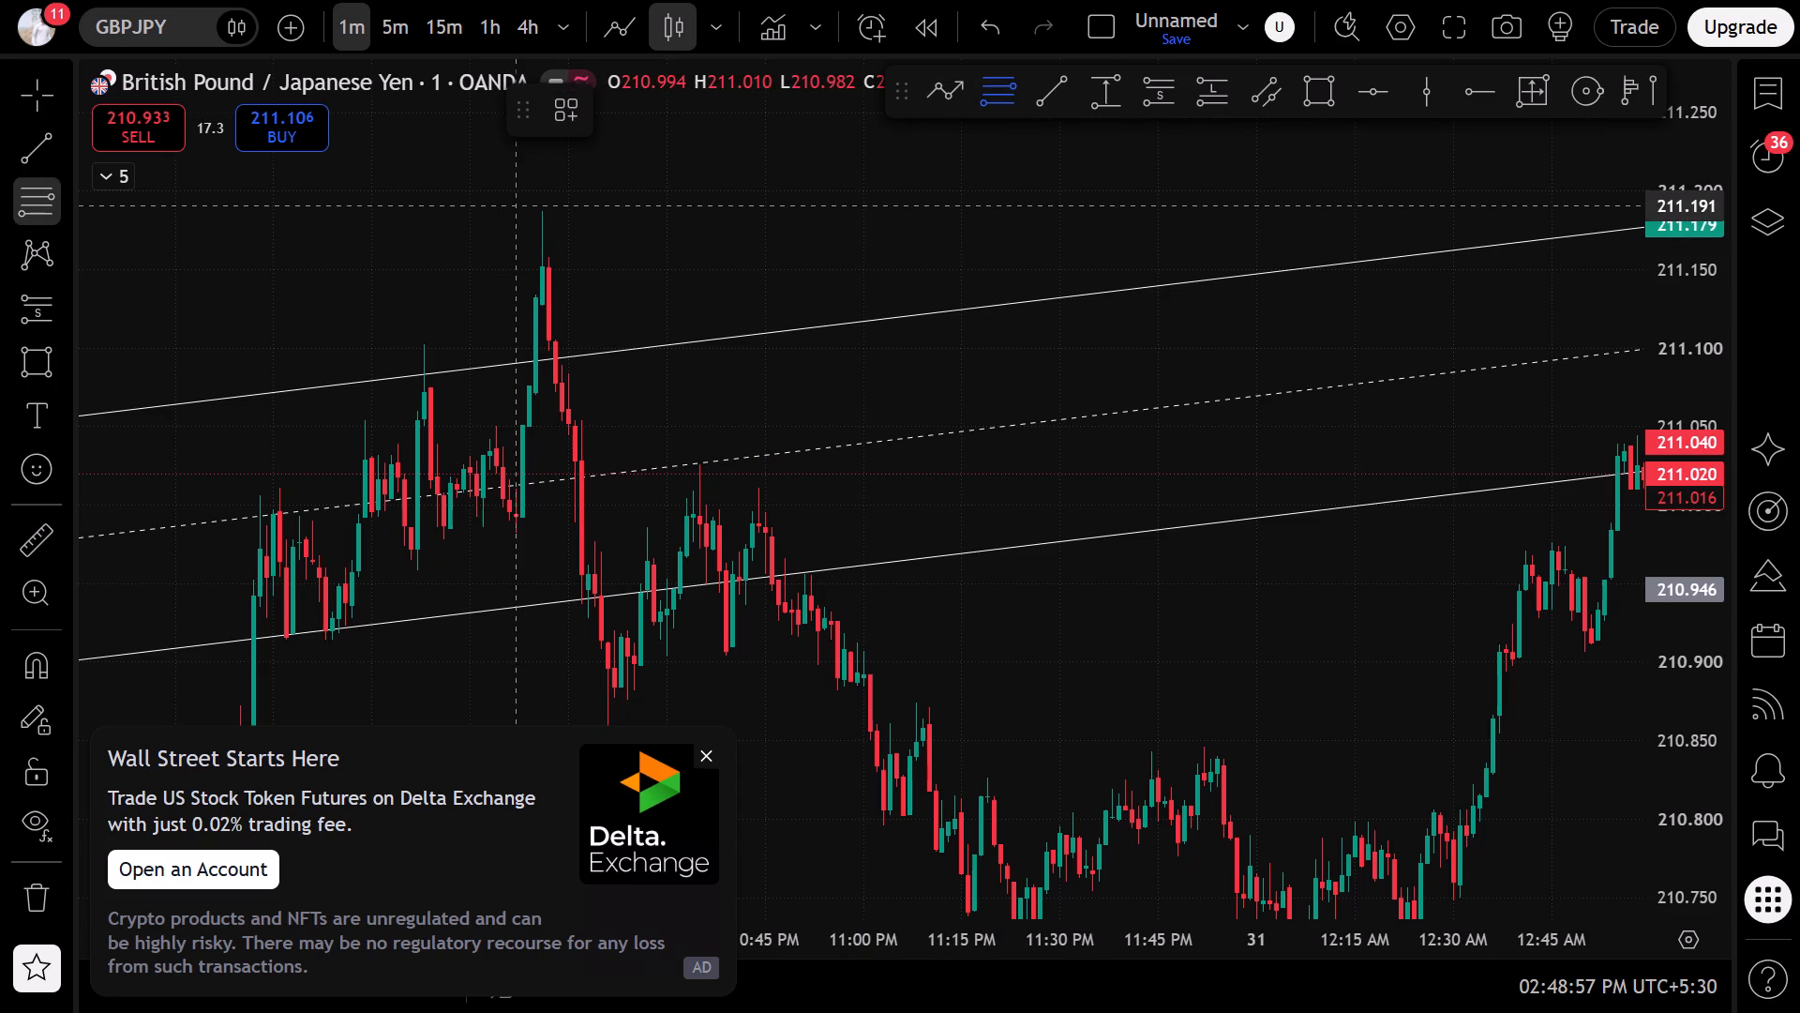
left_click(510, 209)
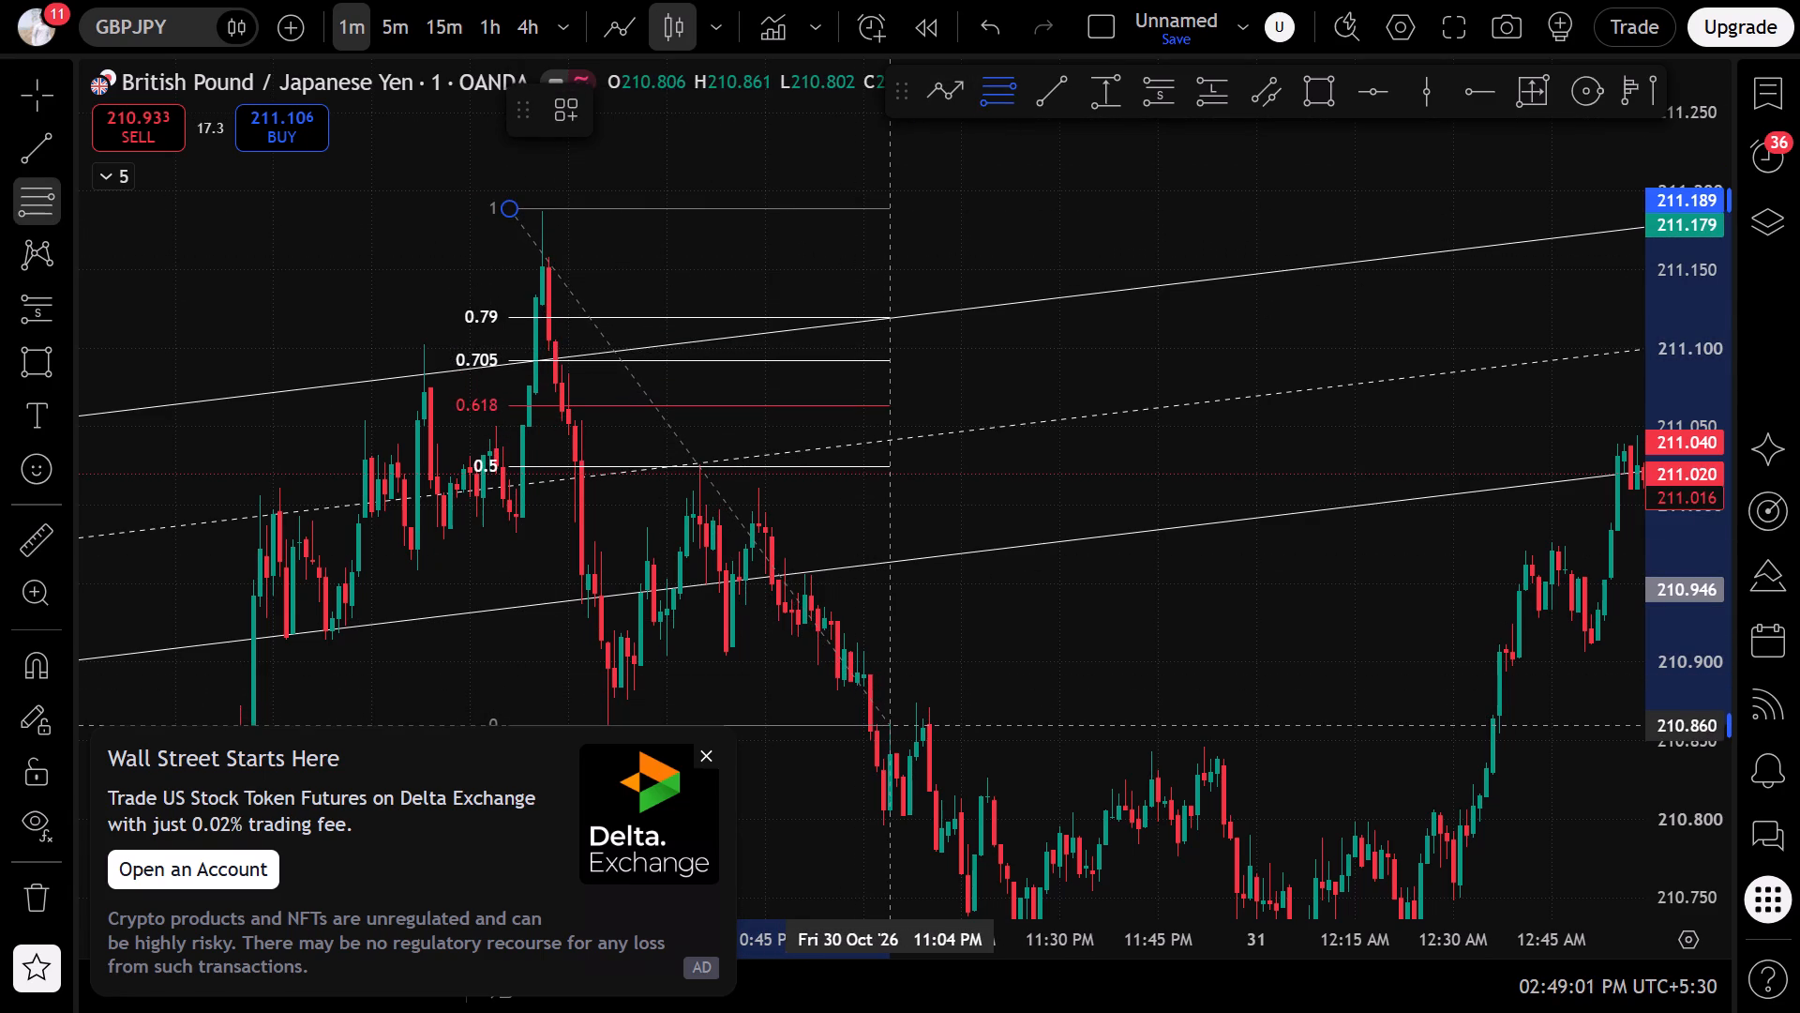
left_click(890, 725)
left_click(706, 752)
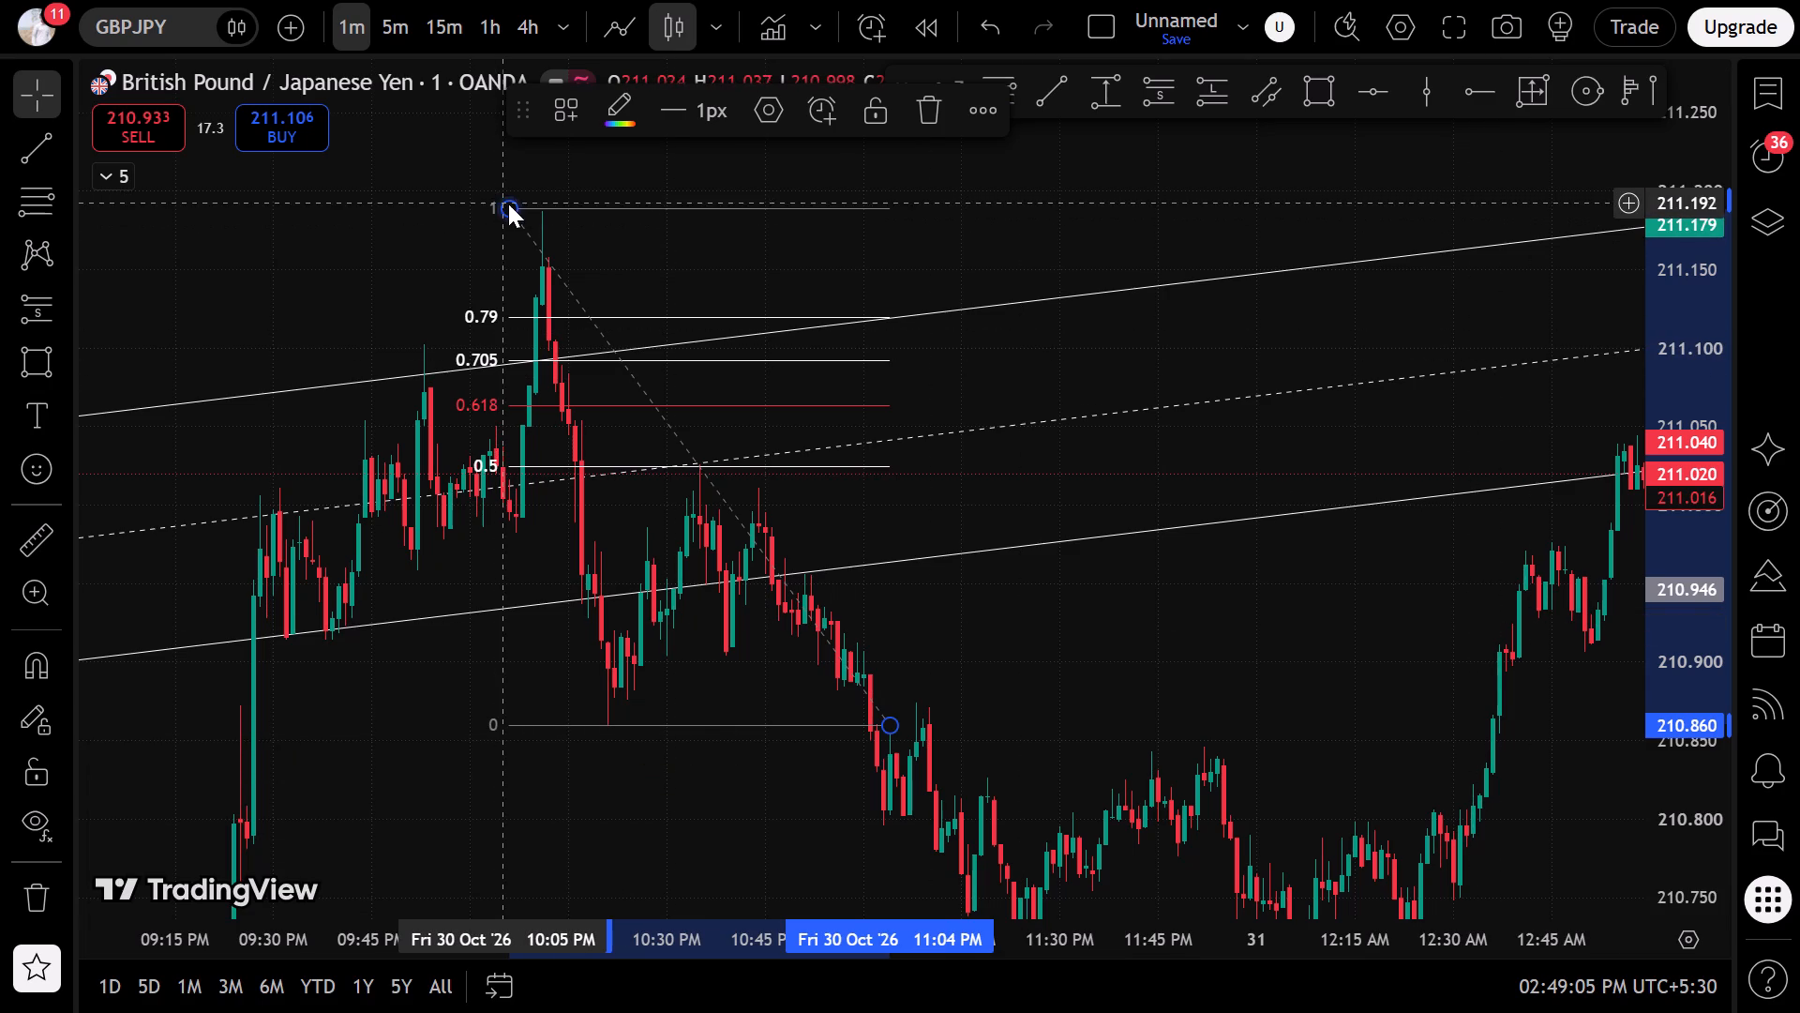
left_click_drag(508, 204, 488, 212)
left_click(274, 559)
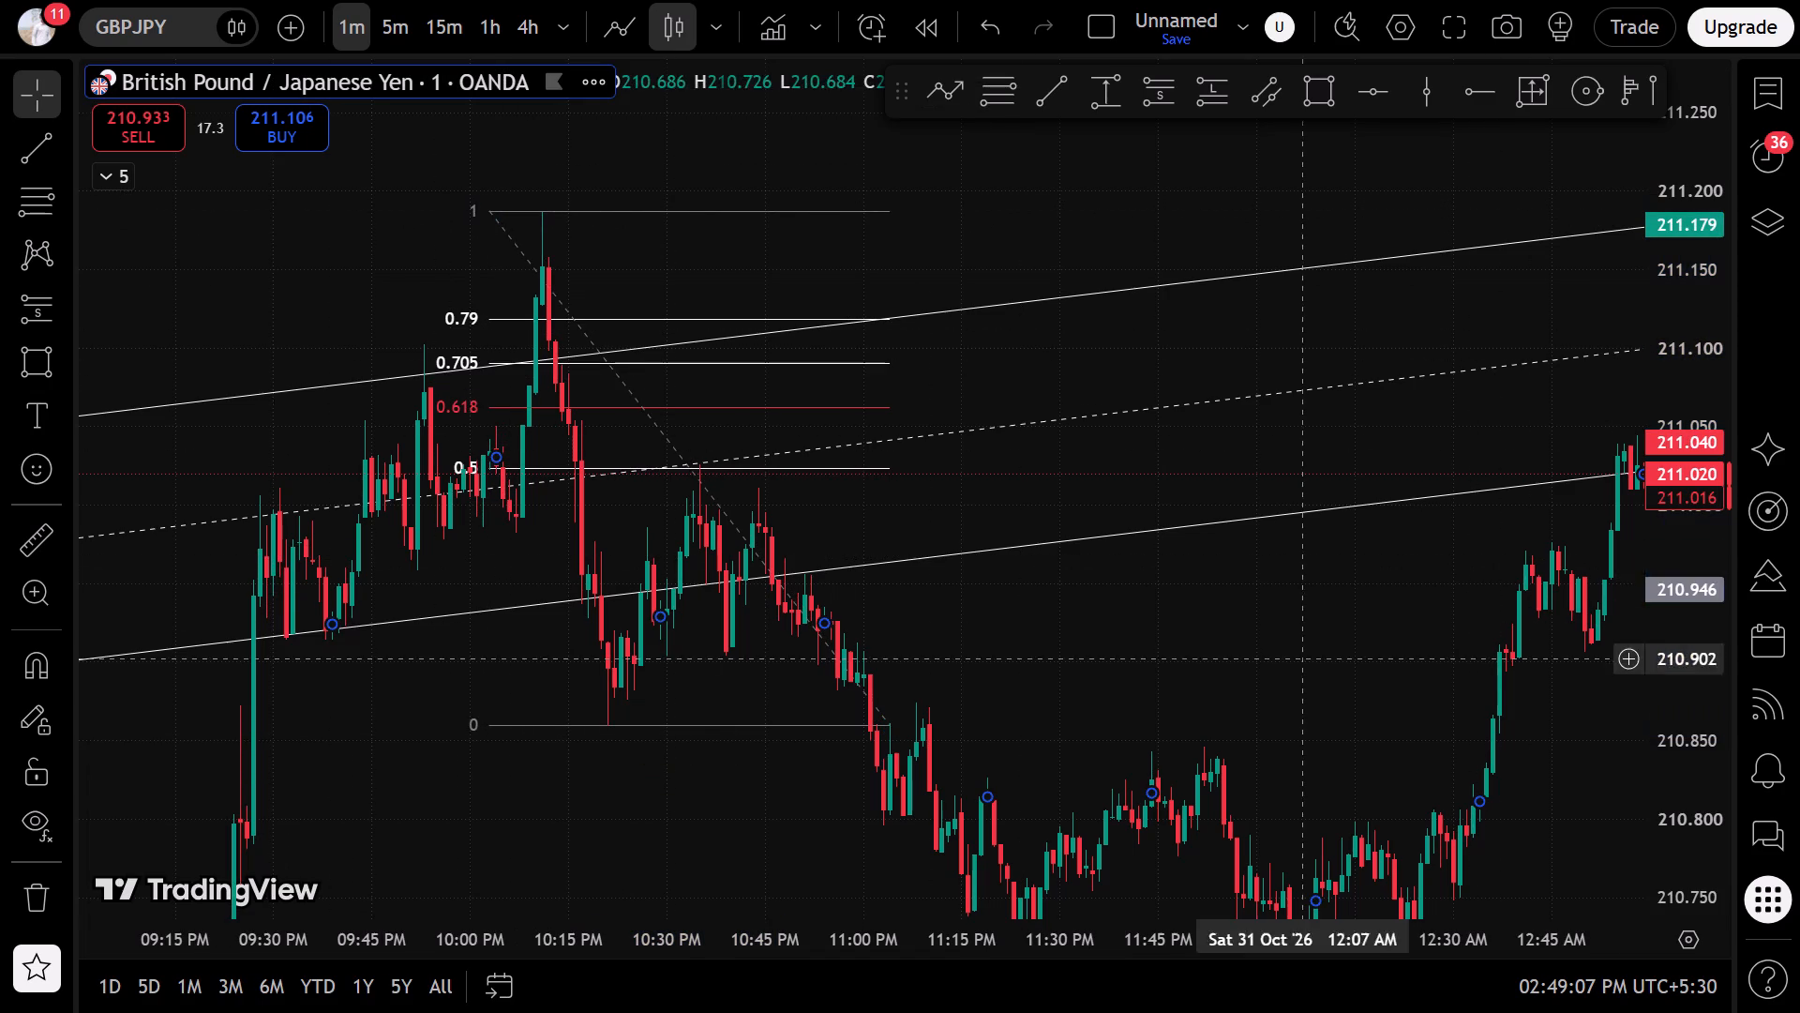
Examine the 1-minute GBPJPY price action from the Fibonacci retracement to the short position area at the end of October.
left_click_drag(1686, 456, 1582, 699)
left_click_drag(1410, 727, 361, 631)
scroll(391, 635, "down", 5)
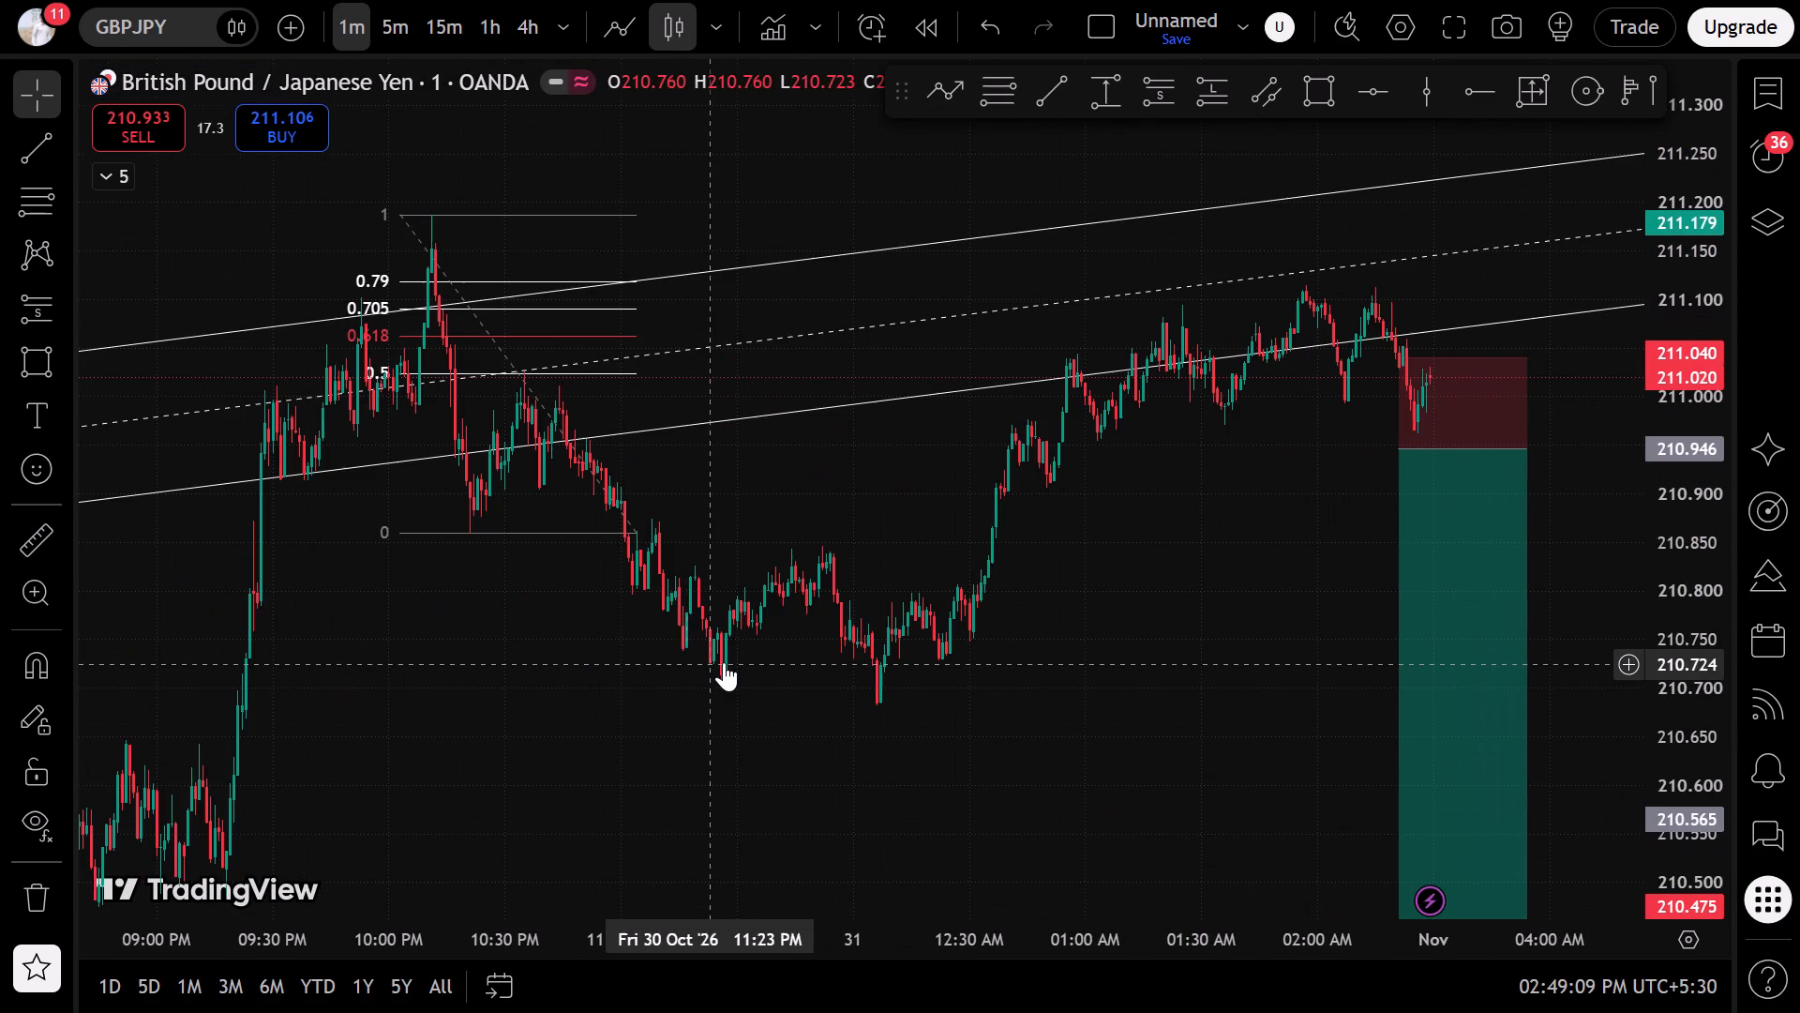
left_click(940, 284)
left_click_drag(1222, 618, 1127, 758)
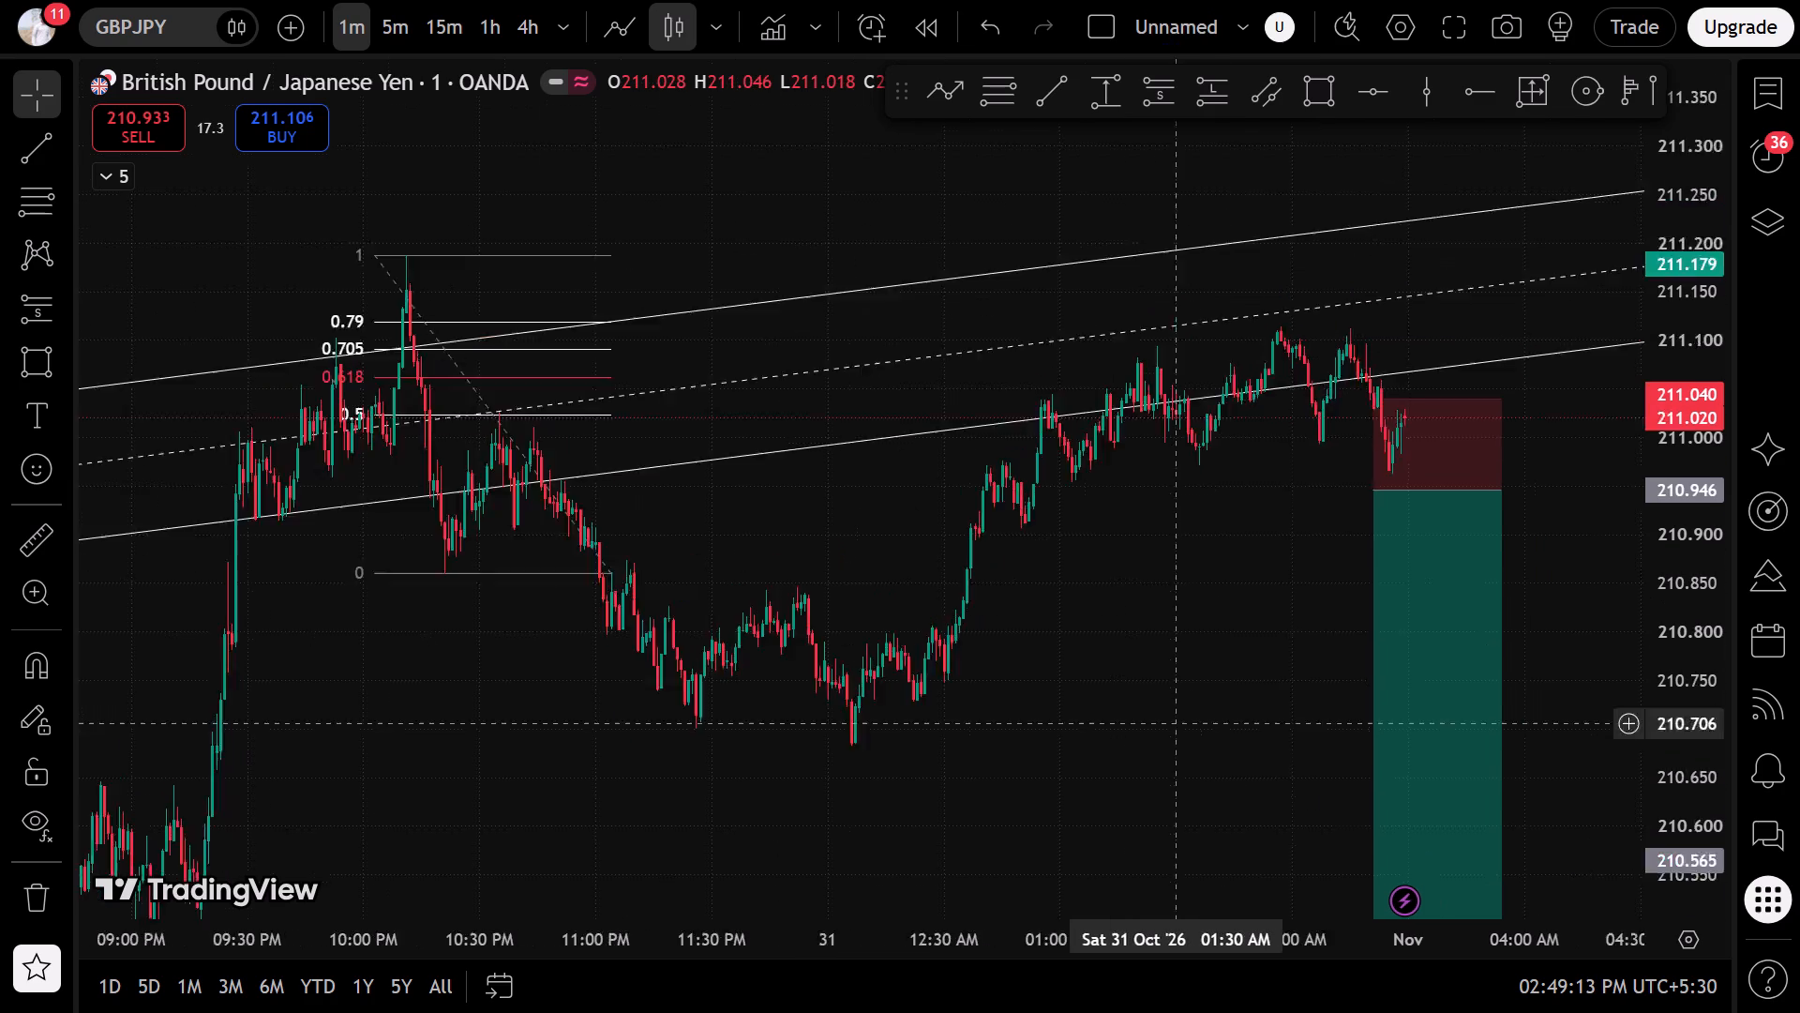
left_click_drag(1127, 758, 985, 845)
left_click_drag(1748, 751, 1726, 490)
left_click_drag(1654, 744, 1663, 746)
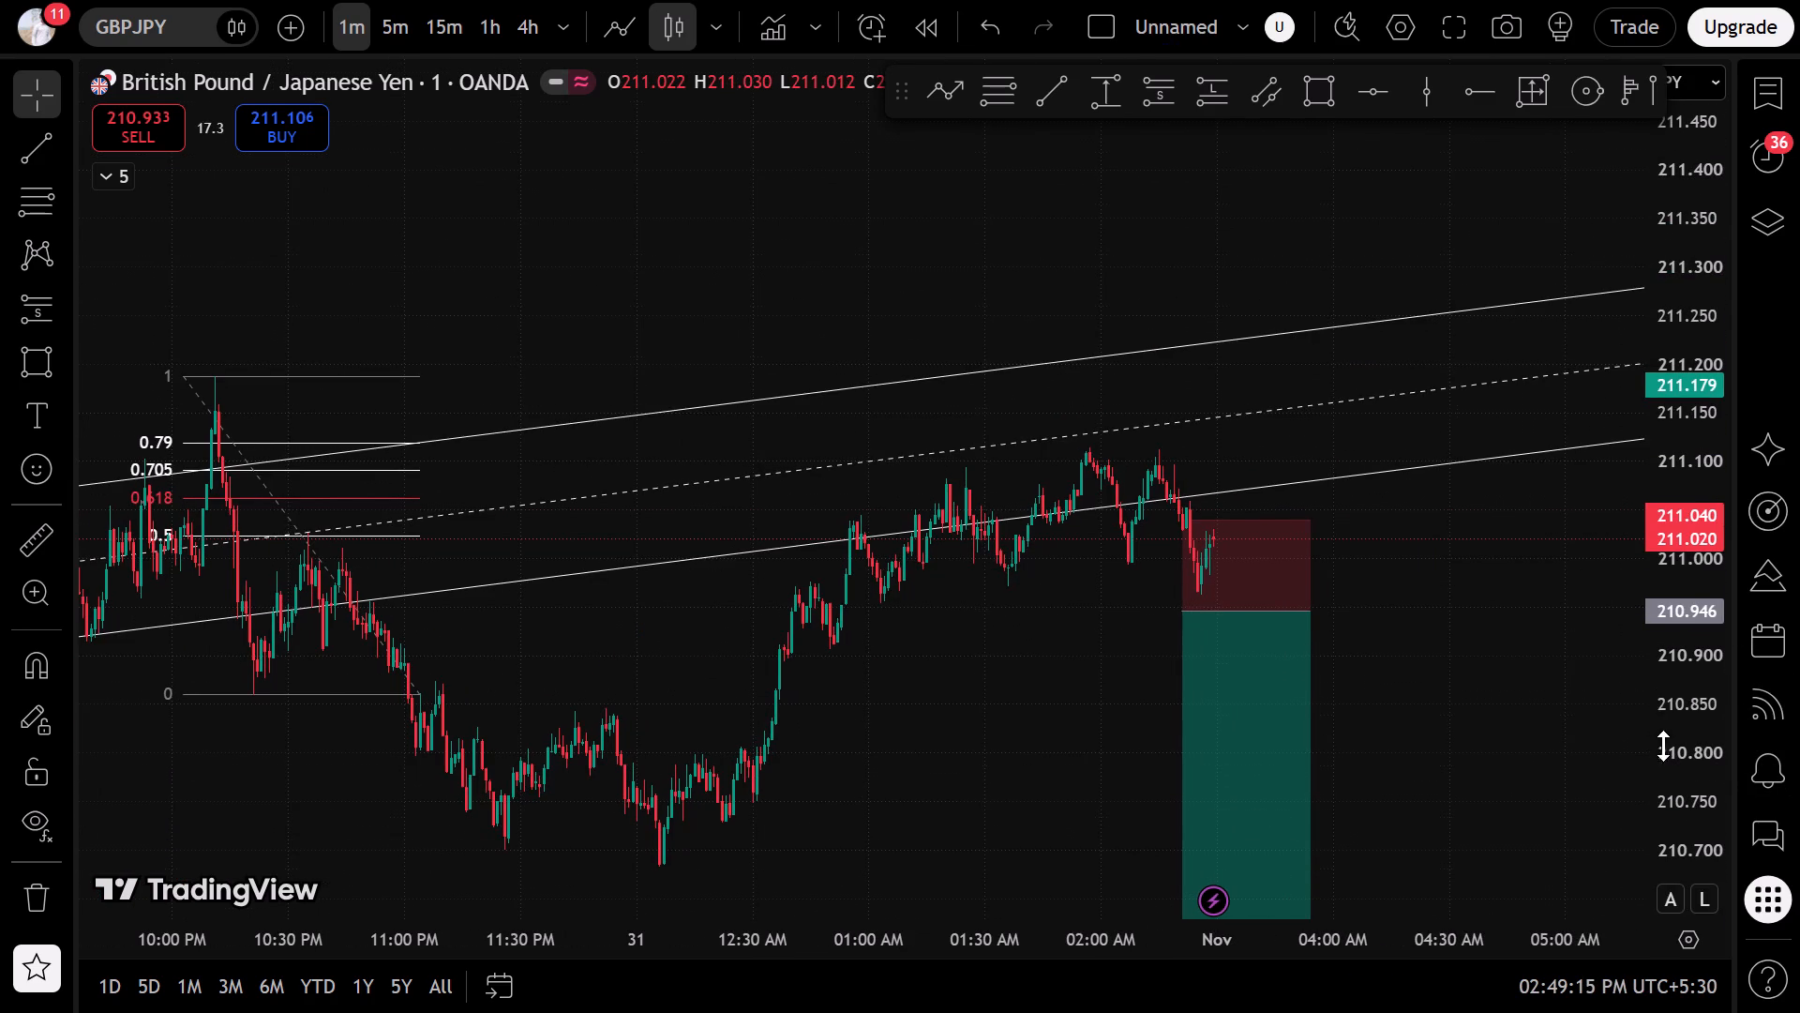
left_click_drag(1663, 746, 1610, 340)
scroll(1464, 481, "up", 4)
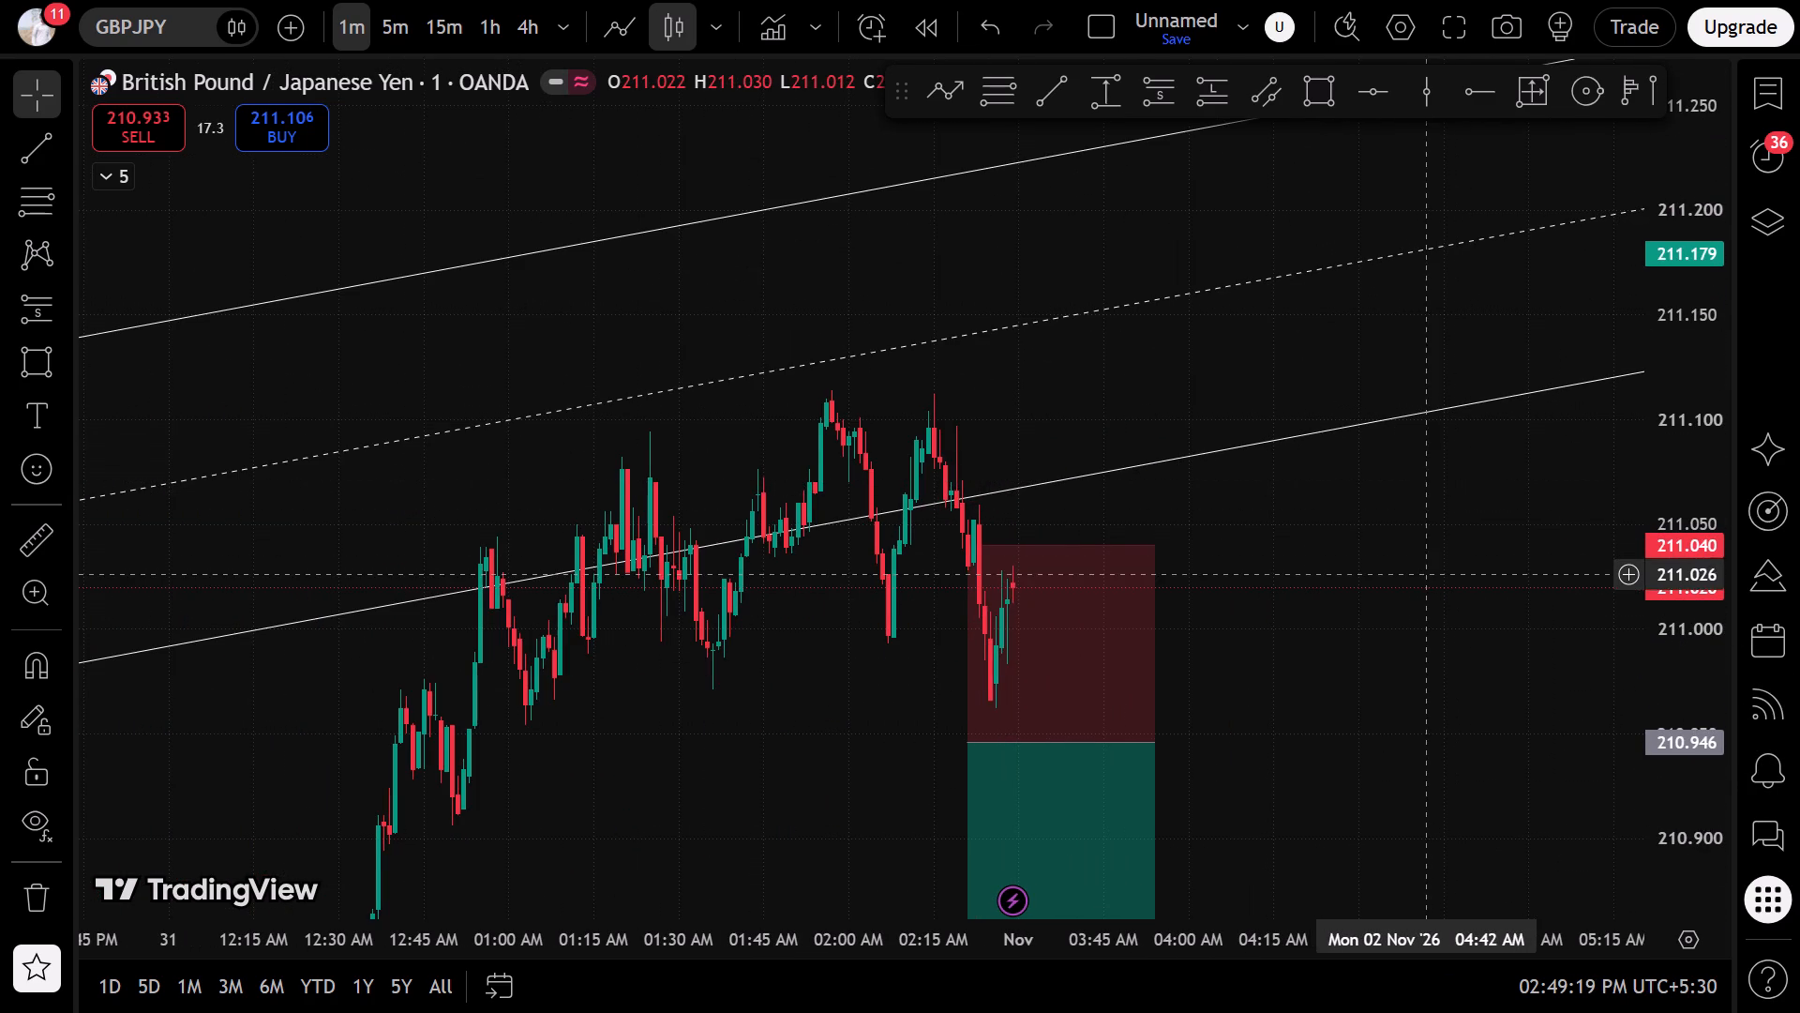
left_click_drag(1417, 574, 1193, 194)
scroll(1298, 426, "down", 6)
left_click_drag(1691, 232, 1536, 828)
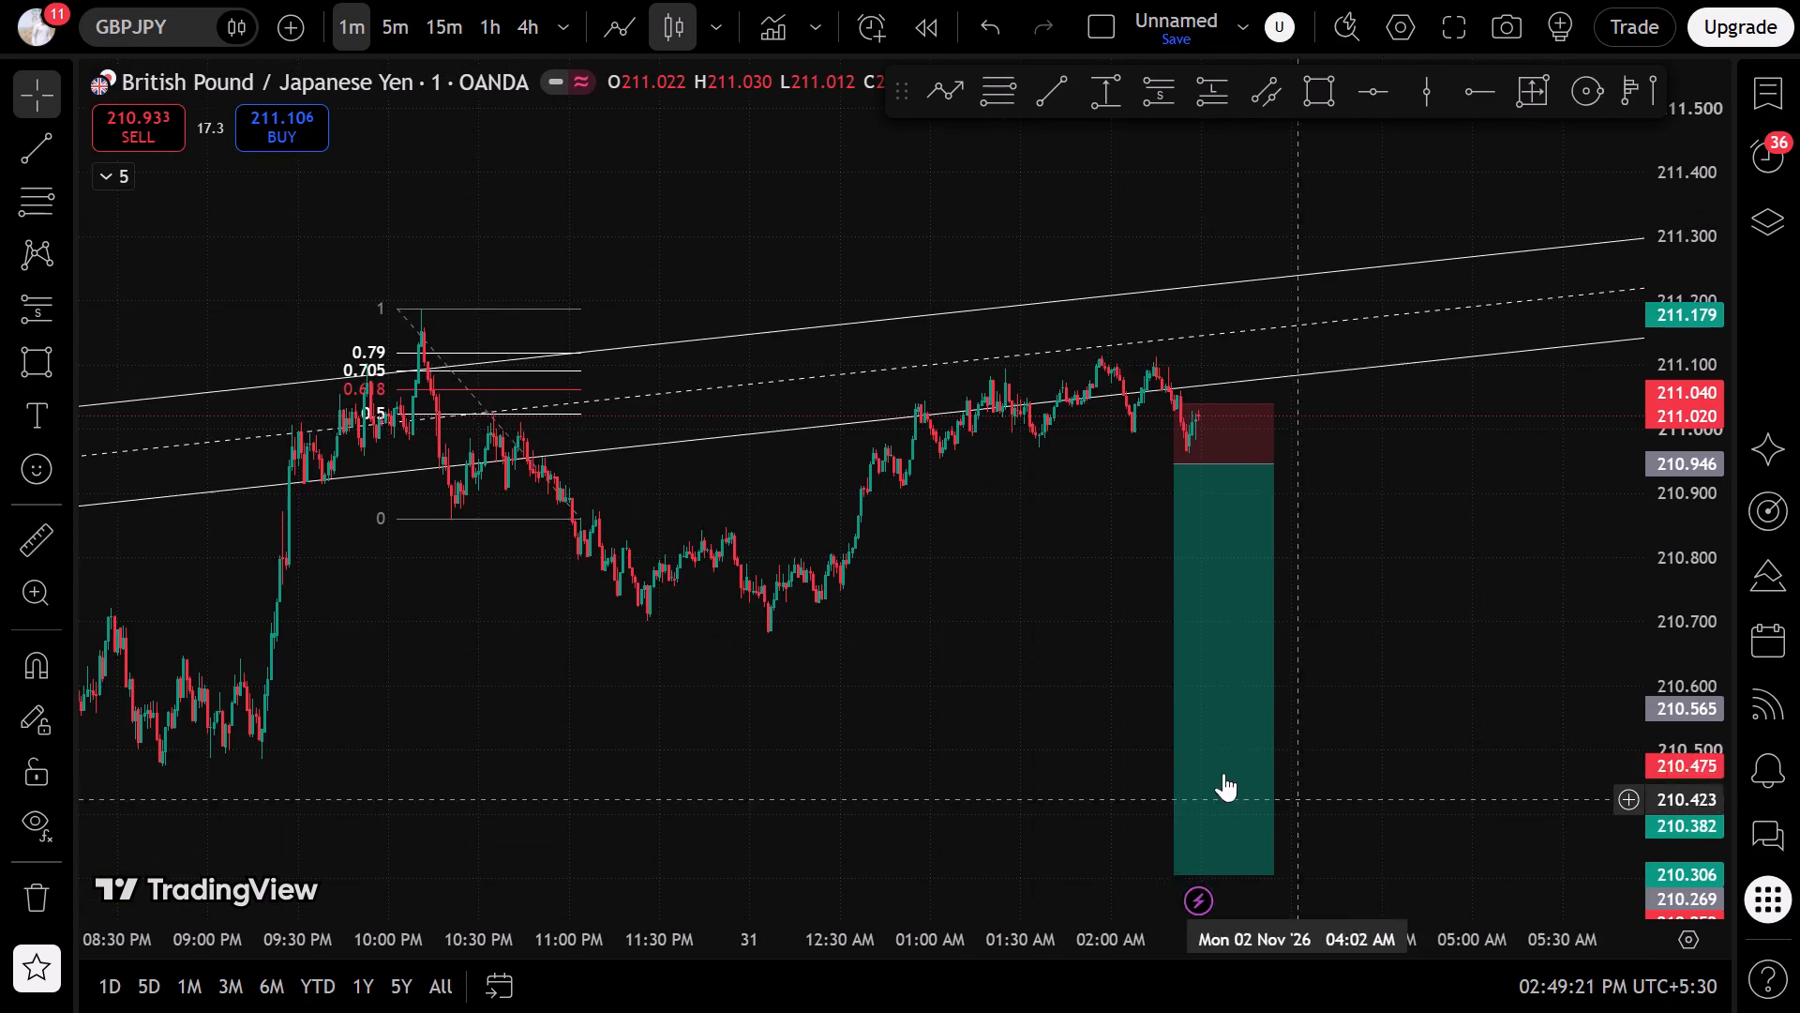
scroll(1209, 764, "down", 2)
Switch to AUDUSD on the 15-minute timeframe and examine the marked channels, zones and positions from 16 to 30 October.
key("Down")
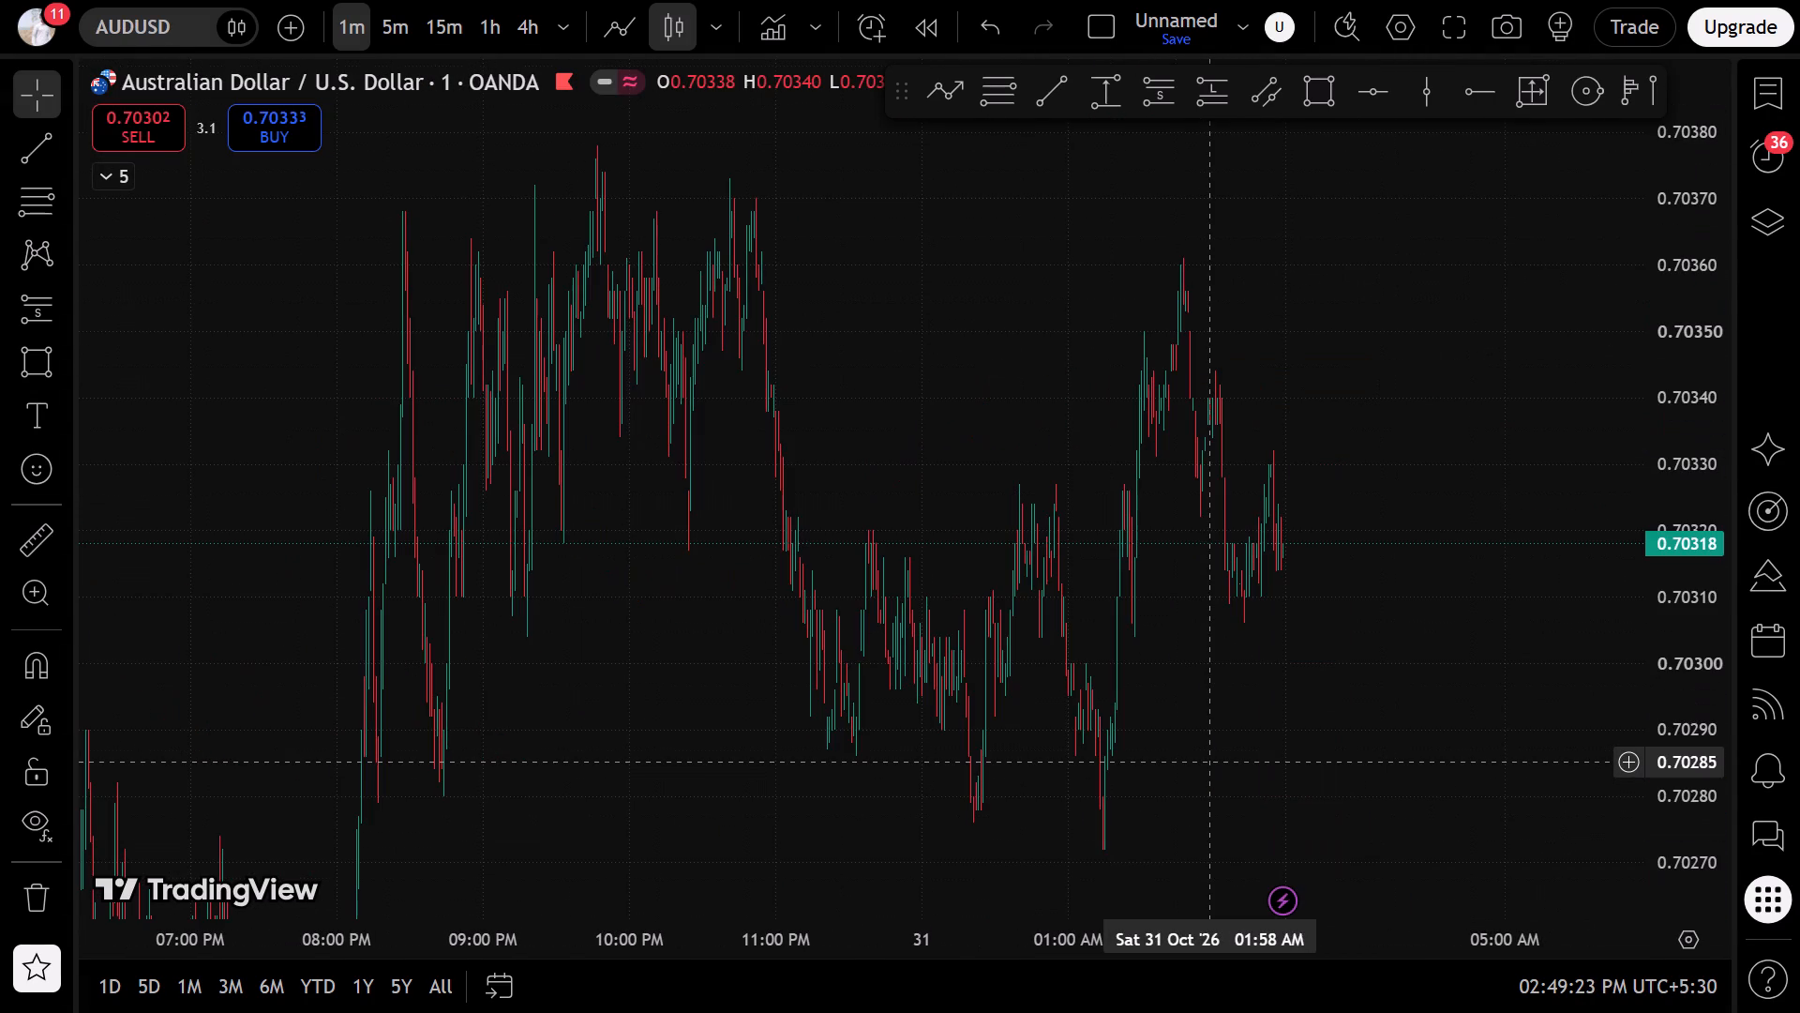
left_click(426, 13)
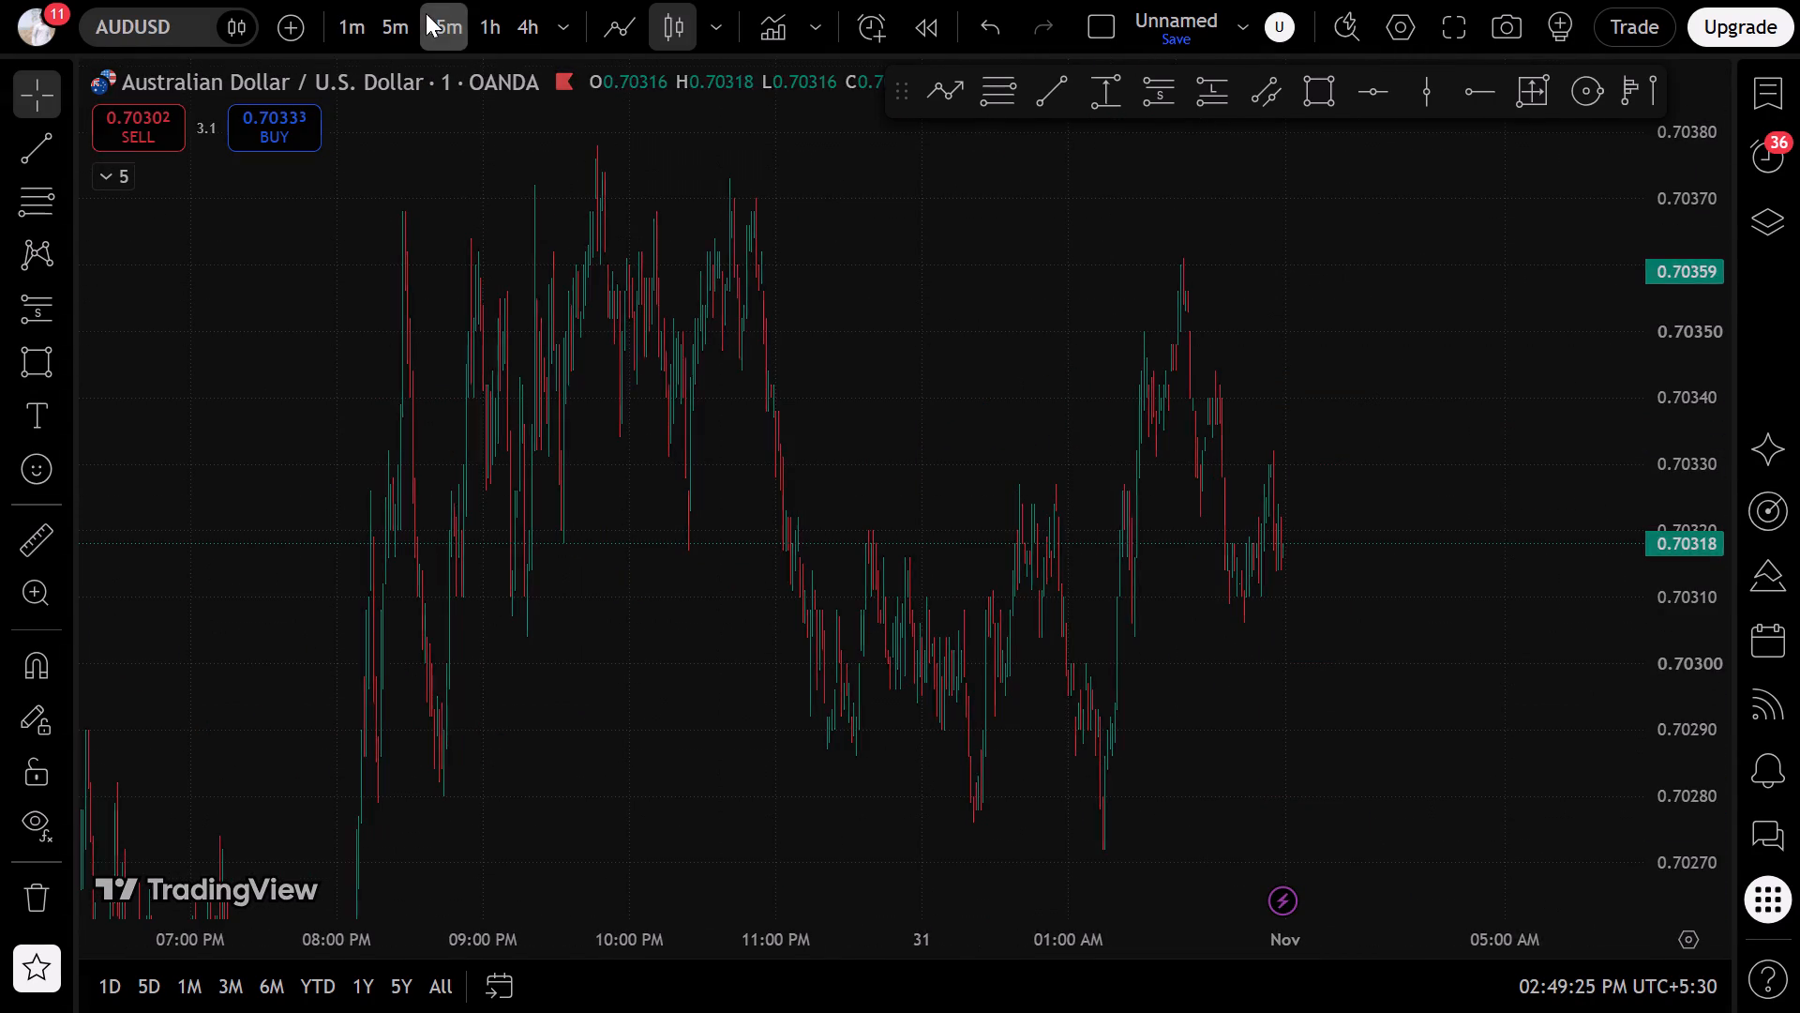
left_click(984, 847)
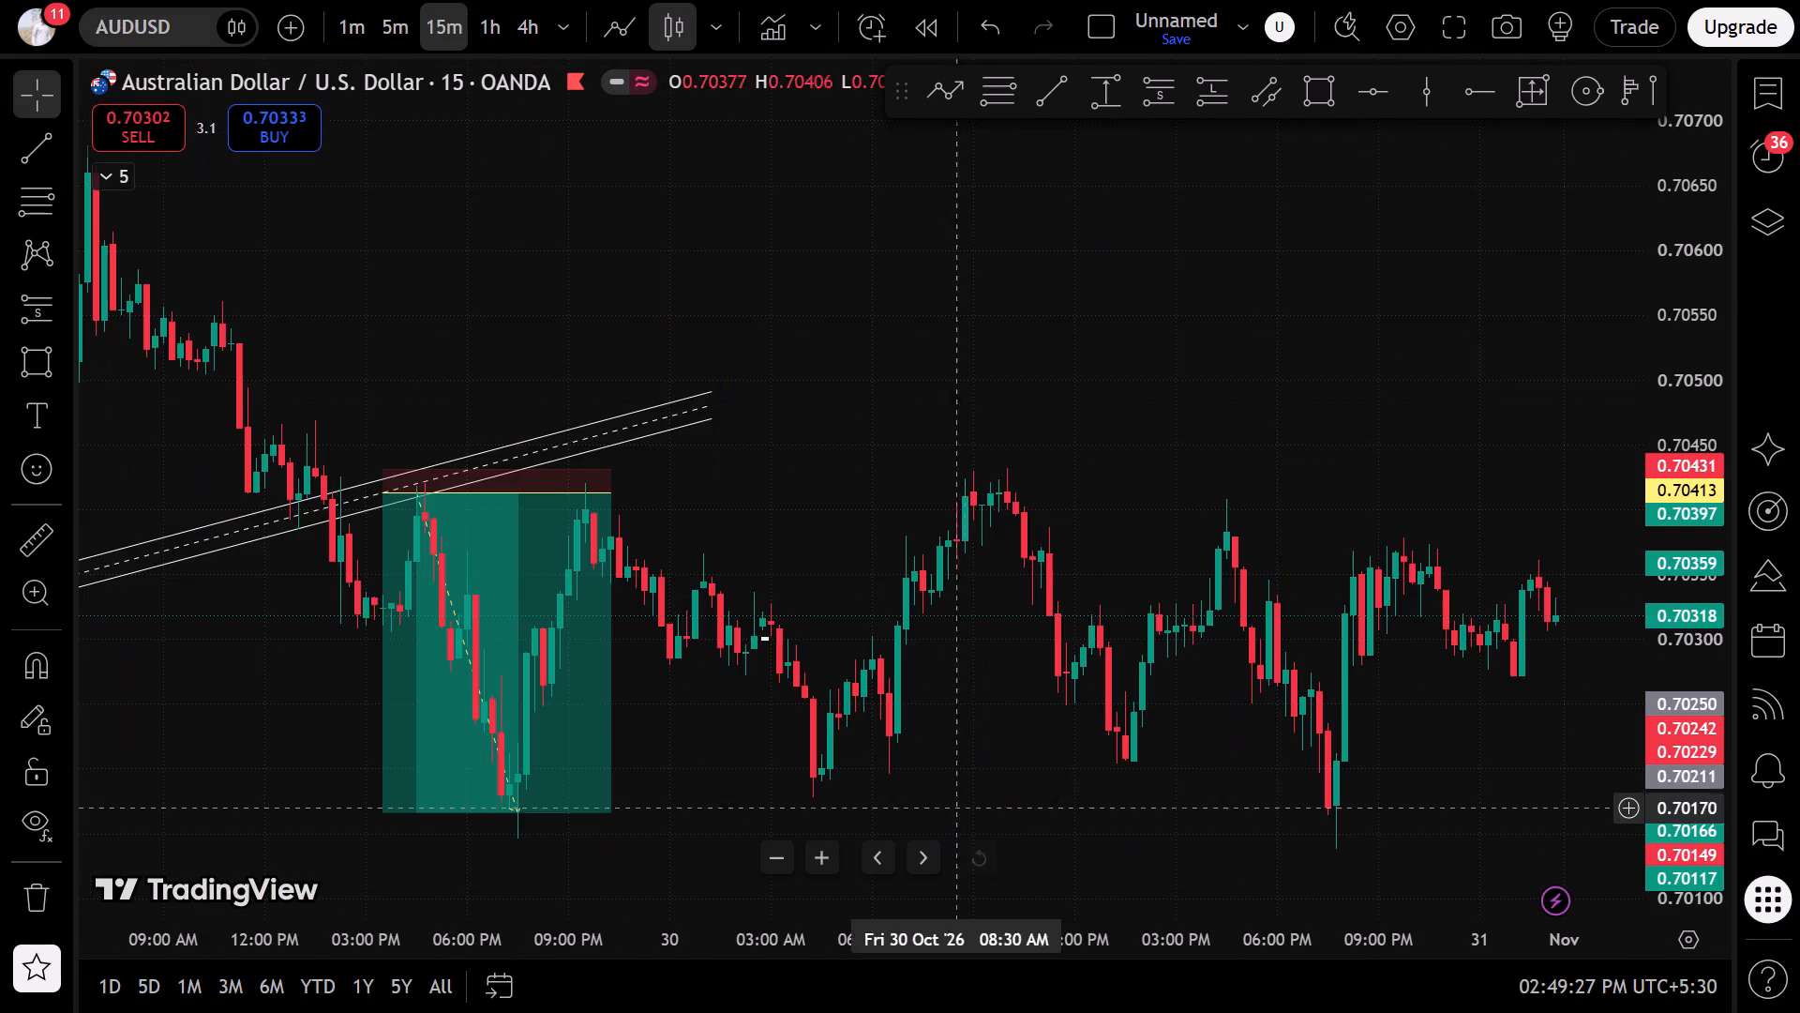
scroll(971, 786, "down", 17)
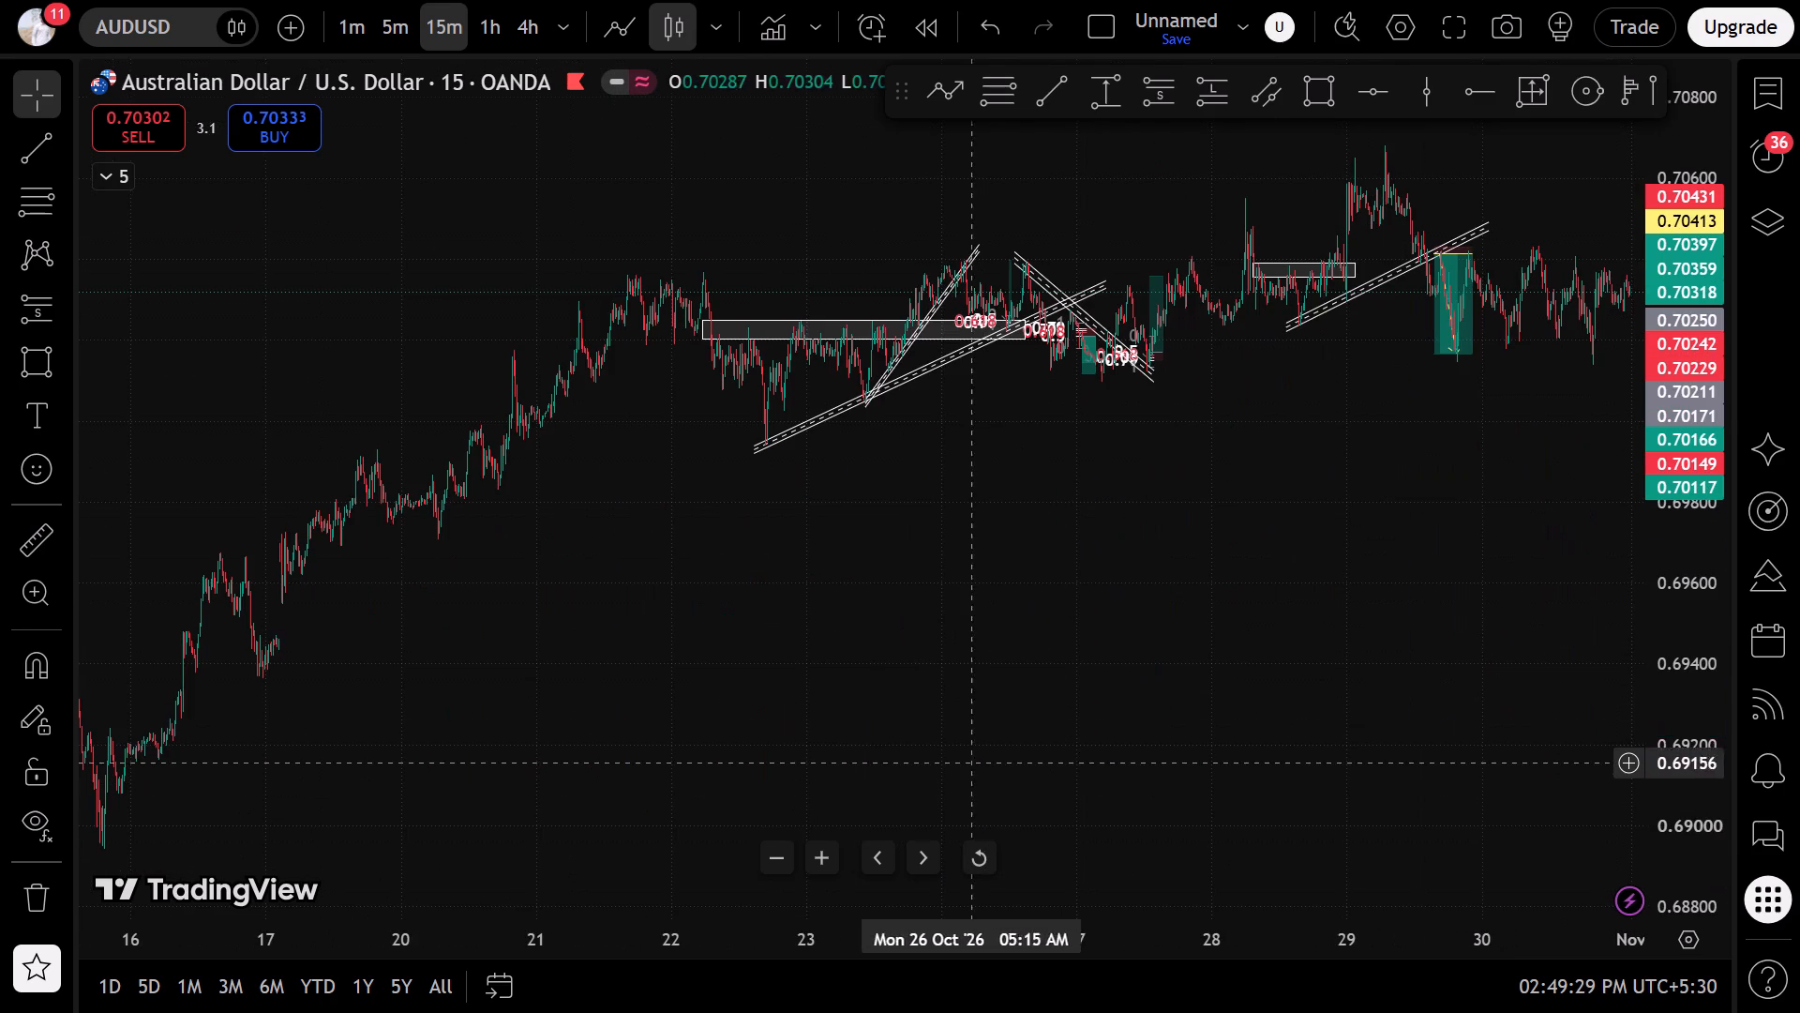
Switch AUDUSD to the 1-minute timeframe and examine the long position and Fibonacci retracement around 12:00 PM on 26 October.
left_click(350, 19)
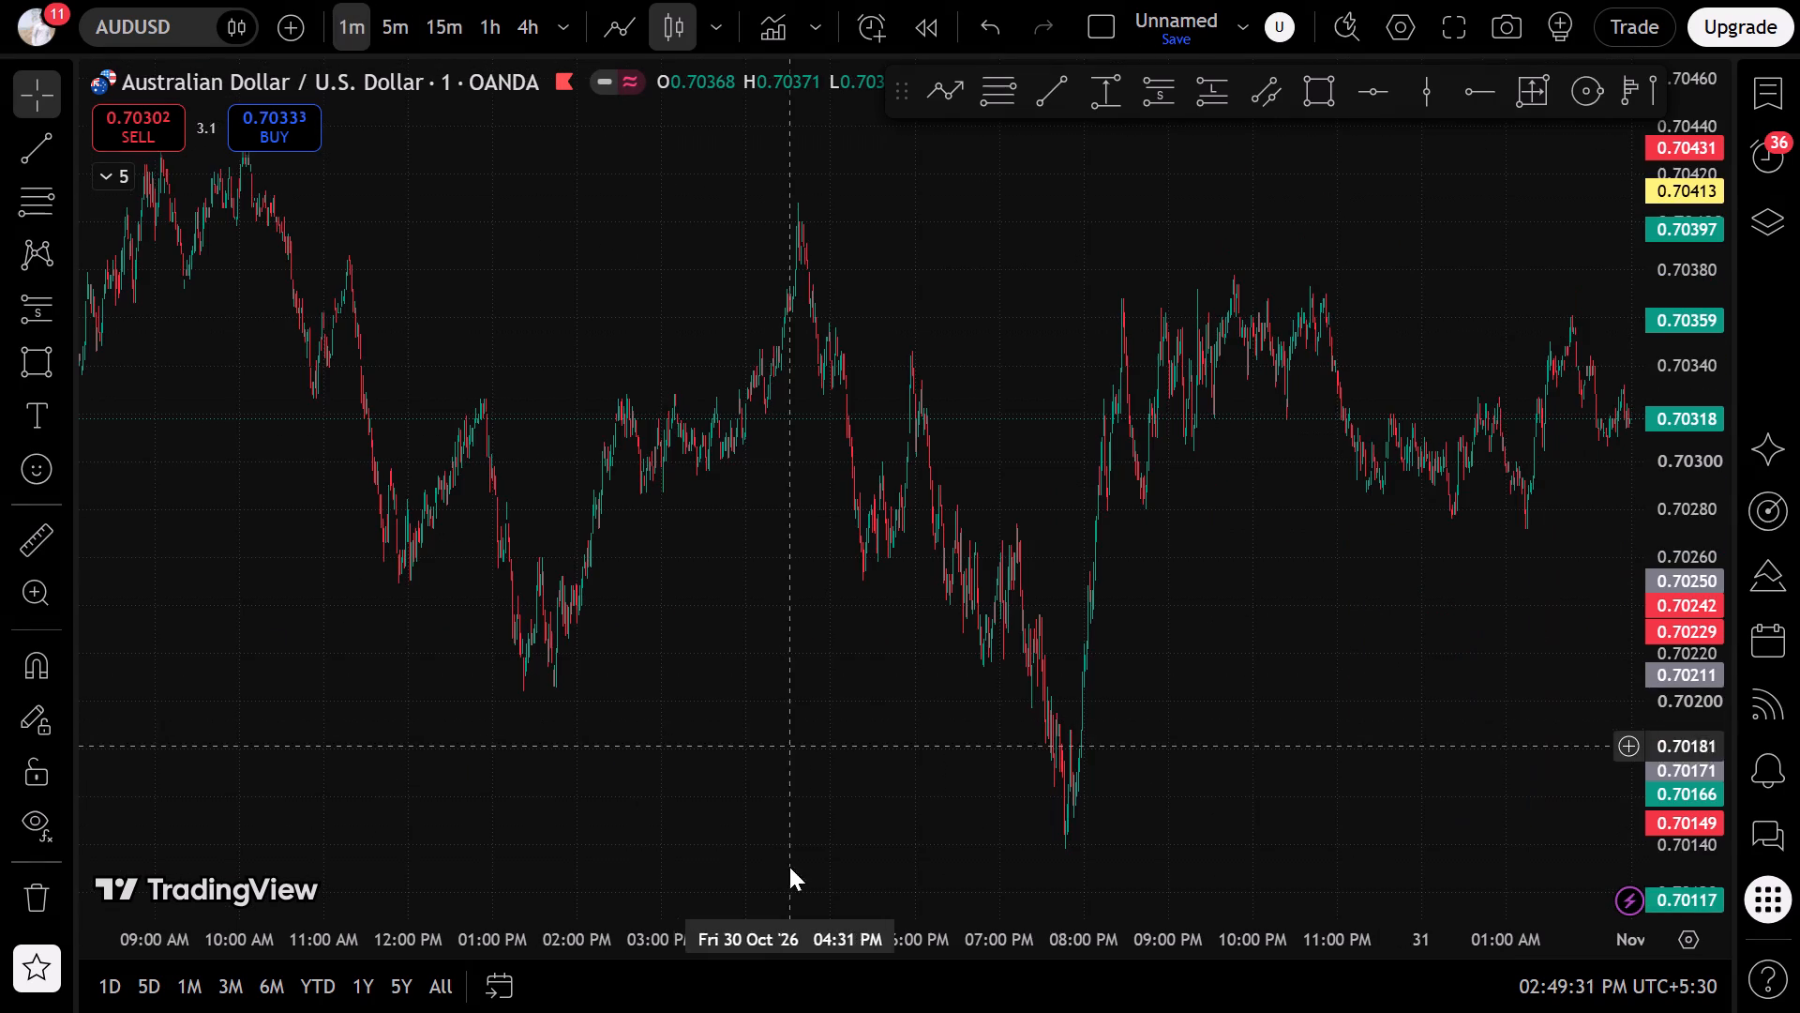
left_click_drag(777, 951, 1799, 925)
left_click_drag(1698, 438, 1648, 656)
left_click_drag(1647, 656, 1615, 730)
scroll(1059, 707, "down", 17)
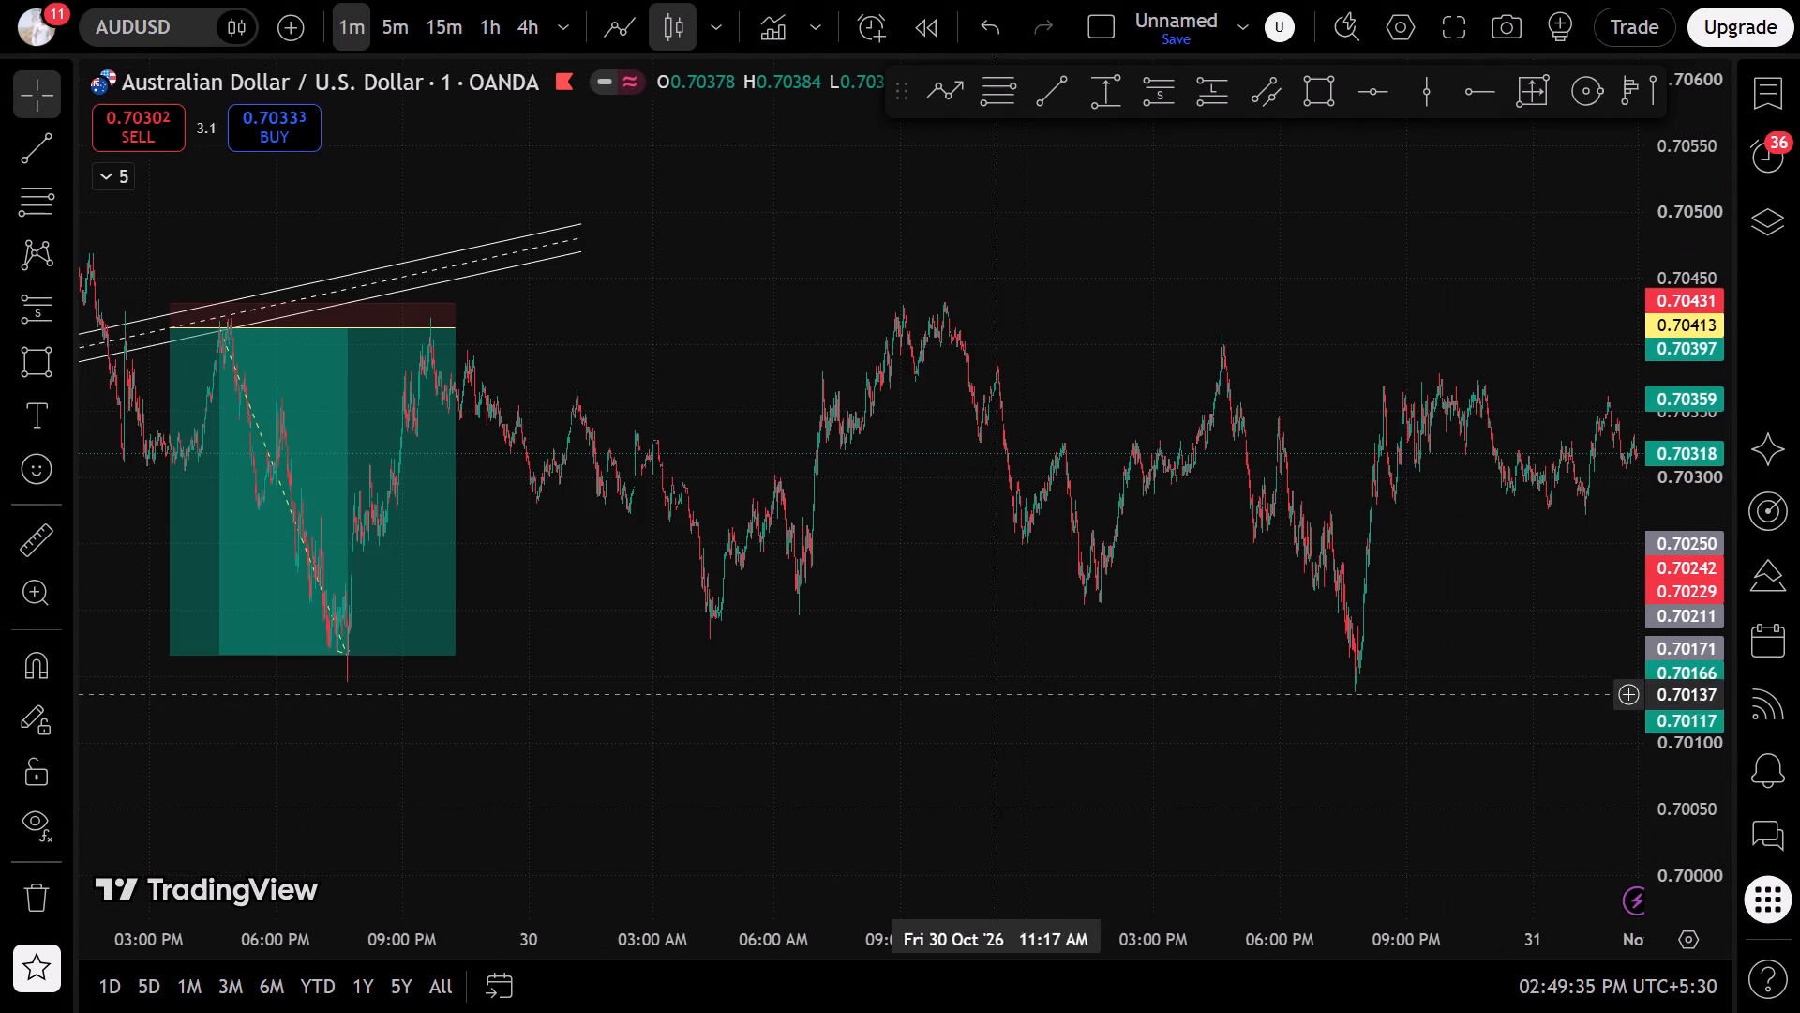
left_click_drag(316, 761, 1799, 827)
left_click_drag(170, 692, 1799, 819)
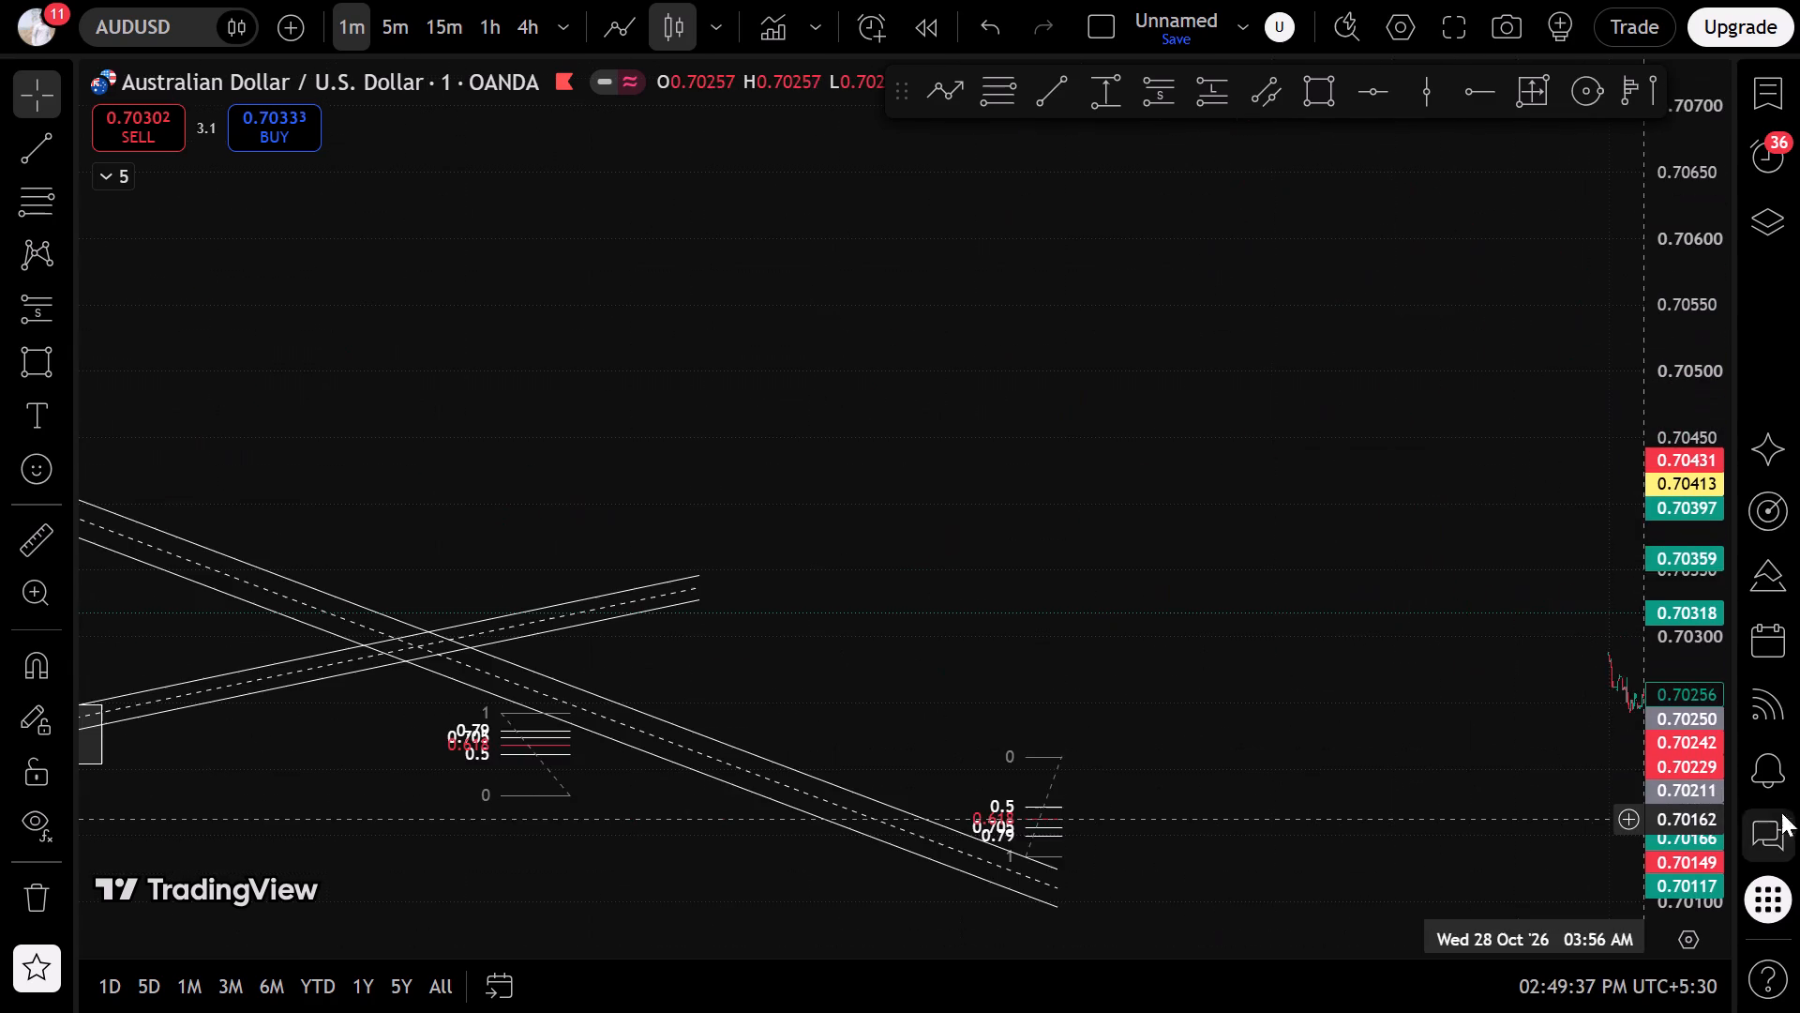
left_click_drag(417, 477, 1799, 456)
left_click_drag(789, 513, 976, 504)
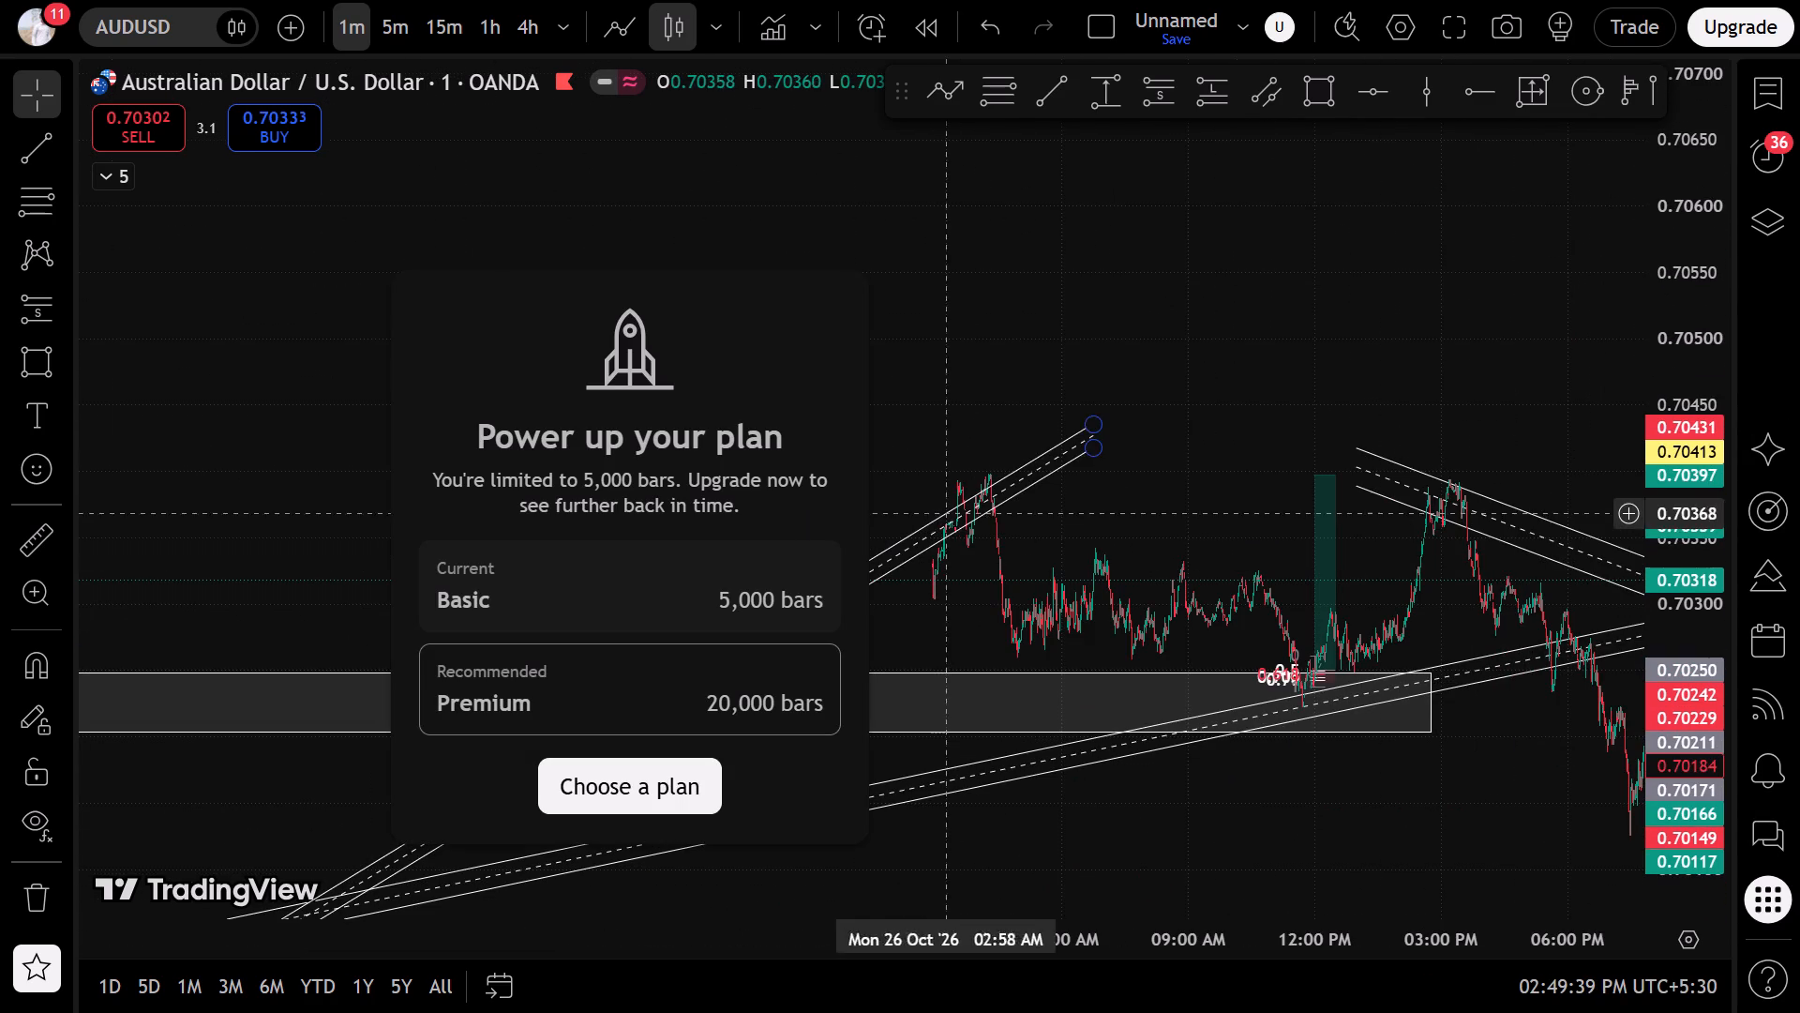
left_click_drag(976, 504, 982, 504)
left_click_drag(1237, 566, 1417, 349)
left_click_drag(1707, 837, 1675, 150)
scroll(1446, 405, "up", 20)
scroll(1446, 405, "up", 8)
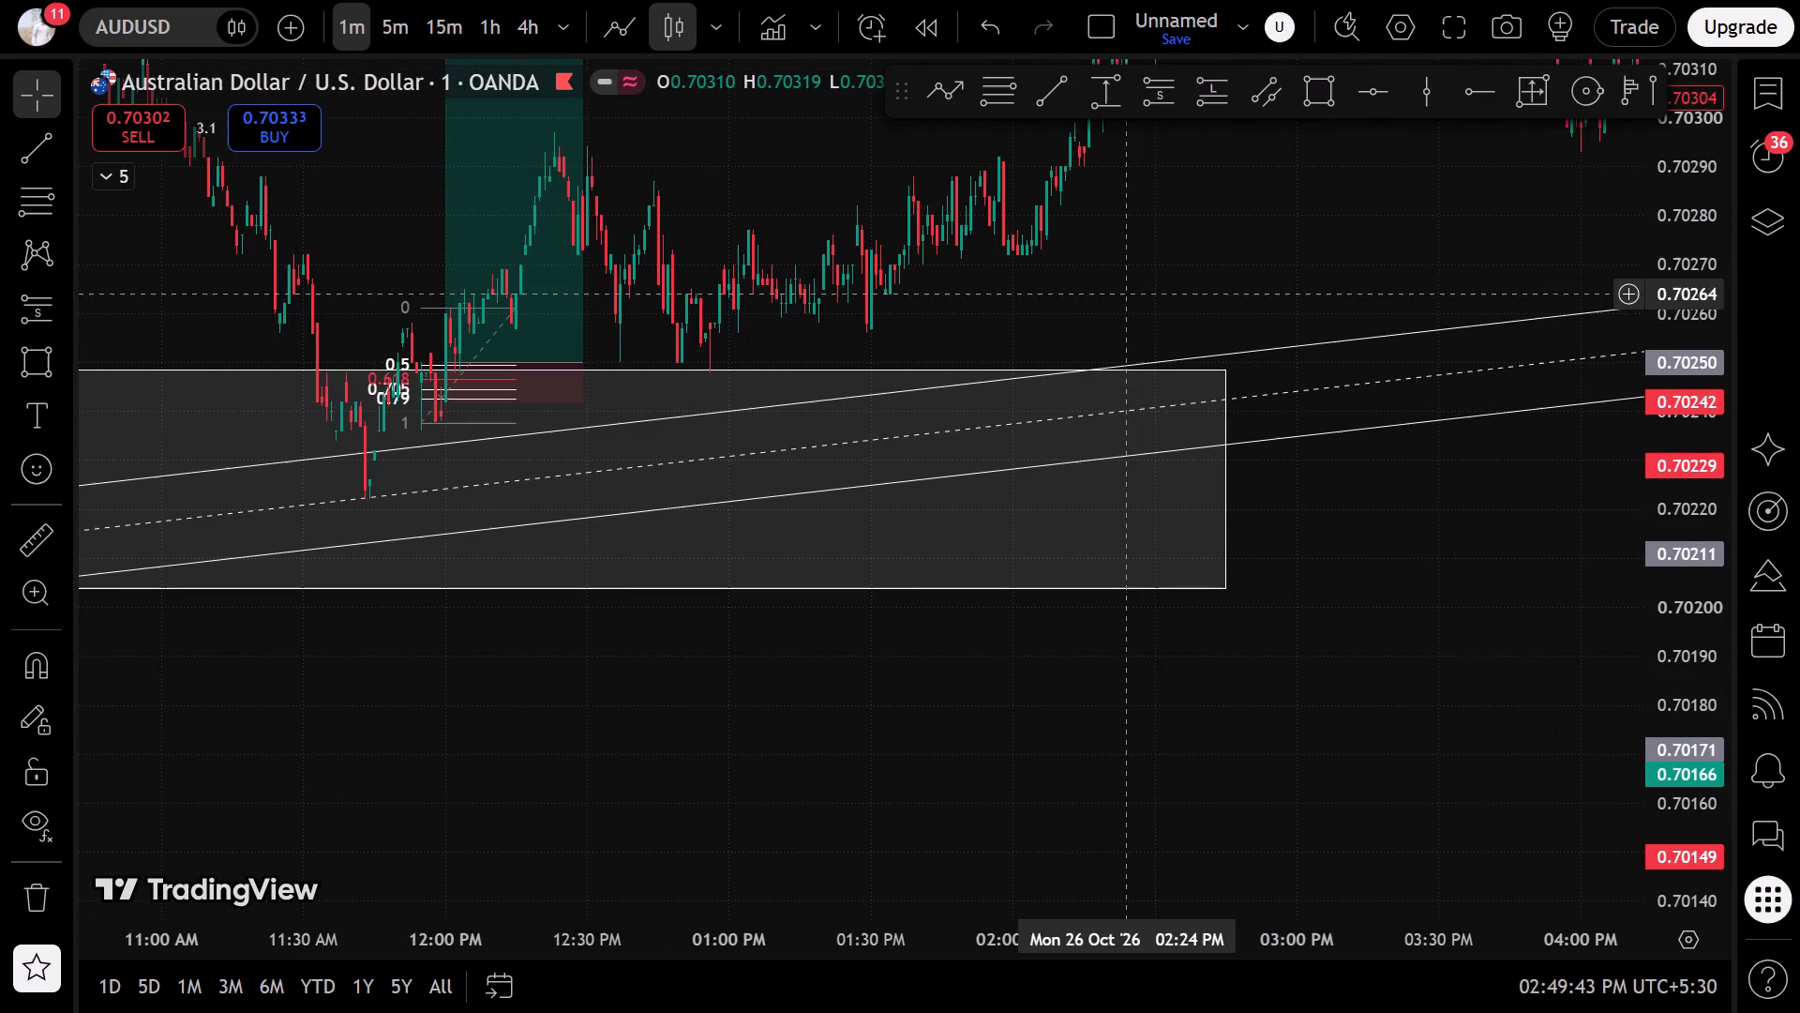
left_click(1105, 322)
left_click_drag(1084, 312, 1116, 506)
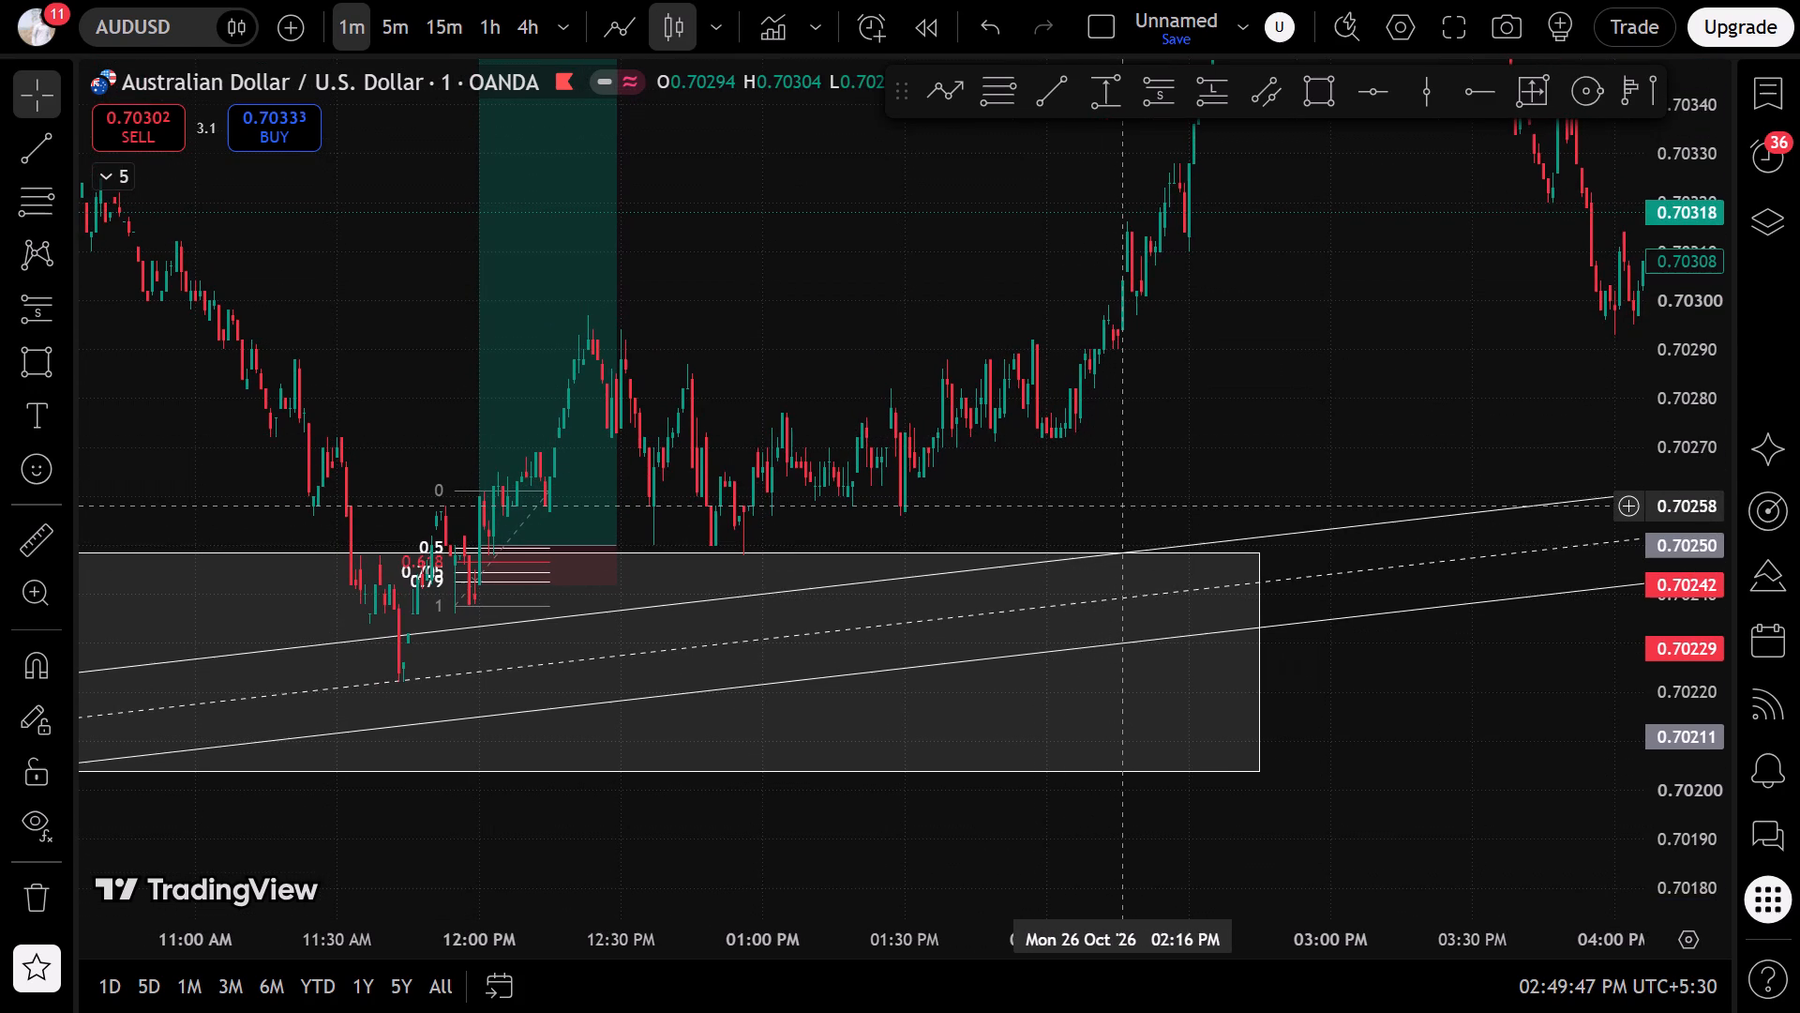
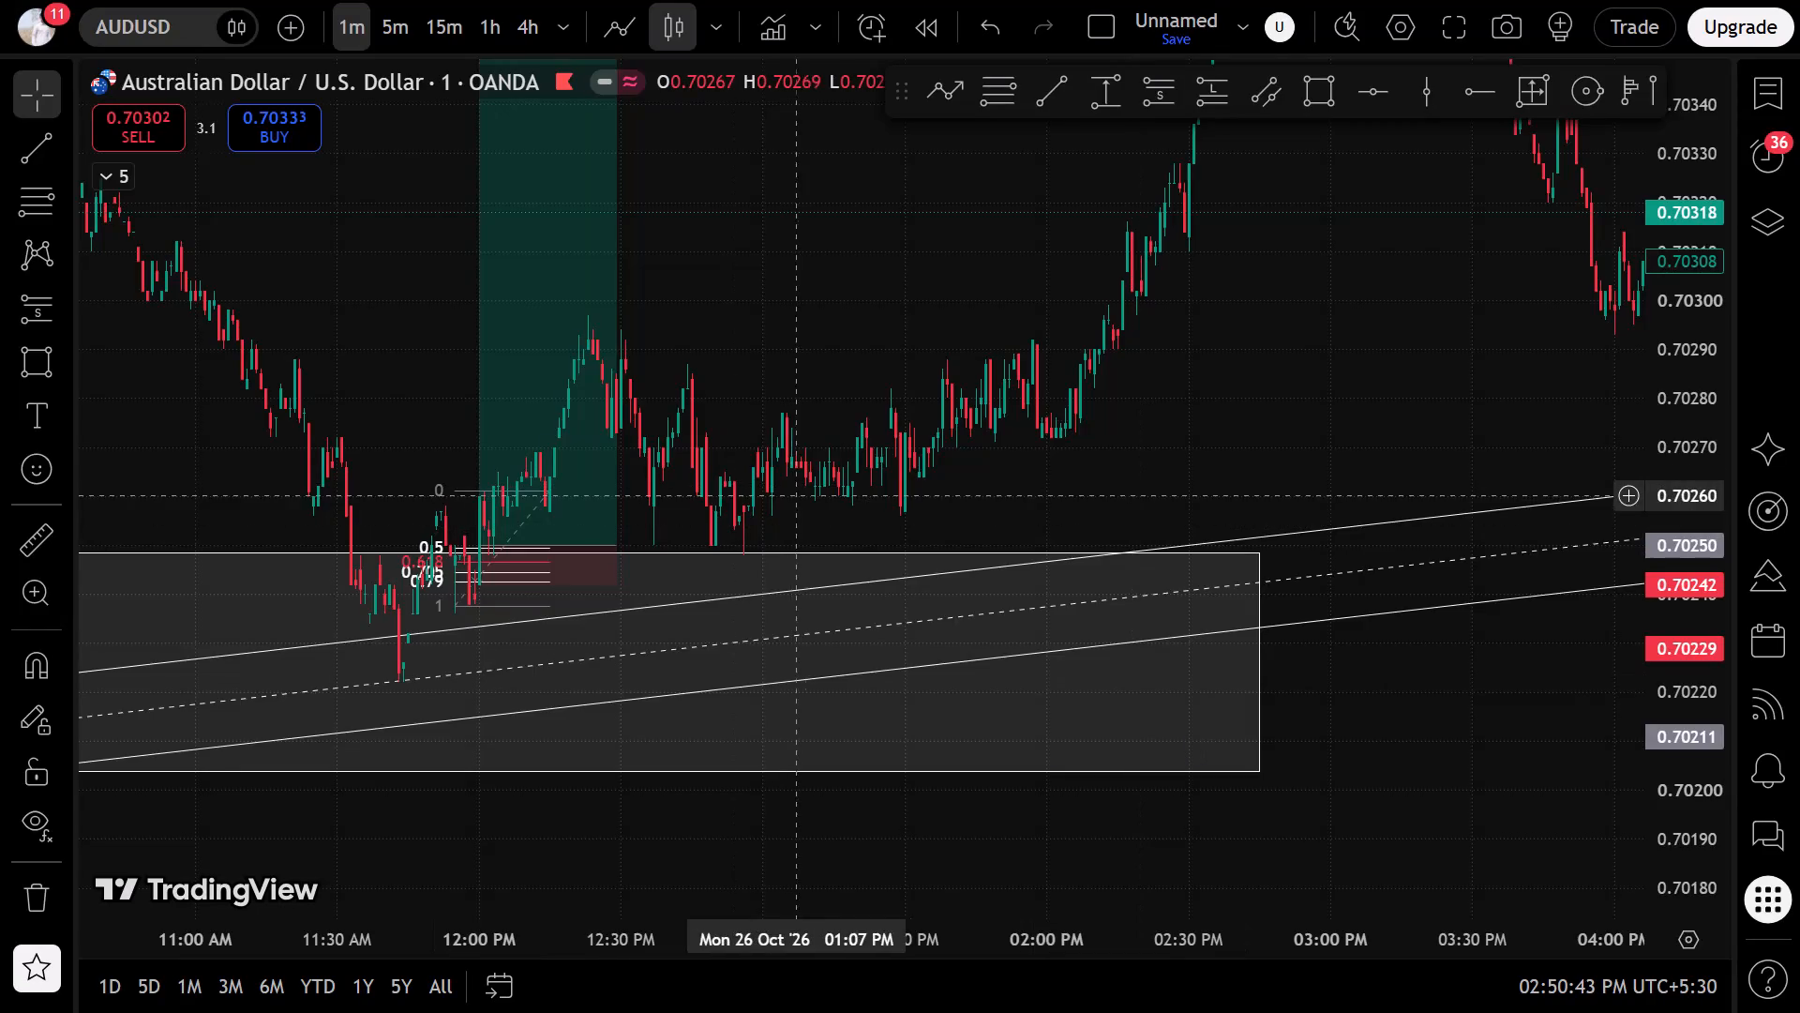
Draw a Fibonacci retracement from about 0.70248 near 12:51 PM up to about 0.70270 near 1:15 PM on 26 October.
left_click_drag(814, 496, 1313, 555)
scroll(1214, 650, "up", 5)
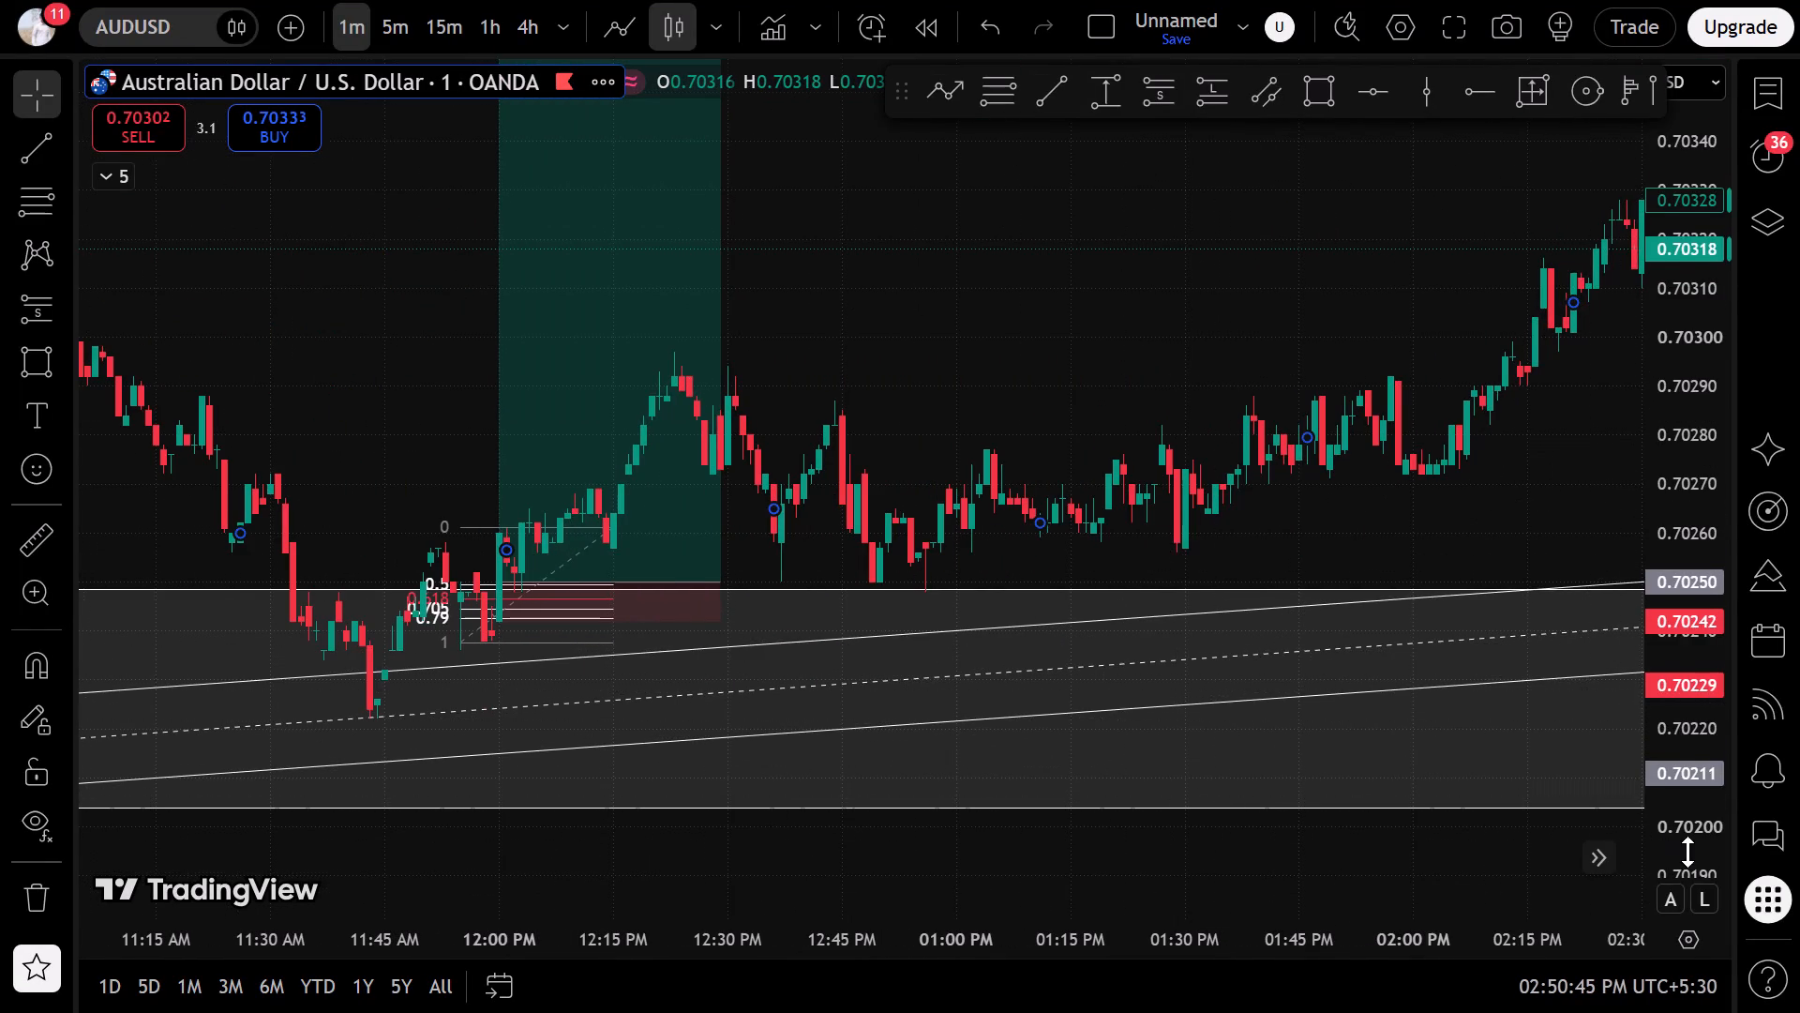
left_click_drag(1687, 852, 1644, 494)
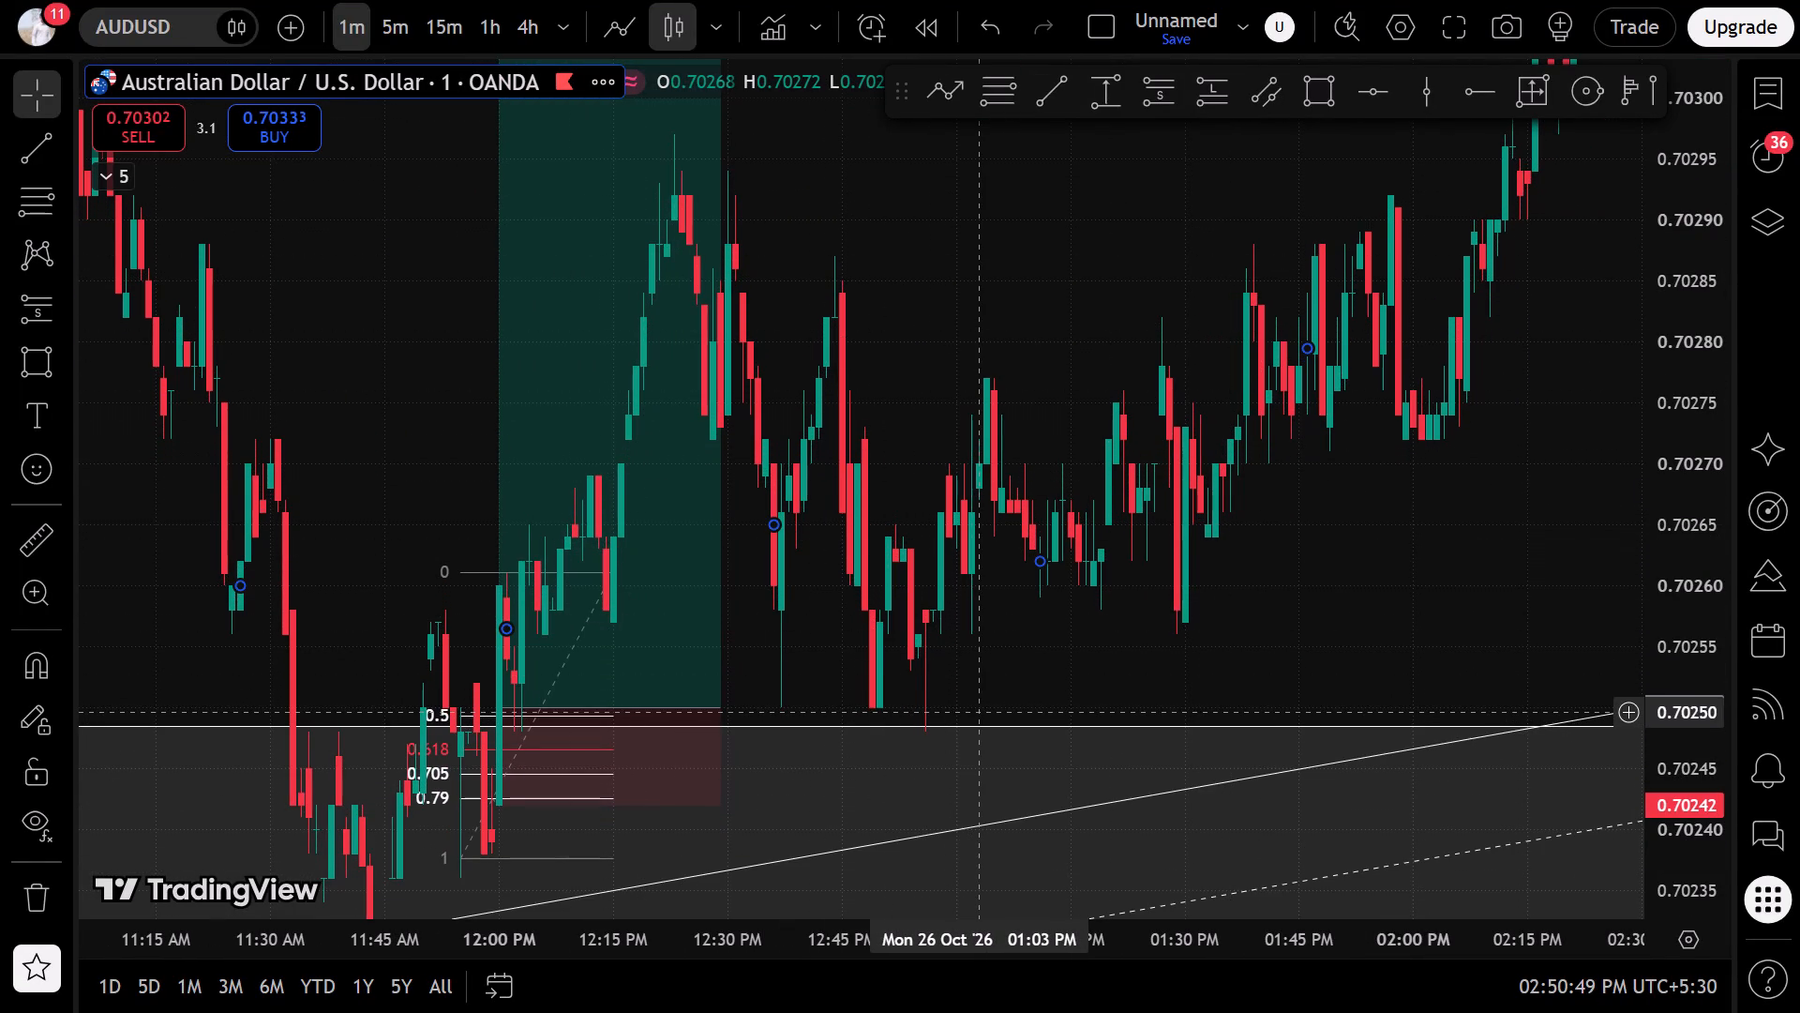
left_click(0, 196)
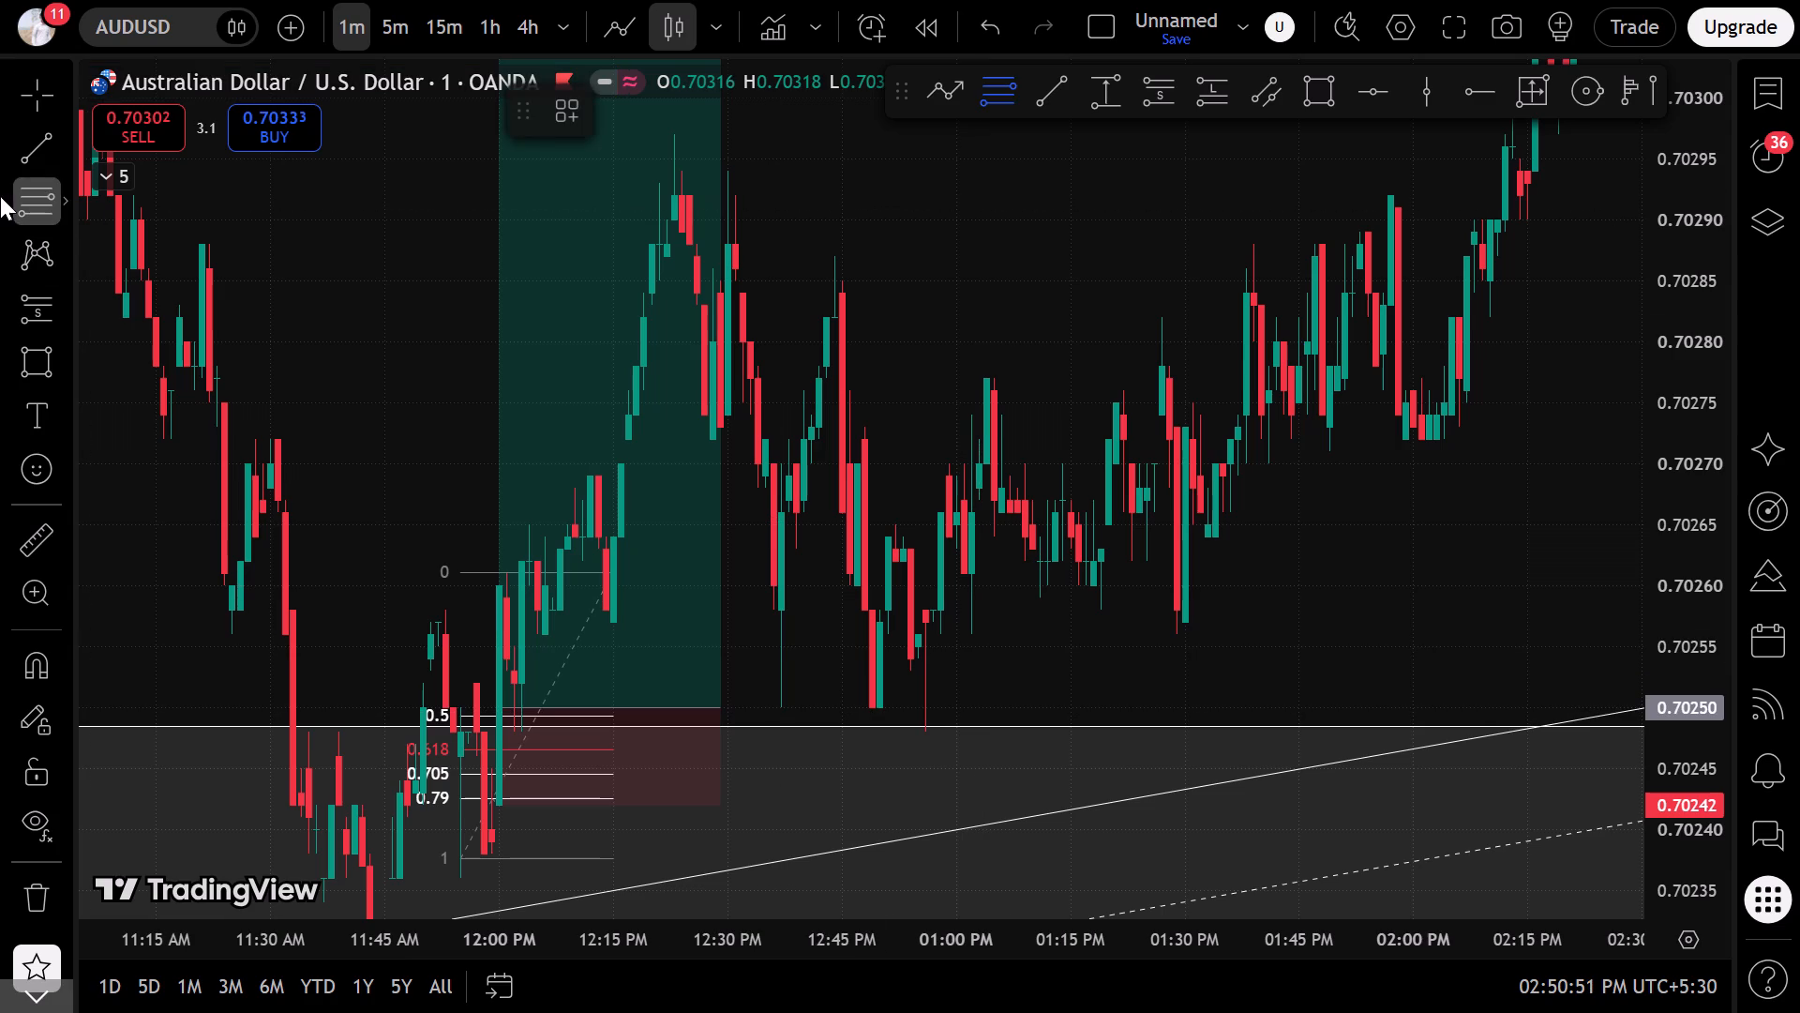
left_click(890, 730)
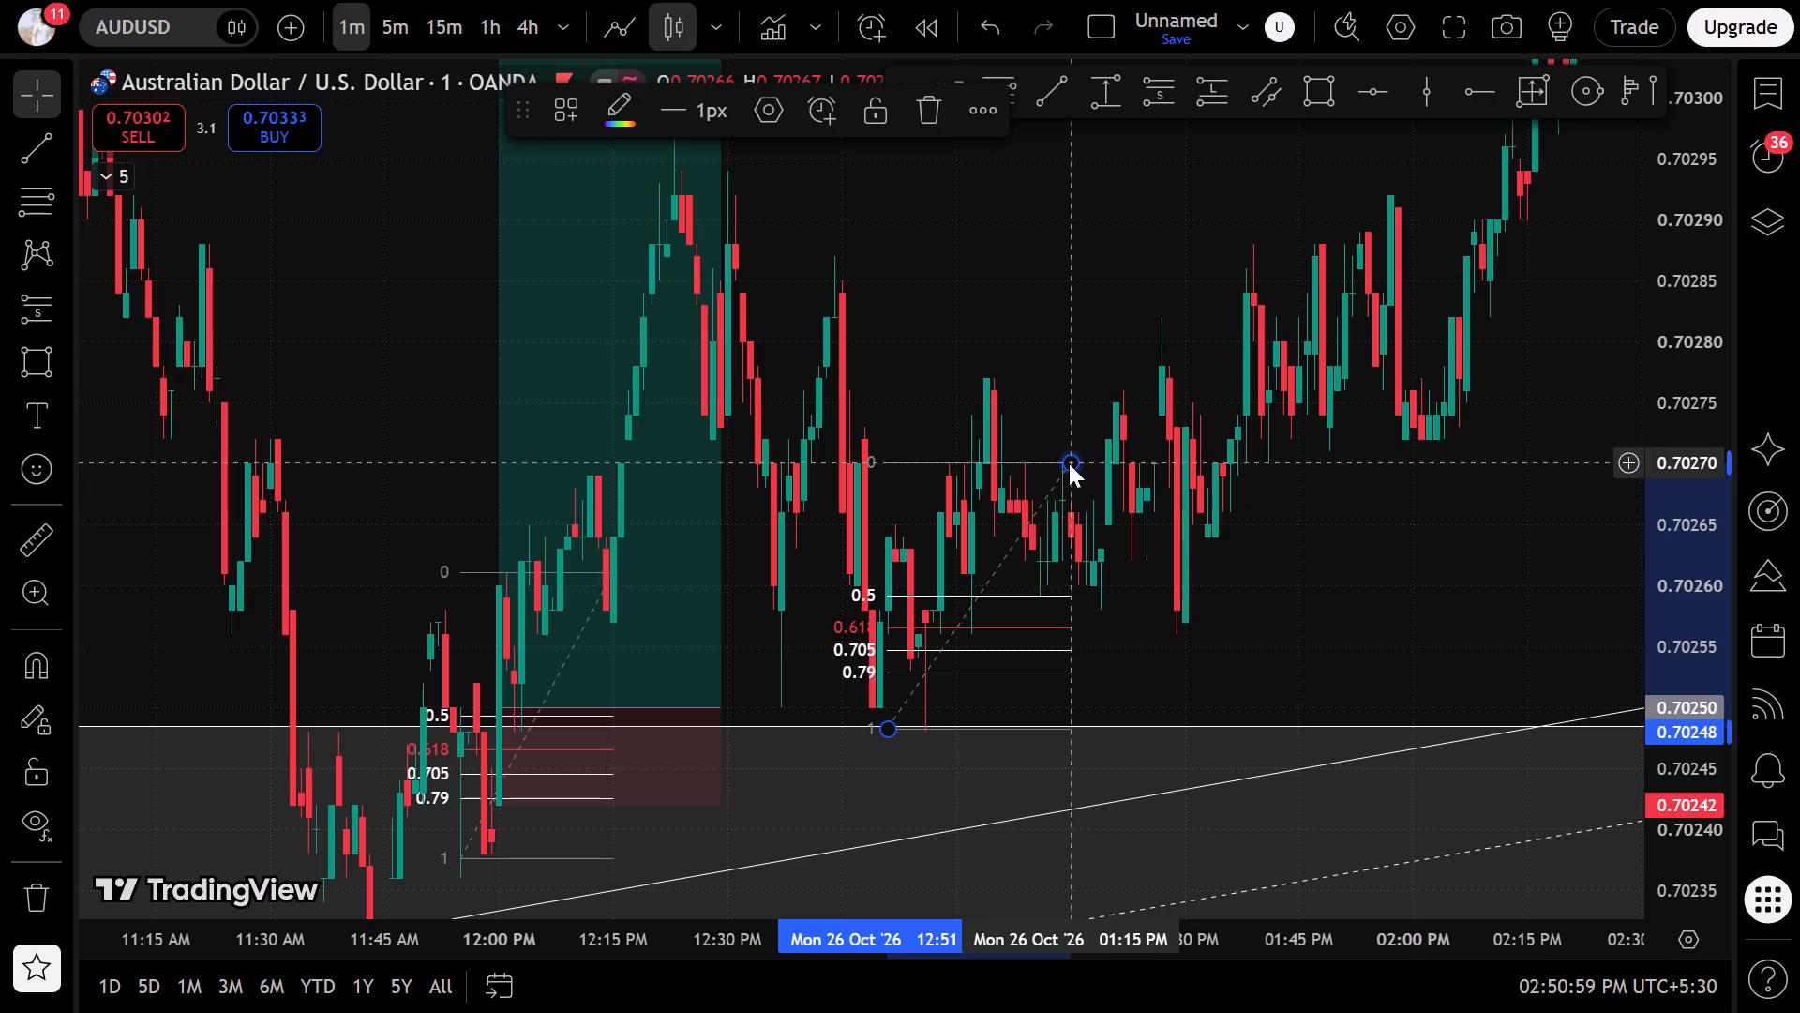
Place a long position at 0.70259 from 1:01 PM to 2:30 PM on 26 October, with stop 0.70253 and target about 0.70298.
left_click(1207, 92)
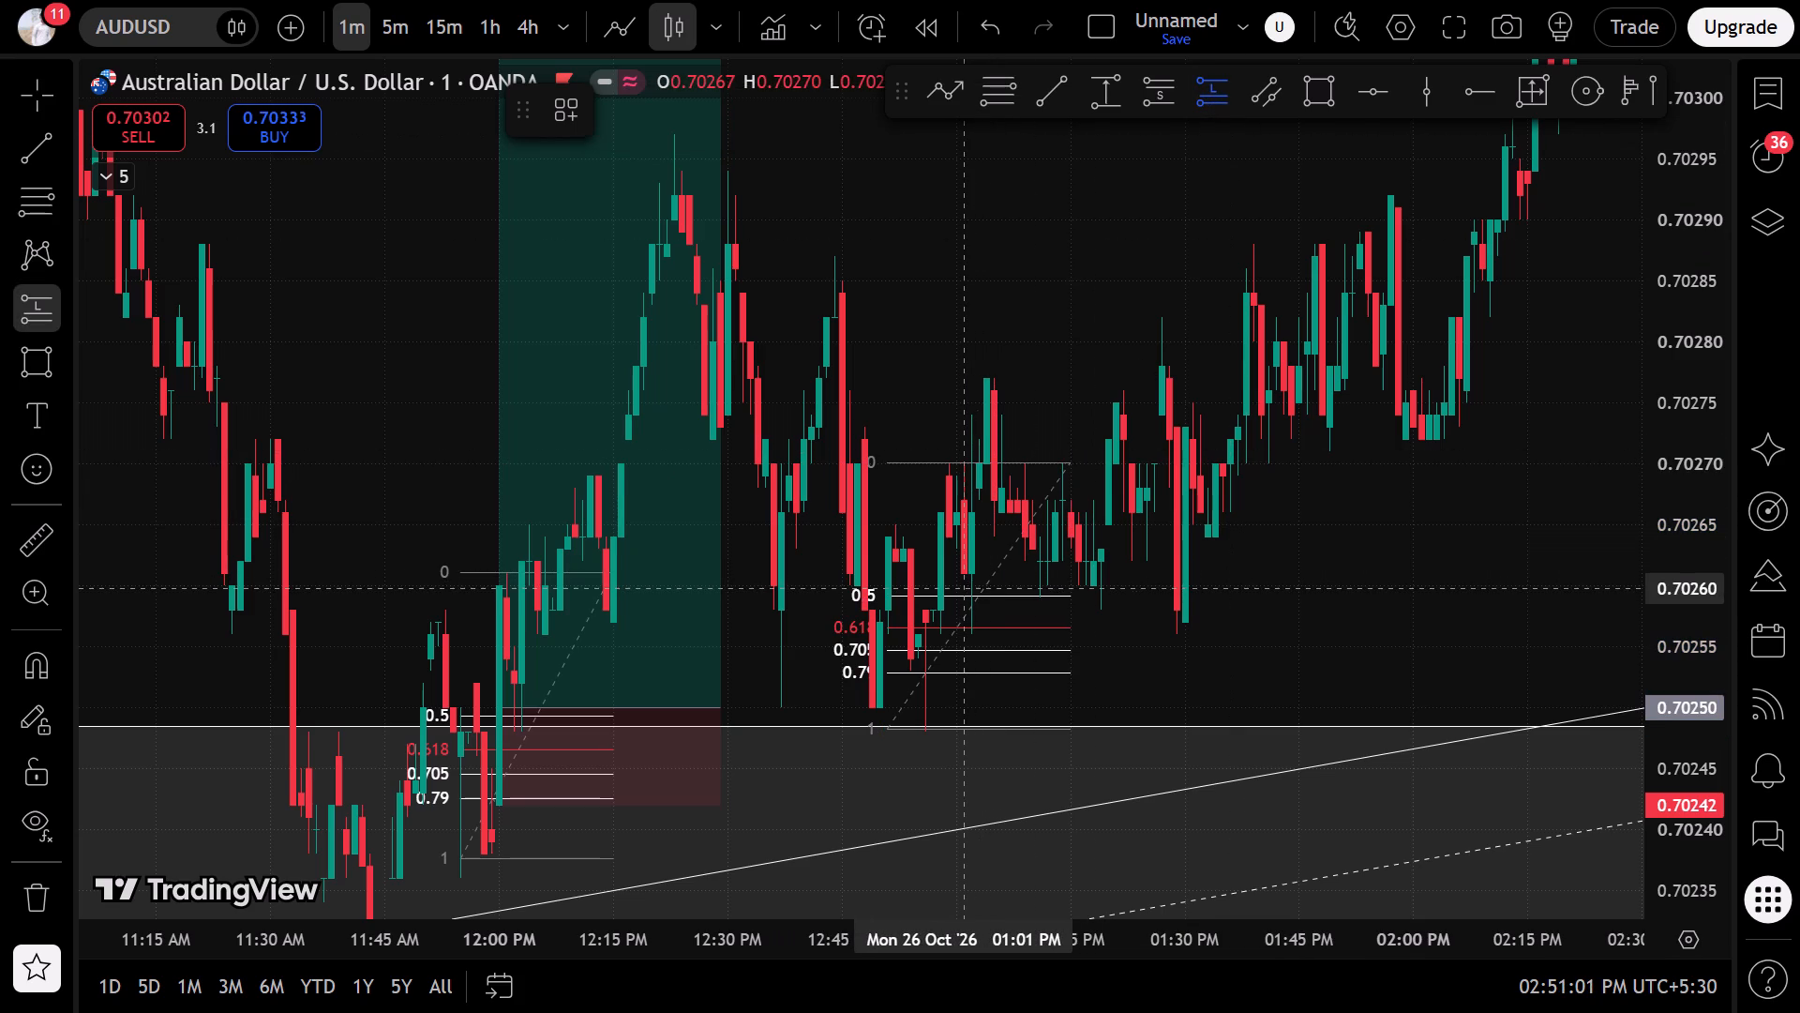
left_click(964, 599)
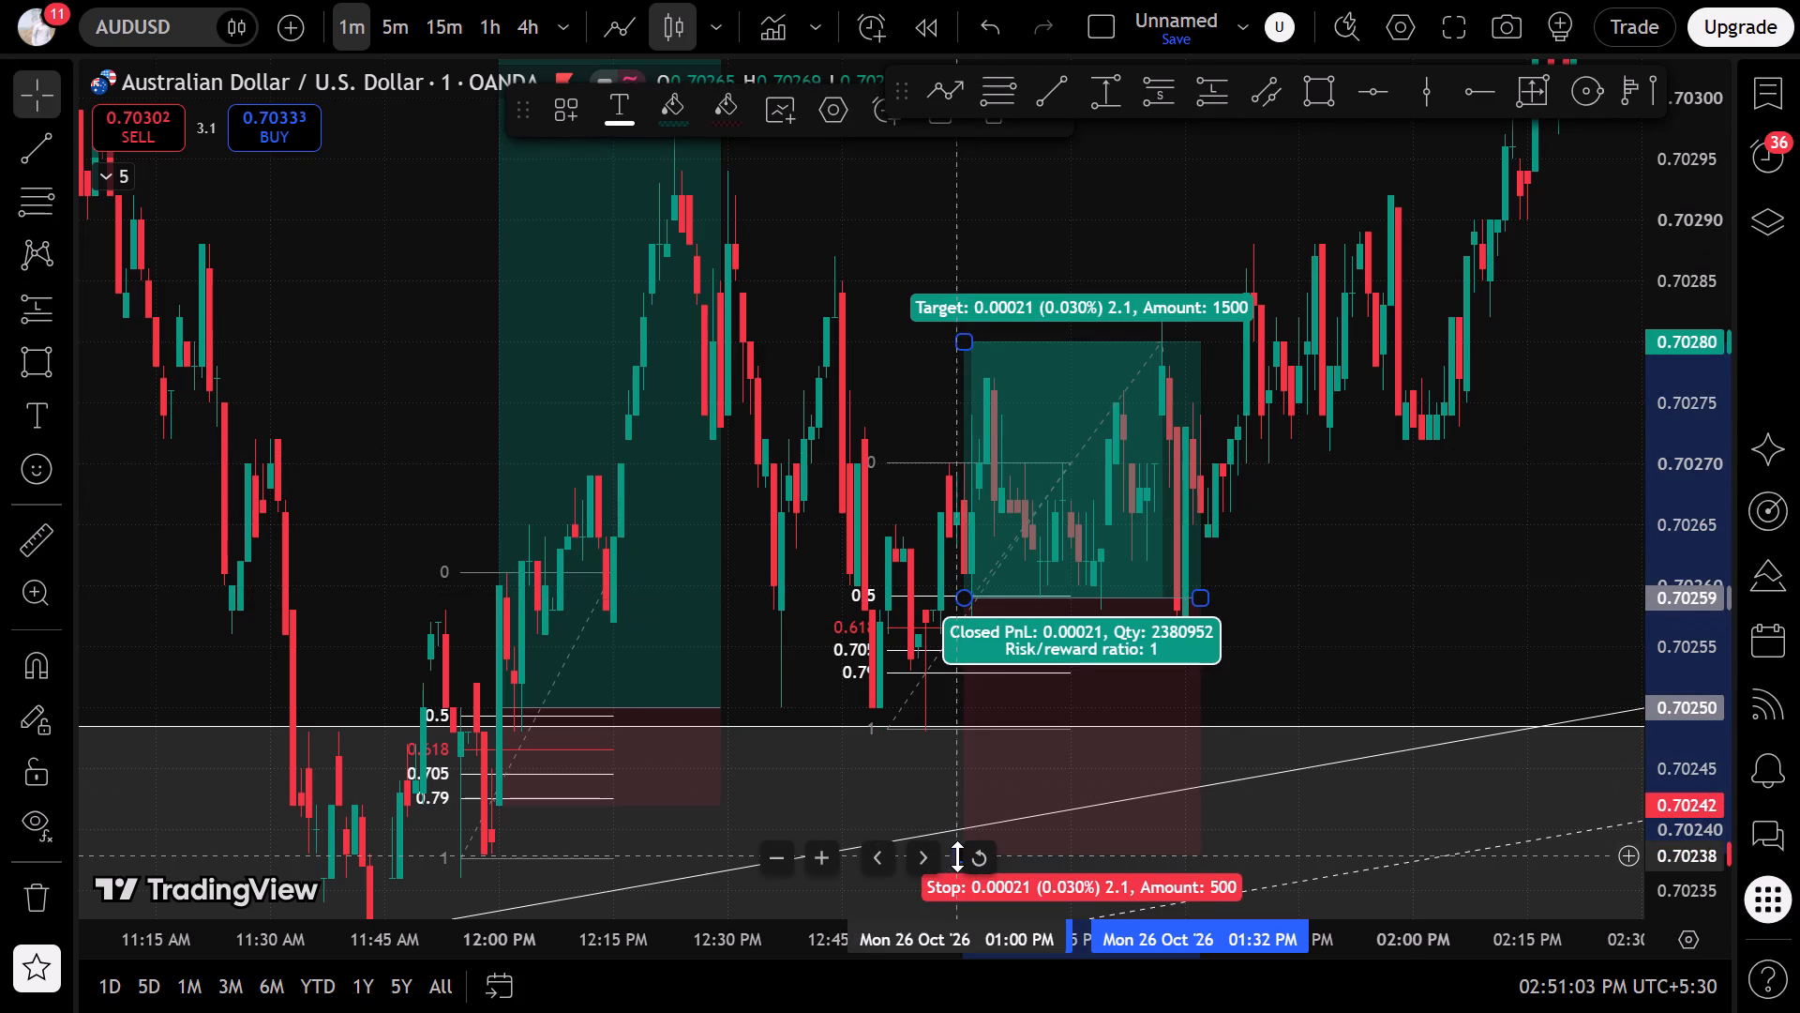
left_click_drag(957, 856, 979, 673)
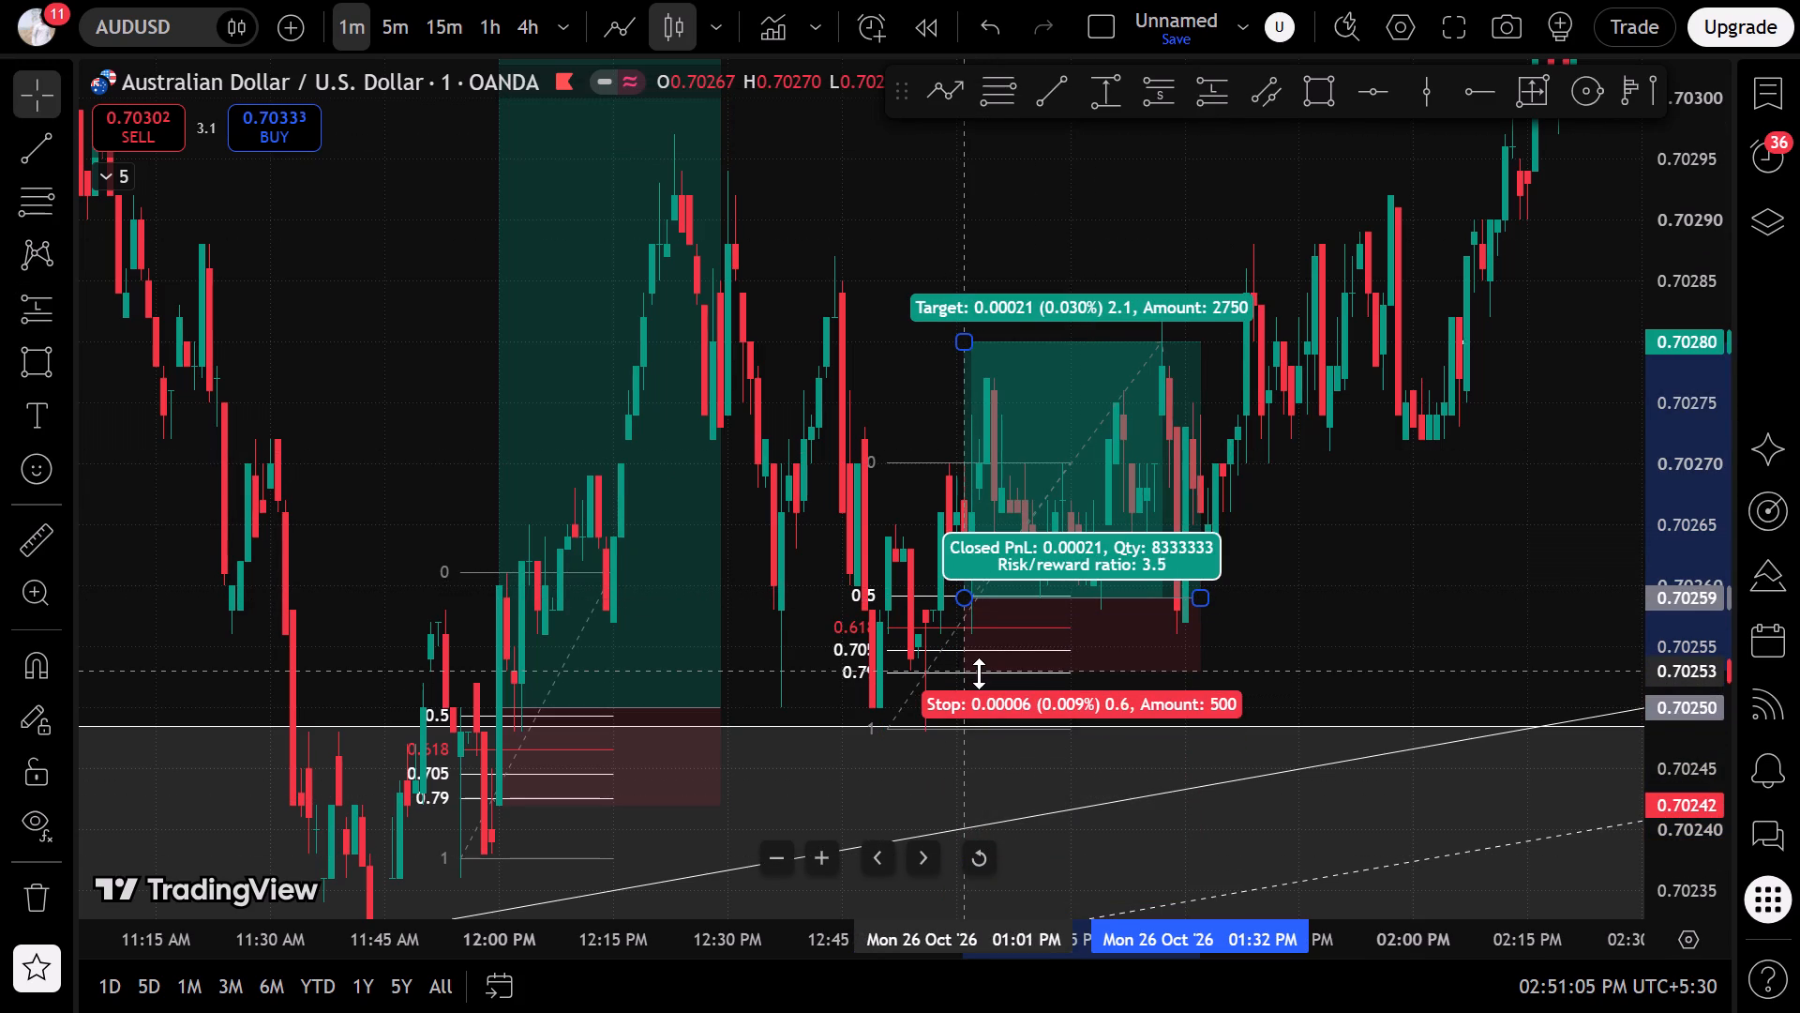
left_click_drag(979, 673, 1039, 673)
left_click_drag(1201, 602, 1699, 600)
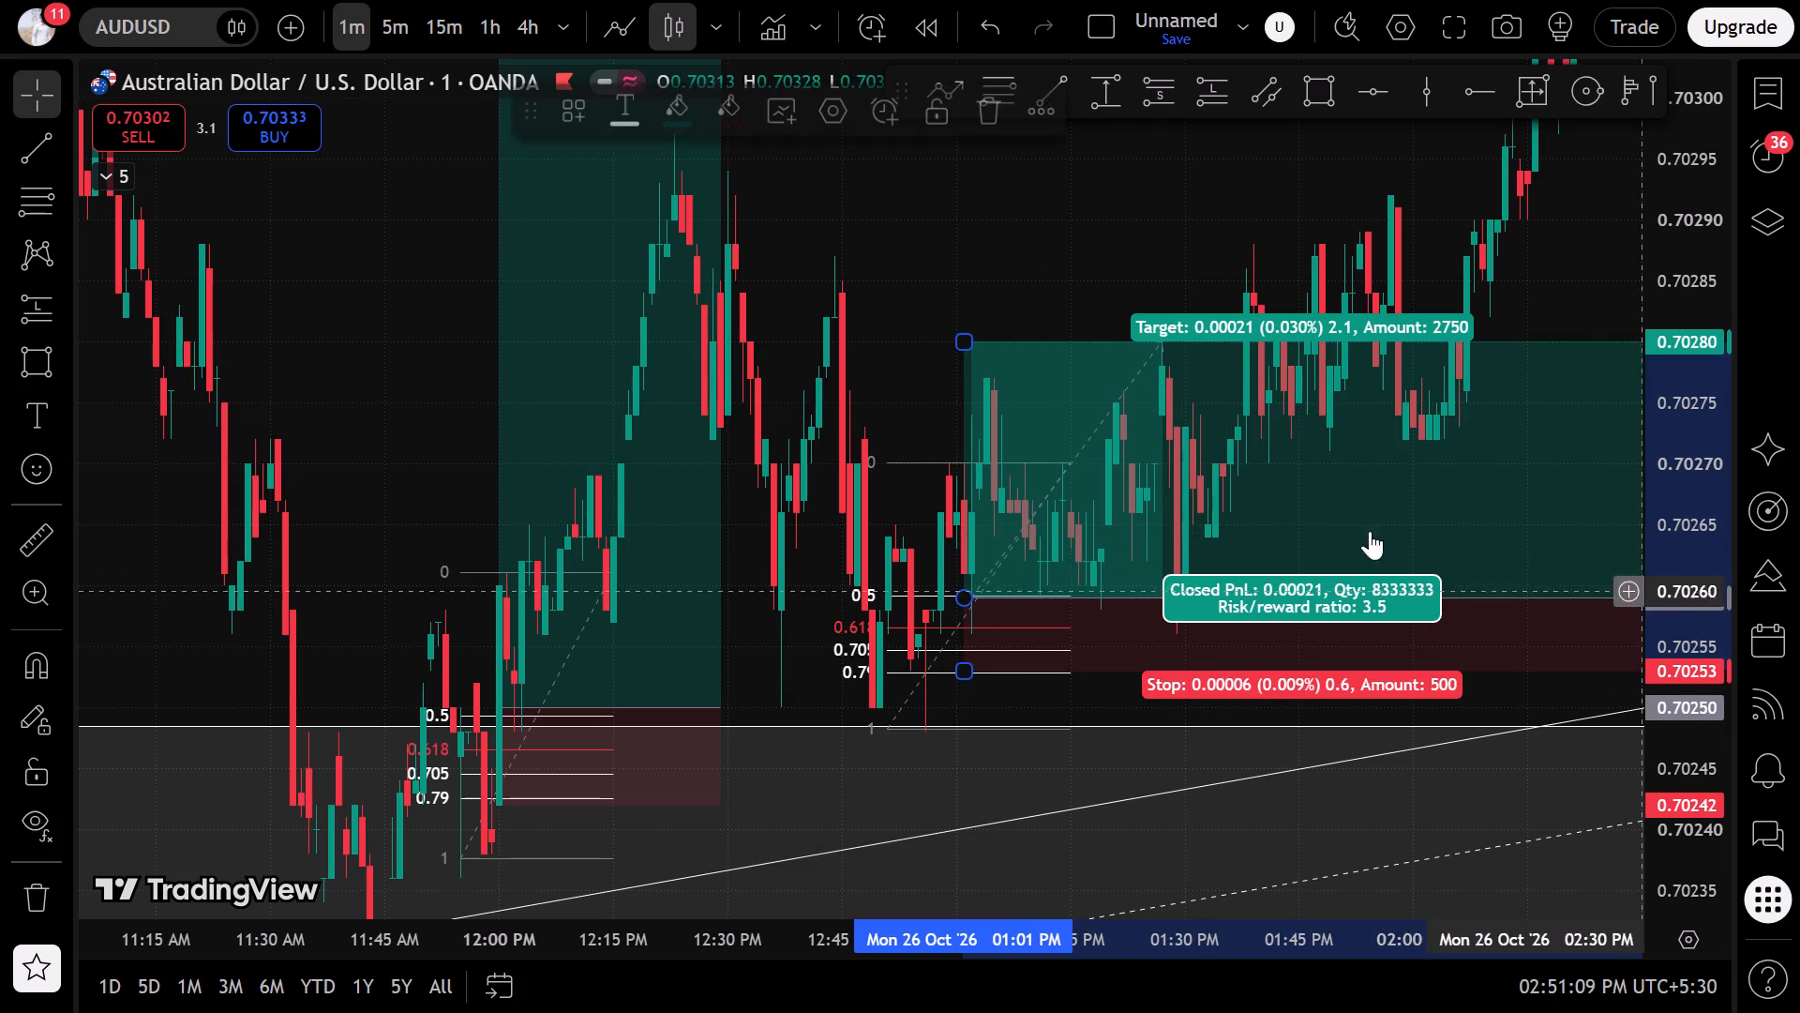
left_click_drag(969, 339, 967, 124)
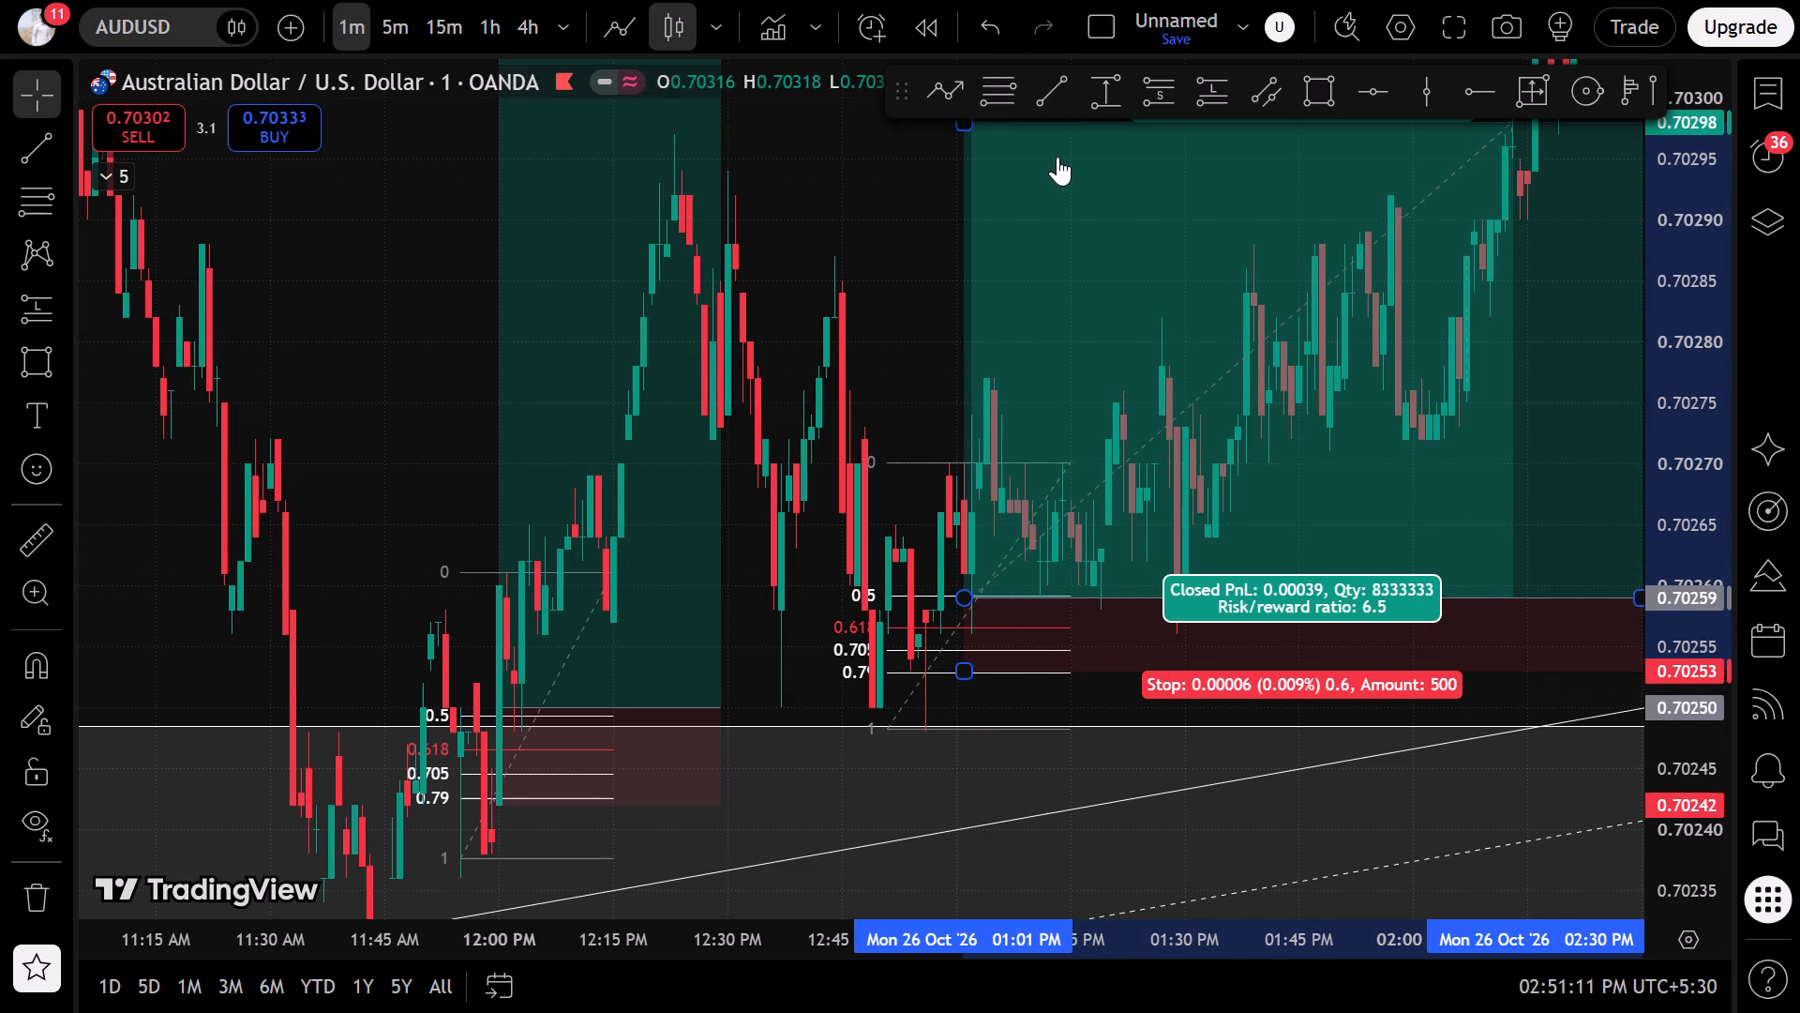
Raise the target of the long position entered at 1:01 PM on 26 October to about 0.70398.
left_click_drag(1714, 180, 1342, 901)
scroll(1028, 666, "down", 5)
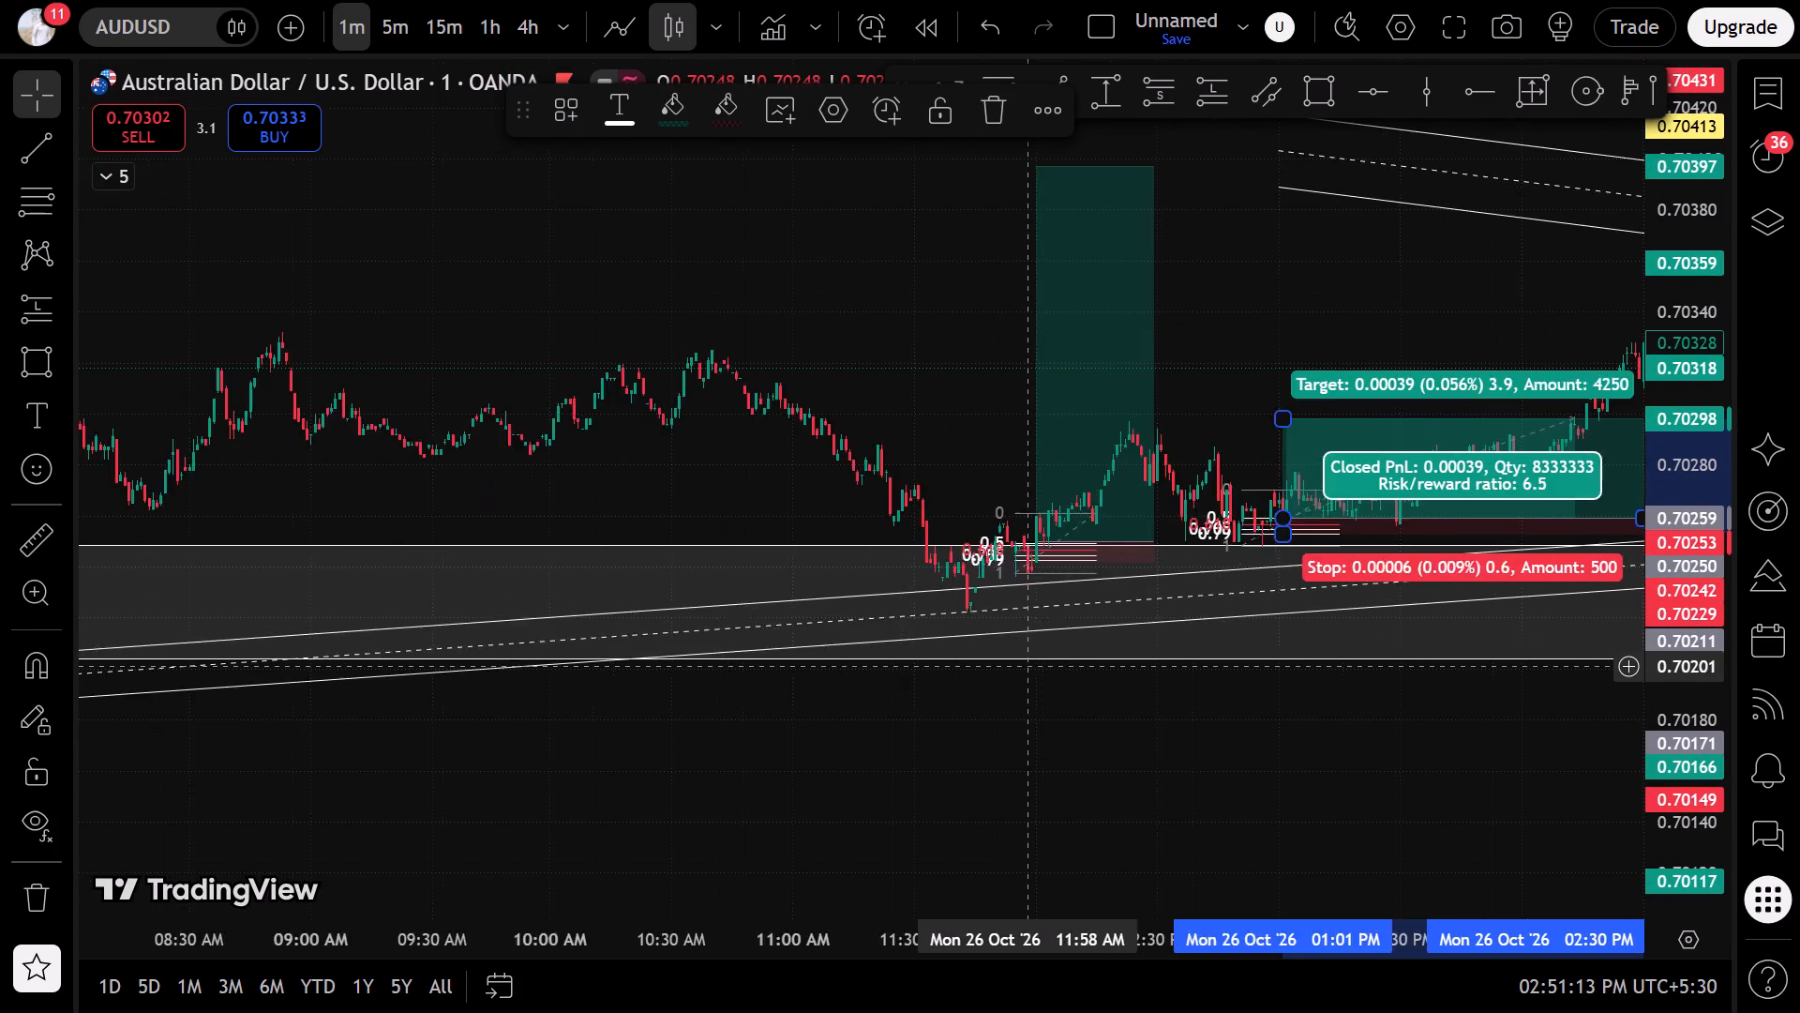
scroll(1028, 666, "down", 16)
left_click_drag(1277, 451, 821, 575)
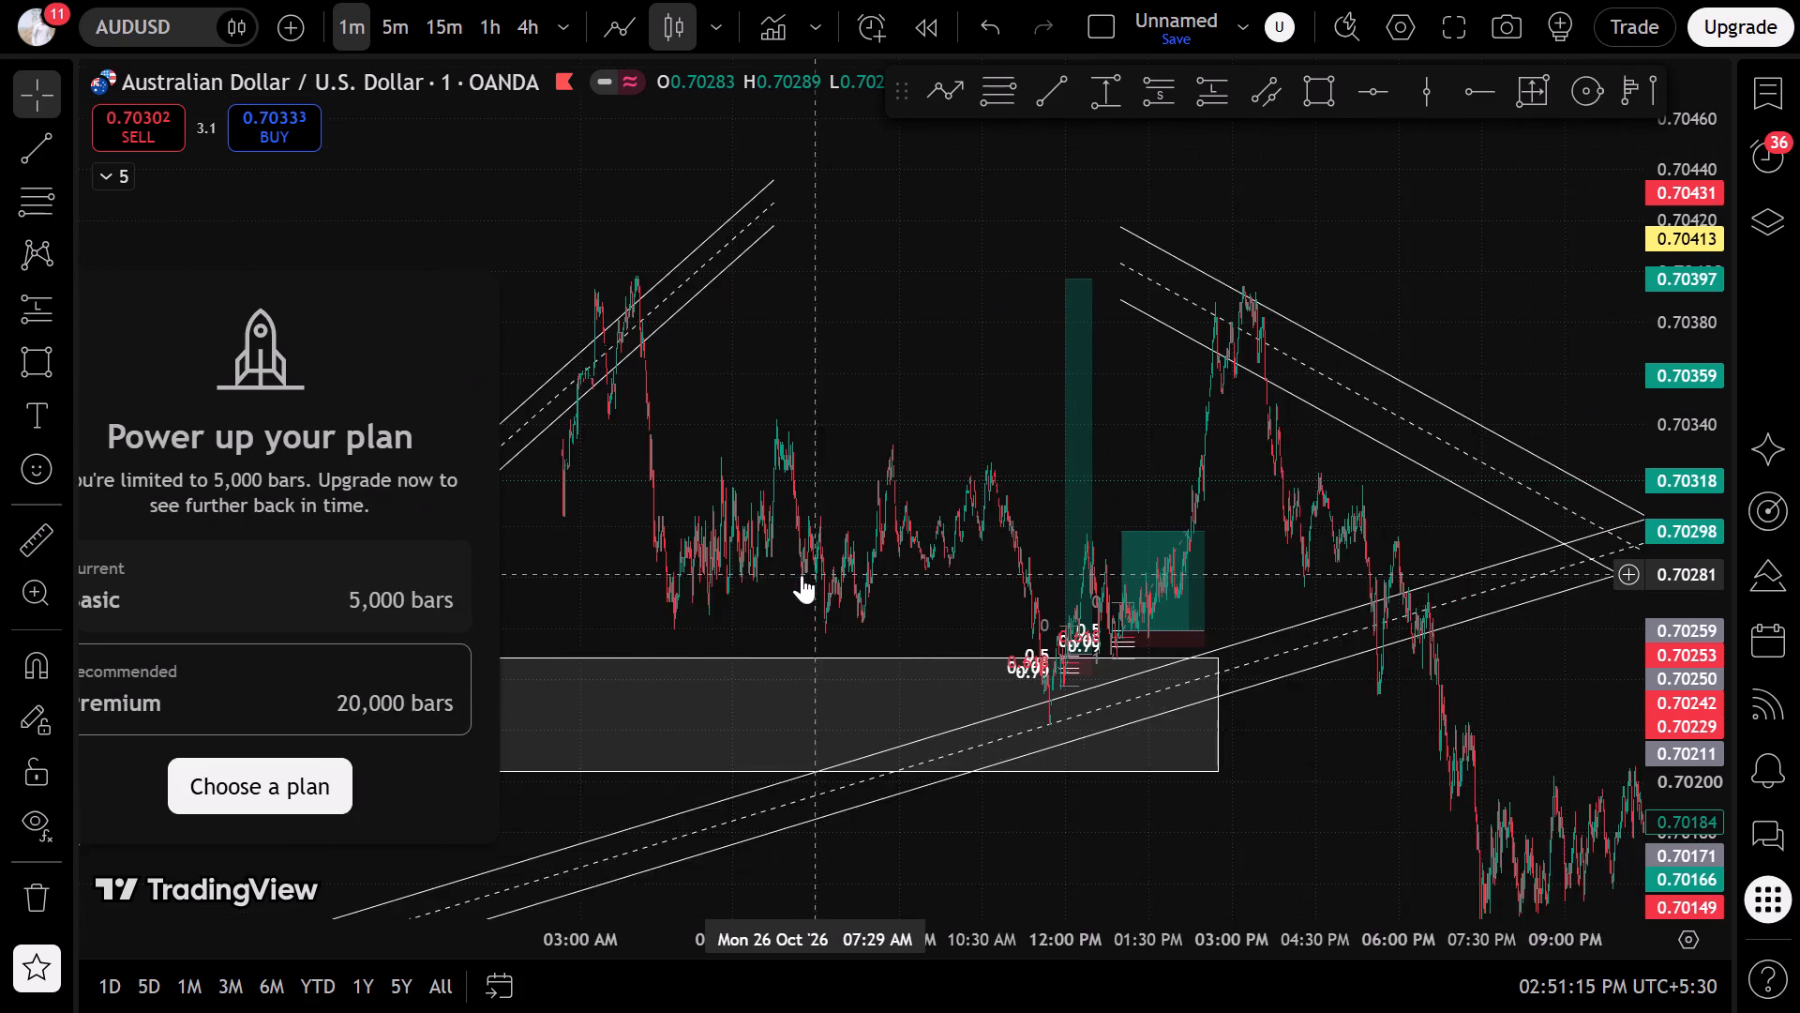
scroll(802, 575, "up", 6)
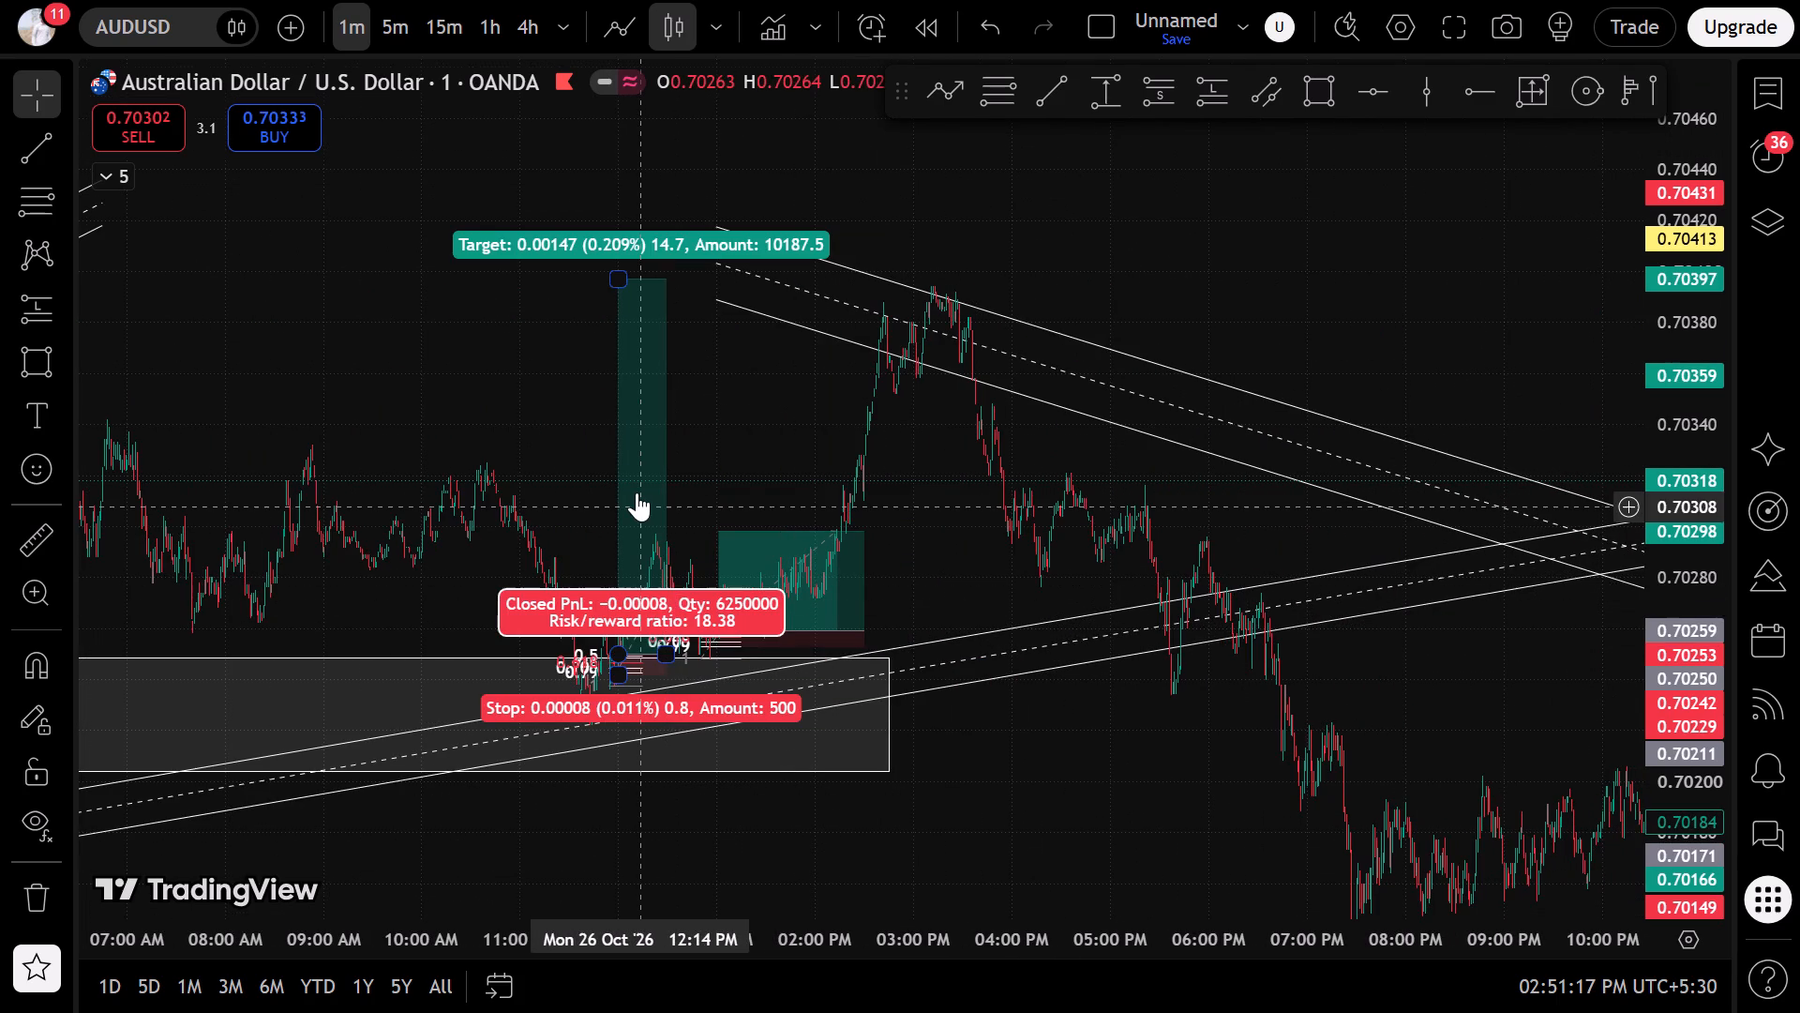
left_click(637, 492)
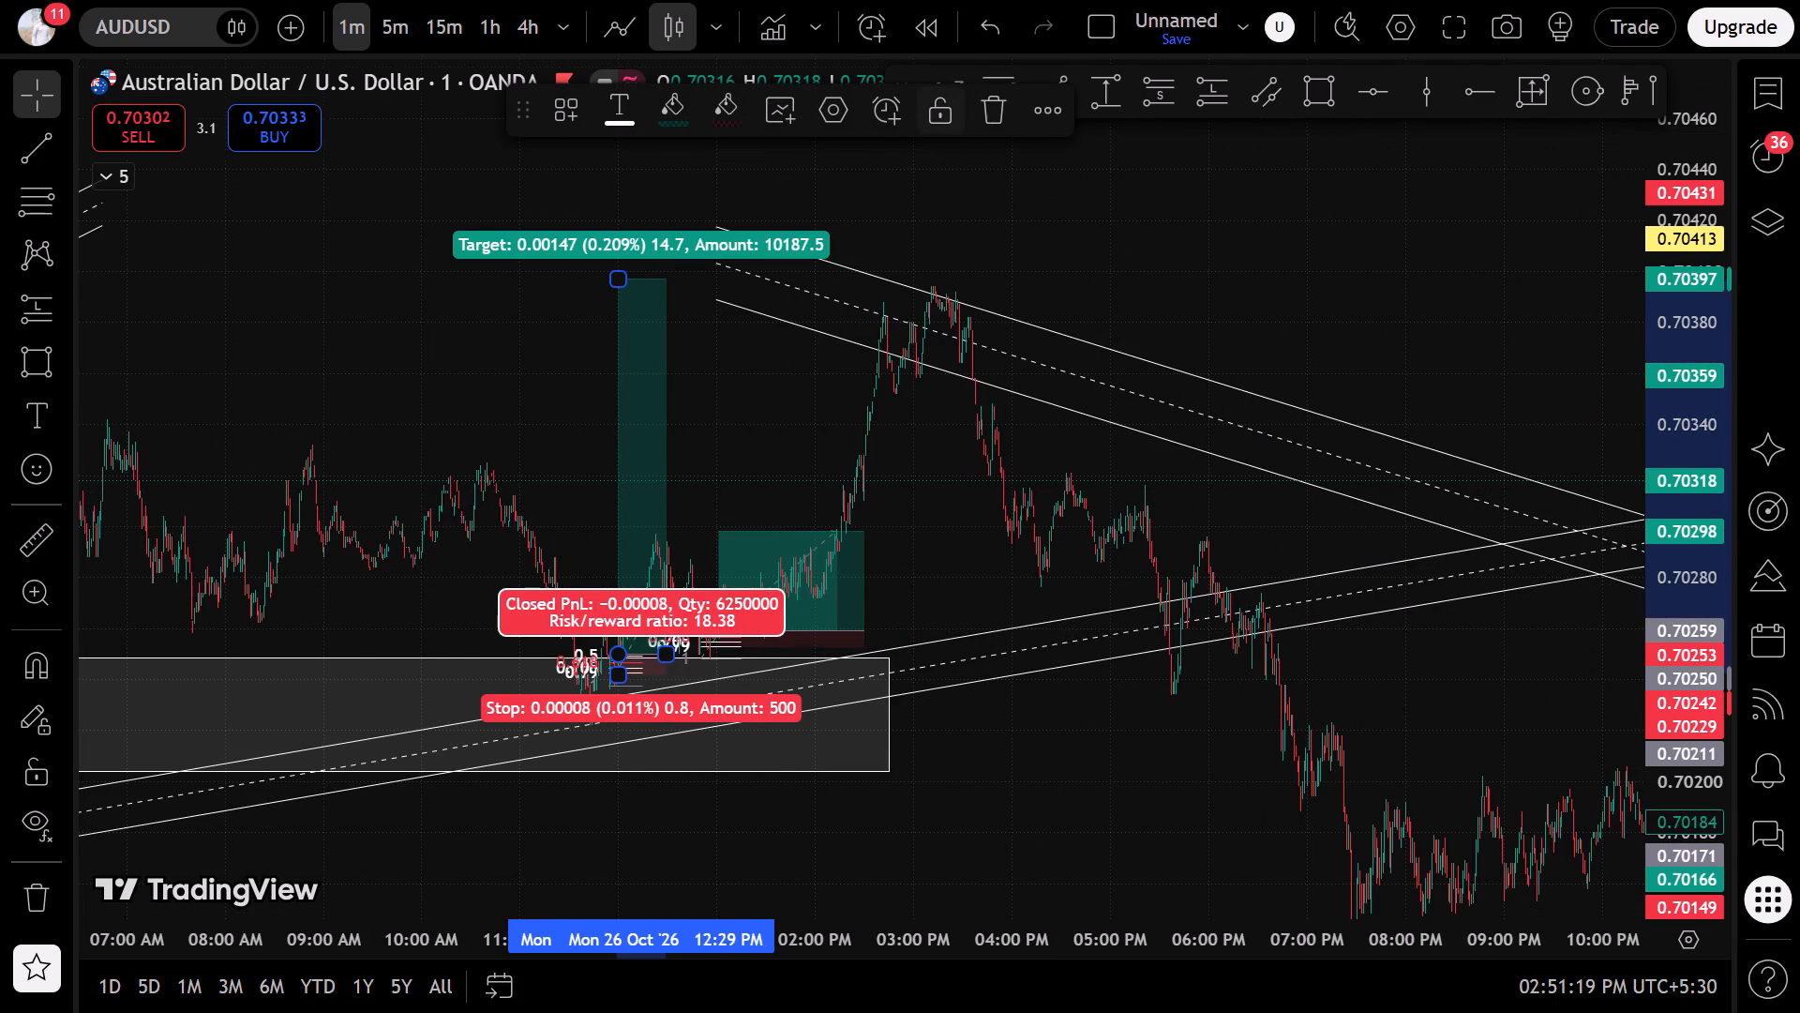
left_click_drag(722, 532, 729, 346)
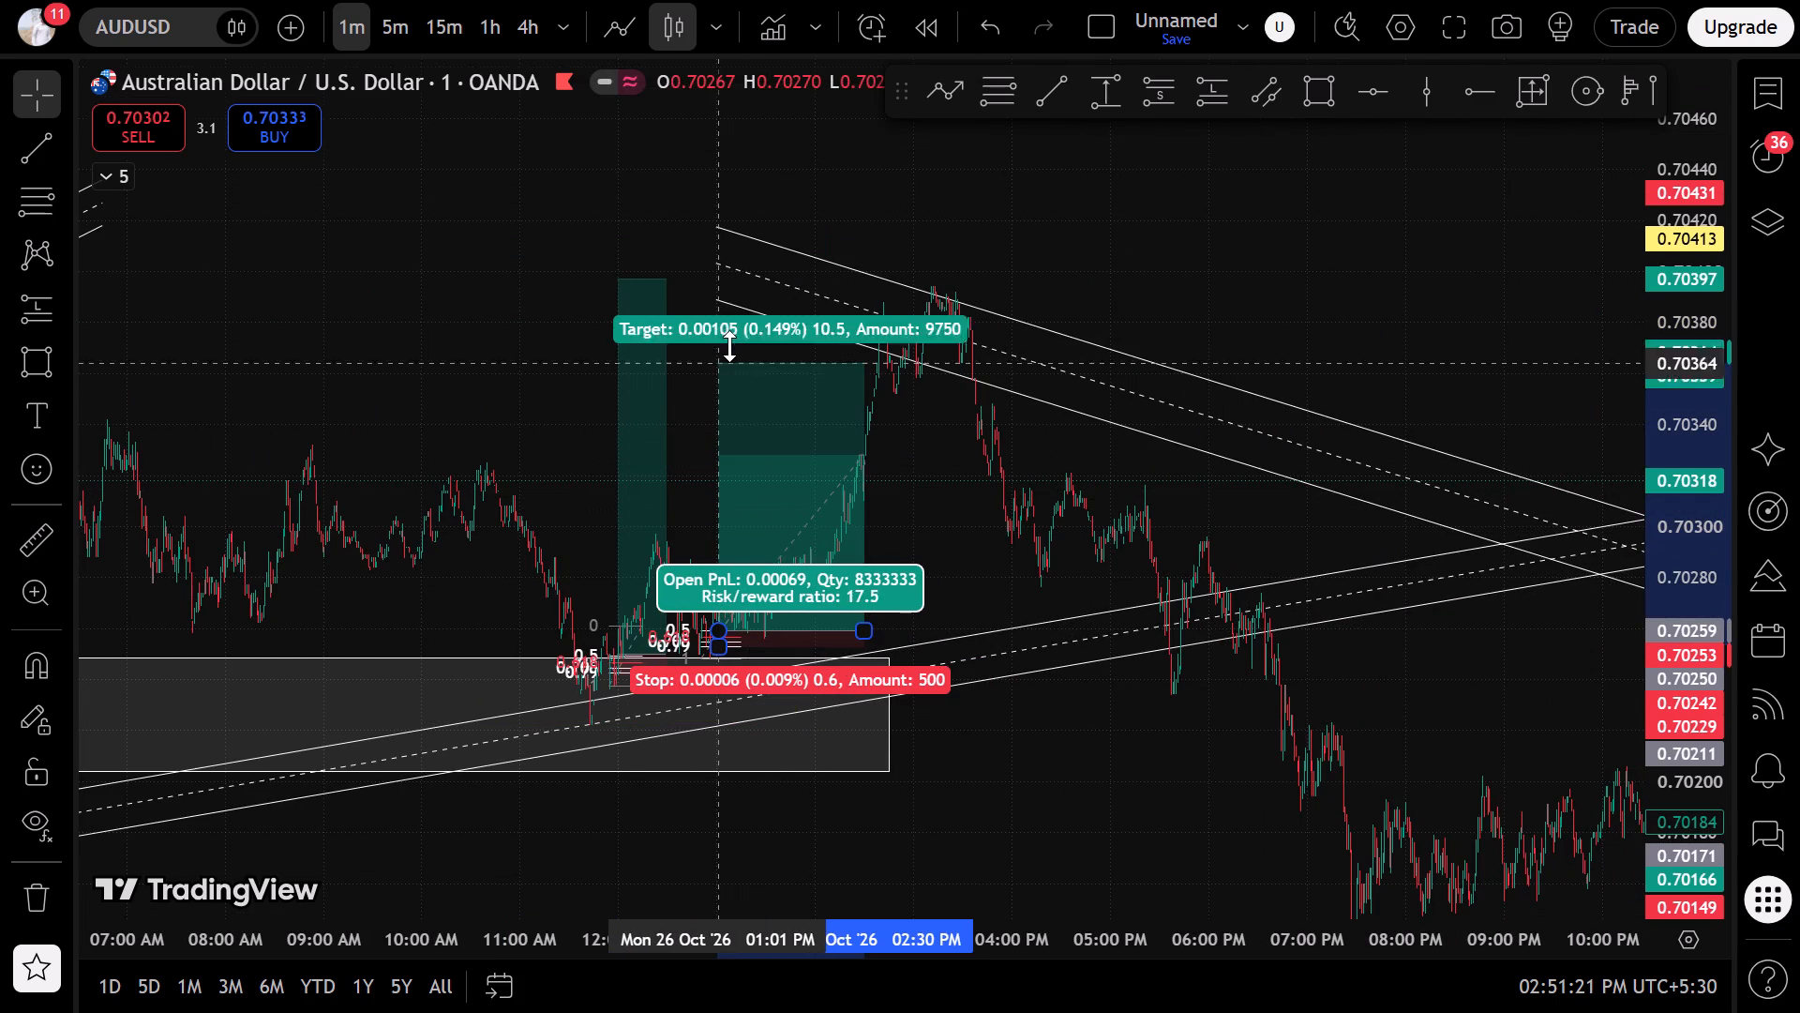
left_click_drag(729, 346, 877, 278)
left_click(1048, 499)
Delete the short position in the early hours of 27 October.
left_click_drag(1047, 494, 926, 336)
scroll(917, 329, "down", 7)
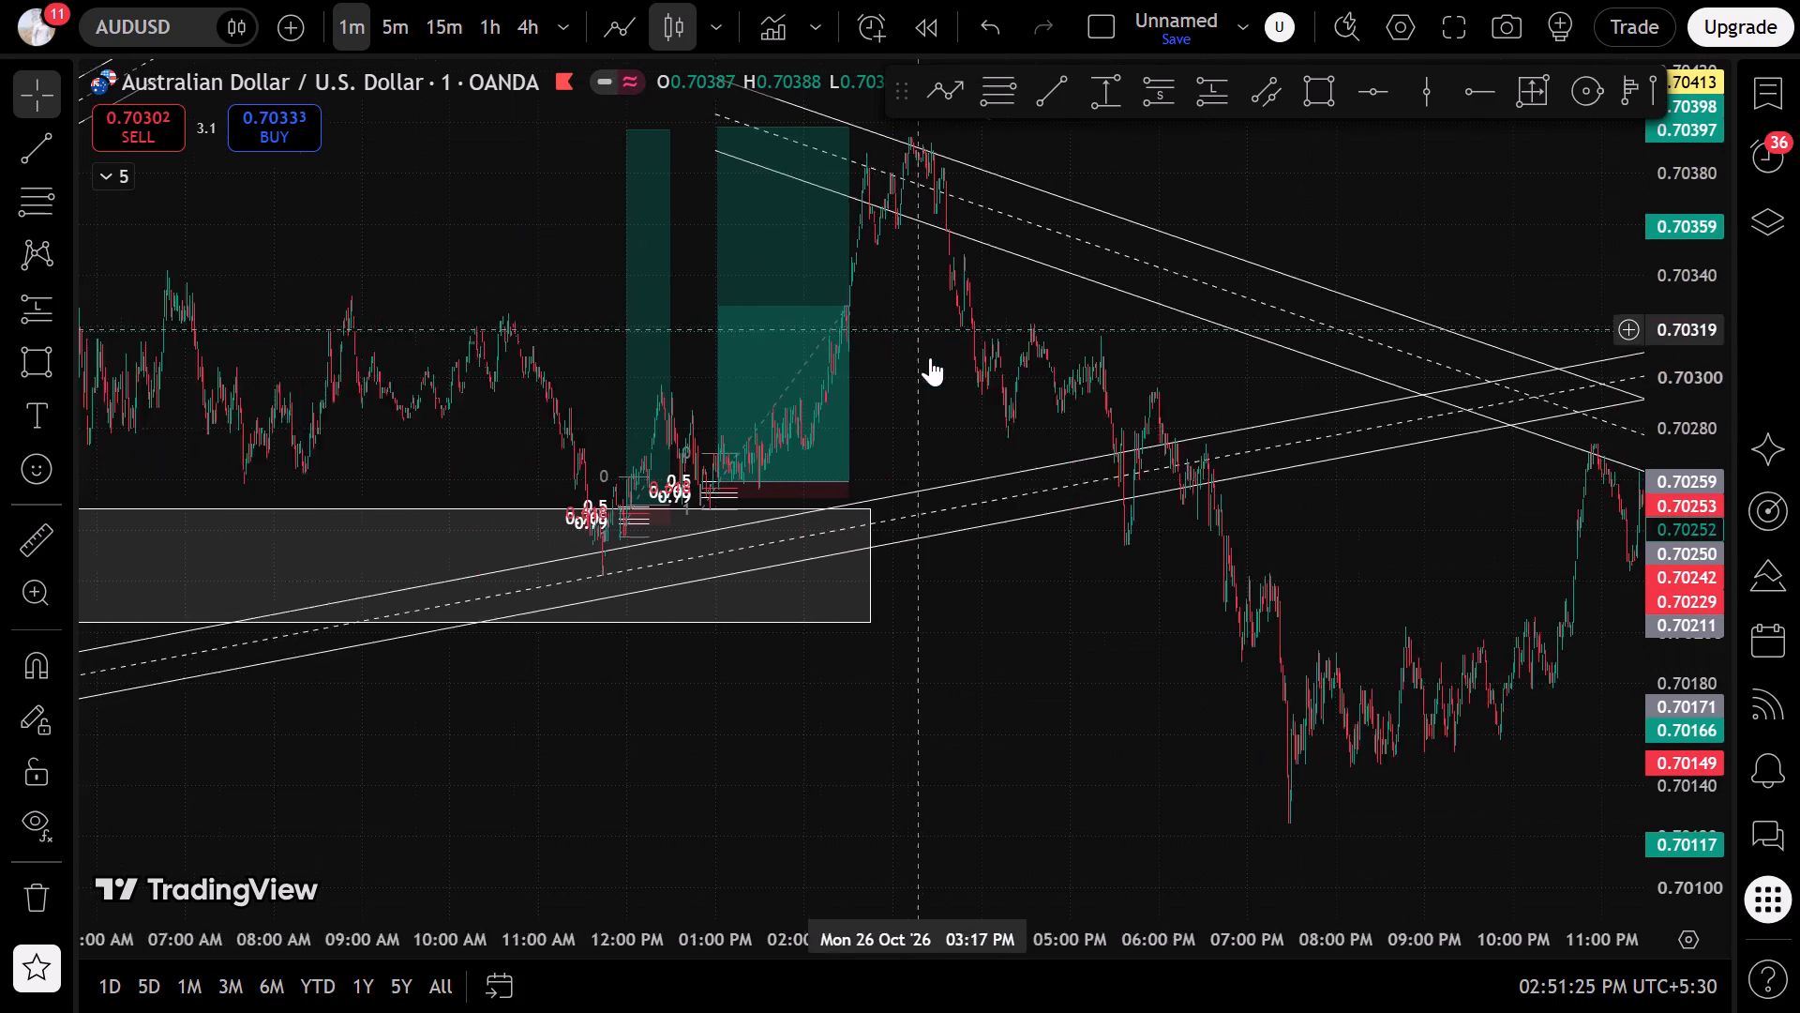
left_click_drag(1481, 587, 833, 615)
scroll(814, 612, "up", 7)
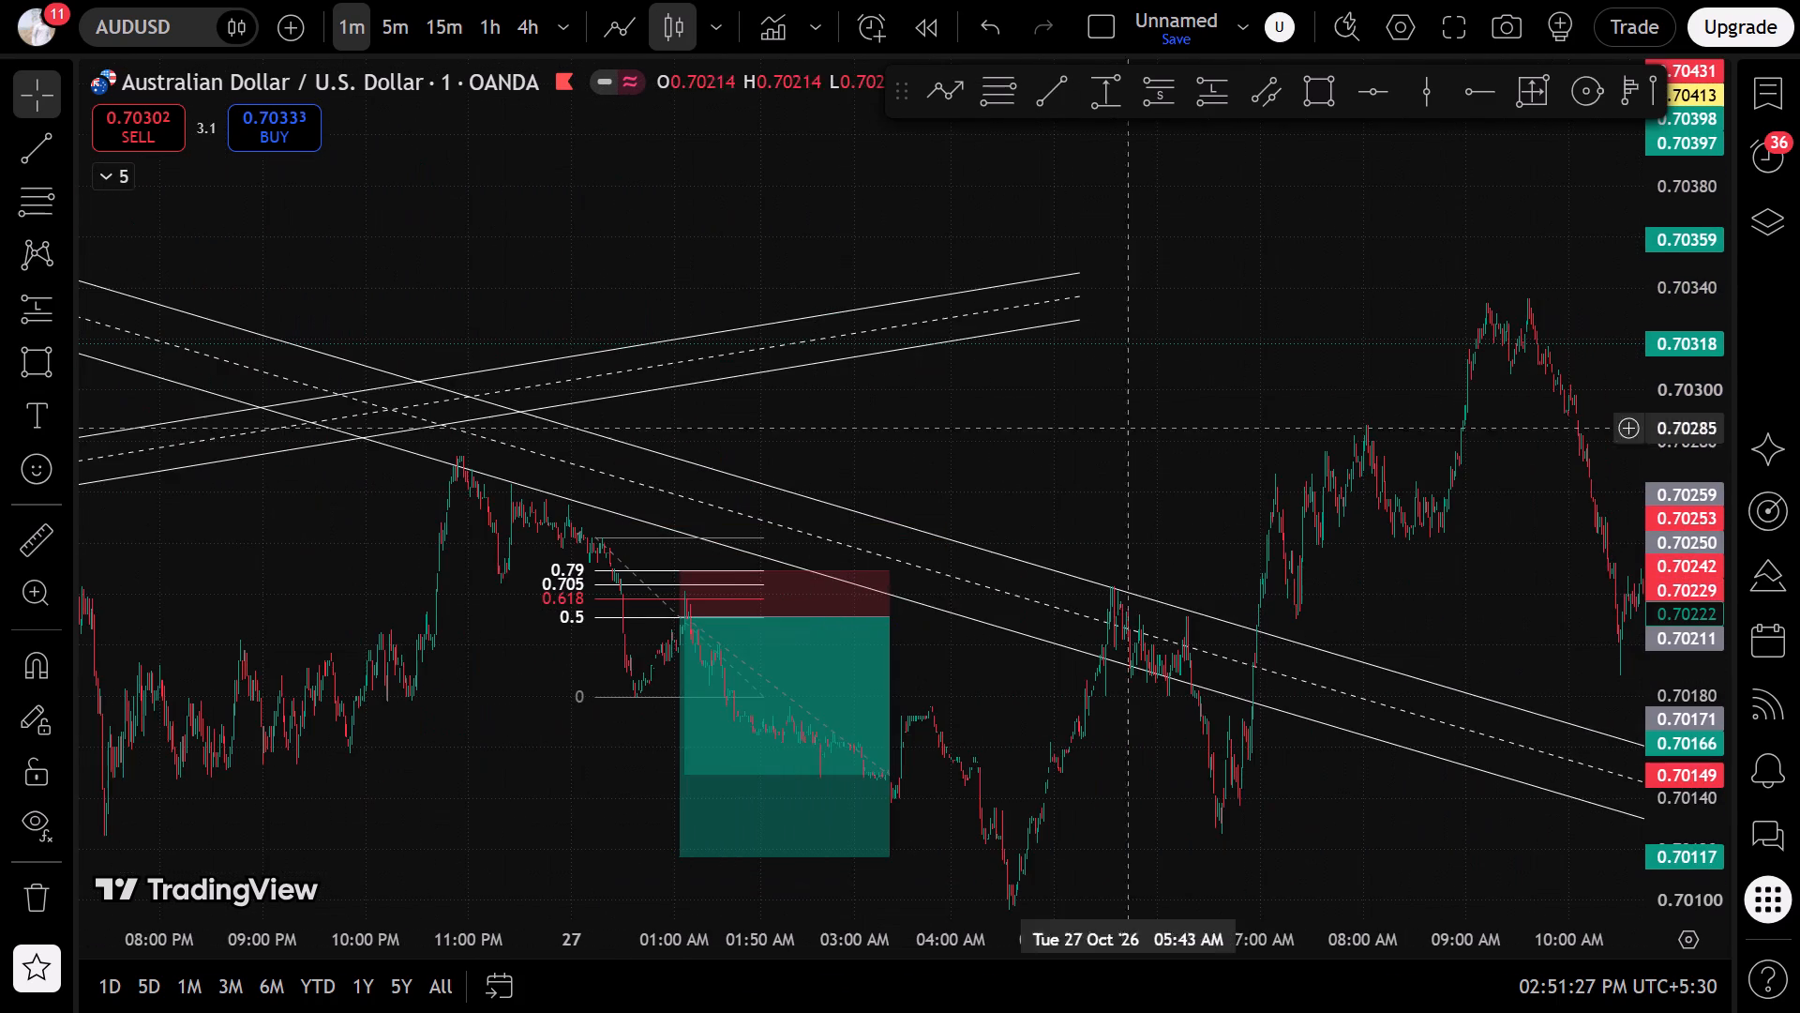
left_click_drag(1212, 430, 1139, 272)
scroll(1137, 342, "down", 6)
left_click_drag(1376, 295, 857, 365)
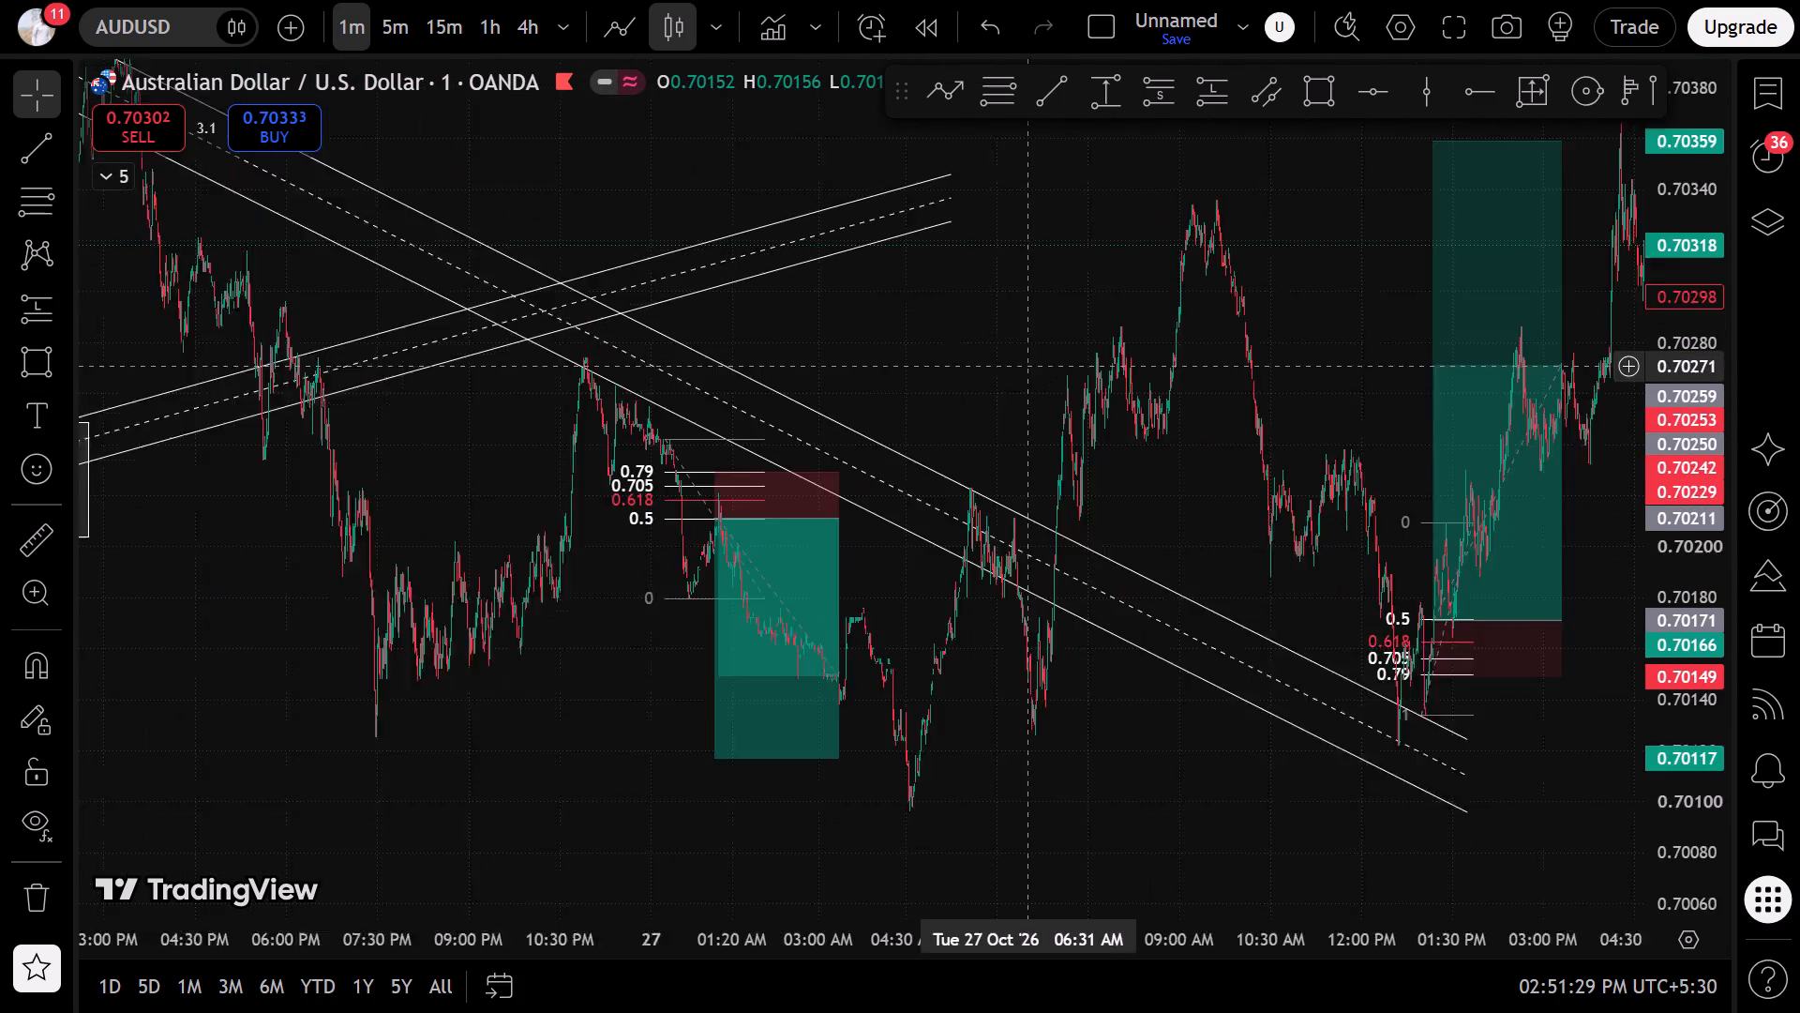
left_click_drag(857, 365, 419, 311)
left_click(165, 520)
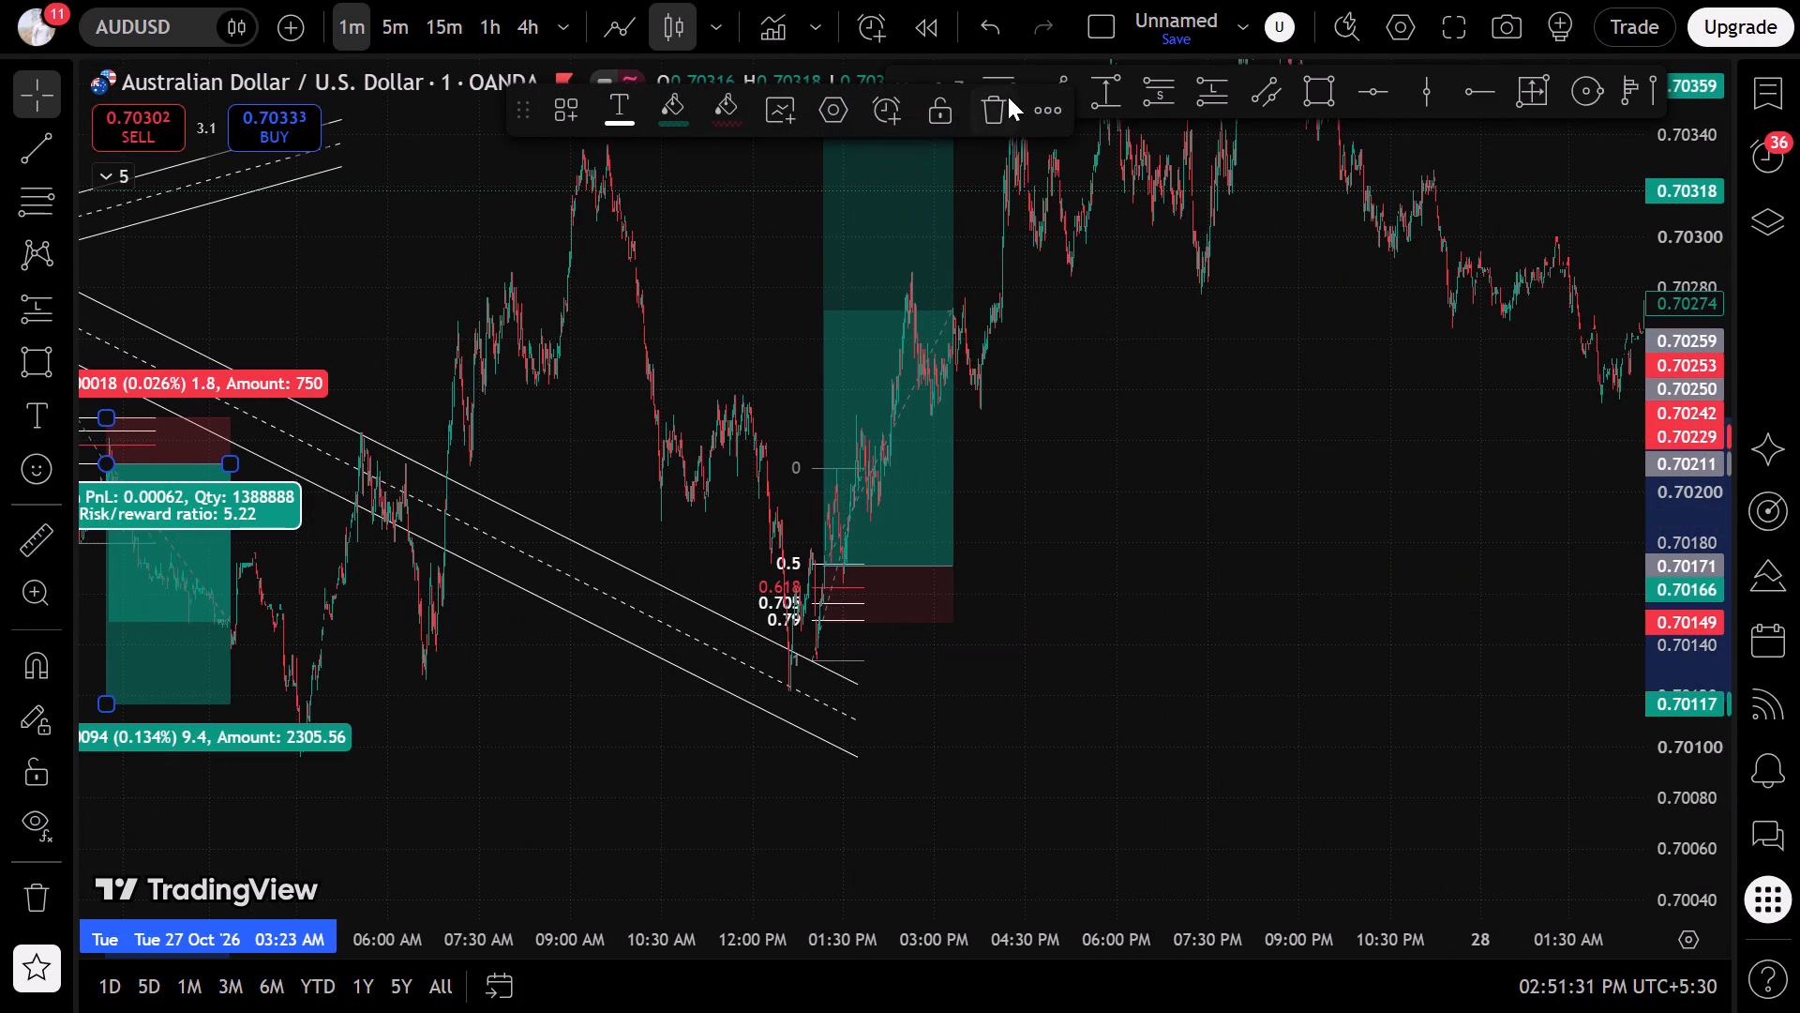
left_click(1008, 97)
Delete the Fibonacci retracement left at the start of 27 October.
left_click_drag(480, 370, 1012, 459)
left_click(562, 504)
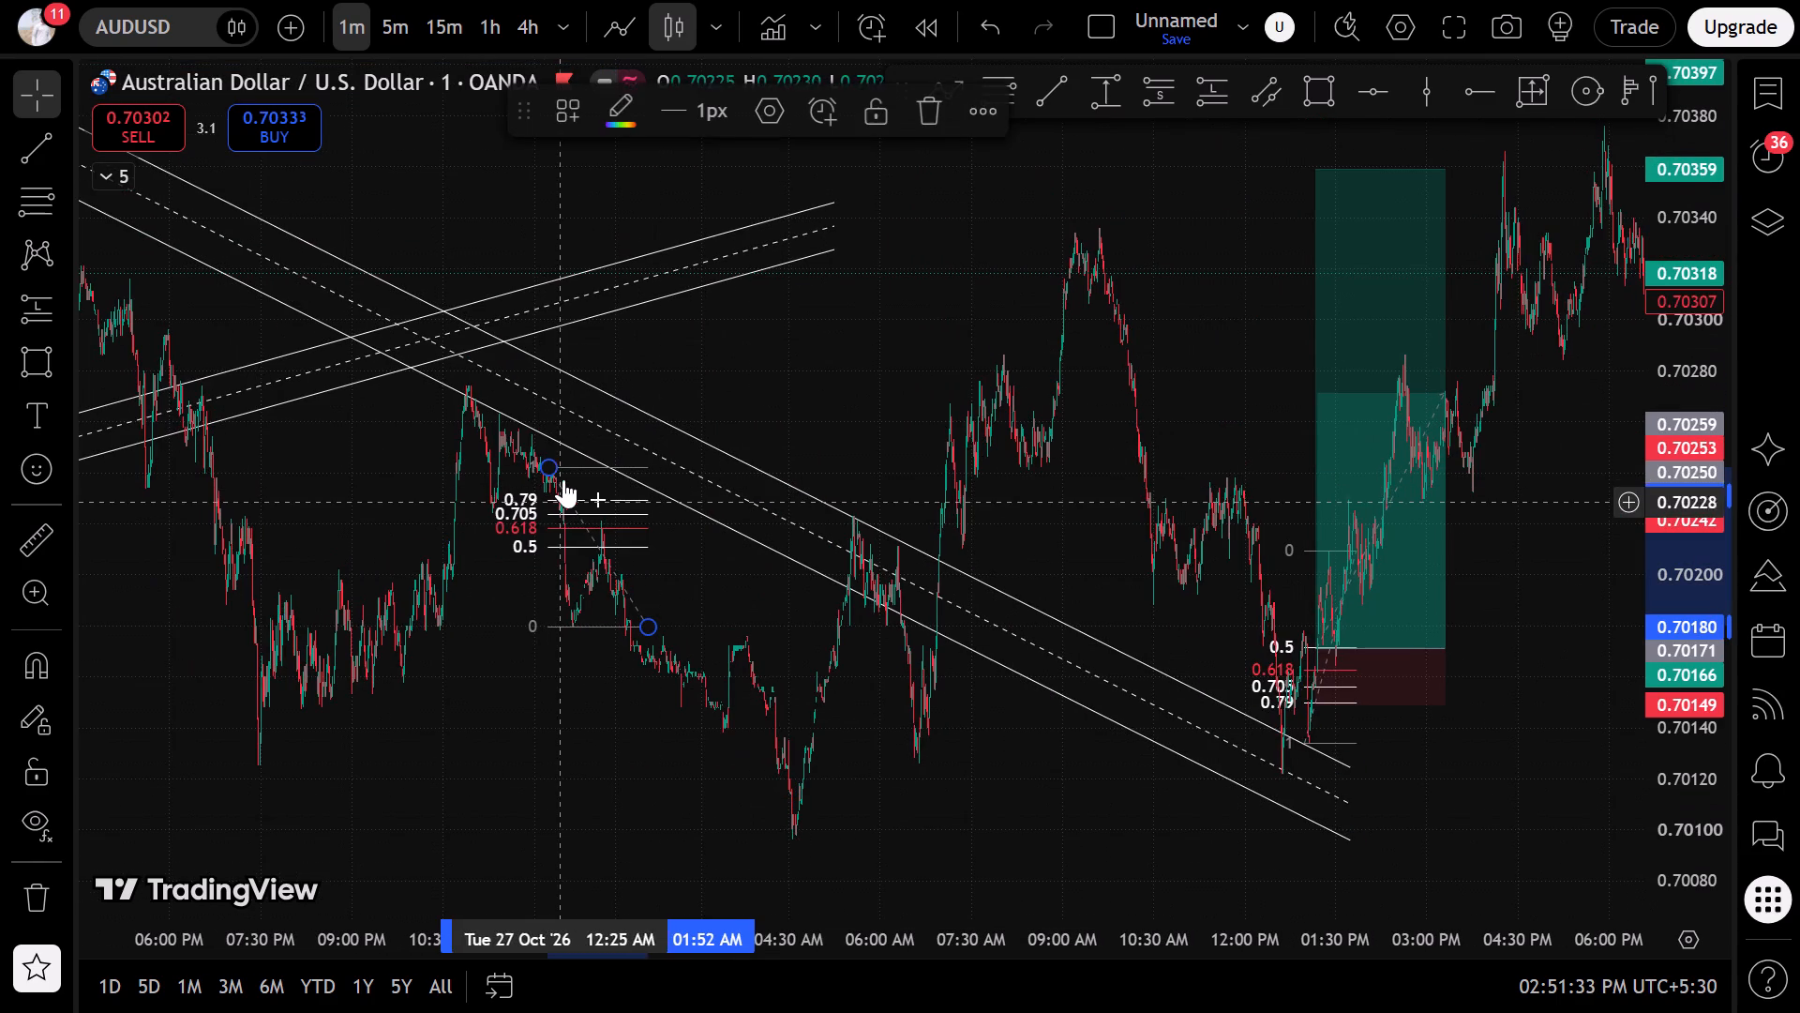
left_click(936, 121)
Switch AUDUSD to the 15-minute timeframe and examine the marked channels, zones and positions from 23 to 30 October.
left_click_drag(724, 359, 1618, 446)
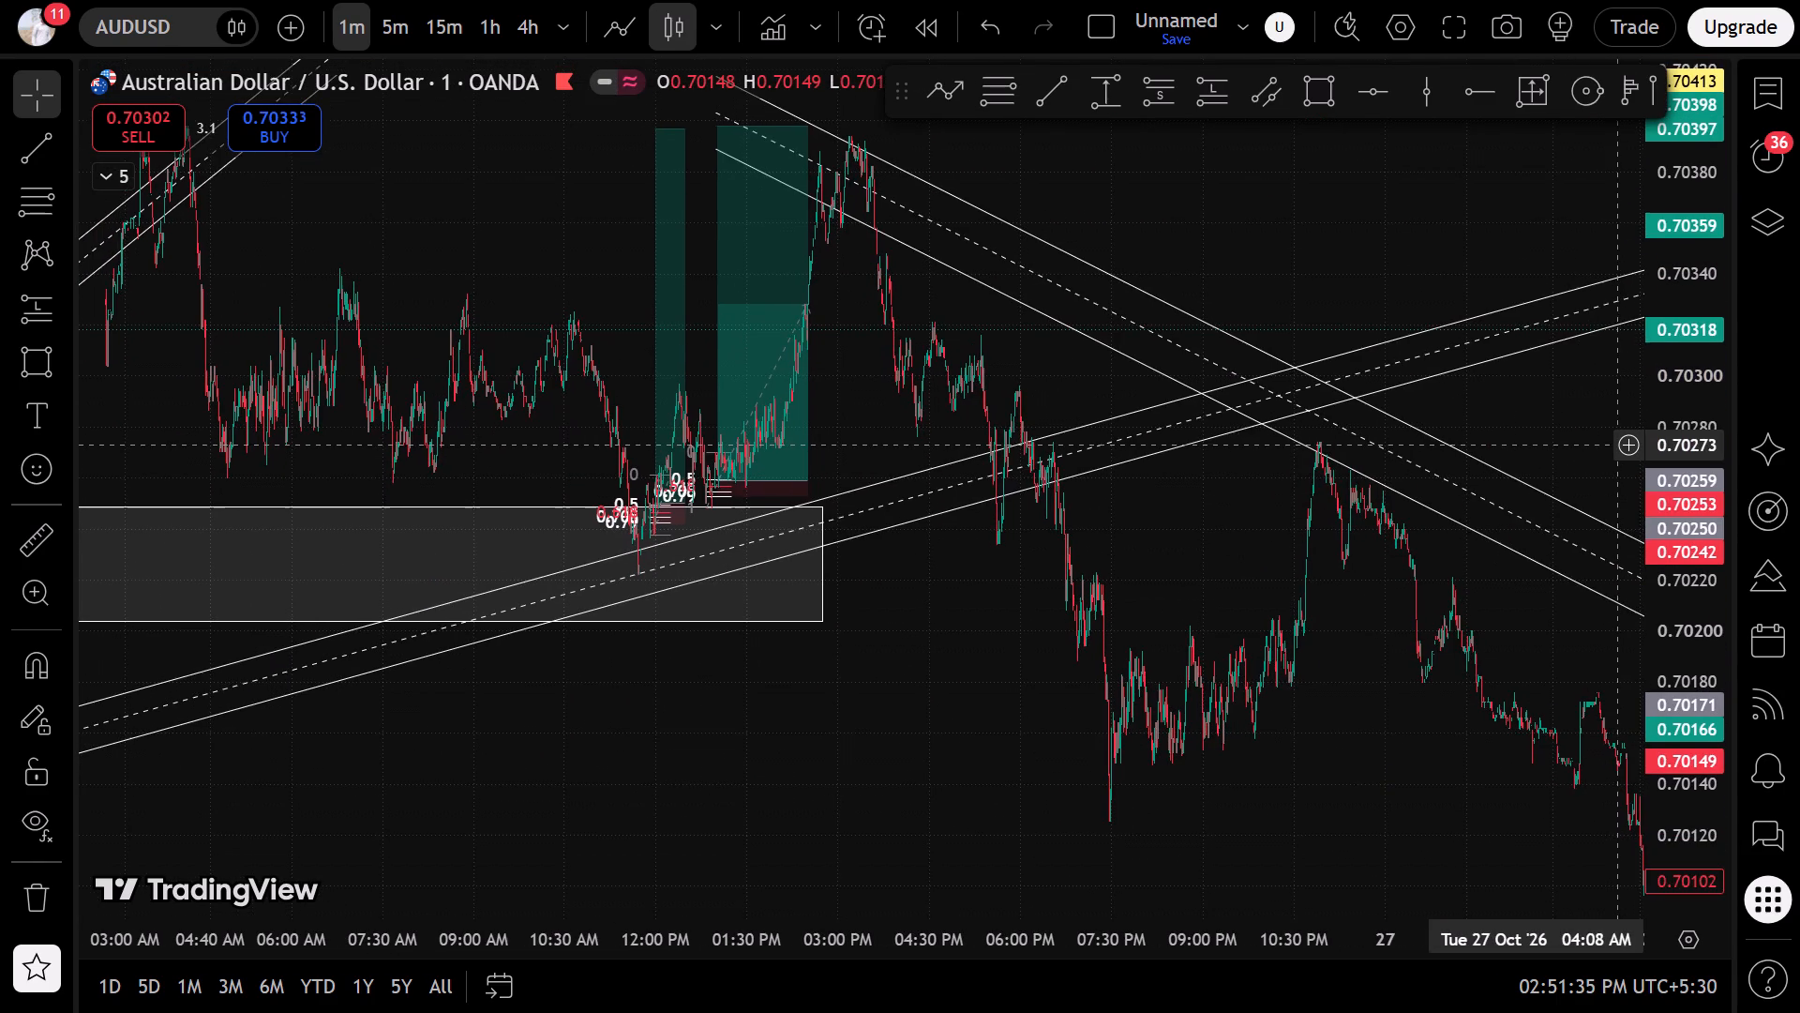
left_click_drag(1618, 446, 1191, 428)
left_click(1038, 317)
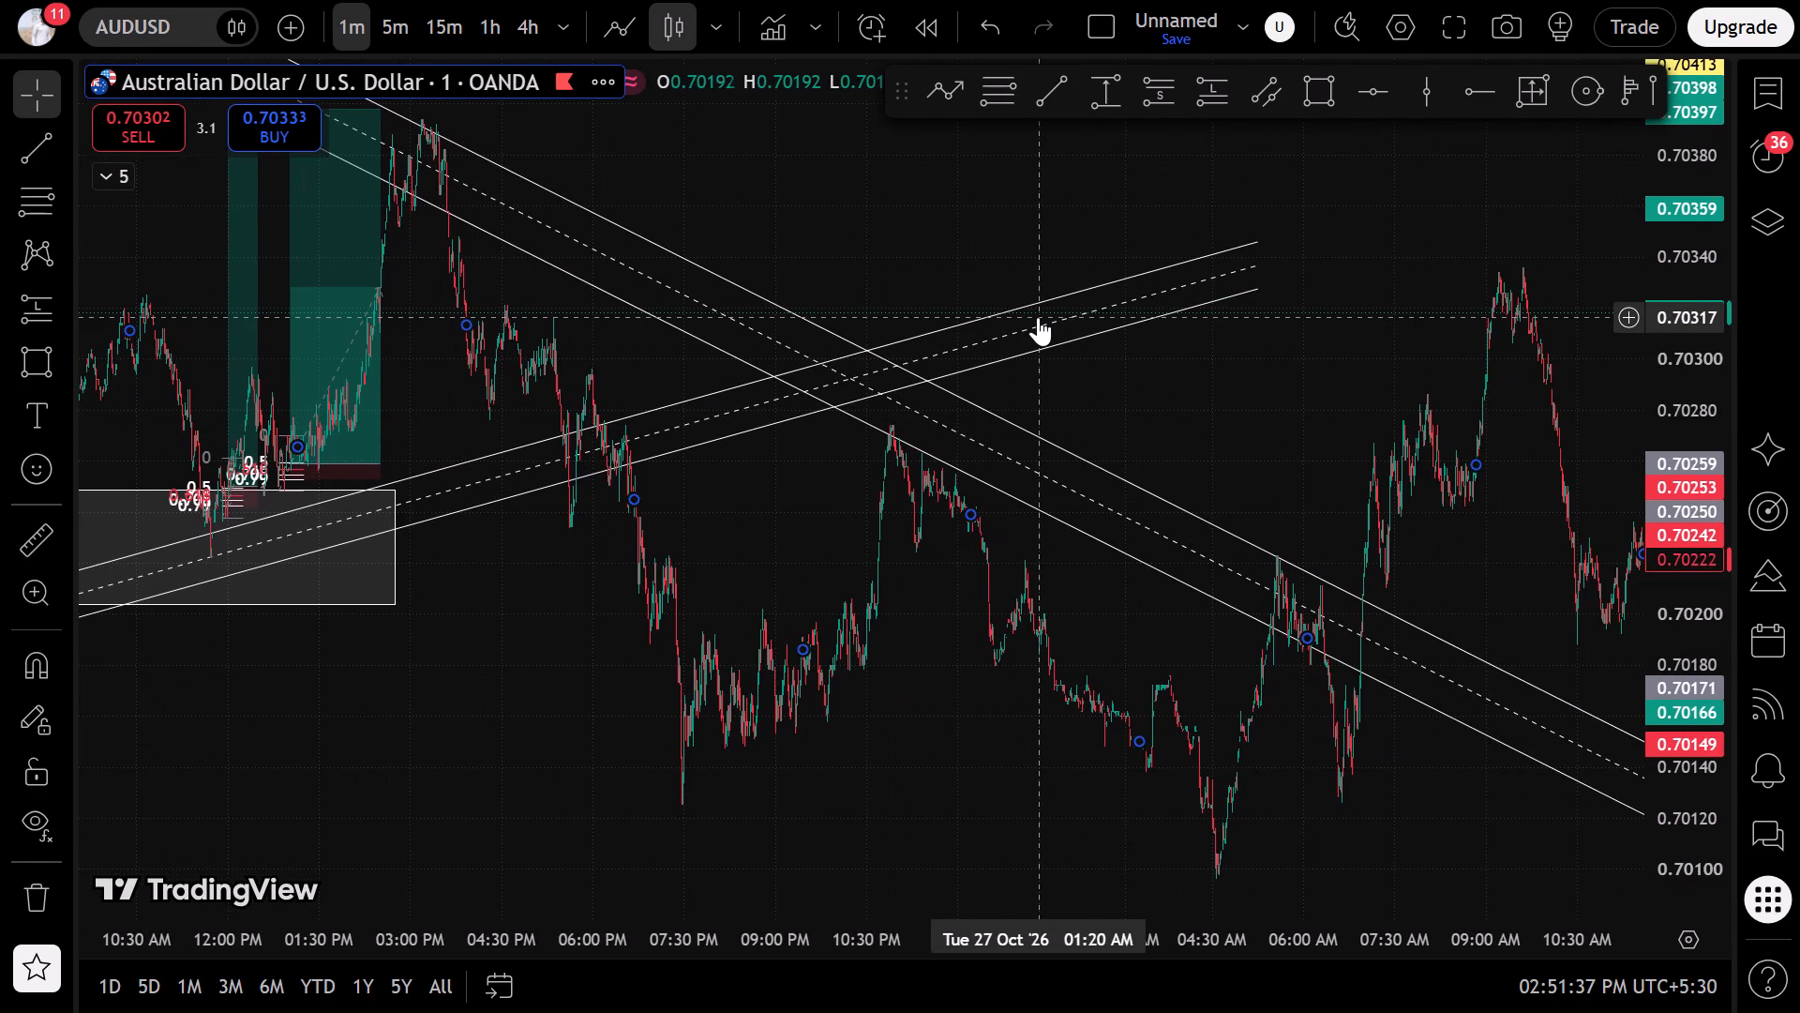
left_click(425, 13)
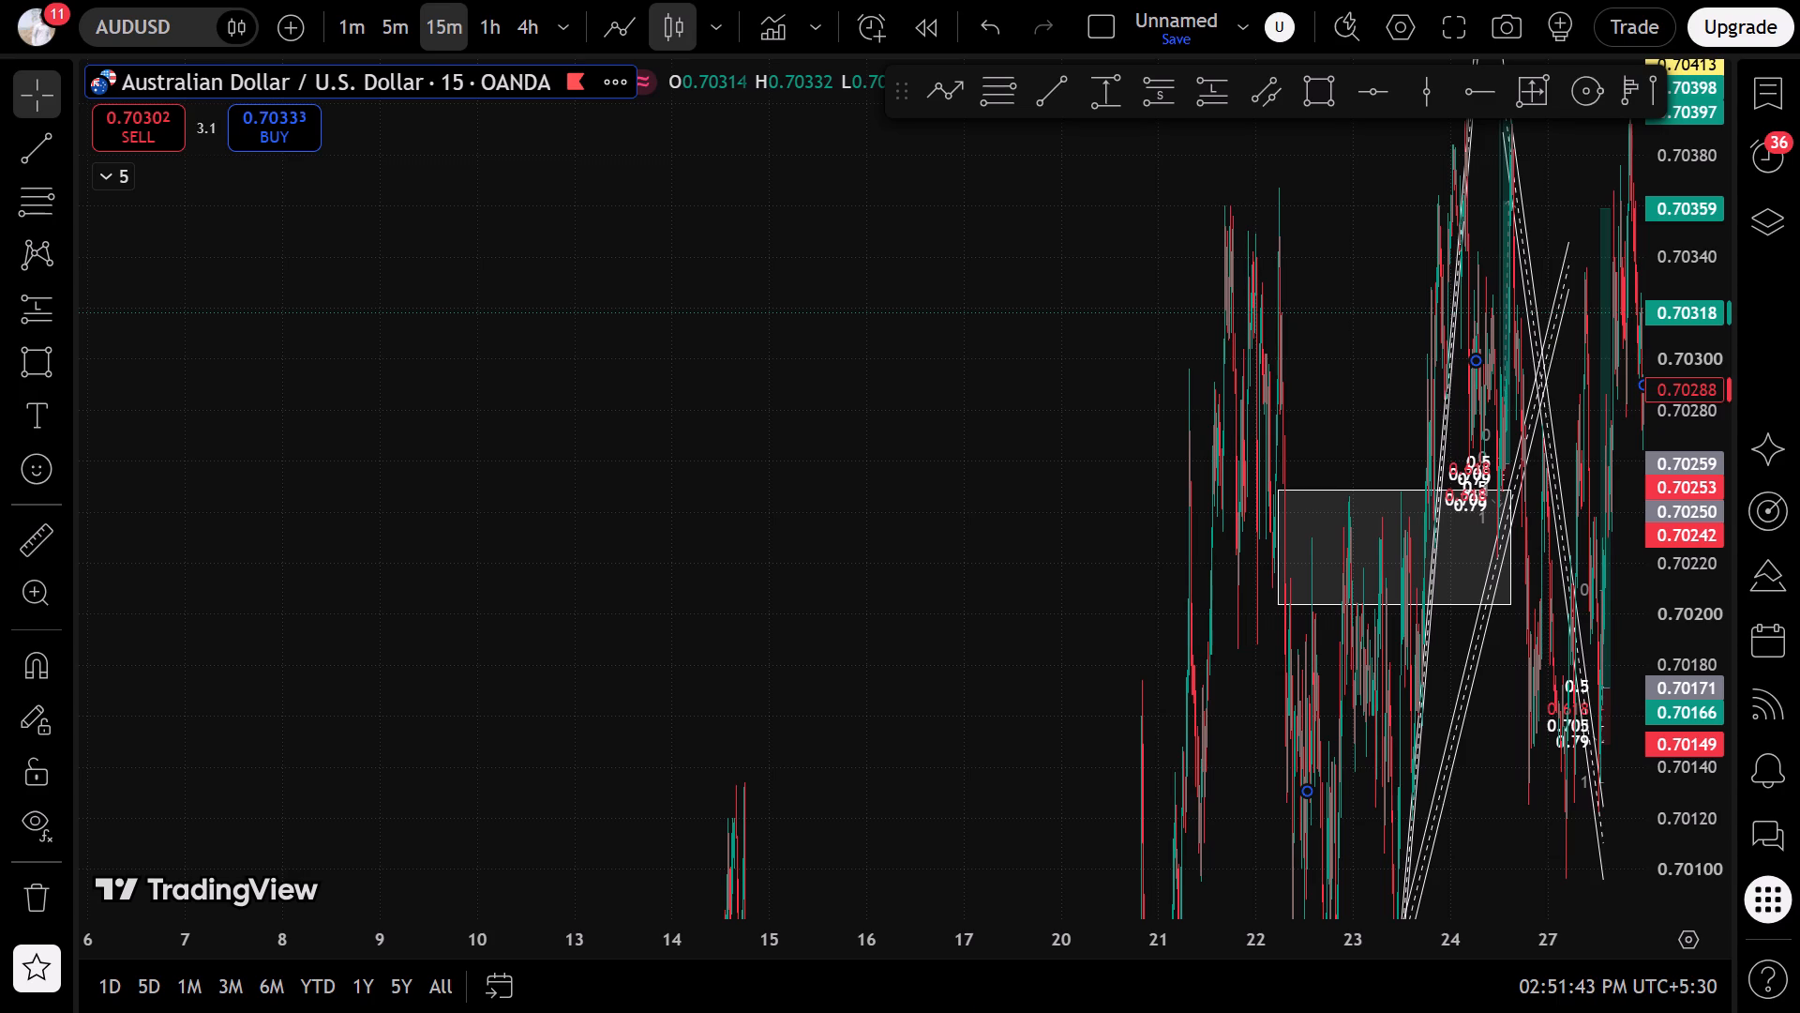
left_click(966, 846)
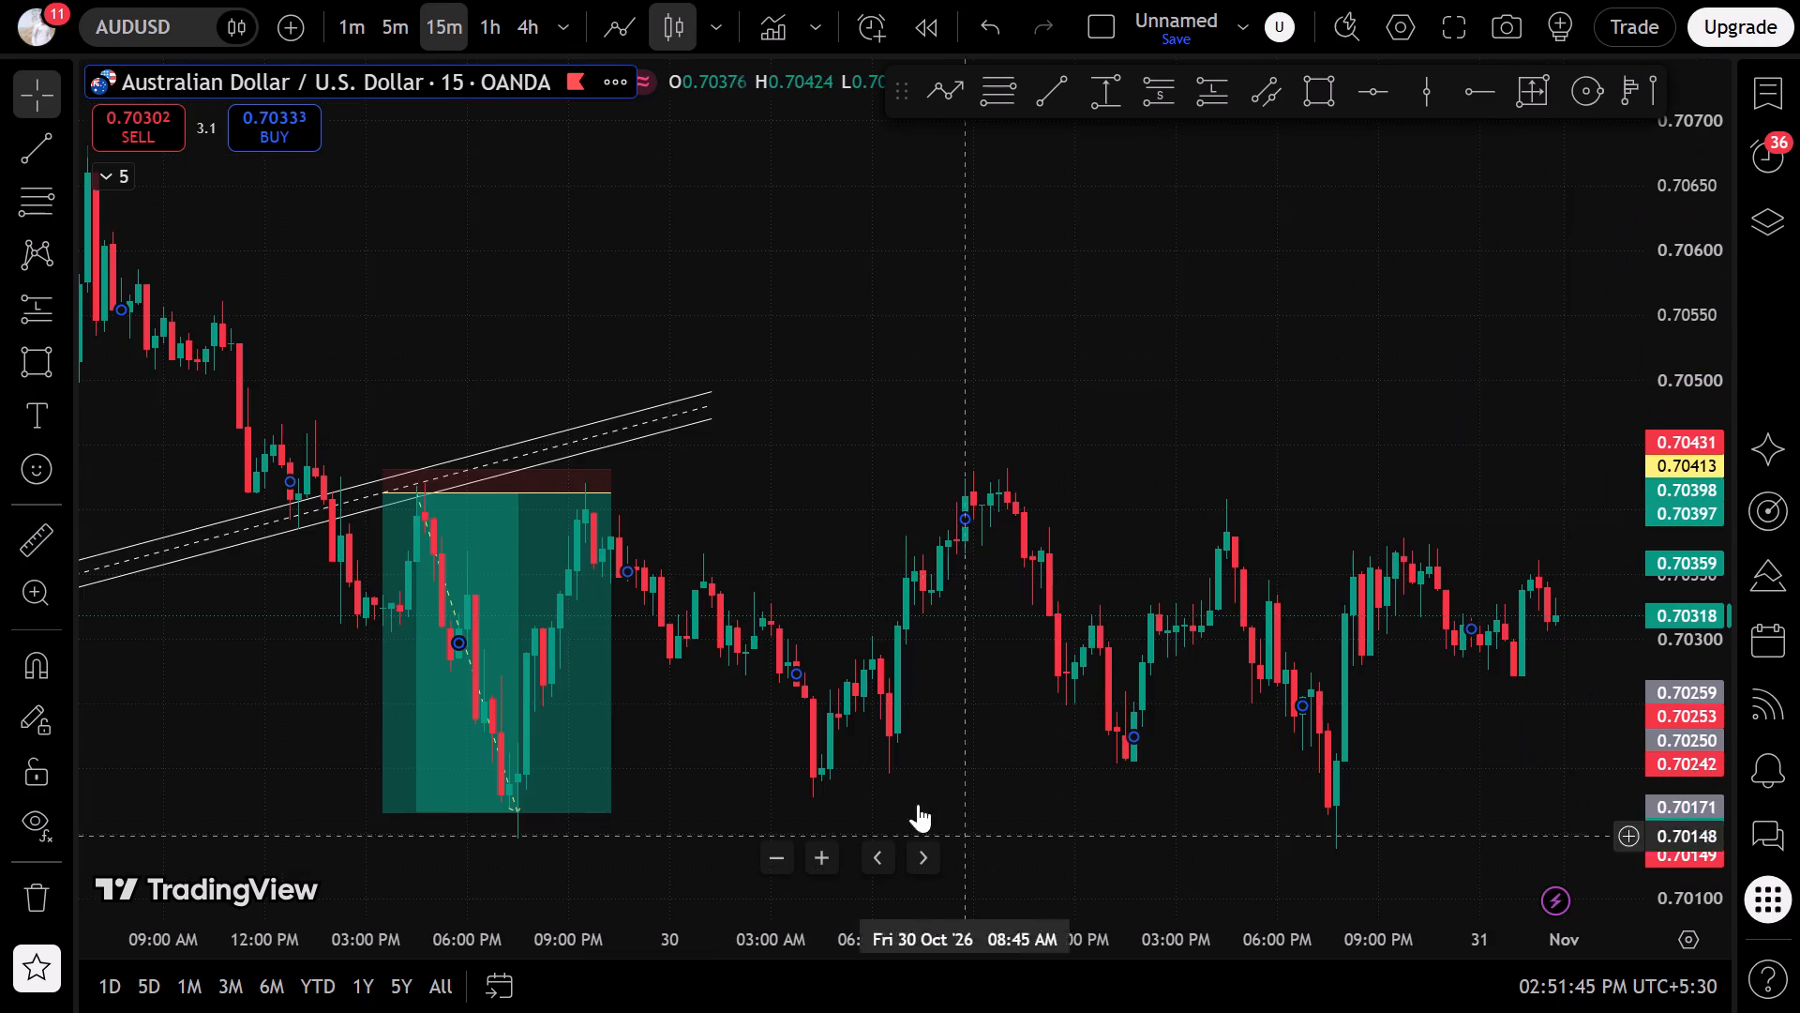
scroll(887, 755, "down", 15)
left_click_drag(735, 751, 1269, 804)
scroll(1028, 788, "up", 12)
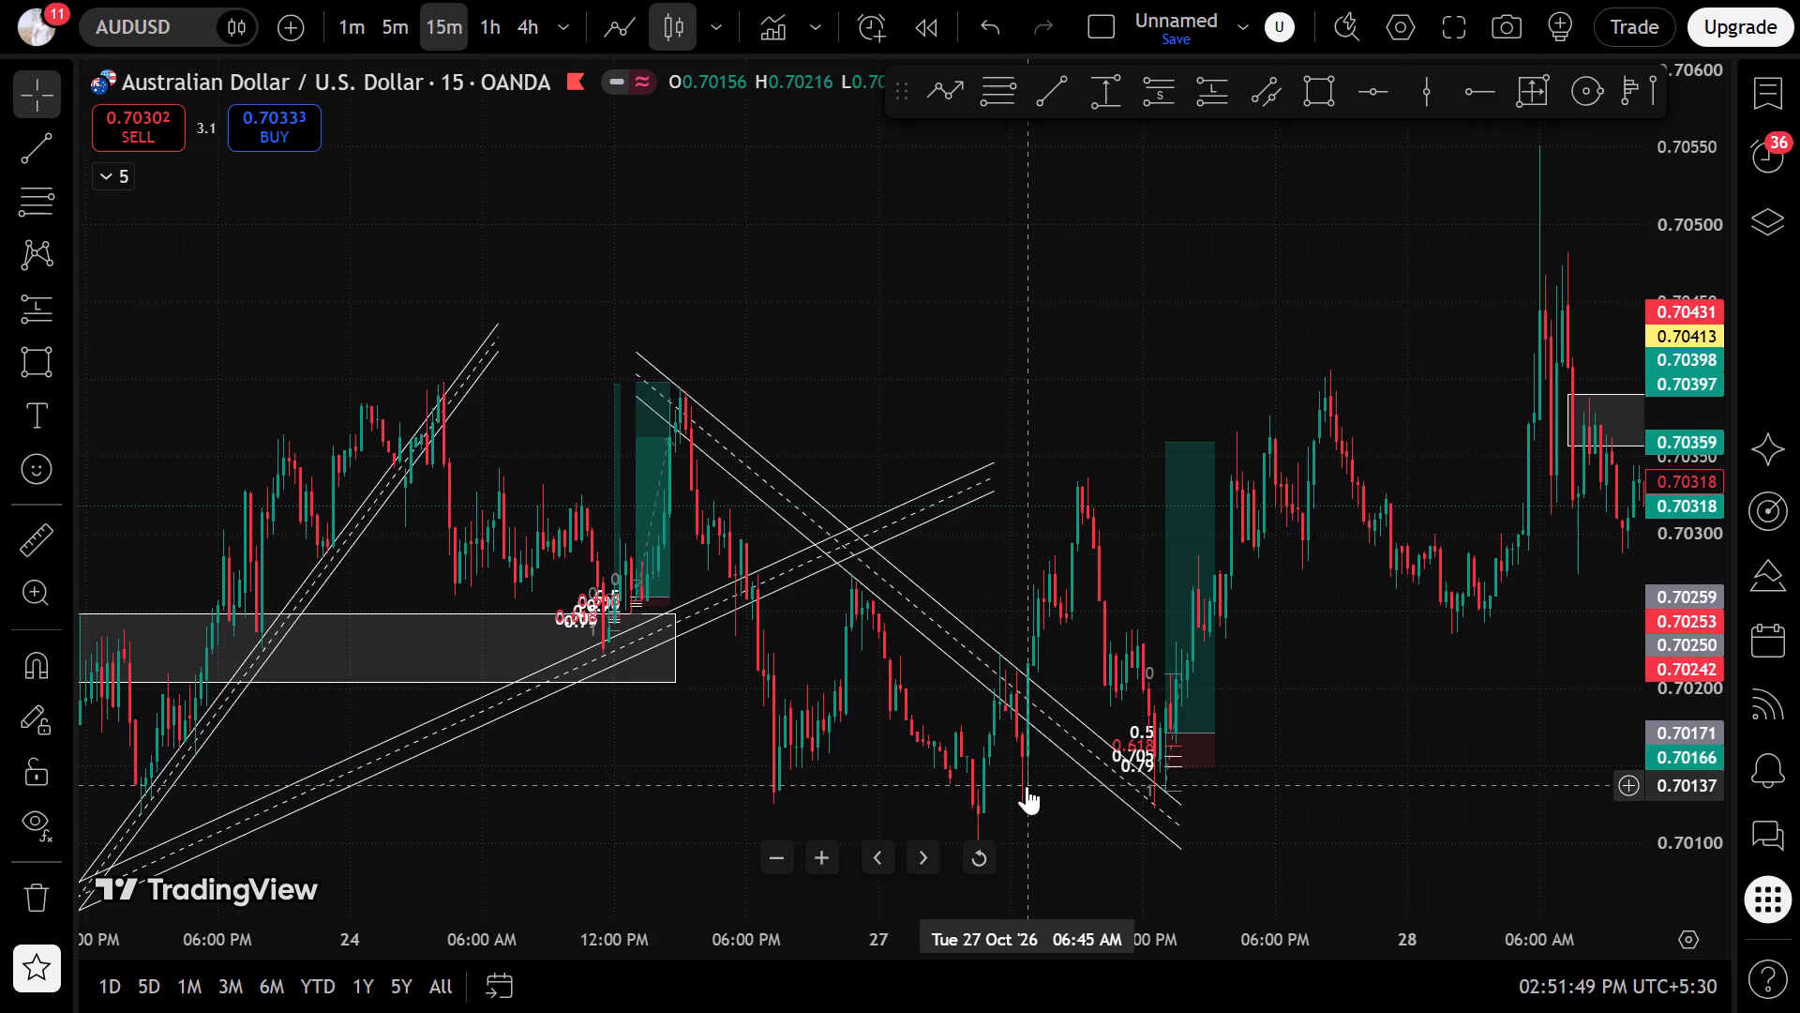
scroll(1027, 786, "down", 3)
scroll(1027, 781, "up", 3)
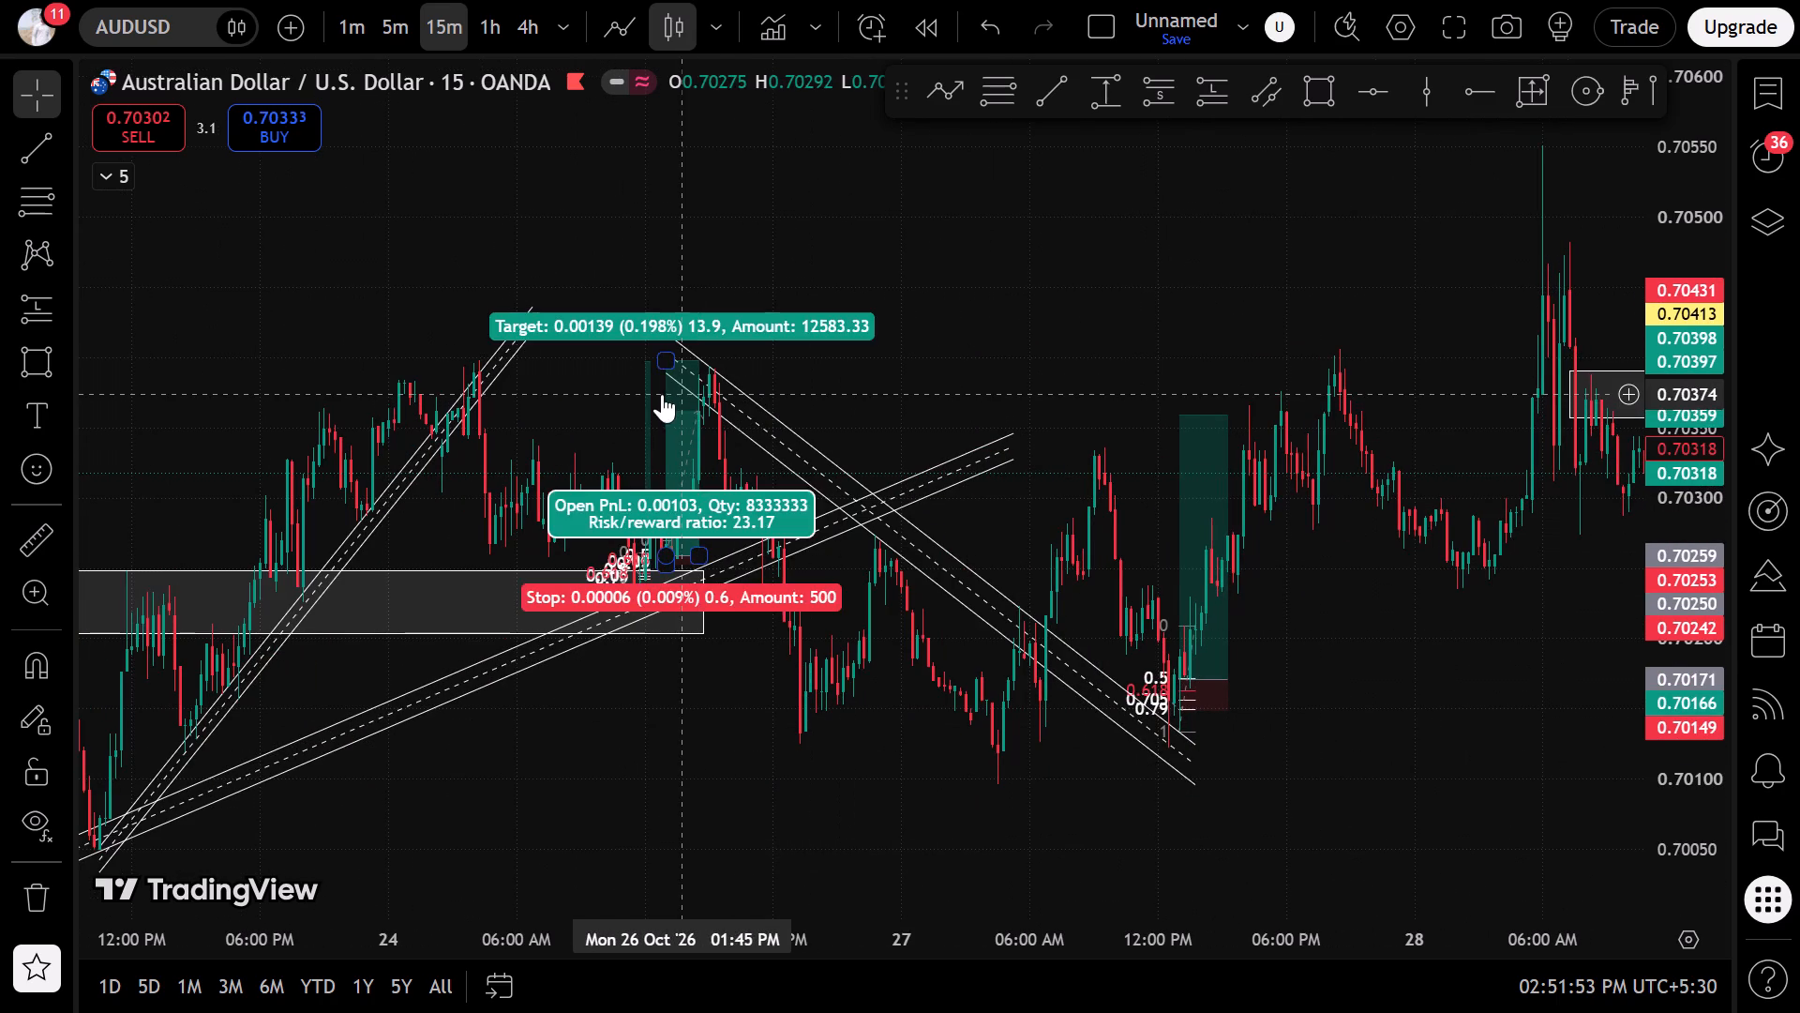
left_click(646, 760)
scroll(662, 752, "down", 3)
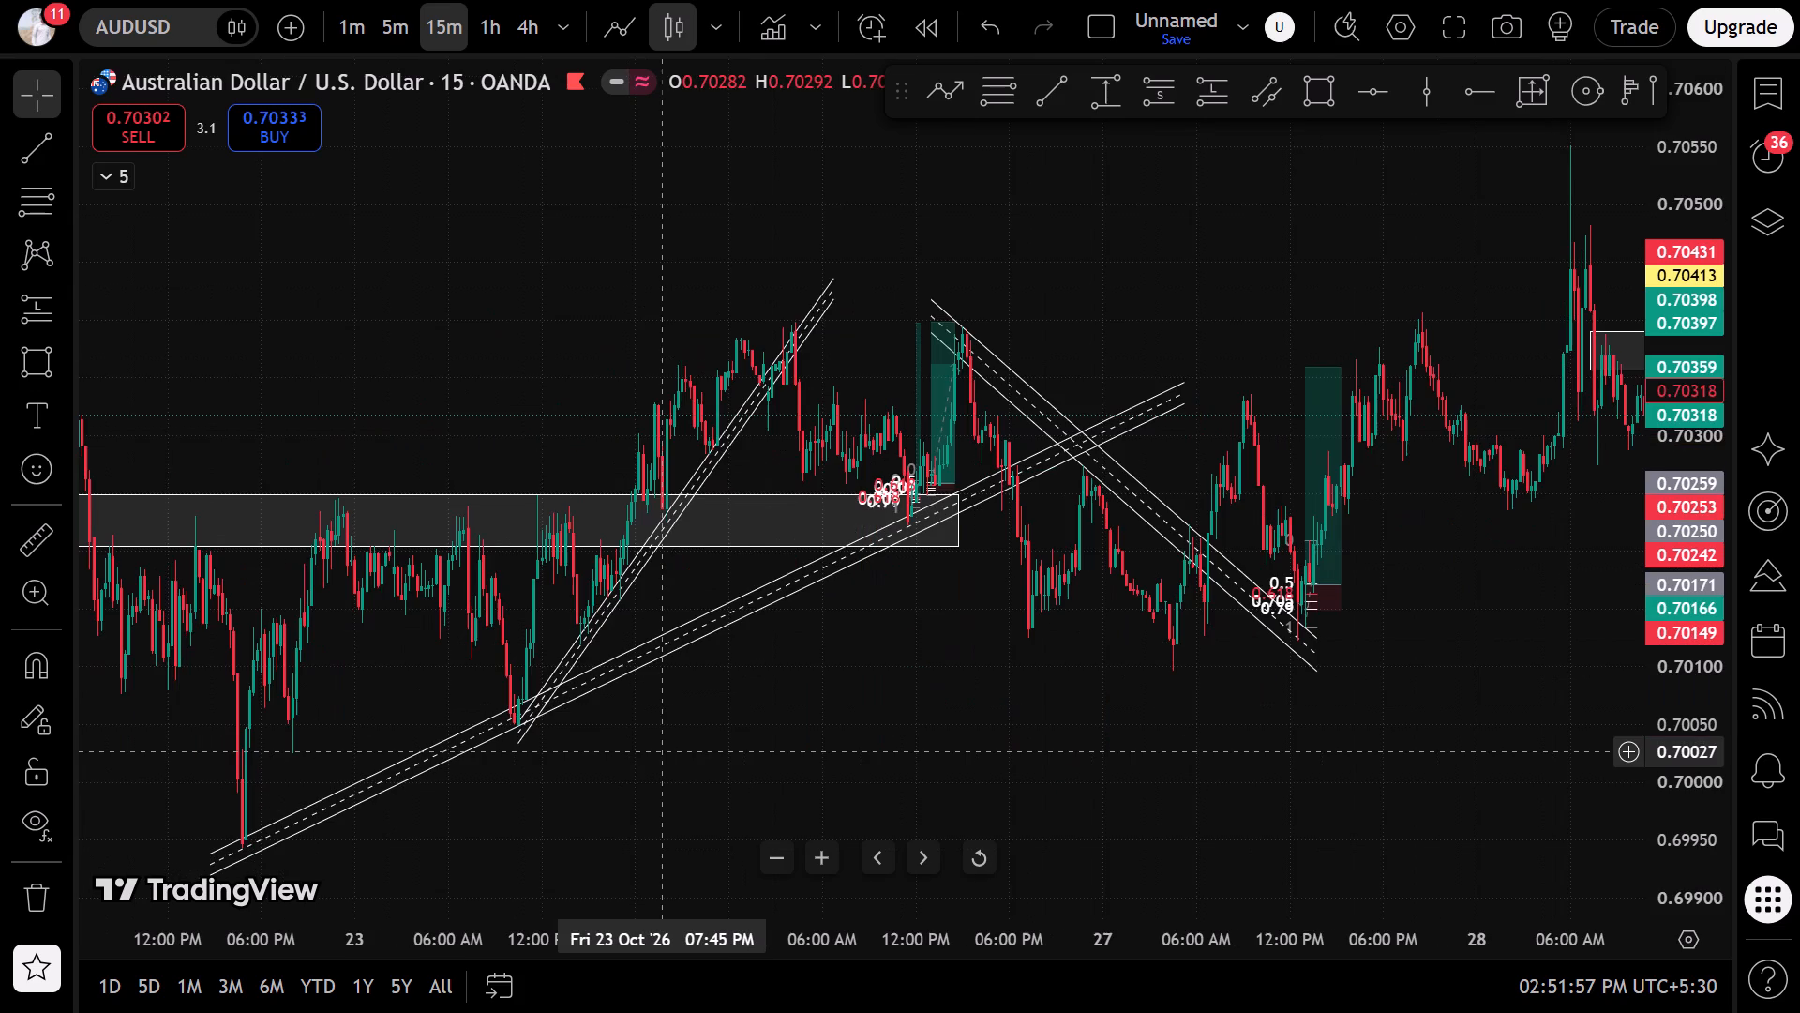
scroll(662, 752, "down", 1)
scroll(662, 752, "up", 5)
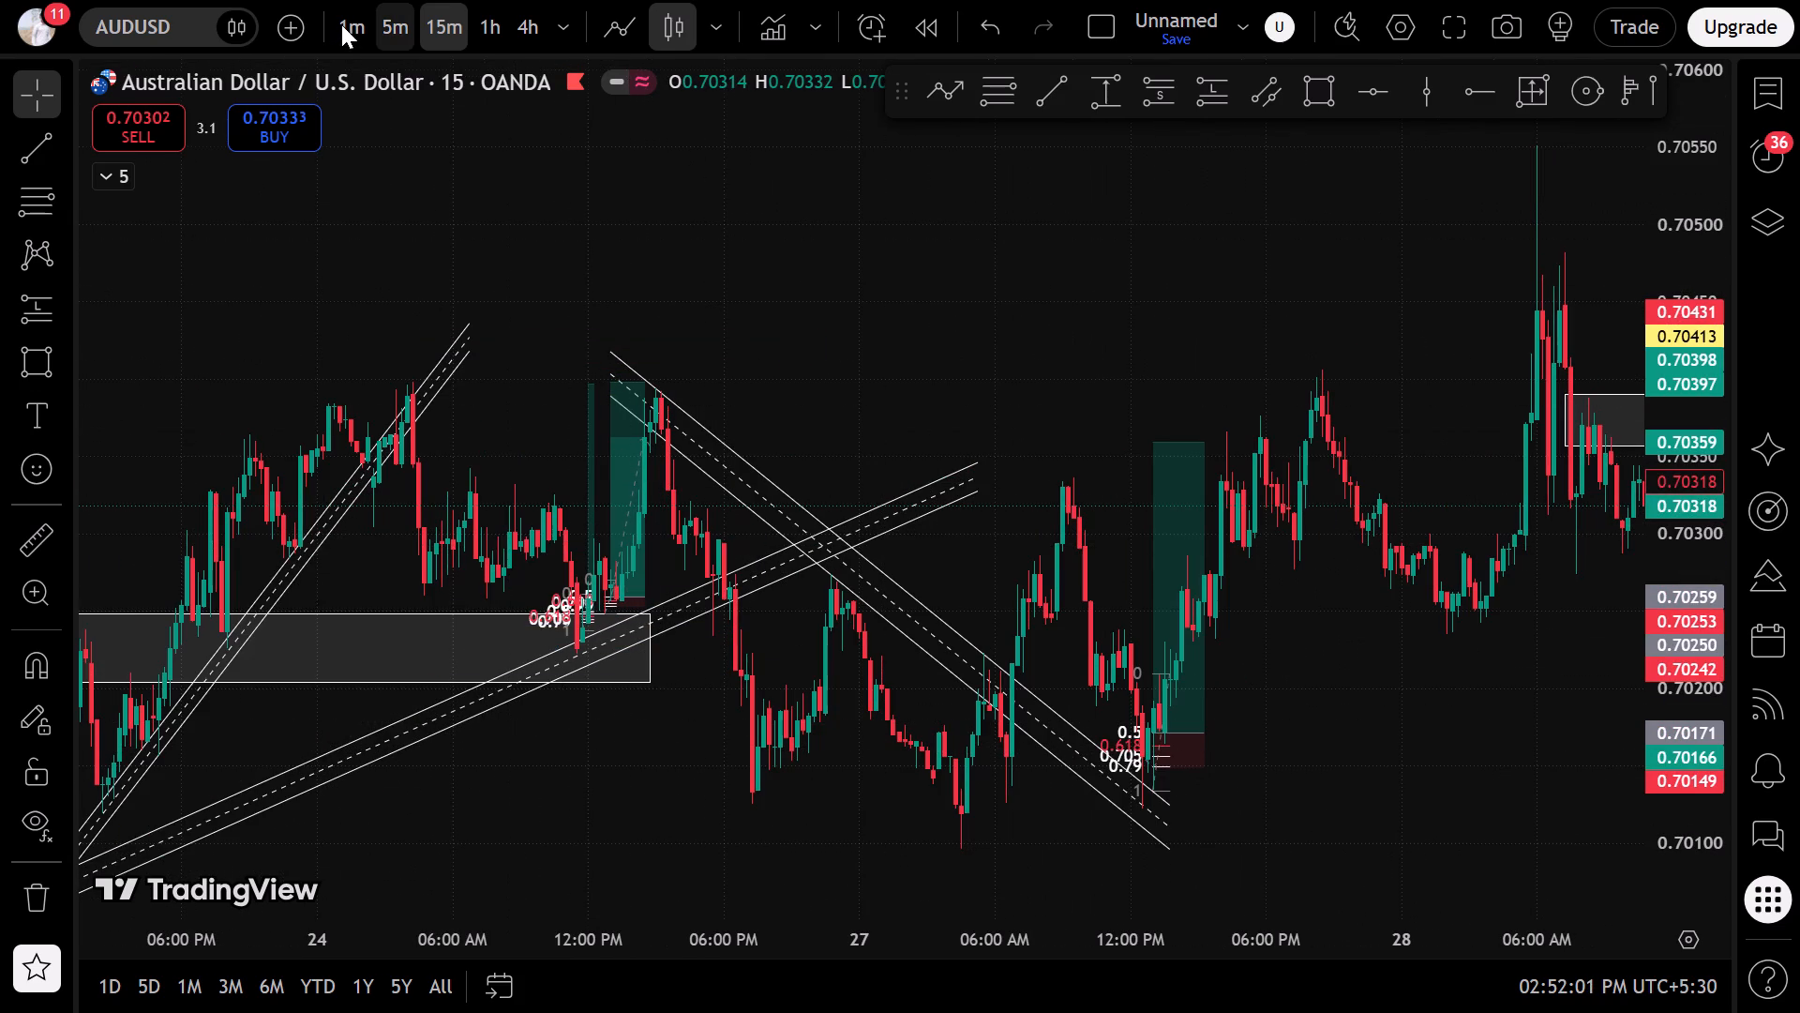
left_click_drag(1247, 195, 793, 239)
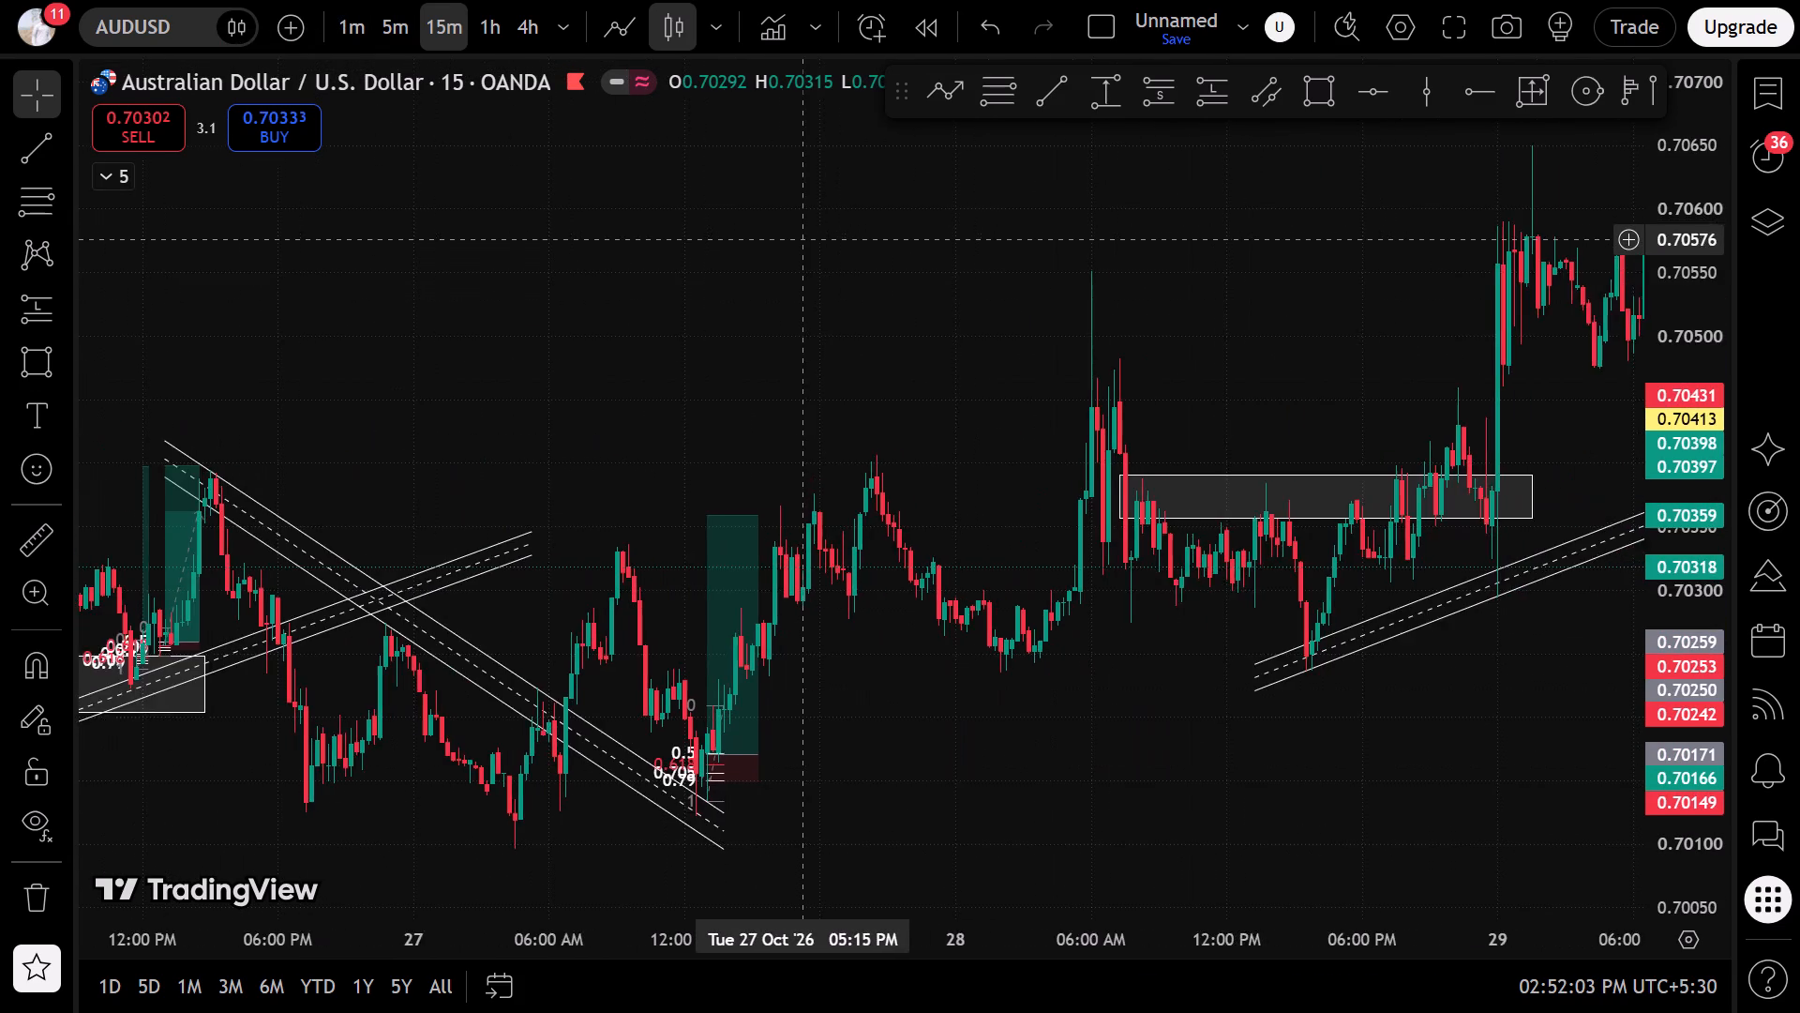
left_click_drag(793, 239, 356, 312)
left_click_drag(1175, 408, 296, 436)
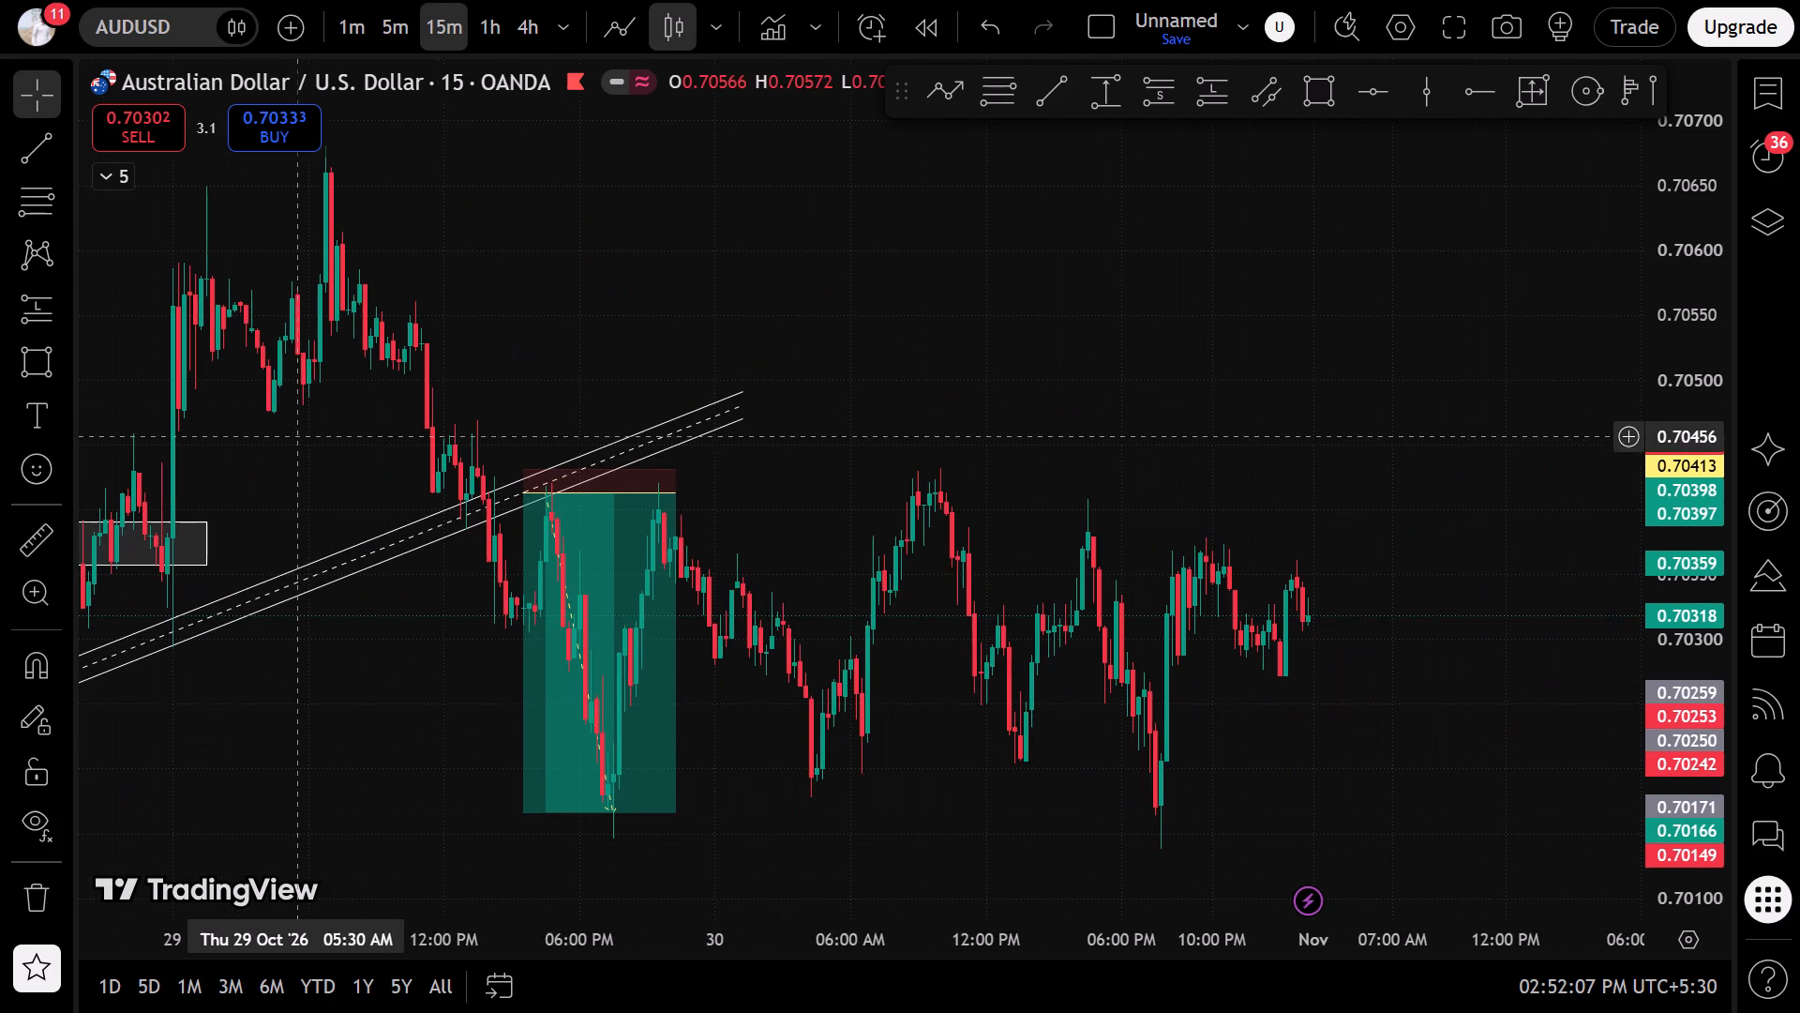
left_click_drag(846, 380, 1660, 412)
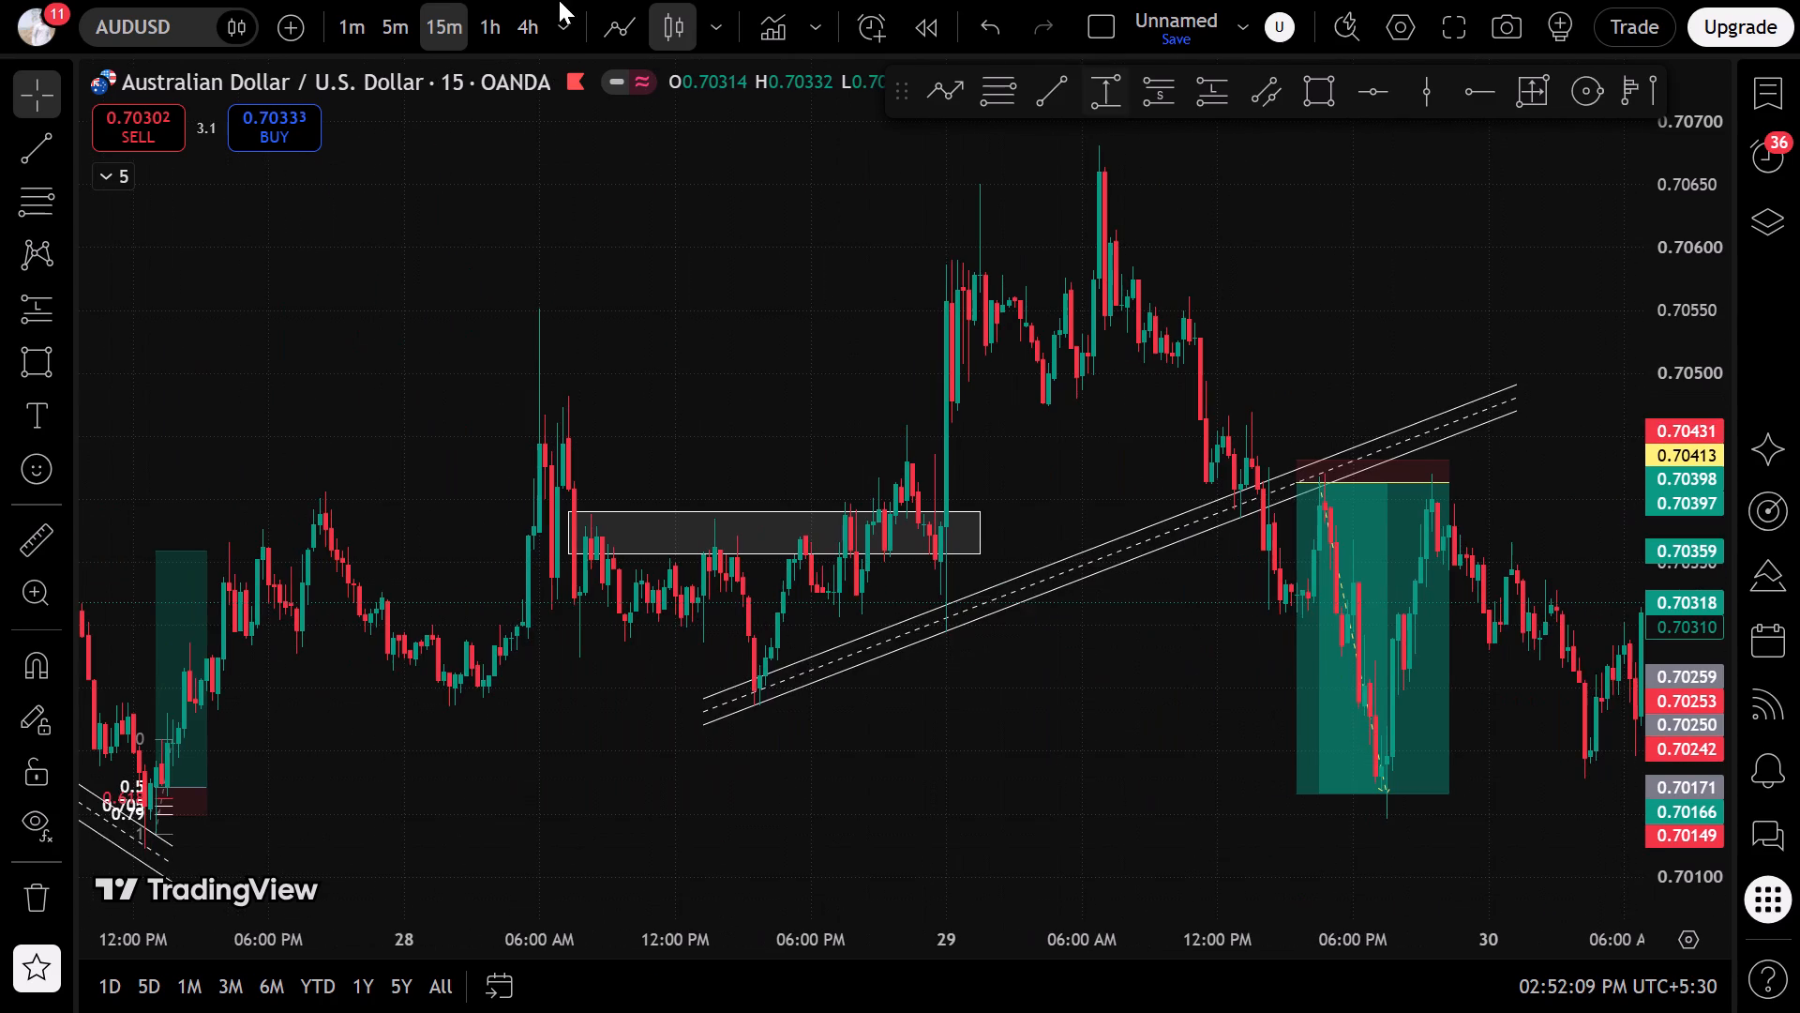
Switch AUDUSD to the 1-minute timeframe and examine the long position and Fibonacci retracement around 1:00 PM on 27 October.
left_click(342, 28)
scroll(846, 507, "down", 7)
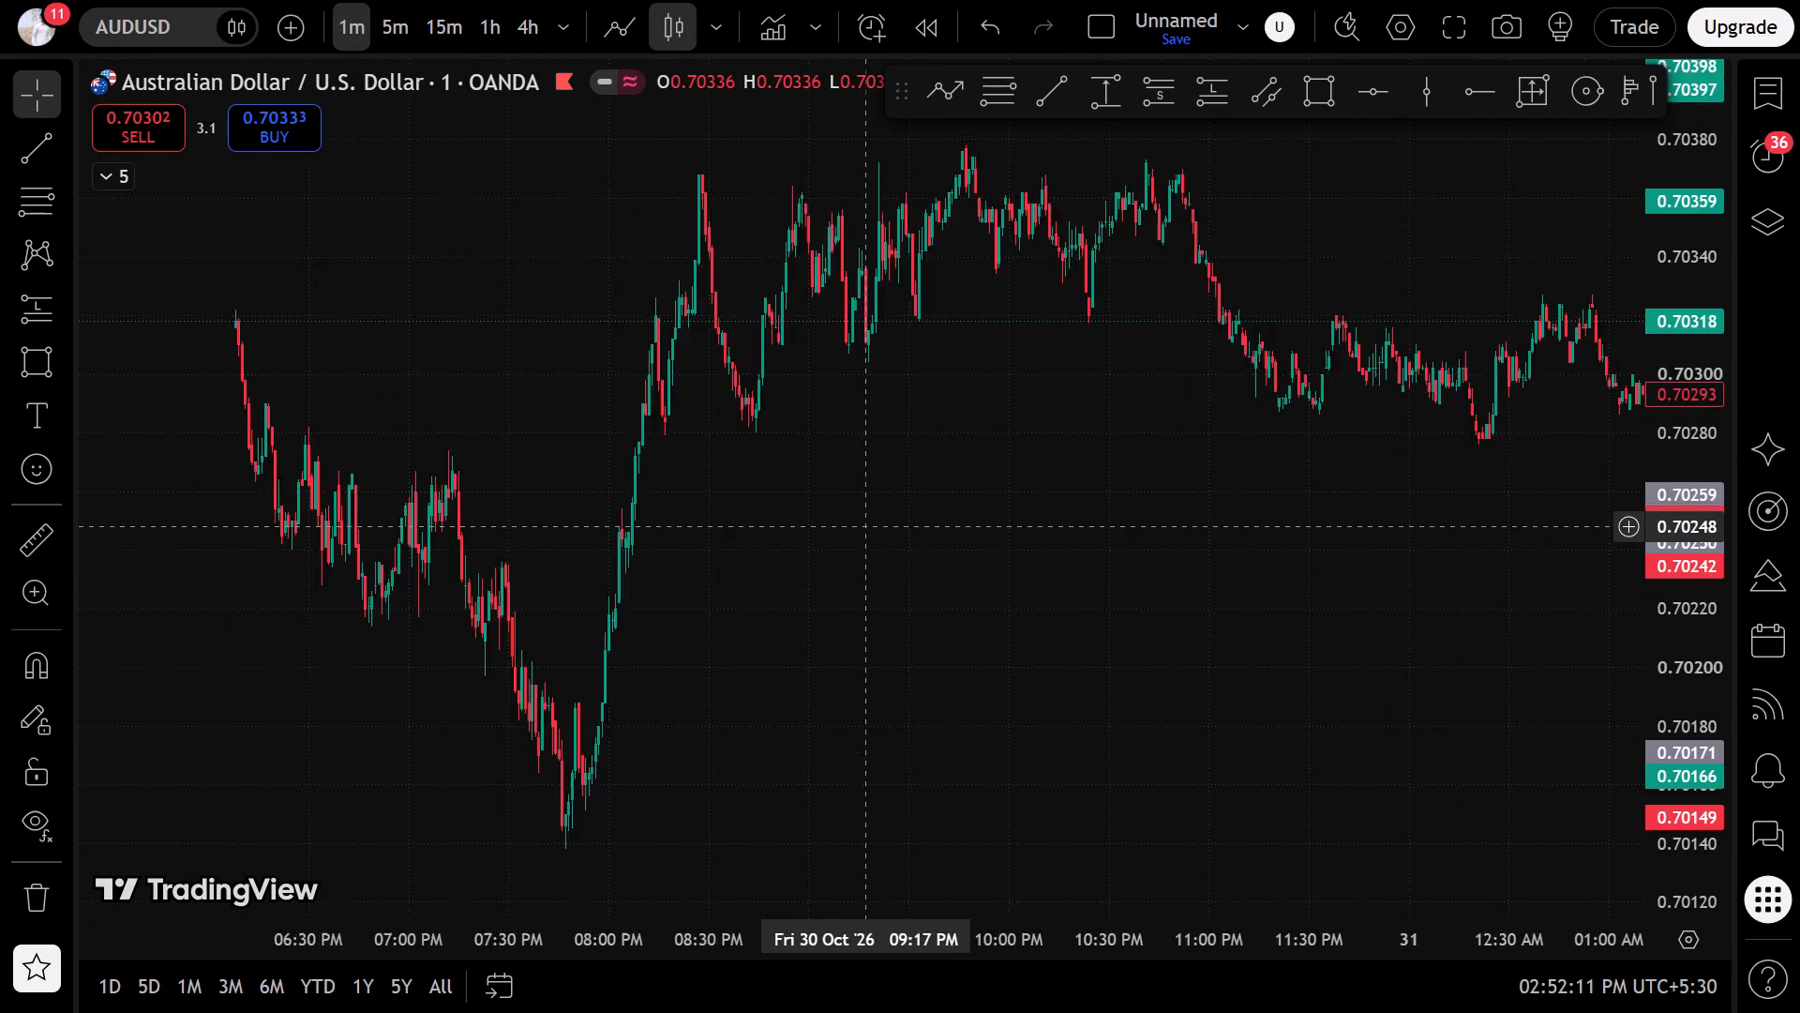
scroll(866, 526, "down", 20)
scroll(866, 526, "down", 6)
left_click_drag(635, 477, 1322, 506)
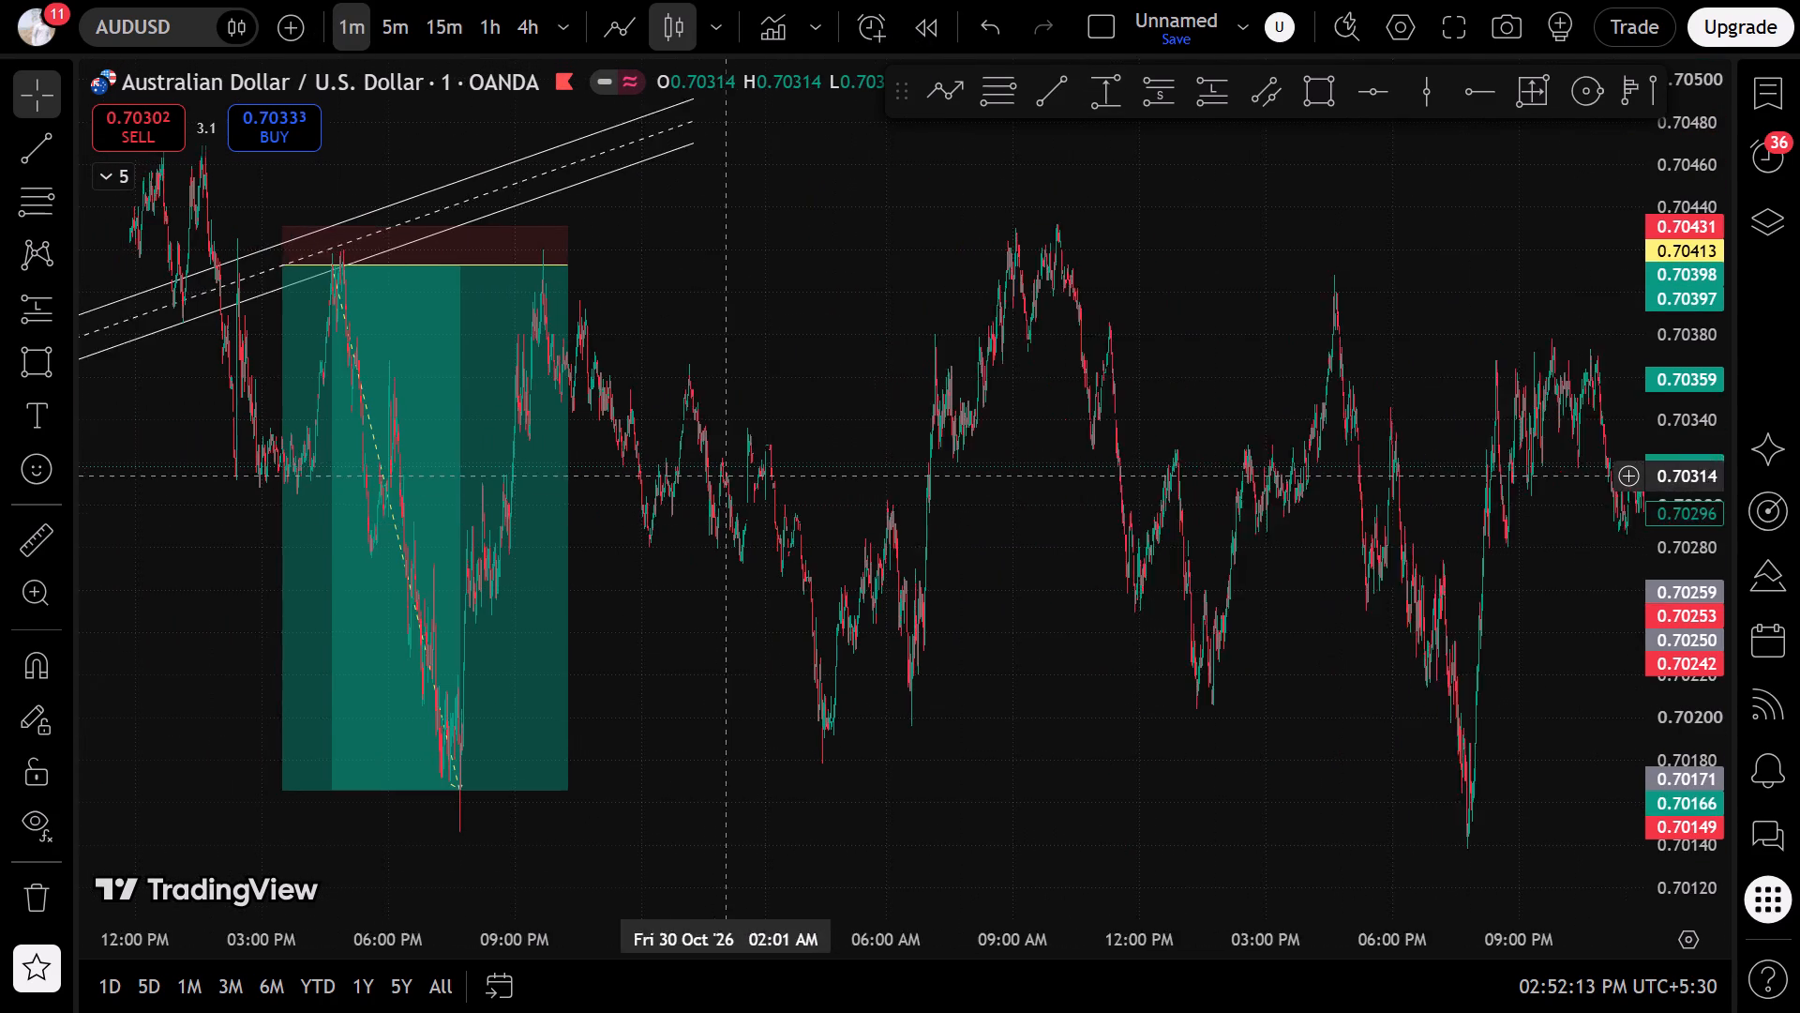
left_click_drag(1322, 506, 1799, 539)
left_click_drag(475, 756, 1799, 708)
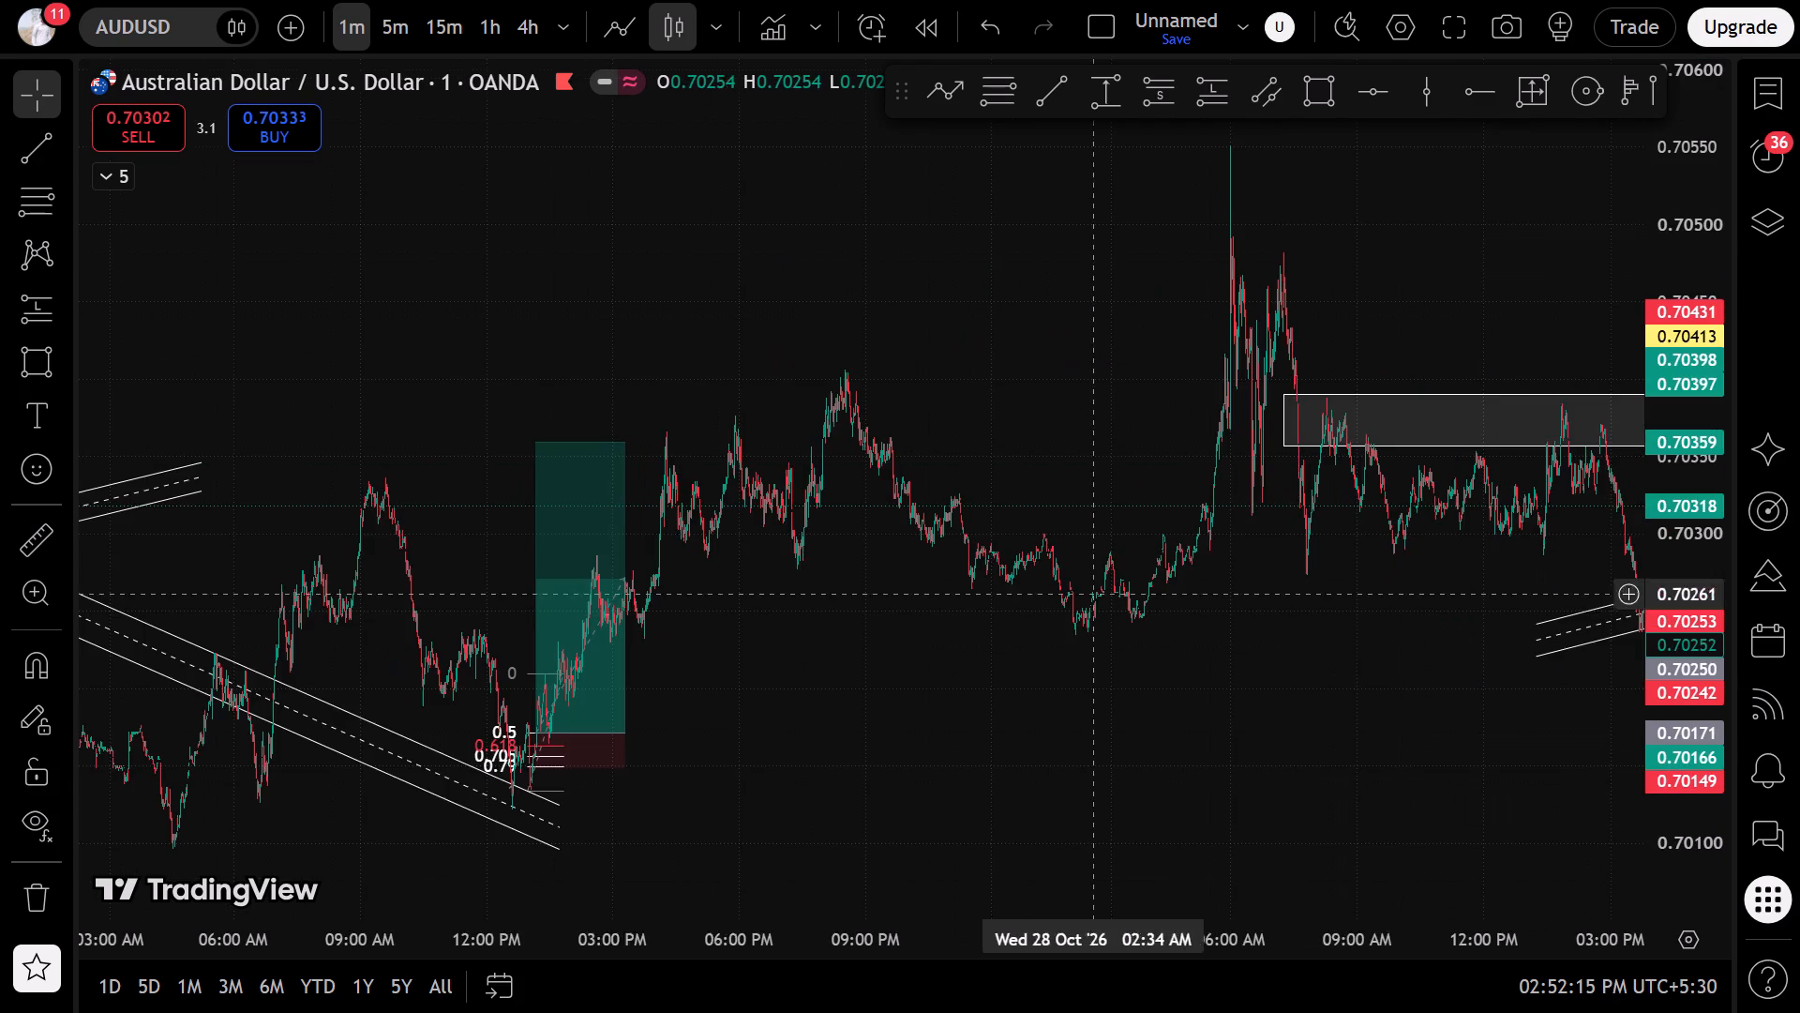
left_click_drag(274, 522, 1522, 547)
scroll(1401, 534, "up", 6)
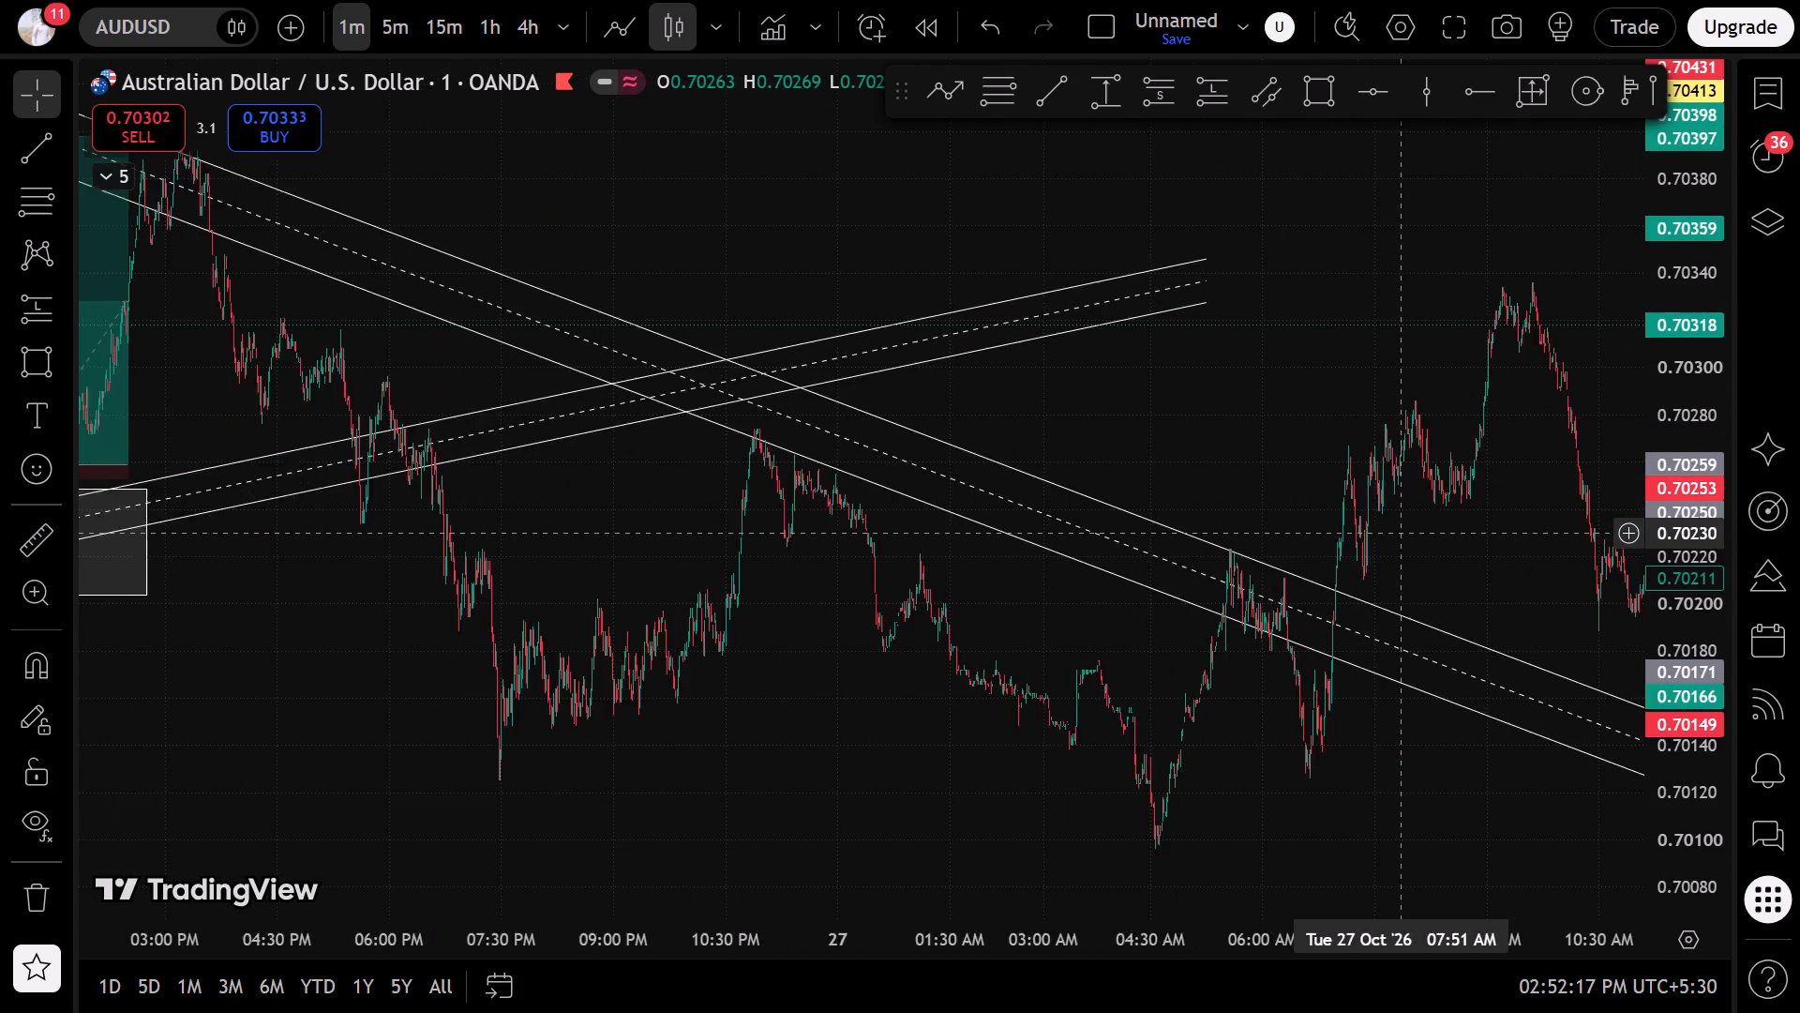
scroll(1400, 532, "up", 20)
left_click_drag(1232, 489, 249, 497)
left_click_drag(902, 522, 142, 492)
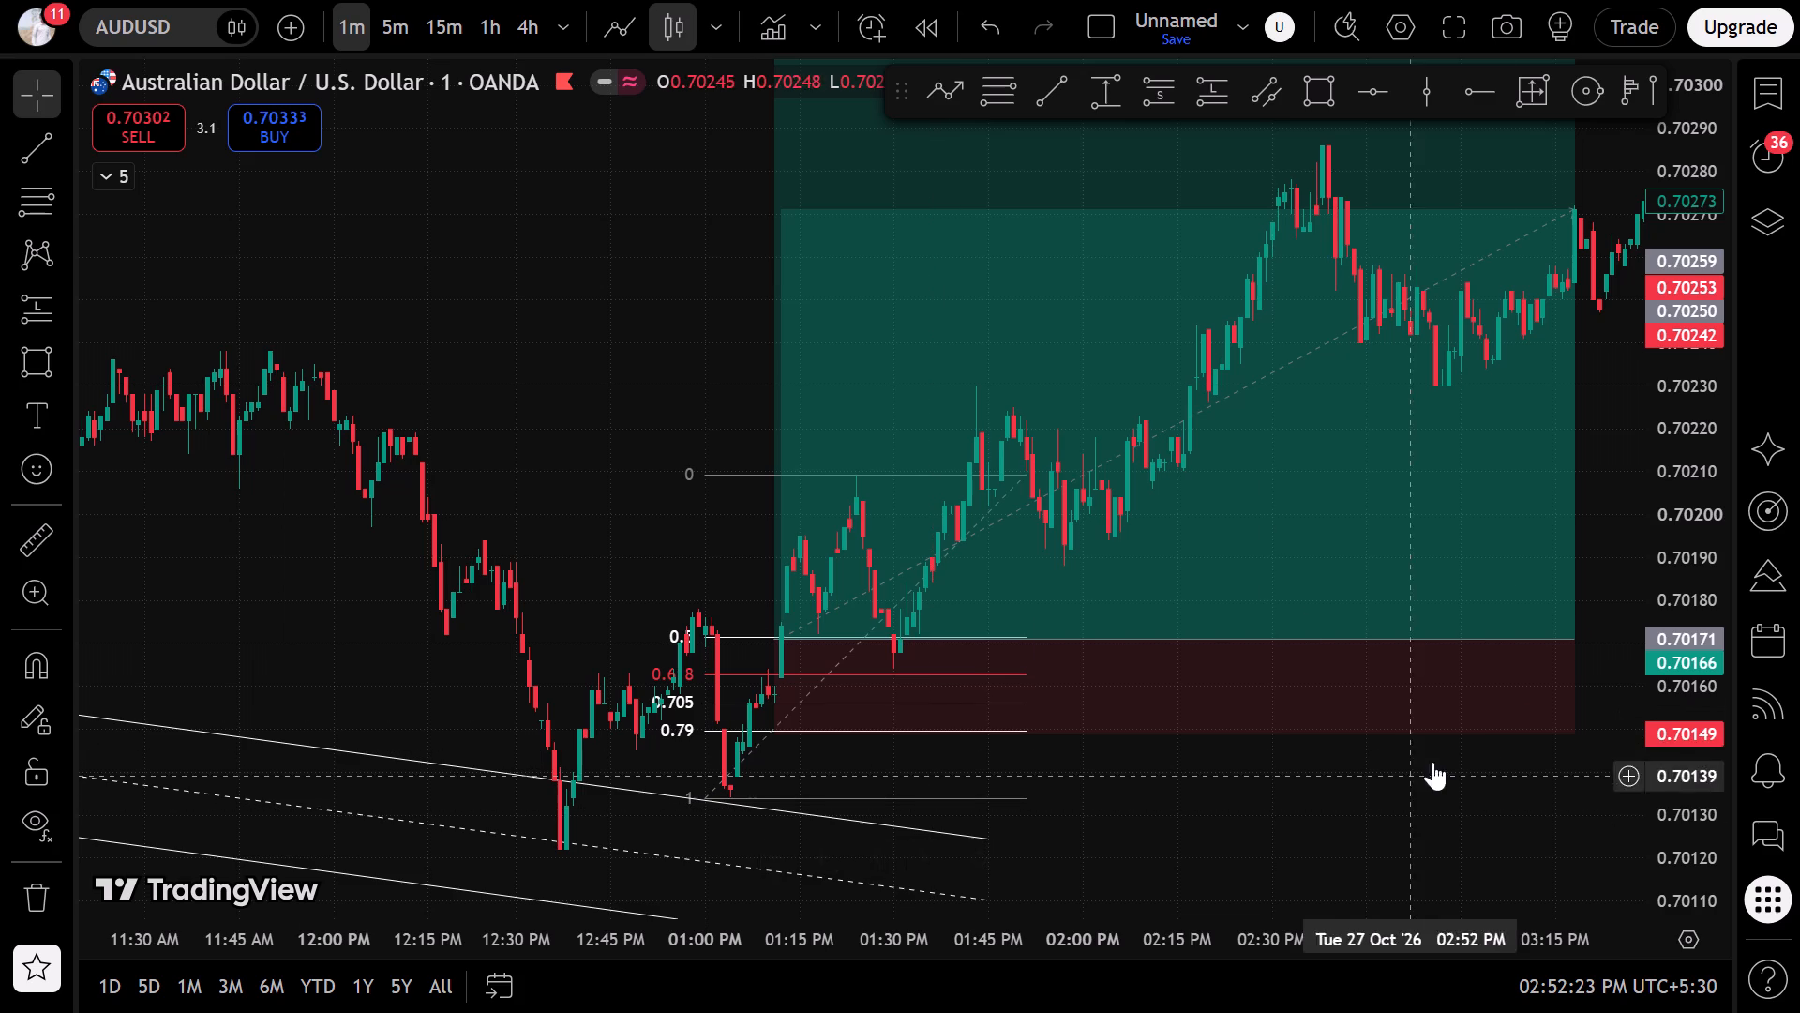
Follow AUDUSD past the 27 October long position on the 1-minute chart, and examine the 26 to 29 October setups on the 15-minute timeframe.
left_click_drag(1524, 745, 274, 788)
scroll(957, 698, "down", 6)
left_click_drag(1368, 579, 515, 742)
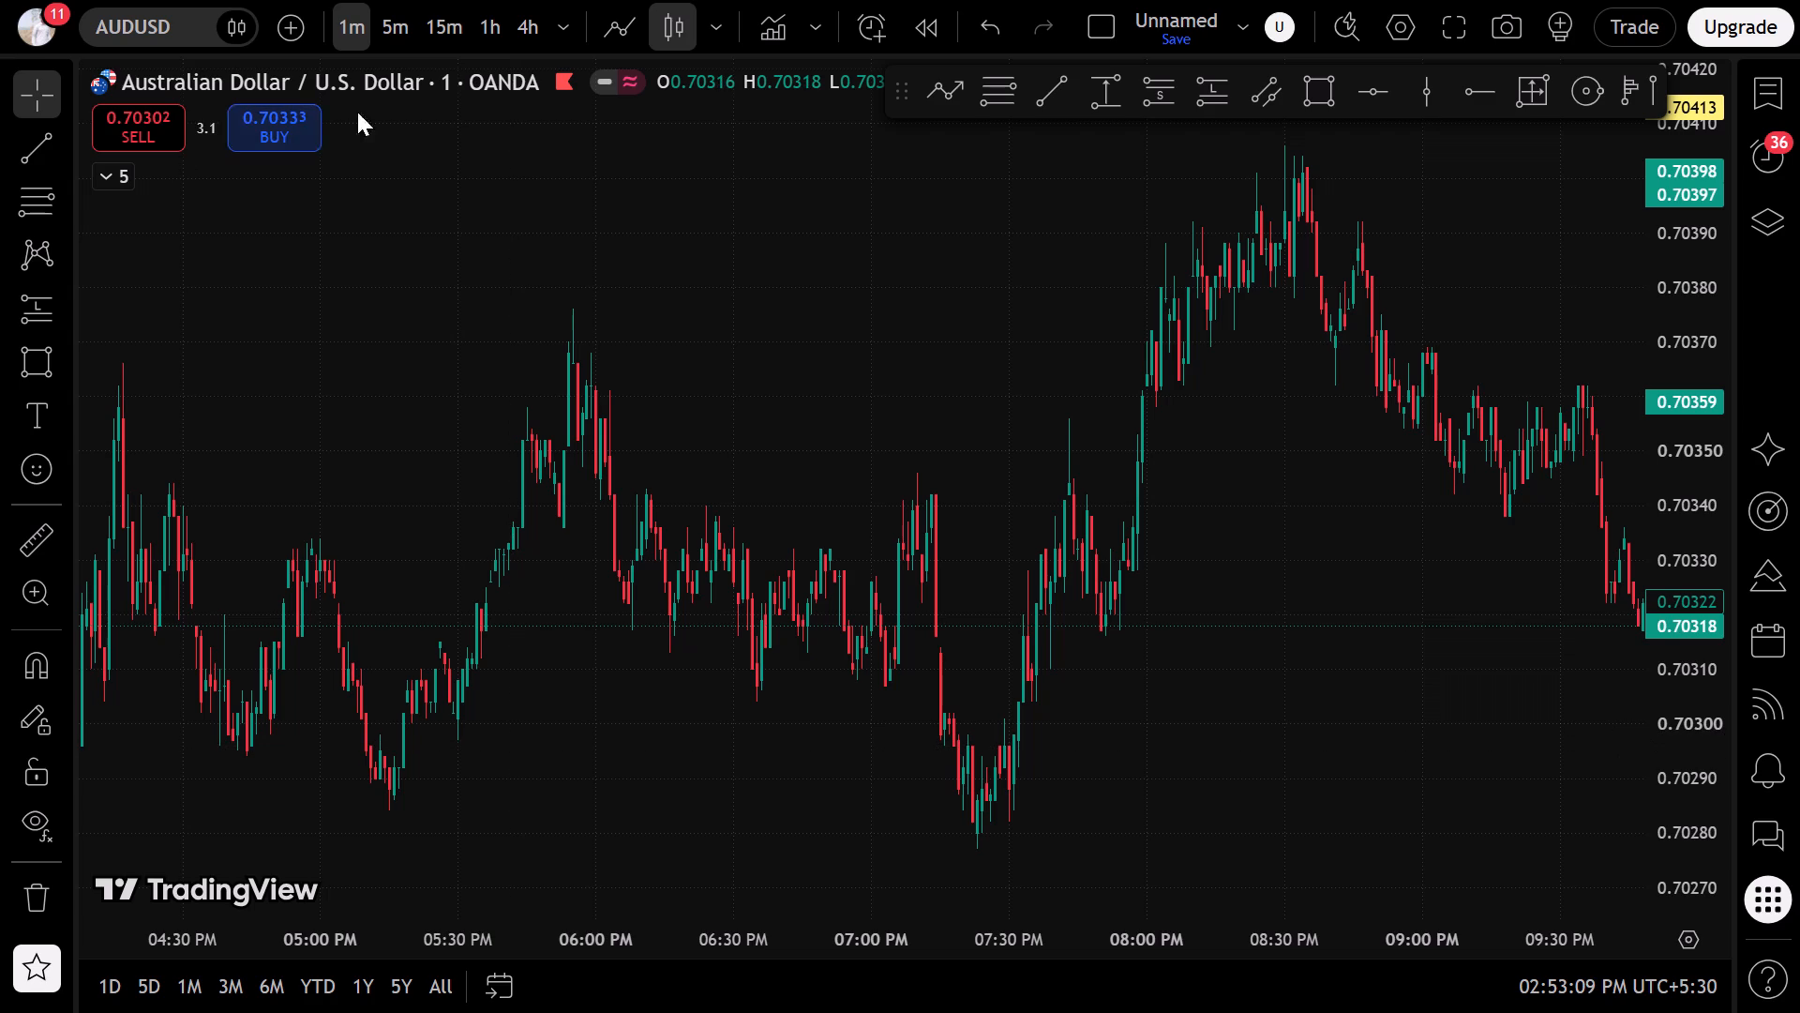
left_click(448, 27)
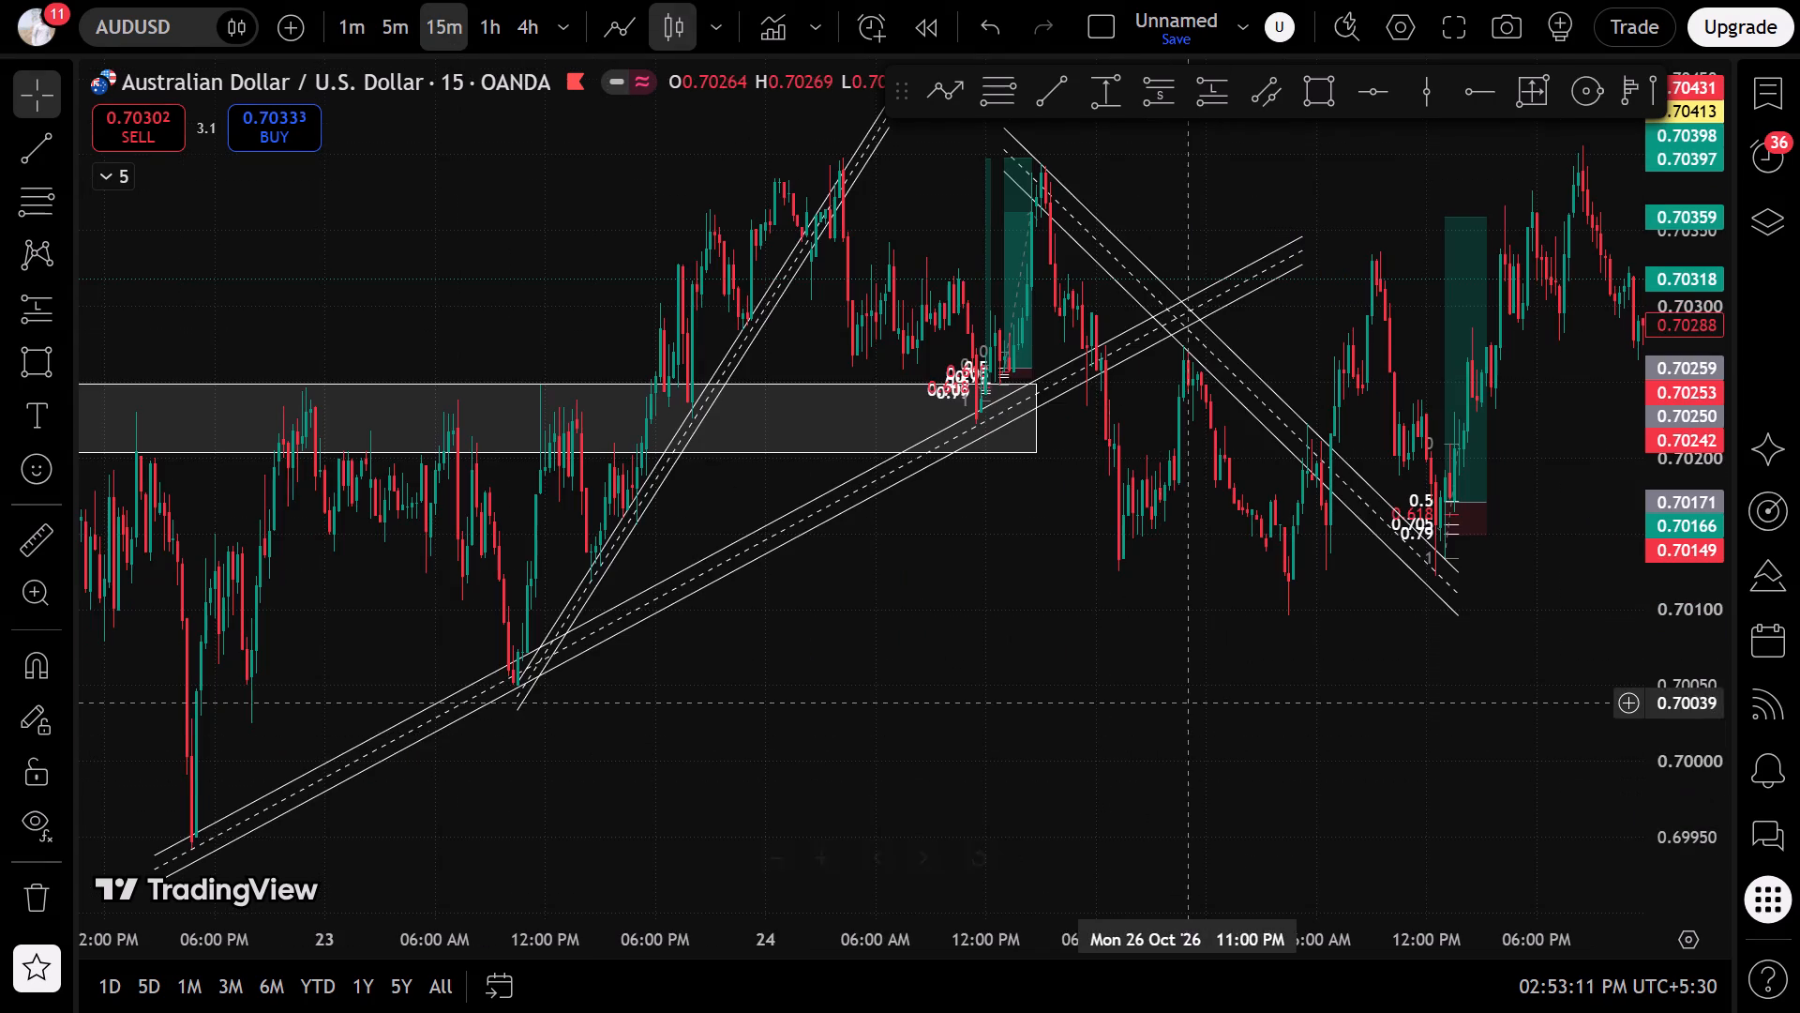
scroll(1186, 703, "up", 6)
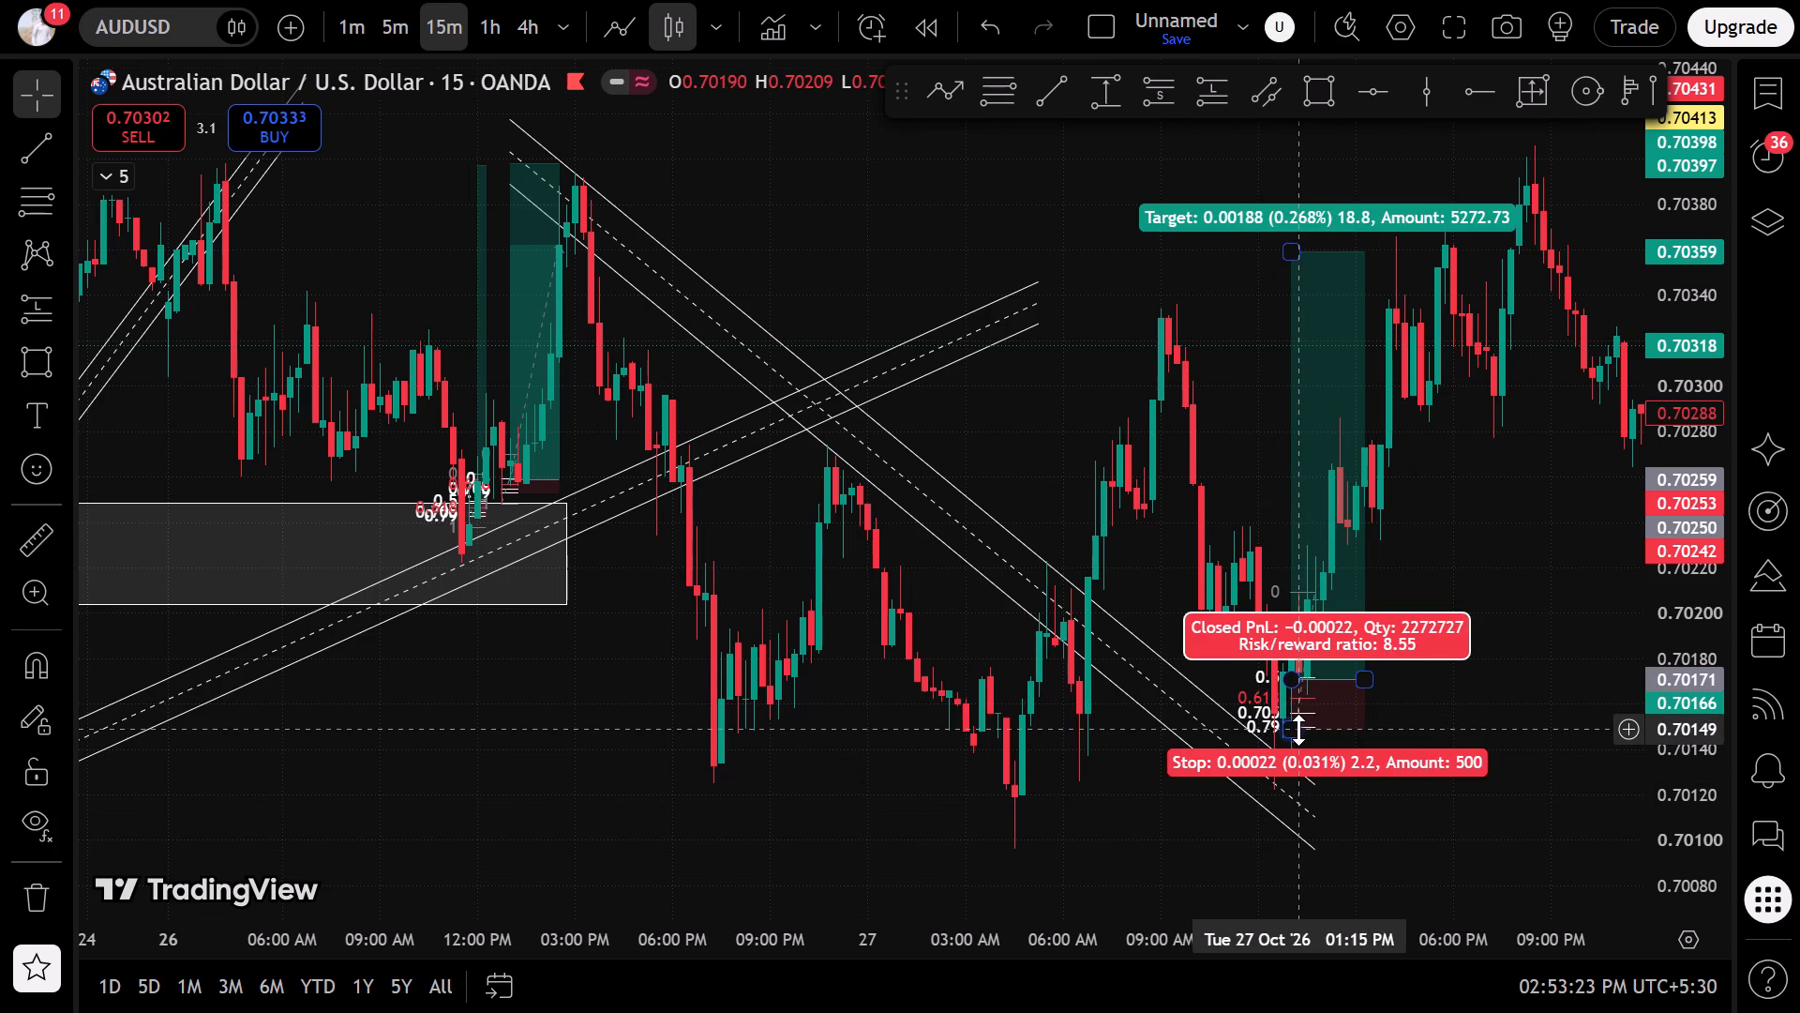
left_click_drag(1666, 522, 1670, 717)
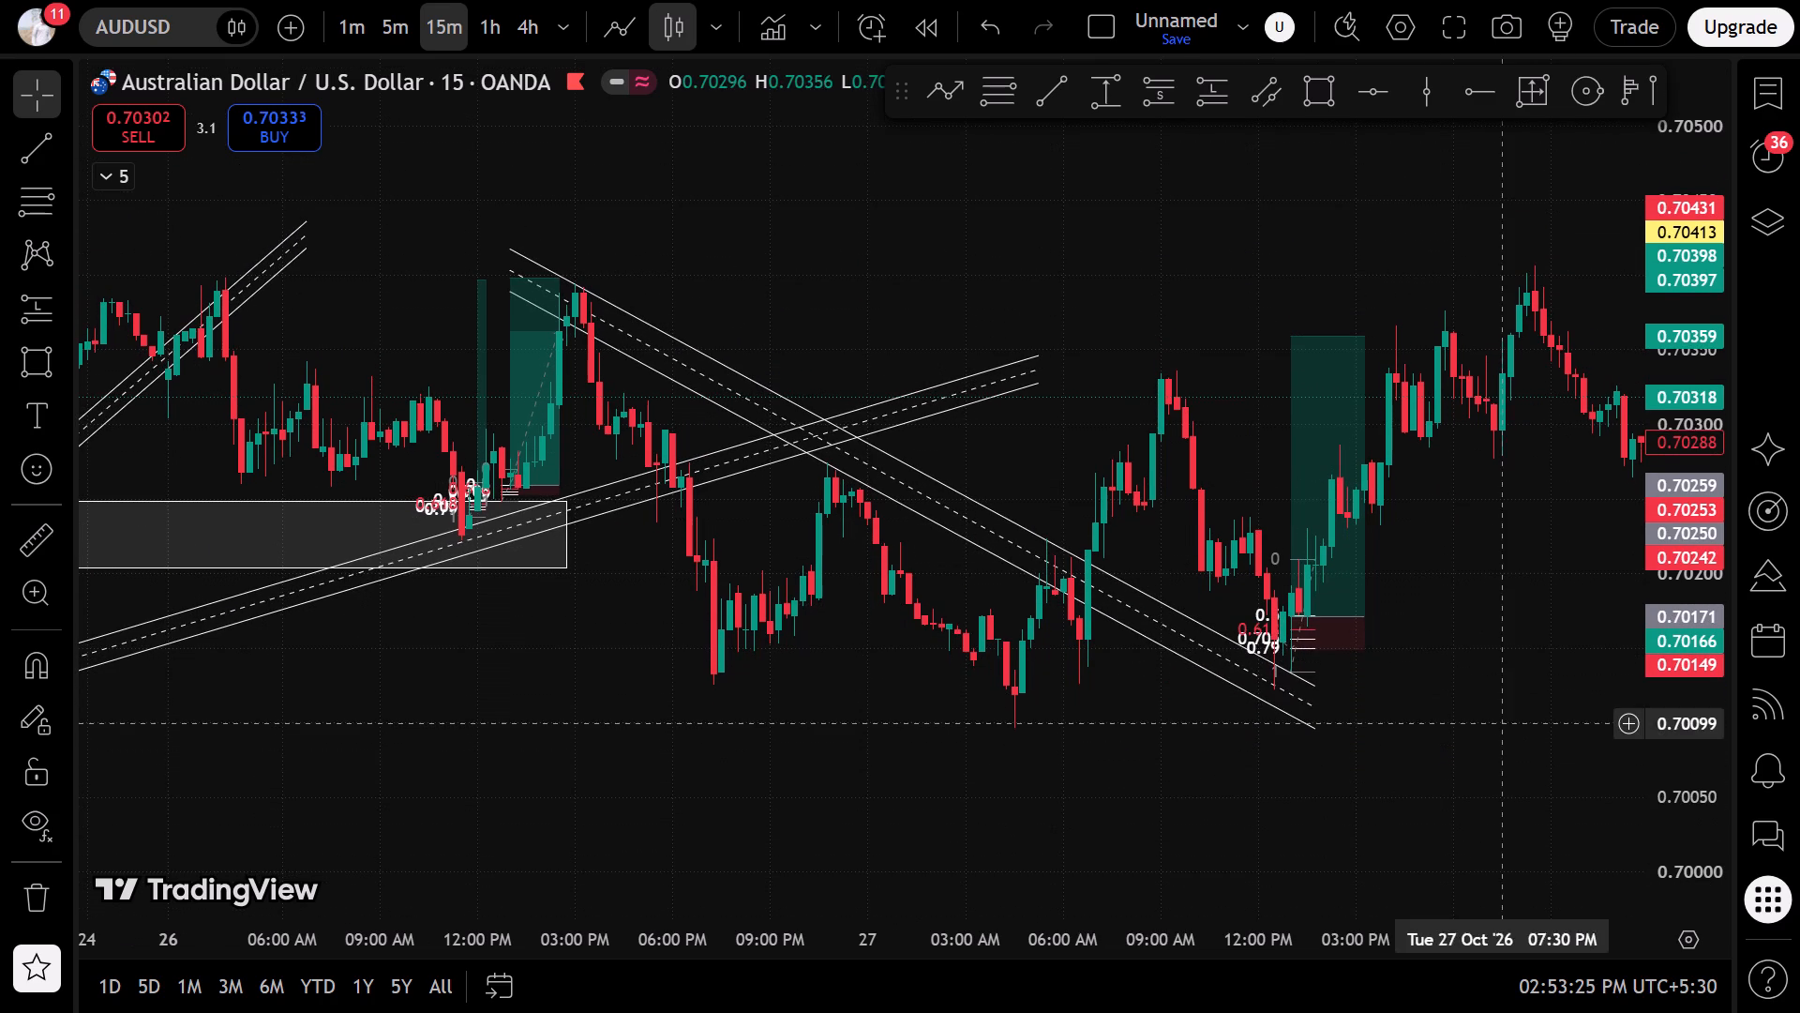
left_click_drag(1091, 723, 434, 729)
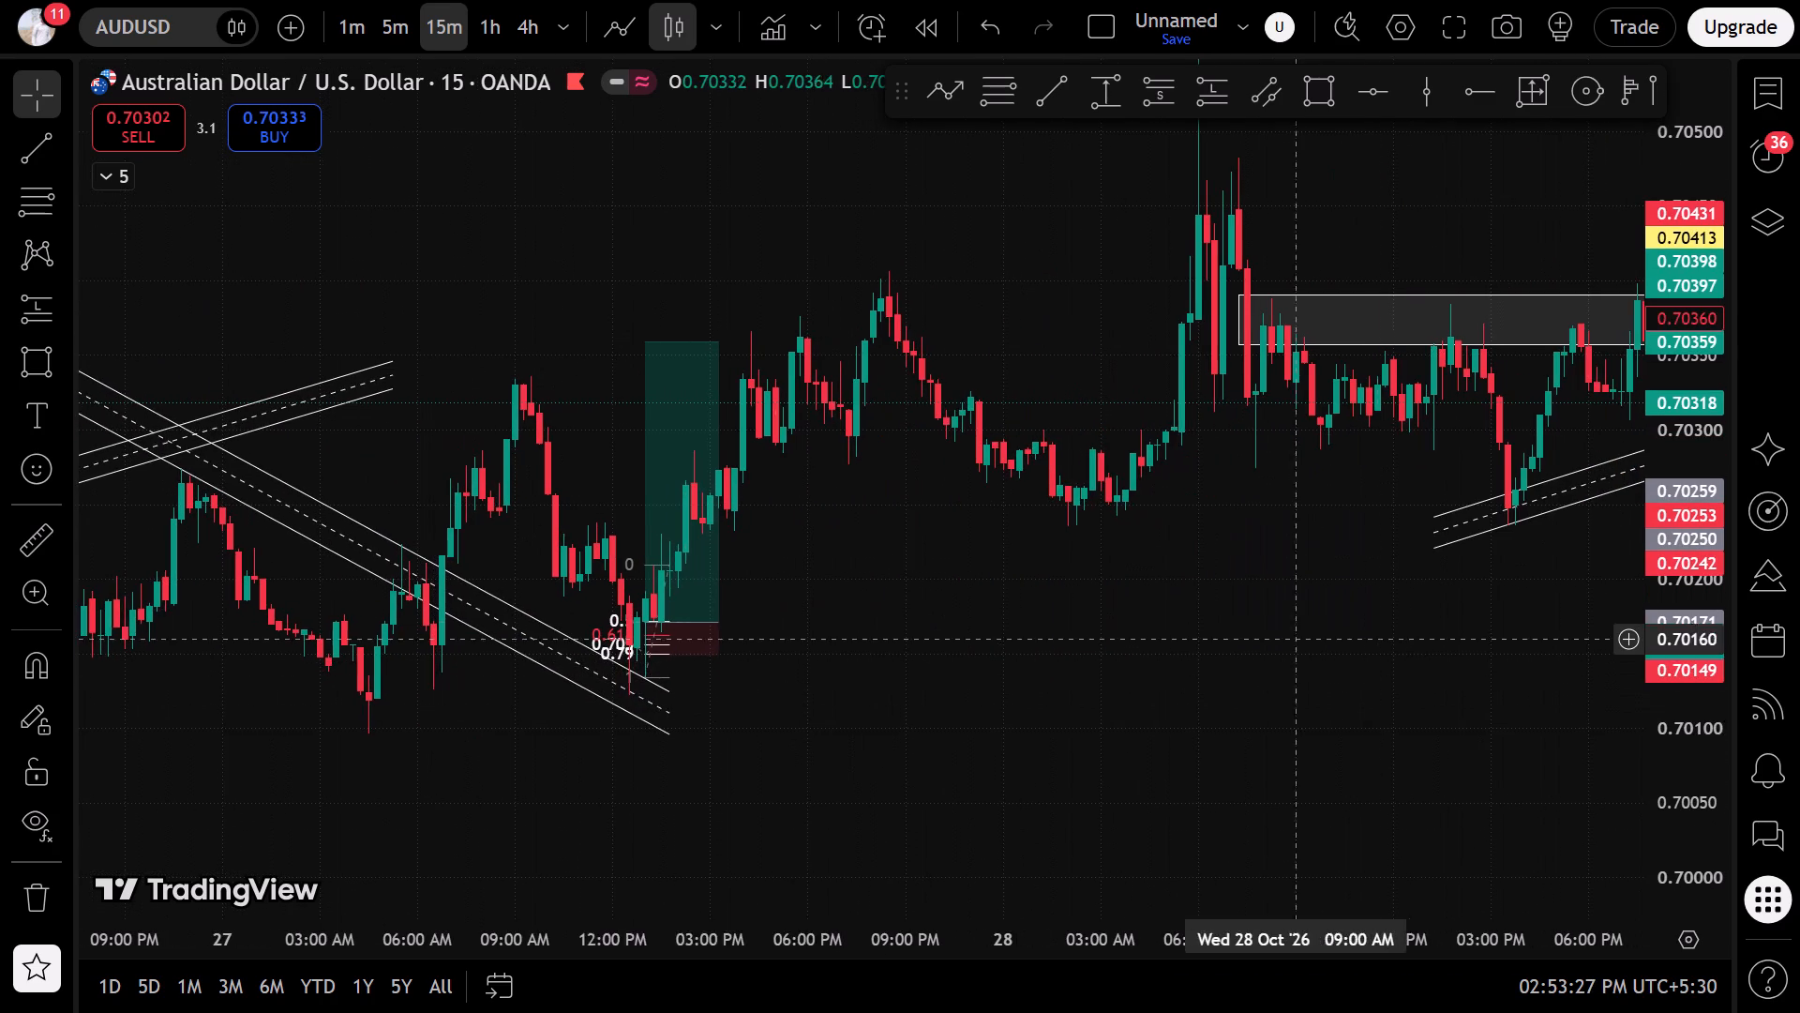
left_click_drag(1380, 623, 450, 803)
scroll(450, 803, "down", 5)
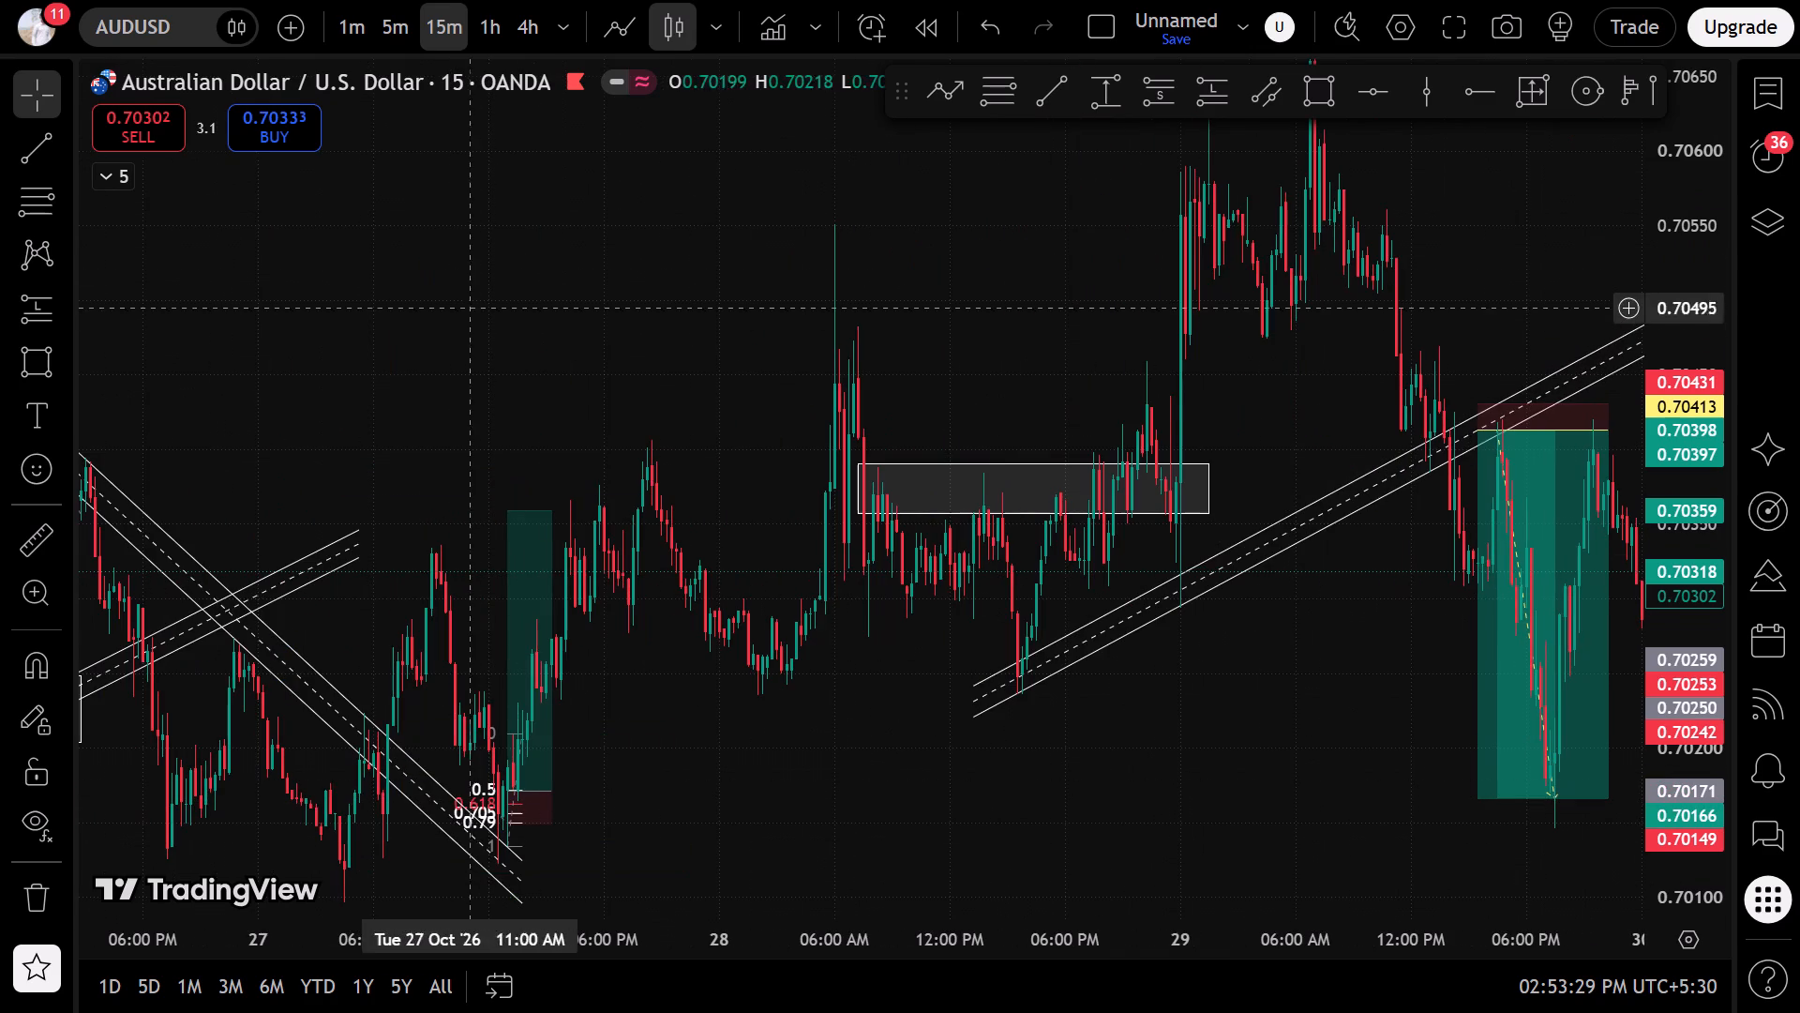
Switch AUDUSD to the 1-minute timeframe.
left_click(345, 38)
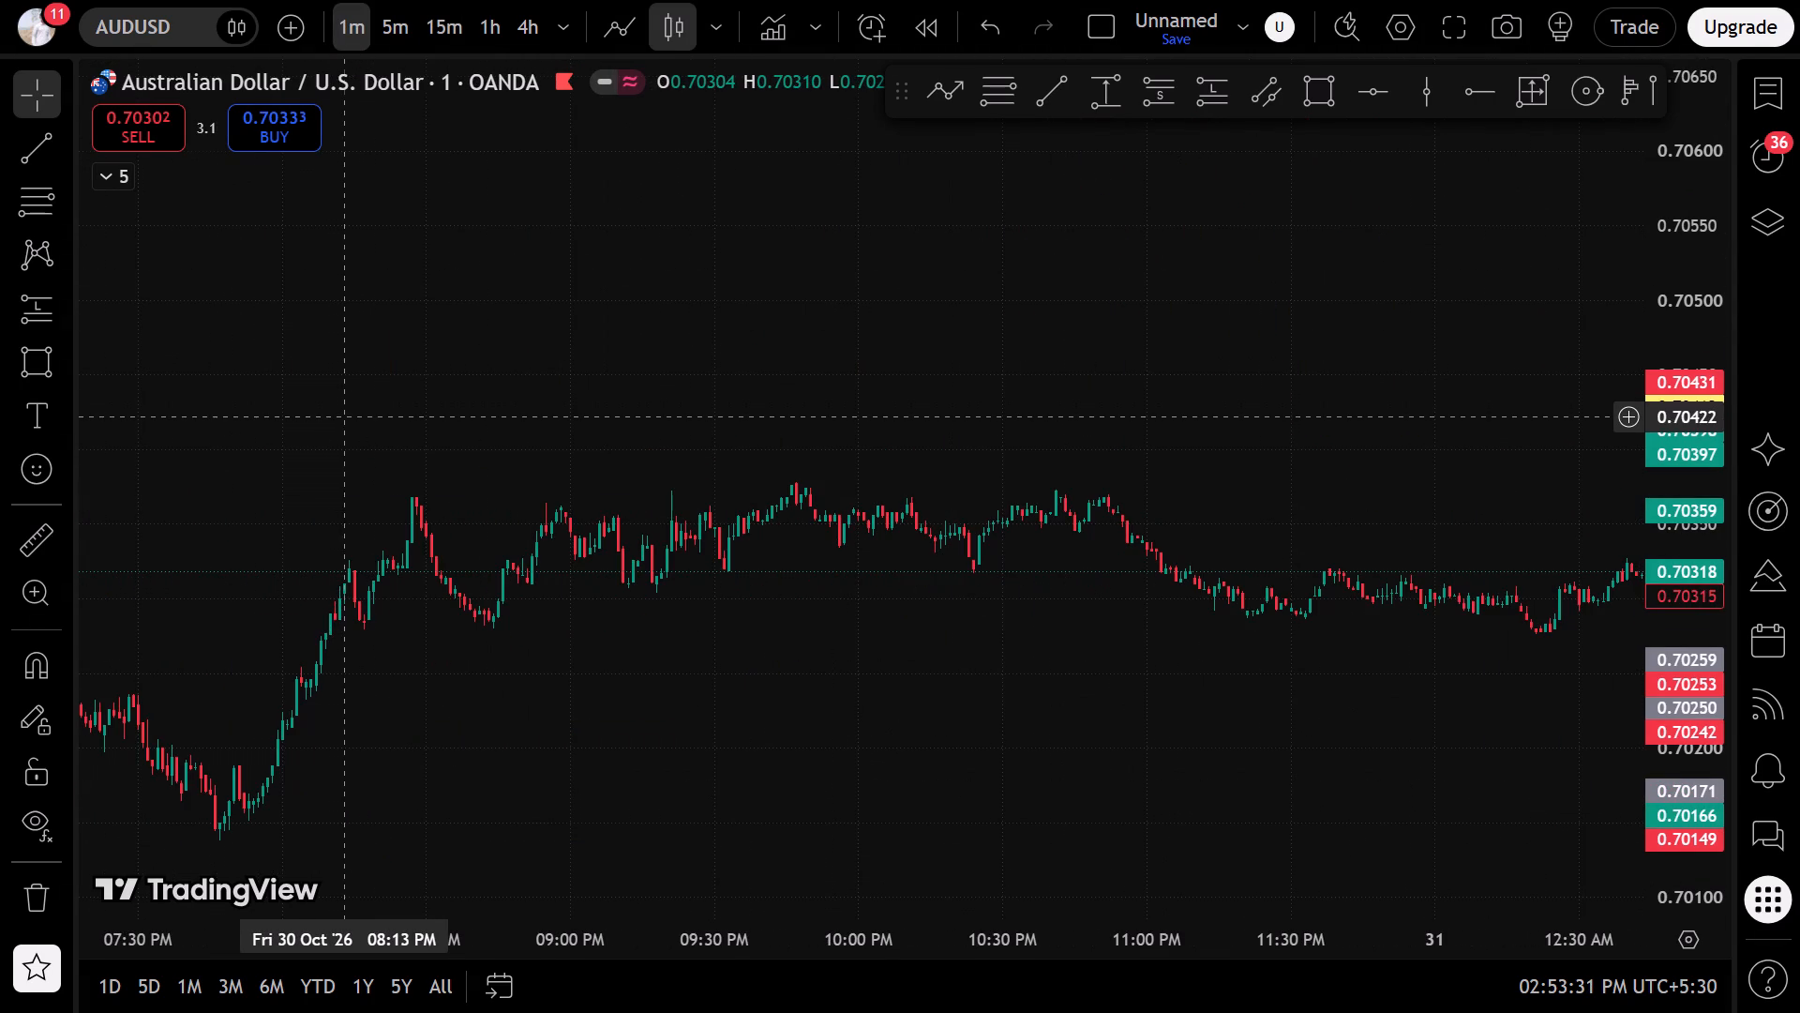
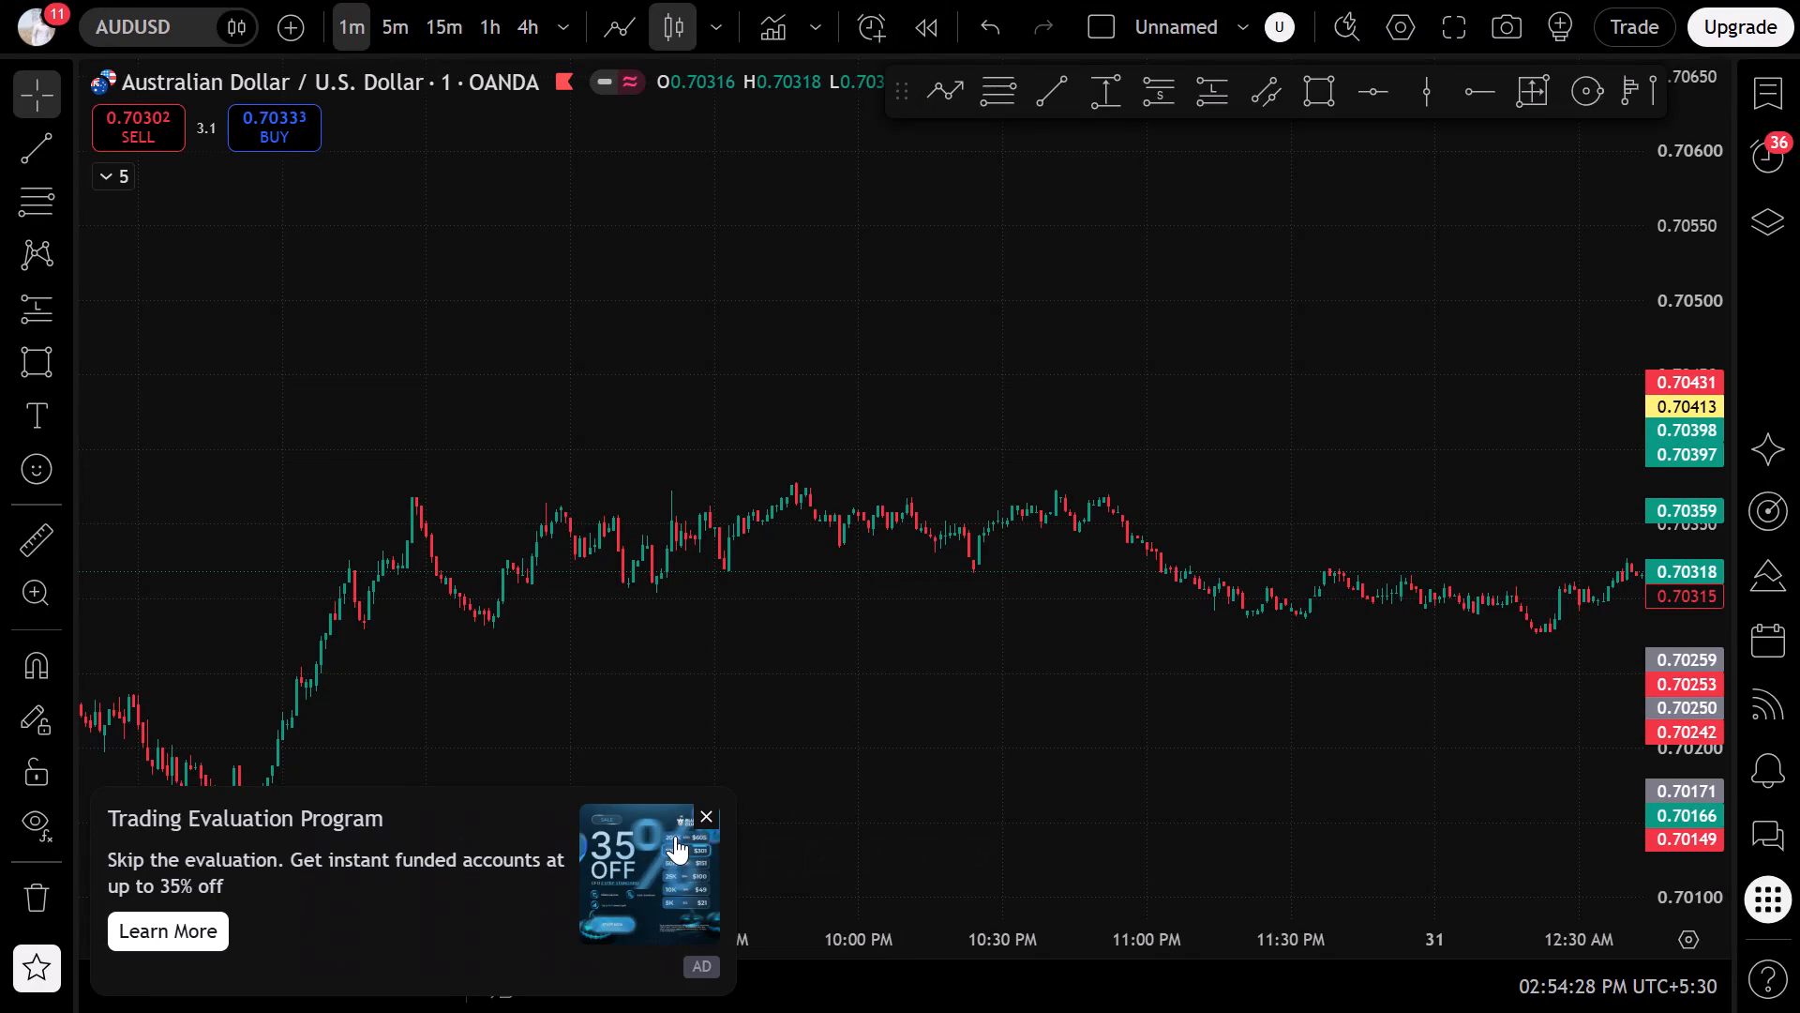
Dismiss the Trading Evaluation Program advertisement covering the AUDUSD 1-minute chart.
left_click(699, 816)
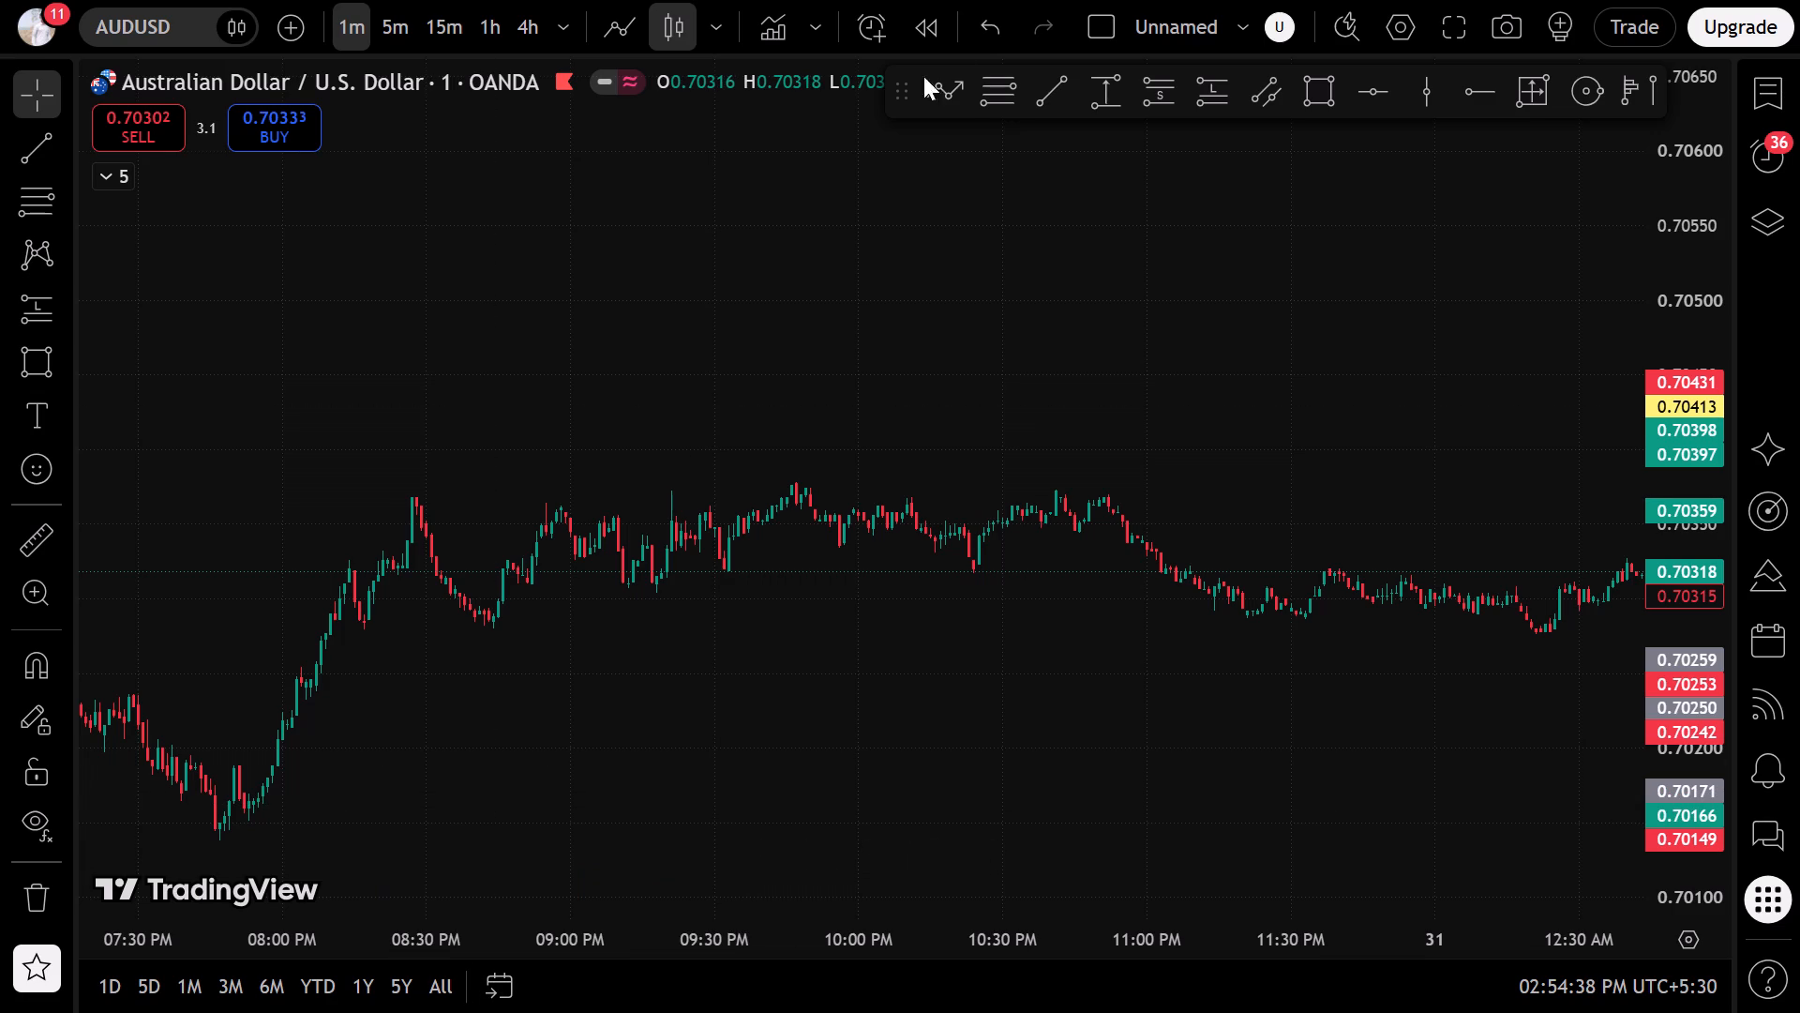
left_click_drag(921, 90, 918, 102)
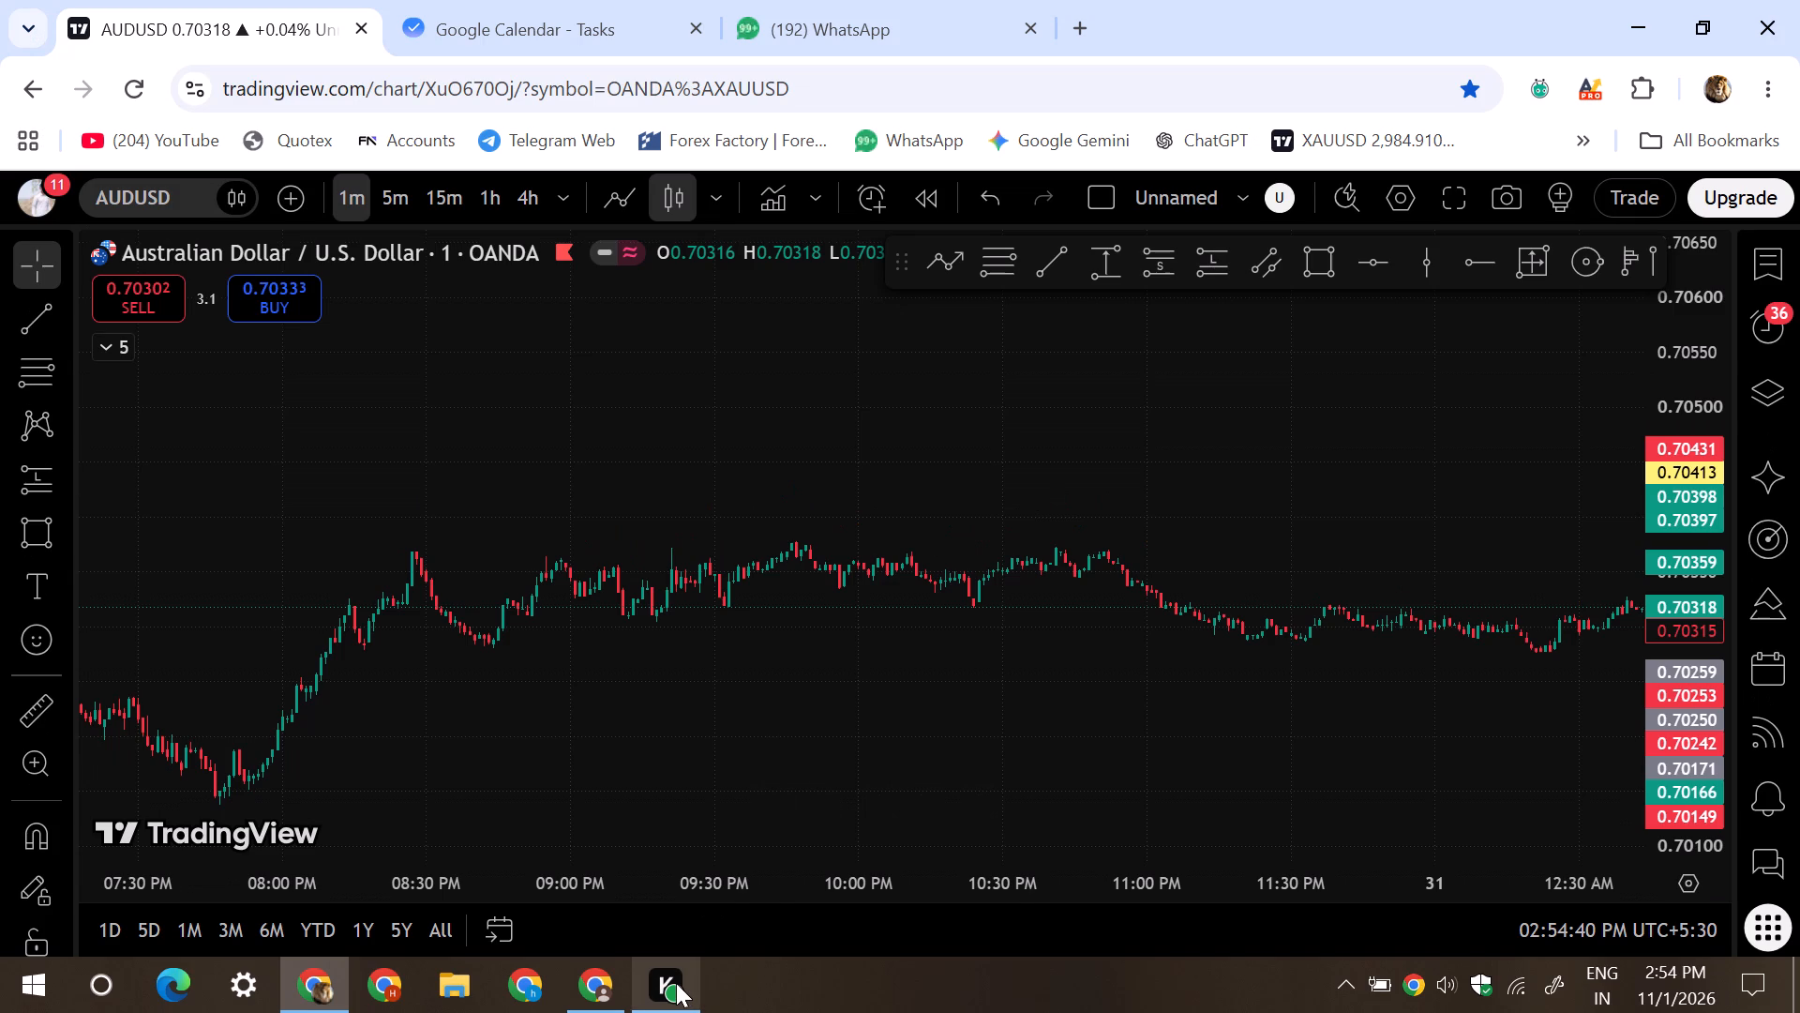
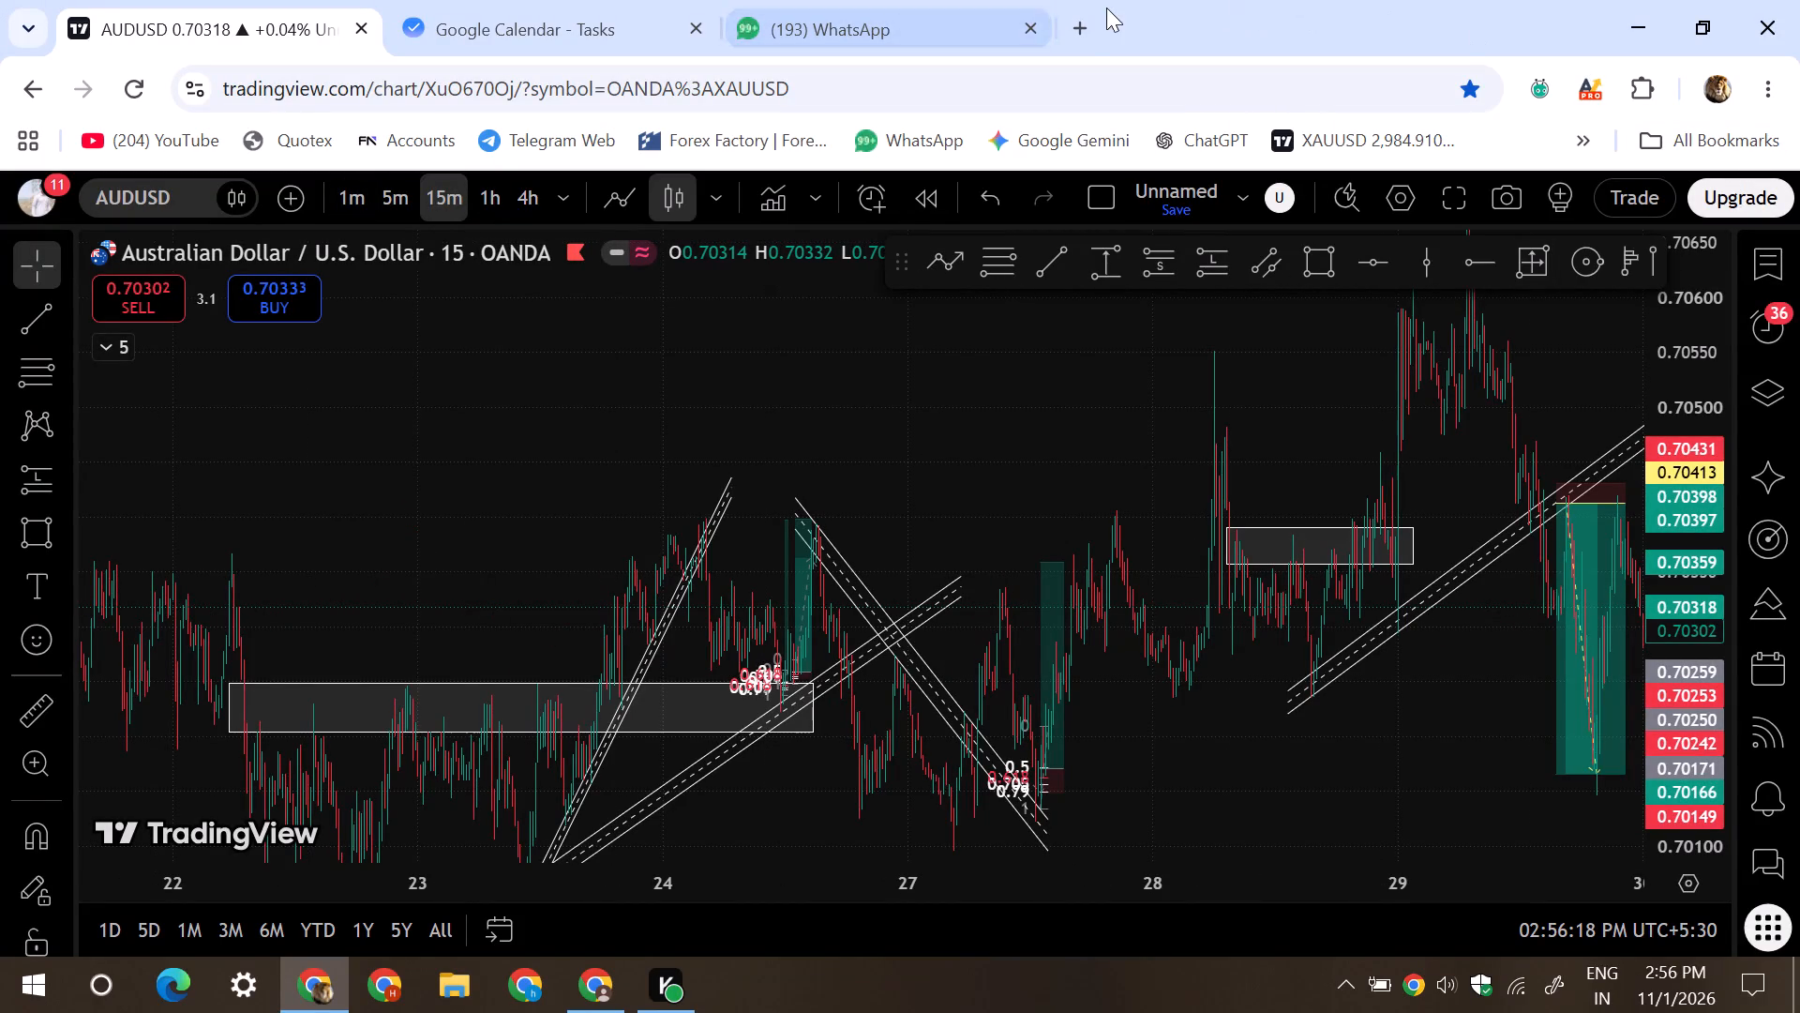
Open YouTube in a new browser tab and search for "char kada challdo na saaath mee".
left_click(1085, 26)
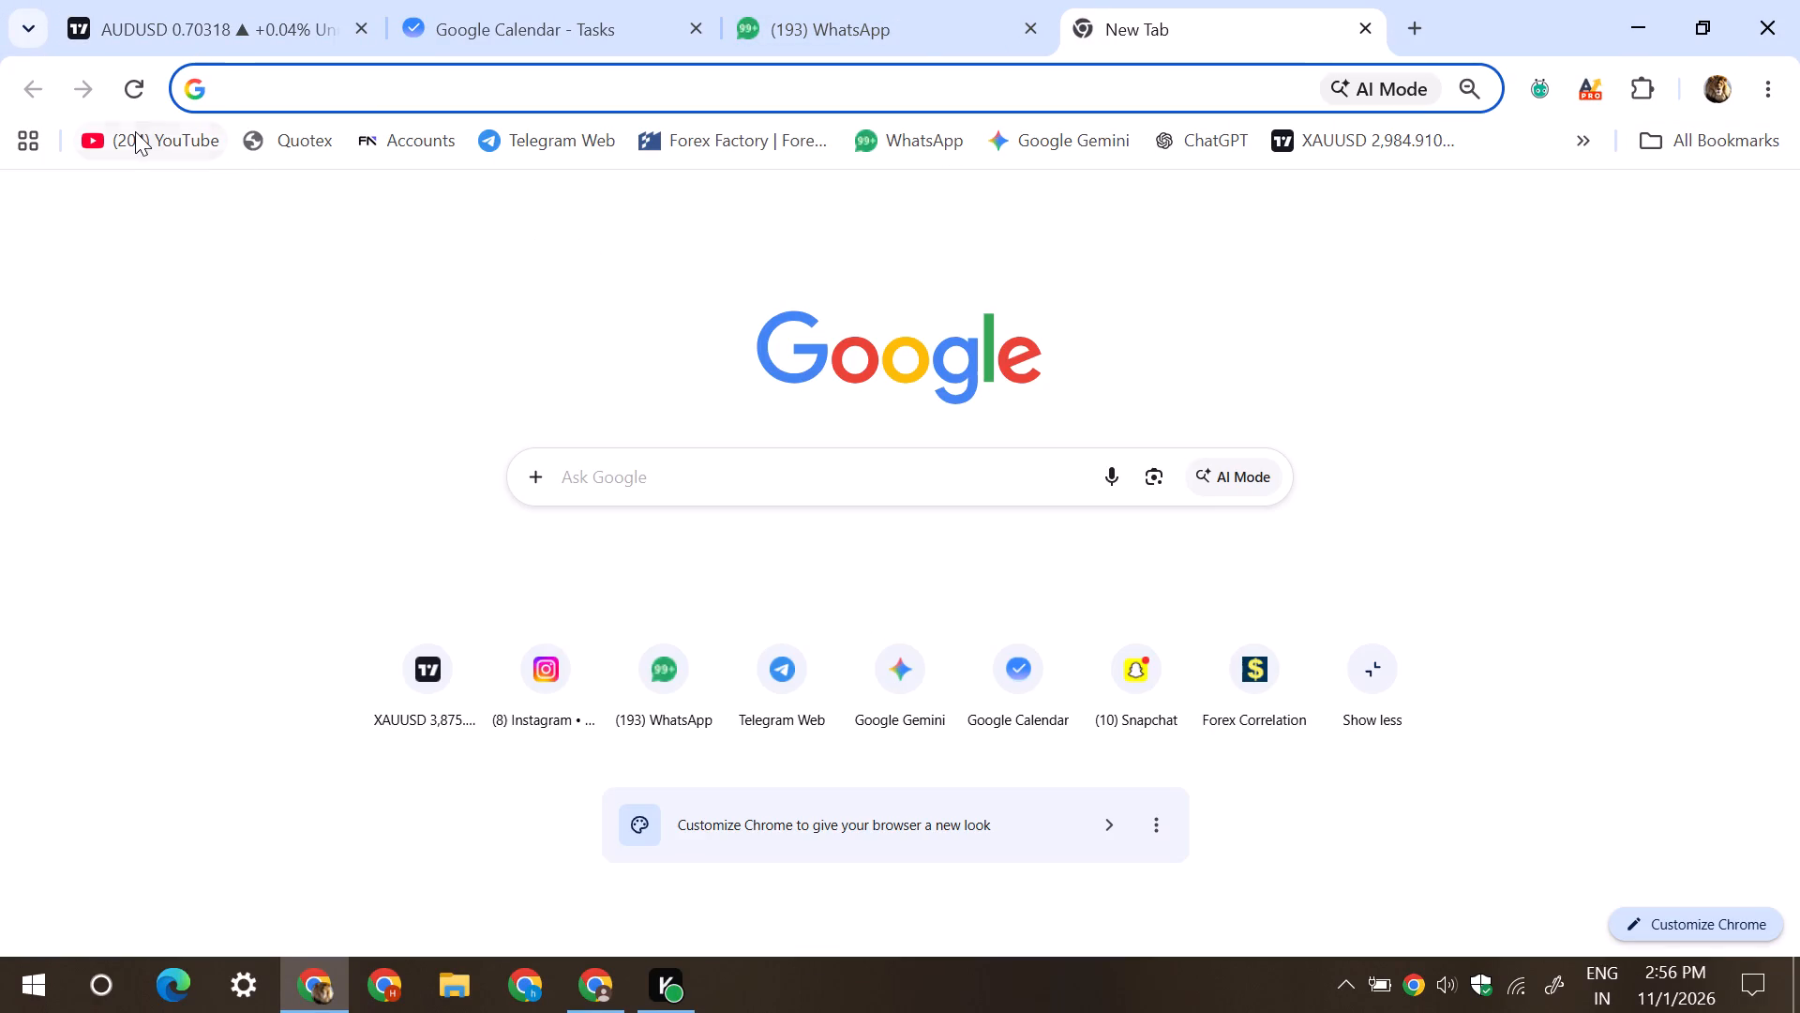
left_click(135, 131)
left_click(272, 12)
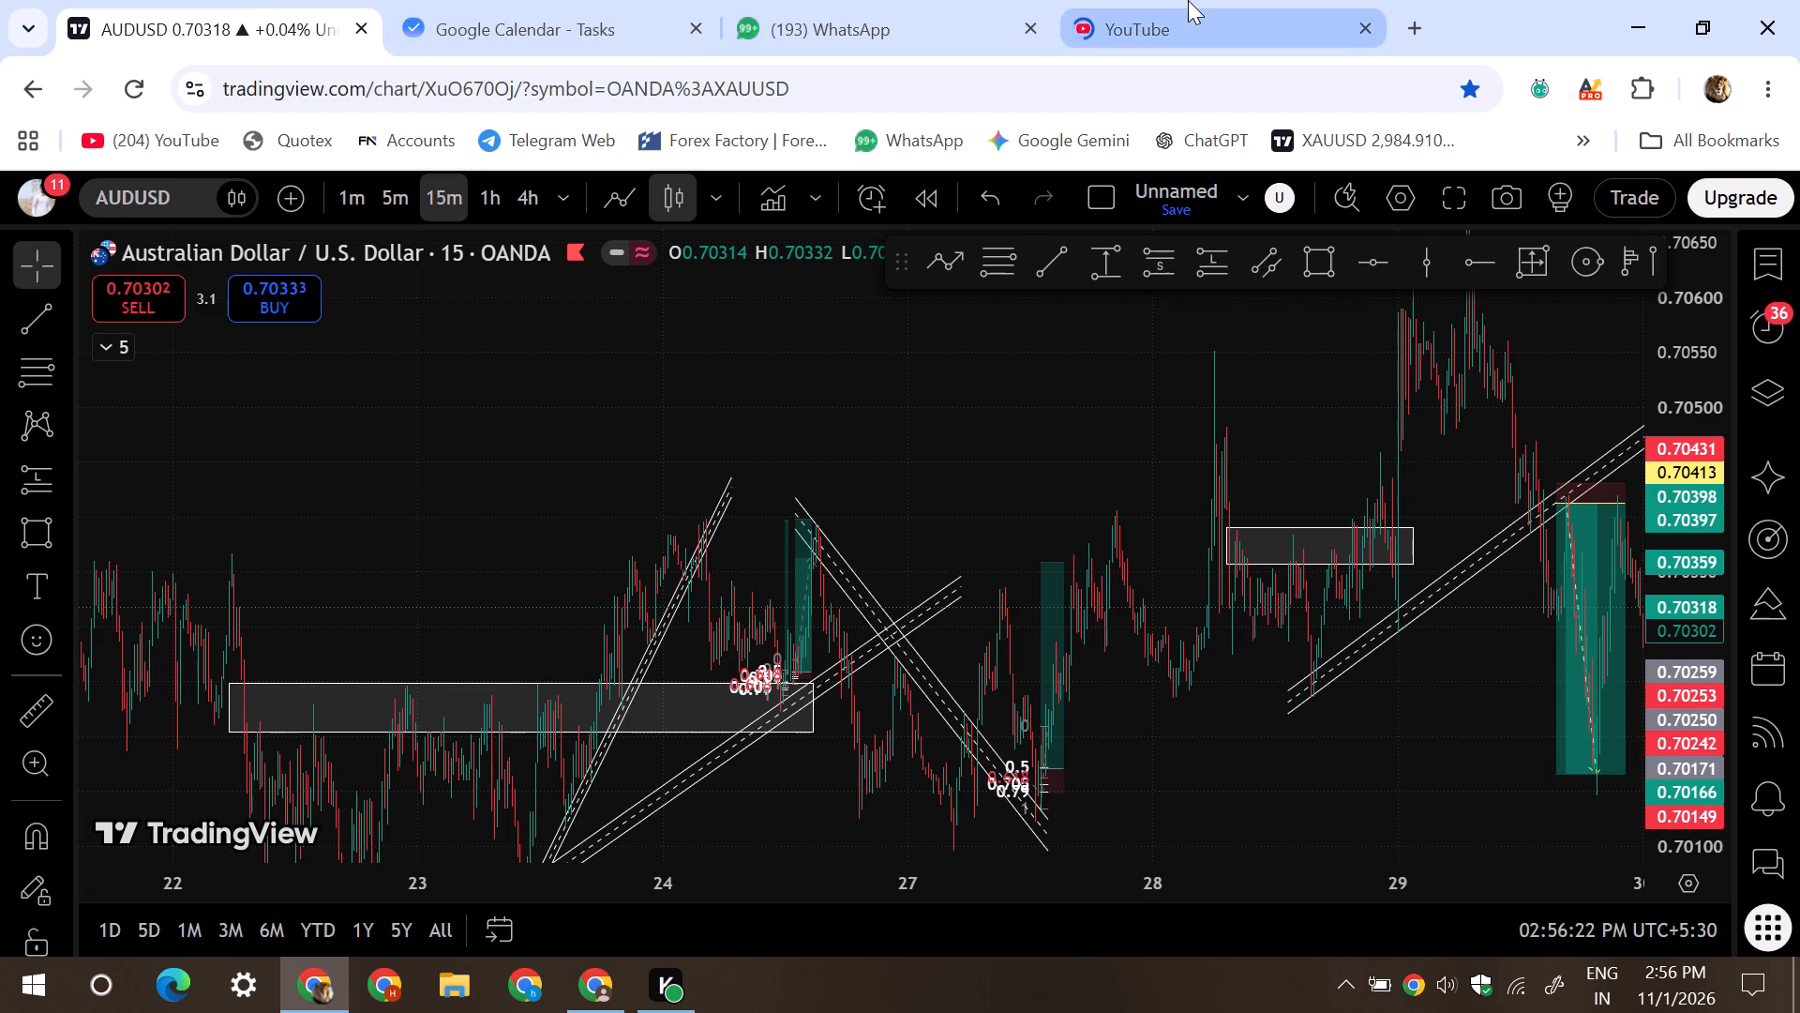
left_click(1188, 0)
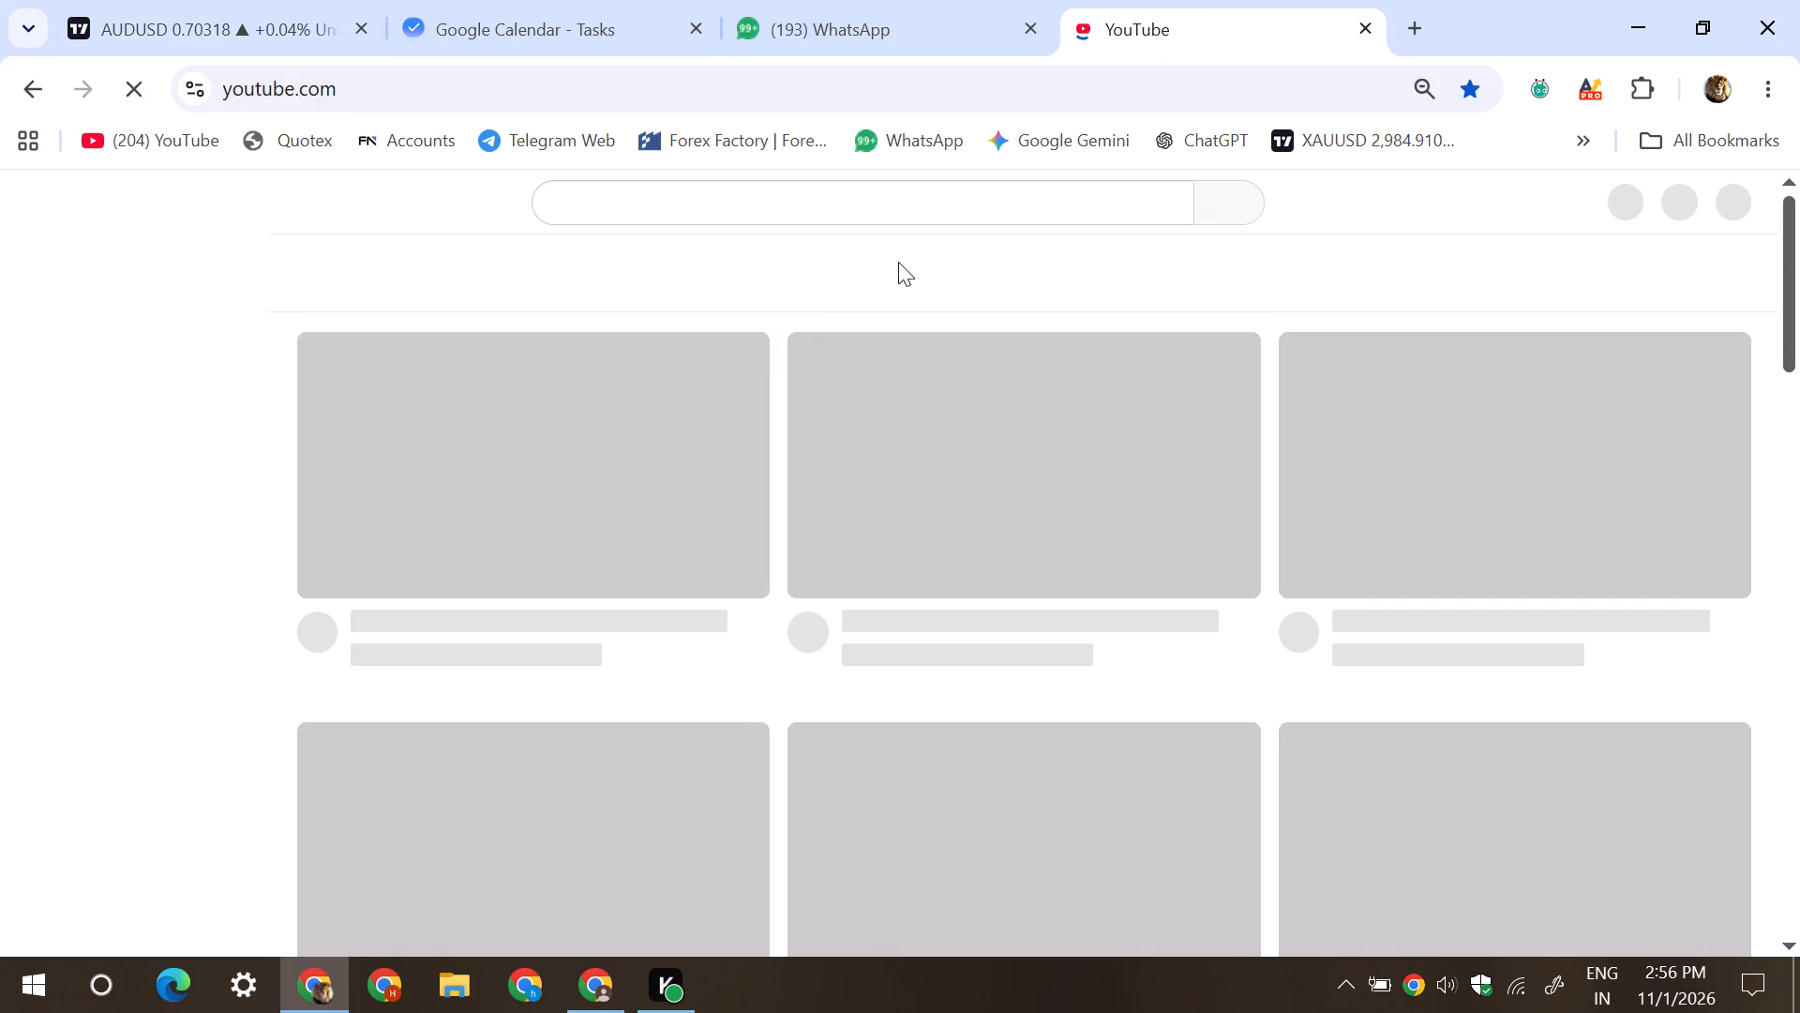
left_click(848, 198)
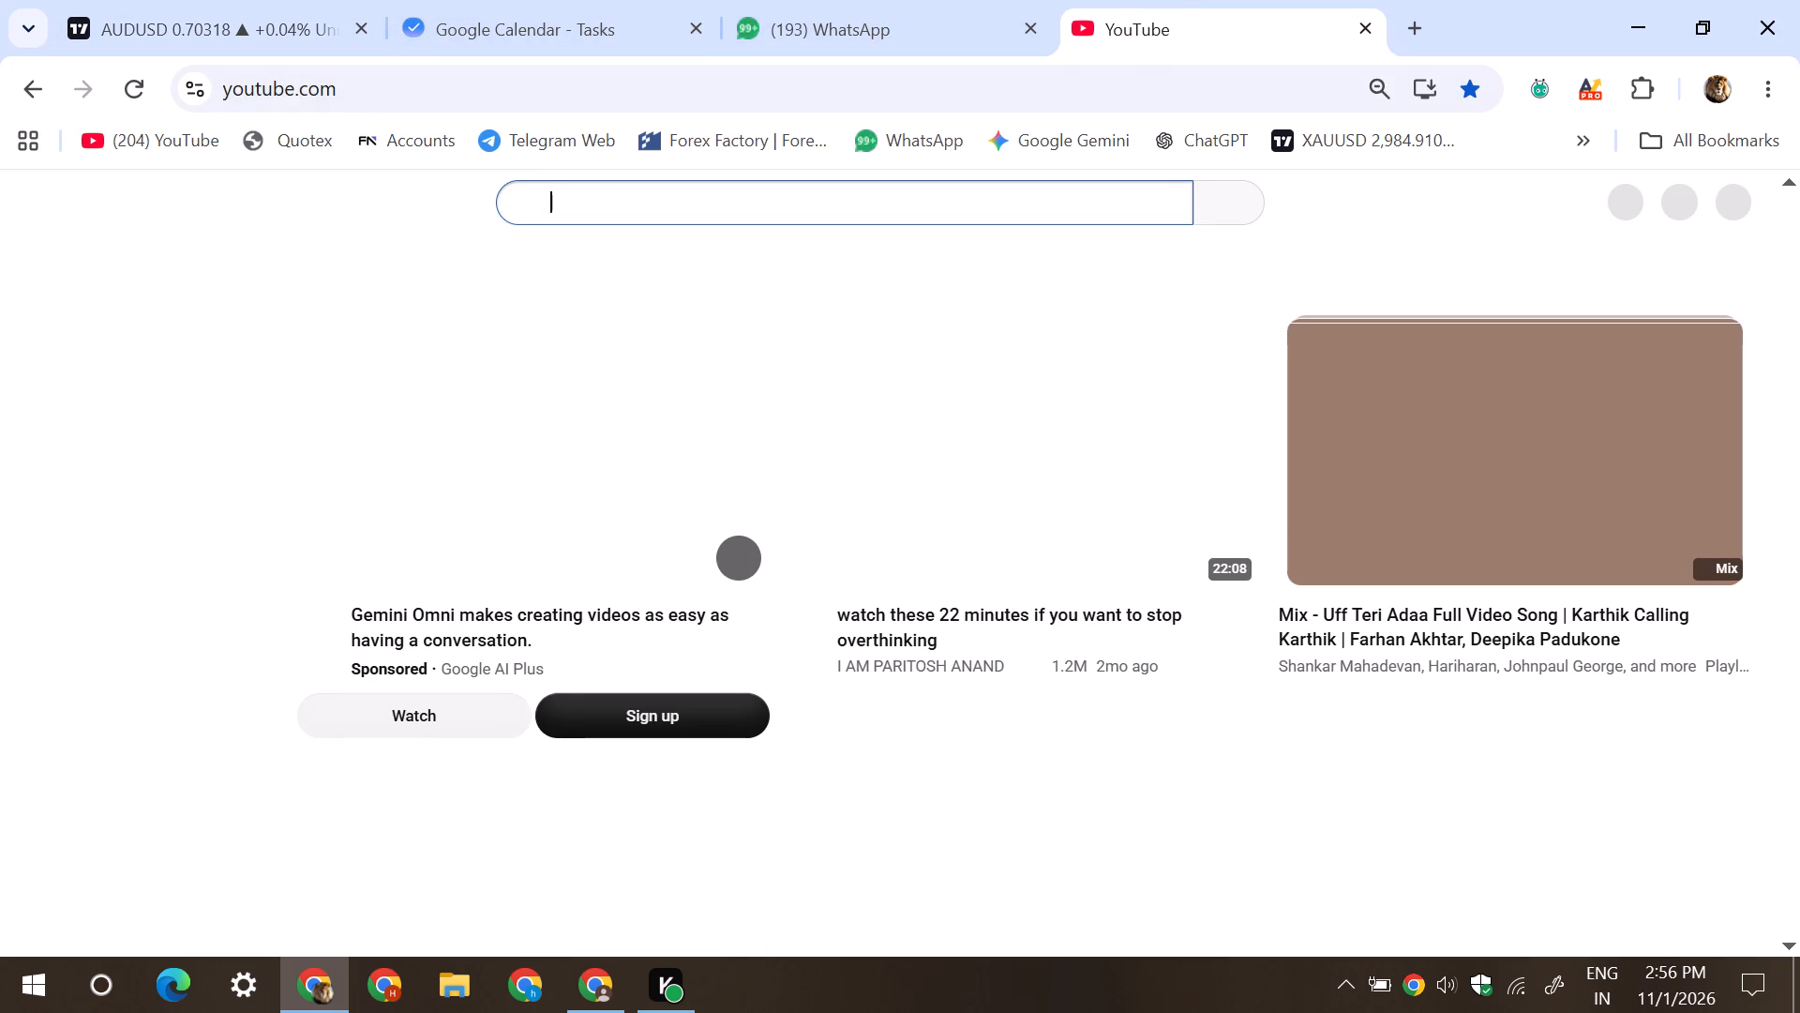
left_click(709, 195)
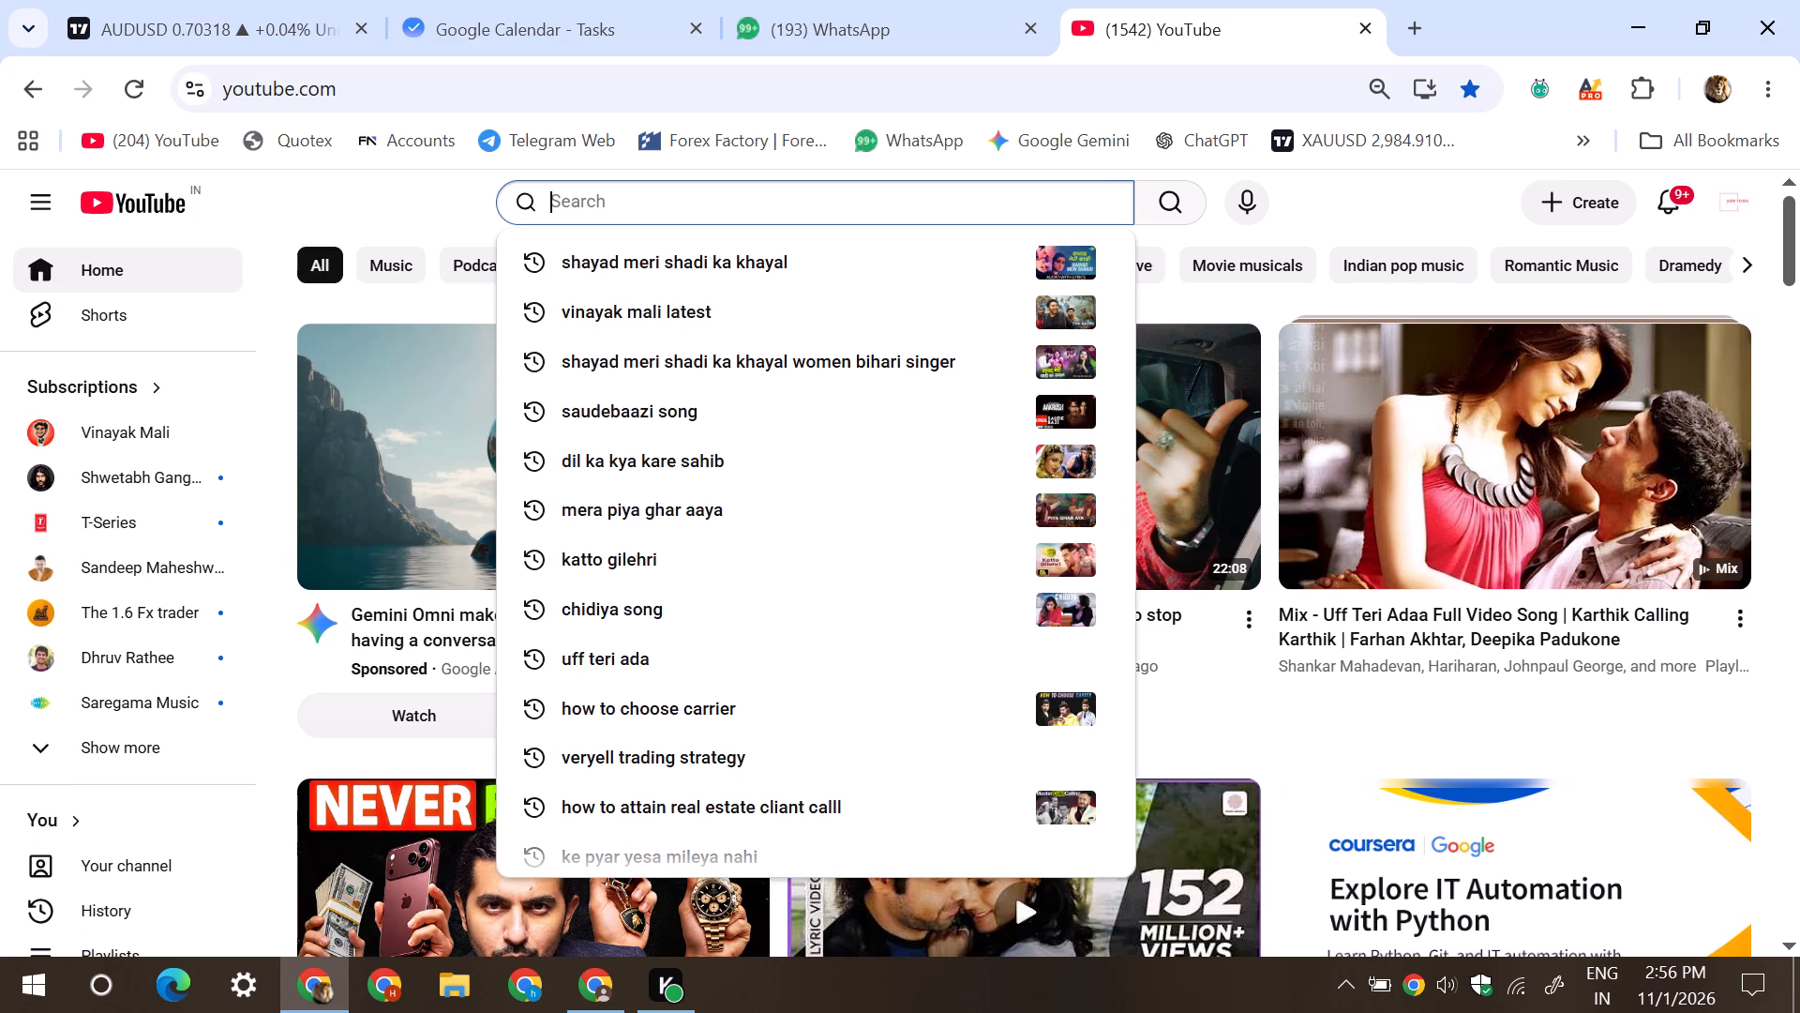
type("char kada challdo na saaath mee")
key("space")
key("Return")
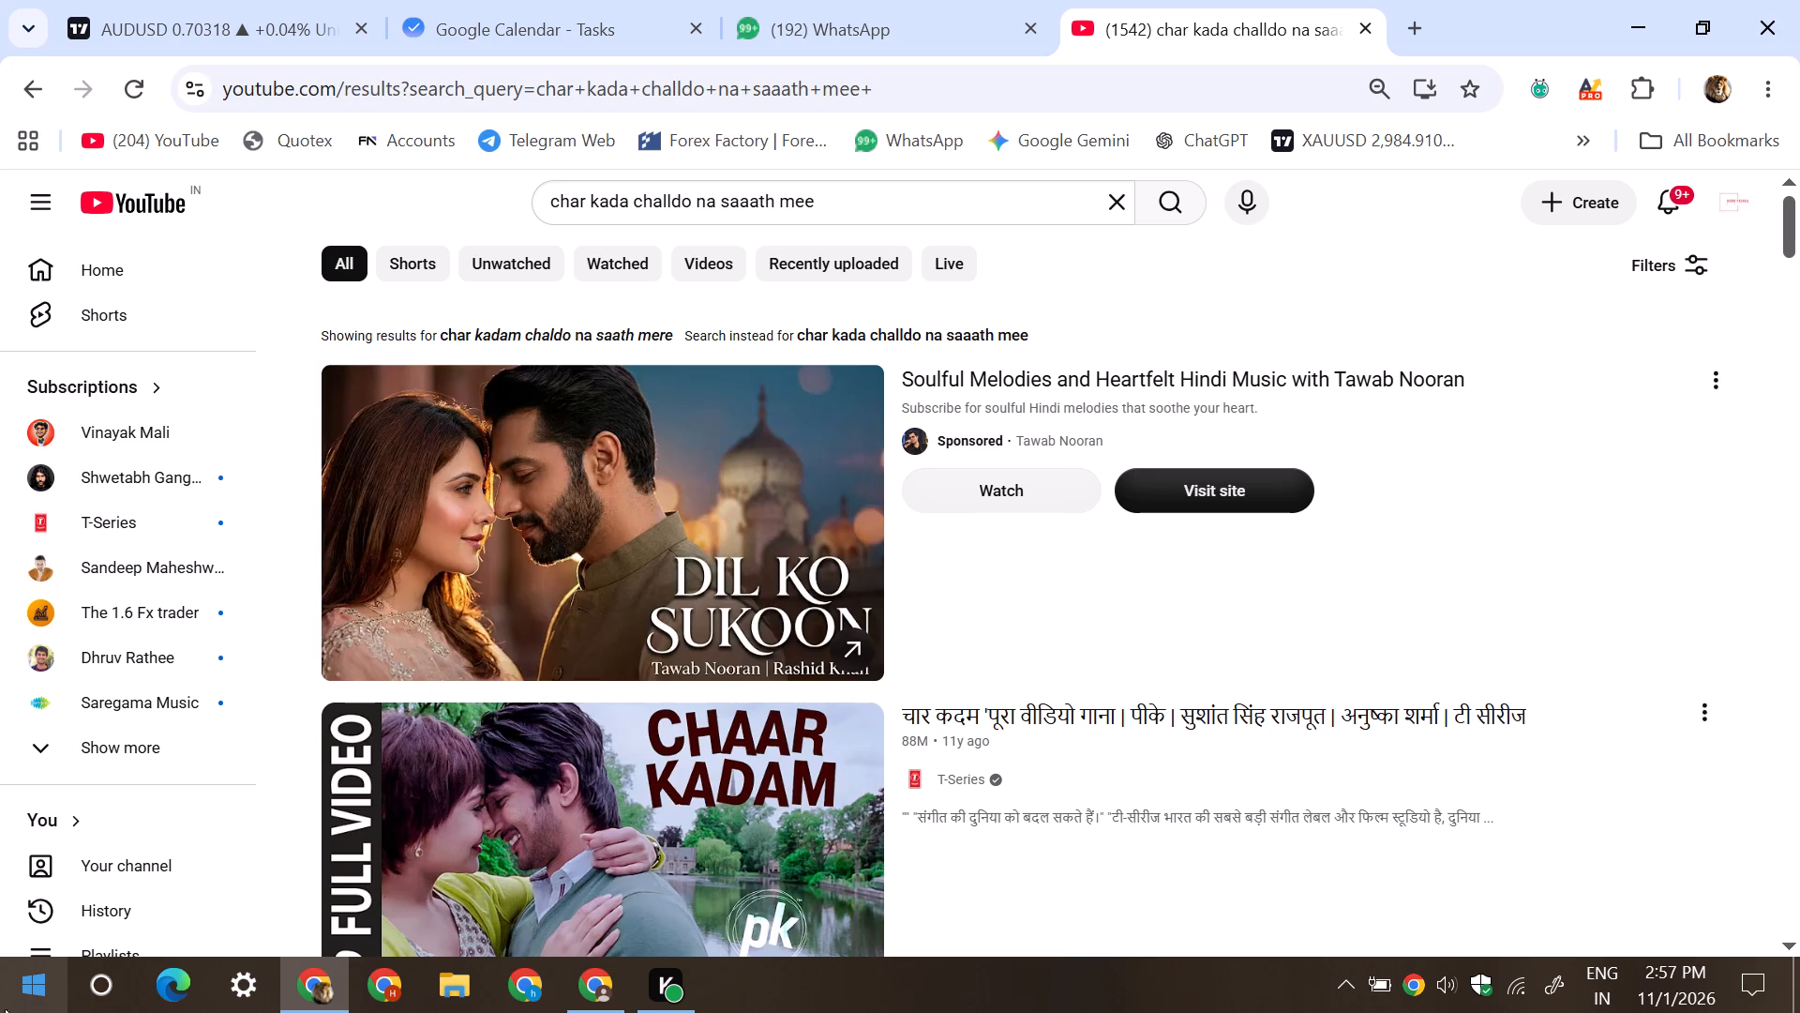
Play T-Series' Chaar Kadam full video song, skipping its advertisement, and return to the AUDUSD chart in TradingView.
left_click(533, 792)
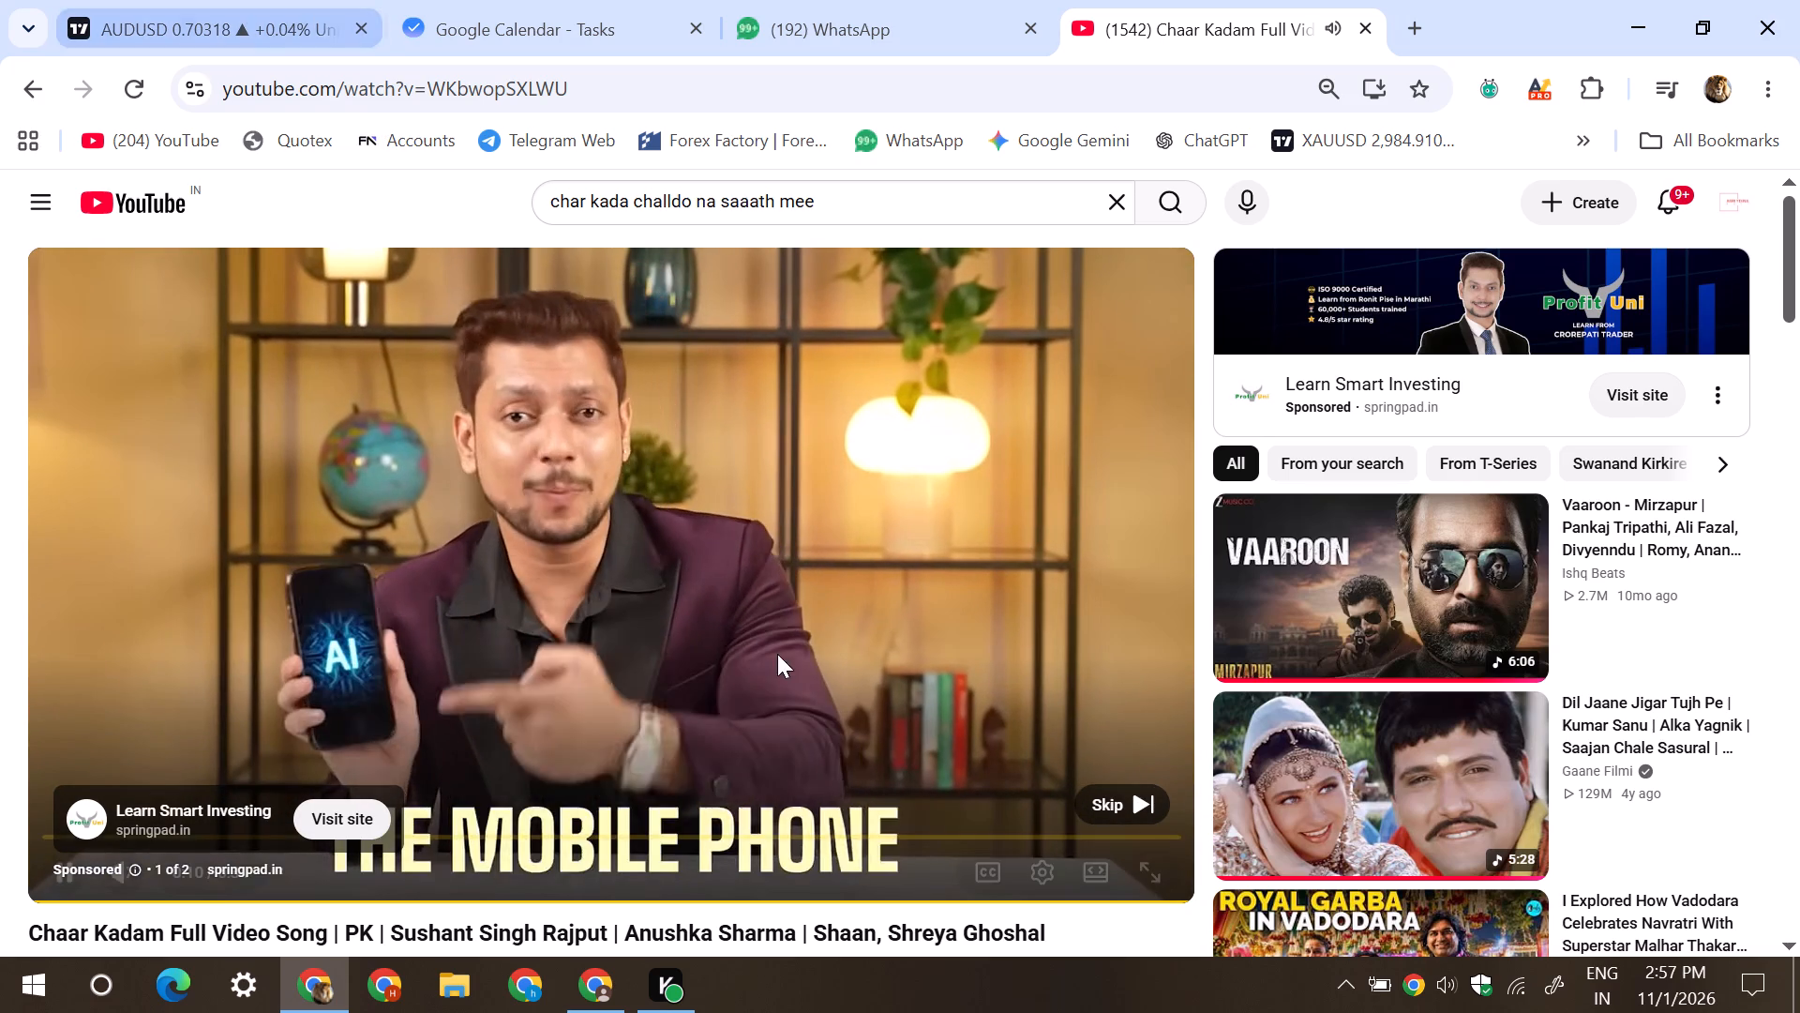
left_click(1137, 801)
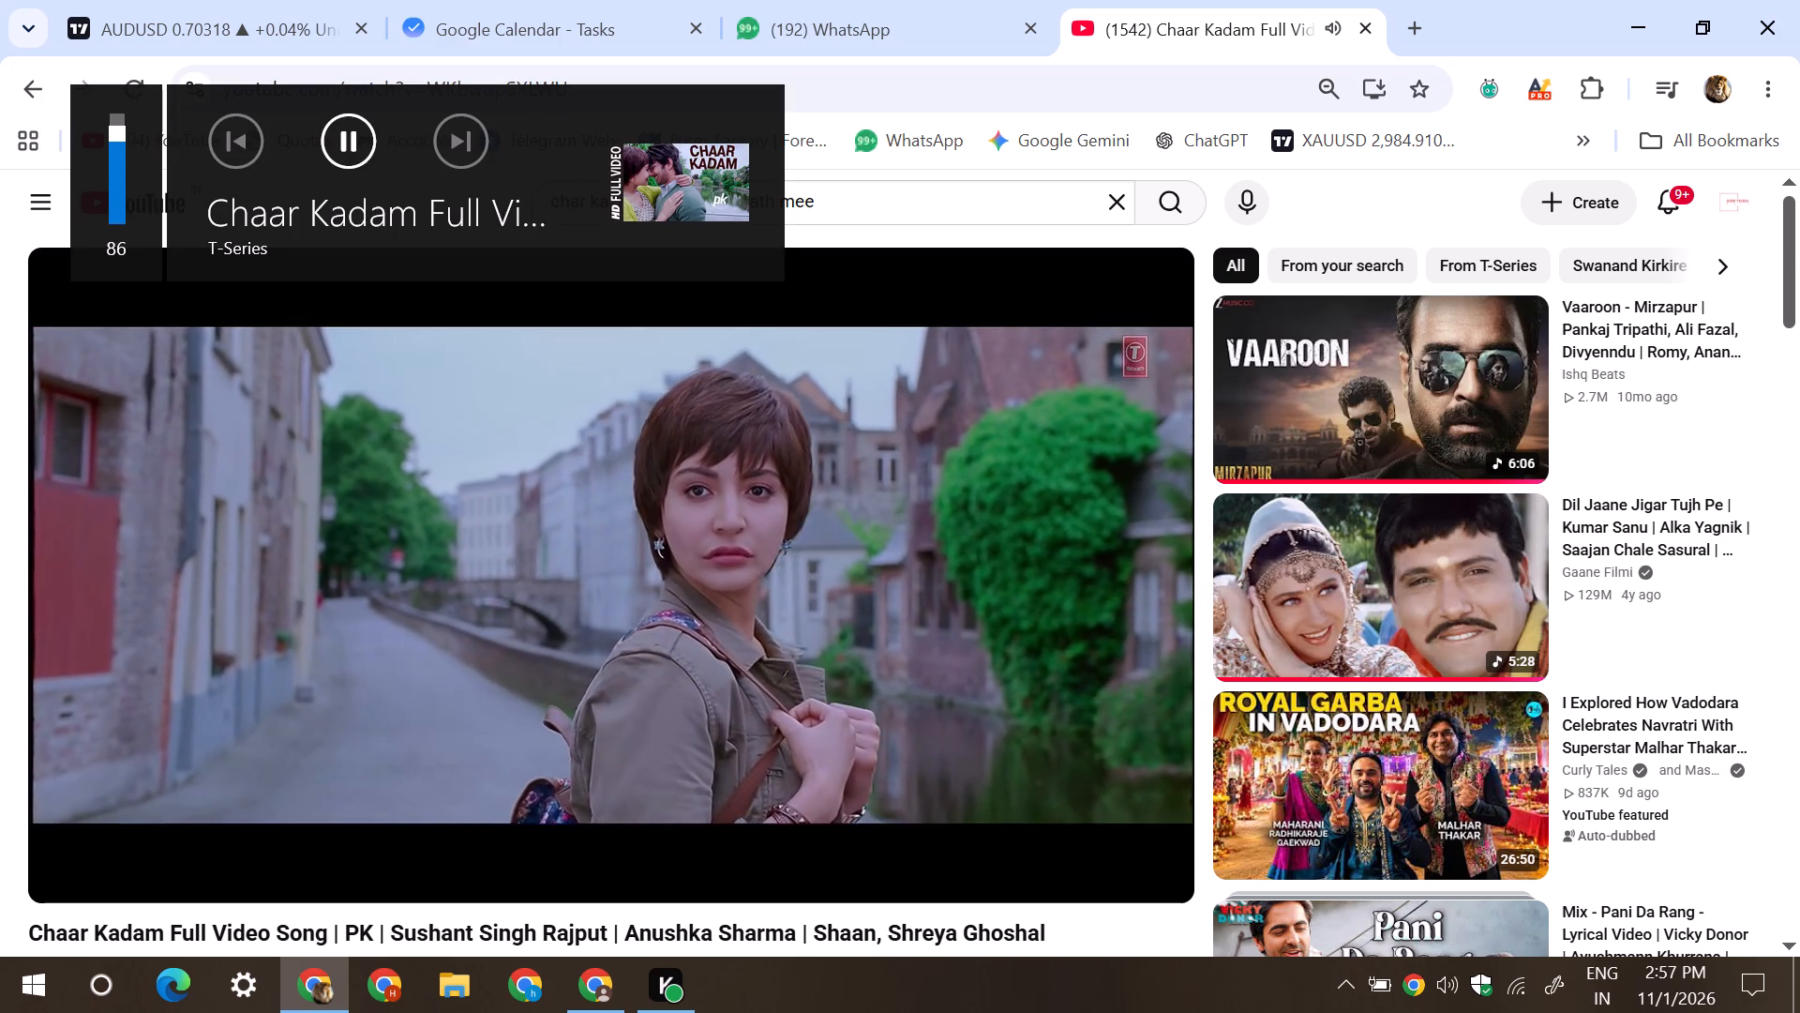
left_click(123, 0)
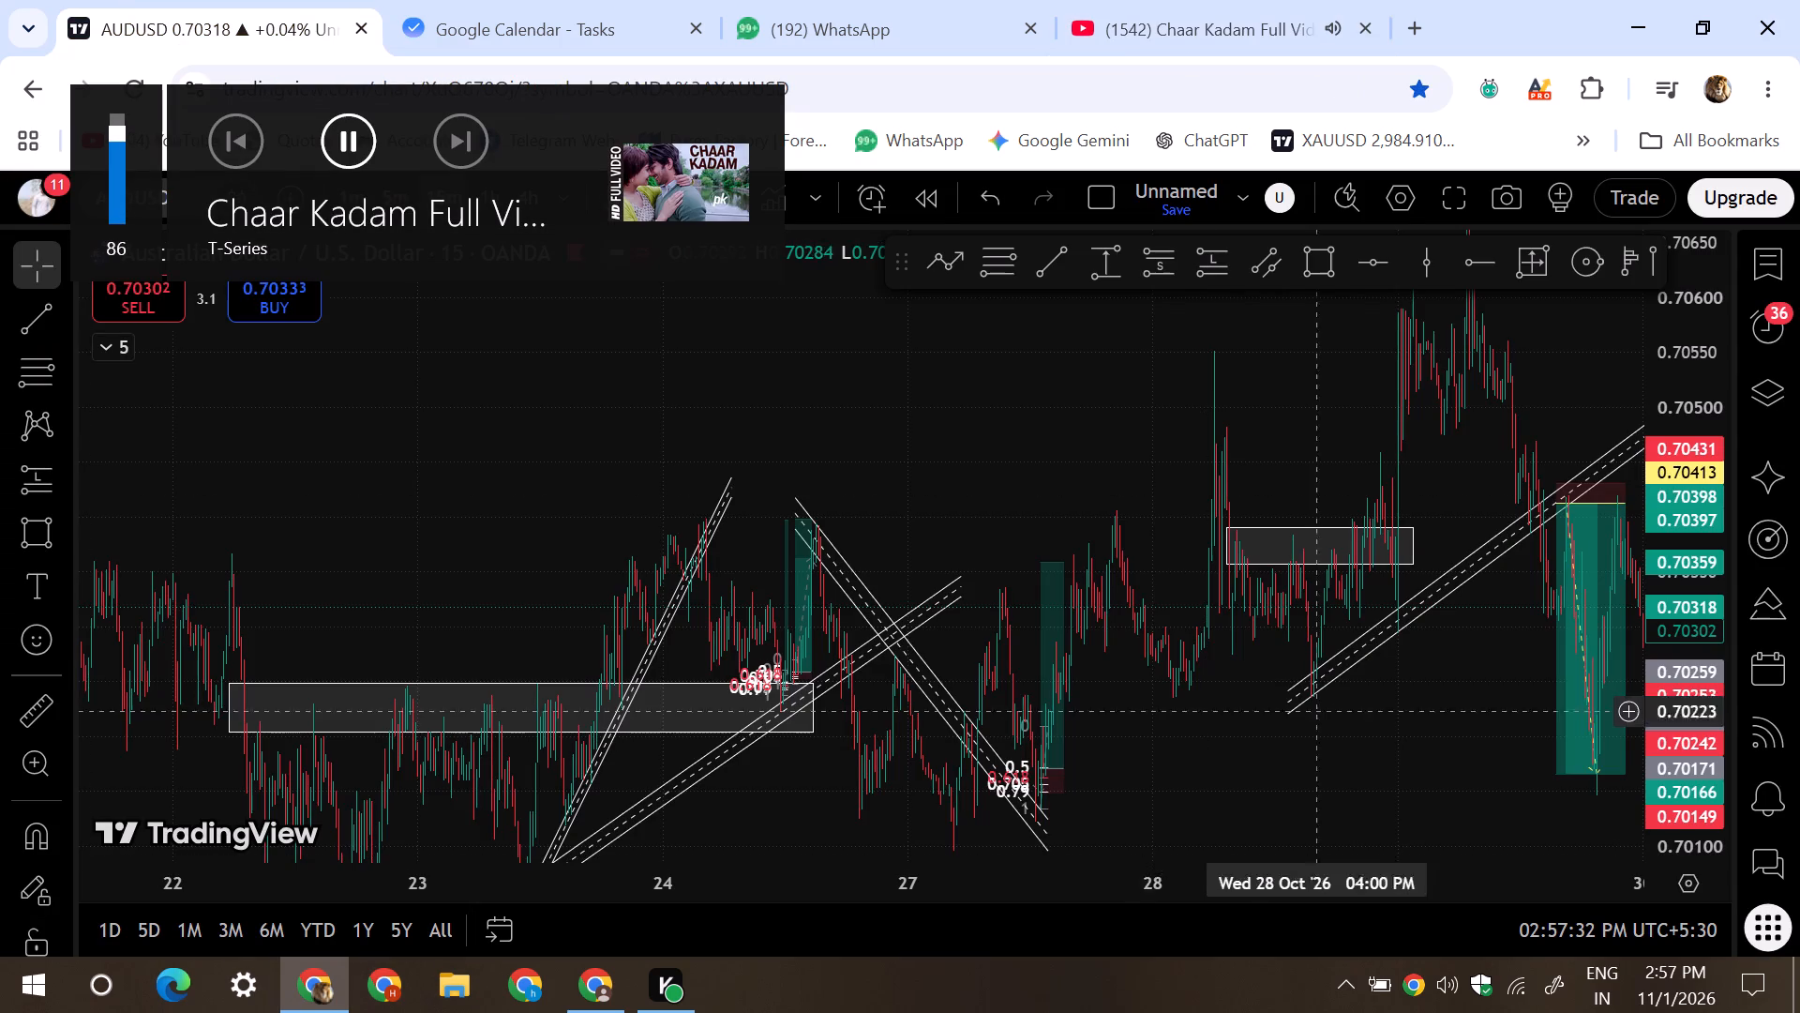
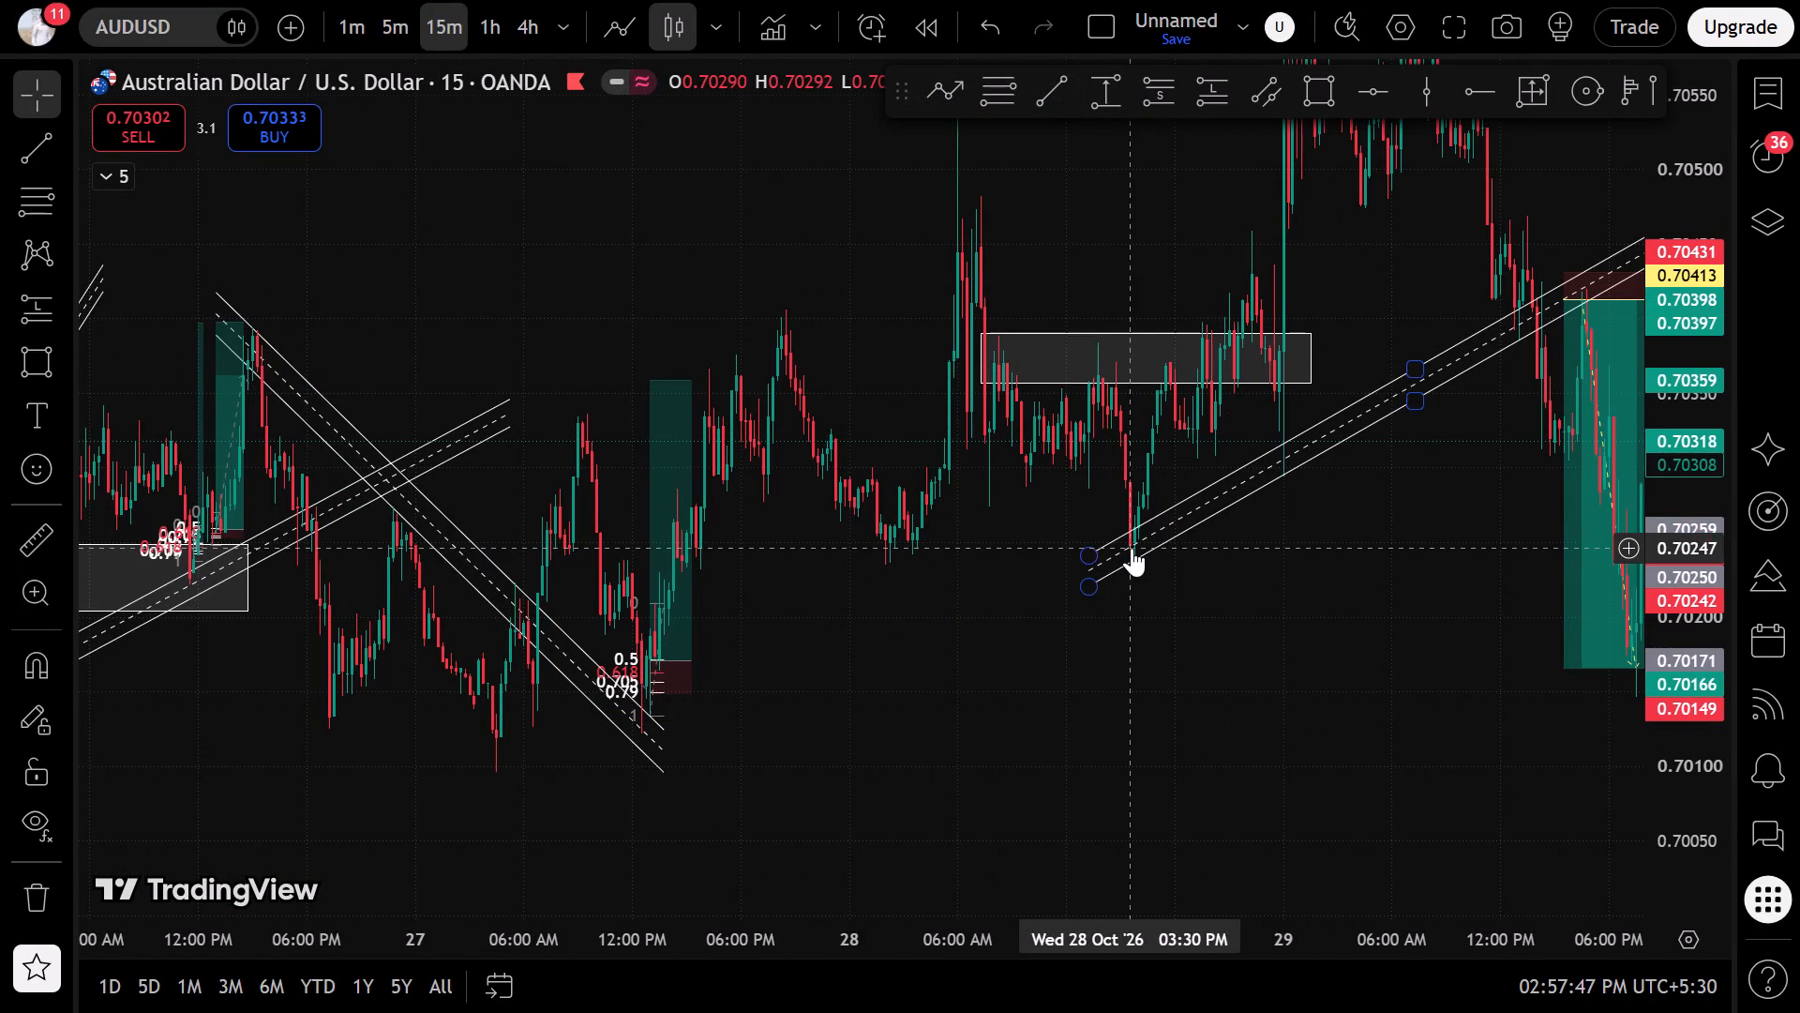
Draw a descending parallel channel from 29 Oct 12:45 PM to 30 Oct 1:30 PM, upper edge starting about 0.70496, and widen it downward.
left_click_drag(1276, 552, 1052, 580)
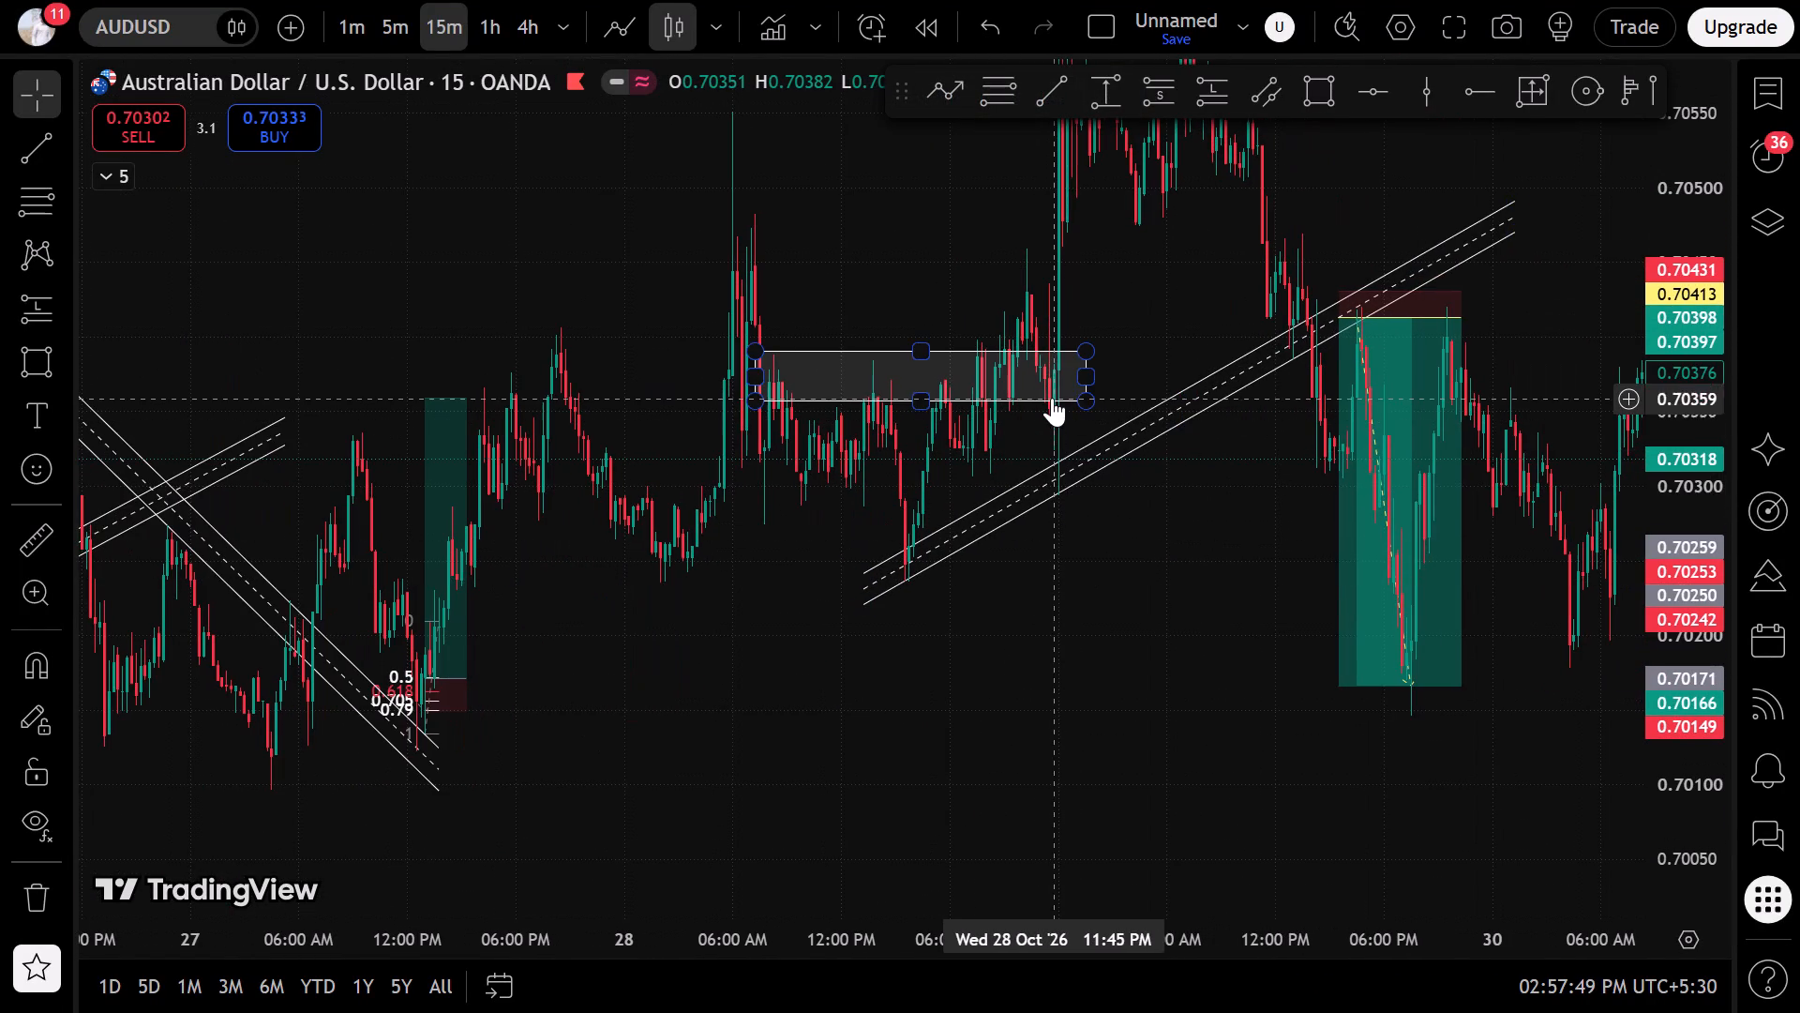
left_click(1052, 398)
left_click(1190, 298)
left_click_drag(1188, 301, 1047, 398)
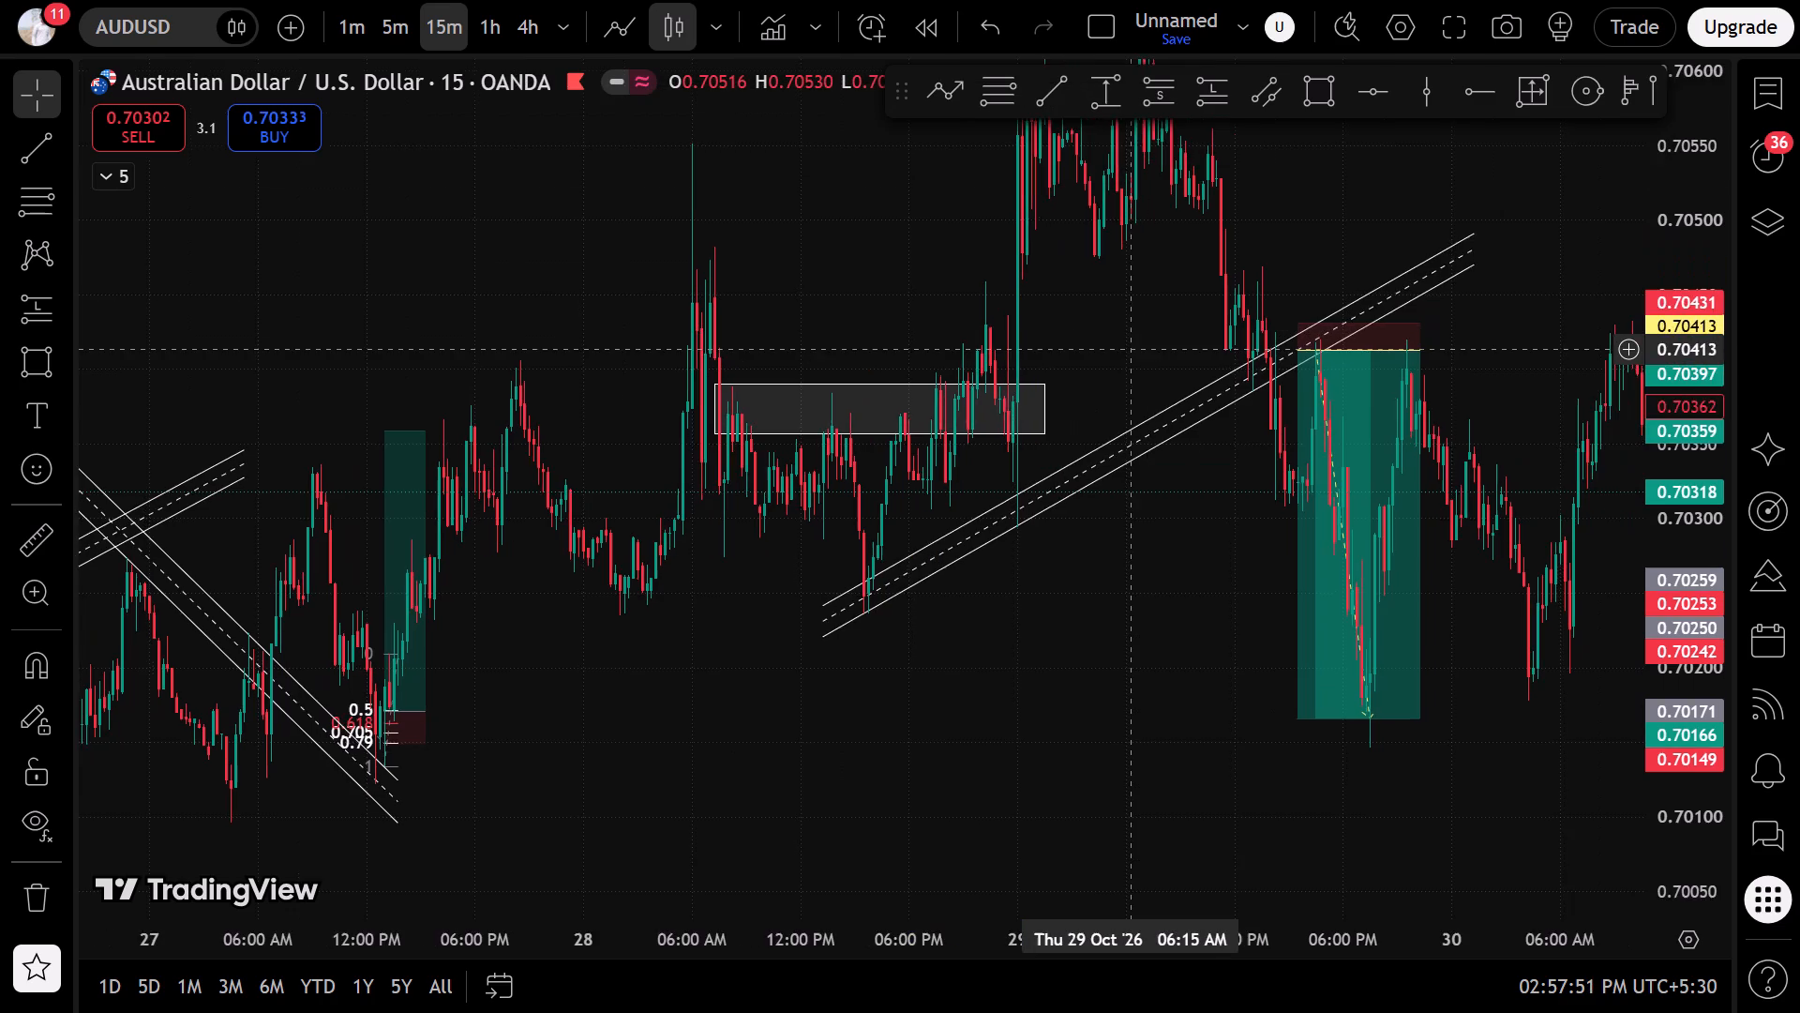
left_click_drag(1047, 398, 764, 461)
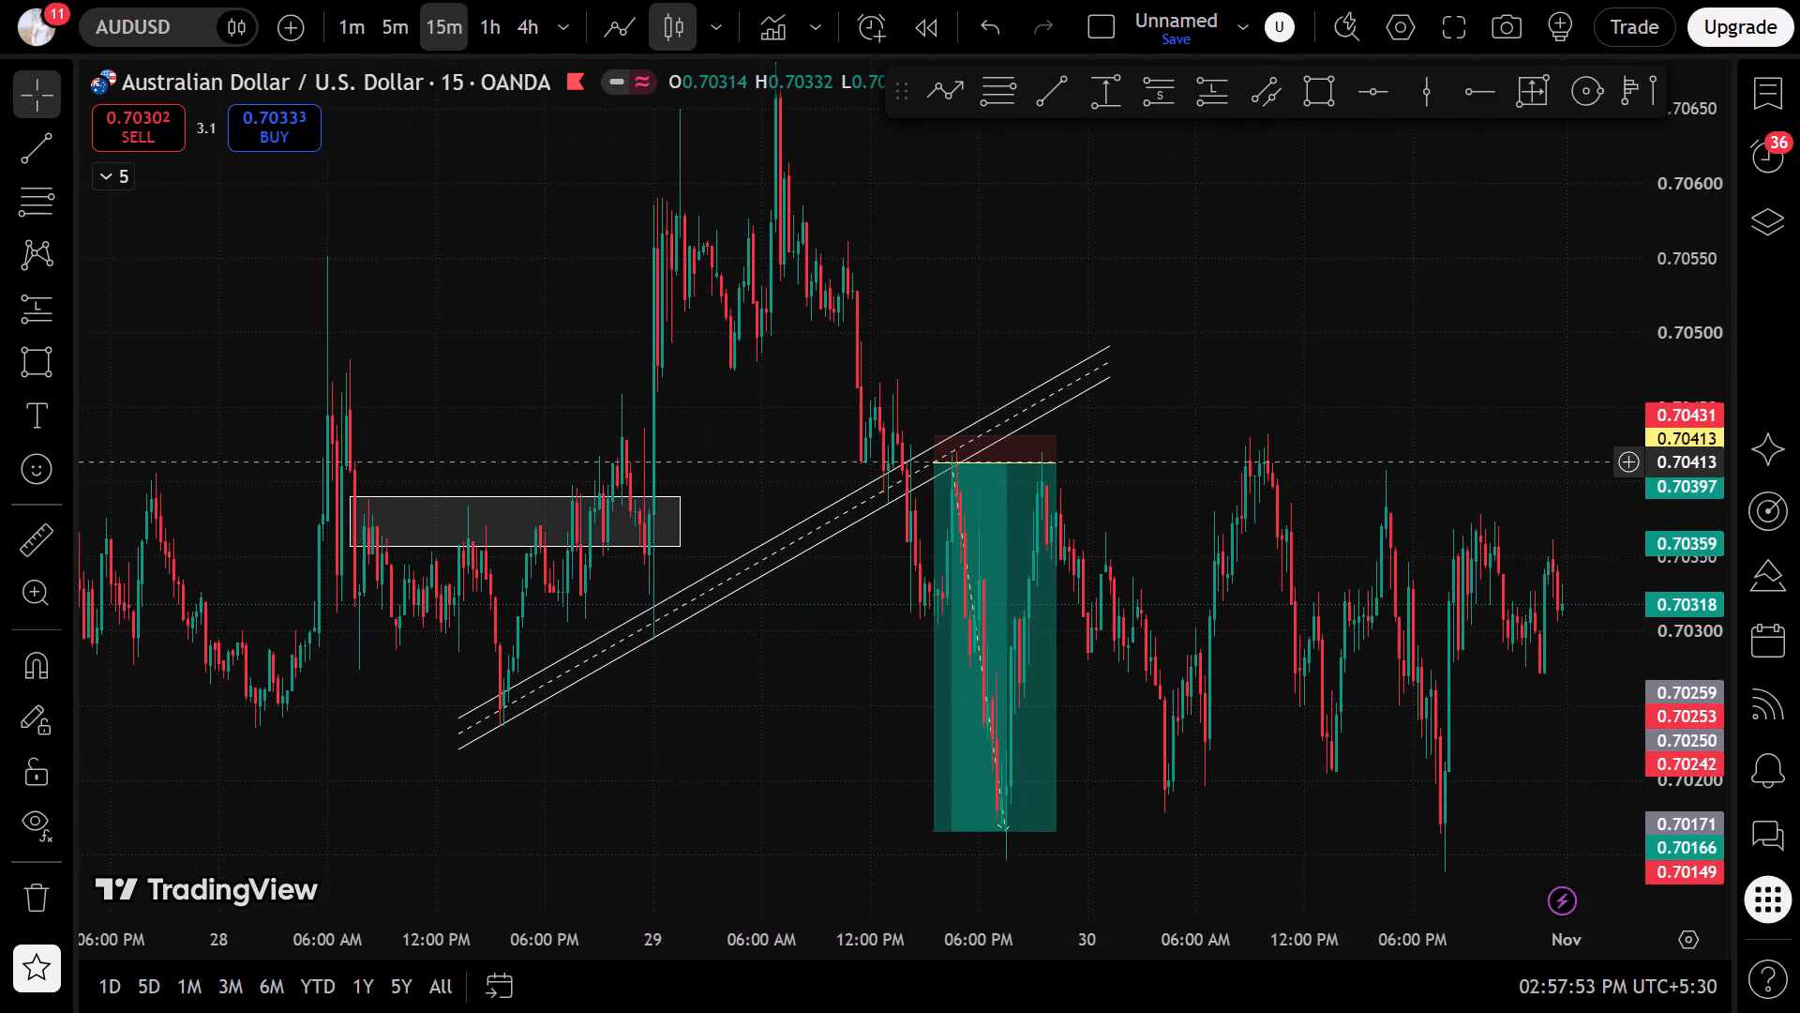
left_click_drag(764, 461, 761, 464)
scroll(761, 464, "up", 2)
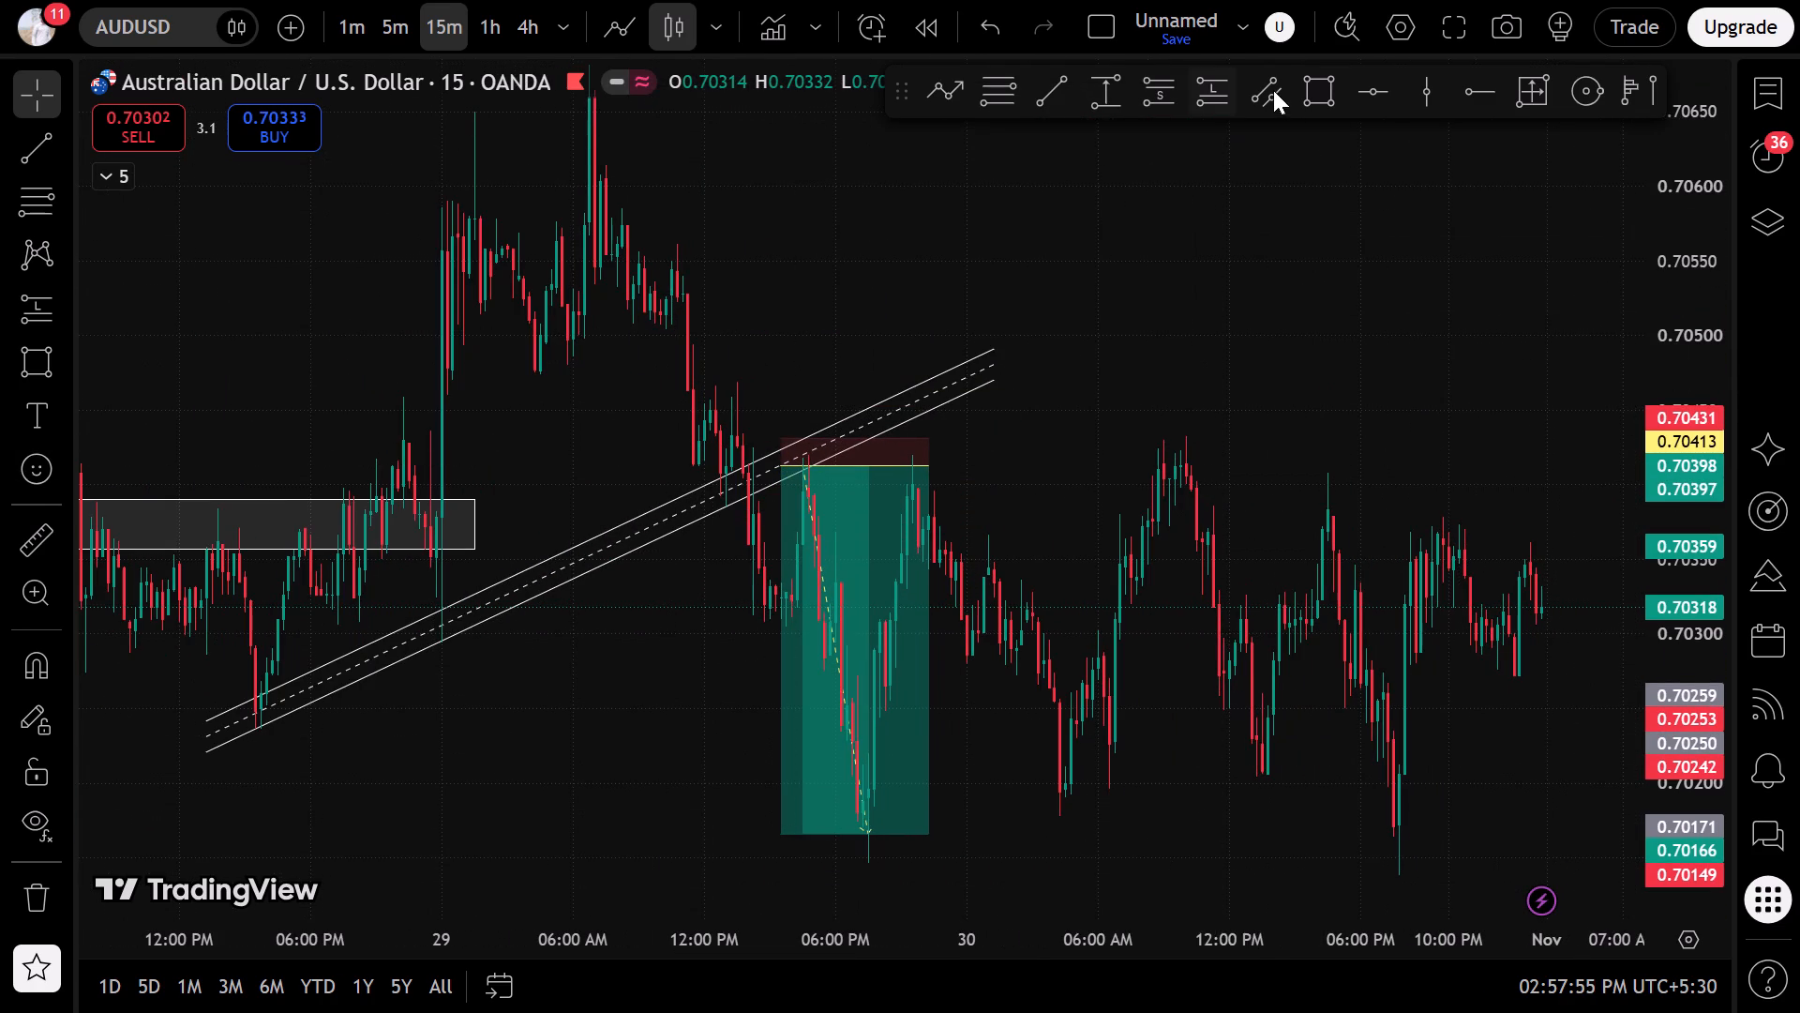
left_click(1273, 90)
left_click(719, 369)
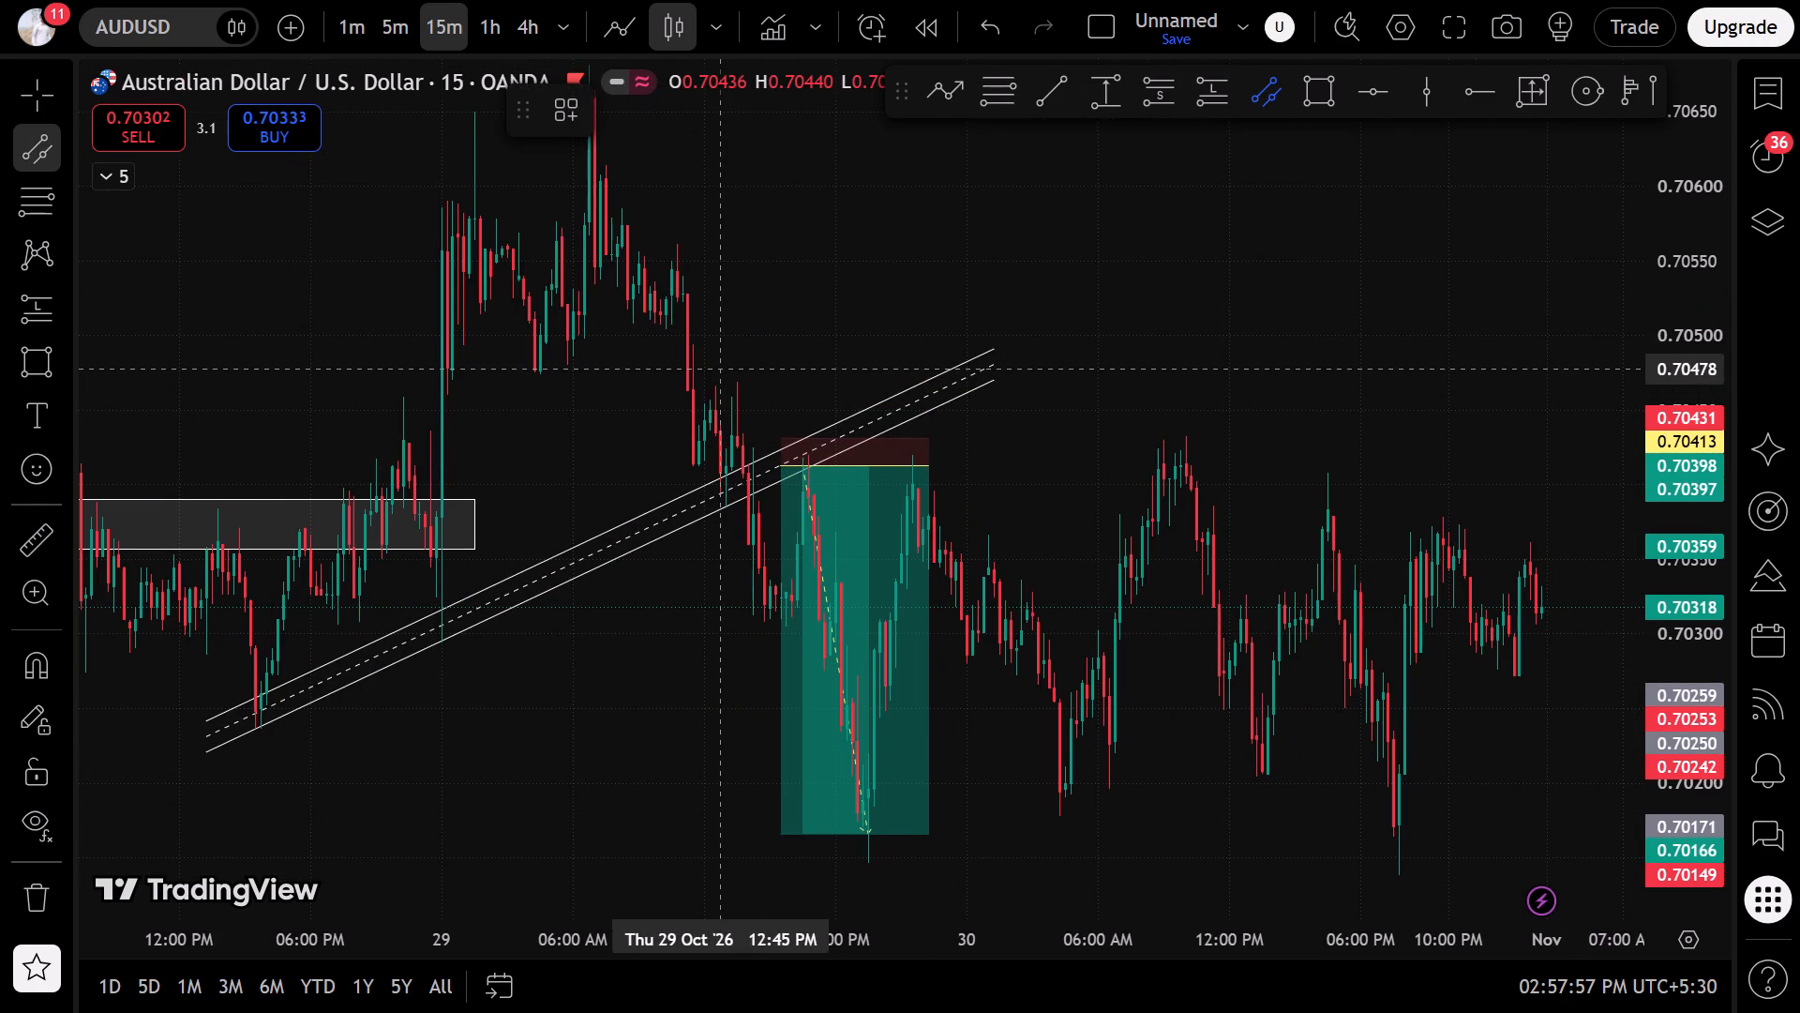
left_click(1263, 700)
left_click(1284, 686)
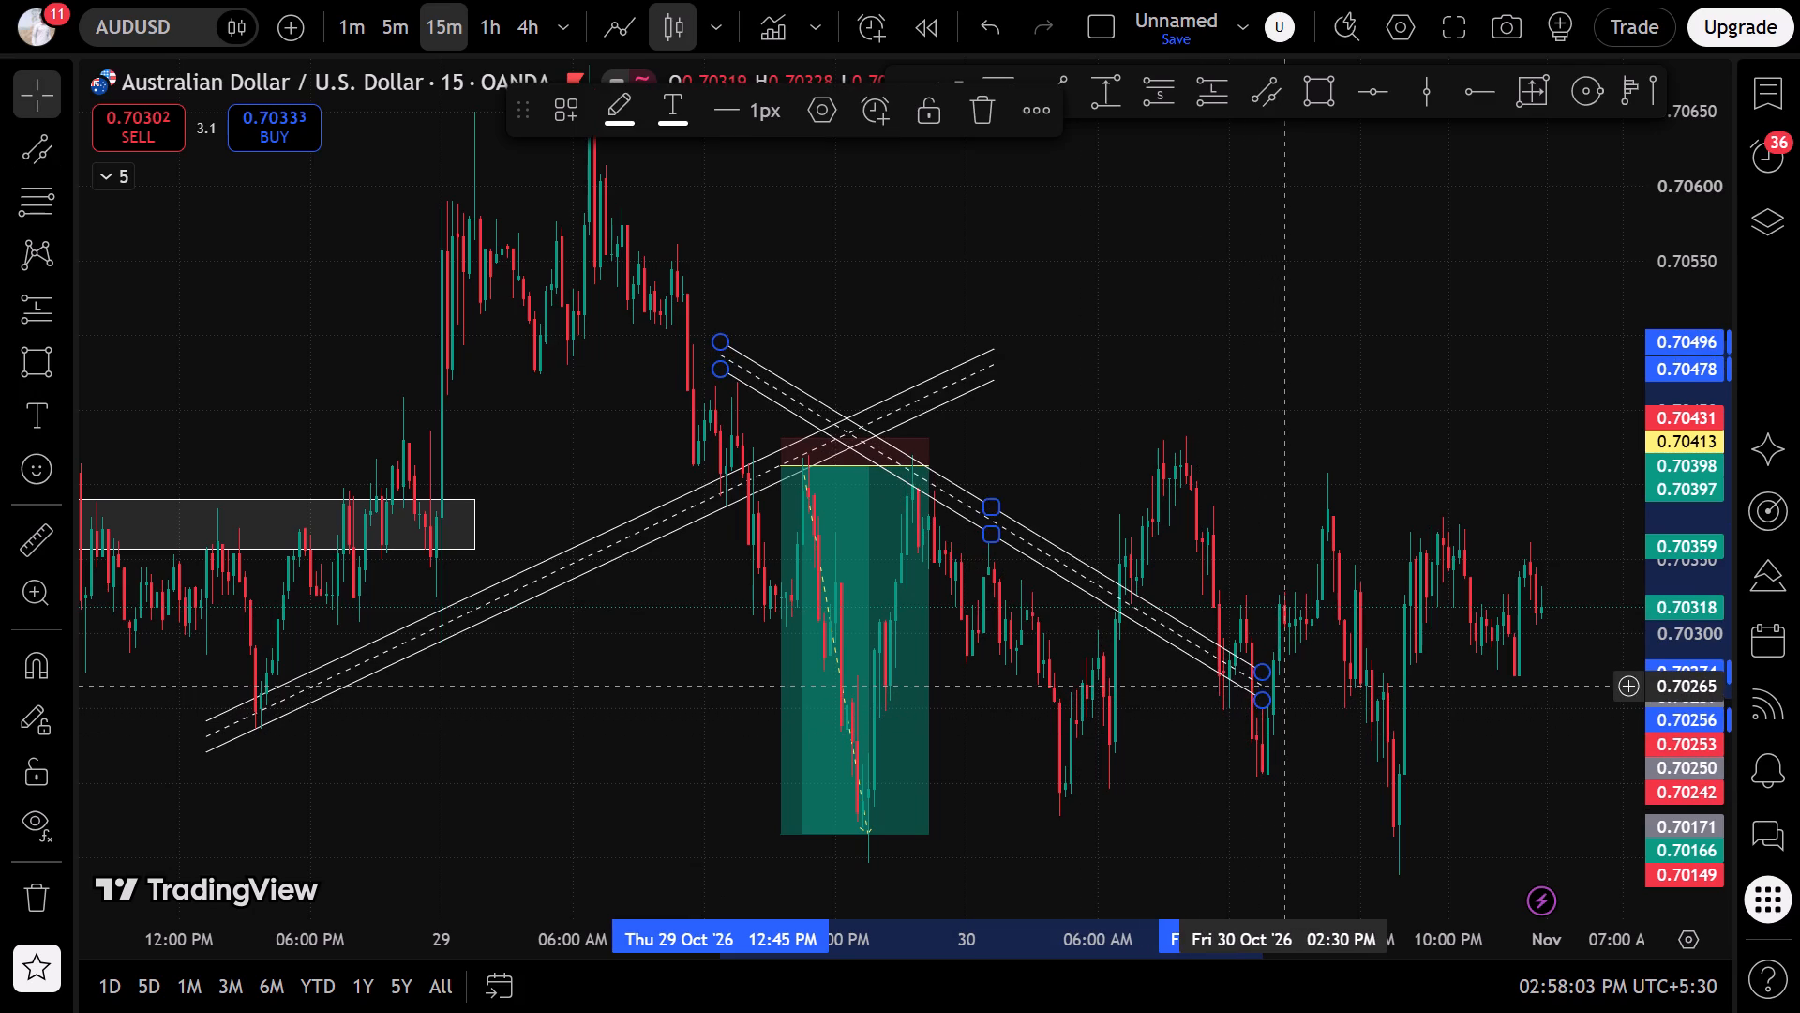
left_click_drag(992, 537, 991, 545)
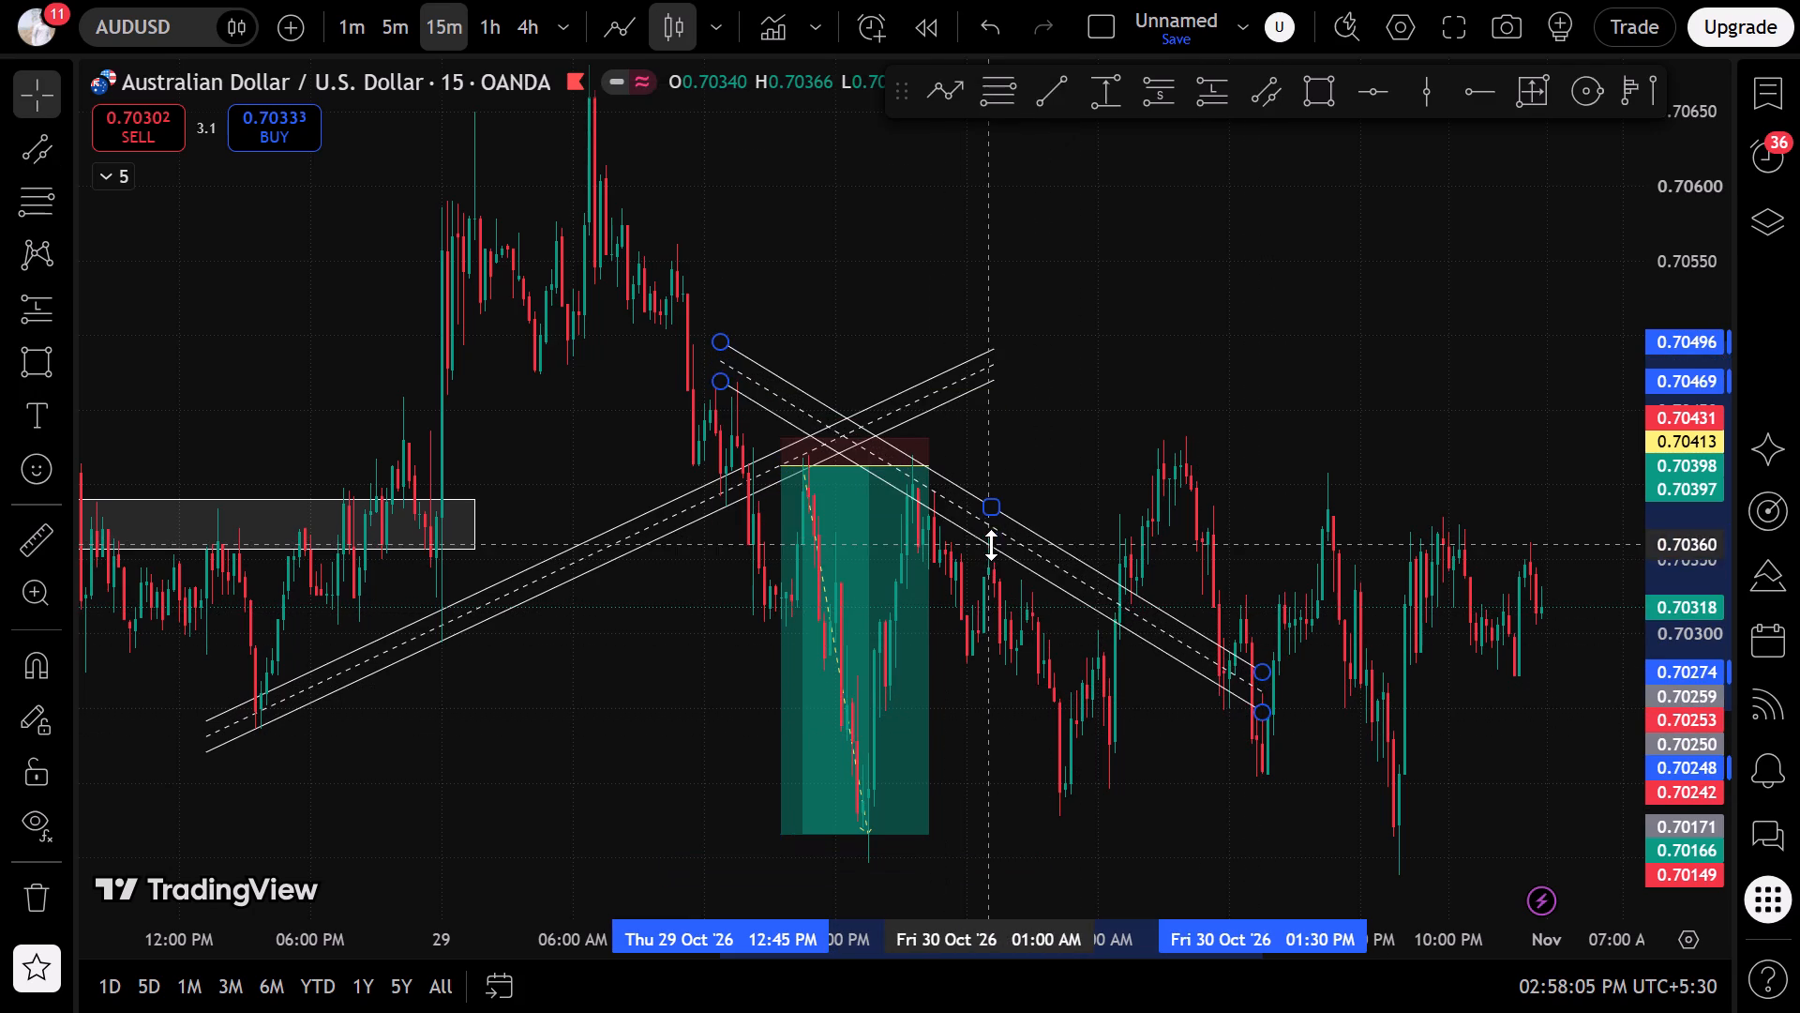
left_click_drag(991, 545, 988, 562)
left_click(1357, 787)
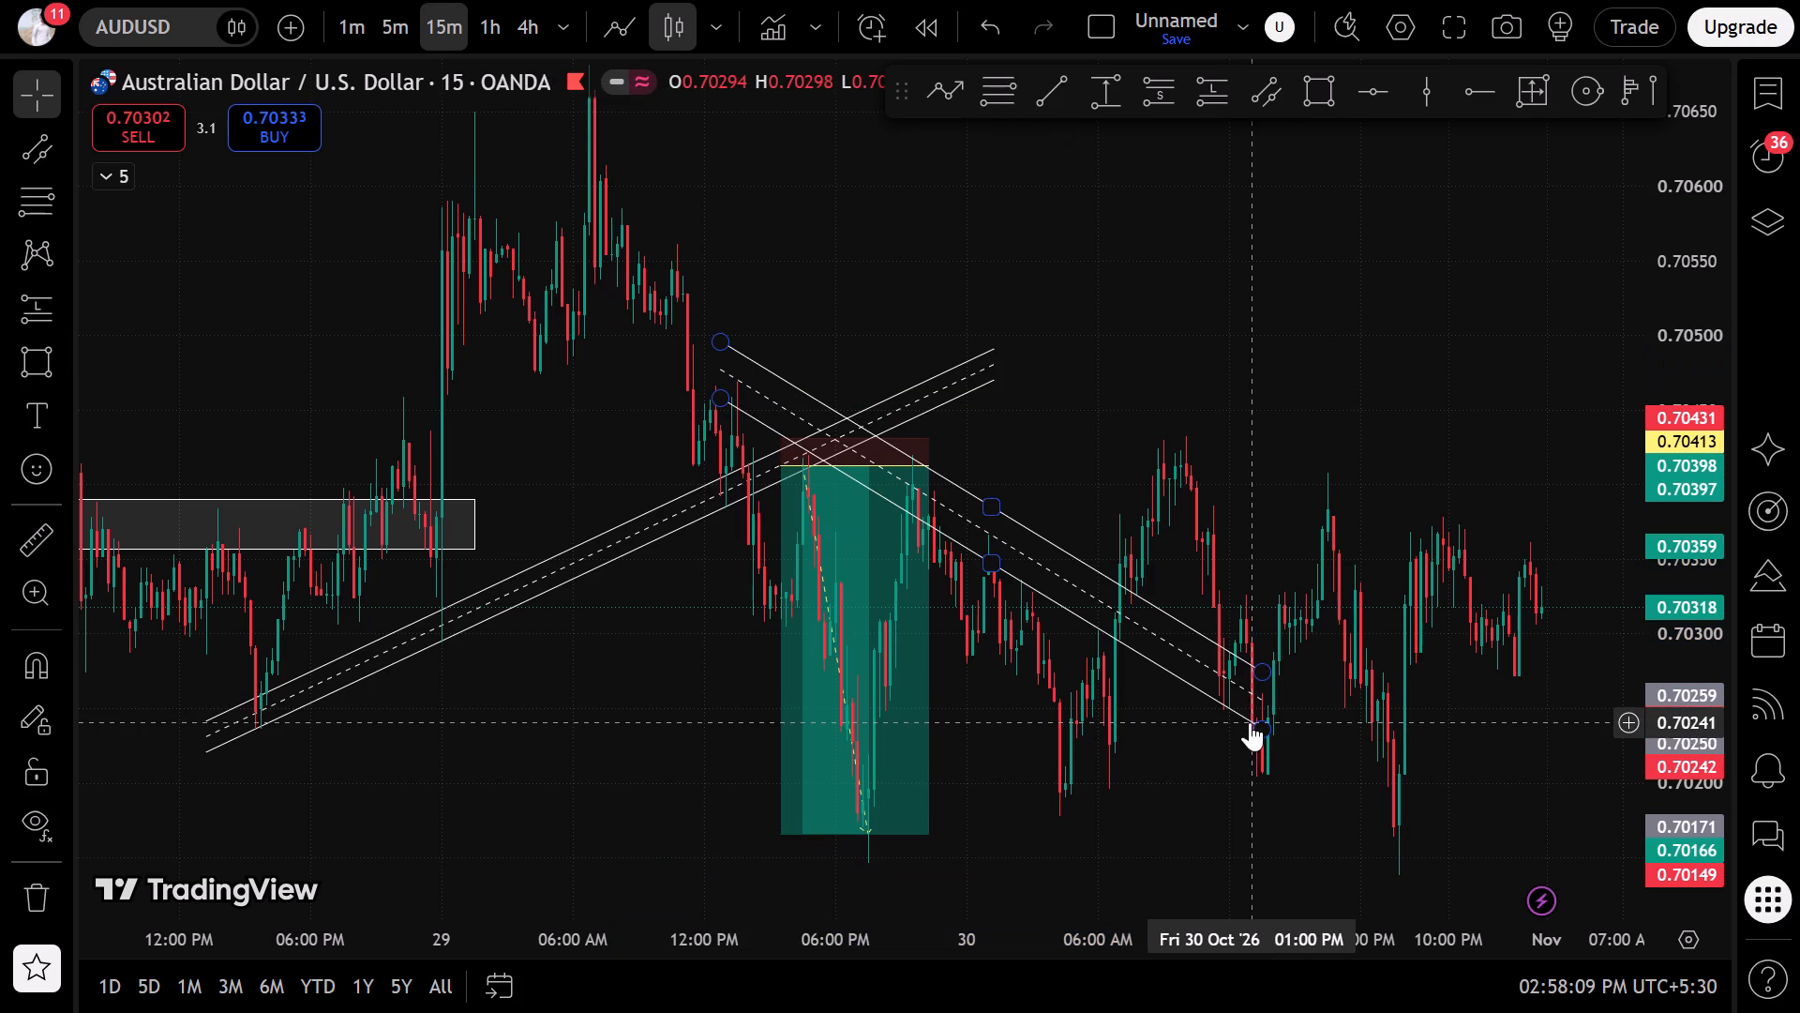
Switch AUDUSD to the 1-minute timeframe and examine the 30 October price action around the descending channel.
left_click(355, 30)
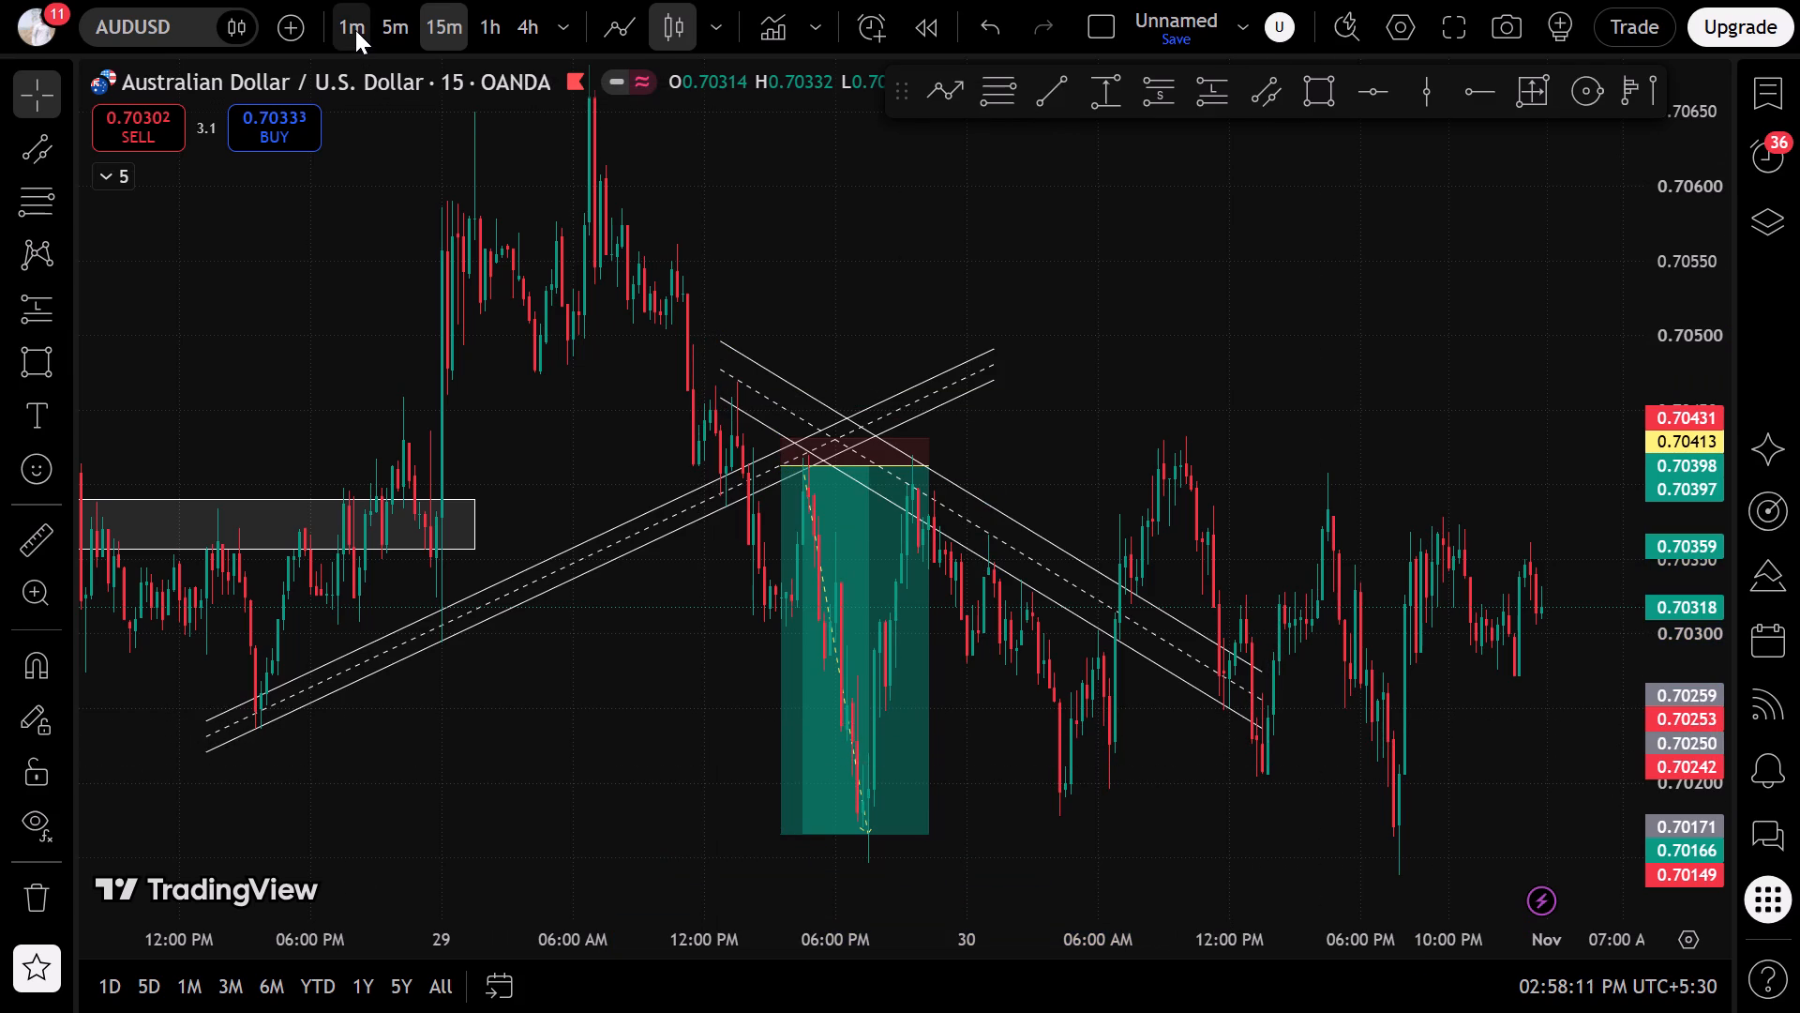
scroll(531, 290, "down", 20)
scroll(531, 290, "down", 5)
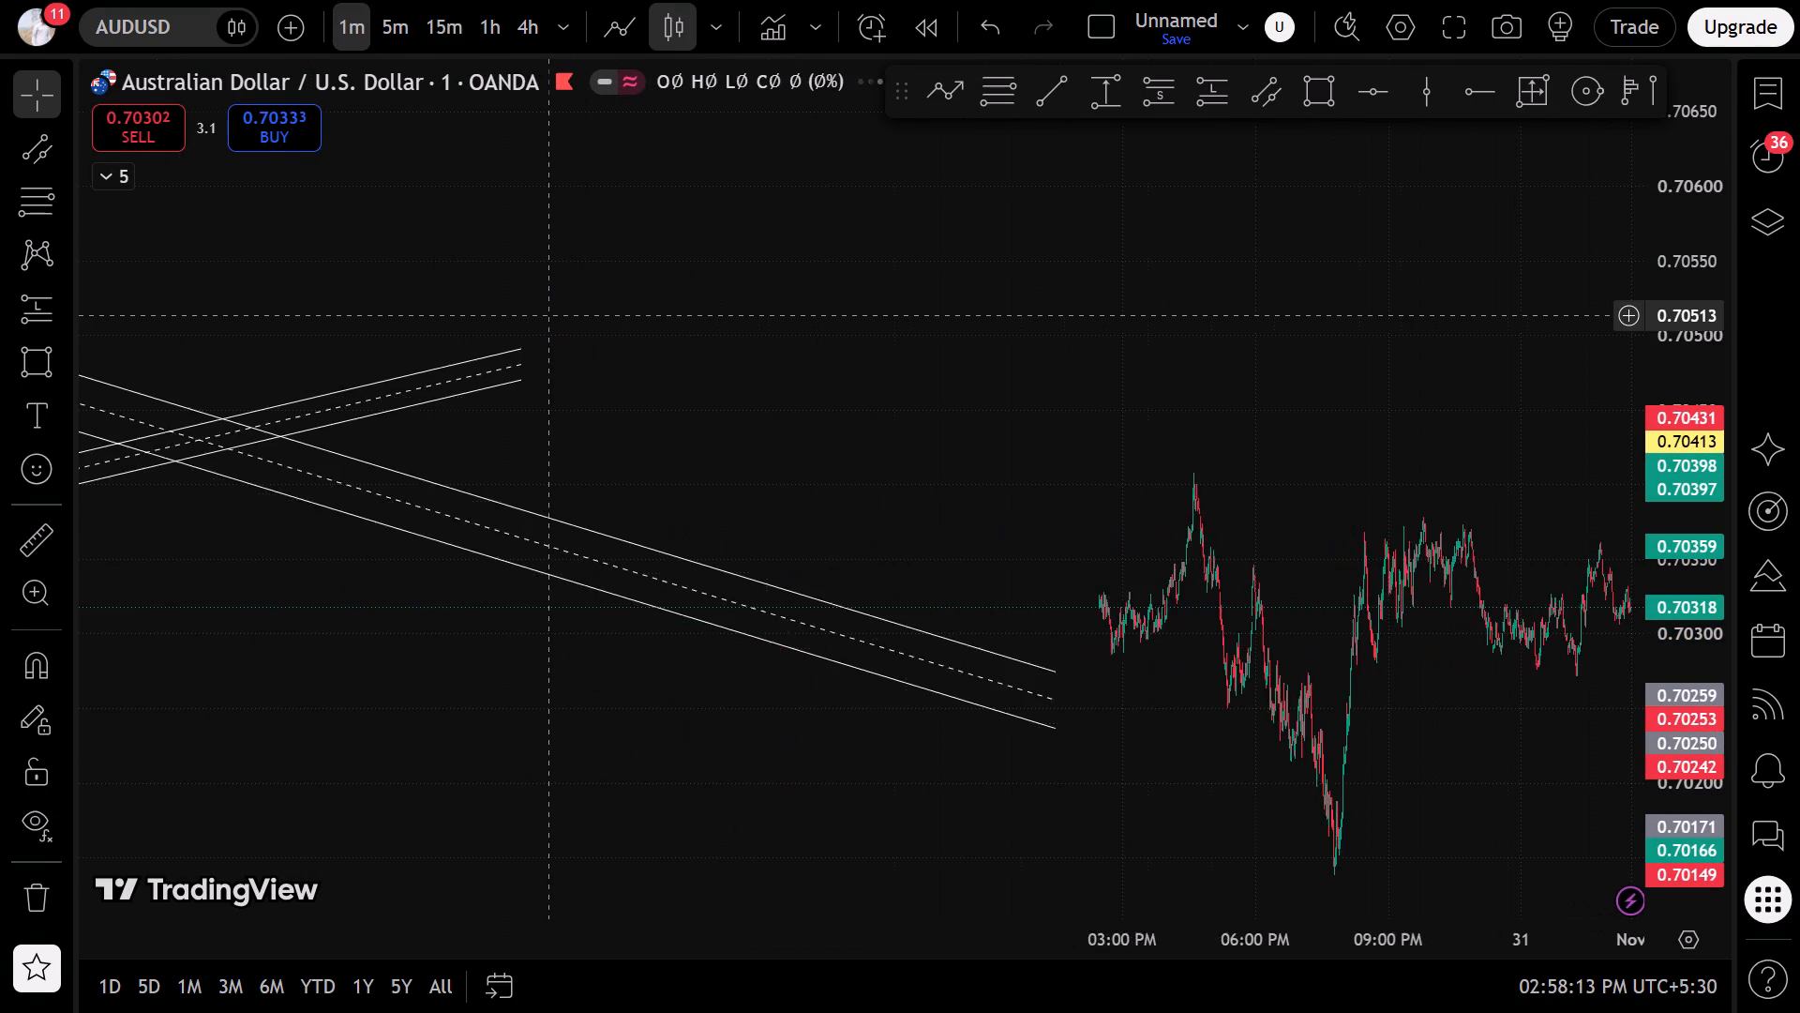
scroll(549, 315, "down", 2)
left_click_drag(724, 697, 1074, 647)
scroll(1062, 662, "up", 12)
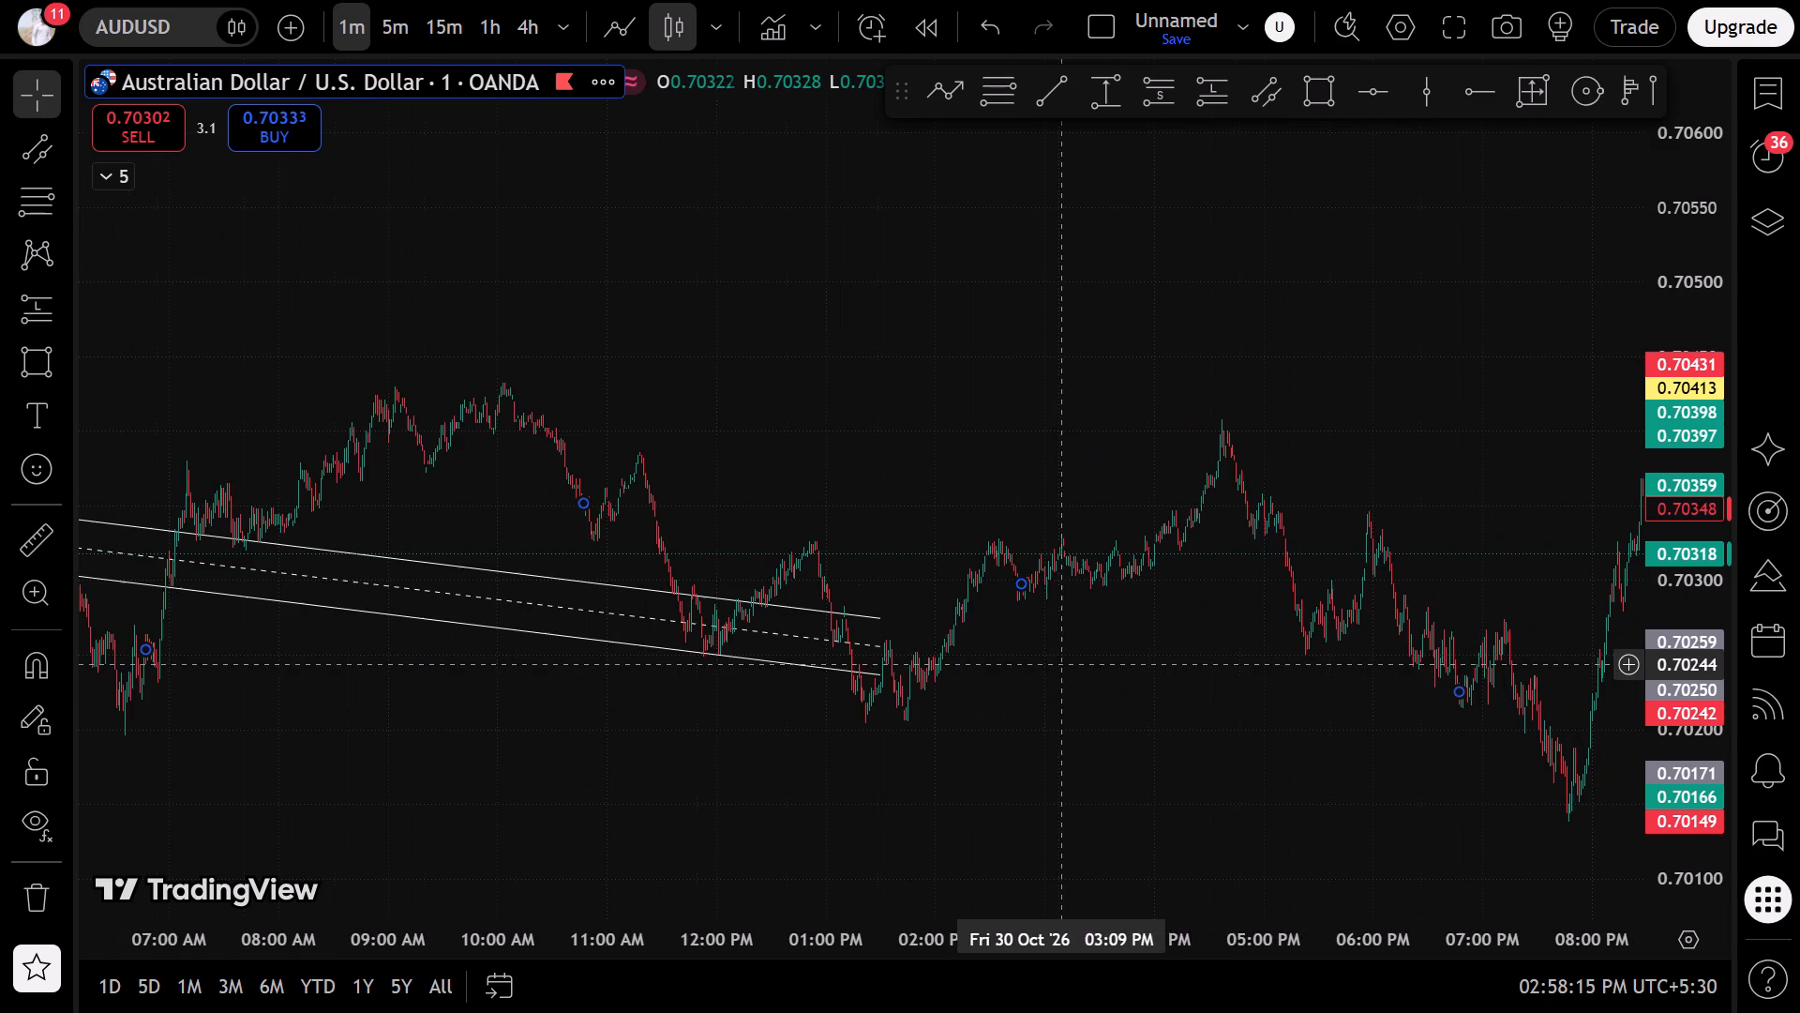
left_click_drag(1671, 742, 1581, 216)
left_click_drag(1138, 607, 1379, 131)
scroll(1216, 527, "up", 11)
left_click_drag(674, 579, 954, 665)
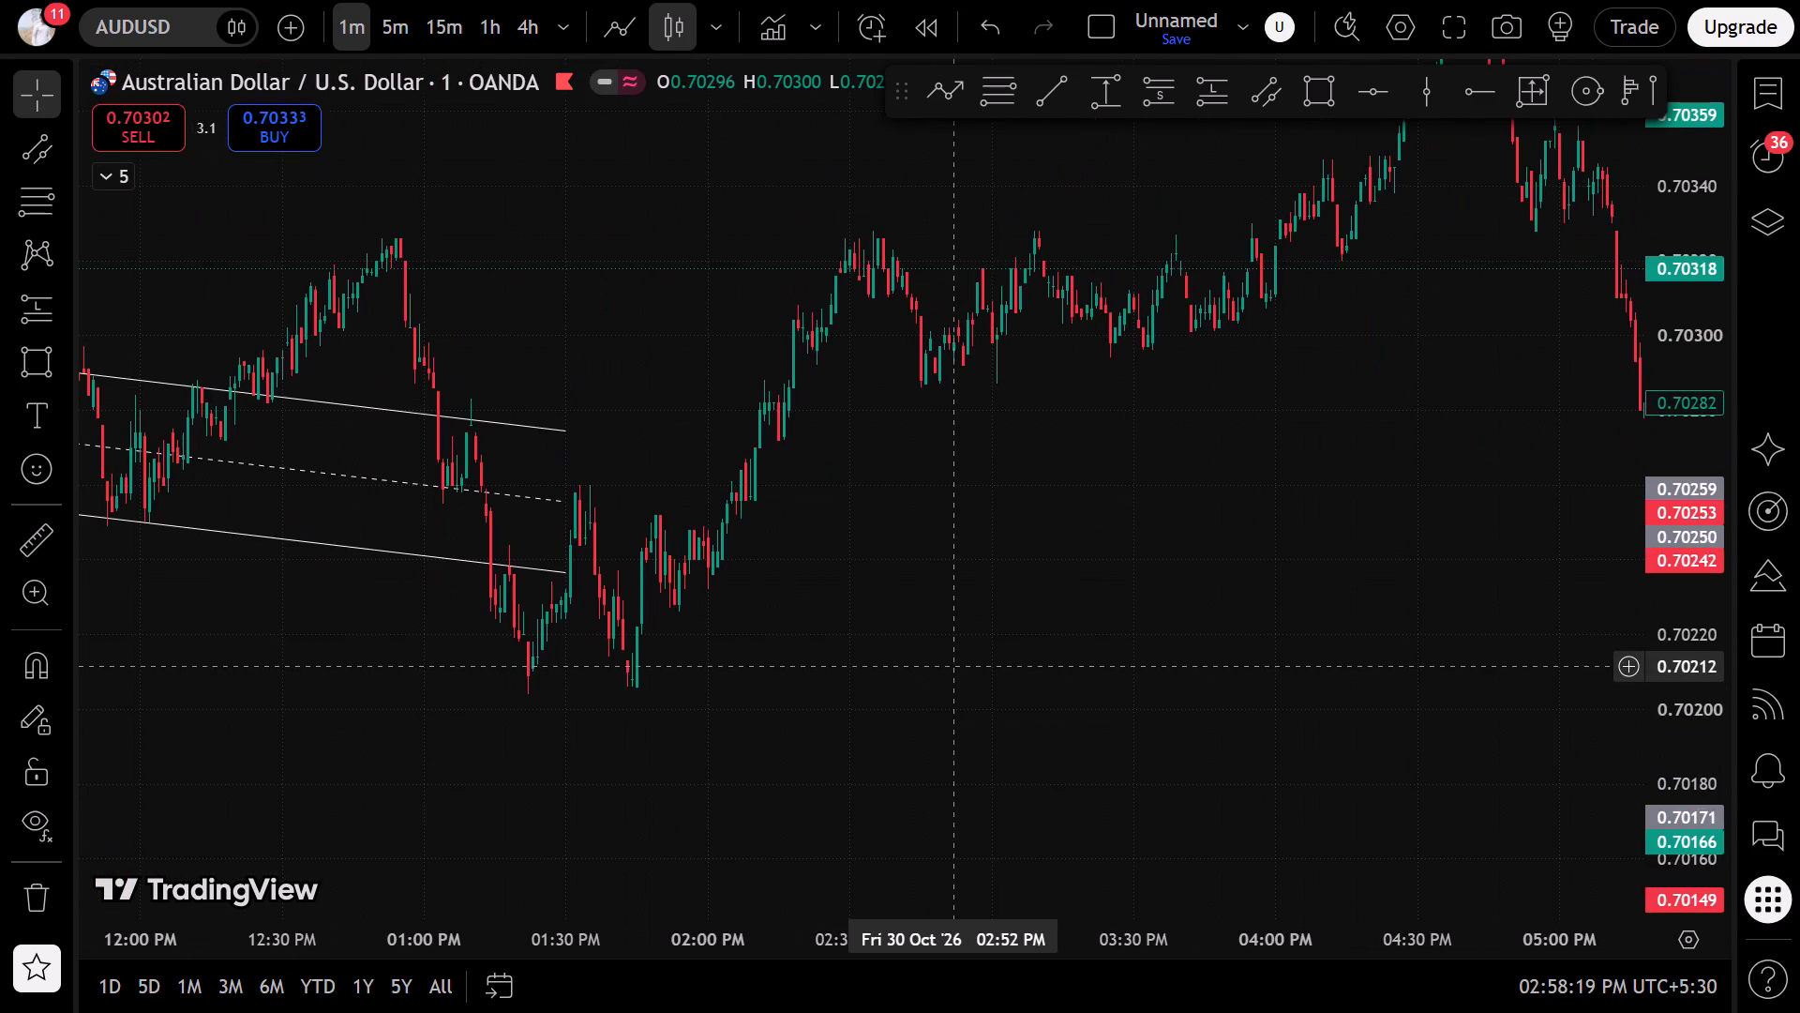
left_click_drag(690, 344, 1411, 604)
scroll(940, 561, "down", 4)
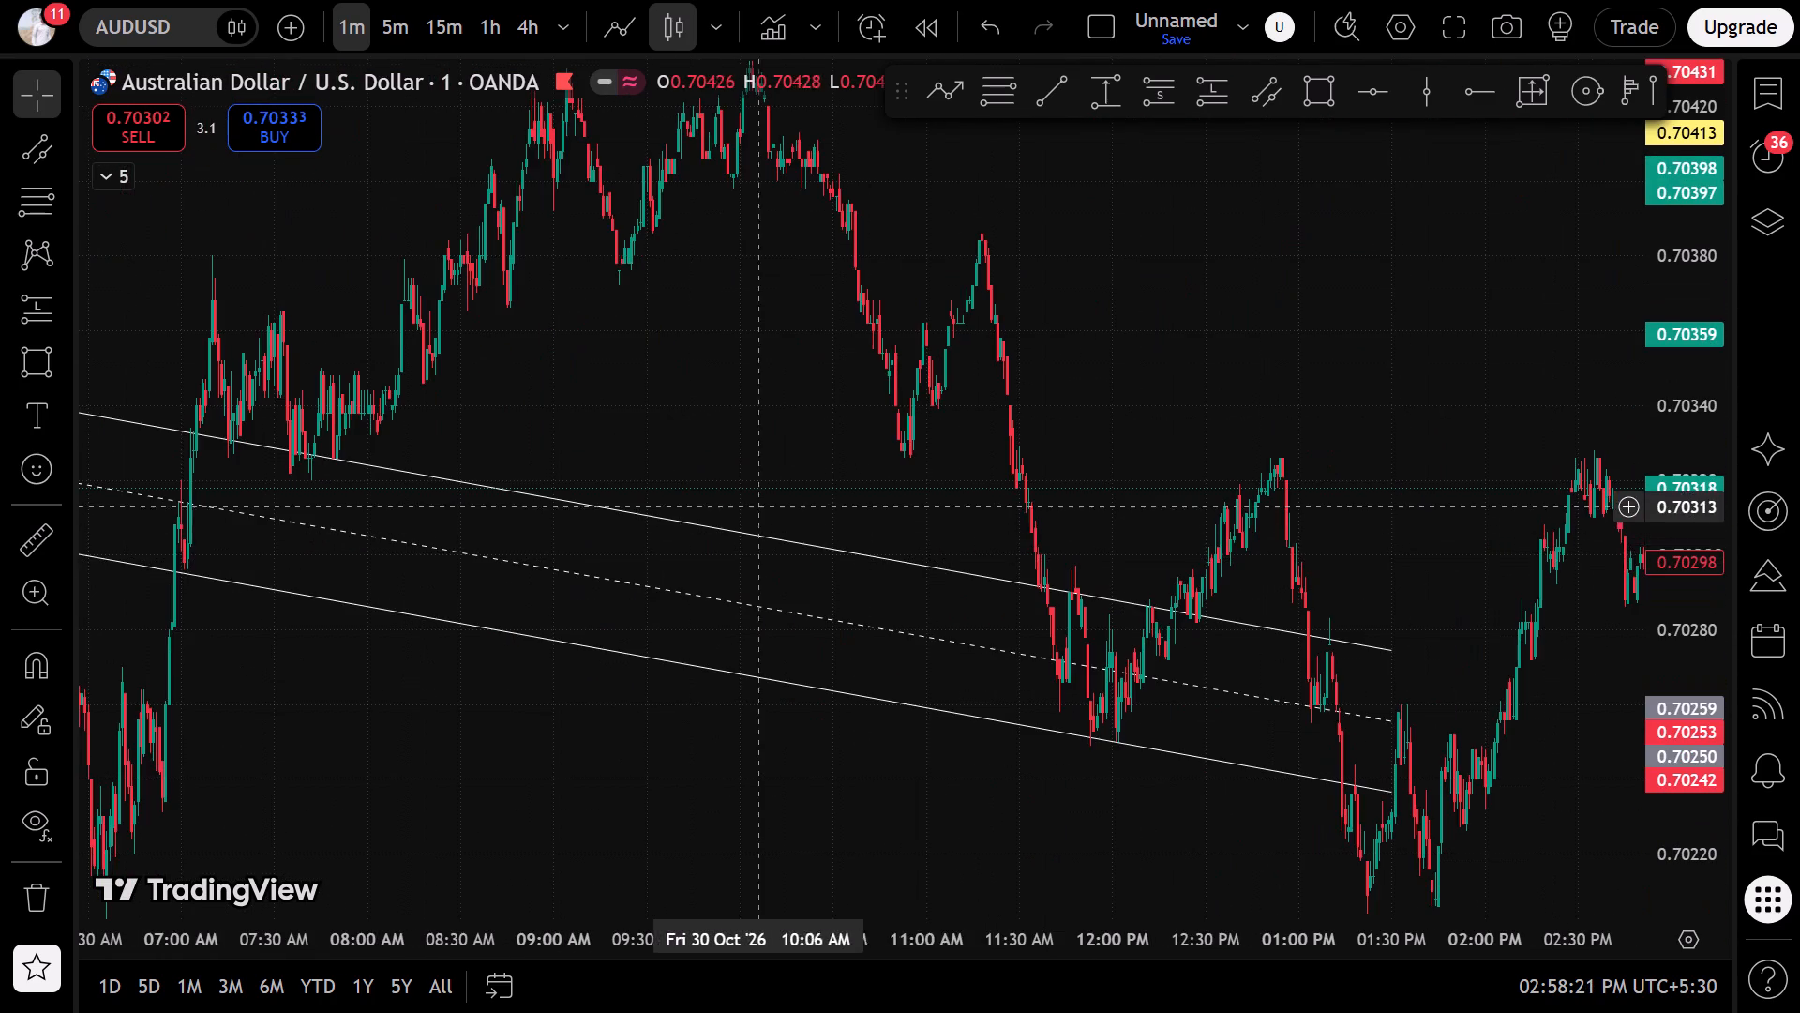
scroll(760, 506, "up", 6)
left_click_drag(459, 386, 1383, 673)
scroll(1065, 555, "down", 6)
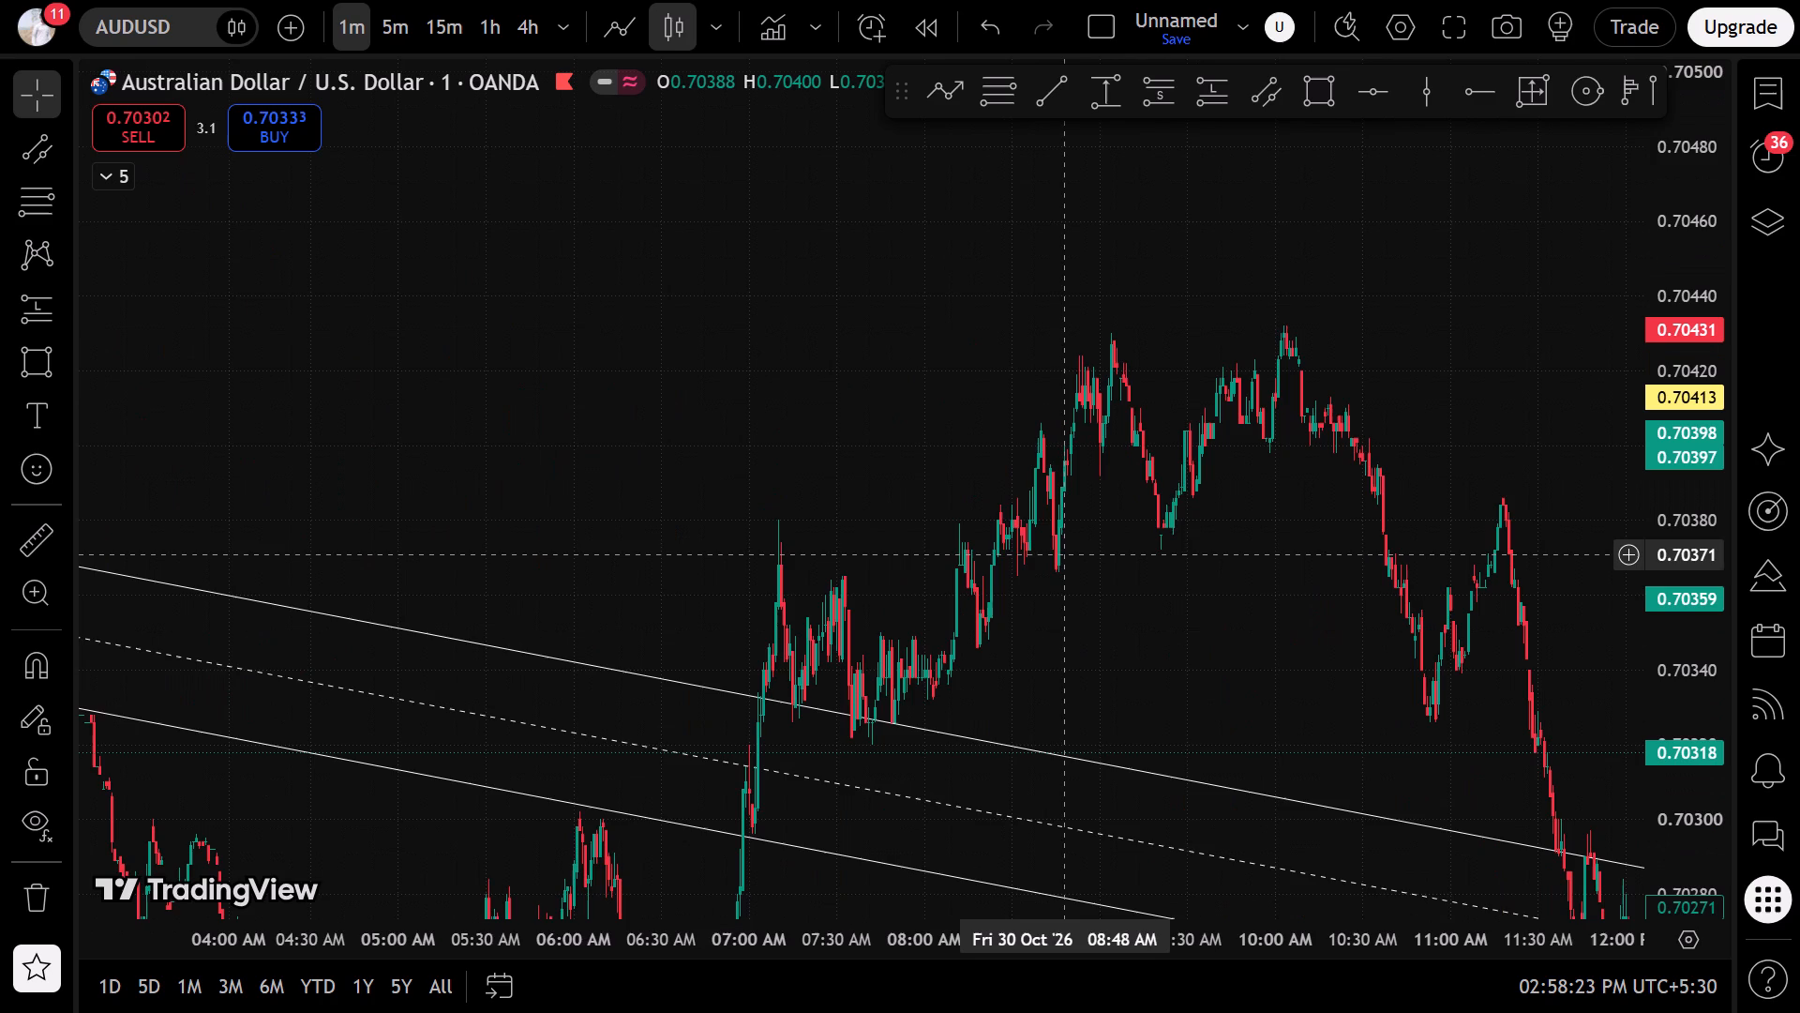
scroll(839, 583, "up", 4)
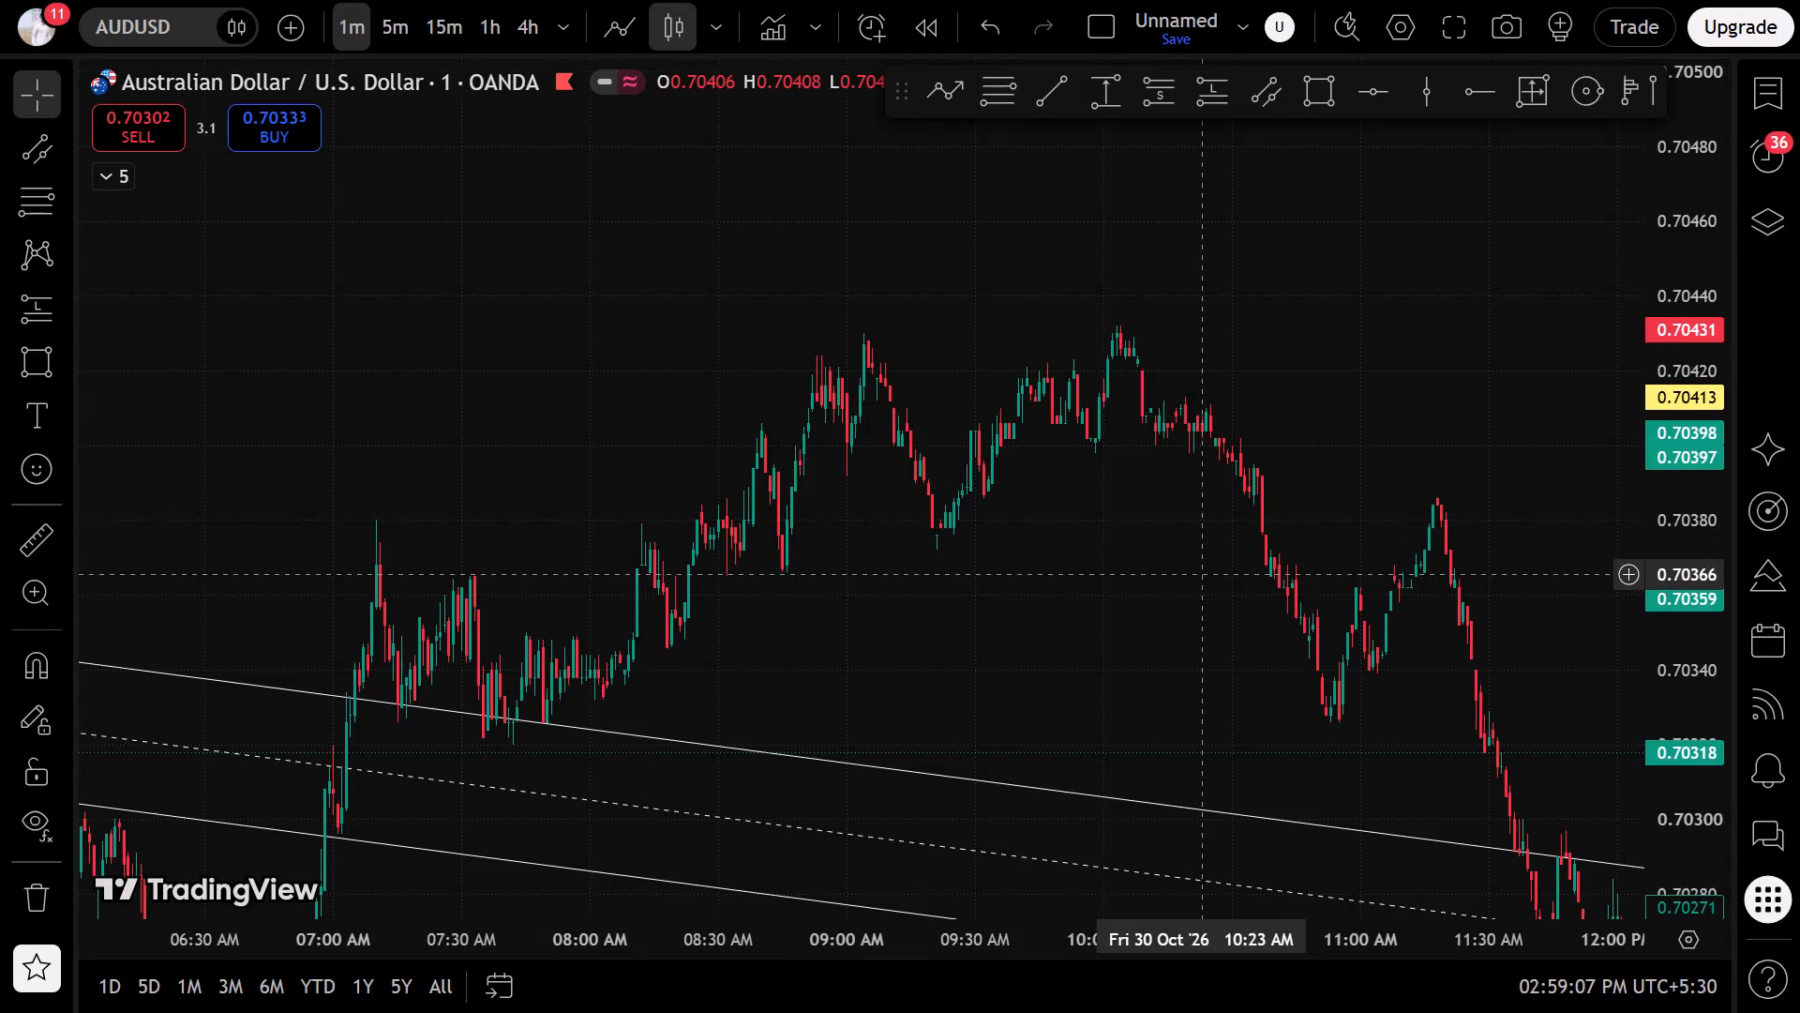
Examine the 29 October 1-minute price action around the short position and the two crossing channels.
left_click_drag(1199, 571, 547, 298)
scroll(729, 344, "down", 6)
left_click_drag(526, 237, 1642, 552)
scroll(1612, 536, "down", 7)
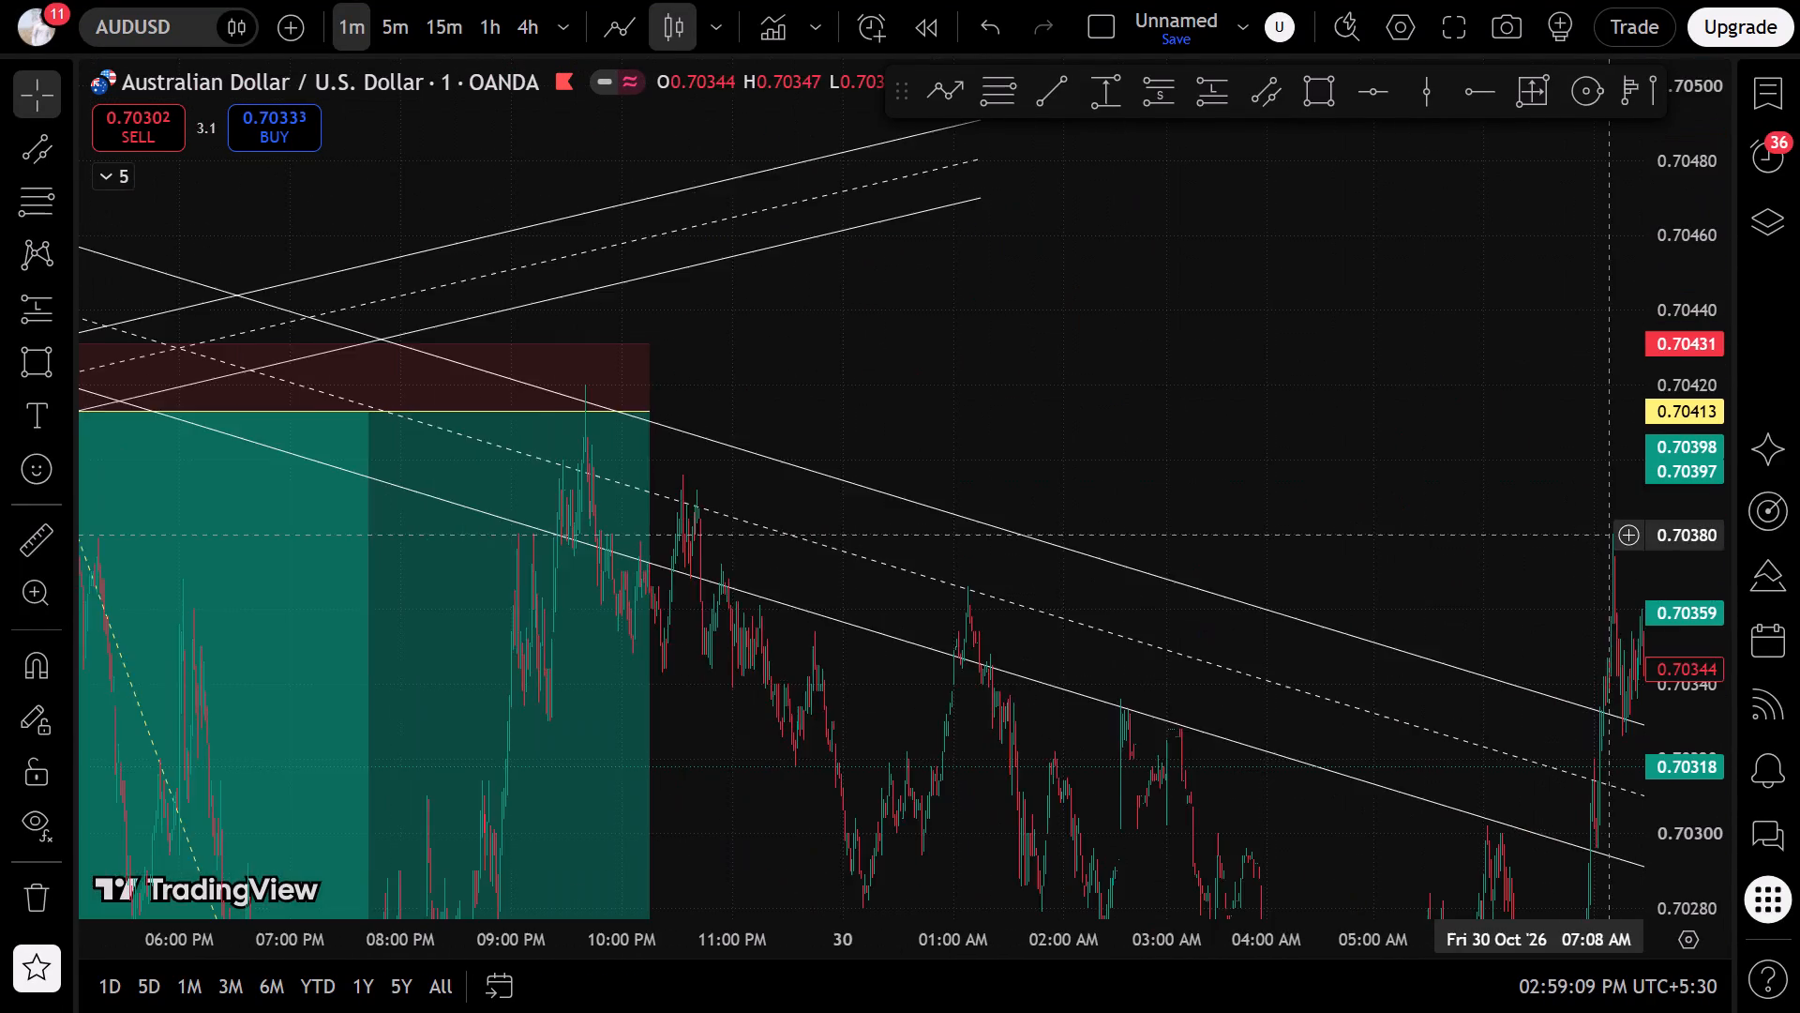
left_click_drag(1204, 346, 1799, 285)
left_click_drag(524, 695, 1076, 564)
scroll(967, 610, "up", 13)
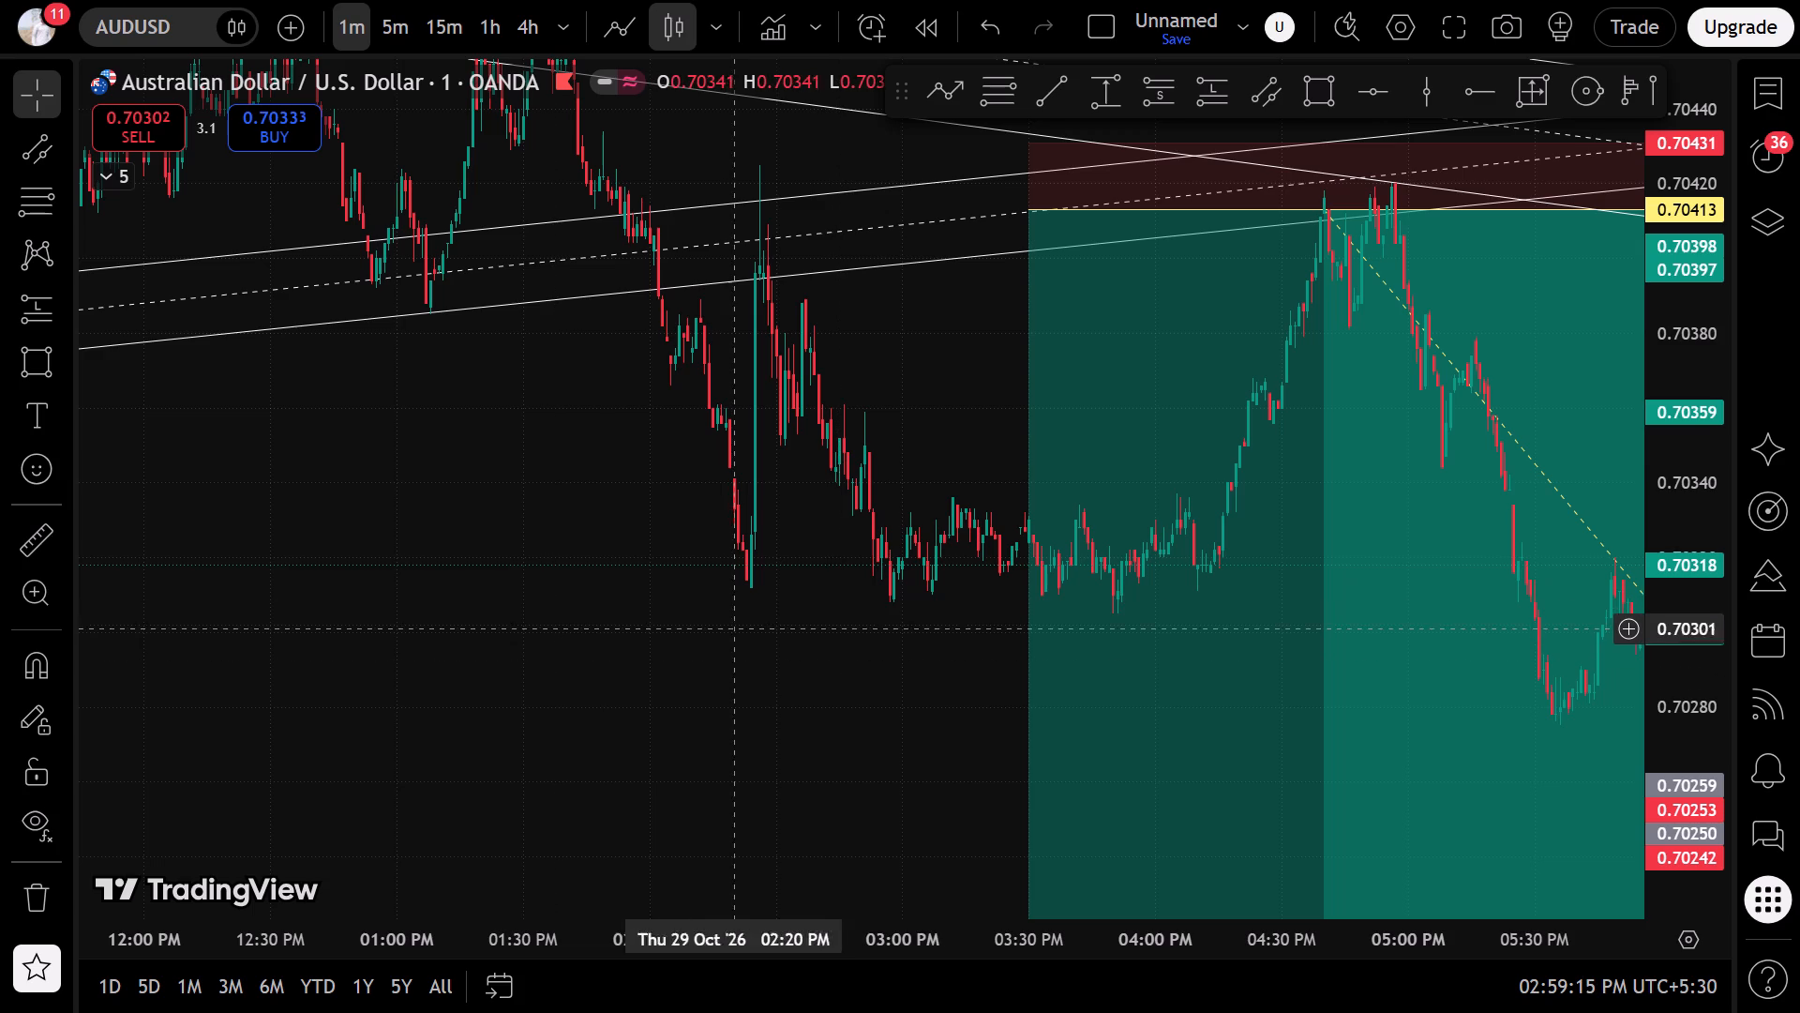
left_click_drag(776, 661, 443, 519)
left_click_drag(1709, 729, 1627, 422)
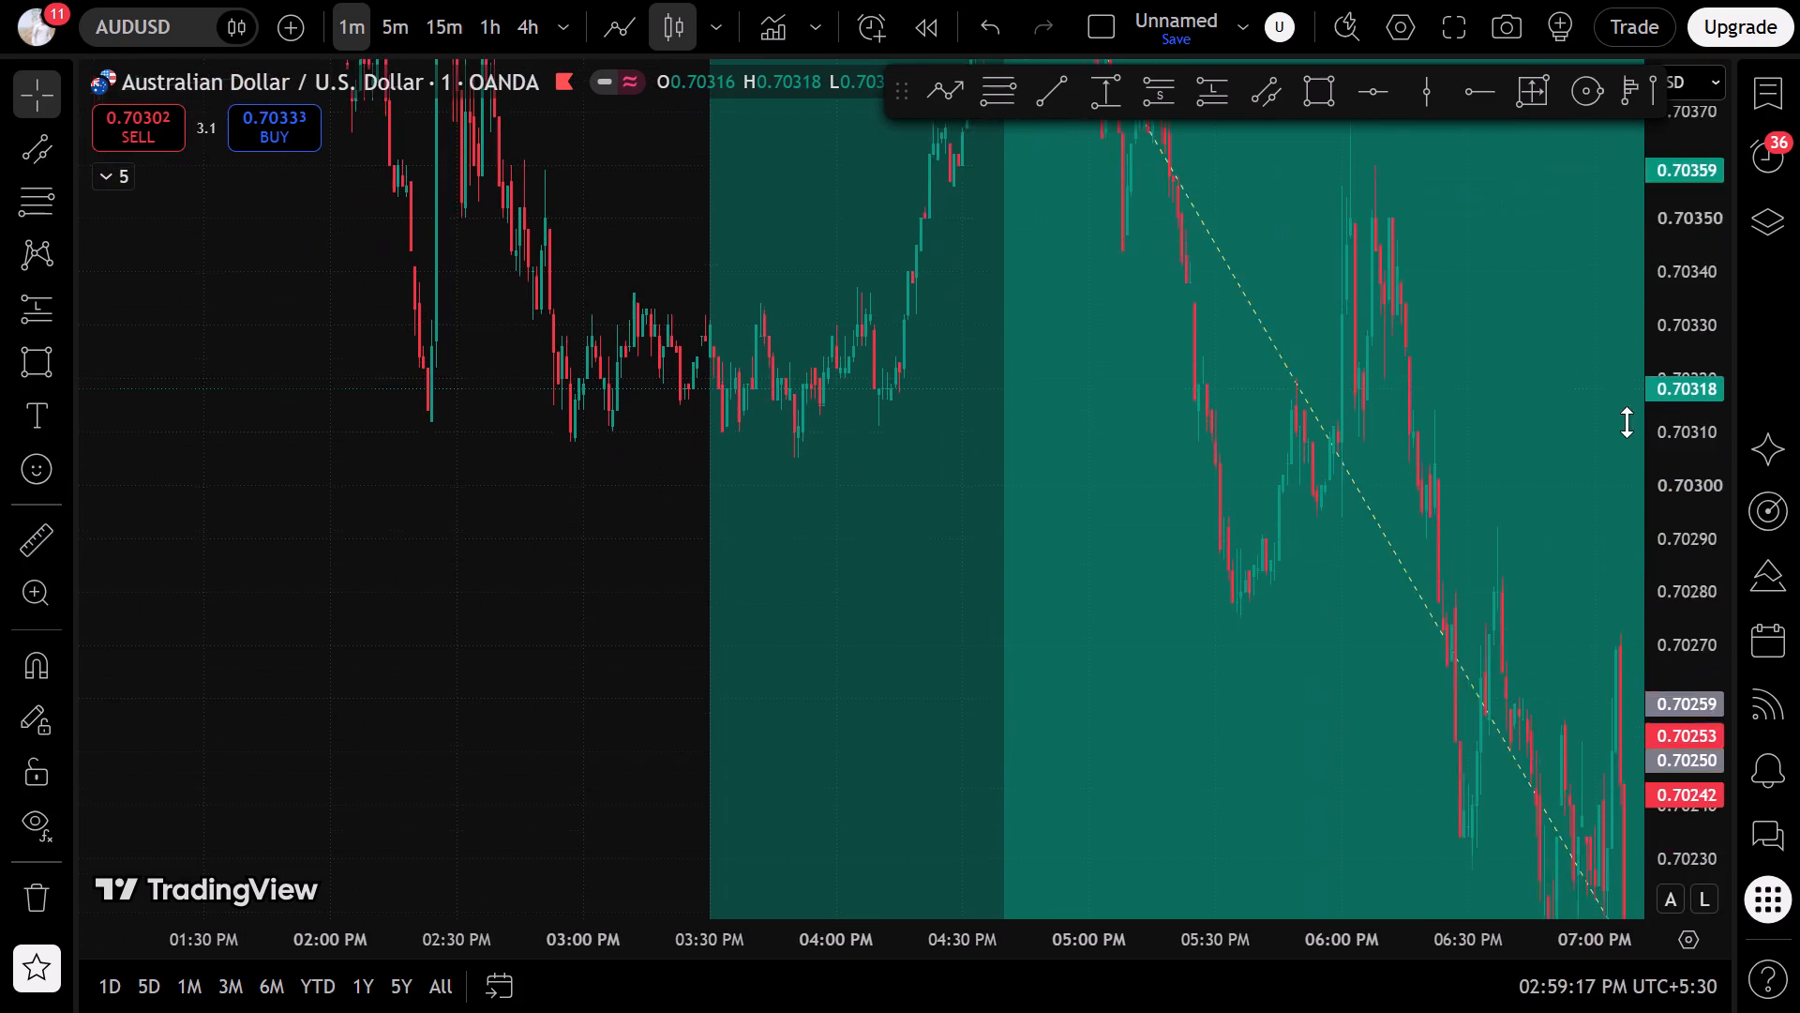
left_click_drag(1627, 422, 1558, 354)
left_click_drag(492, 427, 608, 571)
scroll(611, 579, "up", 5)
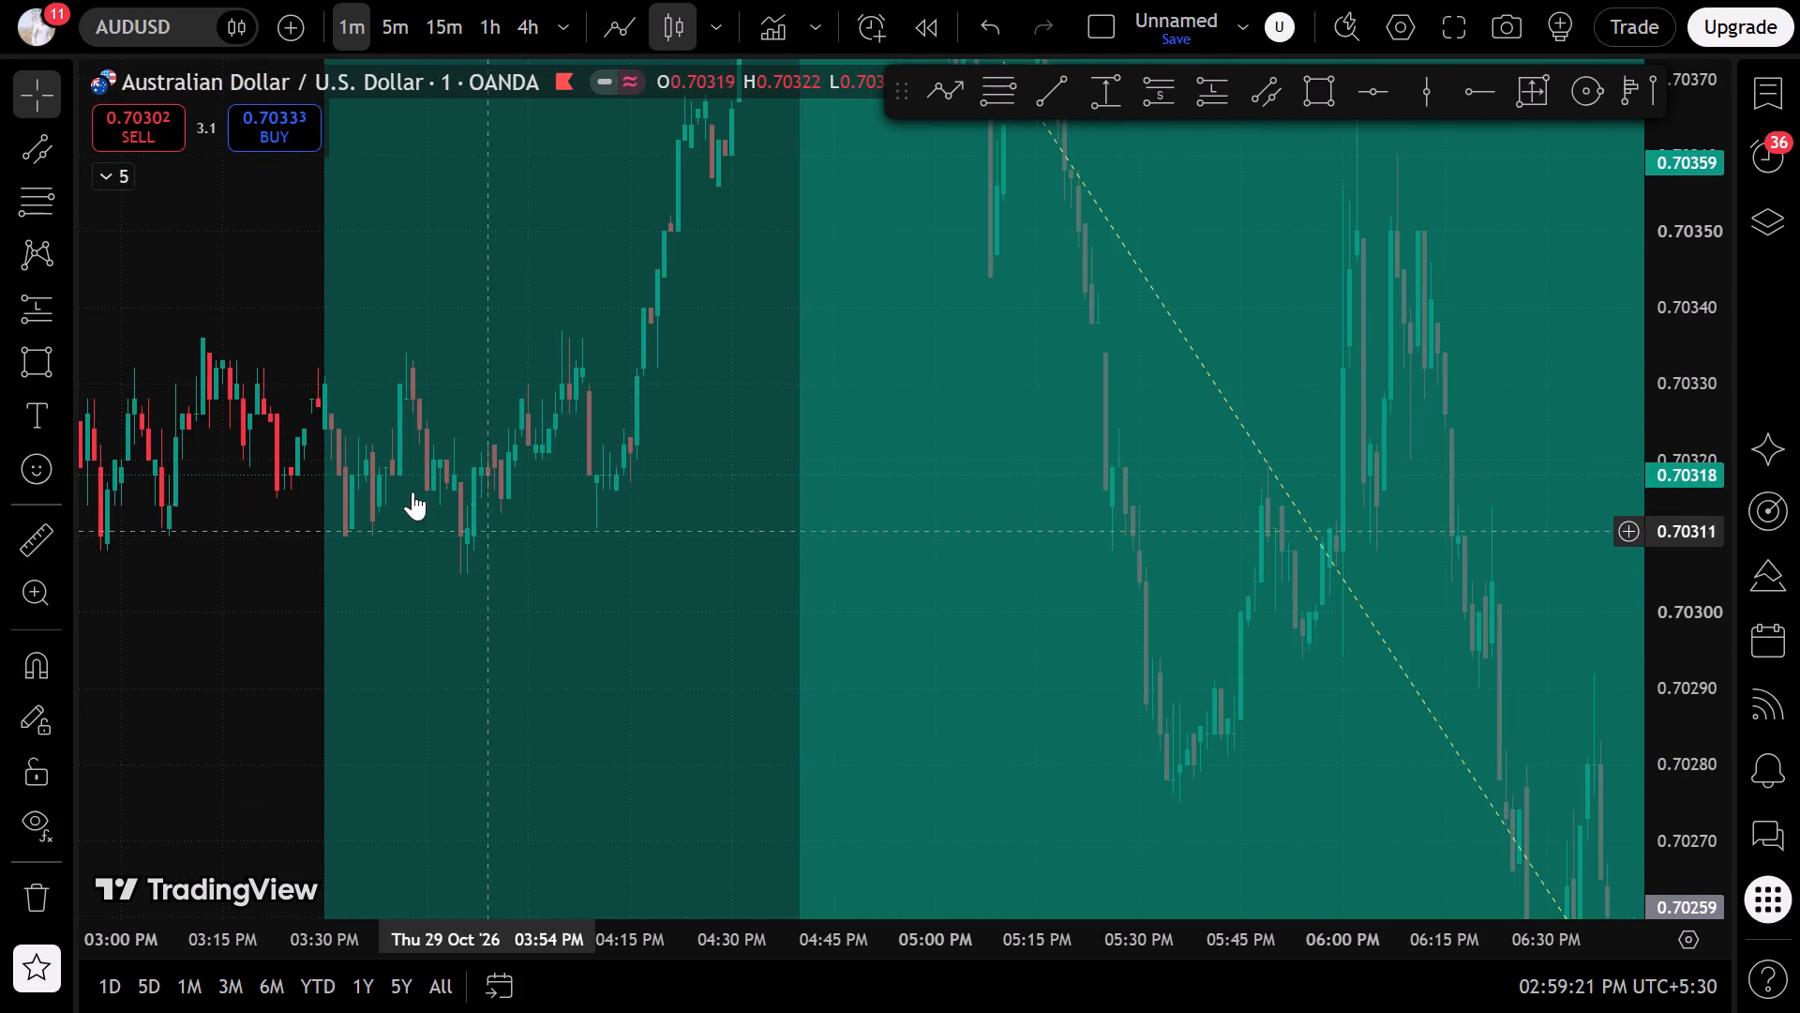
left_click_drag(241, 373, 241, 734)
scroll(273, 659, "down", 6)
left_click_drag(1635, 230, 1651, 301)
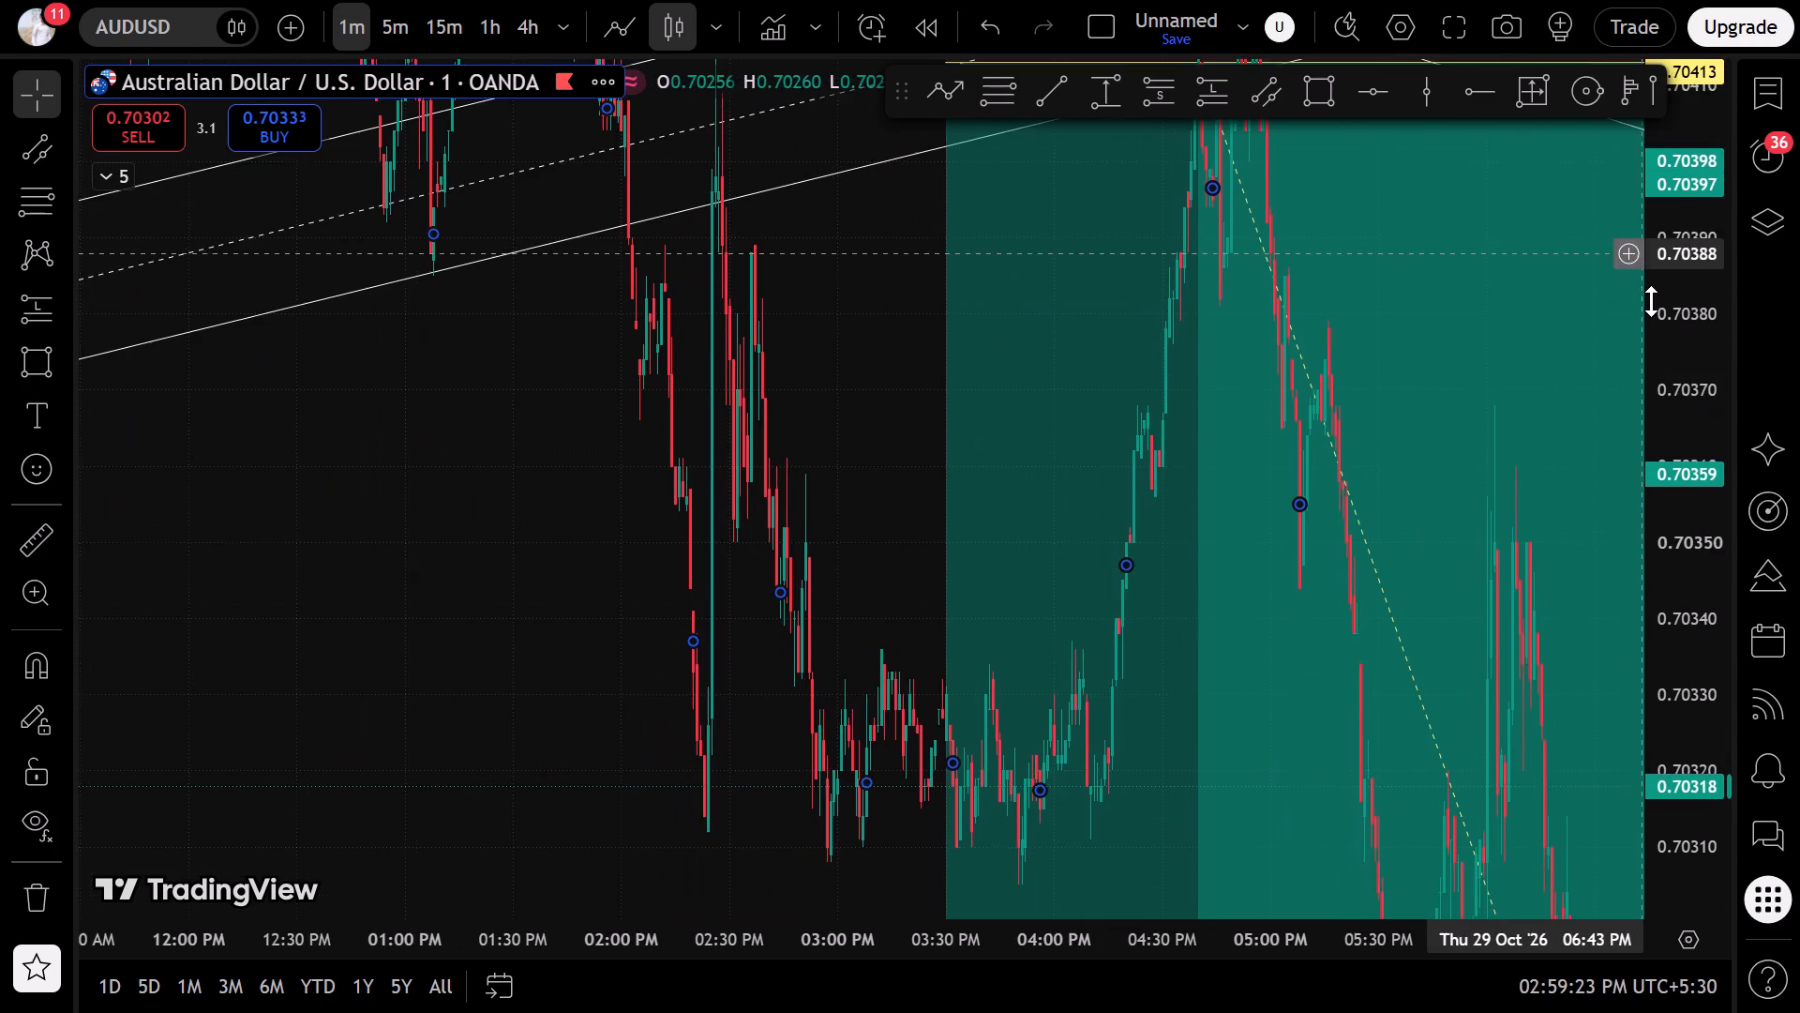
left_click_drag(1651, 301, 1651, 302)
left_click_drag(1689, 278, 1648, 723)
left_click_drag(610, 756, 0, 663)
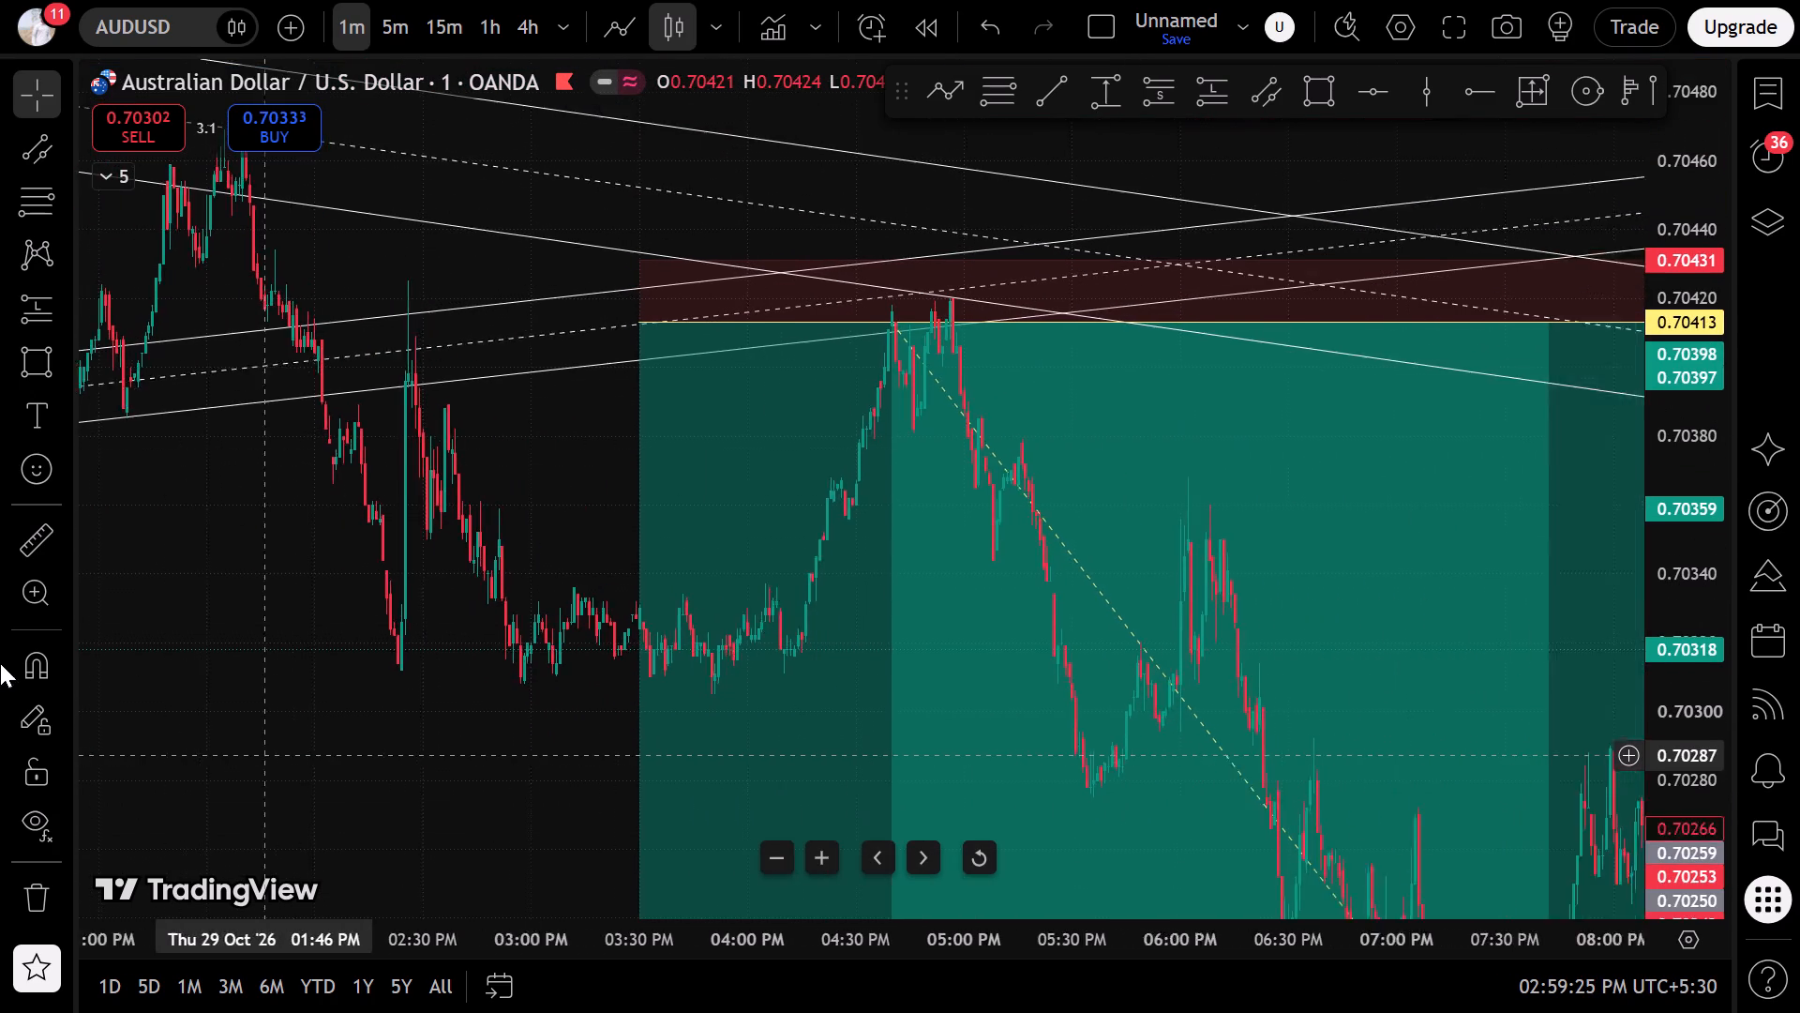
left_click_drag(0, 663, 0, 643)
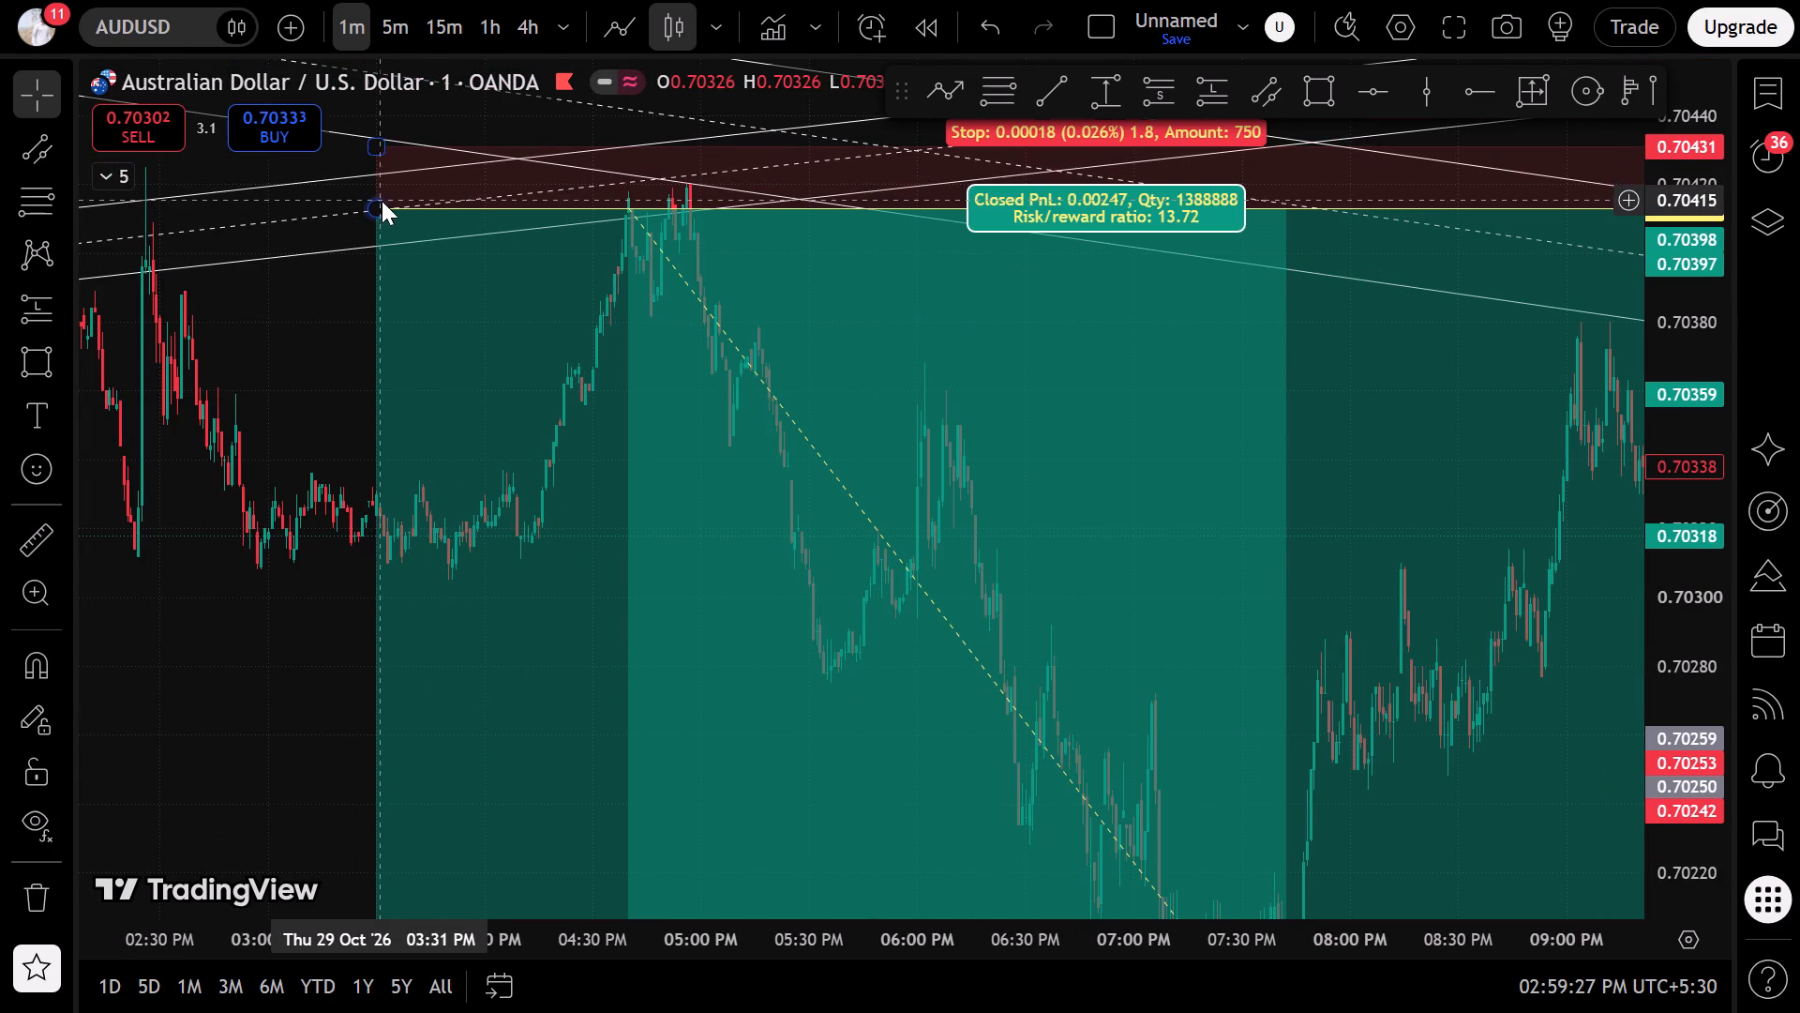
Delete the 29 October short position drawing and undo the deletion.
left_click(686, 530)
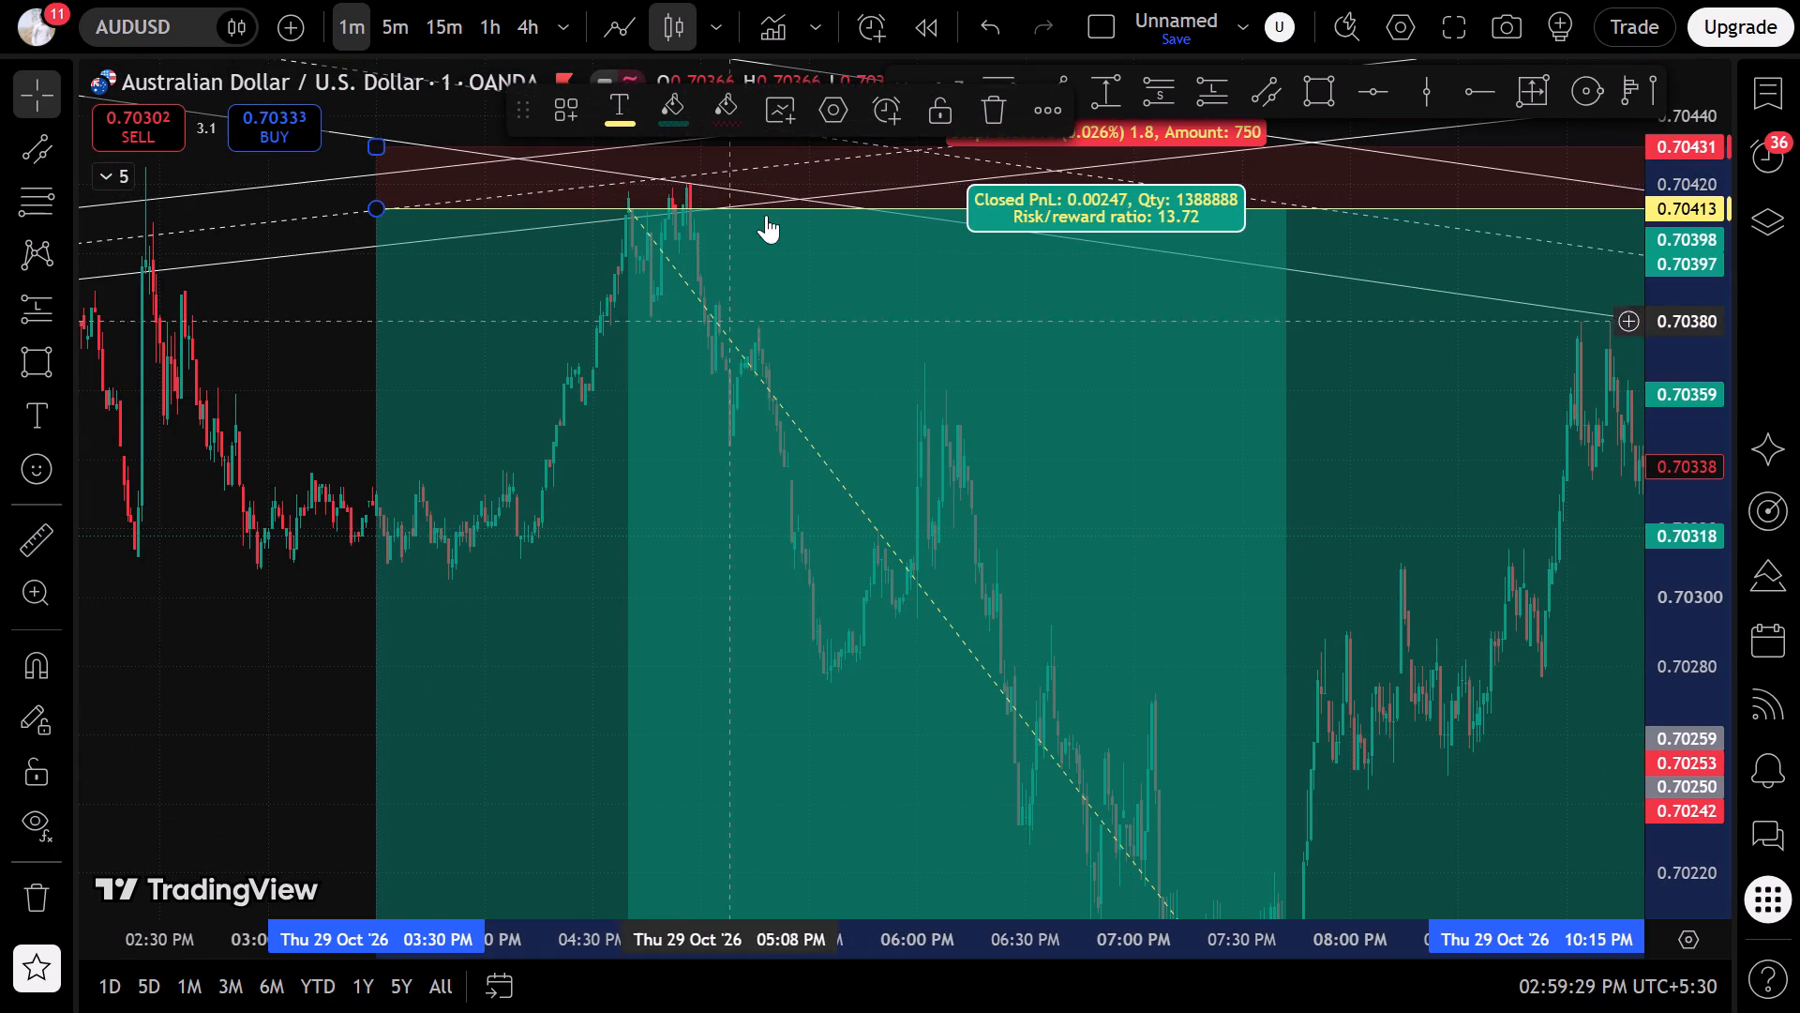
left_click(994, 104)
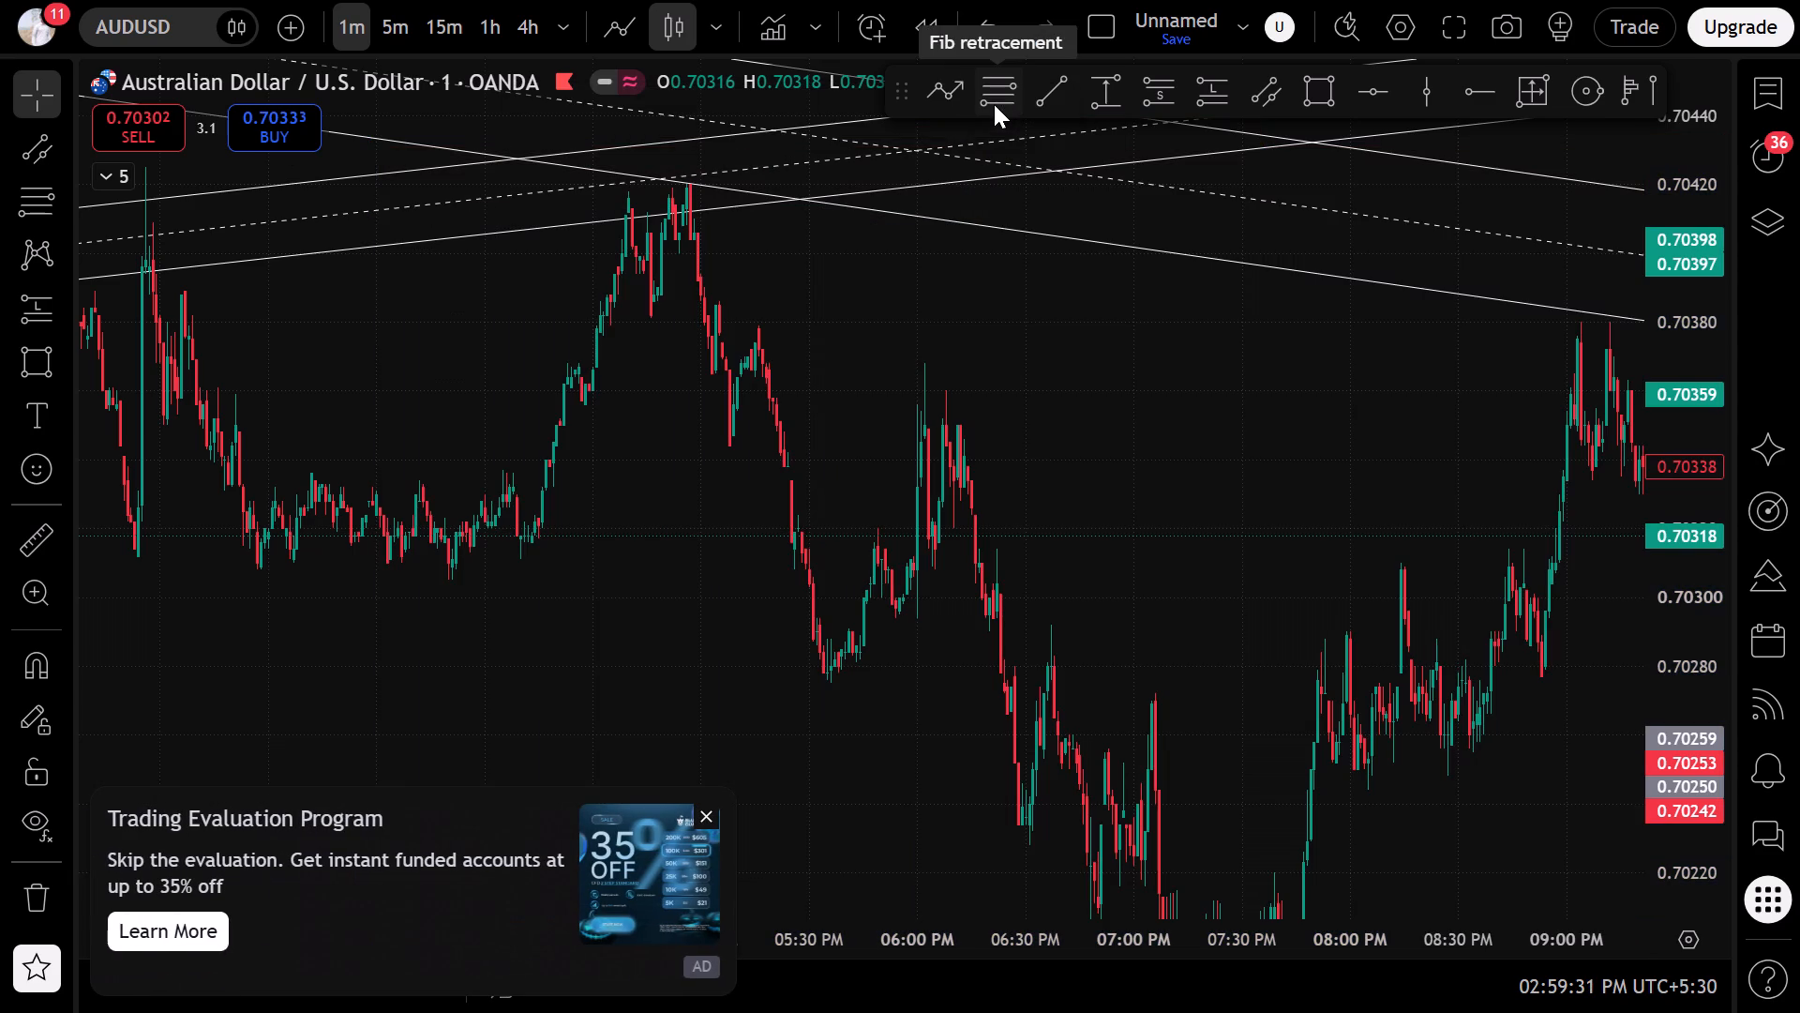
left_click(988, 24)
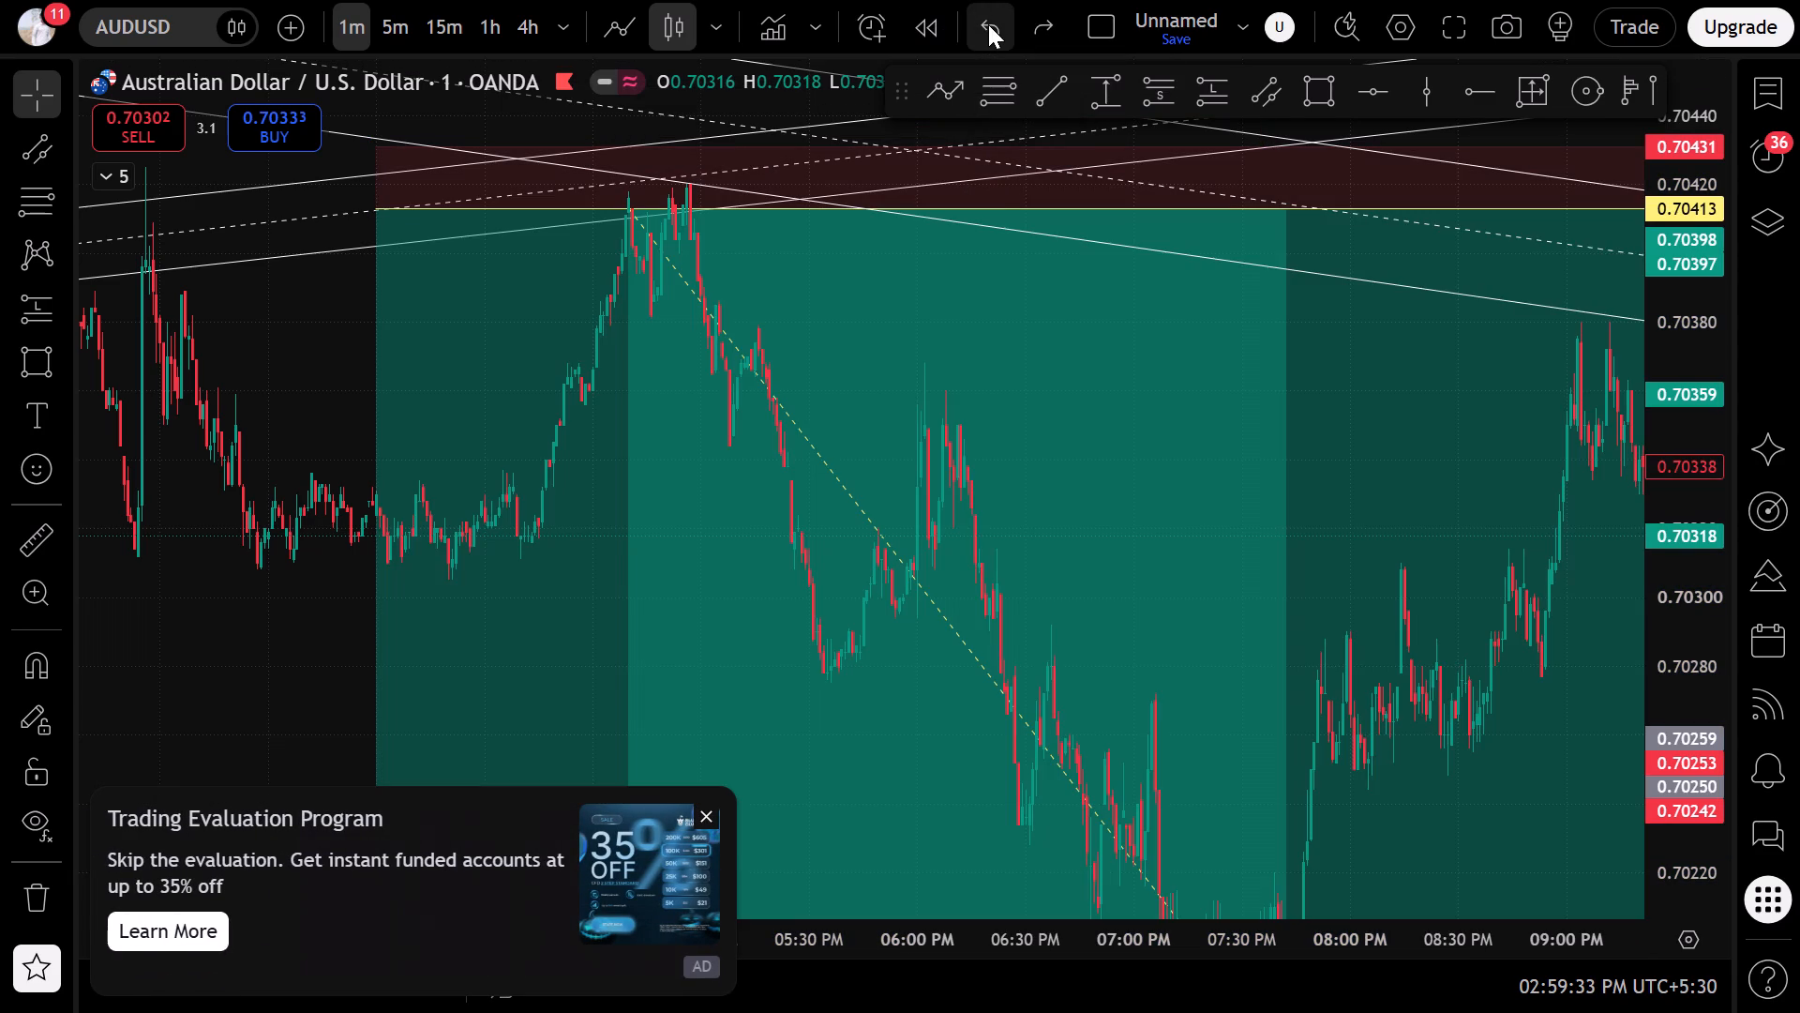
Delete the short position drawing with its entry at 0.70413 on 29 October.
left_click(1002, 369)
left_click(973, 99)
Dismiss the advertisement and draw a Fib retracement from the 29 Oct high at about 0.70422 down to about 0.70272.
left_click_drag(1096, 535, 560, 566)
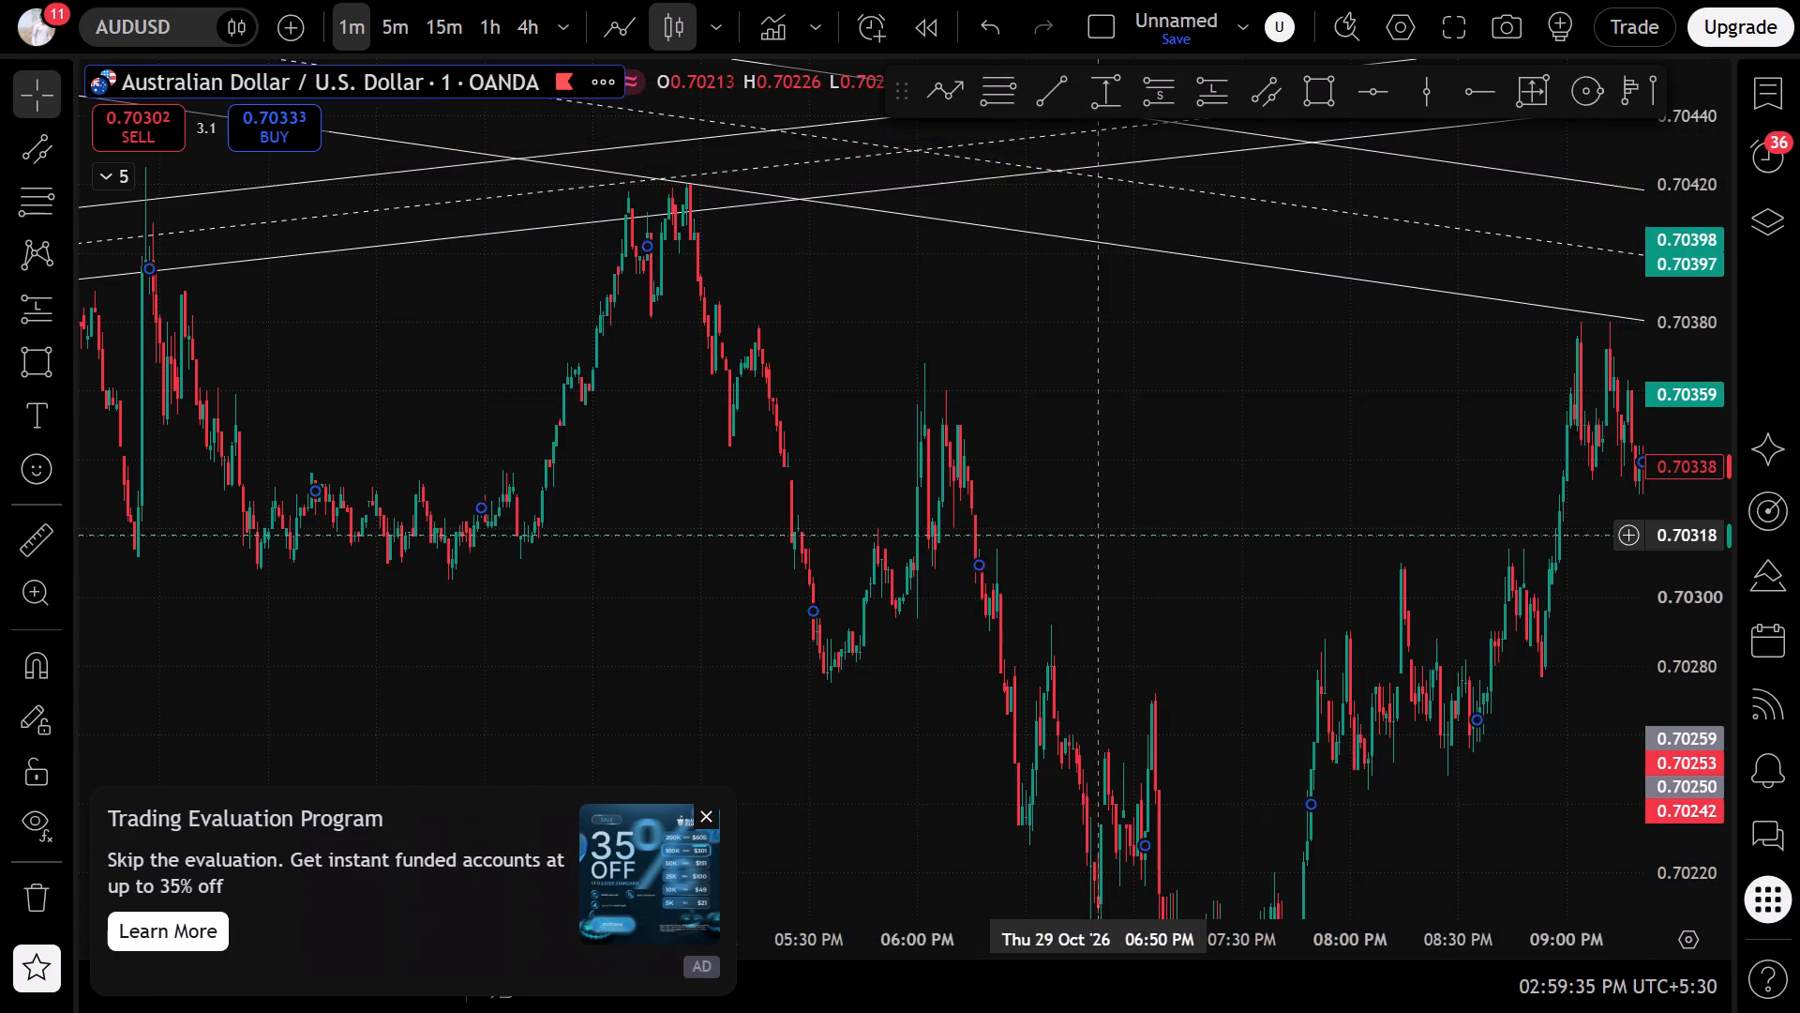
left_click_drag(560, 566, 1327, 535)
scroll(922, 623, "down", 7)
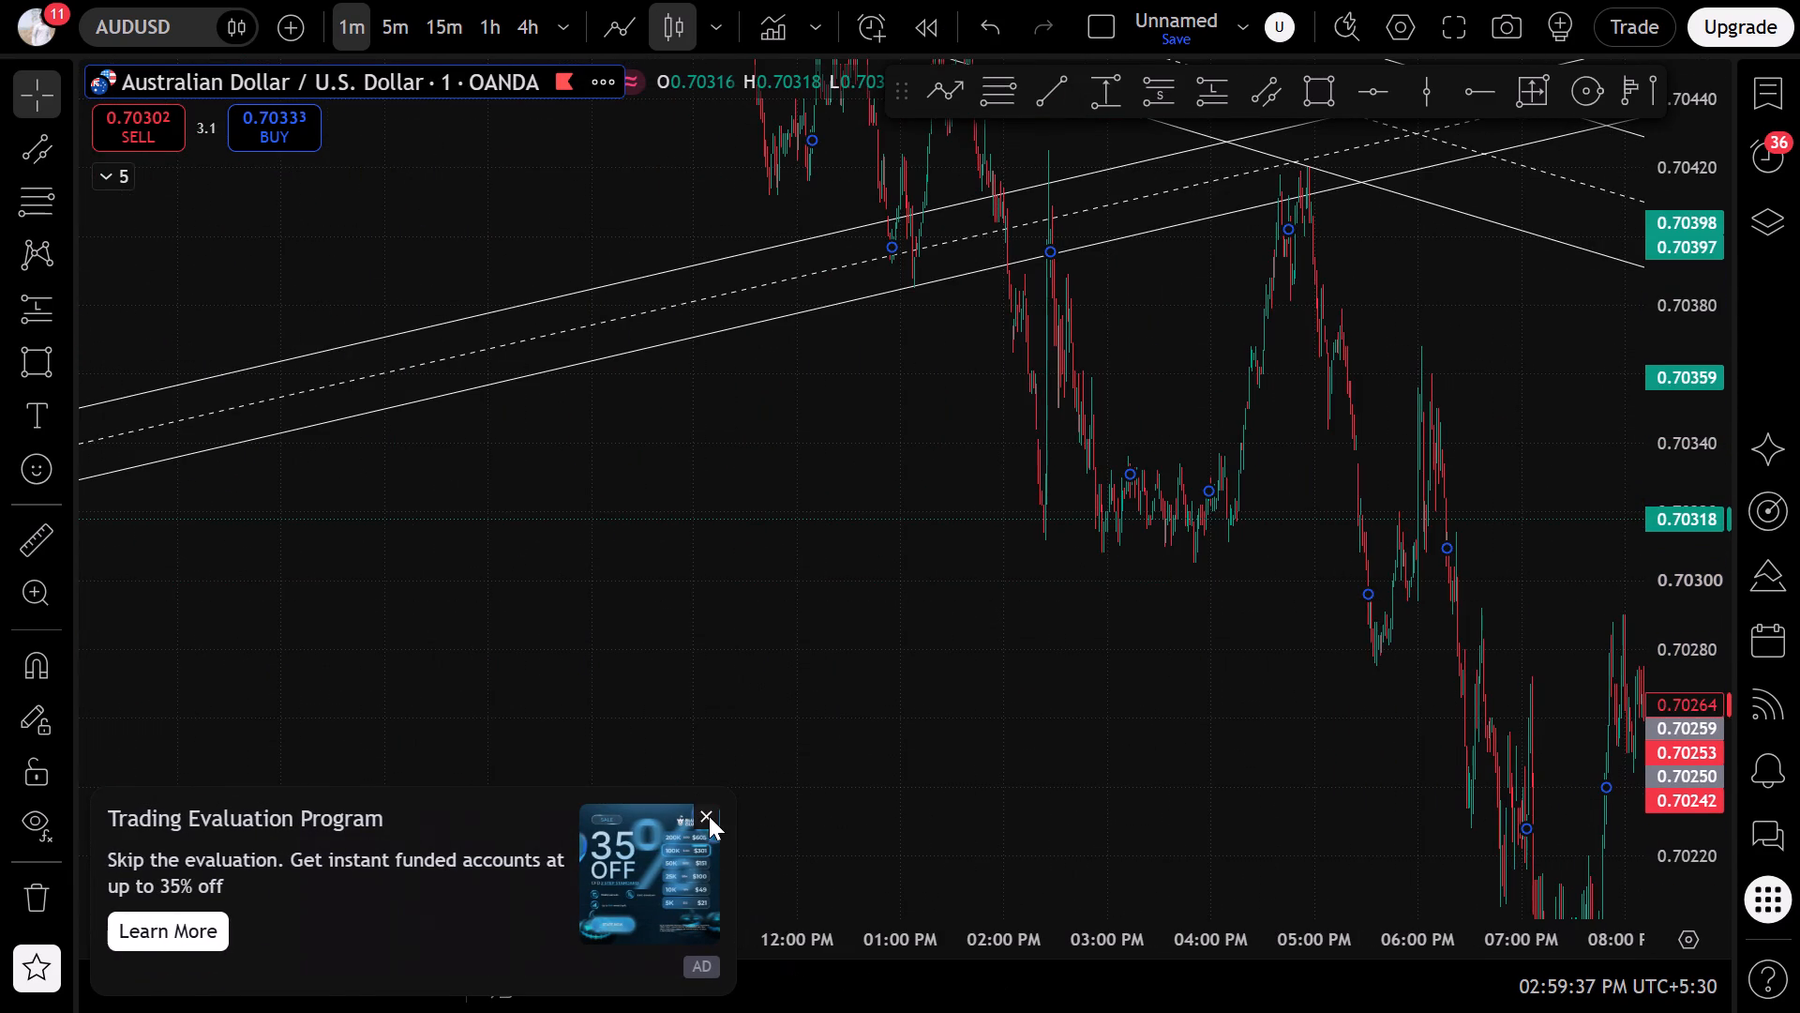
left_click(709, 816)
left_click_drag(1695, 308, 1656, 745)
left_click_drag(1374, 733, 291, 767)
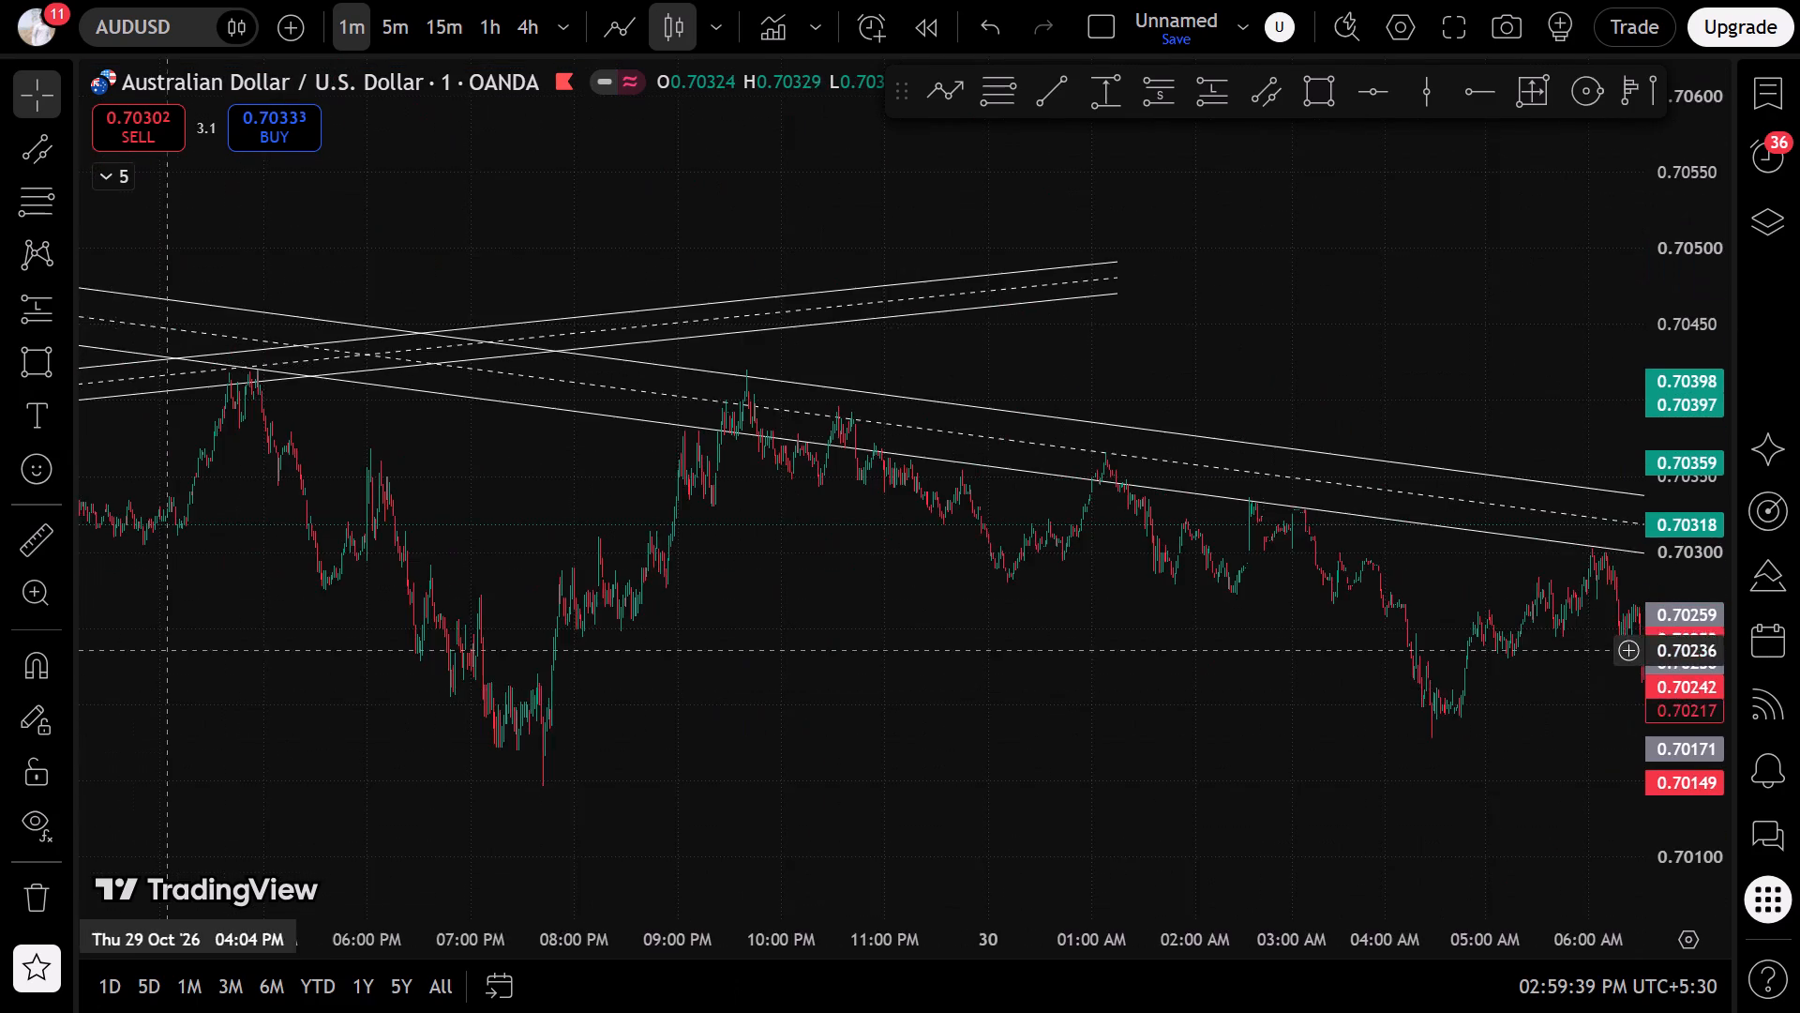
scroll(383, 676, "down", 16)
scroll(853, 660, "up", 13)
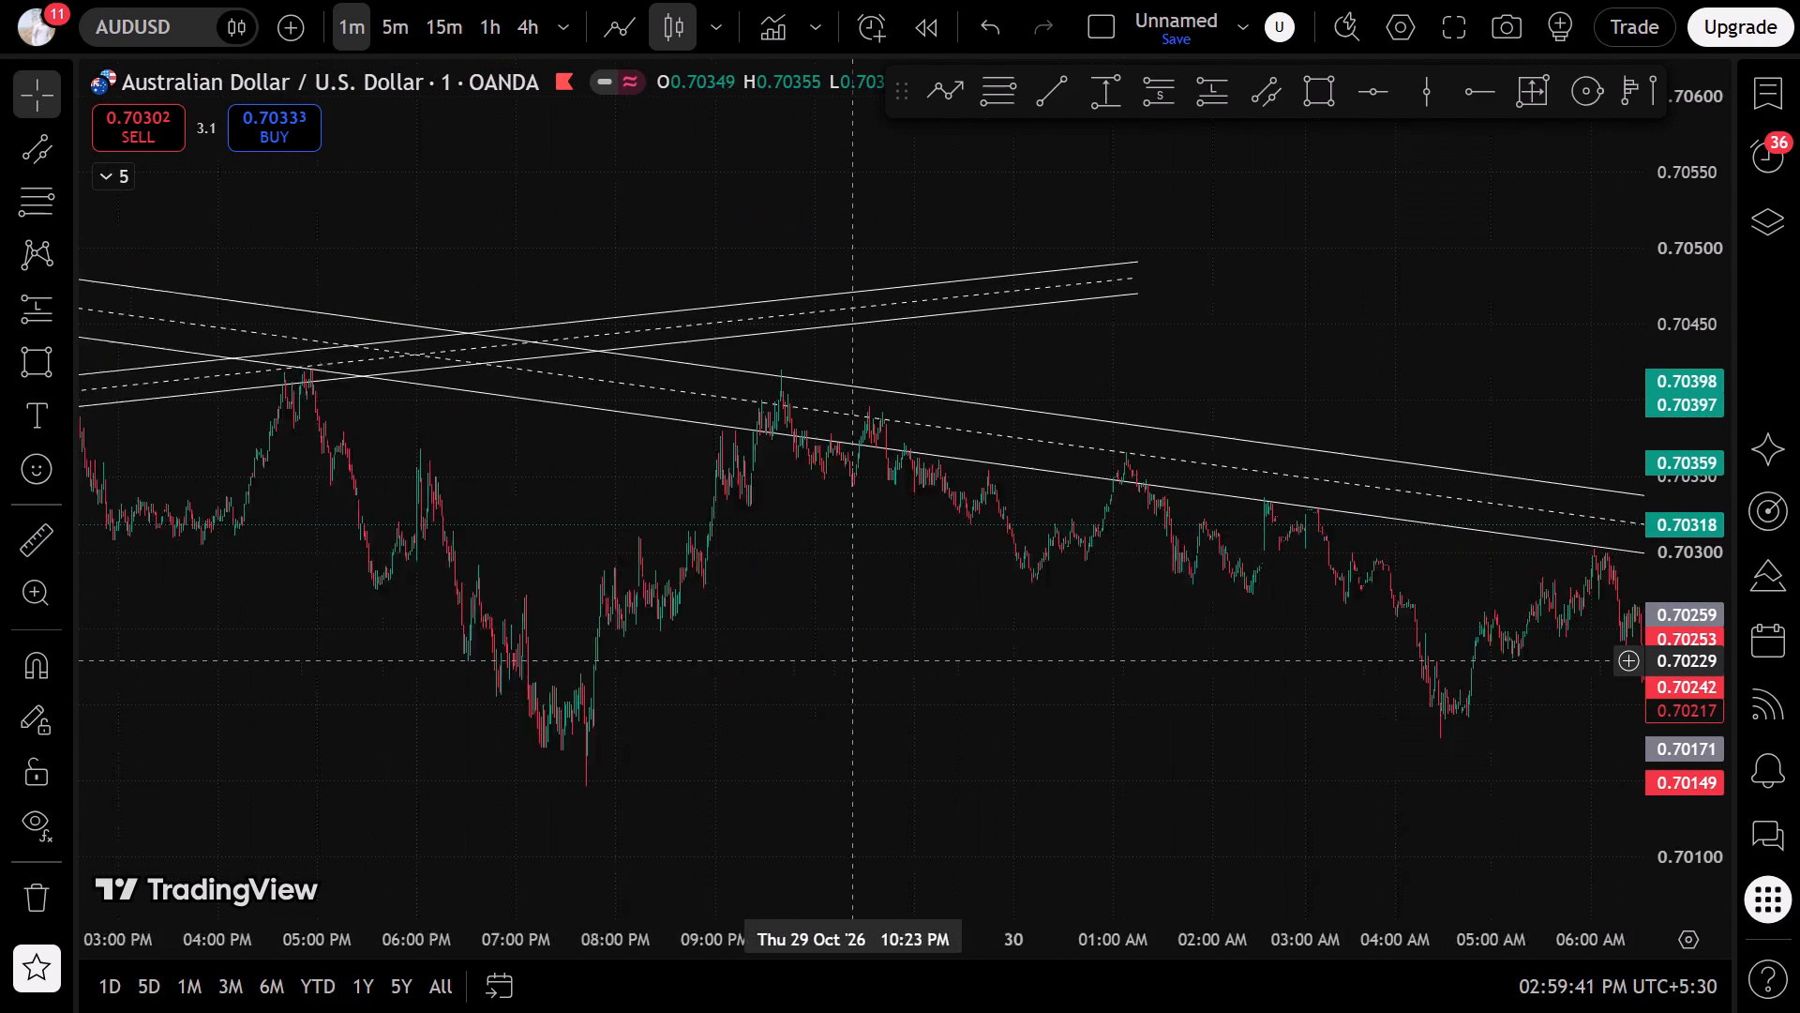
left_click_drag(536, 601, 1362, 671)
scroll(1100, 660, "up", 5)
left_click(1632, 750)
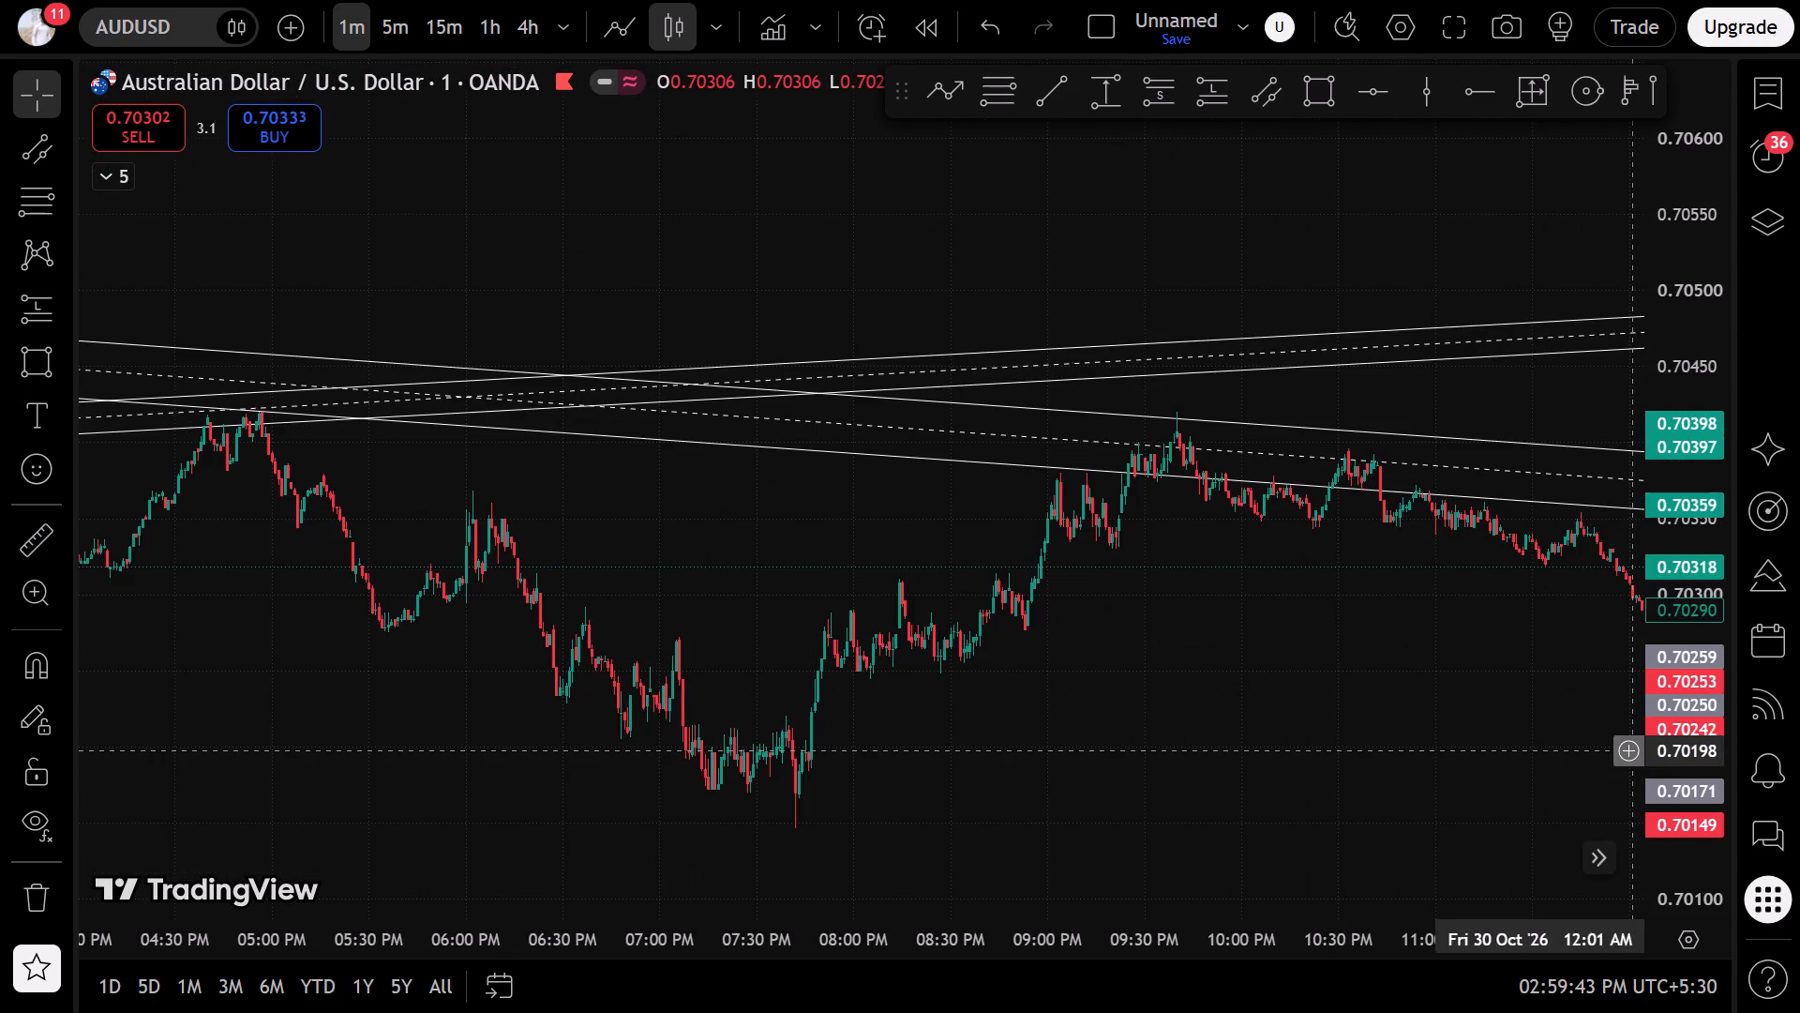
left_click_drag(1704, 768, 1597, 445)
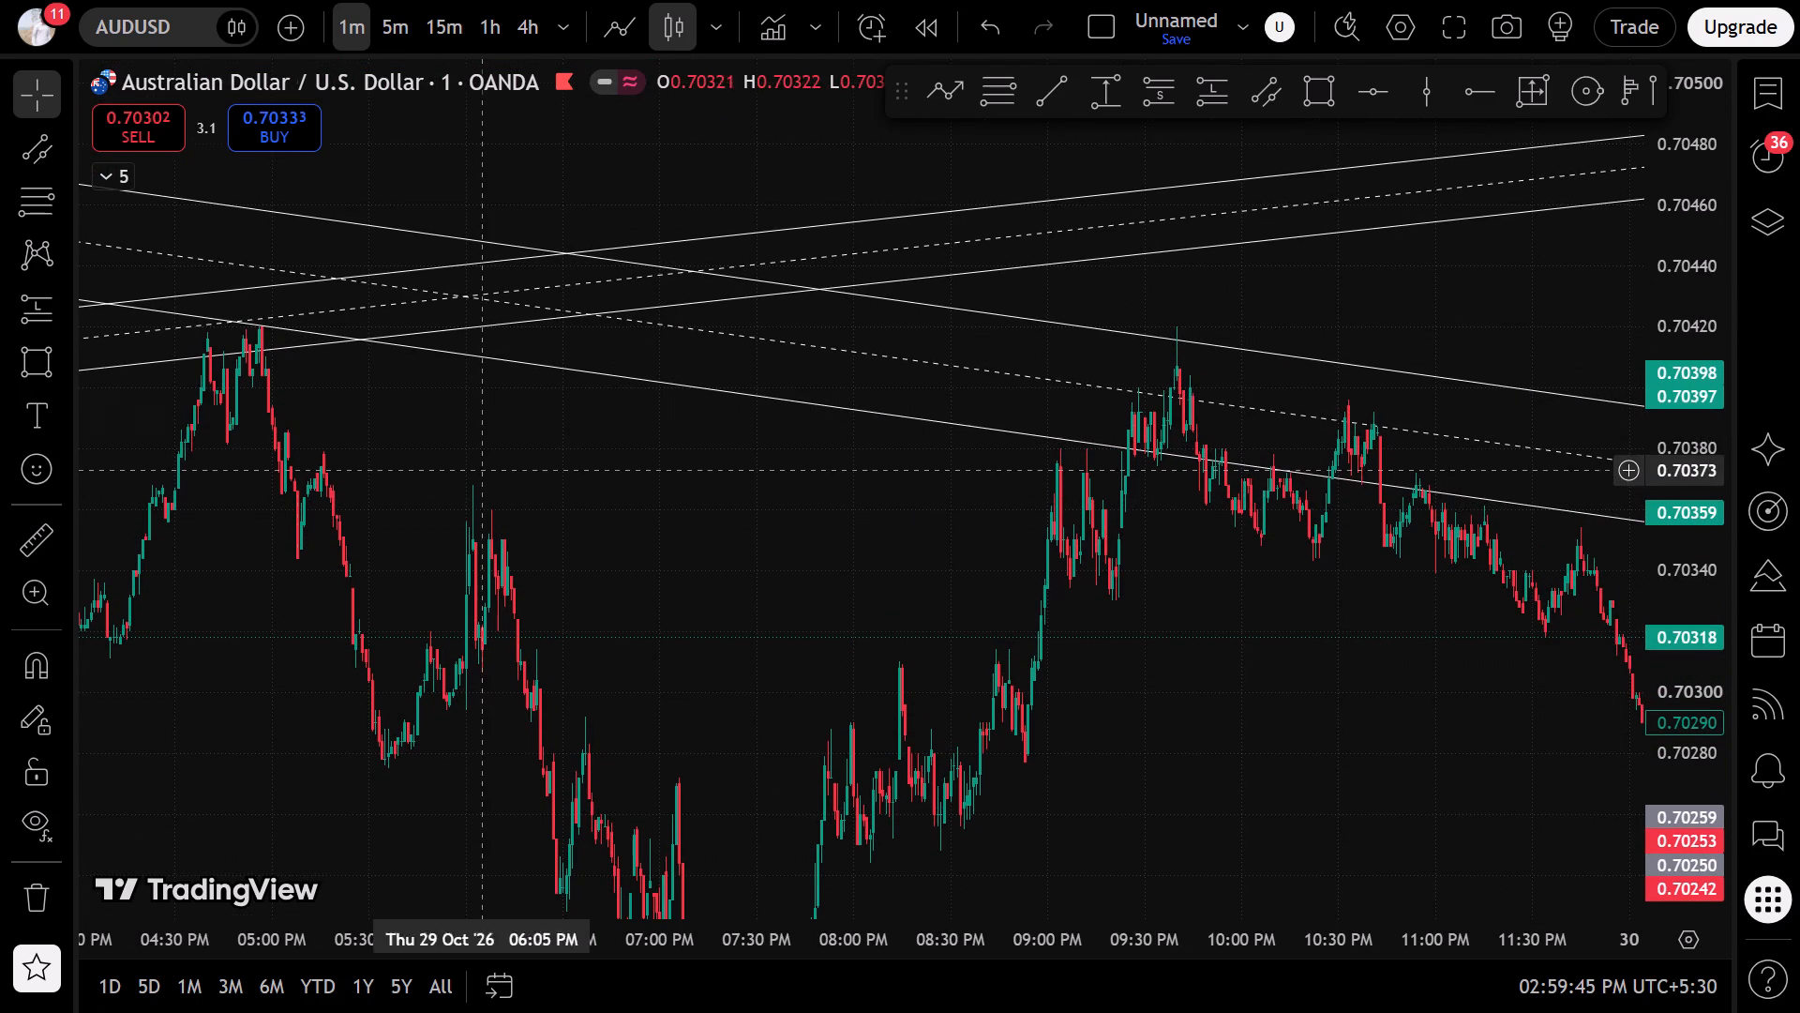
left_click(0, 204)
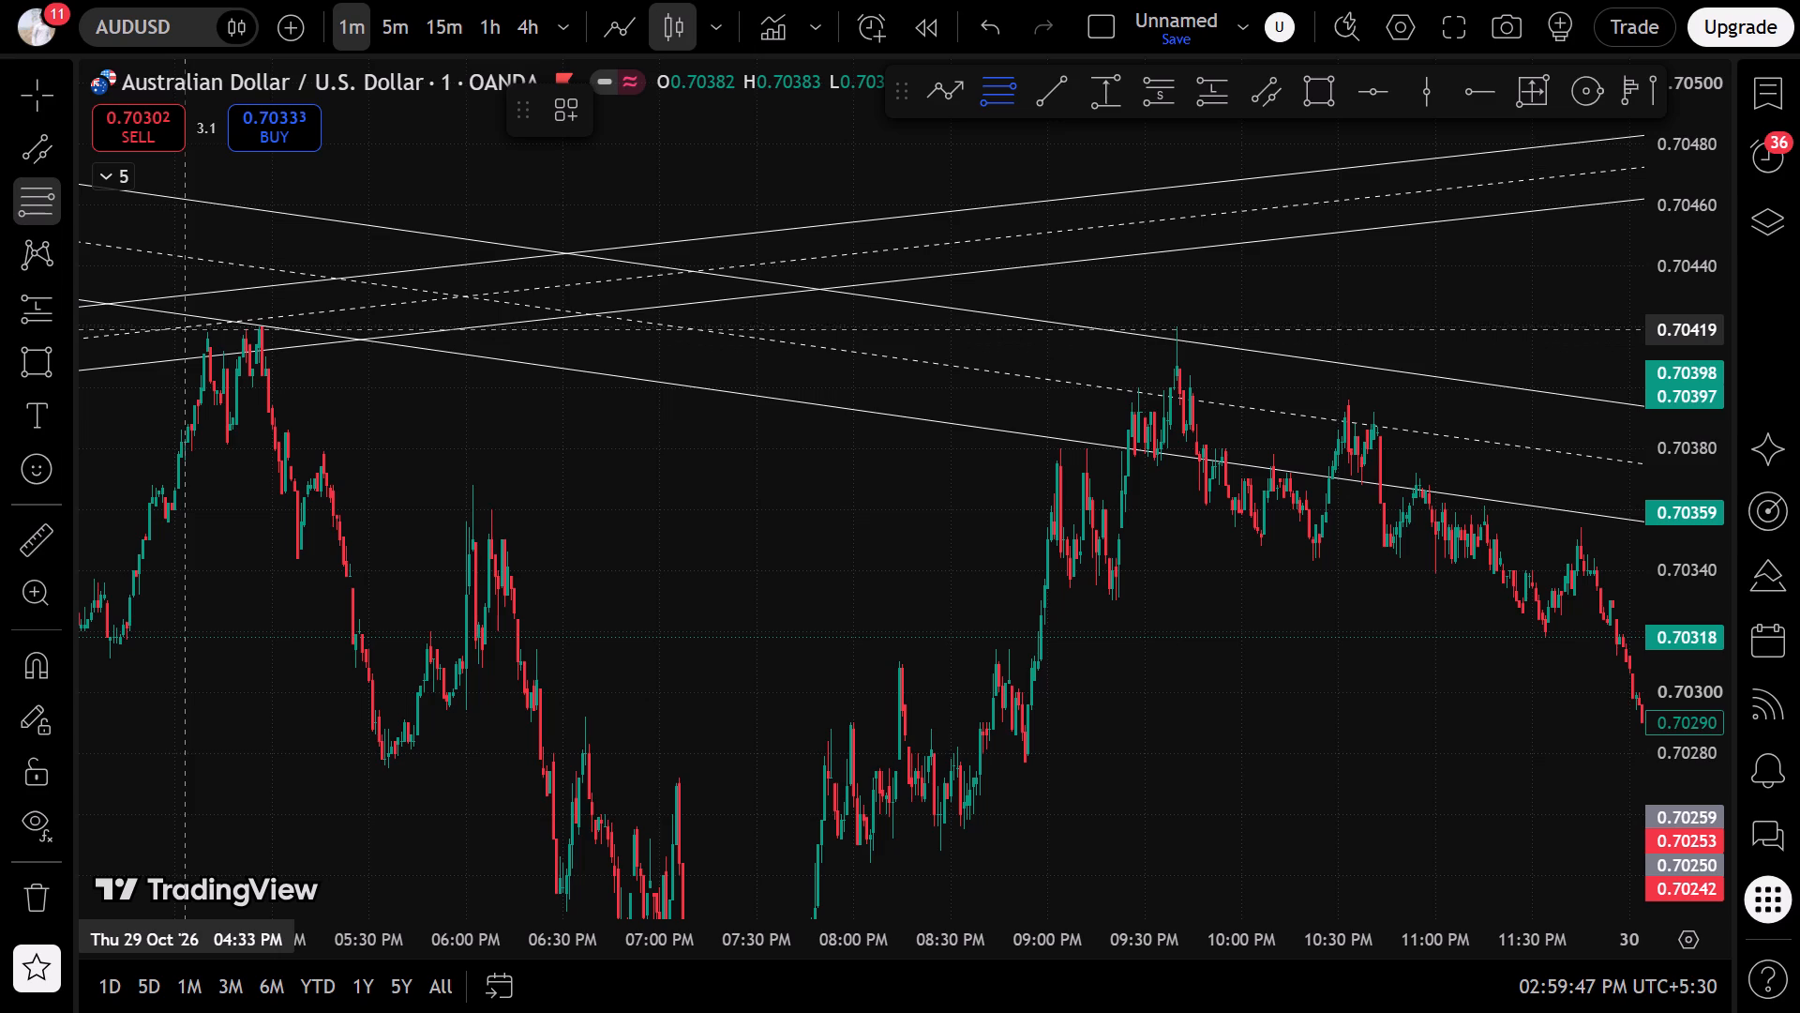
left_click(234, 322)
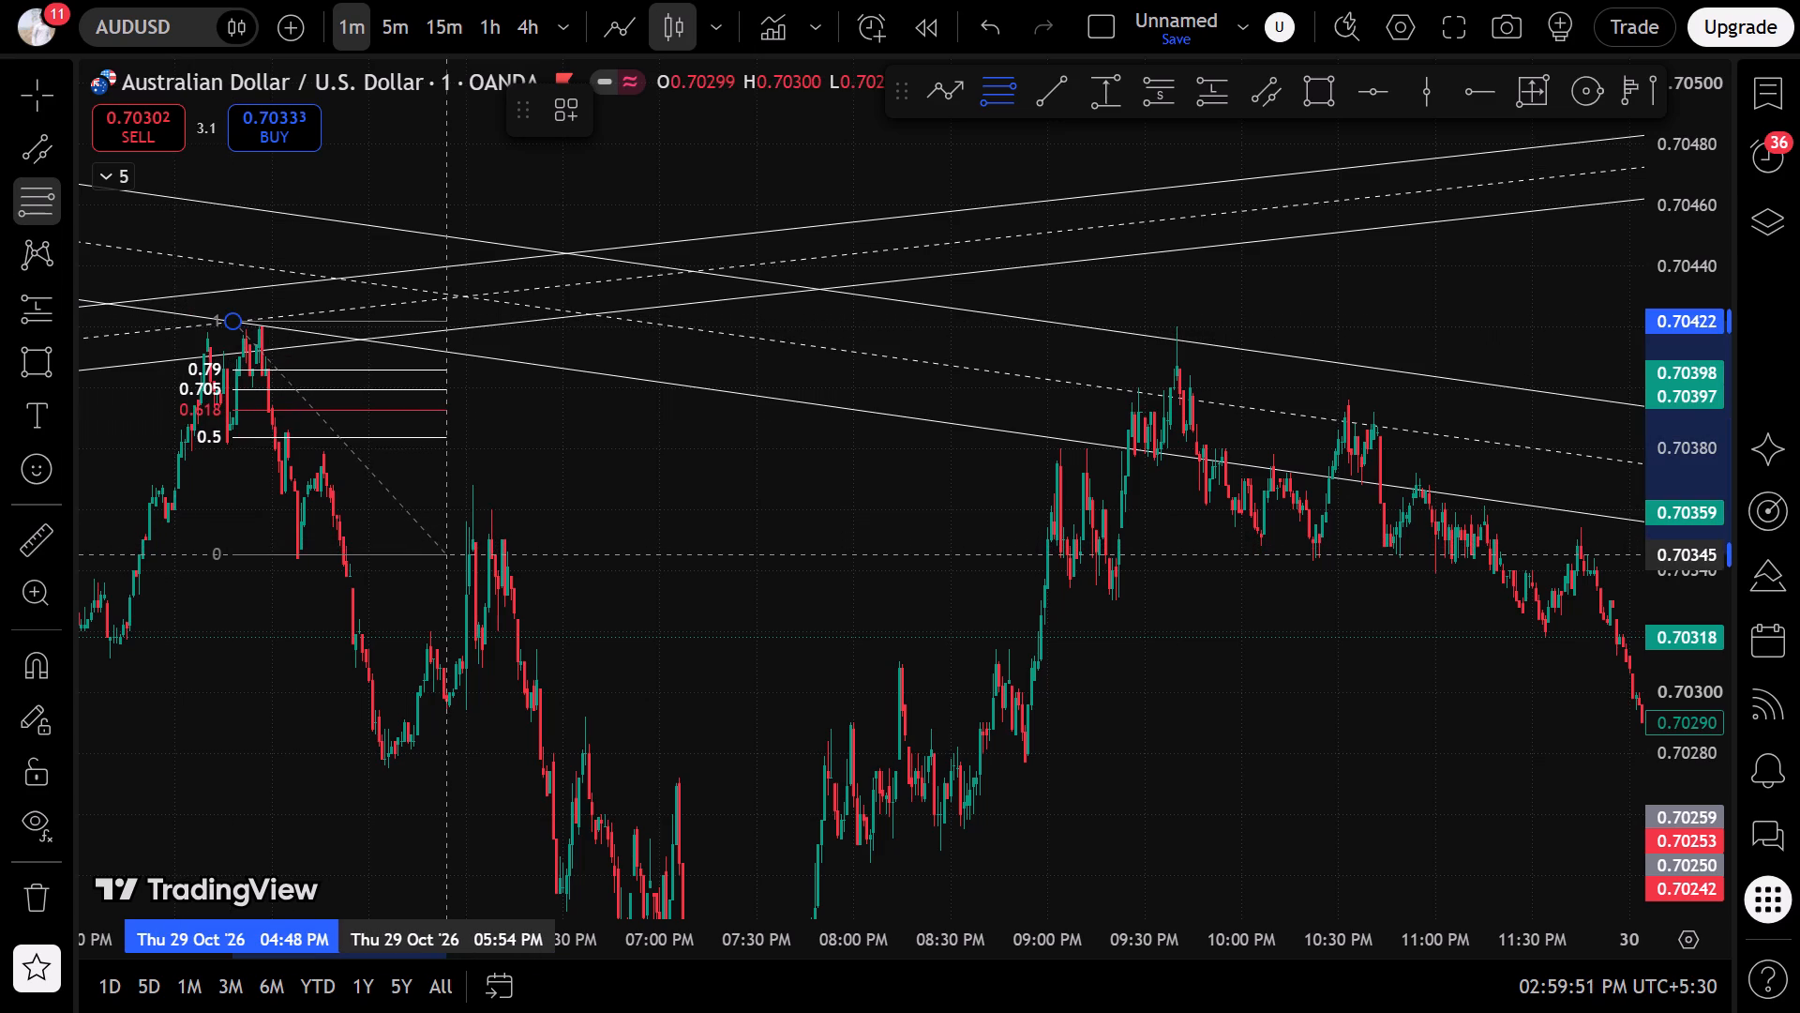
left_click(448, 555)
left_click_drag(448, 555, 561, 737)
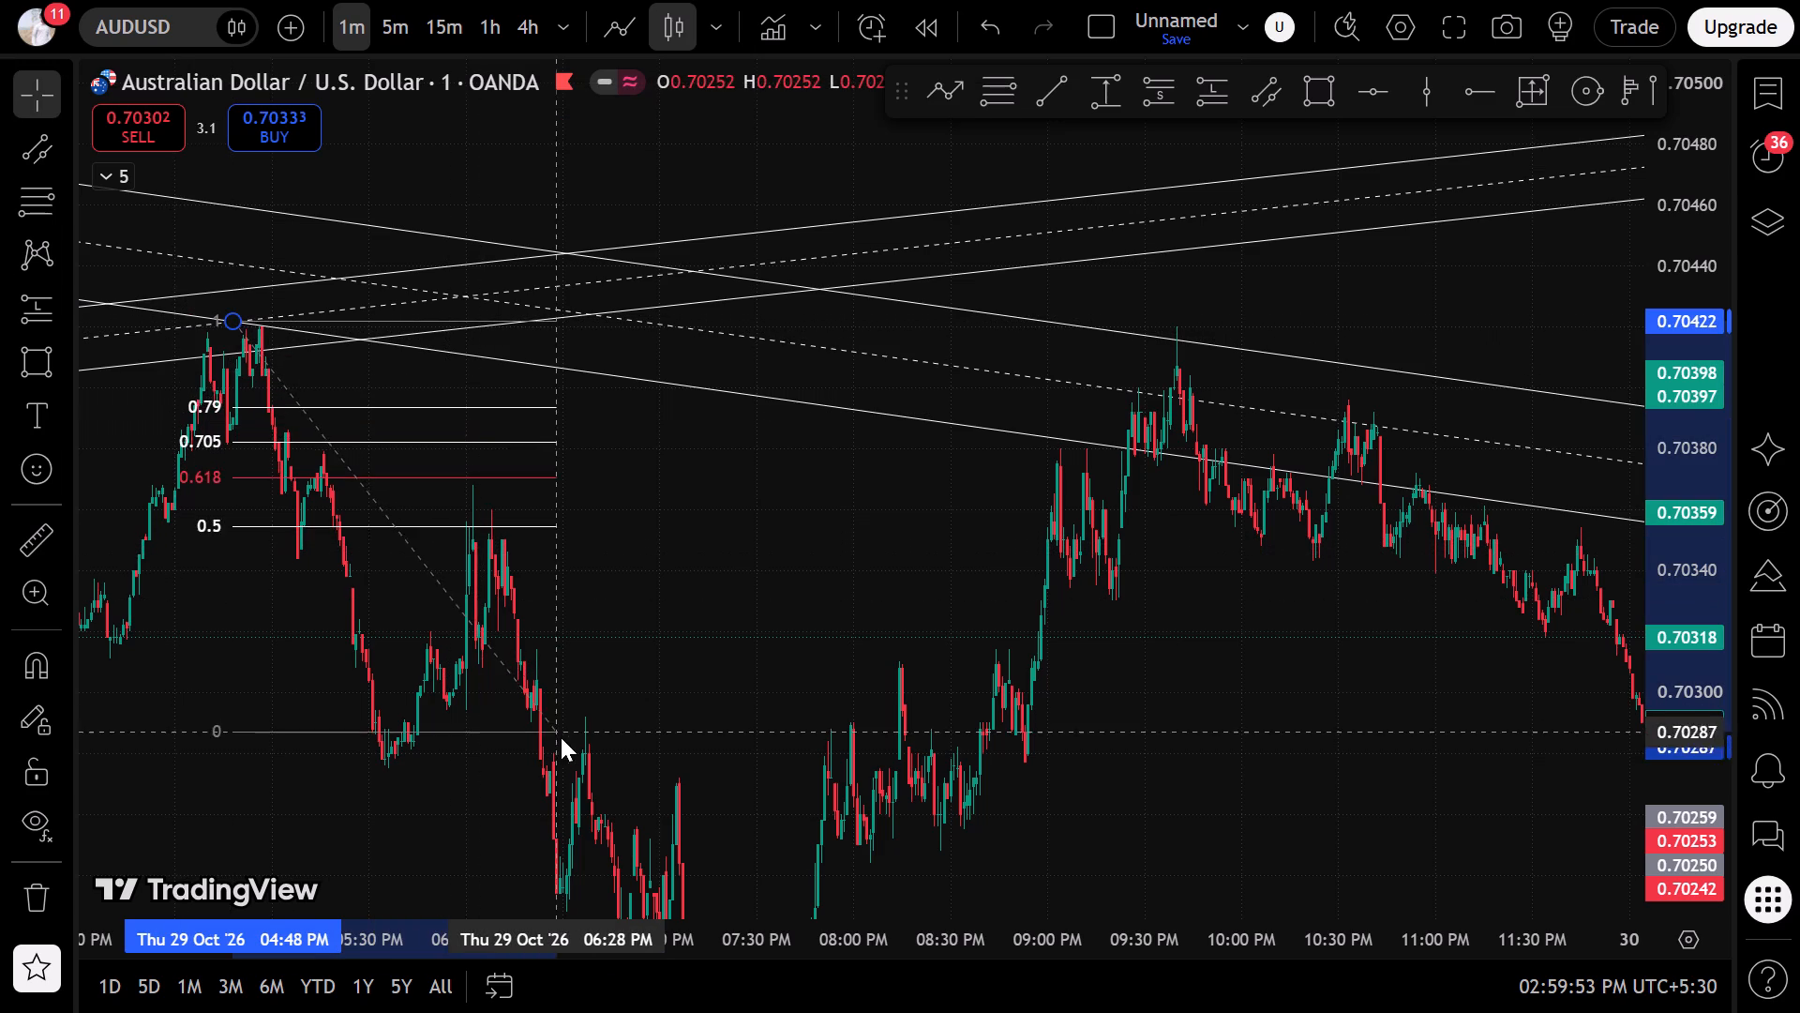
left_click_drag(561, 737, 592, 778)
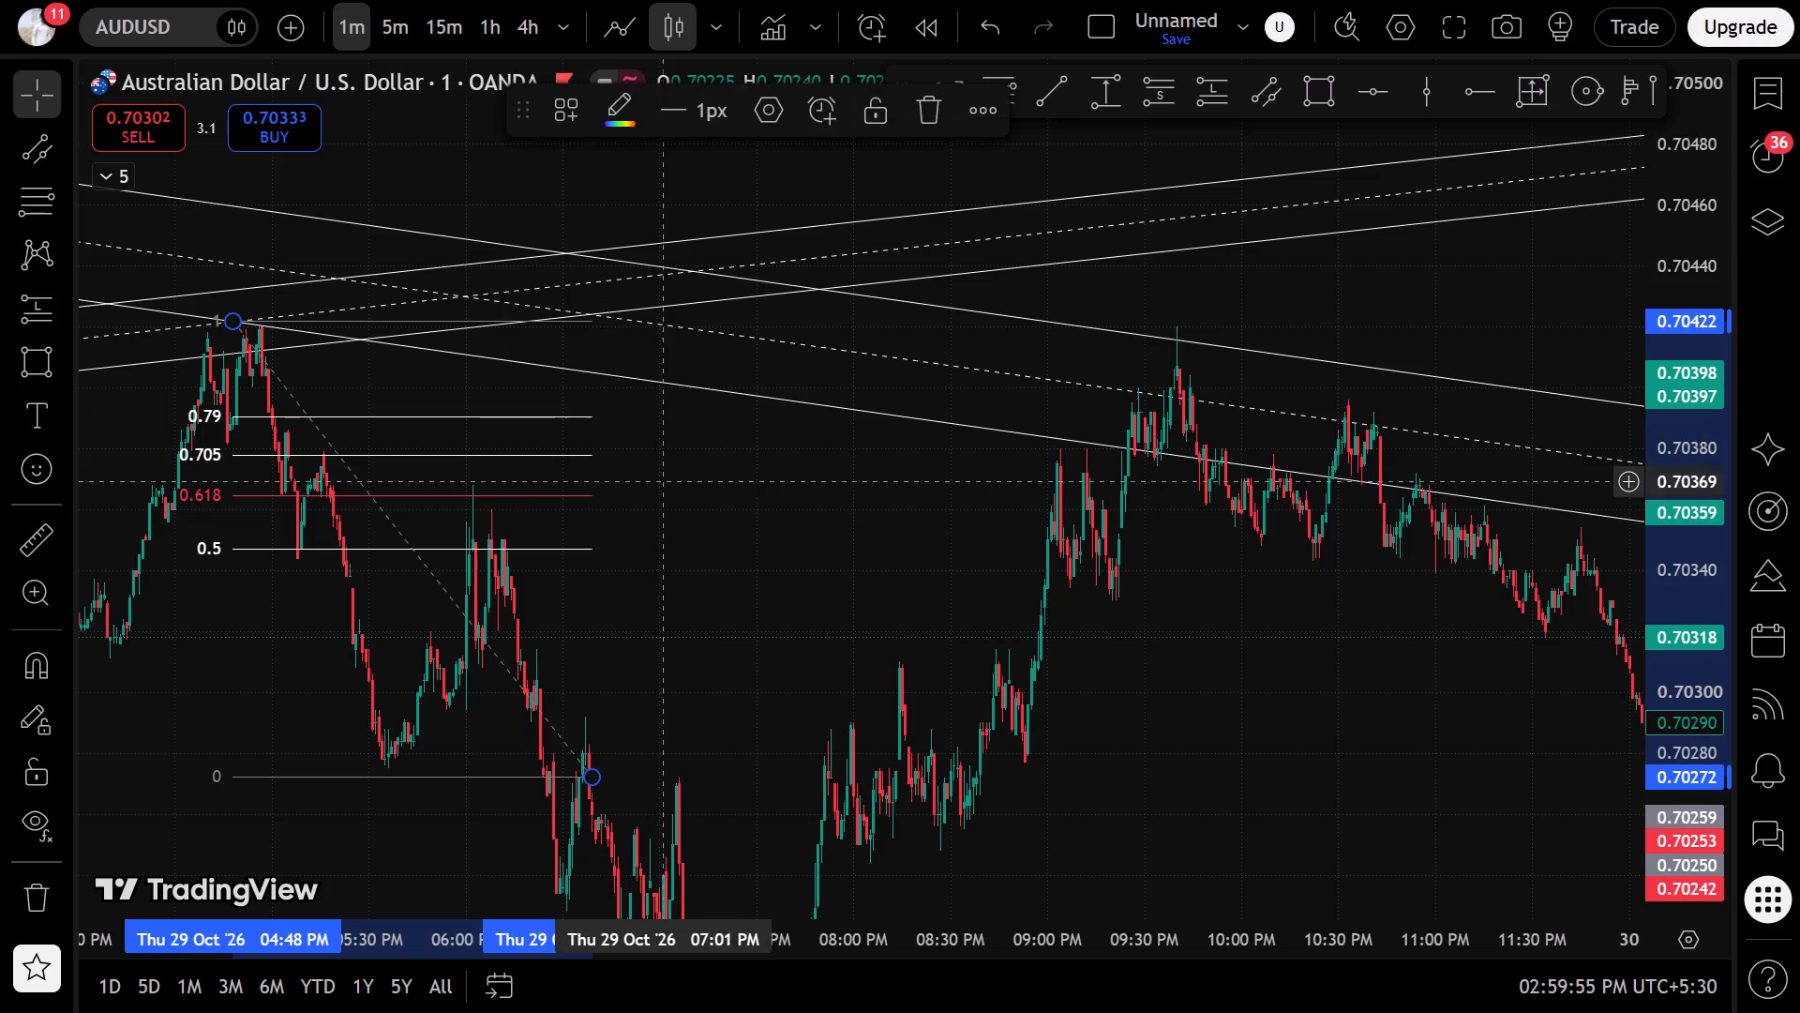
Draw a Fib retracement on the late 29 October swing from about 0.70396 at 10:22 PM down to about 0.70344 at 11:51 PM.
left_click(731, 412)
left_click_drag(987, 624, 416, 556)
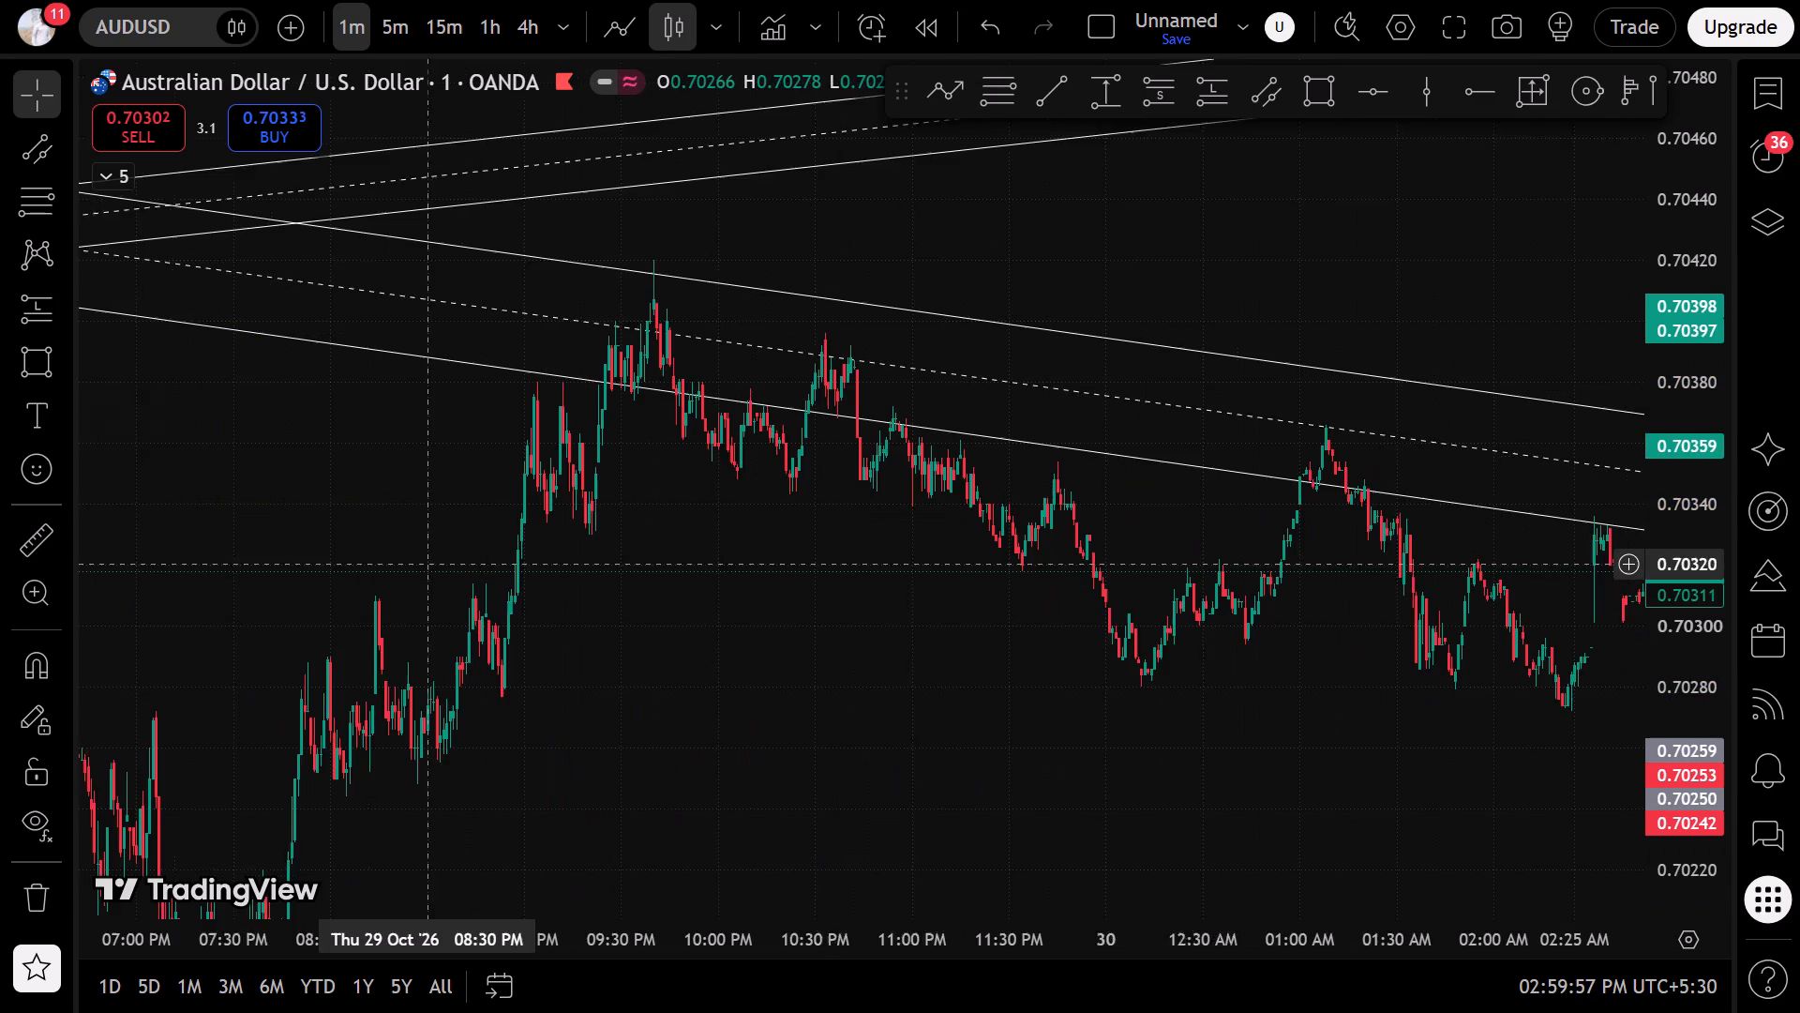
left_click_drag(416, 556, 412, 552)
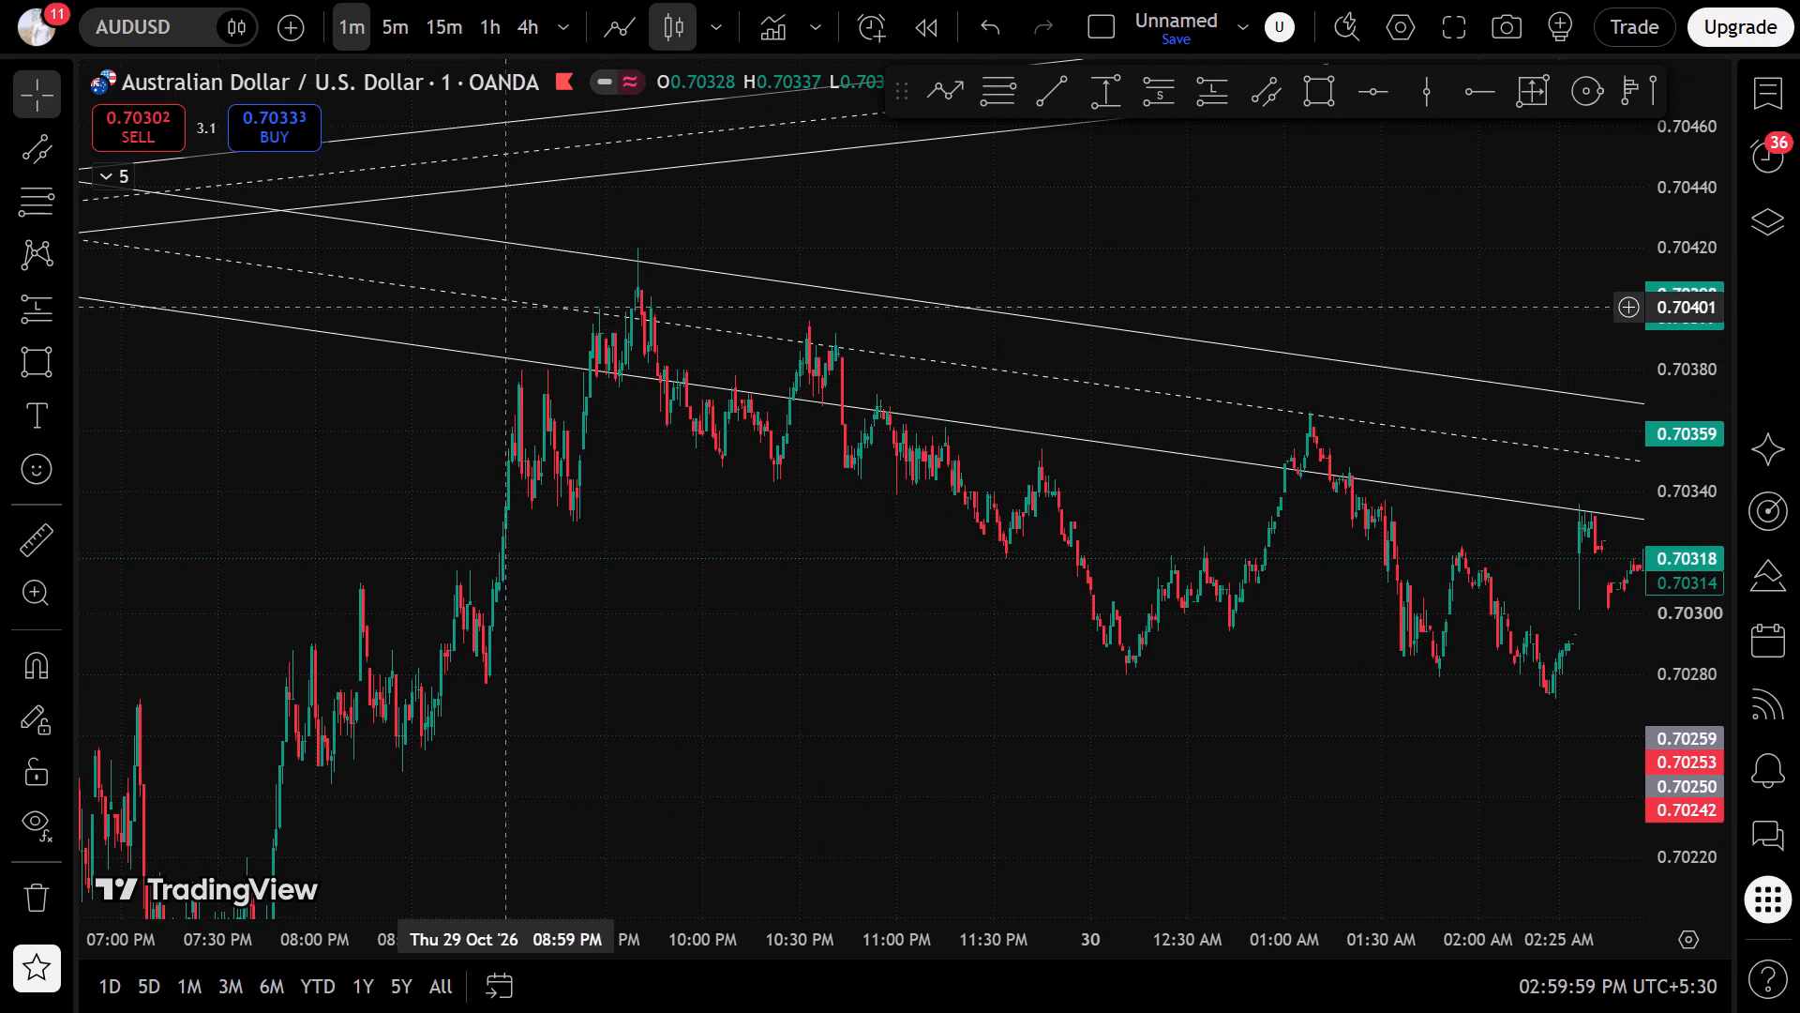
left_click_drag(538, 674, 377, 627)
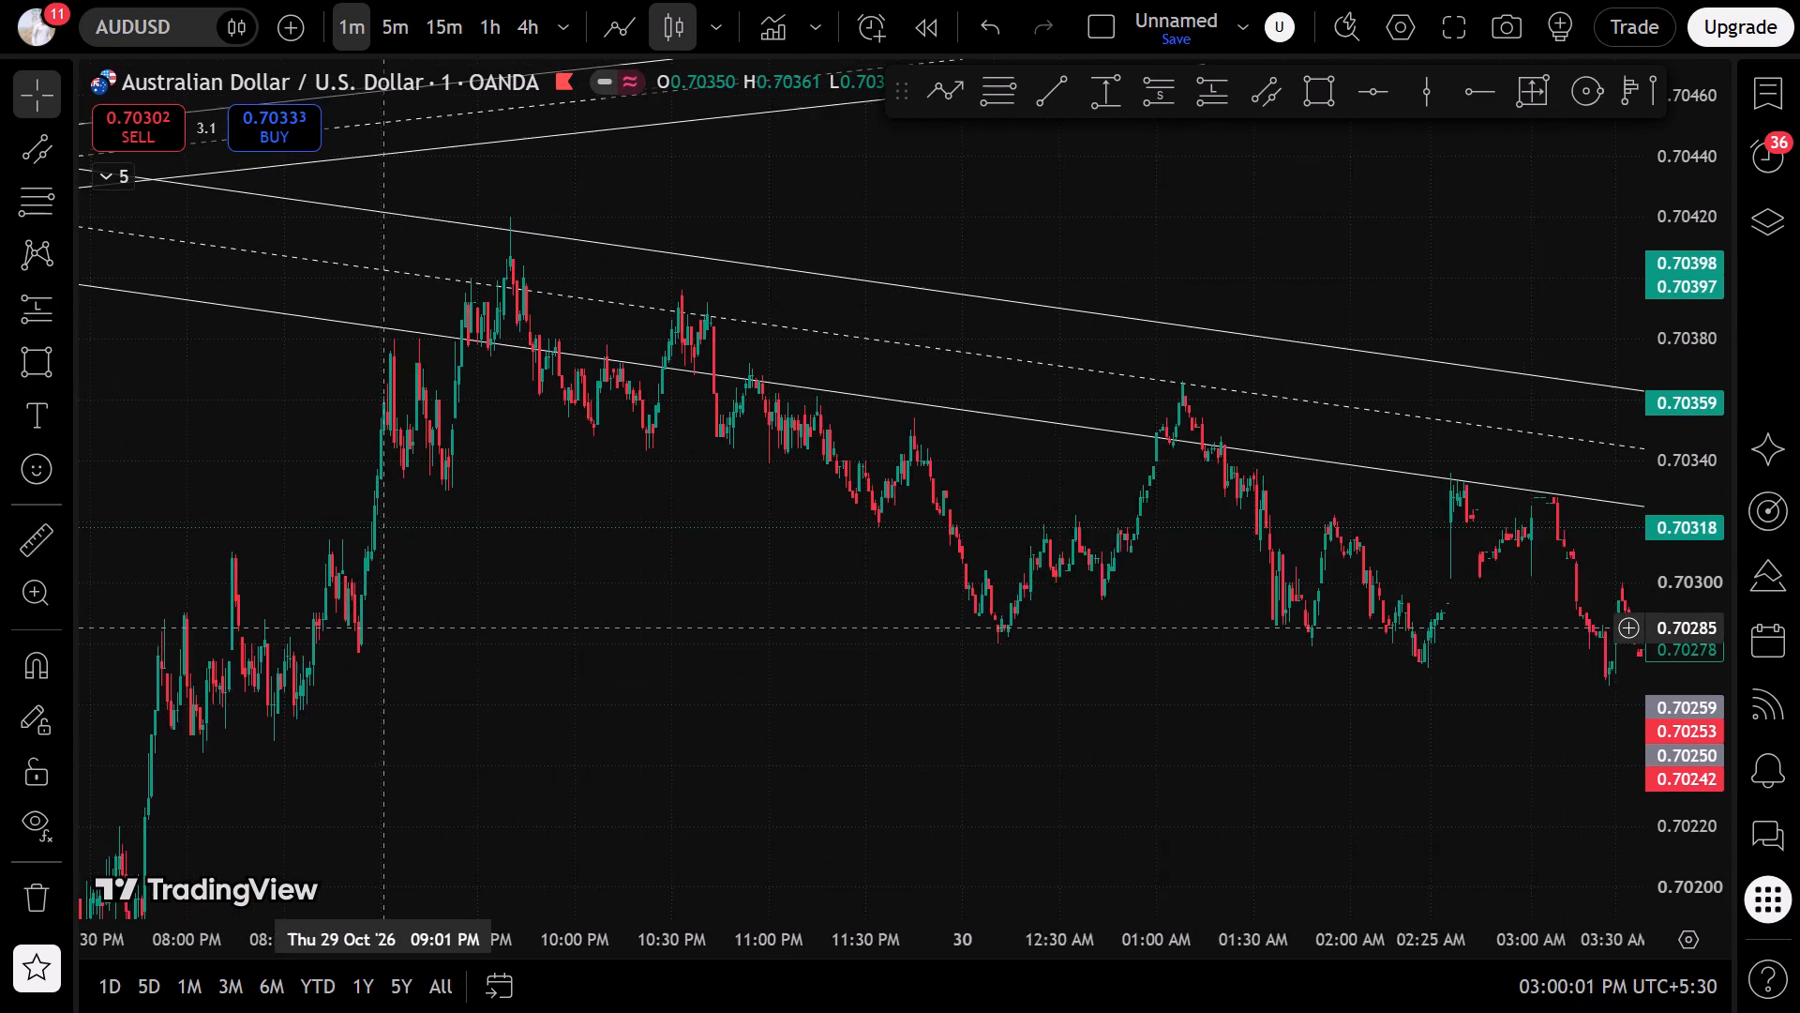
left_click_drag(377, 627, 261, 624)
left_click(23, 203)
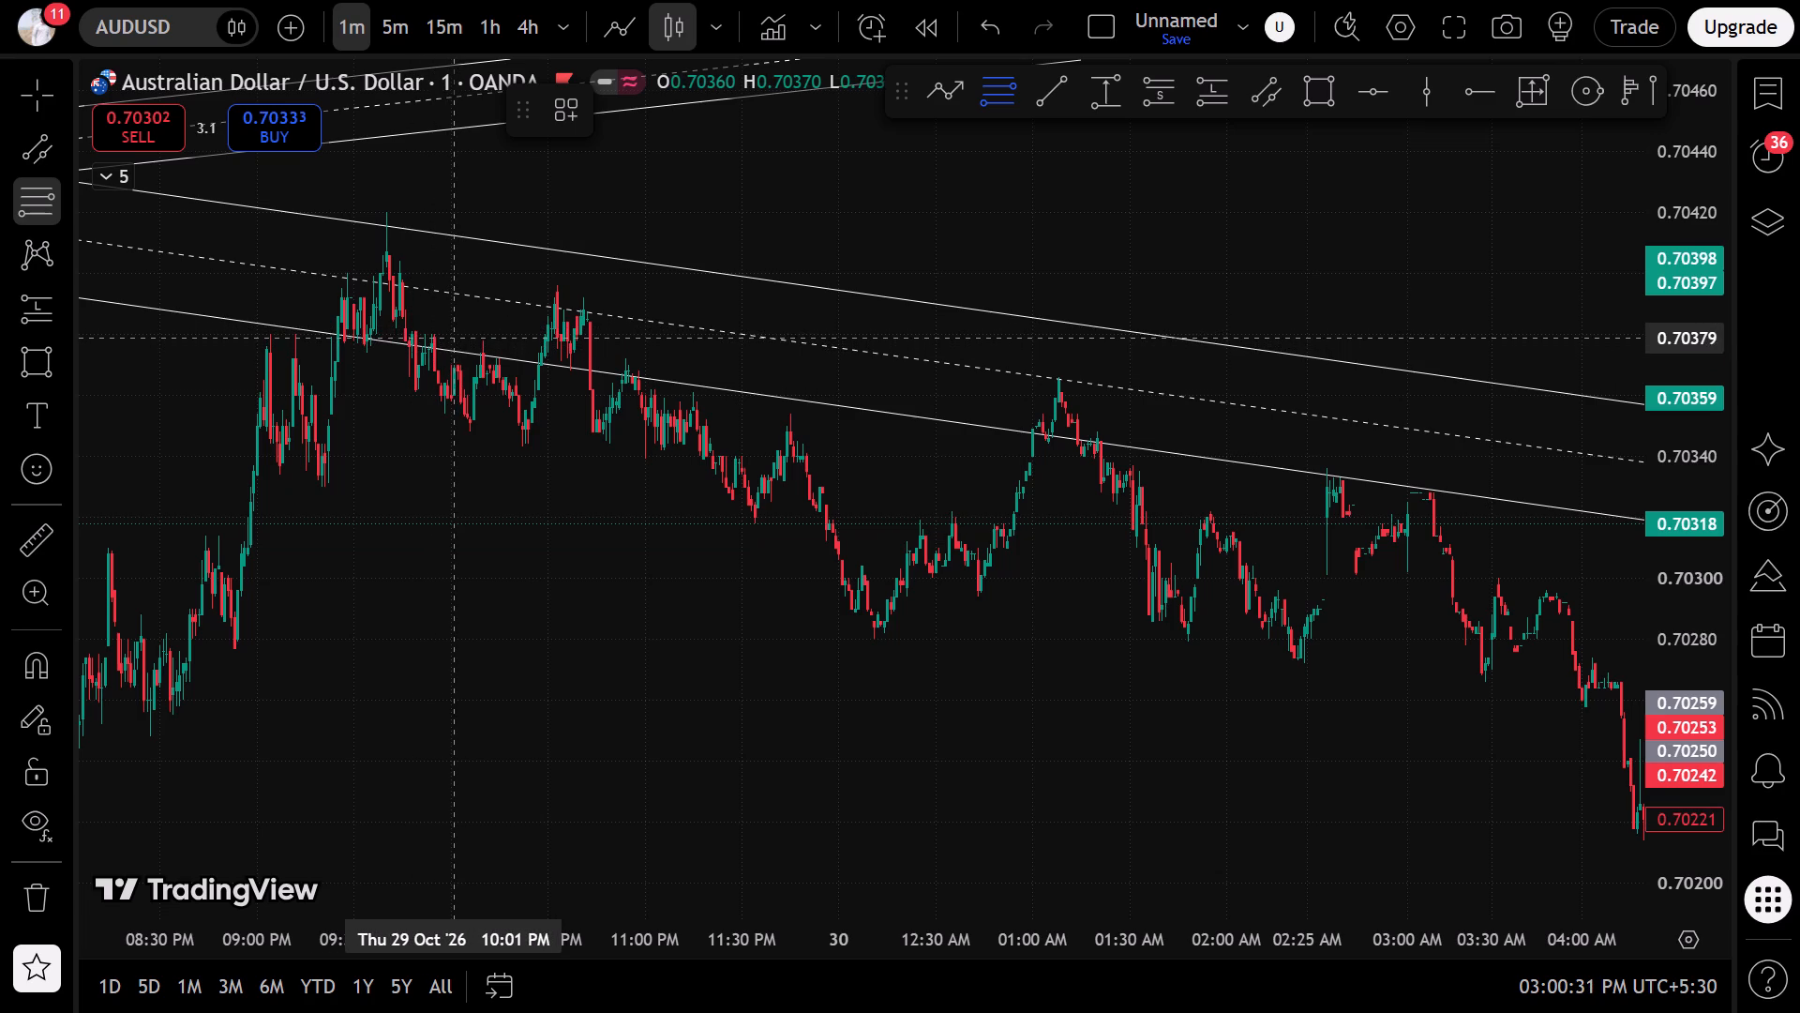
left_click(520, 284)
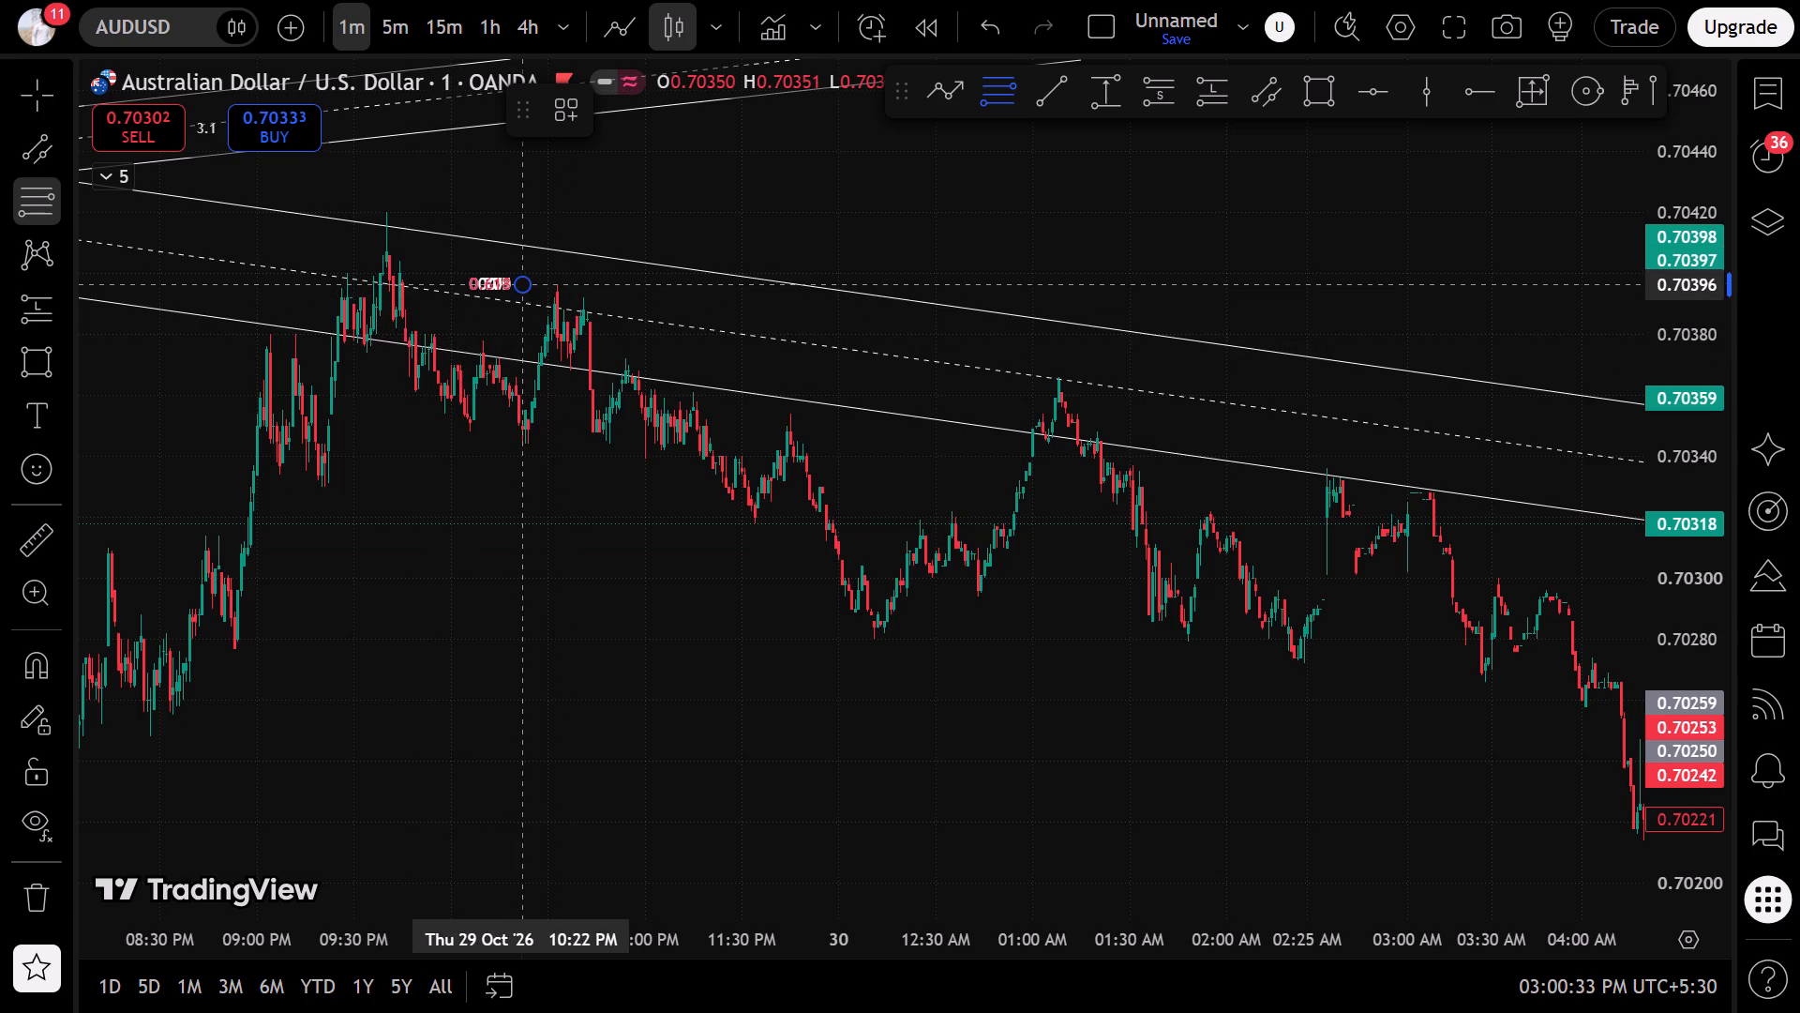
left_click(809, 445)
left_click(1212, 531)
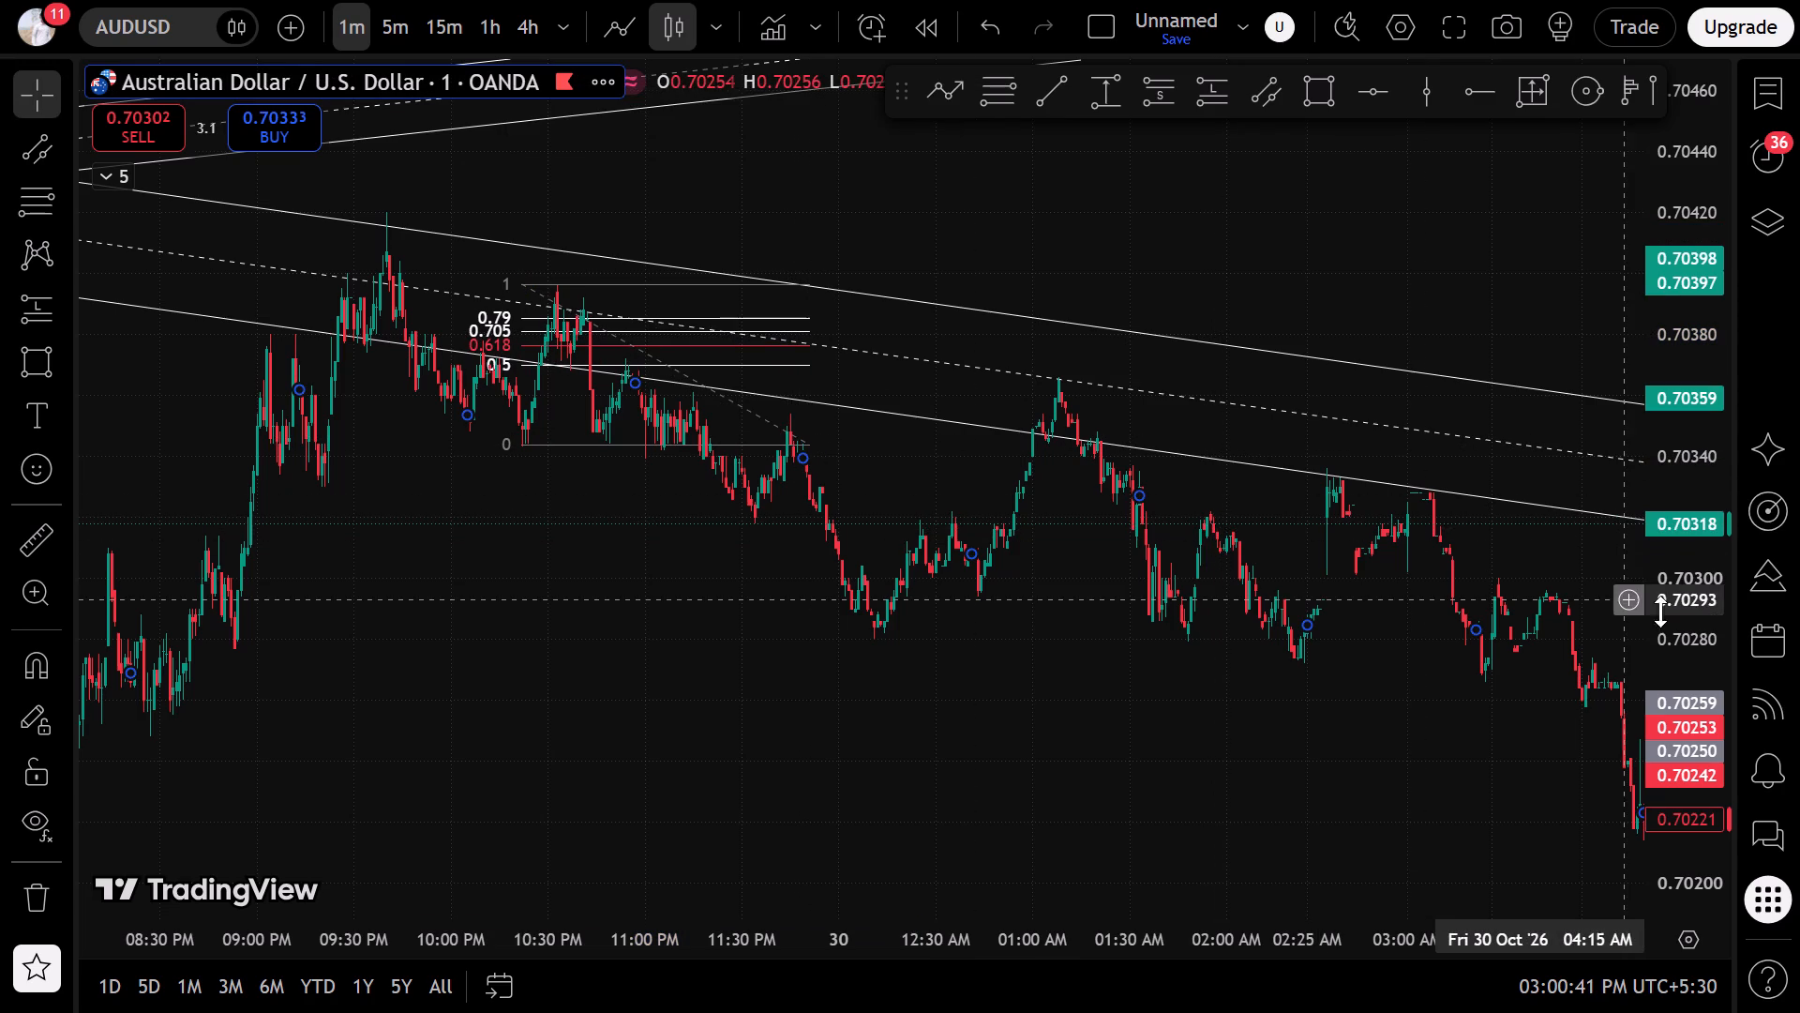
Examine the AUDUSD 1-minute price action and existing channel, zone and Fib drawings from 27 to 30 October.
left_click_drag(1611, 641, 371, 489)
left_click_drag(517, 508, 1283, 695)
scroll(911, 692, "down", 12)
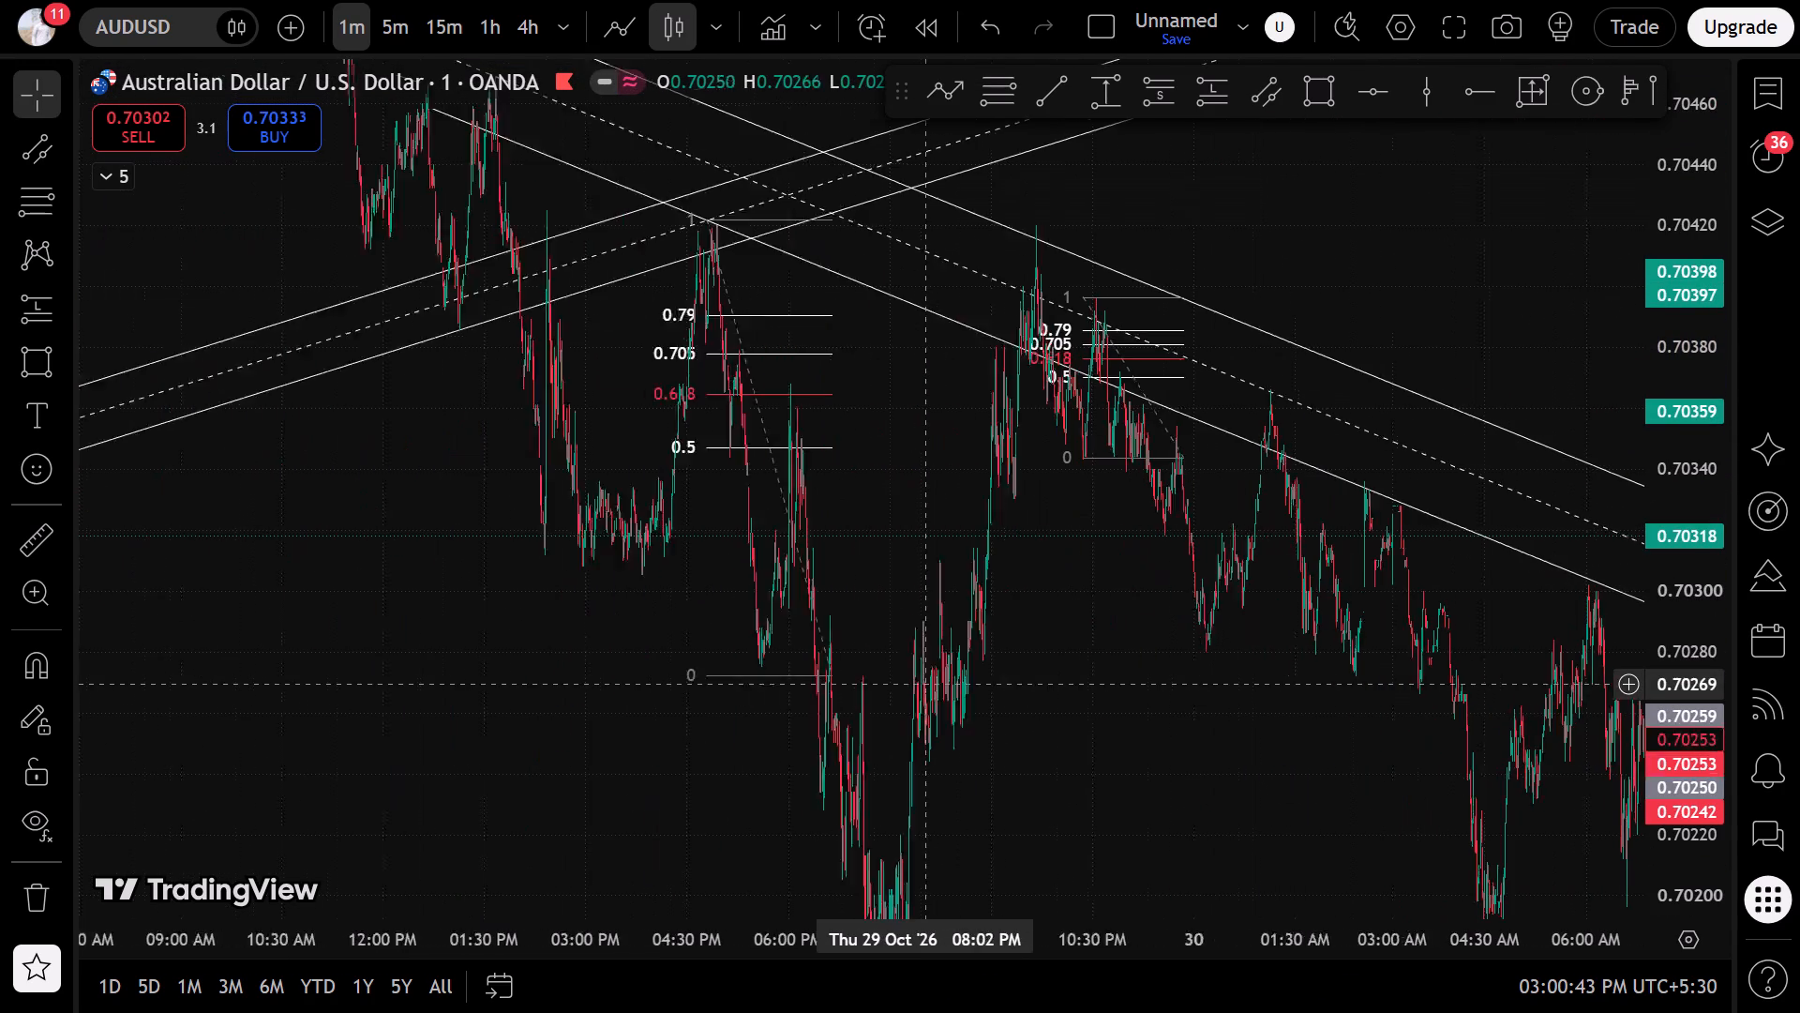
scroll(871, 695, "up", 11)
left_click_drag(647, 702, 1181, 767)
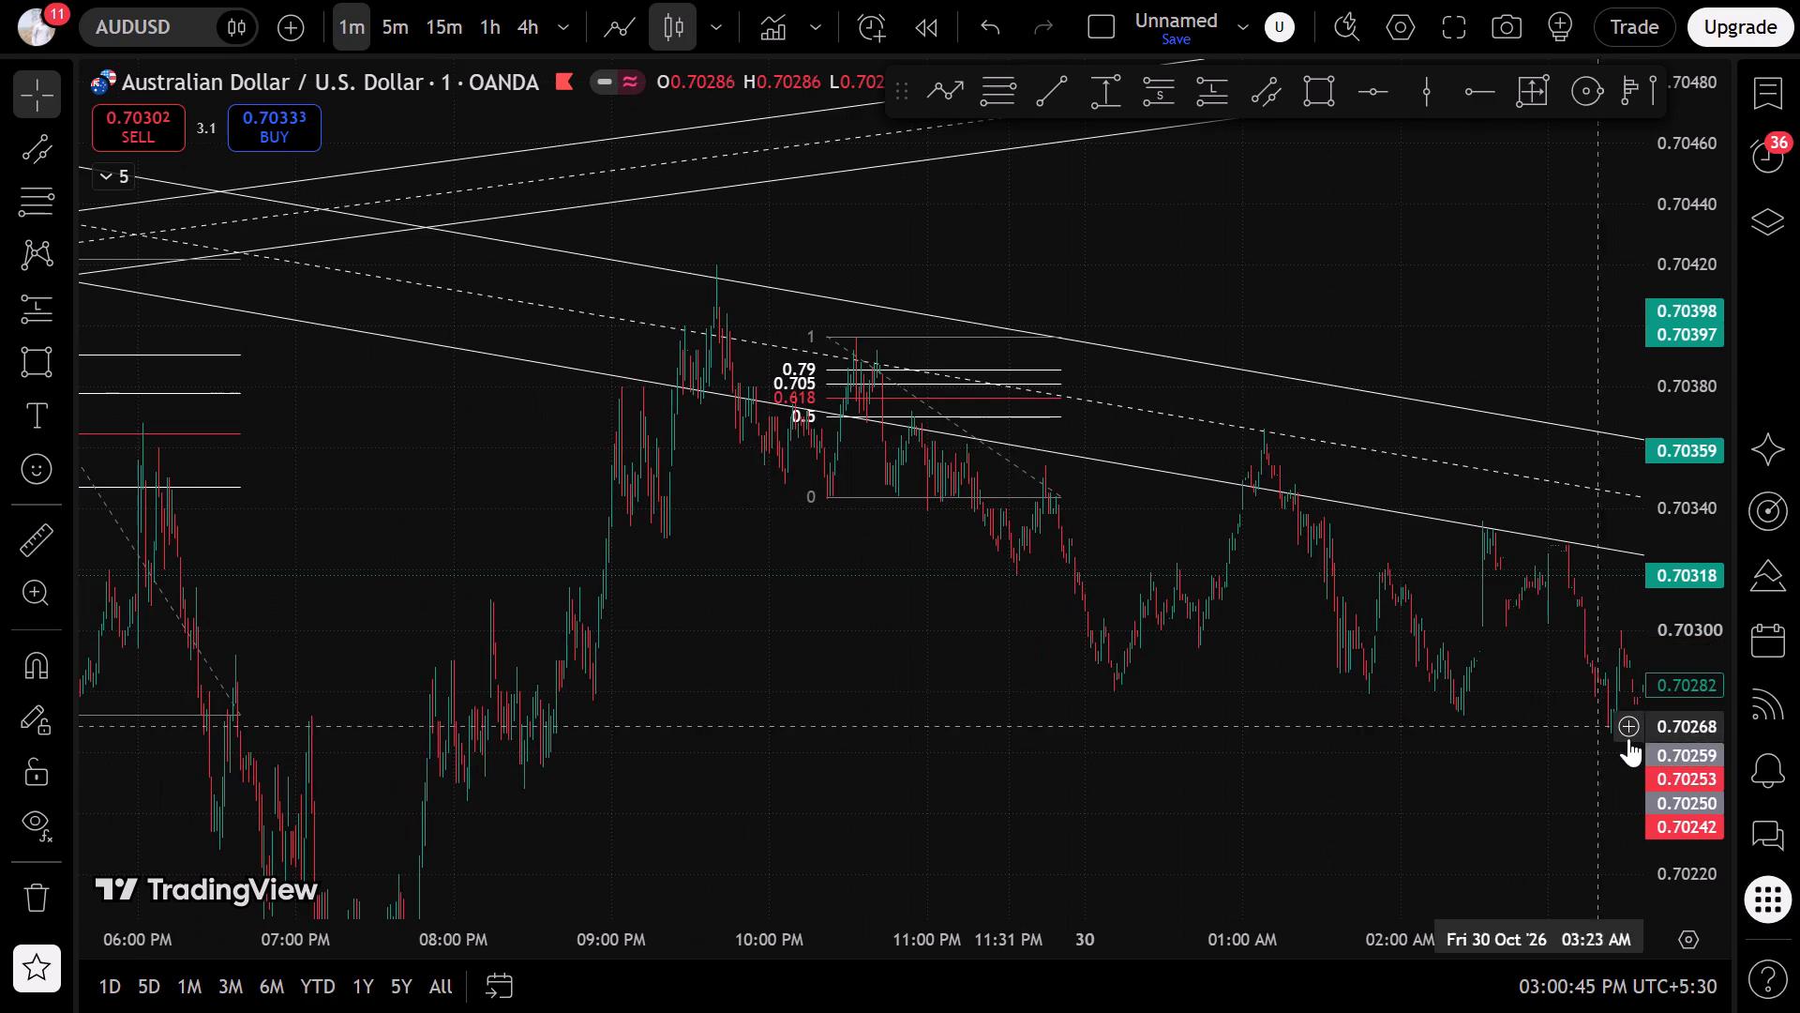
left_click_drag(1648, 760, 1503, 440)
left_click_drag(744, 720, 1267, 874)
scroll(1155, 839, "up", 12)
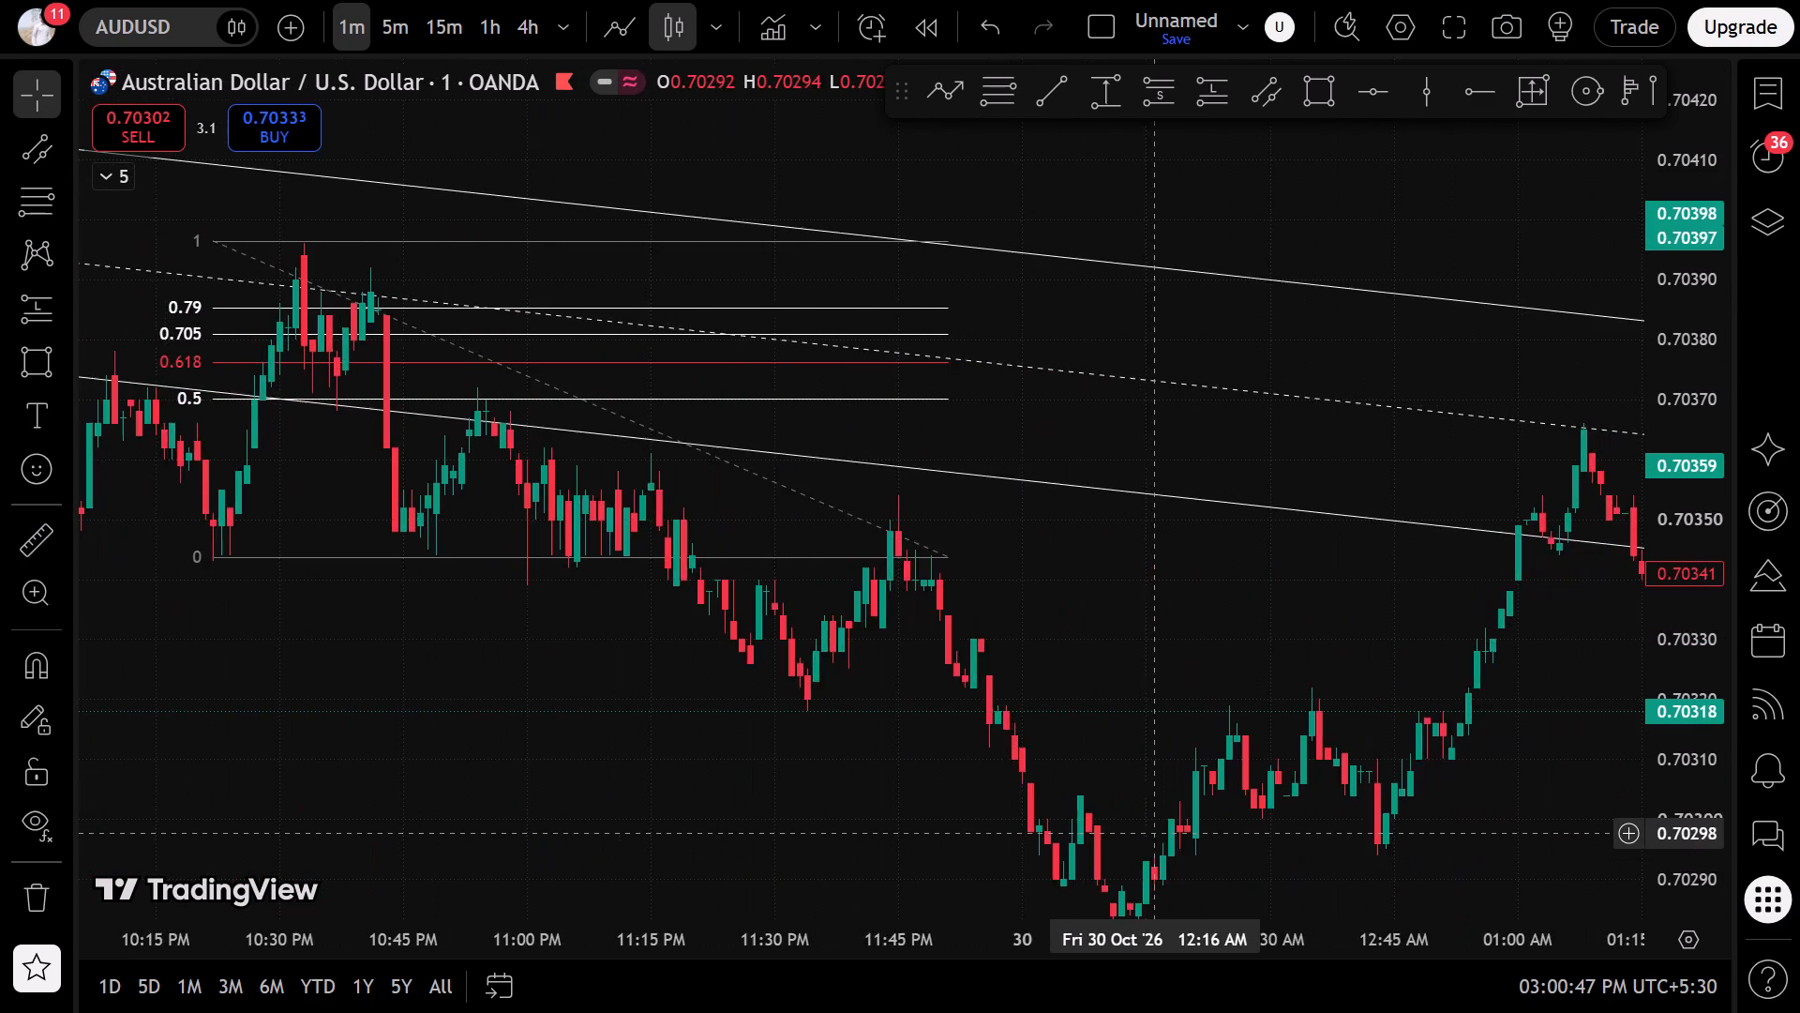
scroll(1152, 833, "down", 20)
scroll(1152, 833, "down", 2)
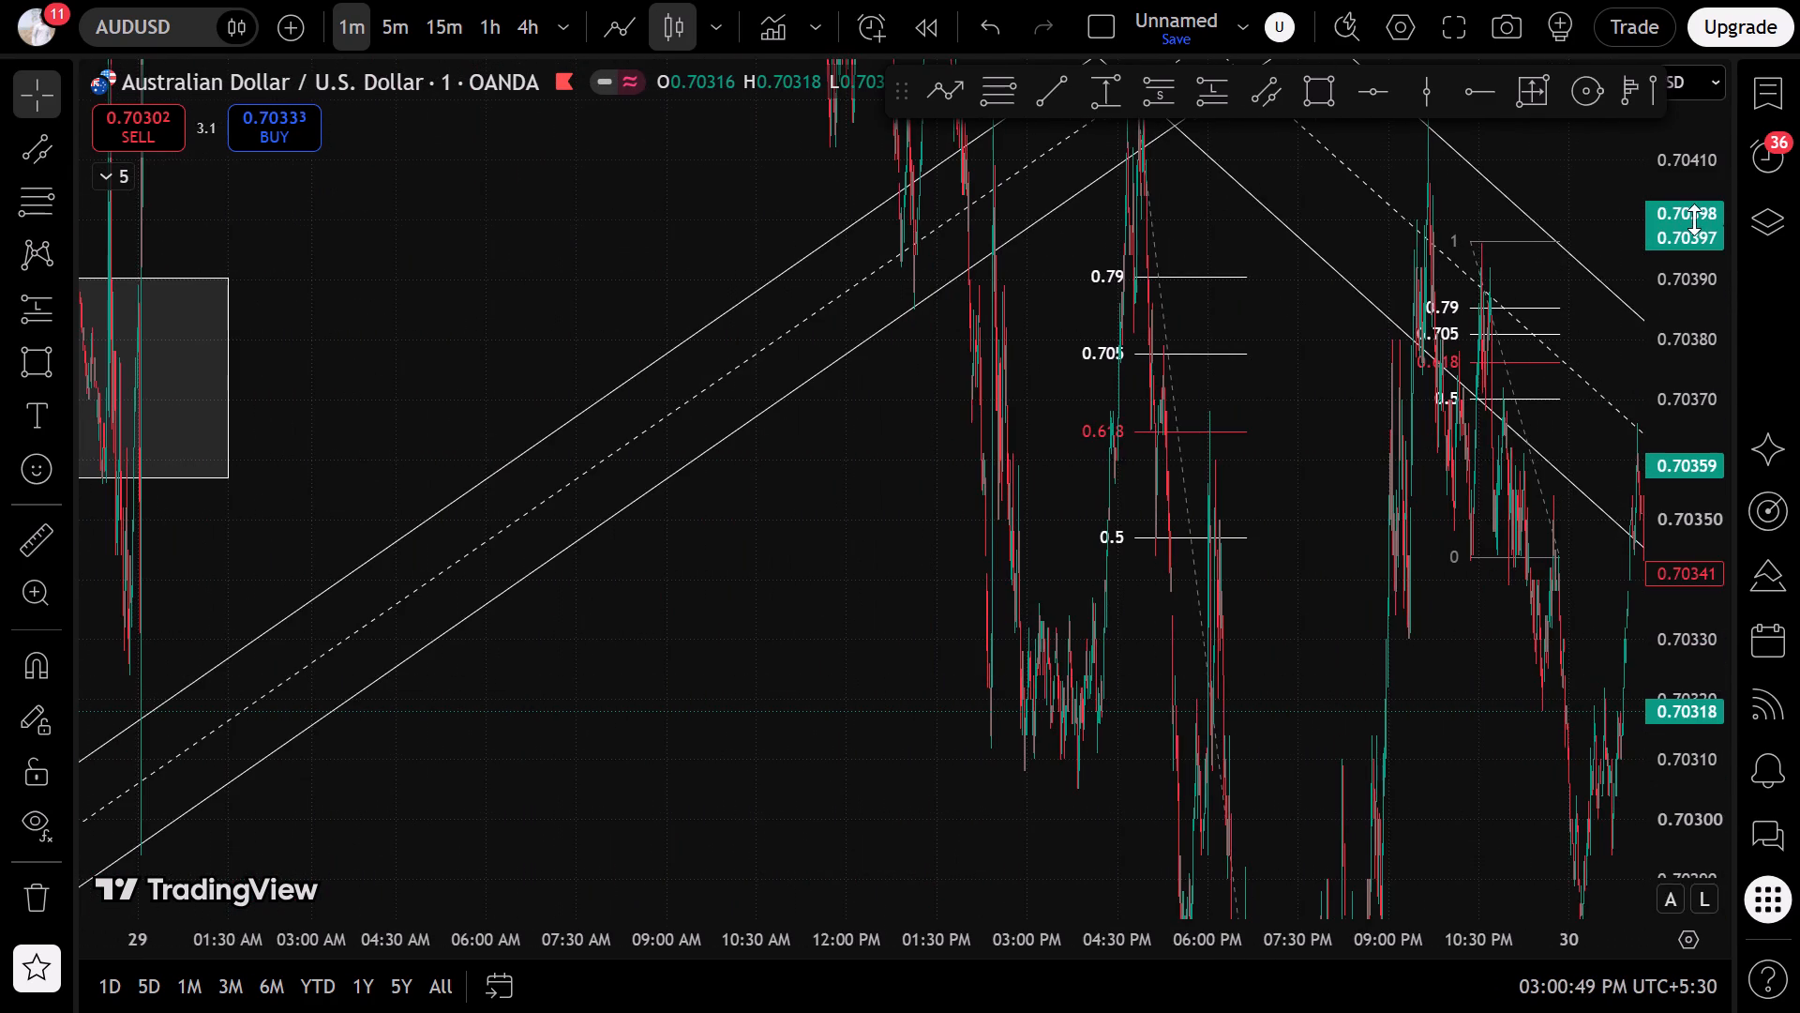
left_click_drag(1688, 251, 1540, 793)
left_click_drag(1227, 759, 485, 641)
scroll(523, 616, "down", 10)
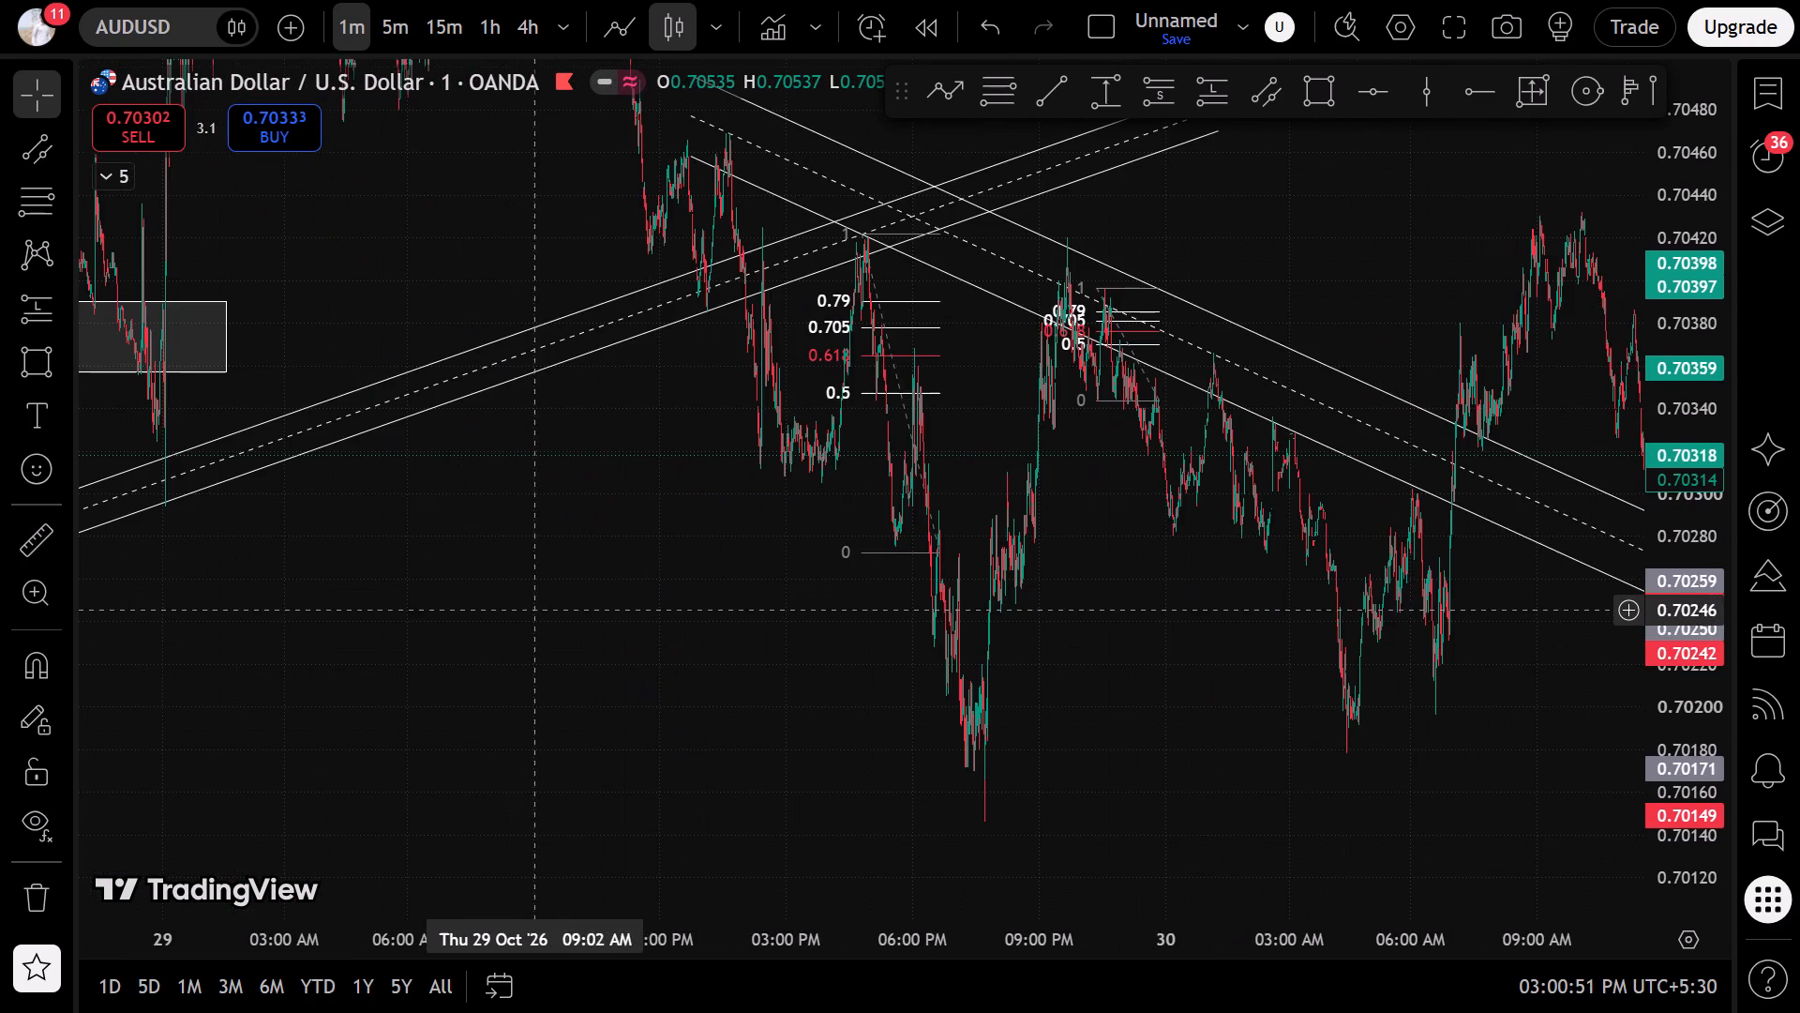
scroll(546, 606, "down", 2)
left_click_drag(525, 613, 1695, 798)
scroll(1438, 784, "up", 5)
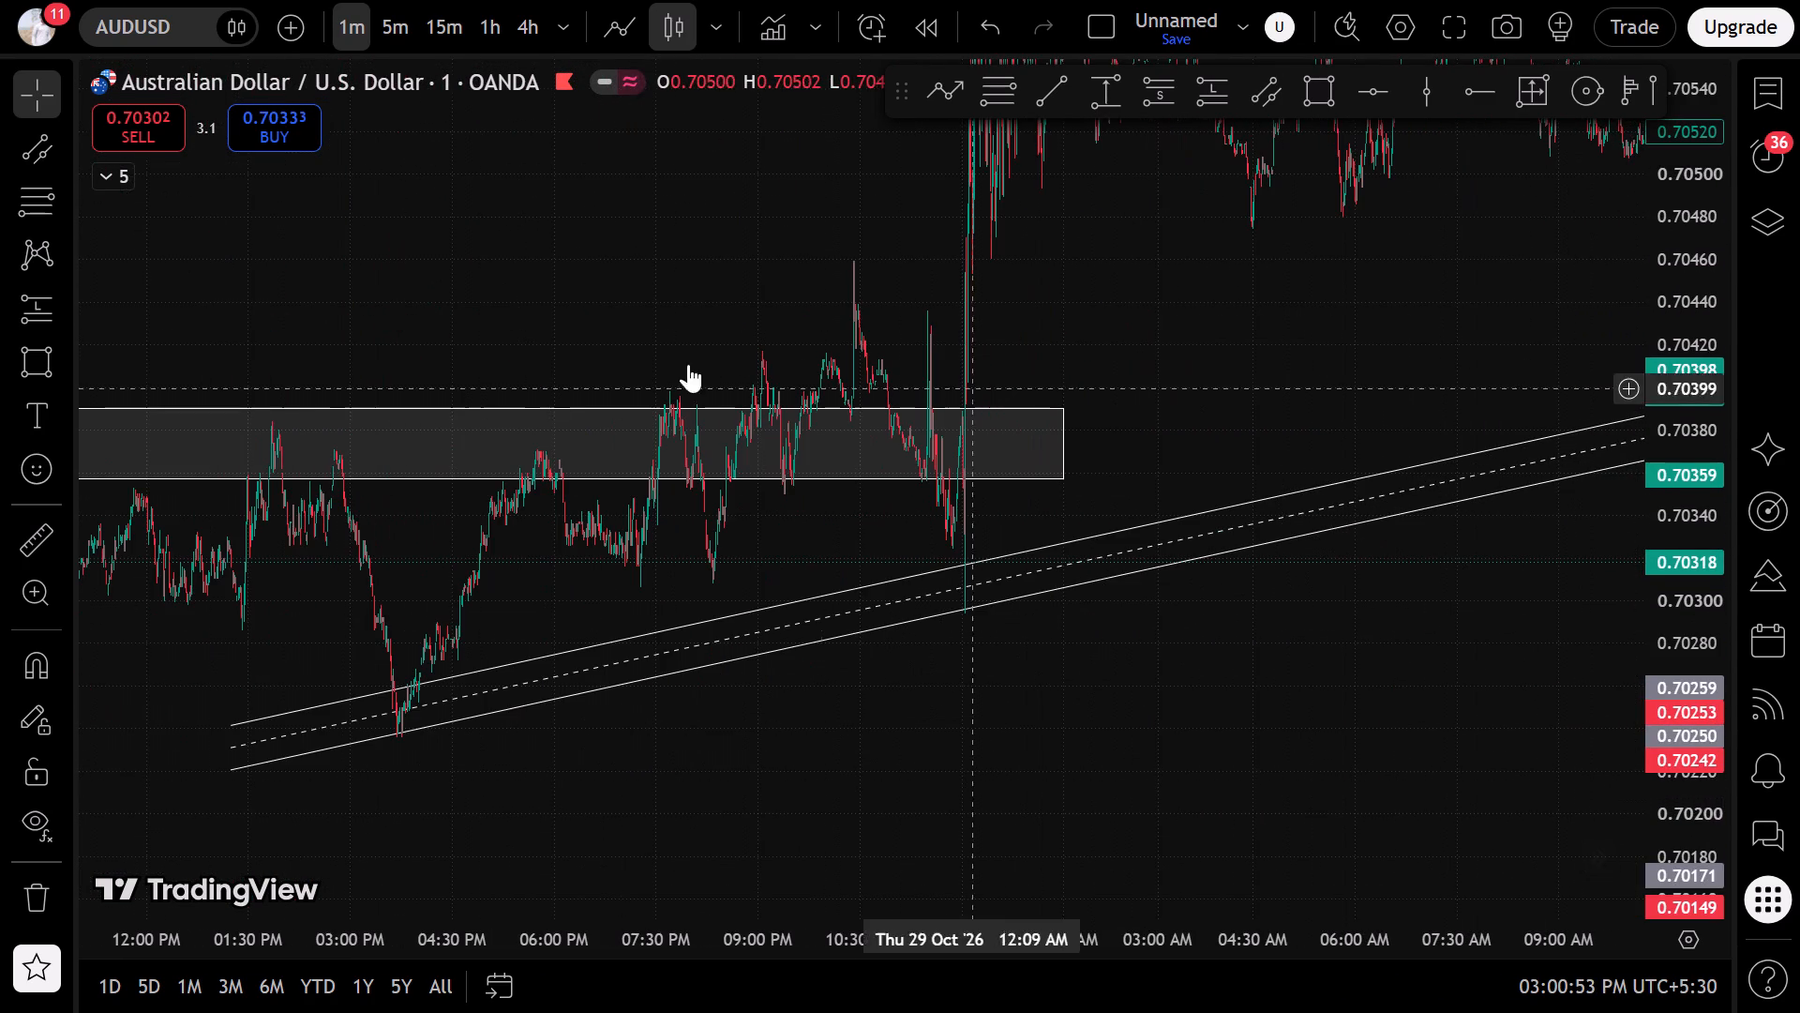
left_click_drag(392, 340, 1799, 431)
left_click_drag(544, 605, 1498, 301)
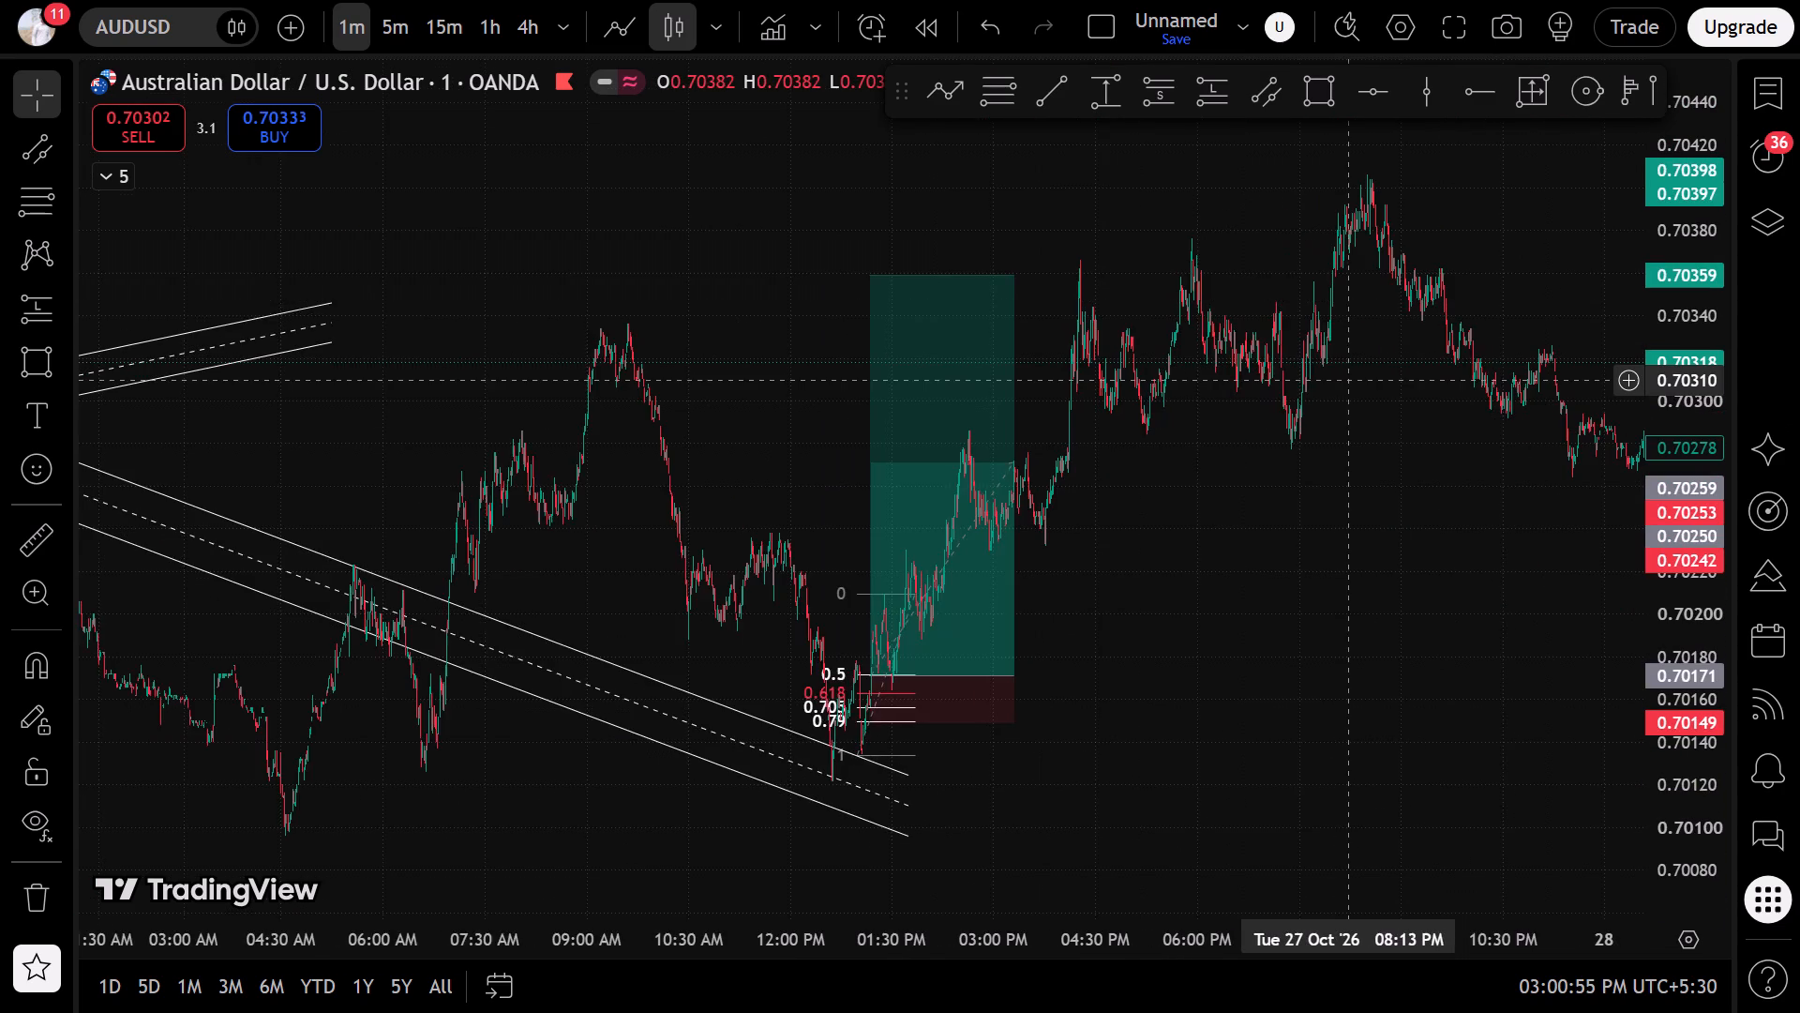
scroll(1347, 380, "down", 5)
scroll(1281, 497, "up", 4)
left_click_drag(1454, 452, 142, 659)
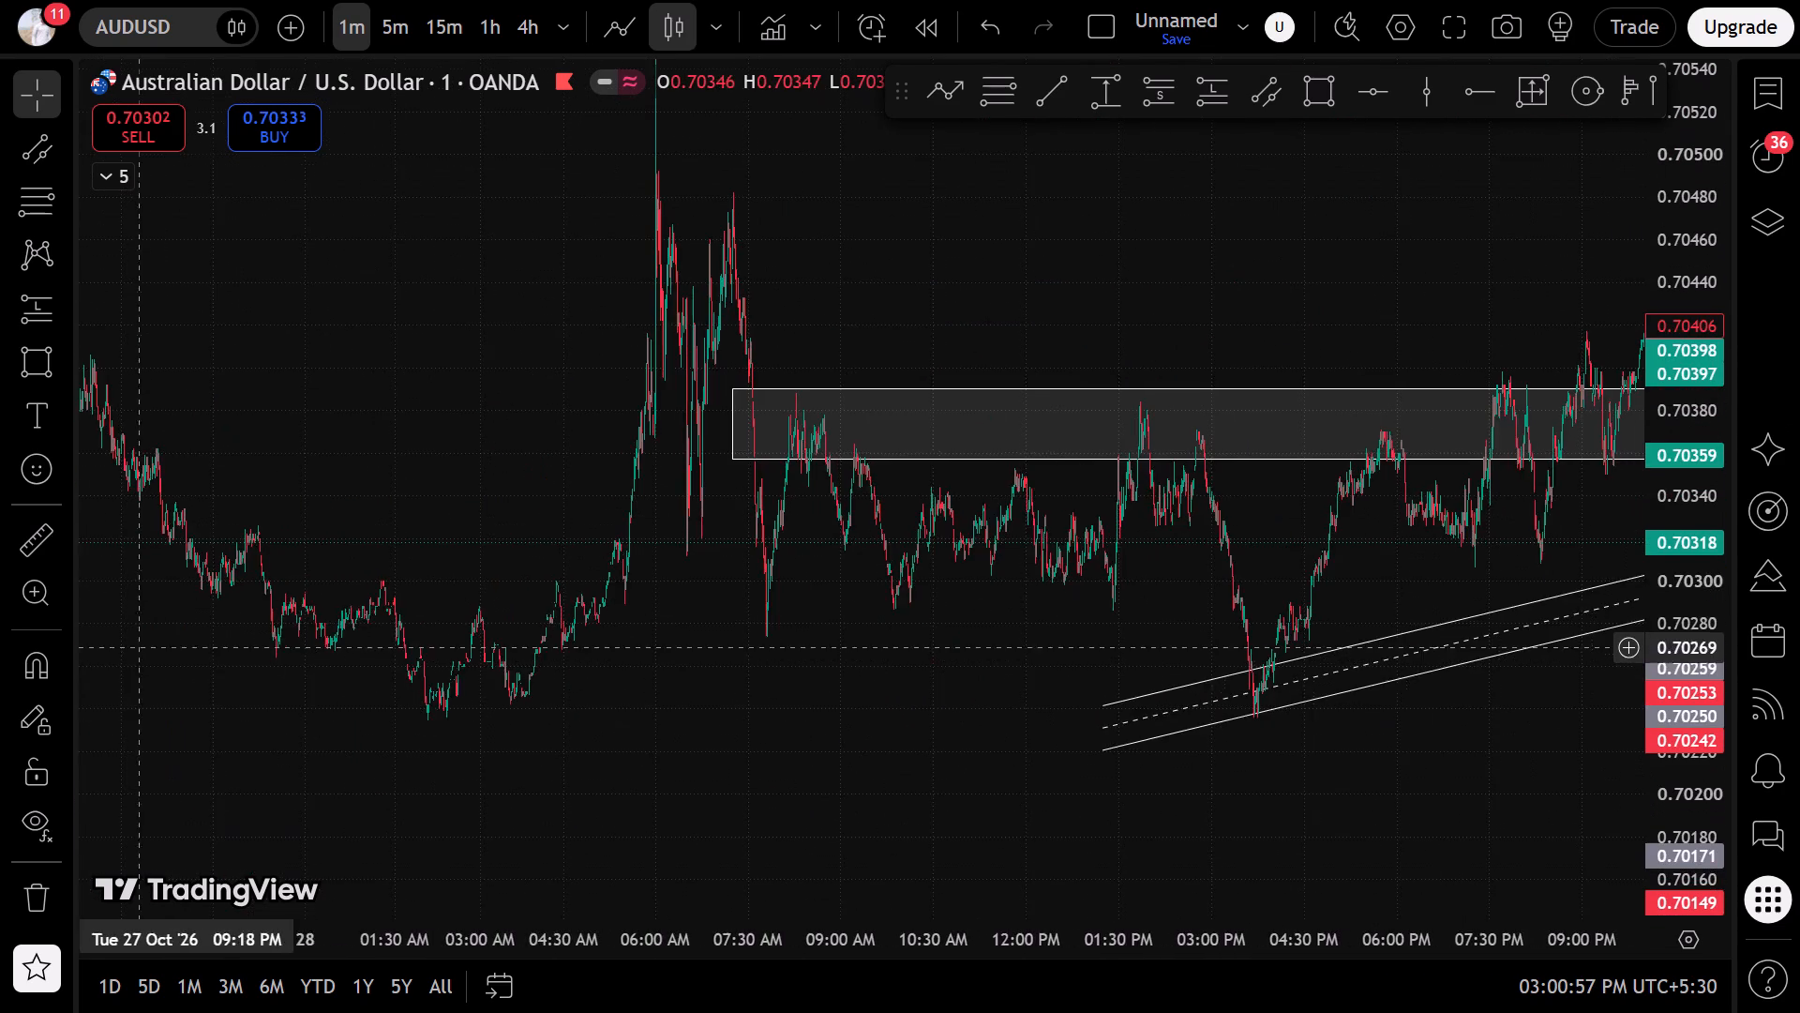
scroll(434, 588, "down", 10)
Show AUDUSD on the 15-minute timeframe, reset the chart view and examine the late-October channels and zones.
left_click(433, 37)
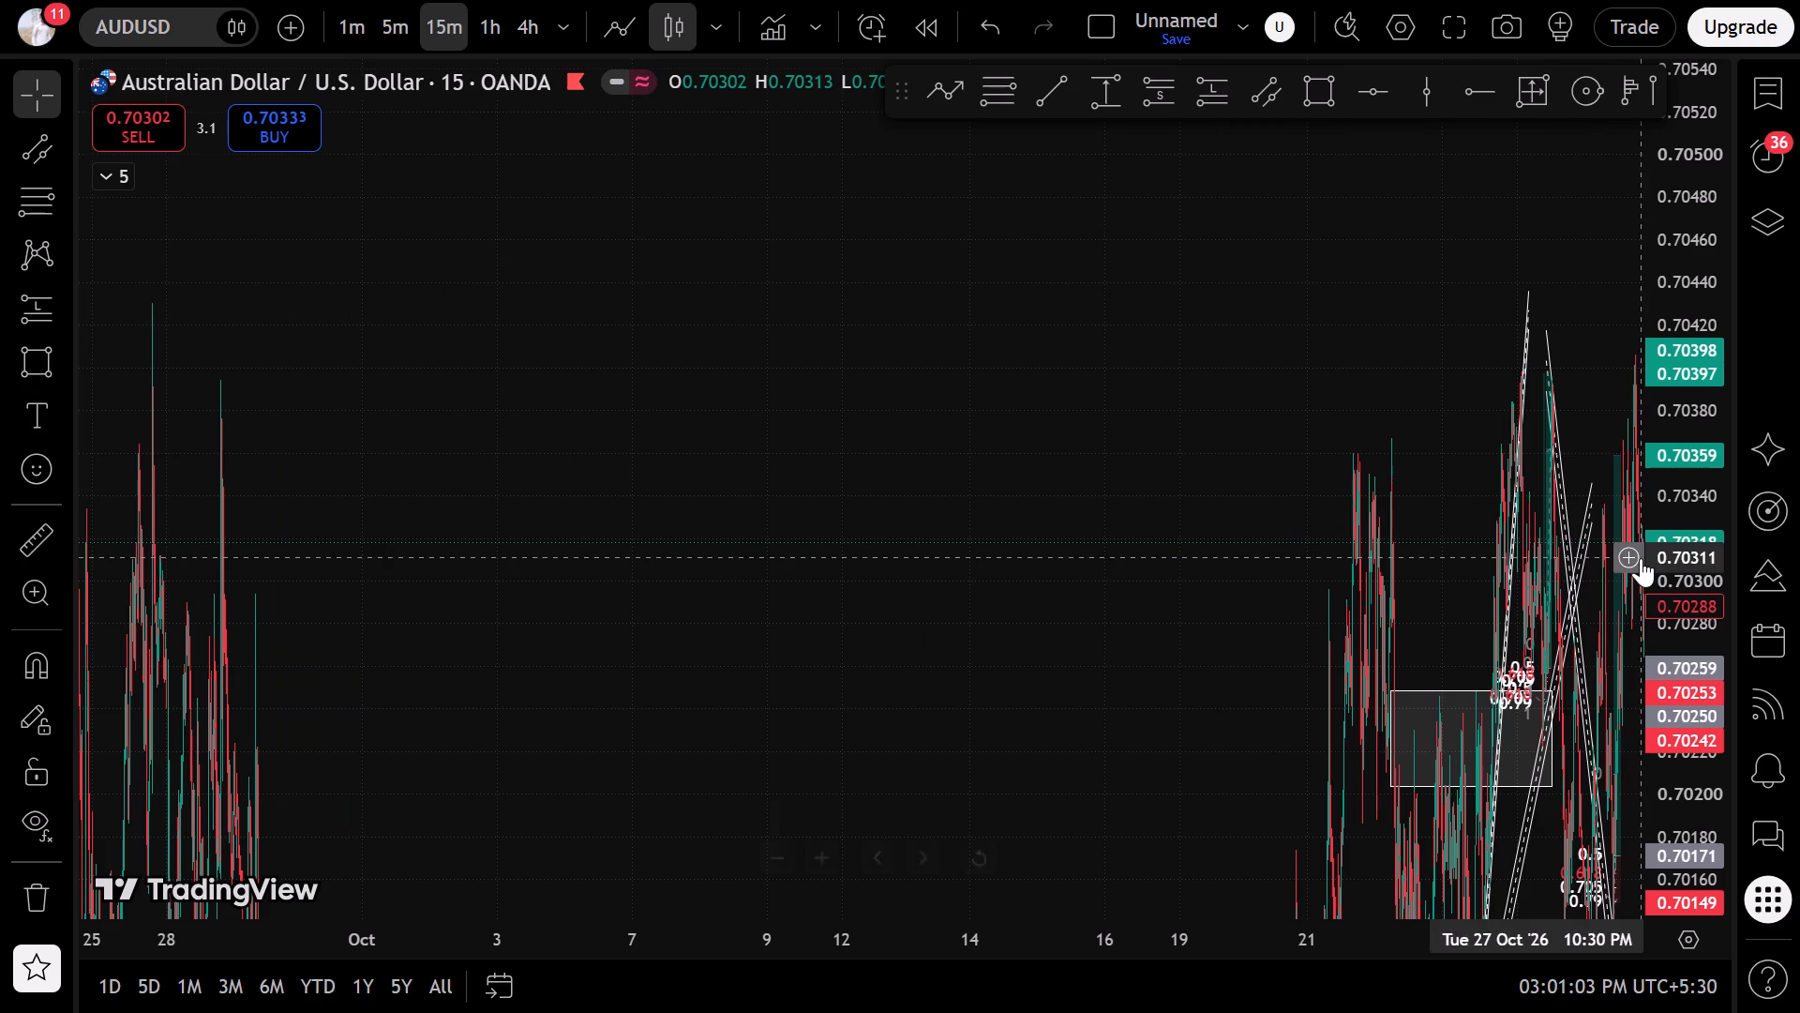
left_click(975, 854)
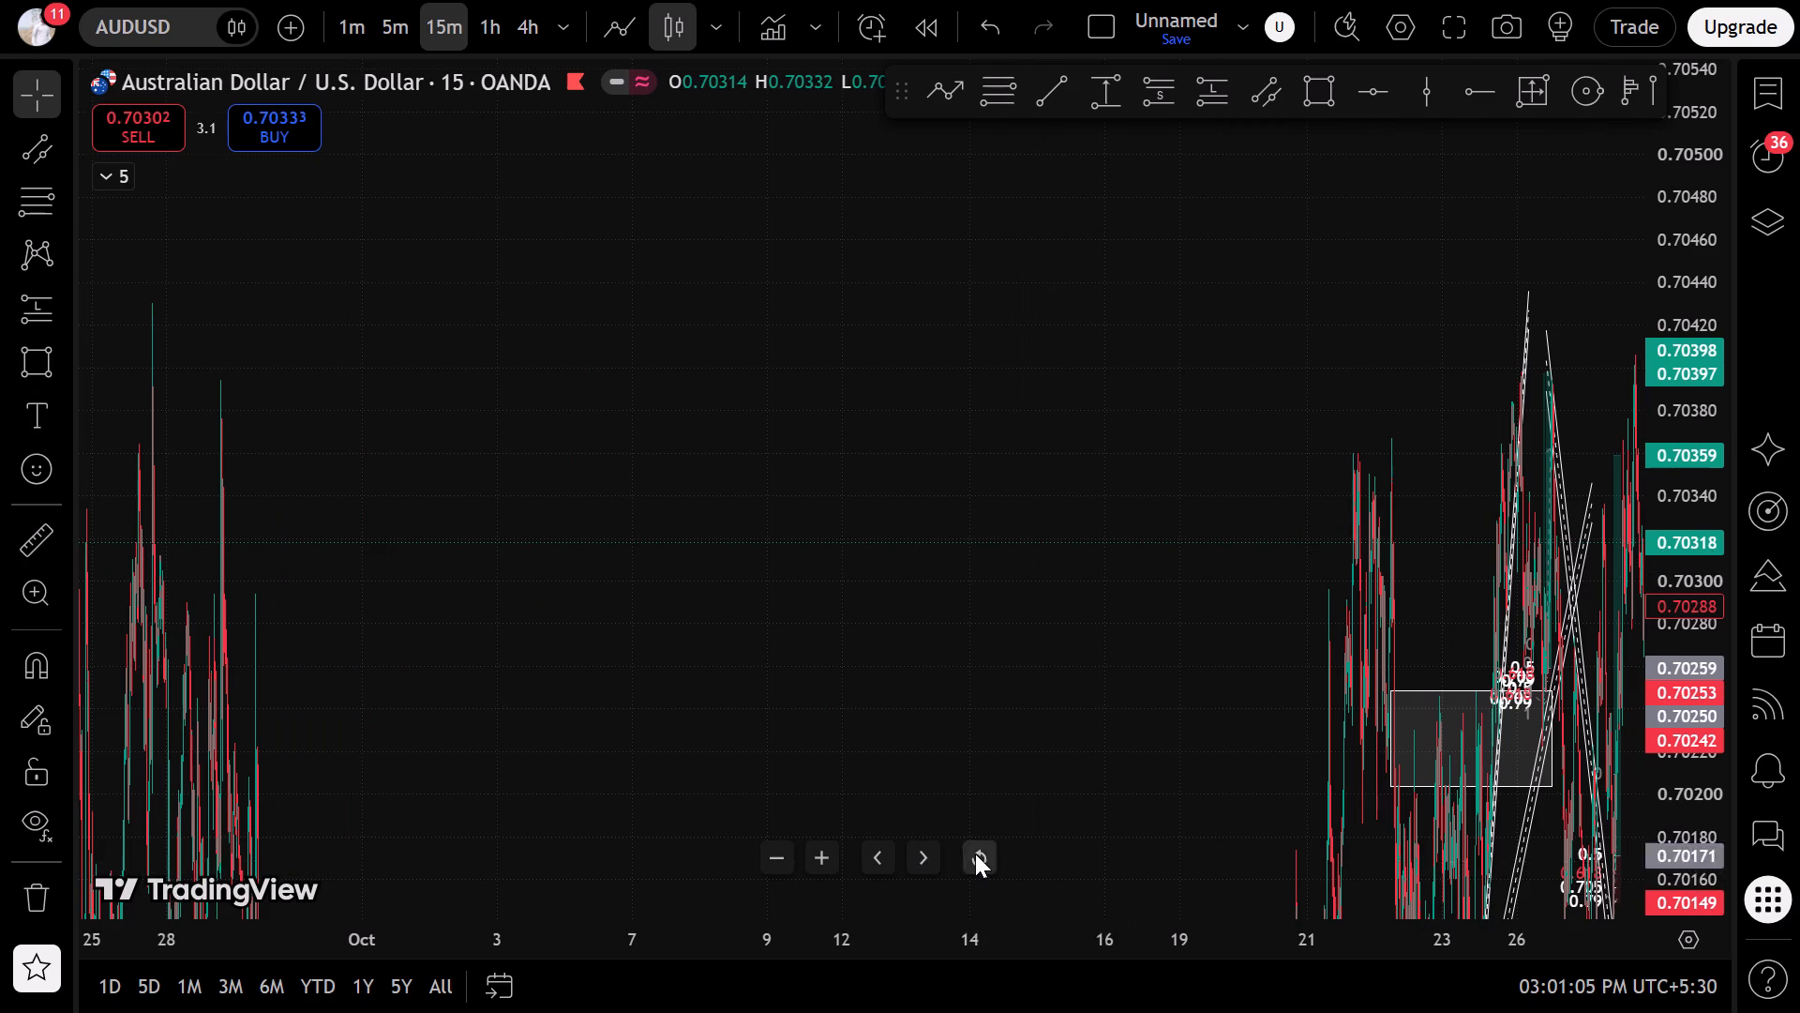
scroll(899, 621, "down", 5)
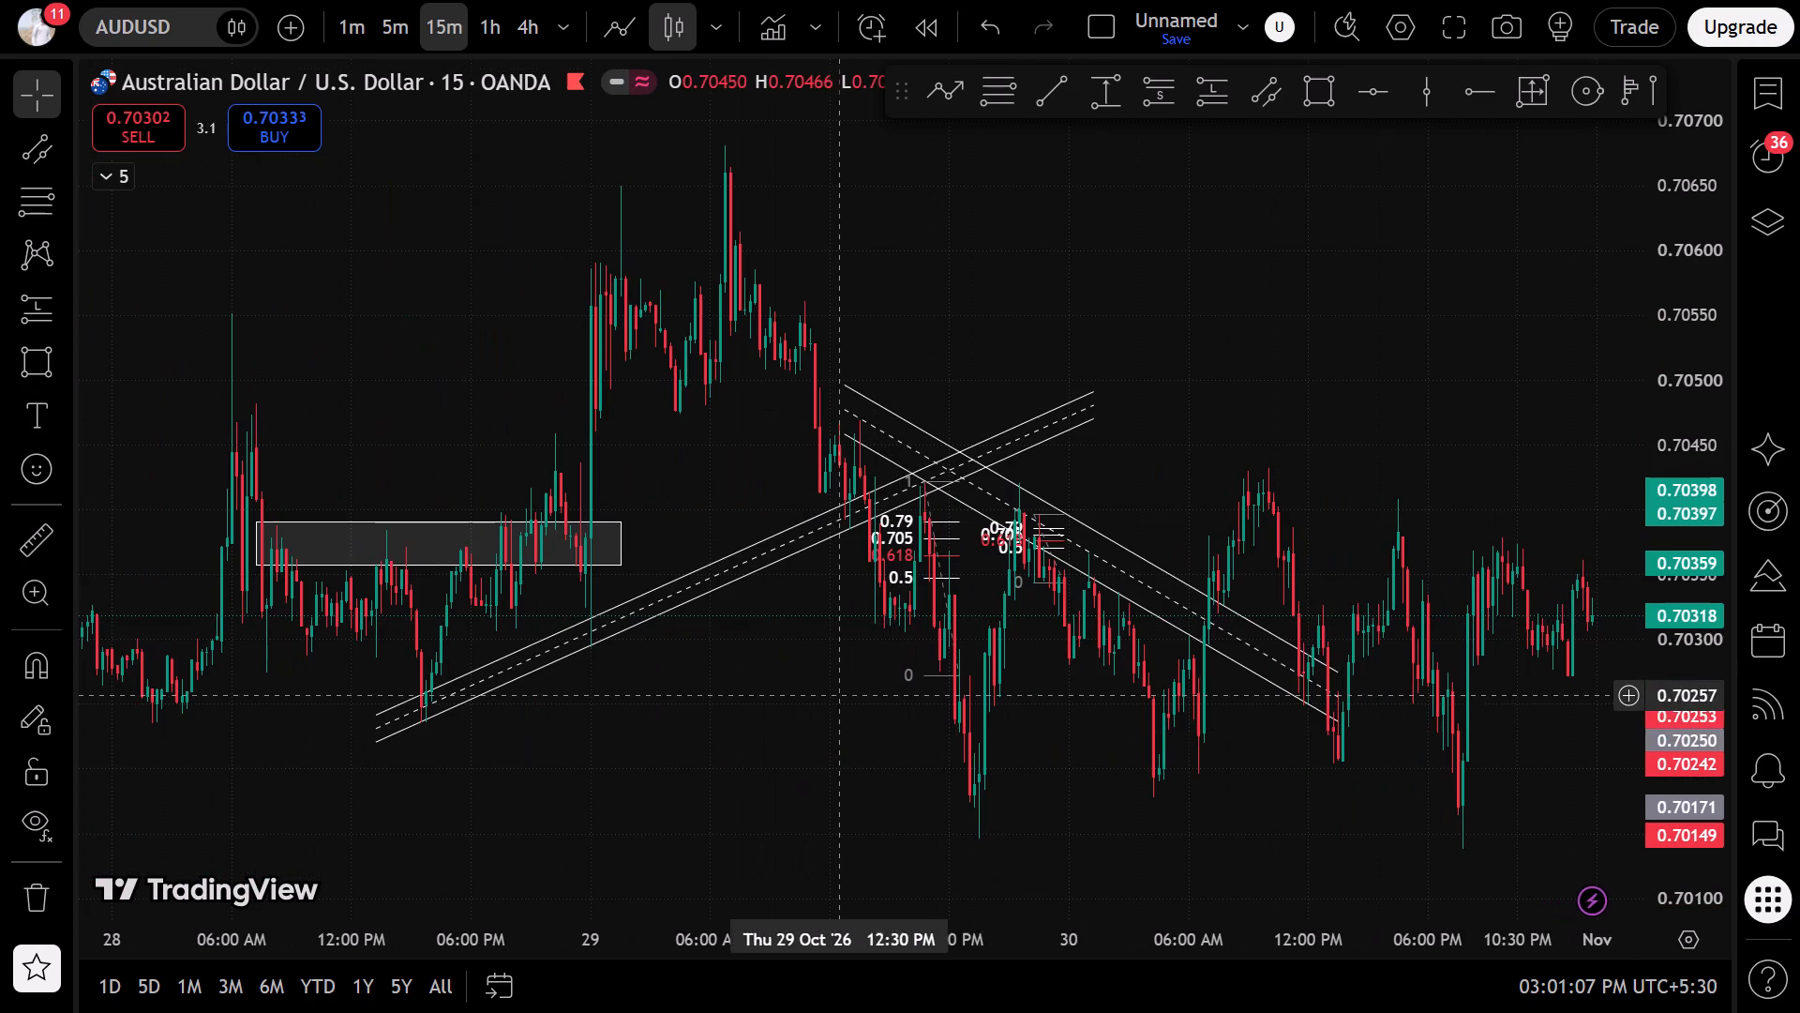
left_click_drag(839, 696, 1168, 726)
scroll(1148, 706, "up", 6)
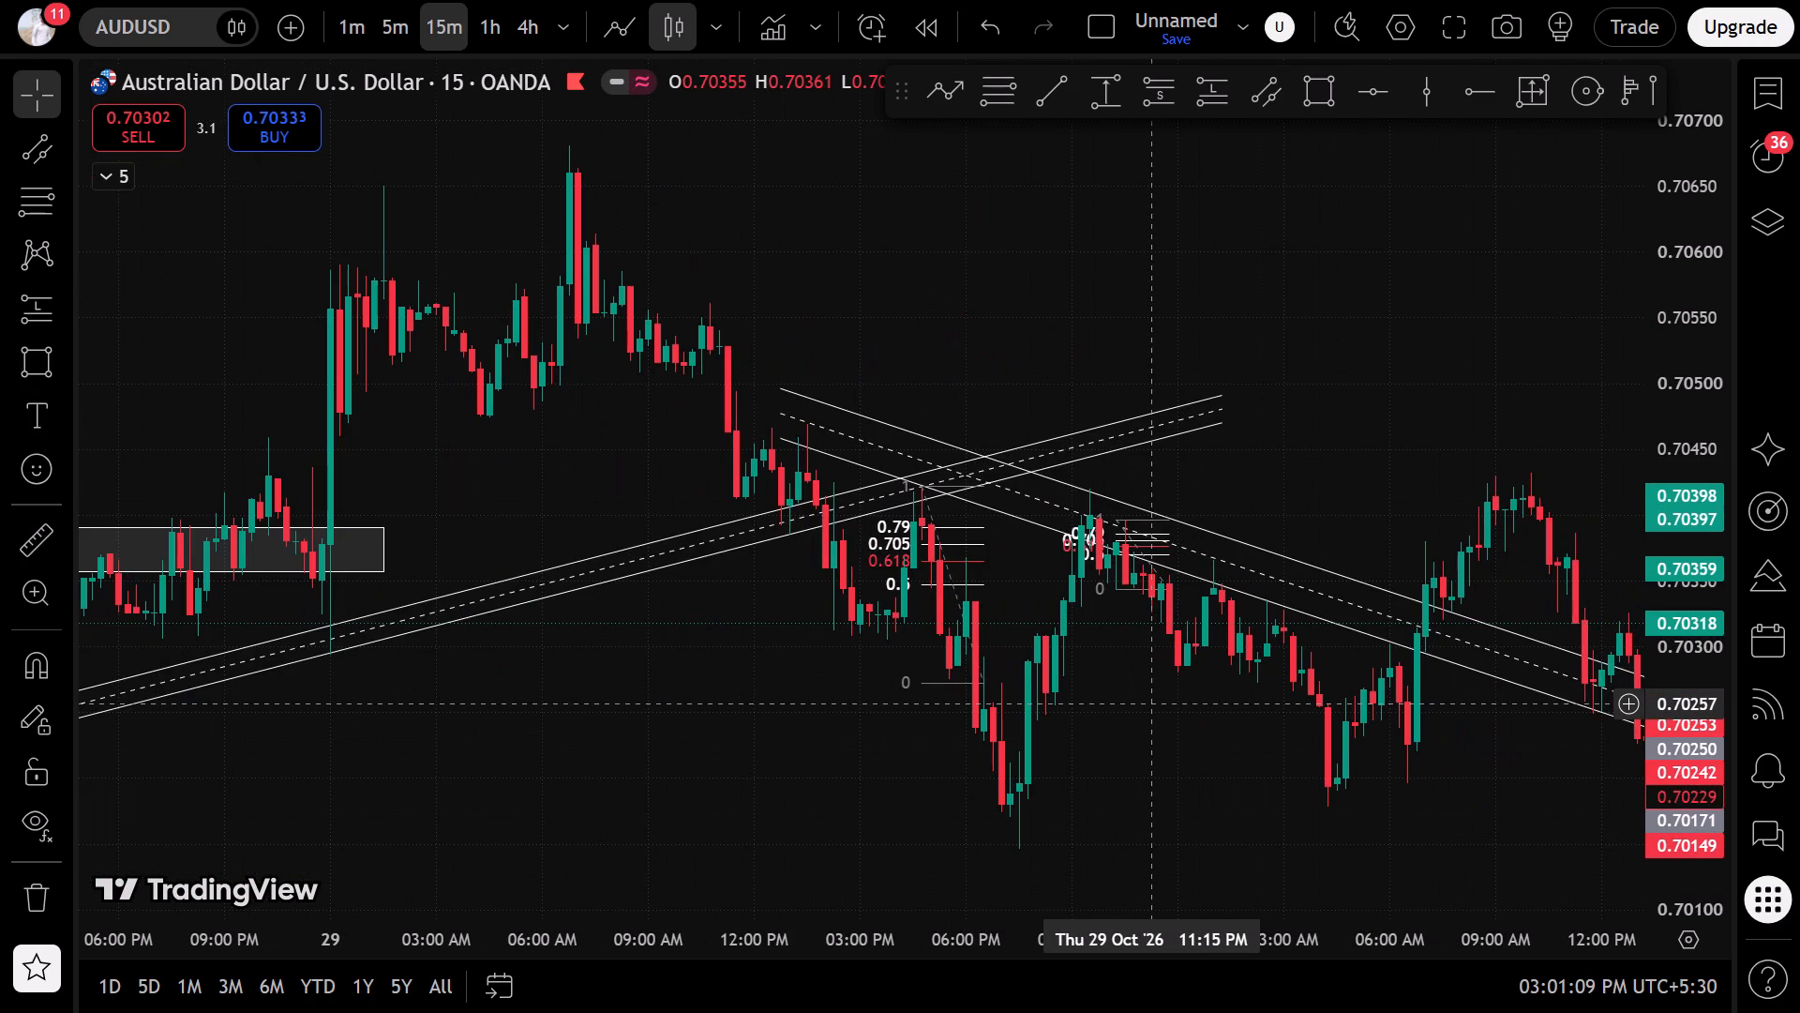
left_click_drag(1201, 788, 581, 768)
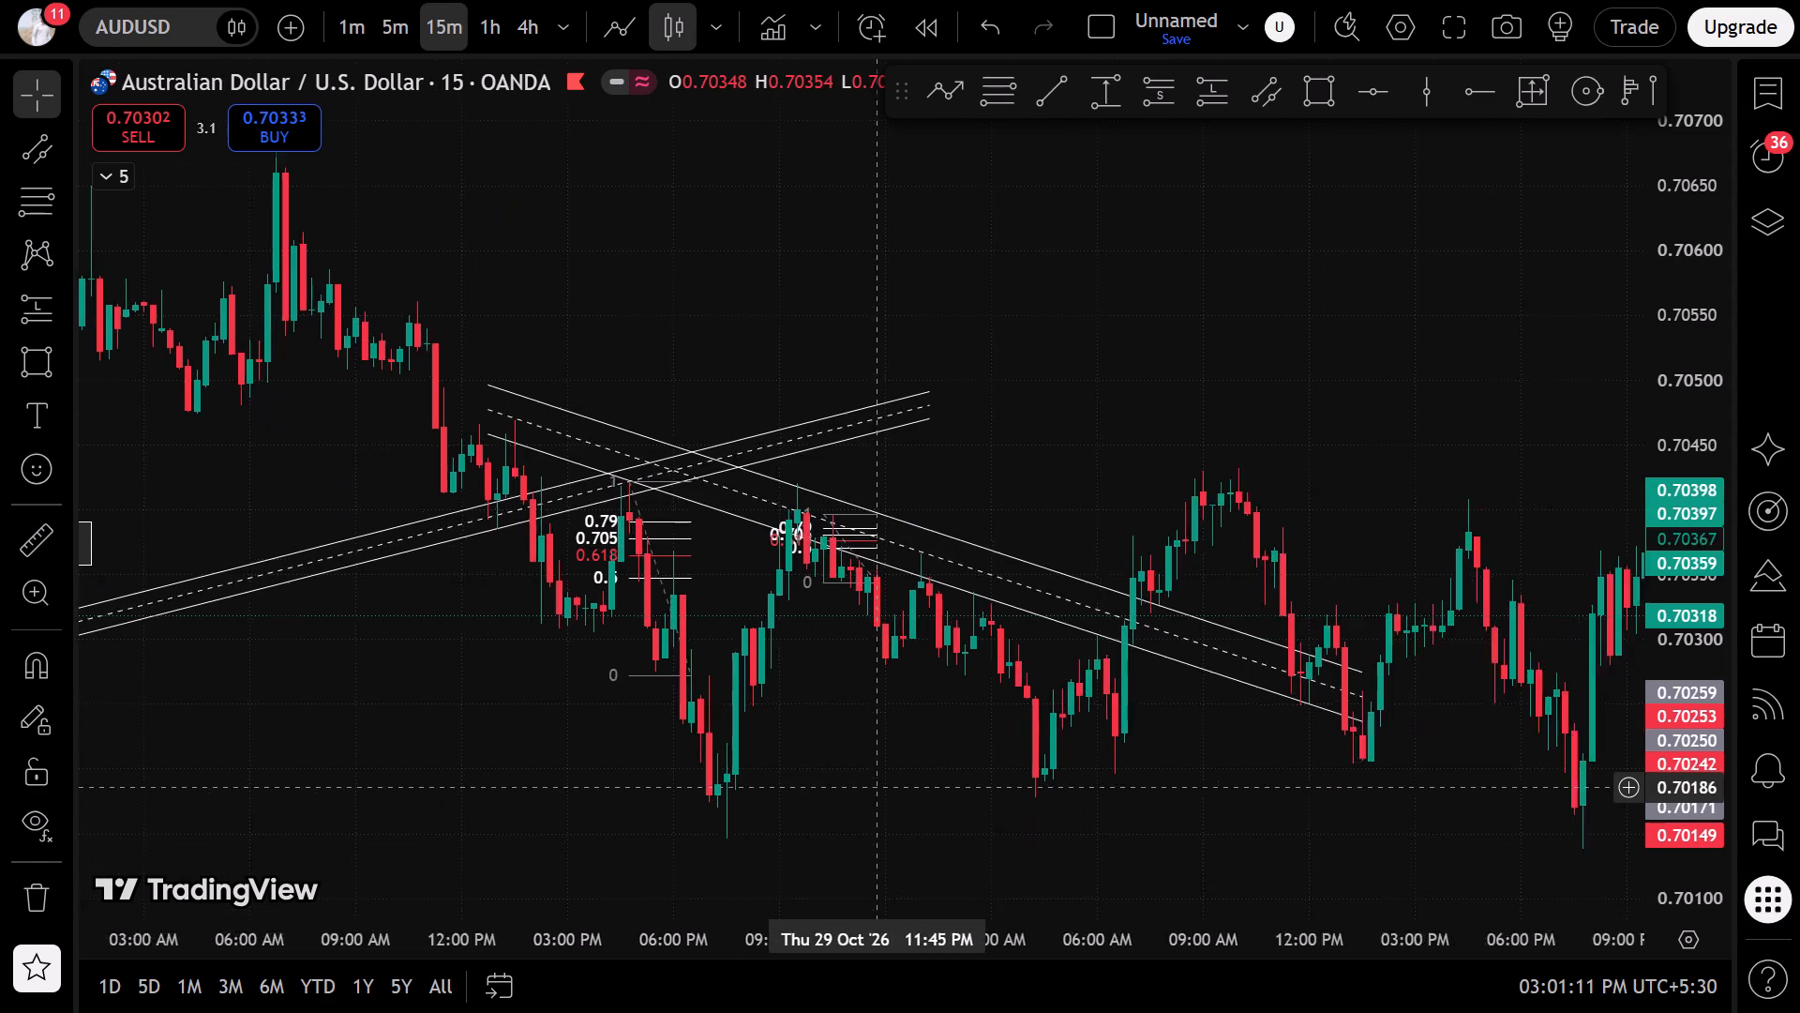
left_click_drag(581, 768, 579, 767)
scroll(562, 773, "down", 6)
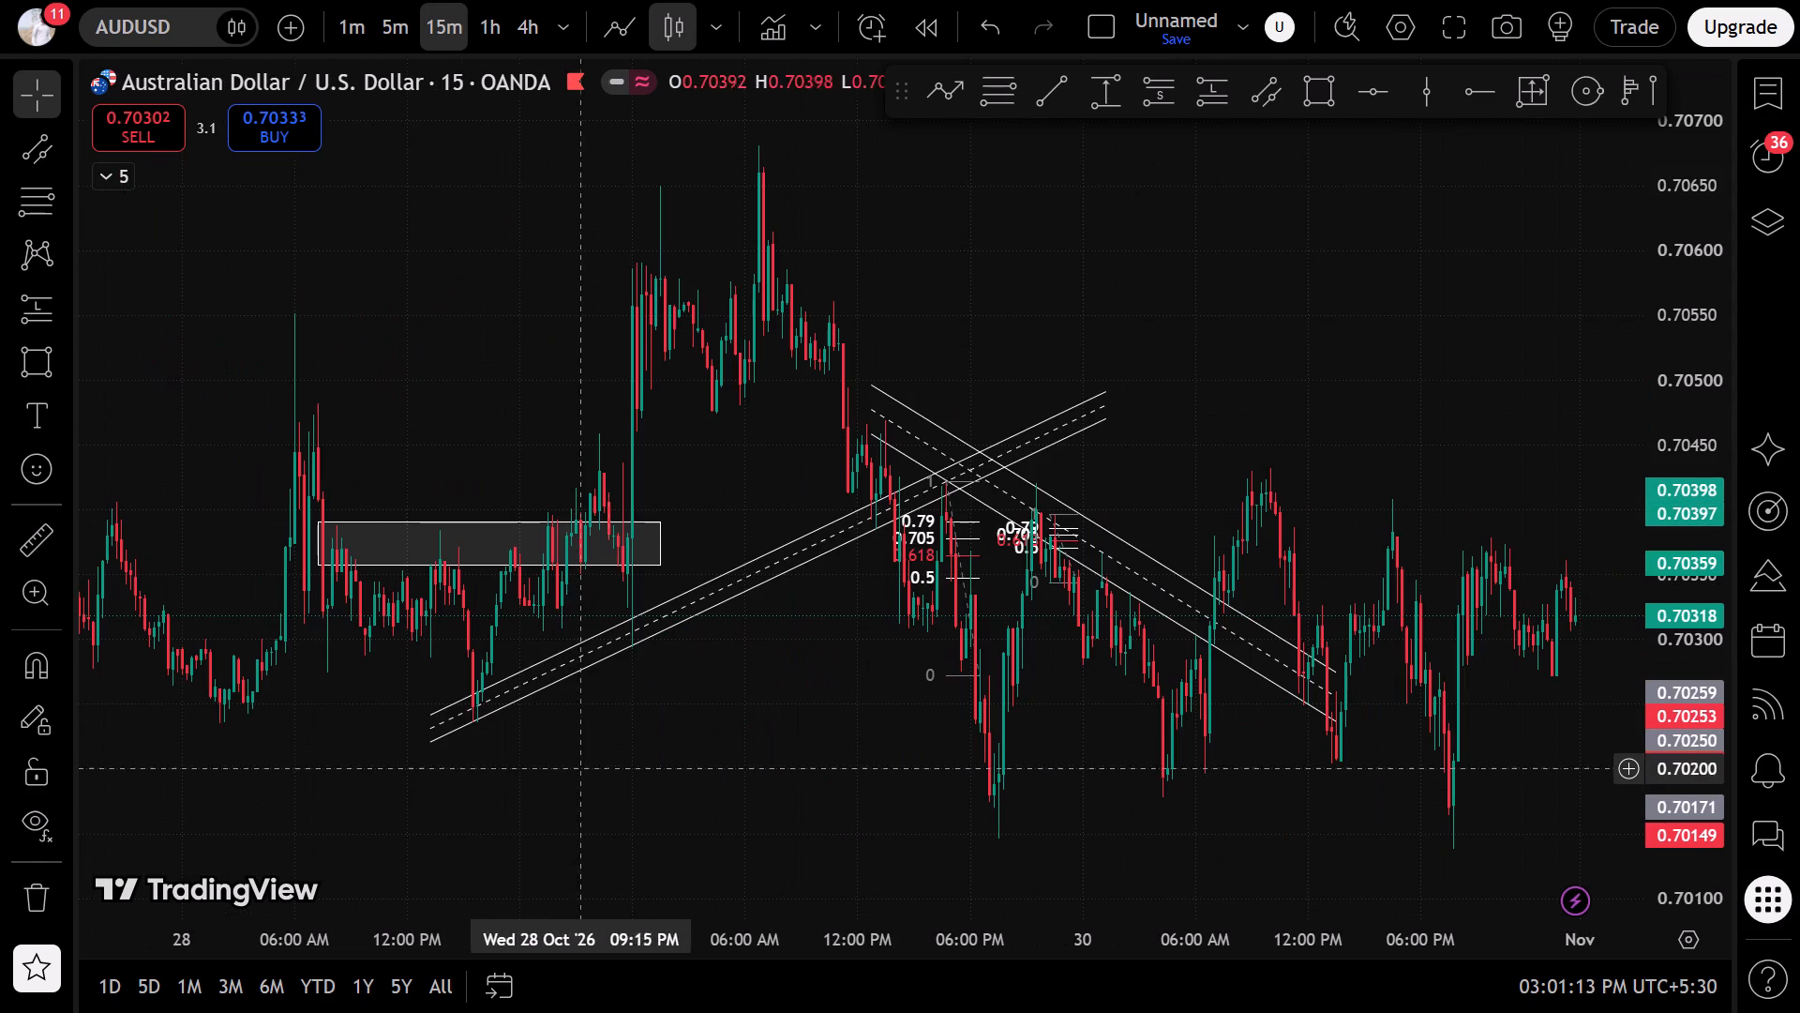
left_click_drag(661, 794, 1606, 762)
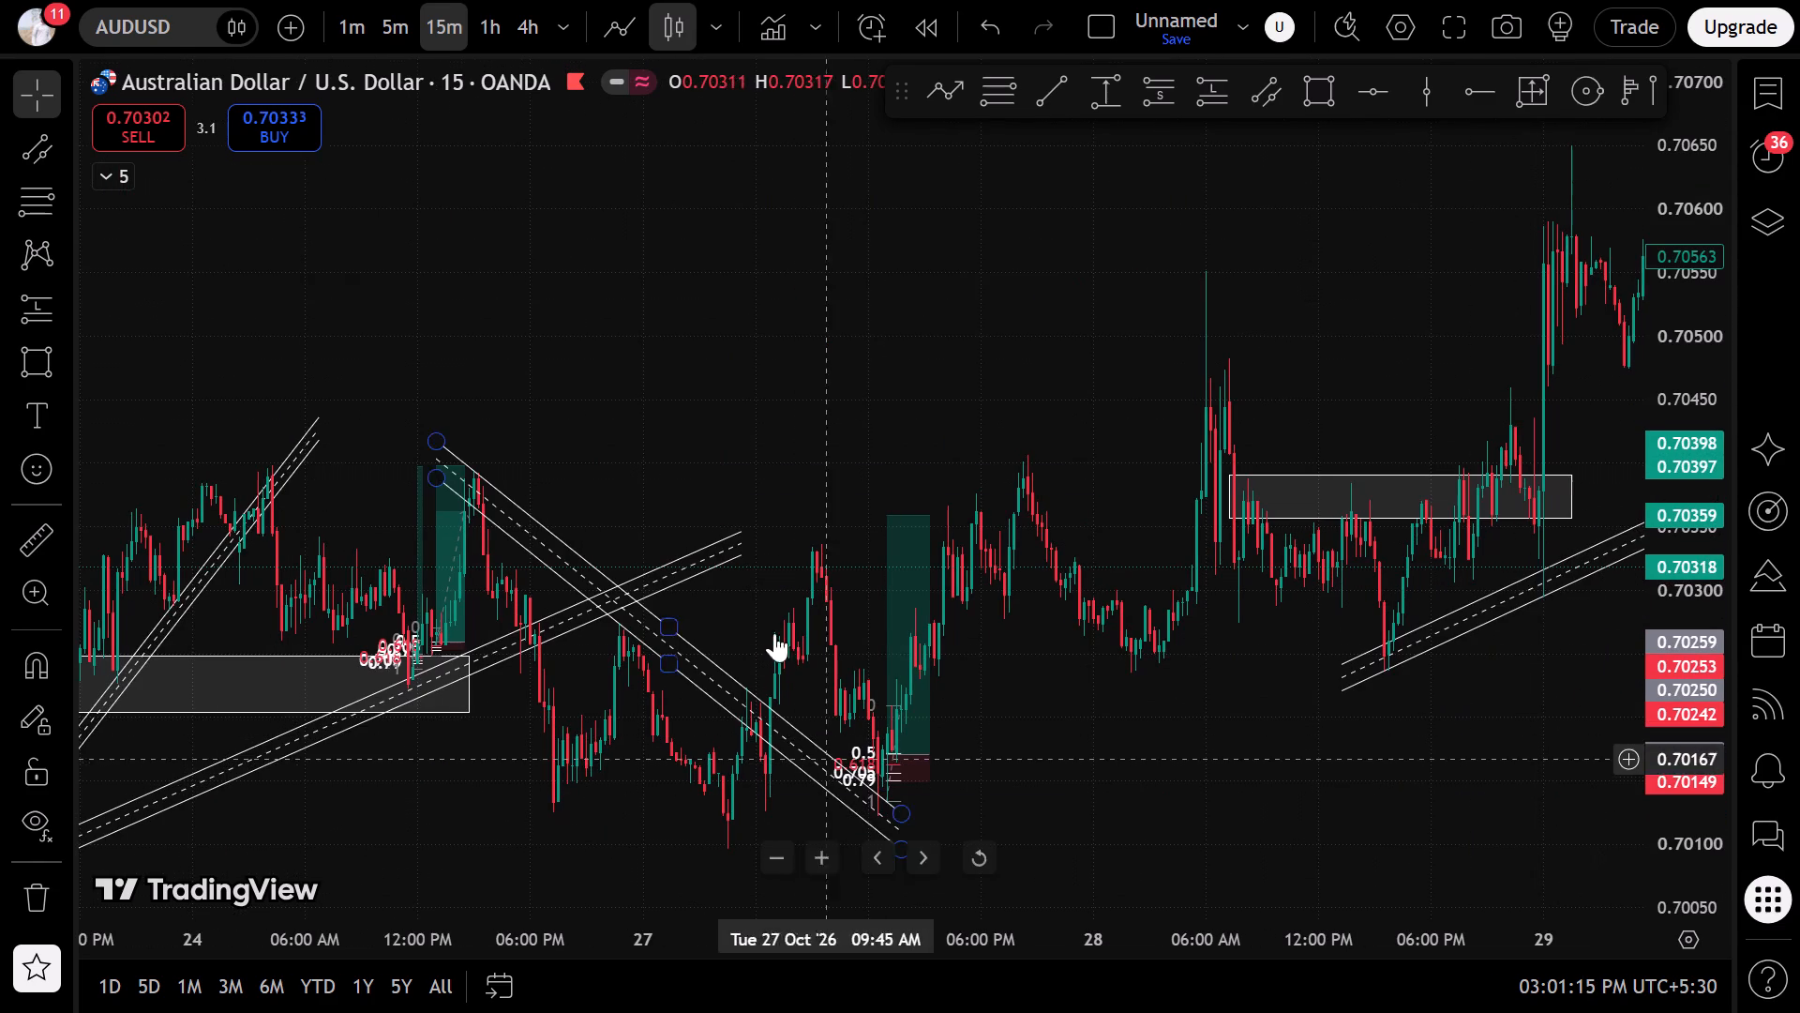
Switch the chart to NZDUSD and reset its view to show the late-October 15-minute drawings.
key("Down")
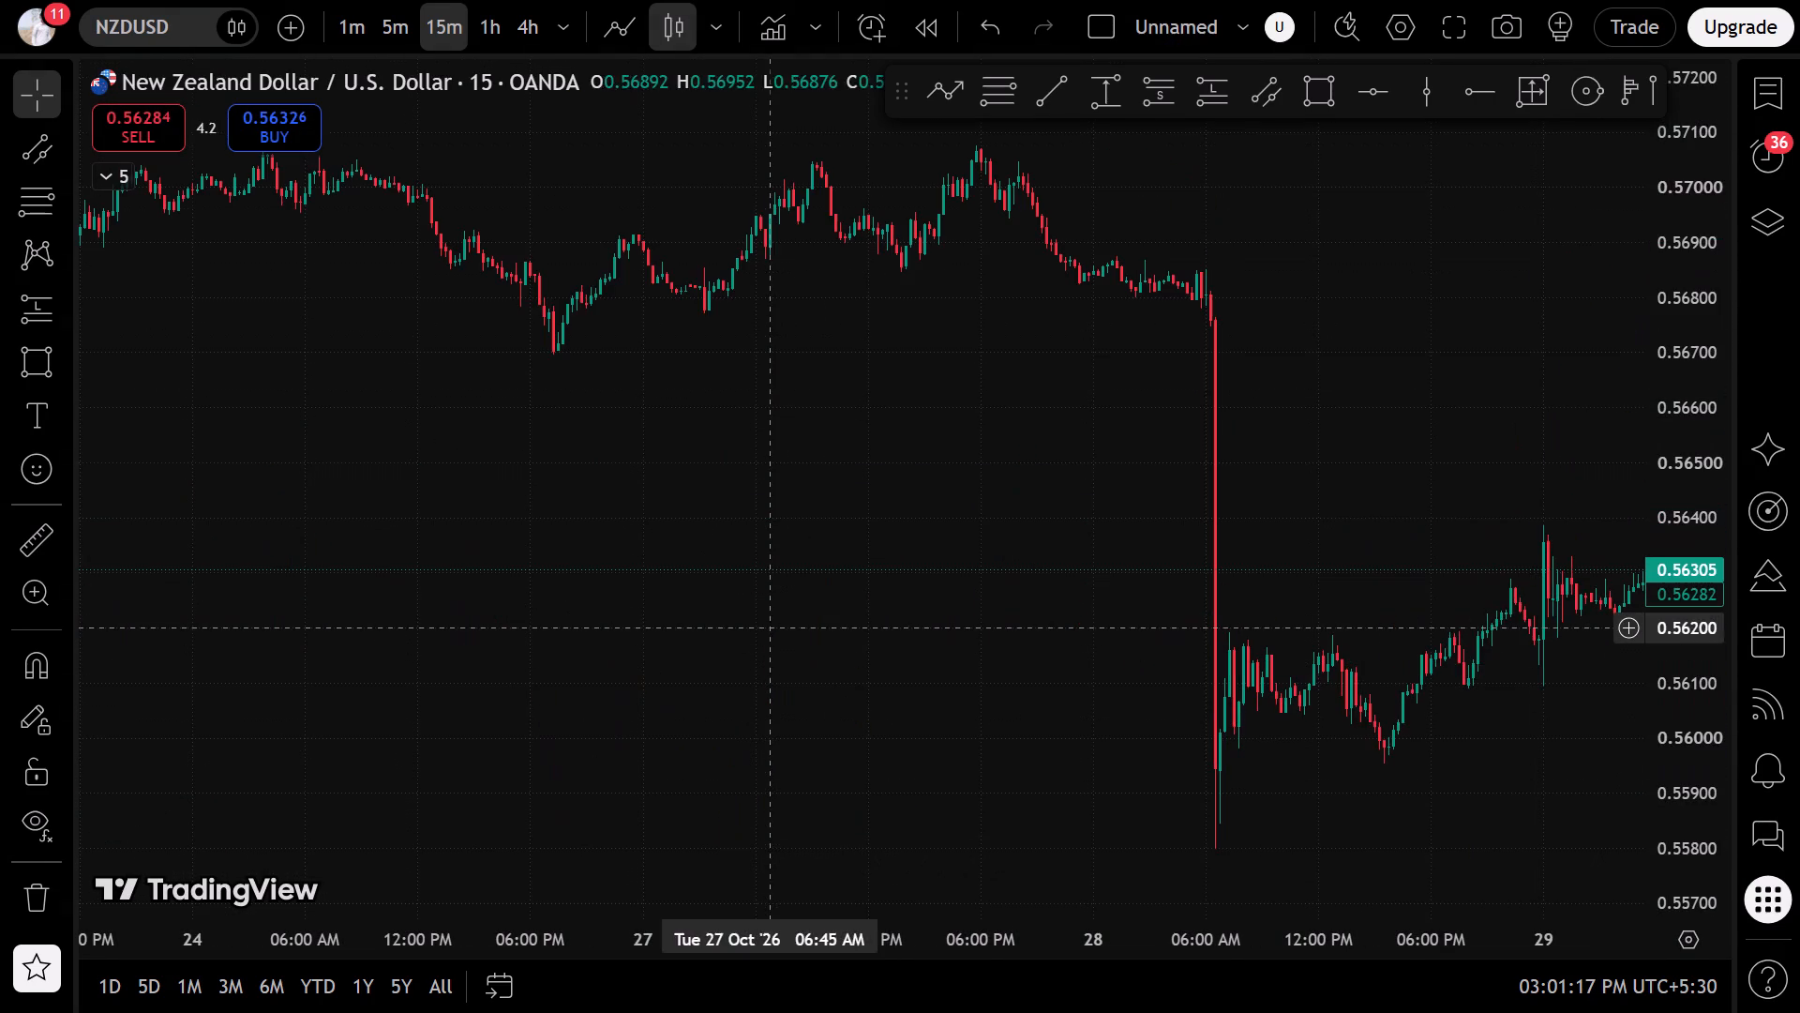
left_click(981, 847)
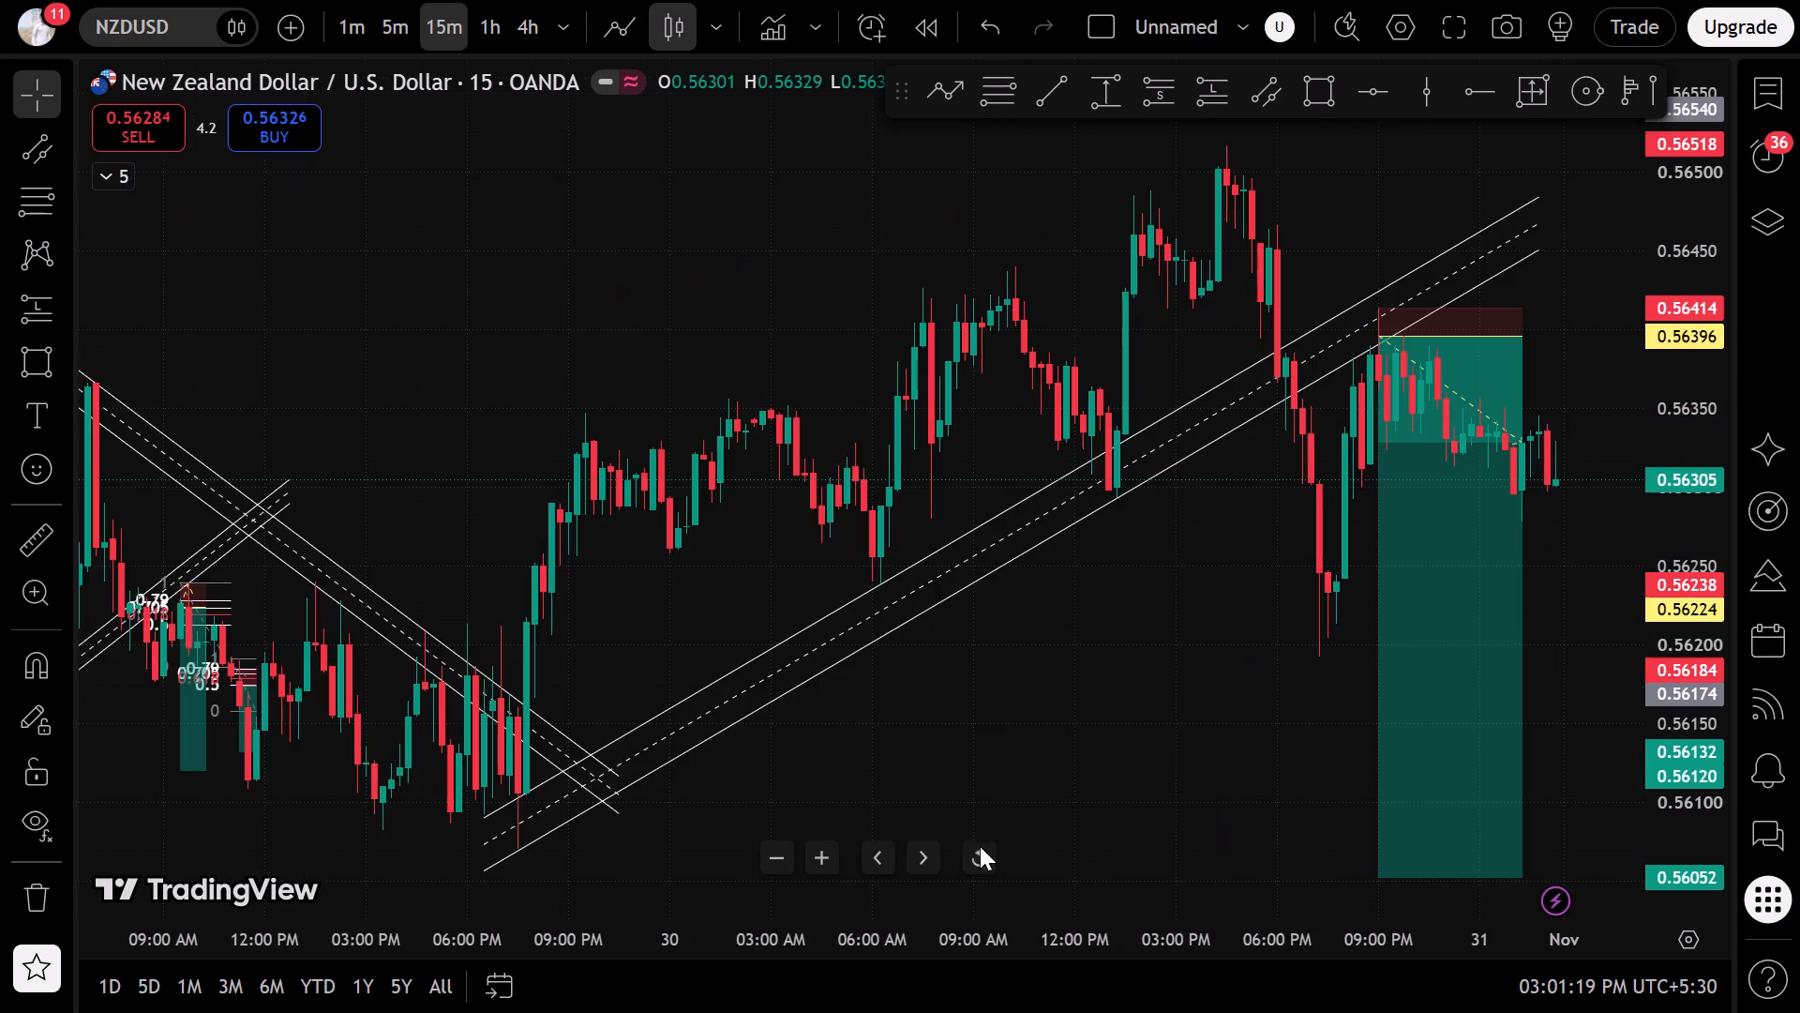
scroll(896, 639, "down", 7)
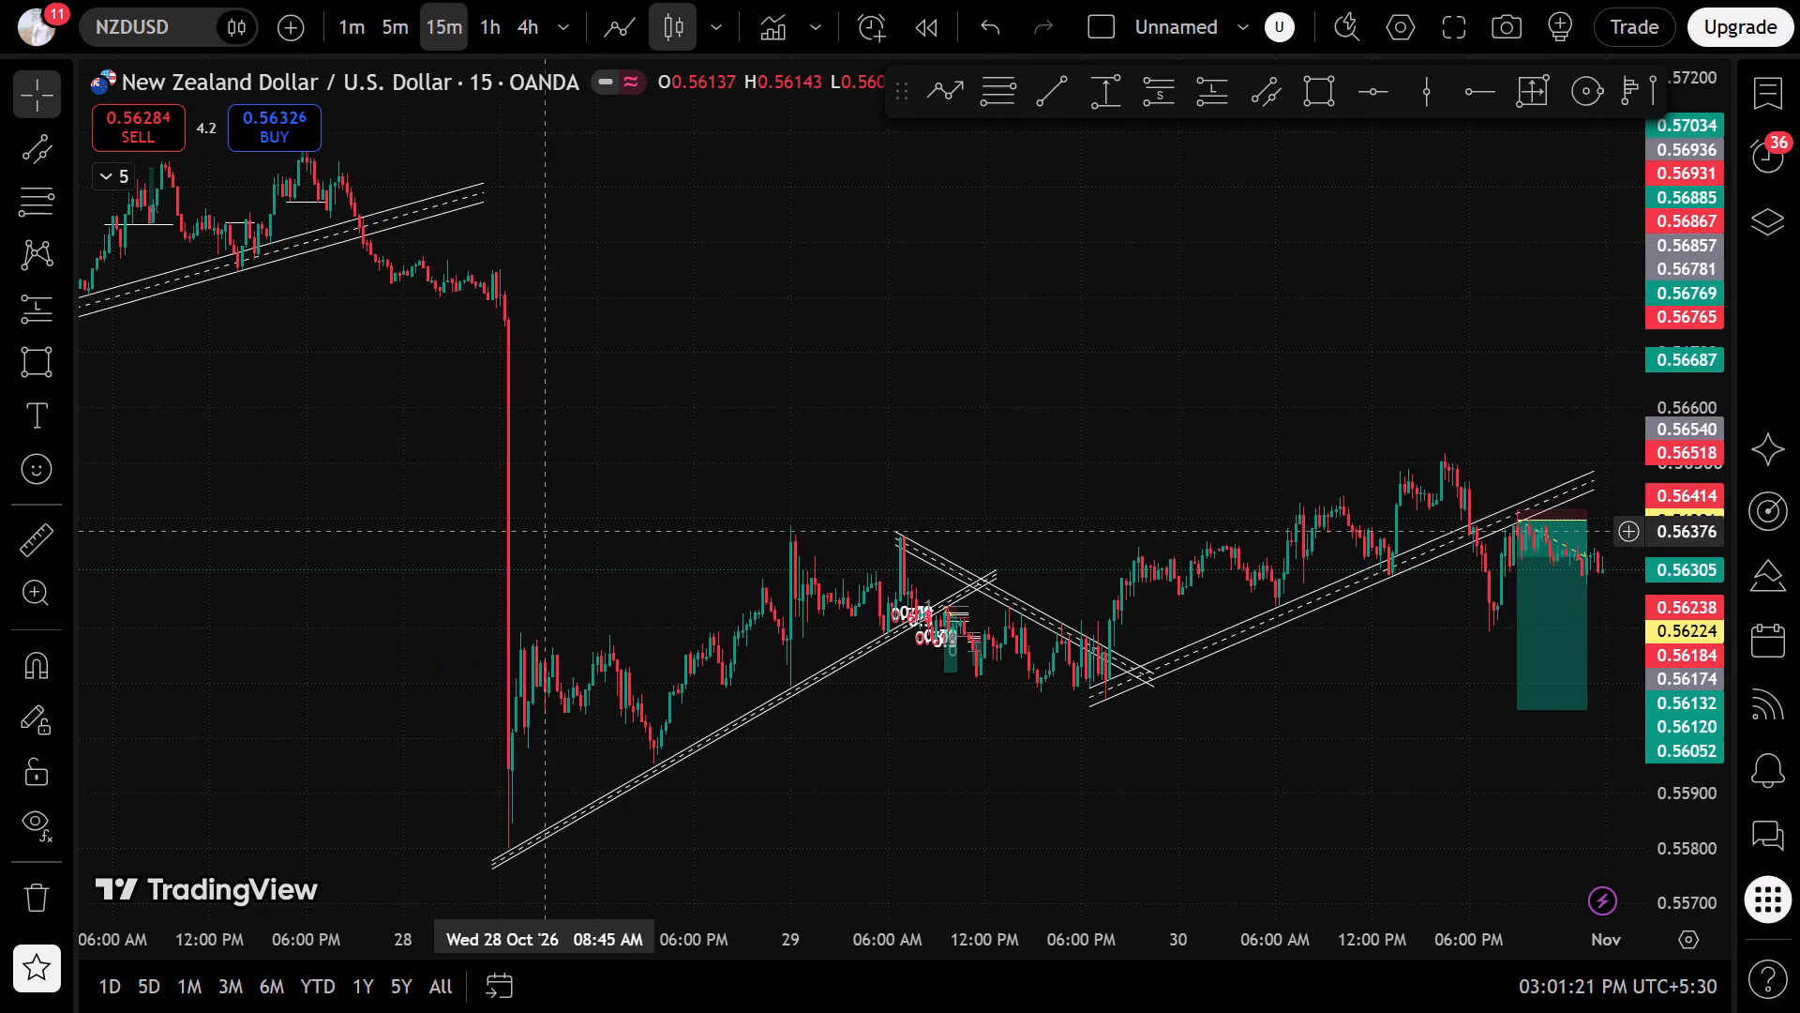
left_click(537, 521)
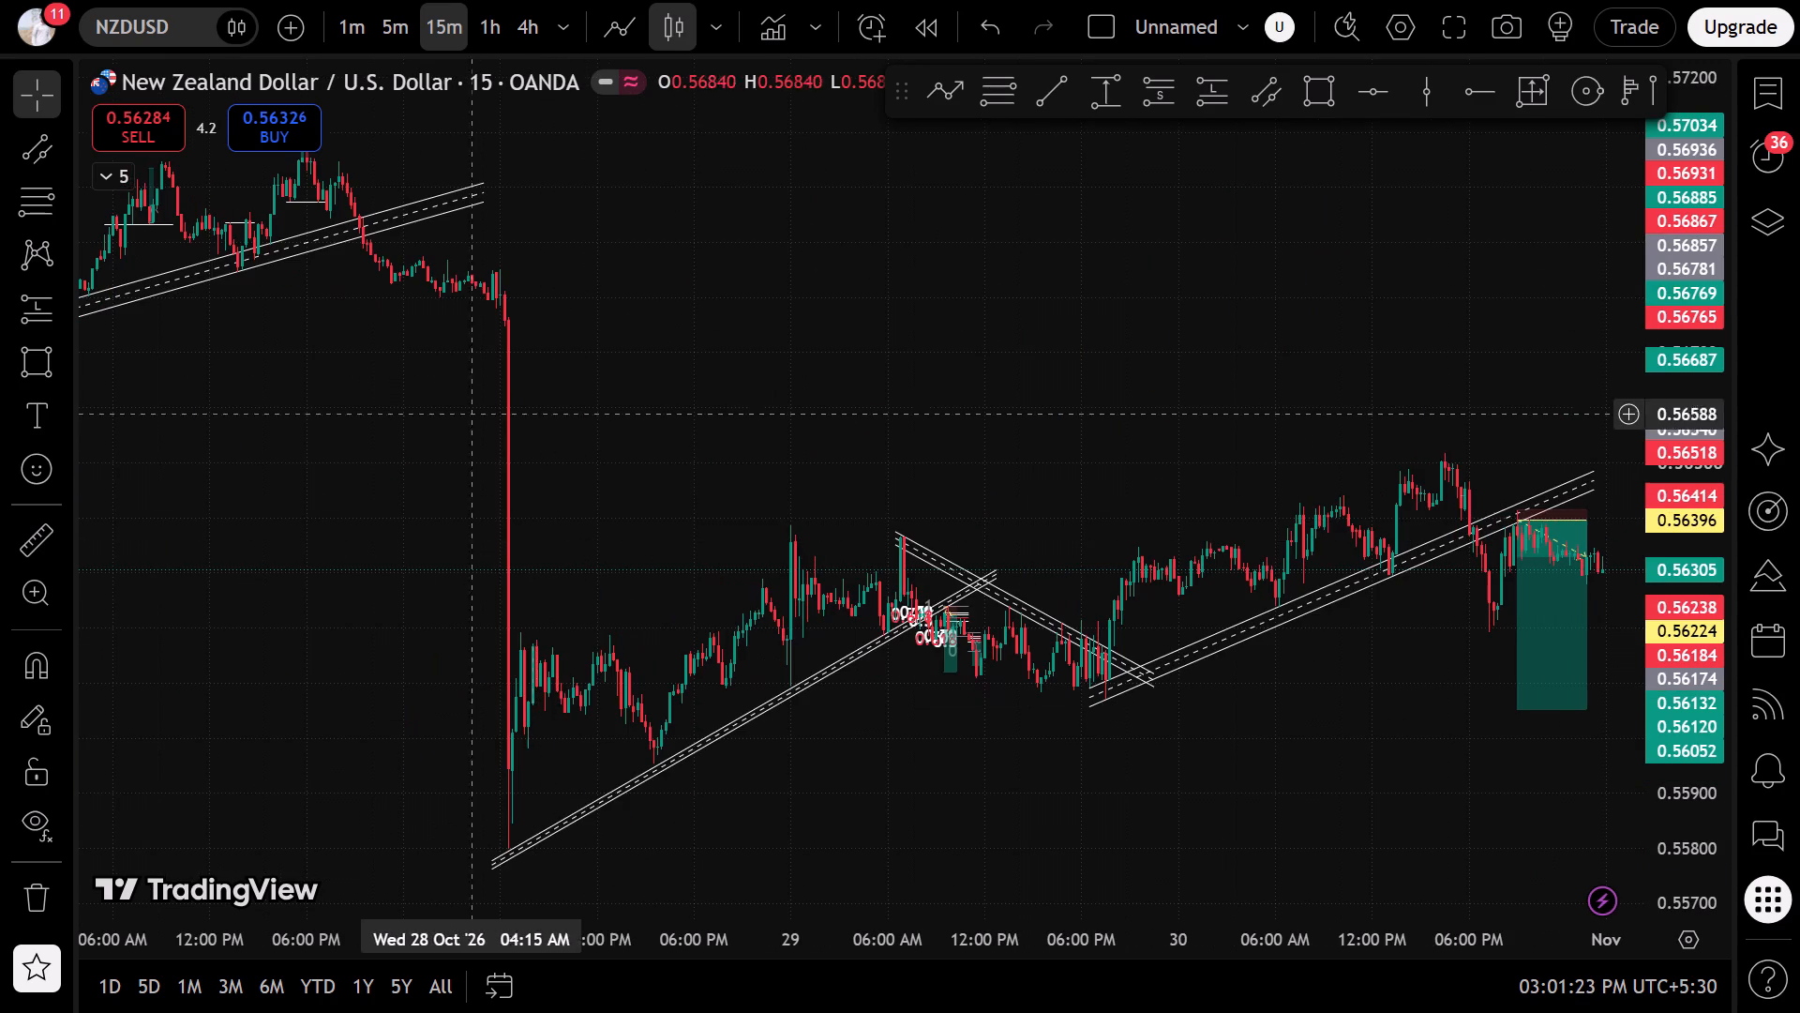
scroll(443, 370, "down", 6)
Review the NZDUSD October price action on the 1-hour timeframe.
left_click(485, 27)
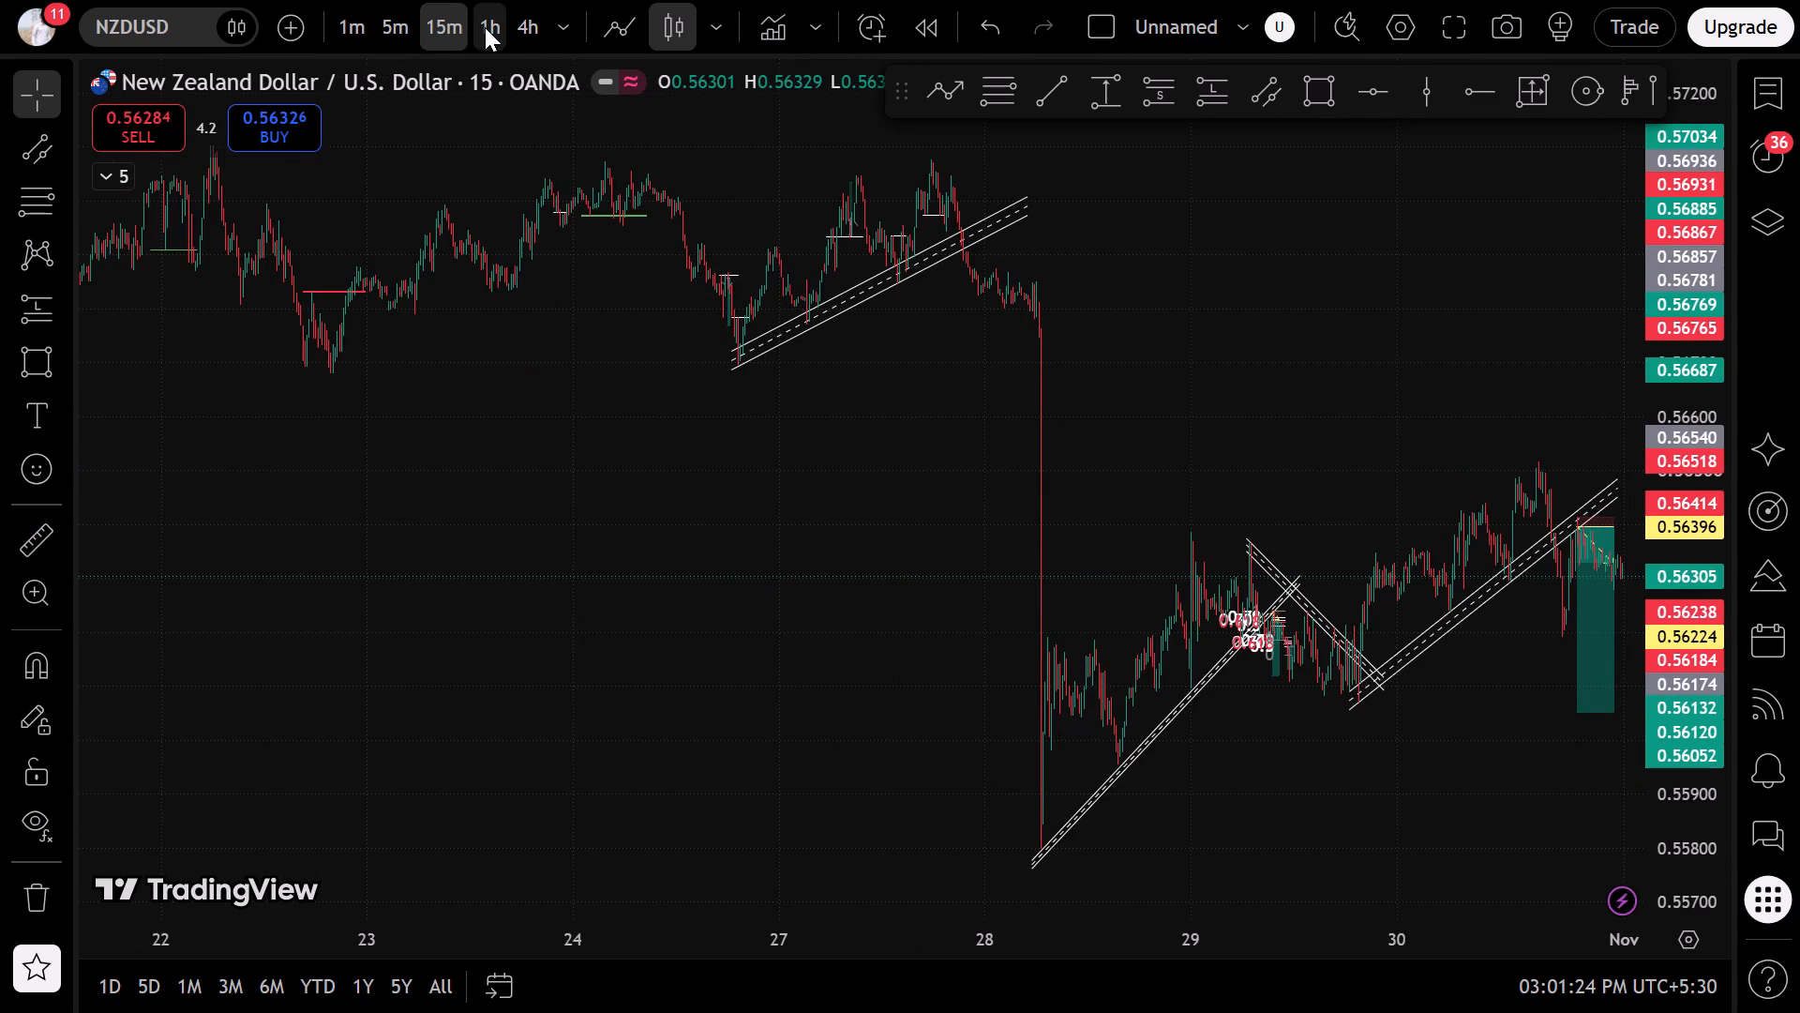
scroll(904, 651, "up", 12)
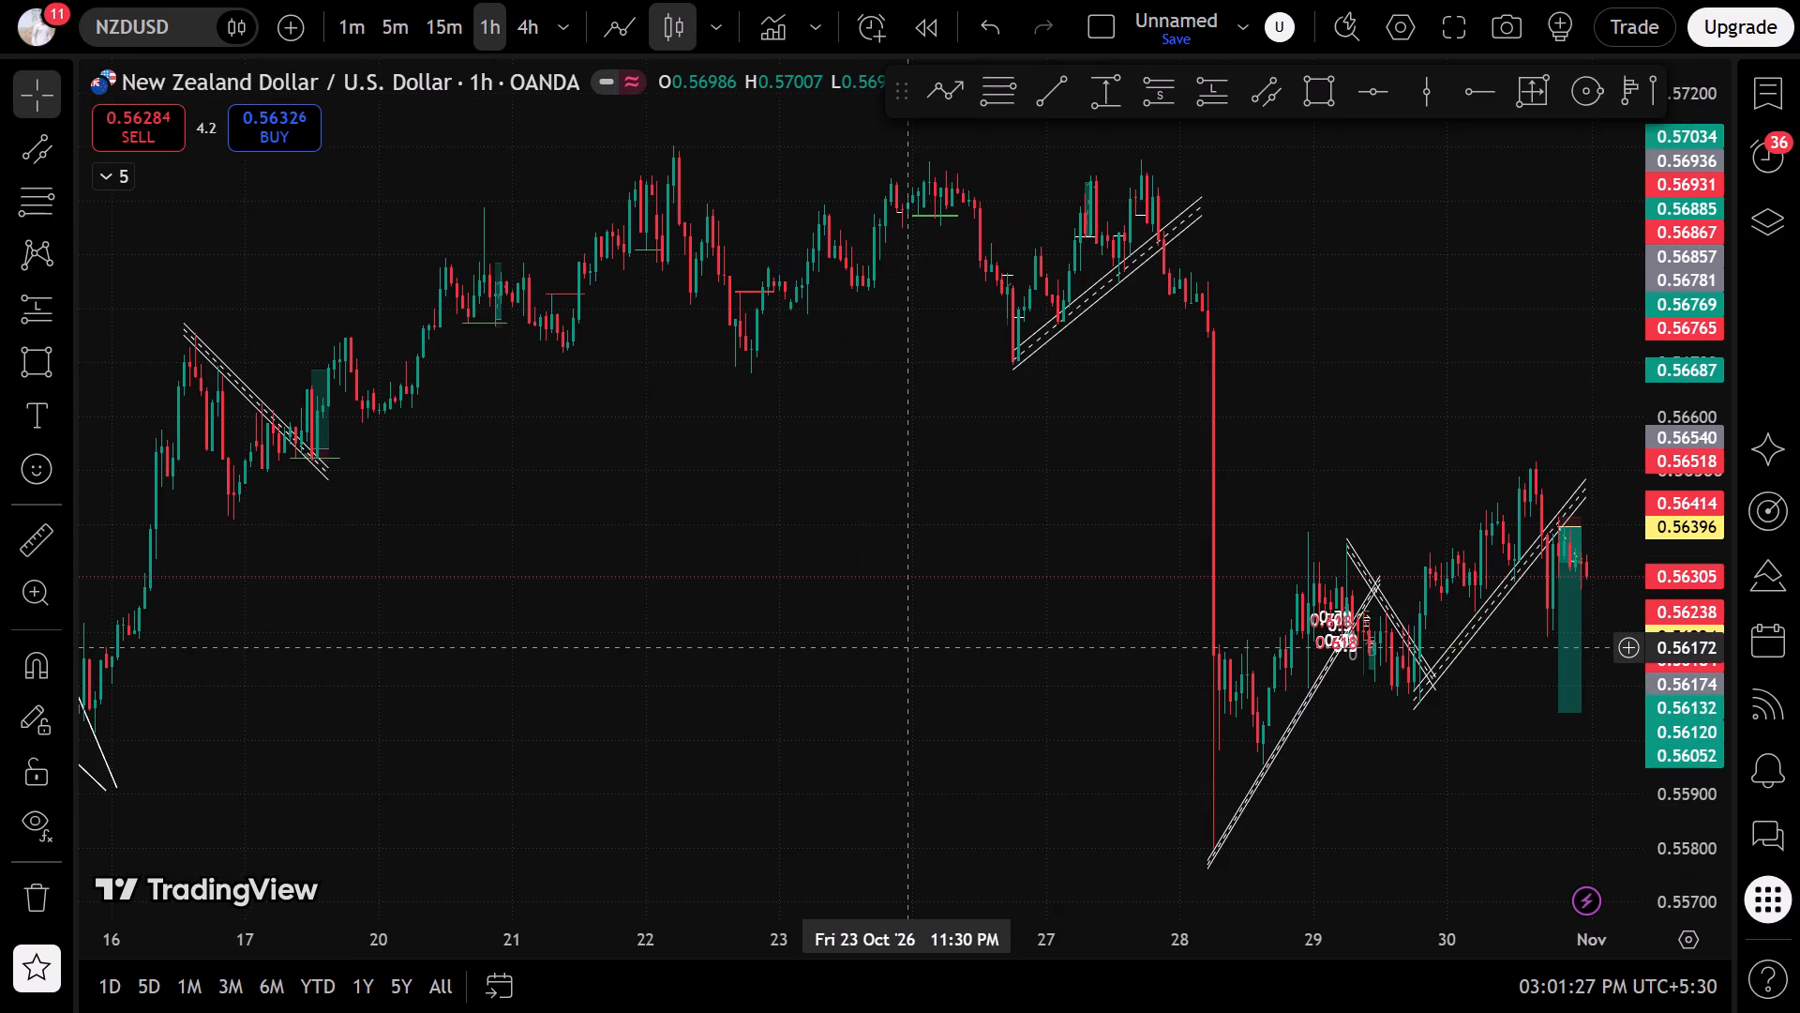
scroll(909, 643, "down", 2)
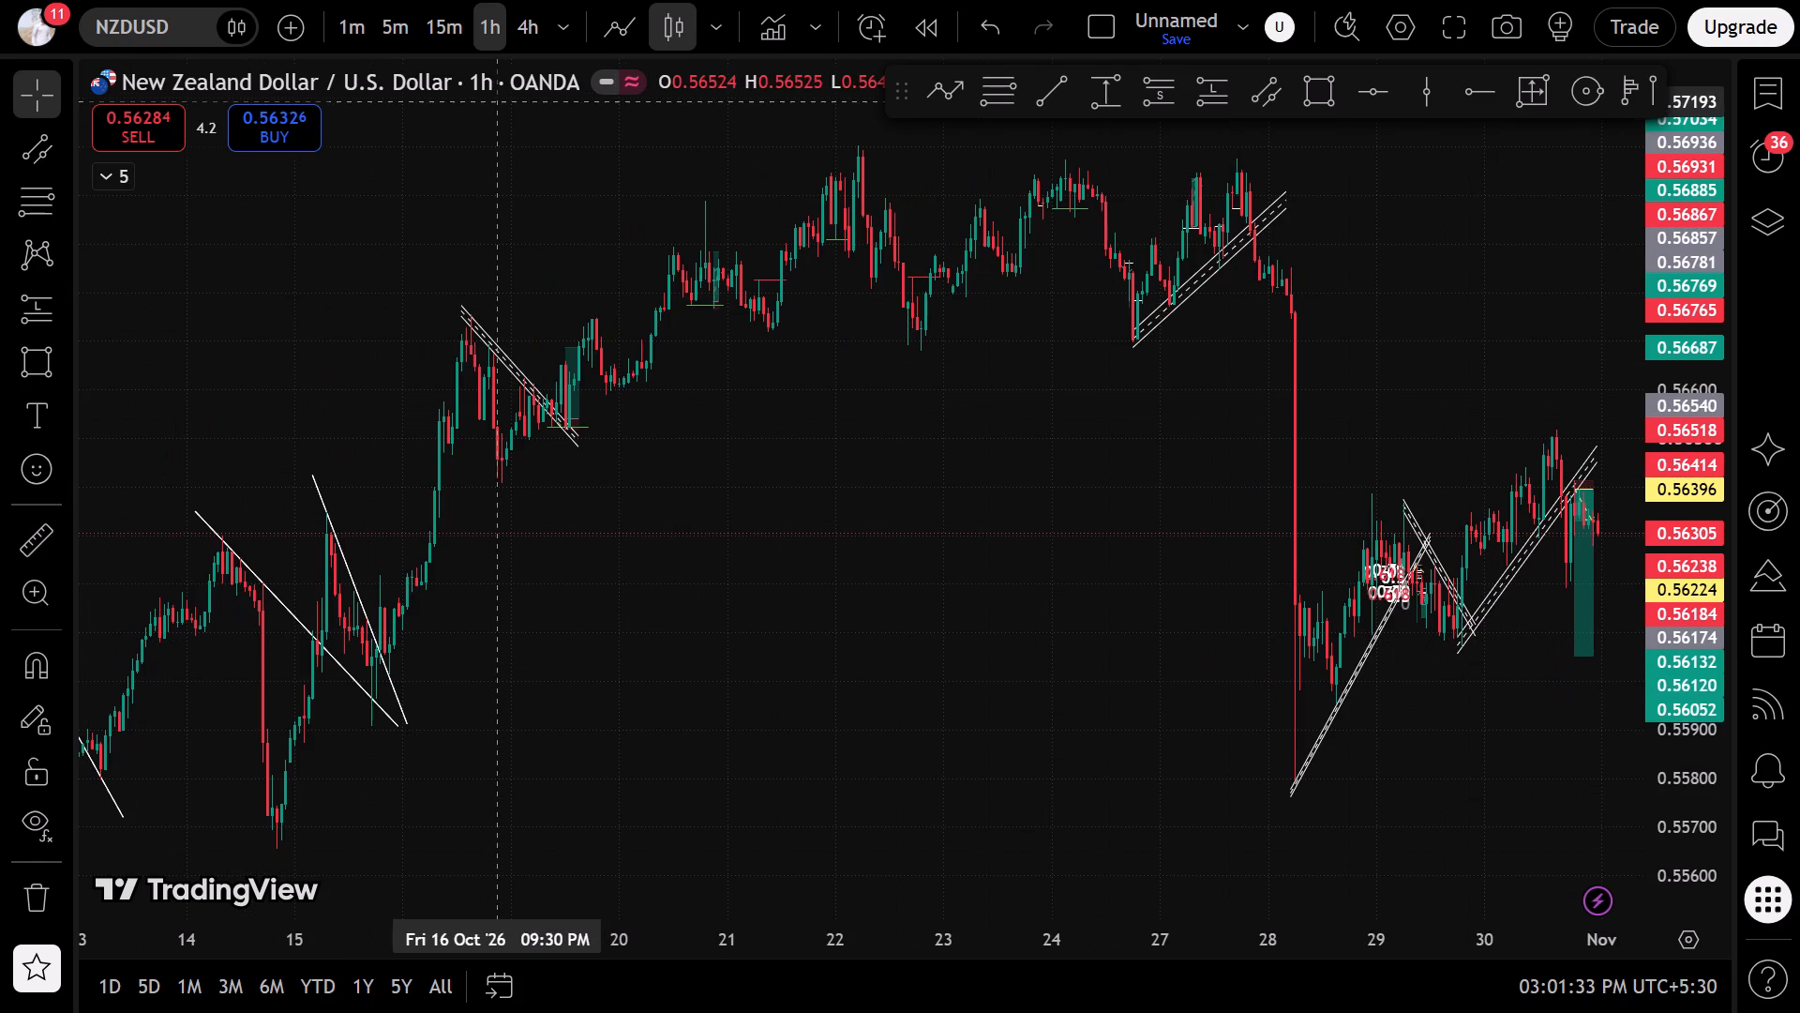
Show NZDUSD on the 1-minute timeframe and examine the rising channel leading into the 30 October short position.
left_click(337, 18)
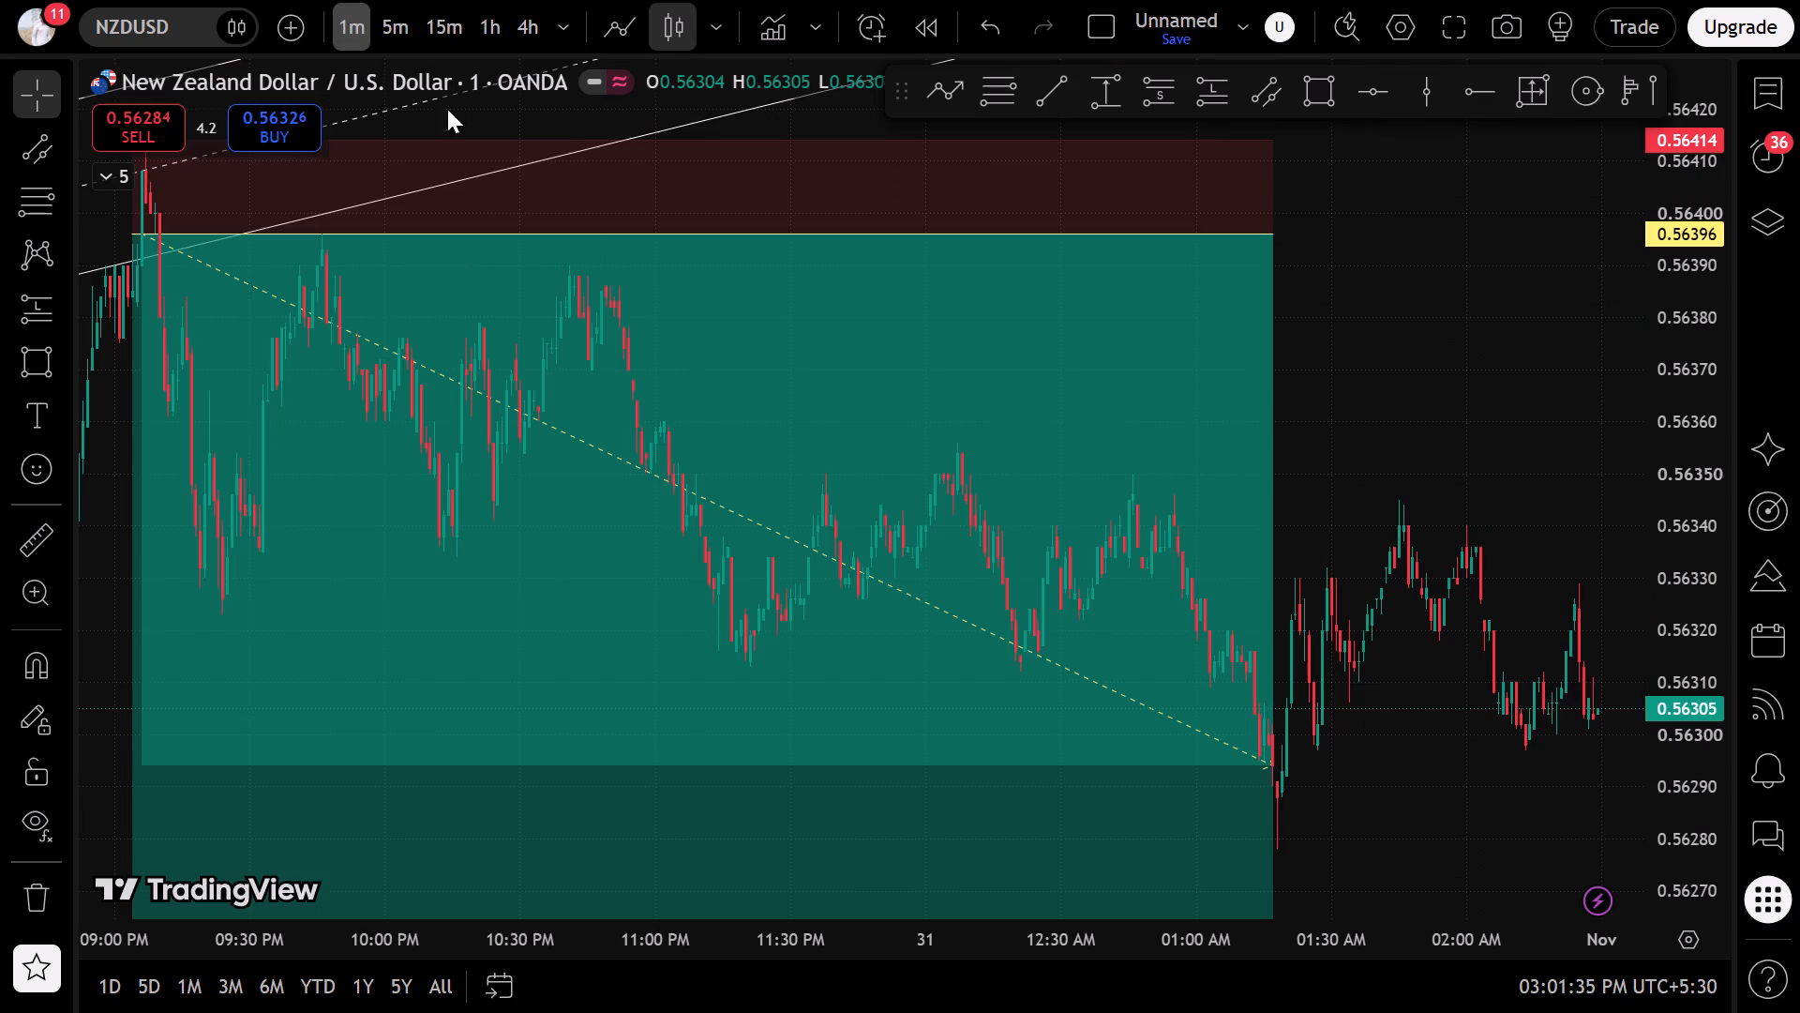
scroll(613, 295, "down", 6)
left_click_drag(536, 618, 974, 600)
scroll(965, 605, "down", 3)
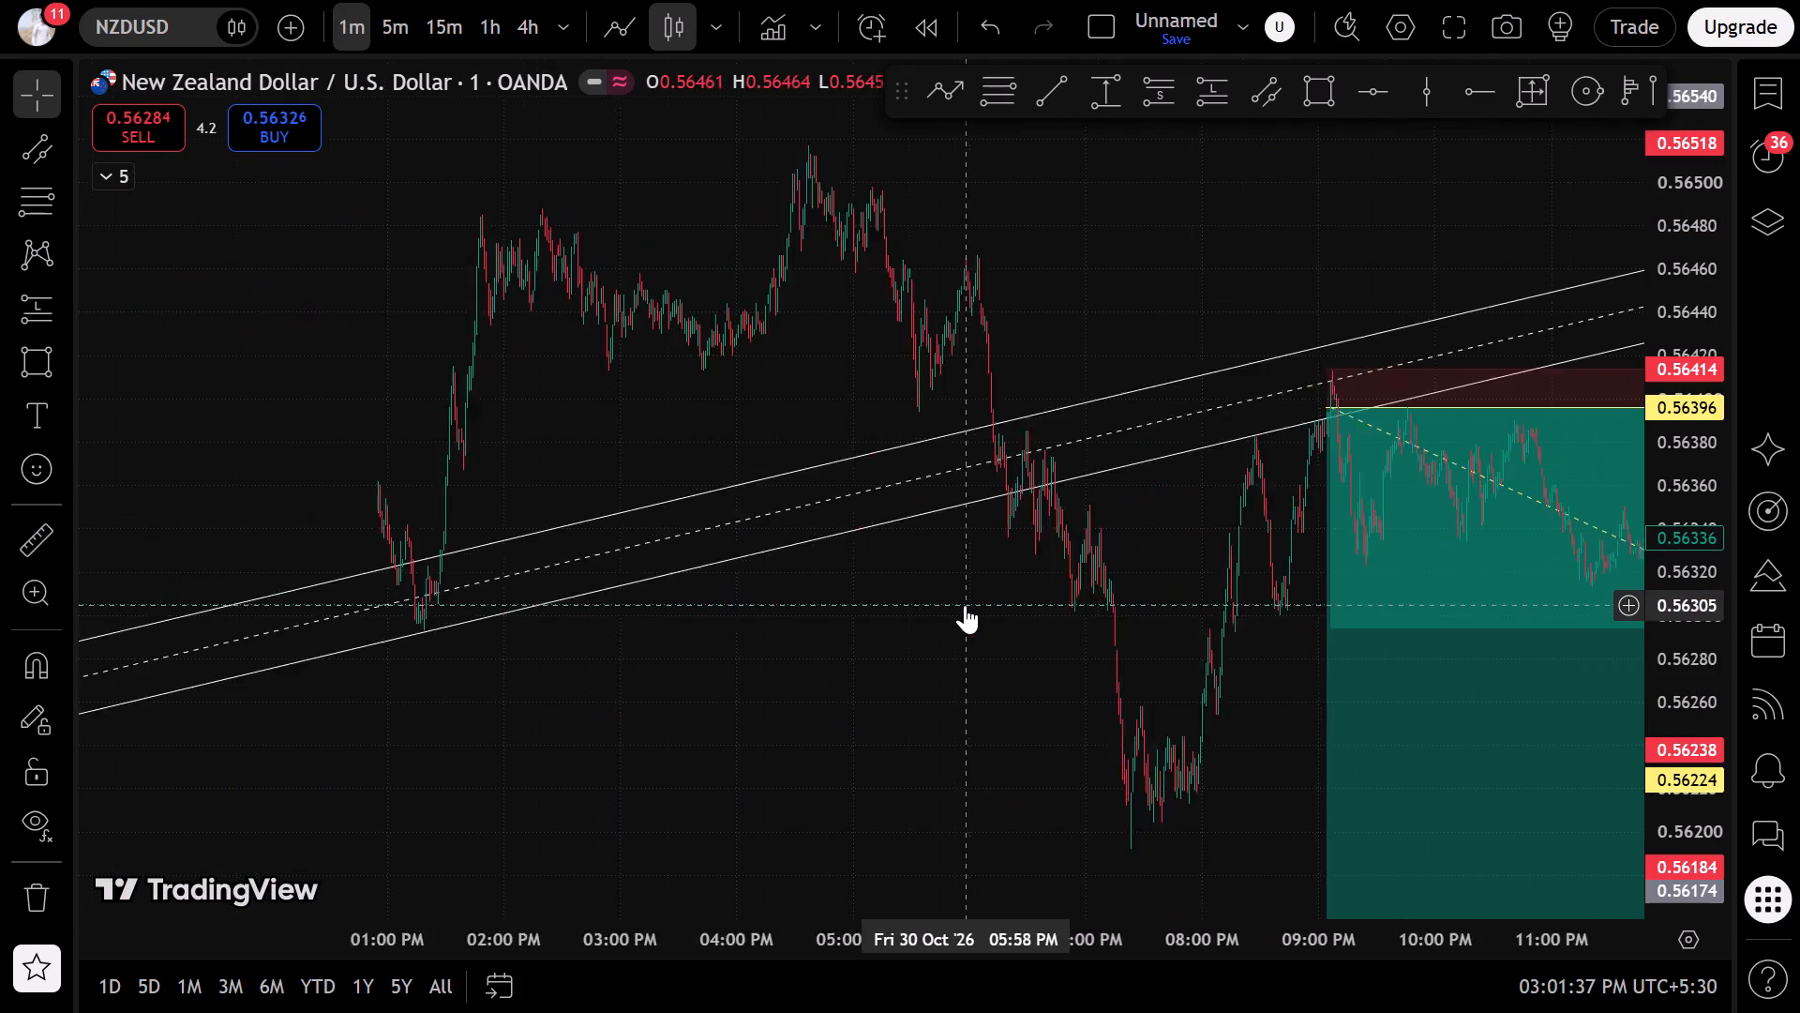
scroll(965, 605, "down", 10)
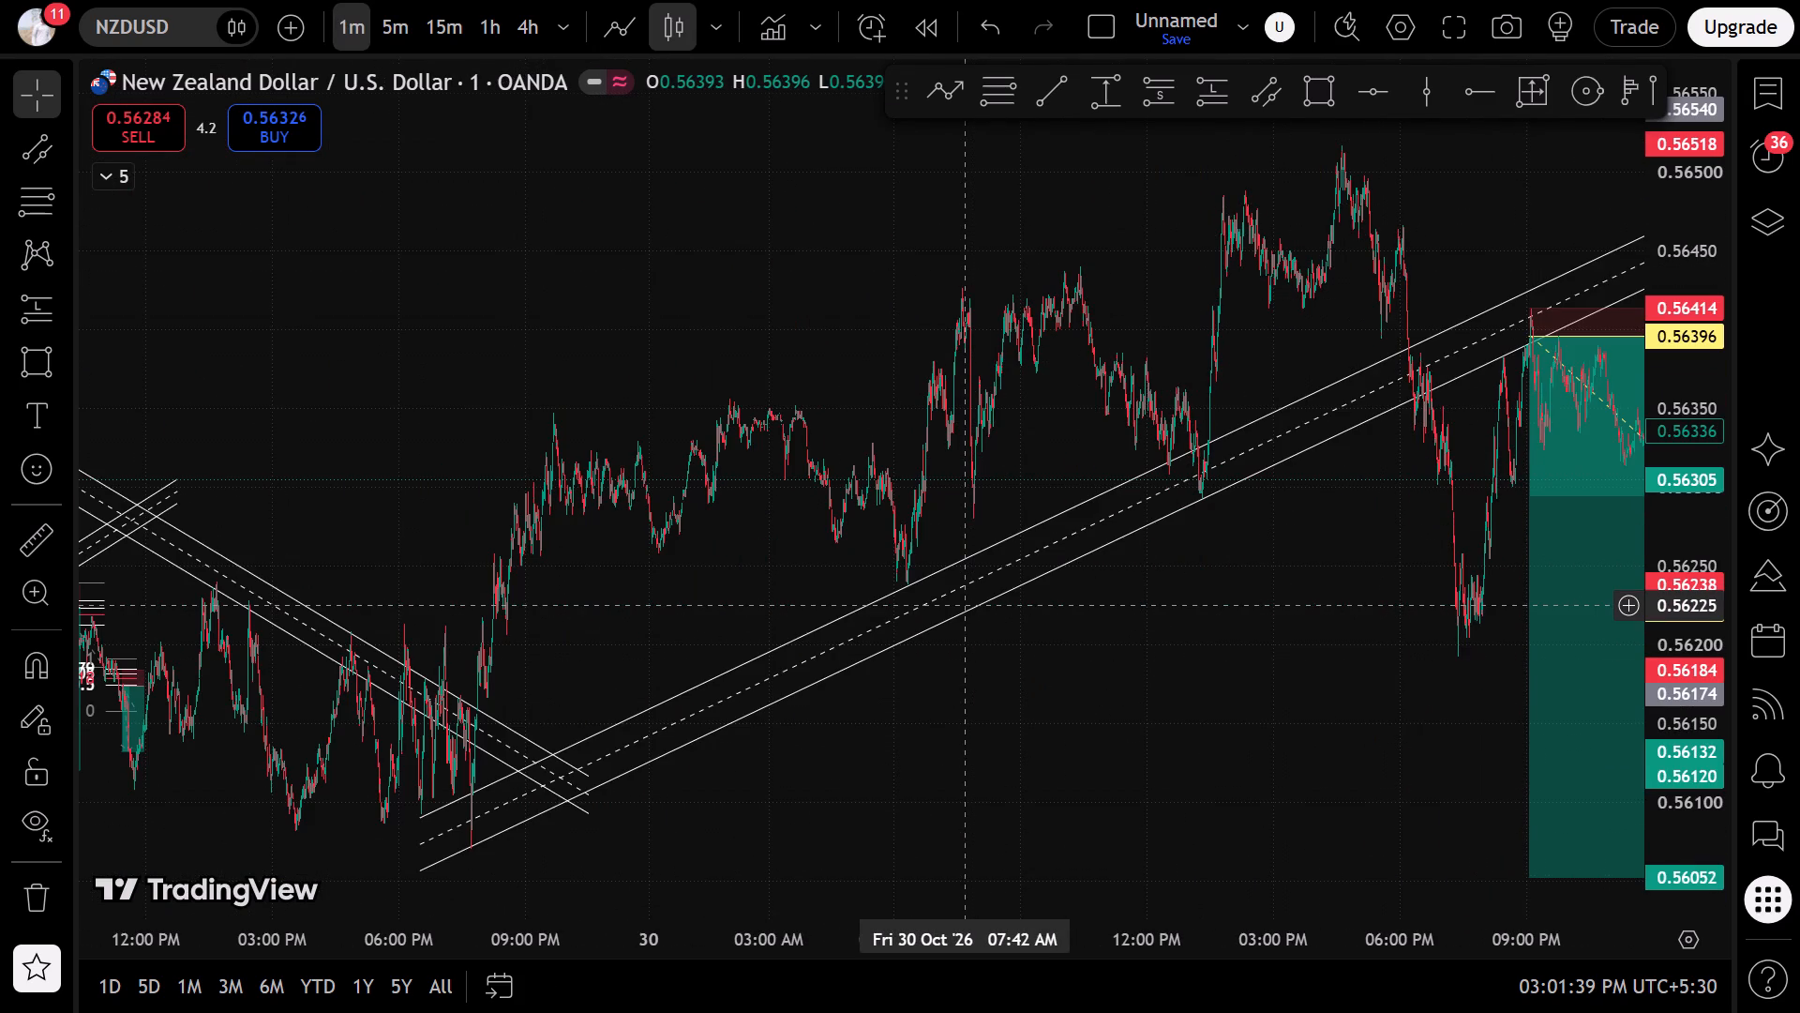
scroll(979, 708, "up", 18)
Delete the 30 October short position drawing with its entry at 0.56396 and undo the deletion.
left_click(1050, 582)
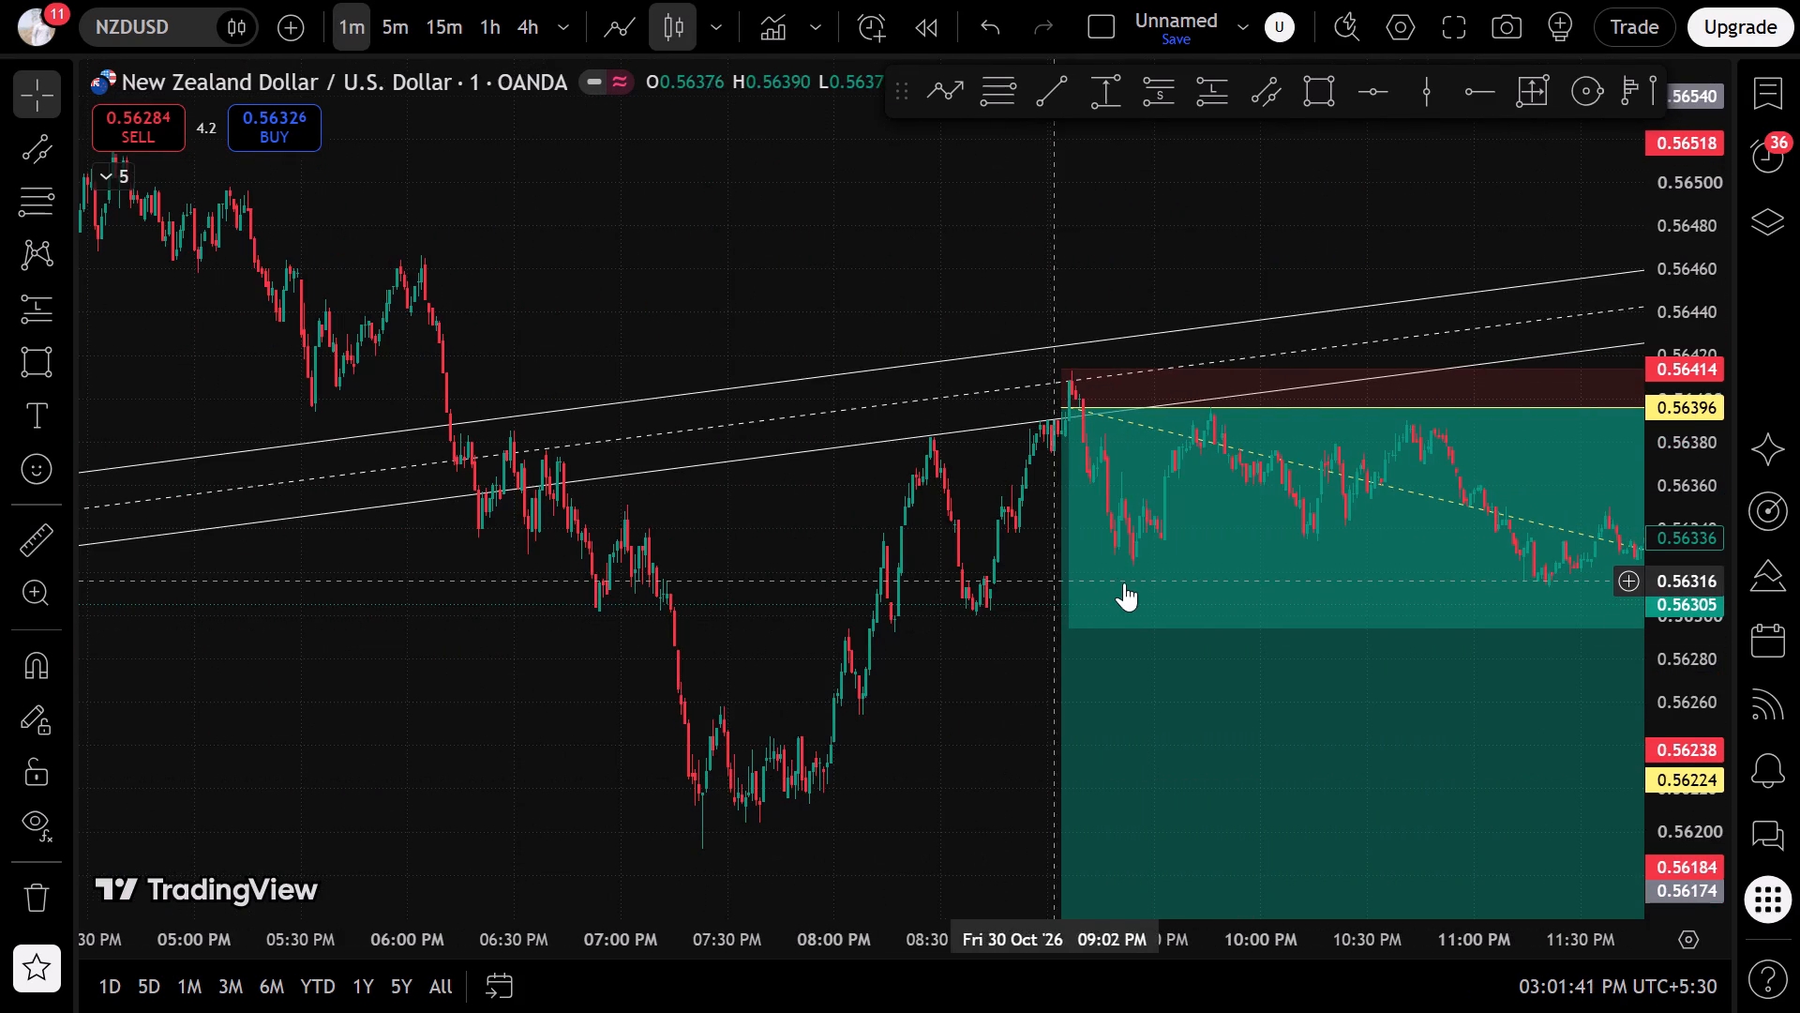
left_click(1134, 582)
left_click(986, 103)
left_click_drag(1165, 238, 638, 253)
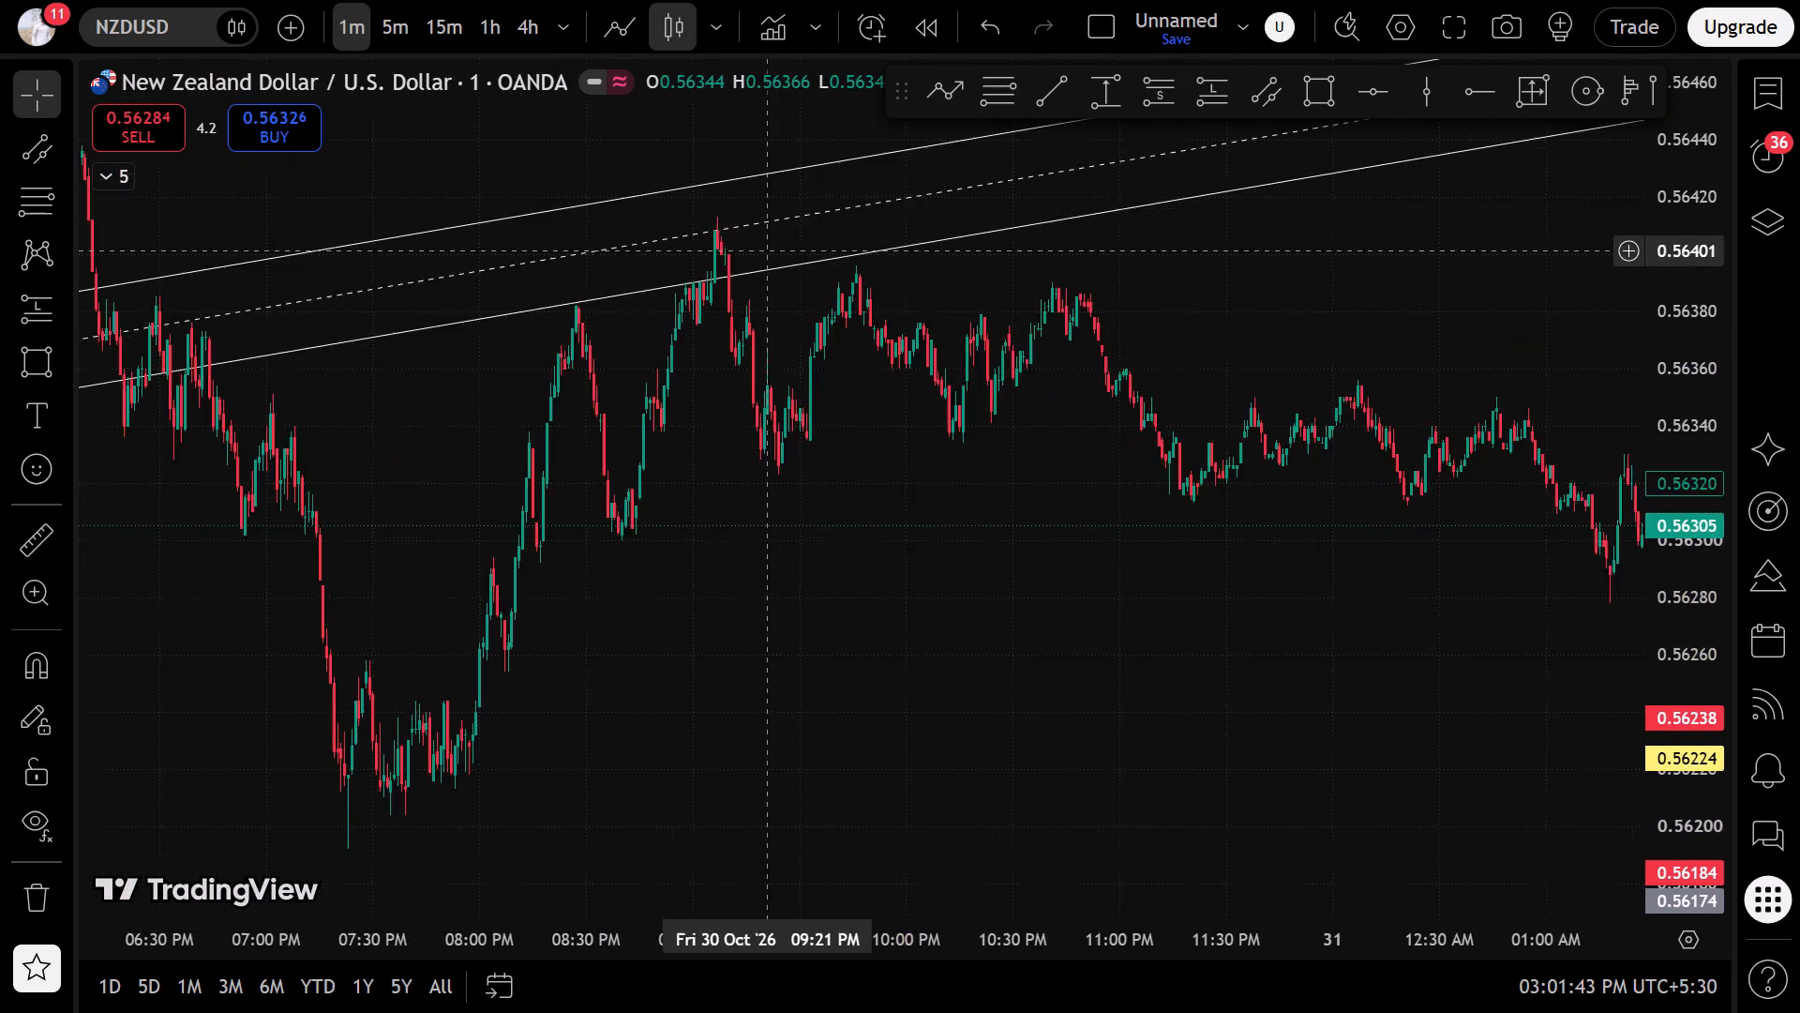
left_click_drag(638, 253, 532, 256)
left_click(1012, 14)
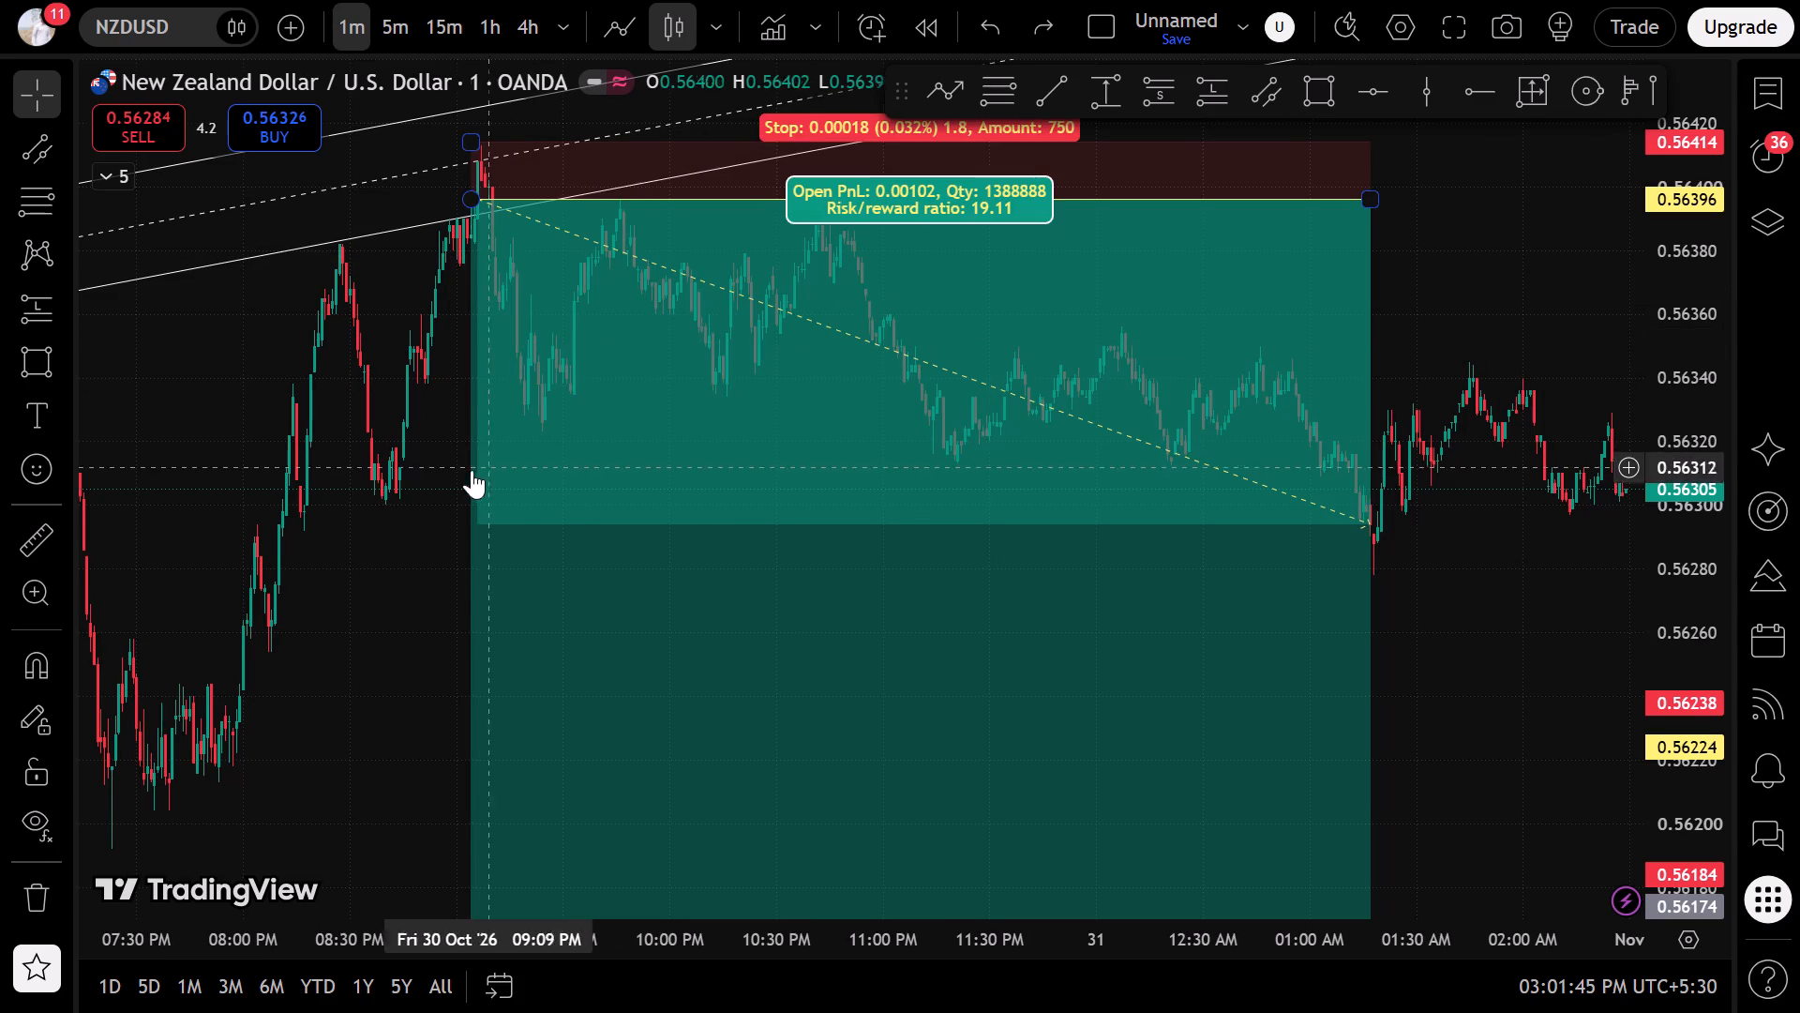
Delete the 30 October short position drawing with its entry at 0.56396.
left_click(589, 387)
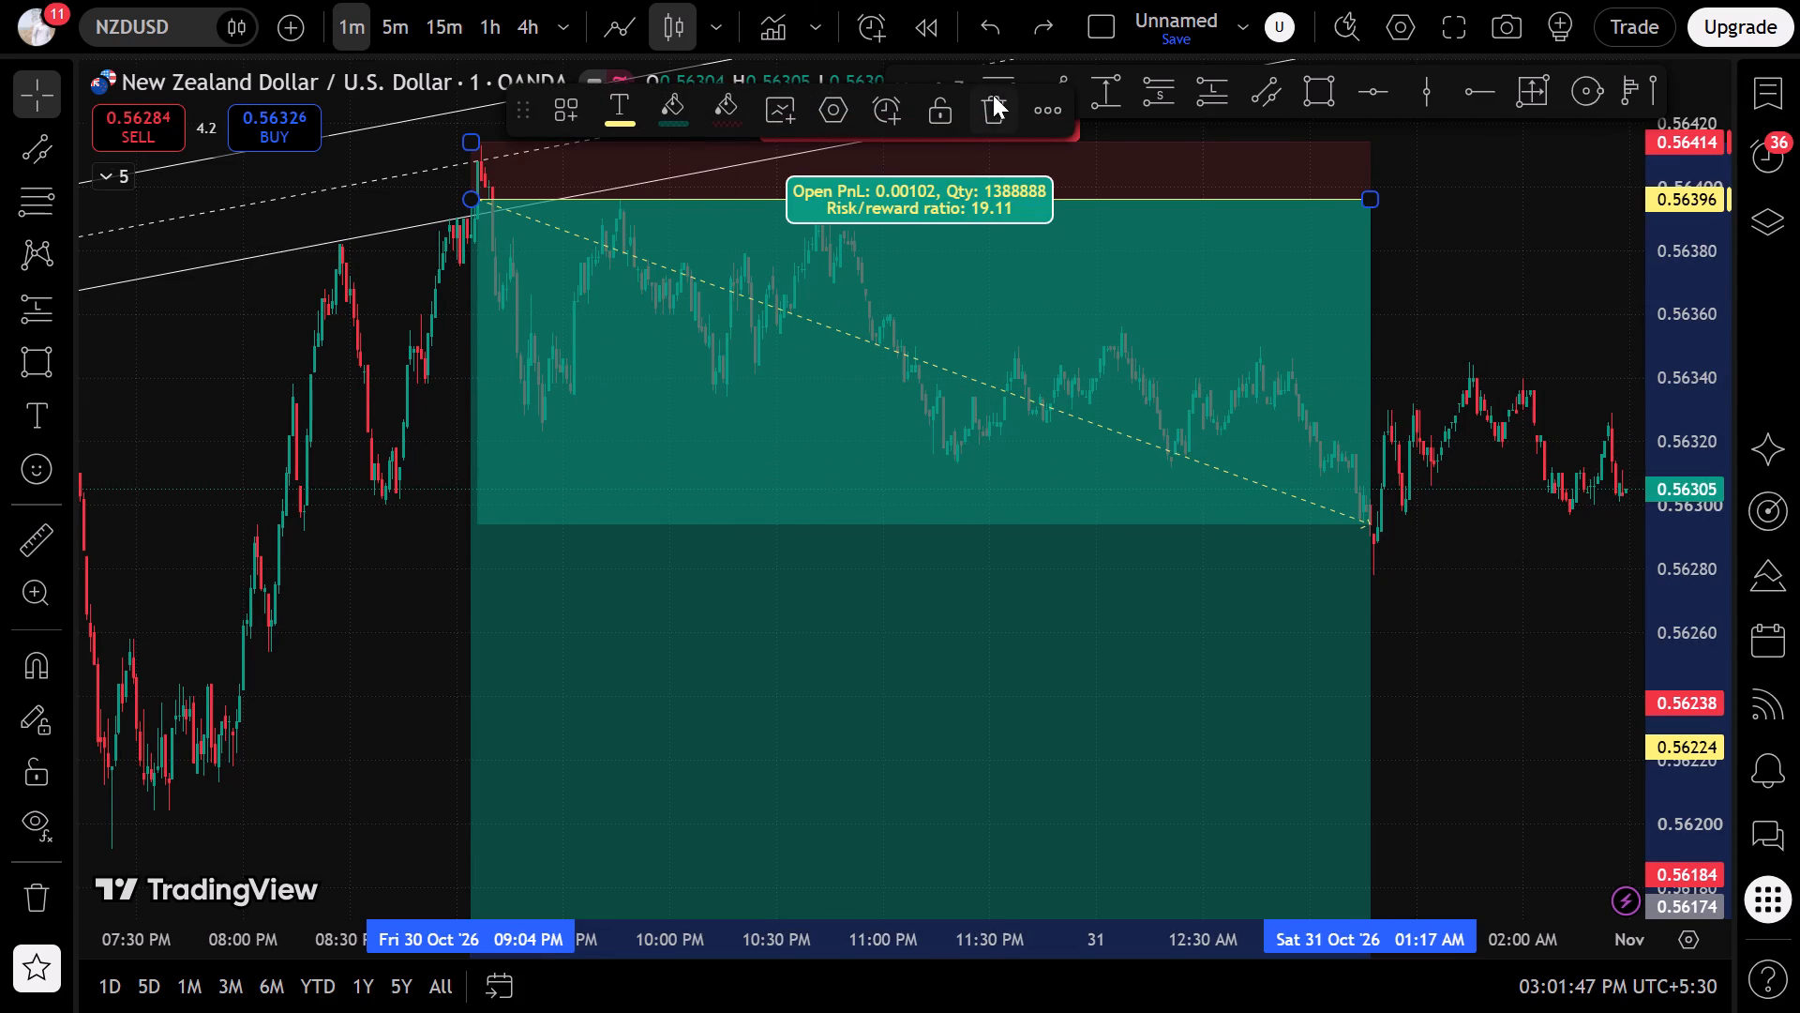
left_click(993, 95)
Draw a Fibonacci retracement from 0.56390 at 10:33 PM on 30 October down to about 0.56312 near 01:15 AM.
left_click_drag(466, 540, 950, 658)
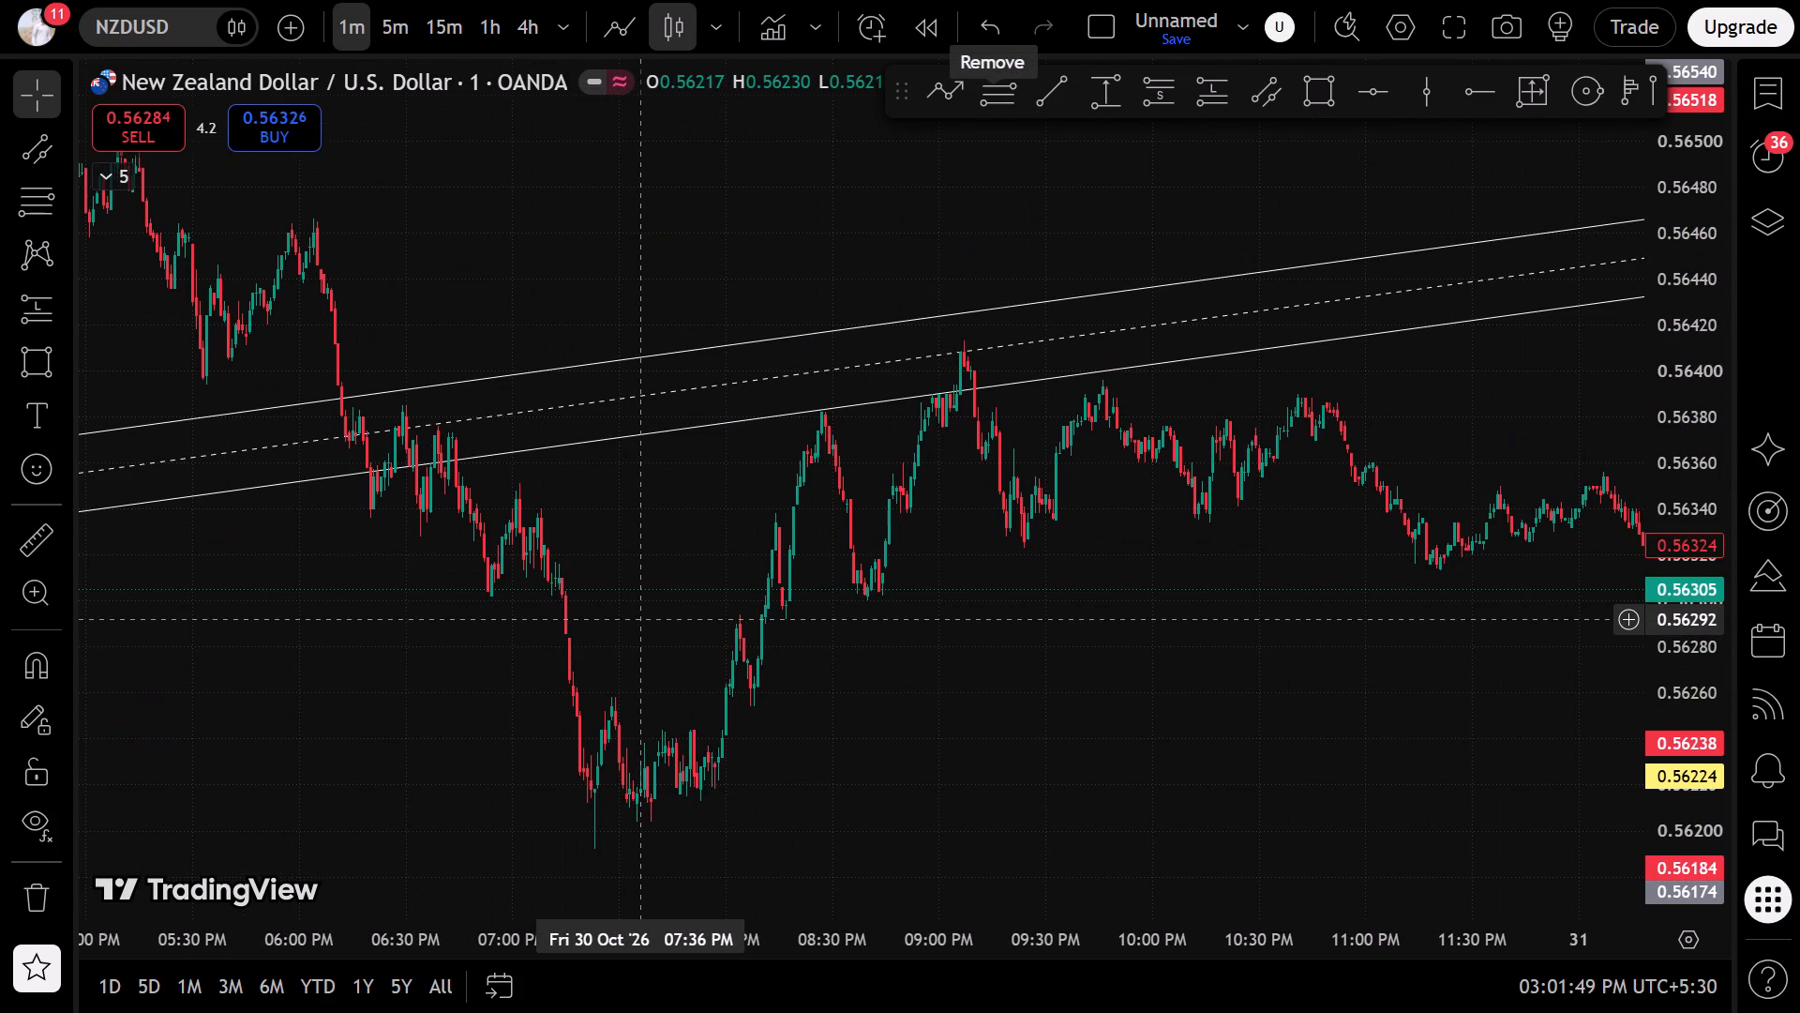
left_click_drag(919, 625, 546, 705)
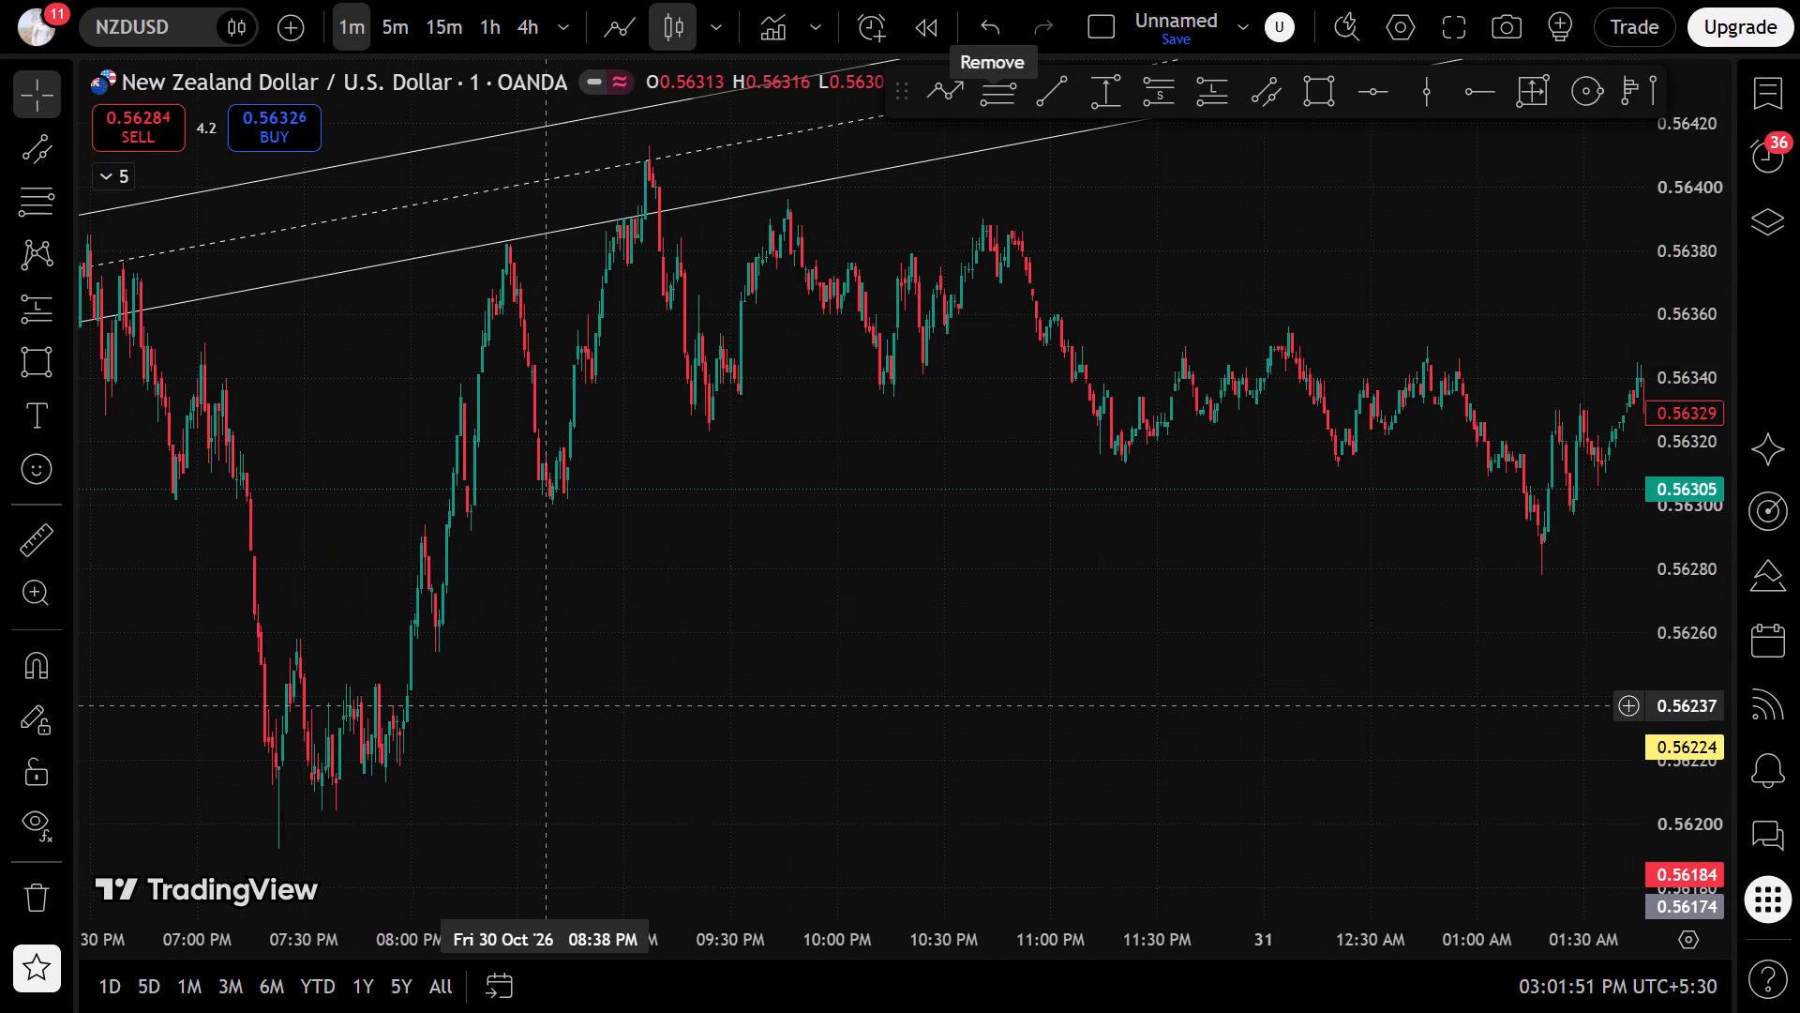
scroll(546, 705, "up", 2)
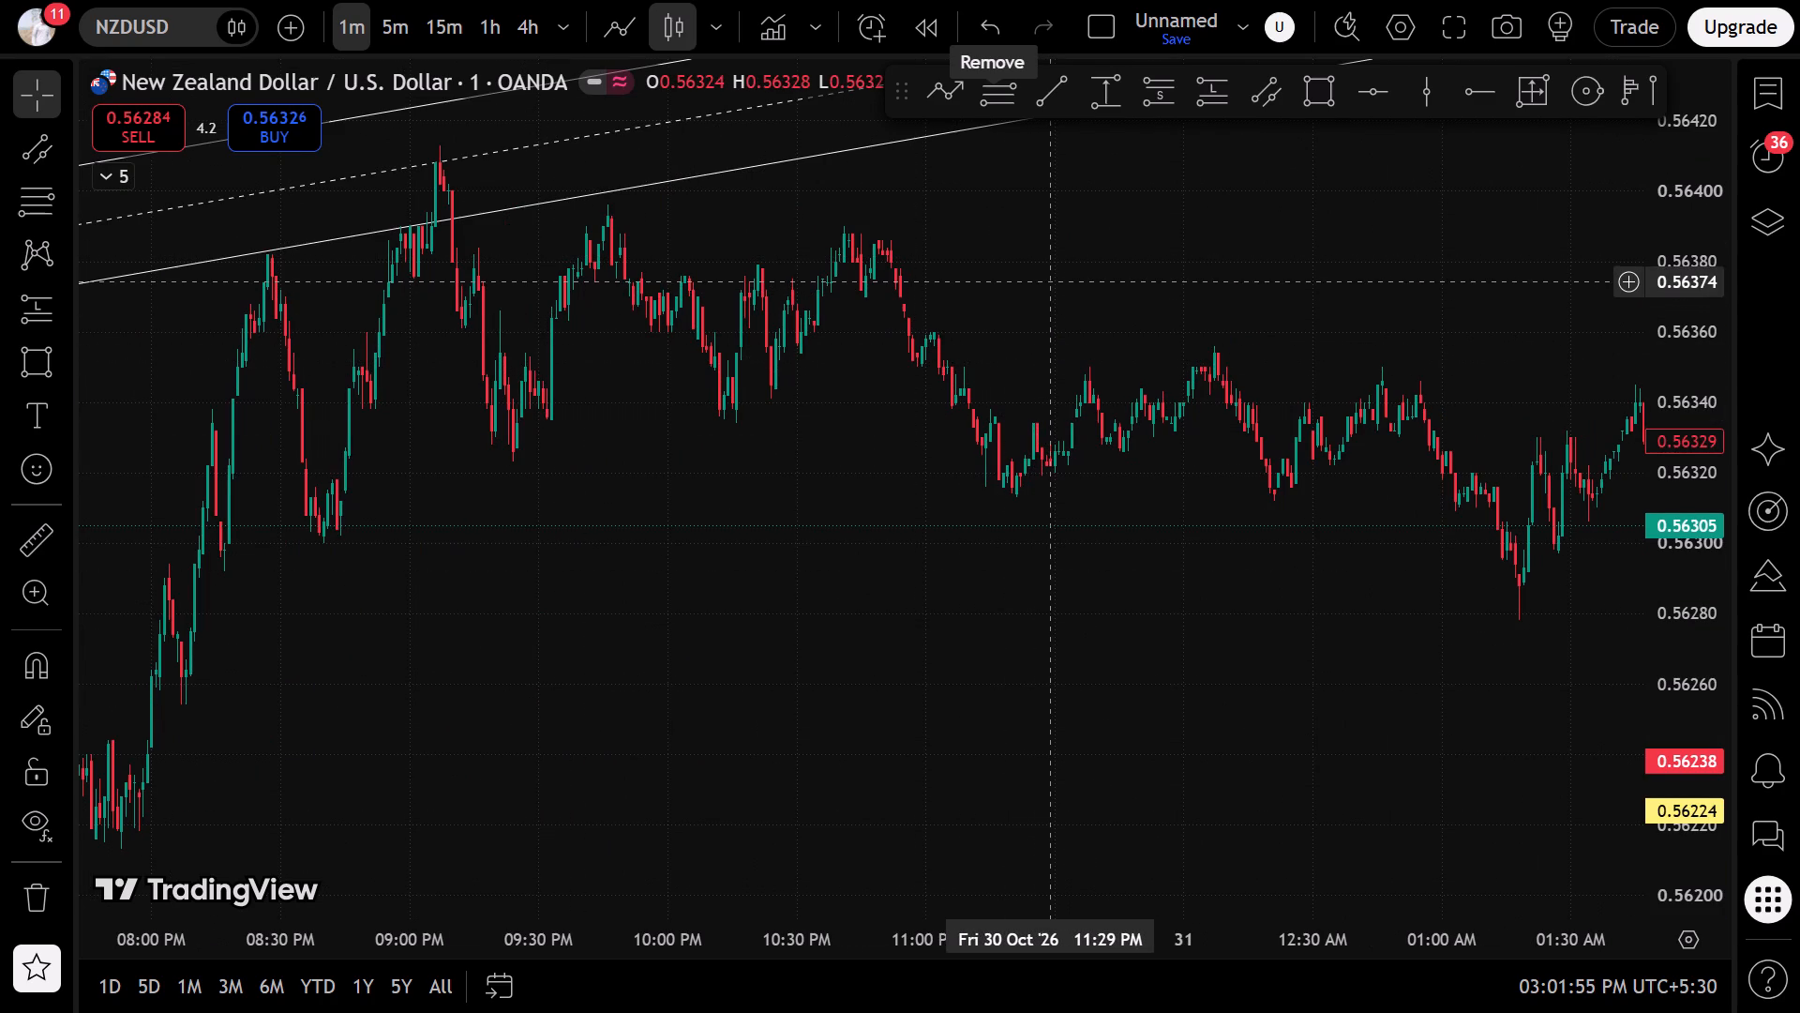
left_click(1076, 268)
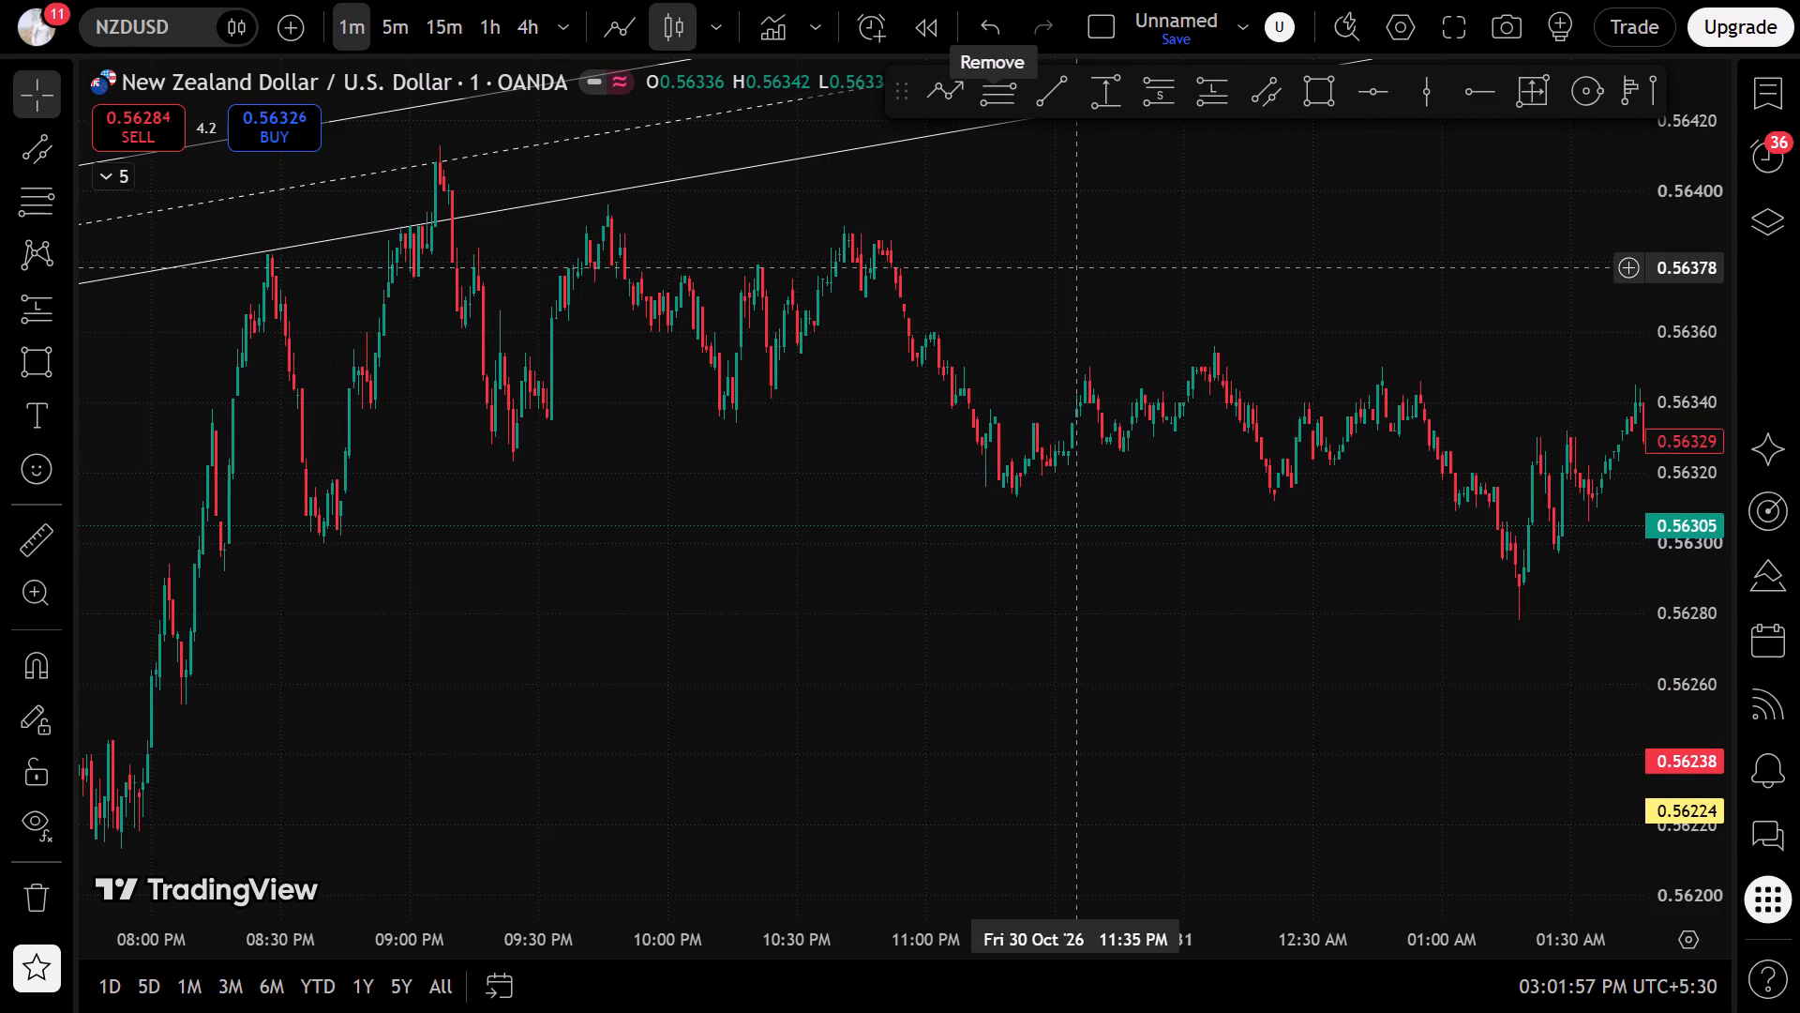
left_click_drag(1078, 266, 740, 283)
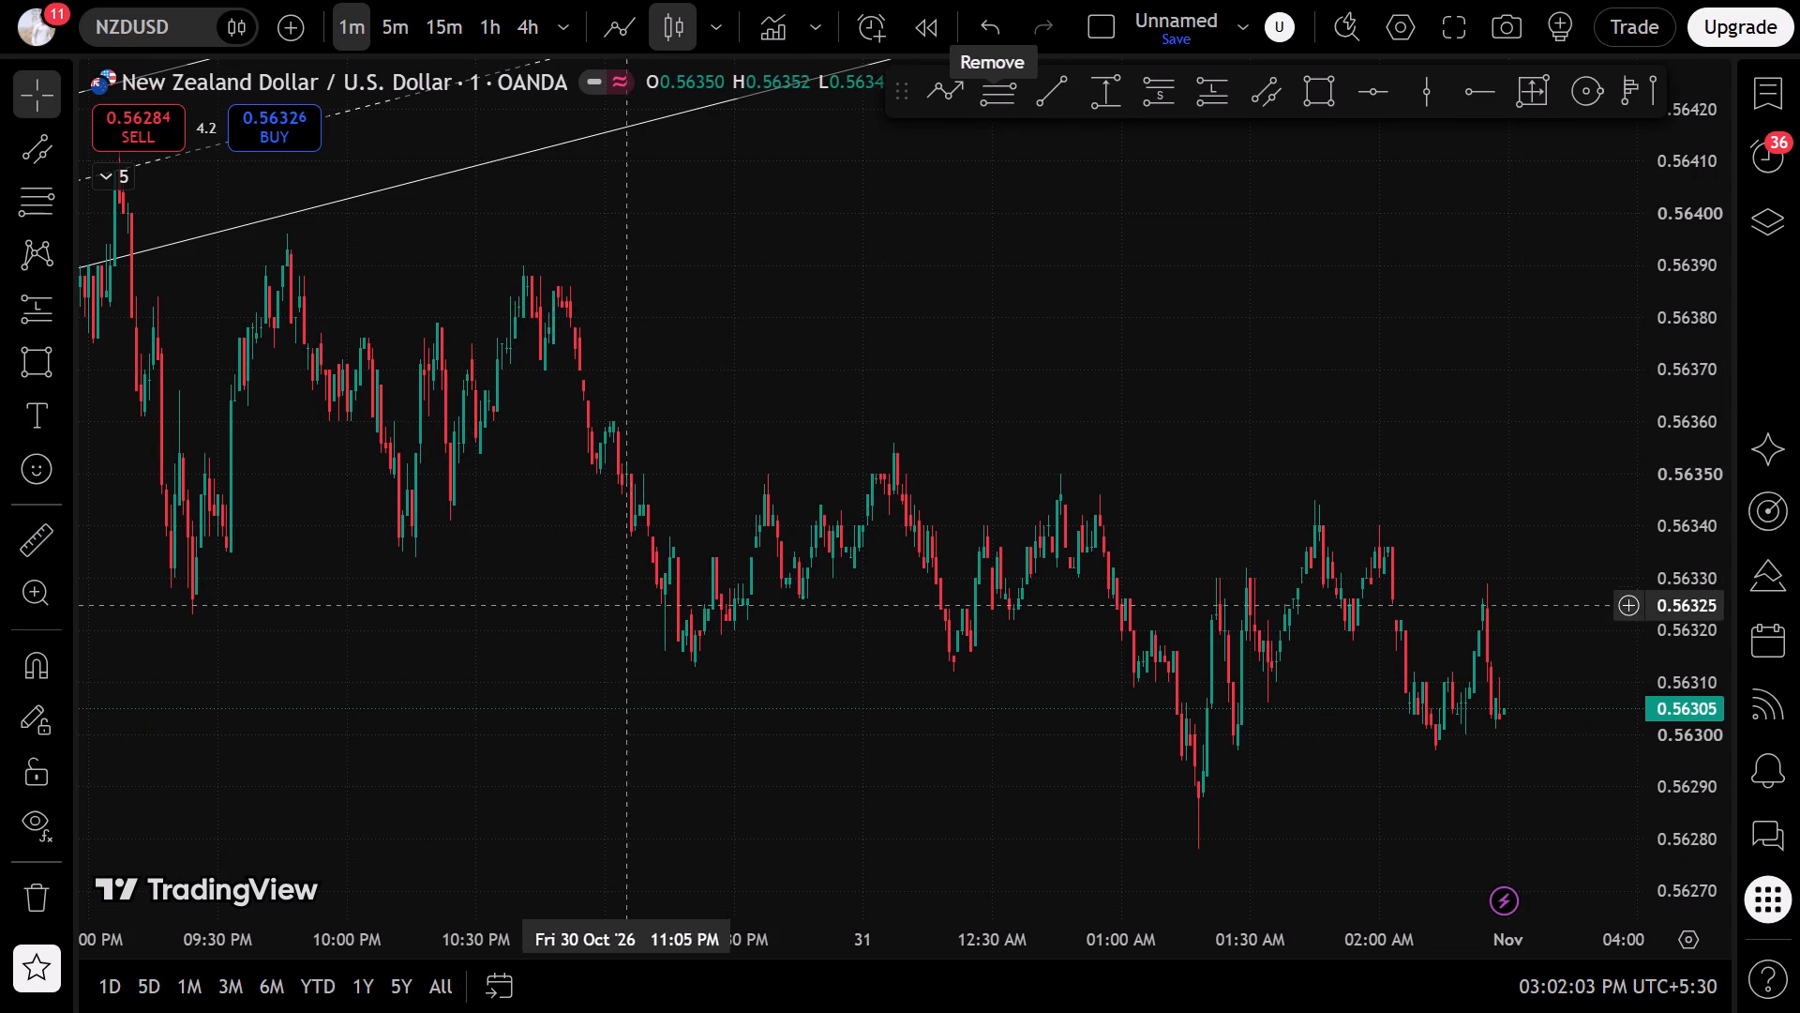
left_click(25, 206)
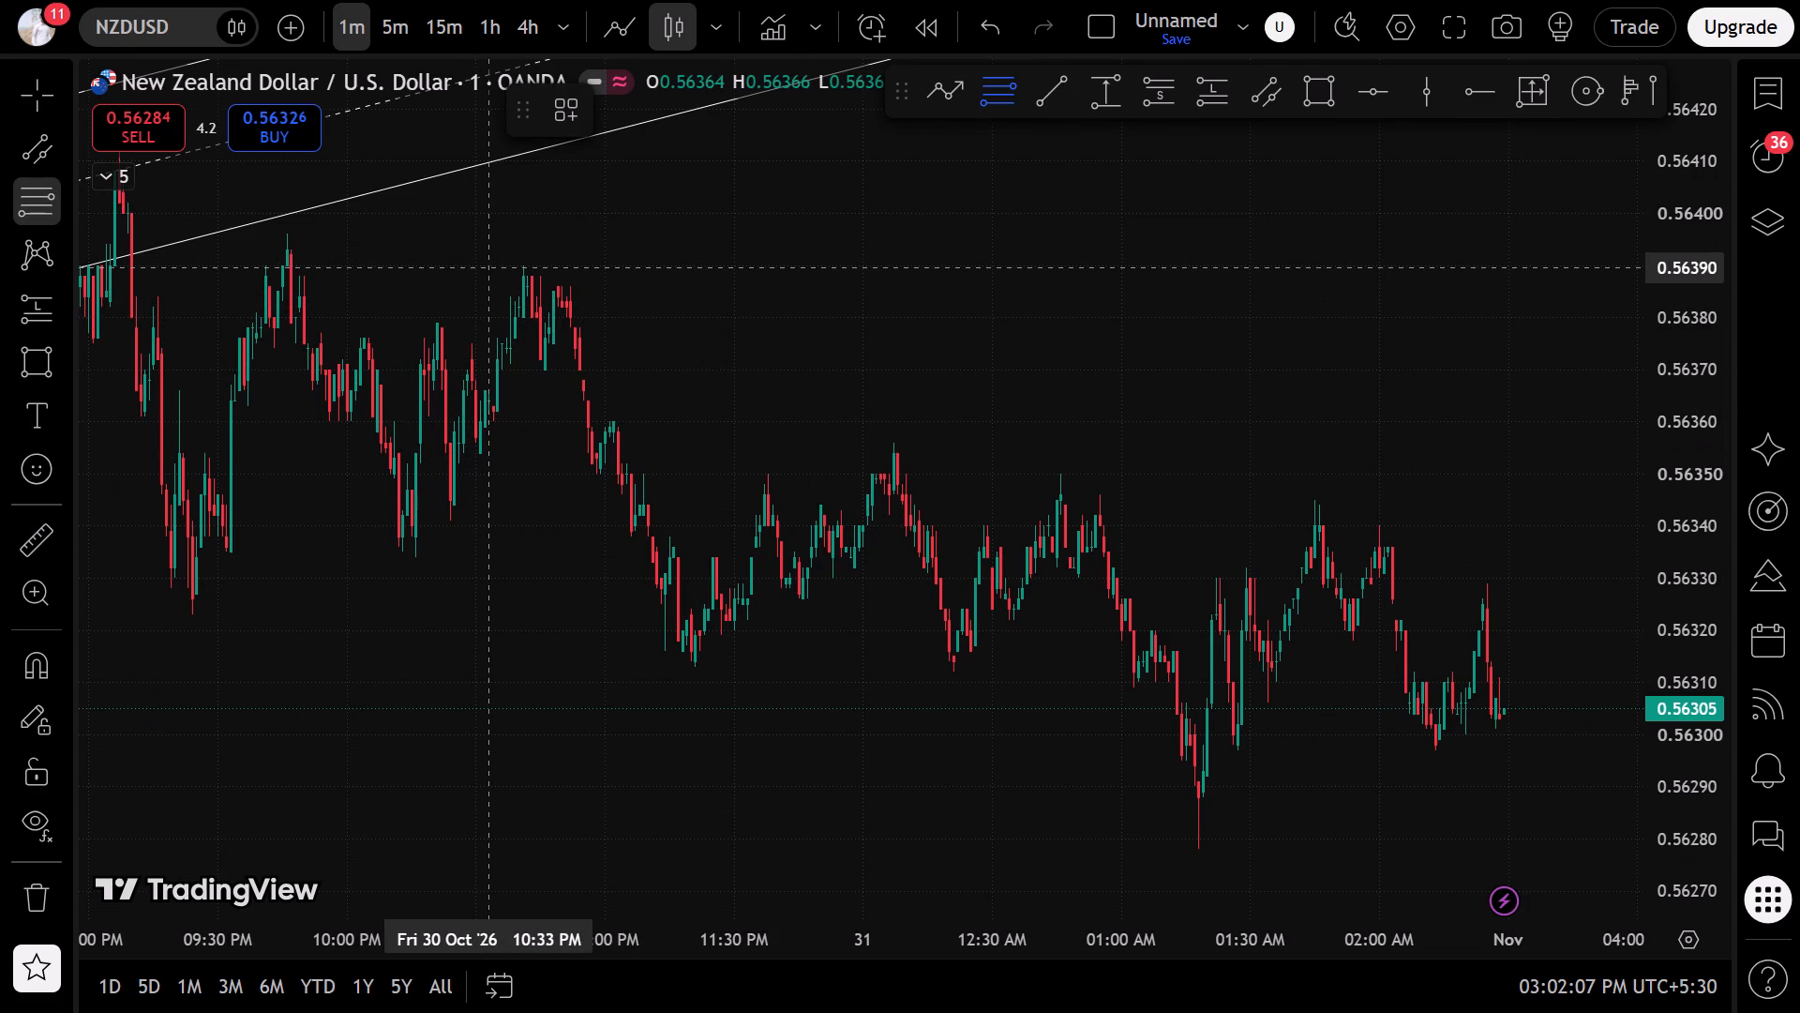
left_click(489, 268)
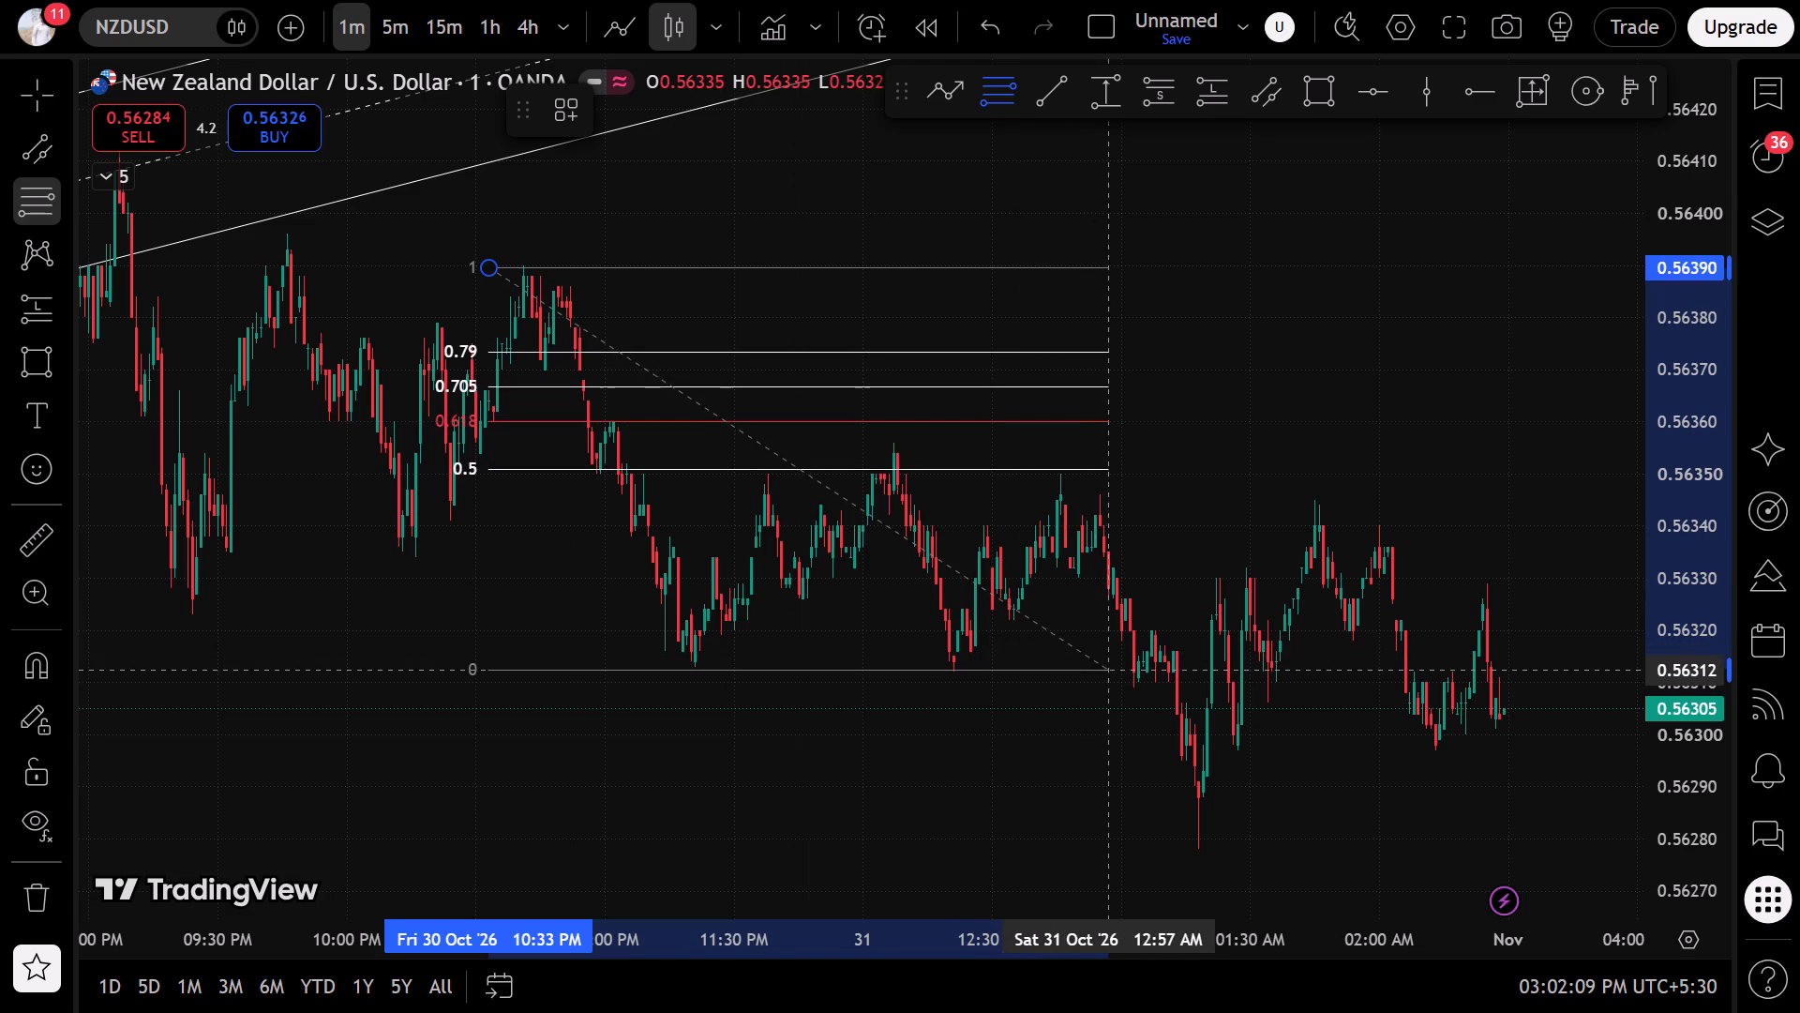
left_click(1194, 667)
left_click(1411, 661)
Delete the two 29 October short position drawings, with entries at 0.56224 and 0.56174.
left_click_drag(1405, 661, 607, 526)
scroll(703, 511, "down", 11)
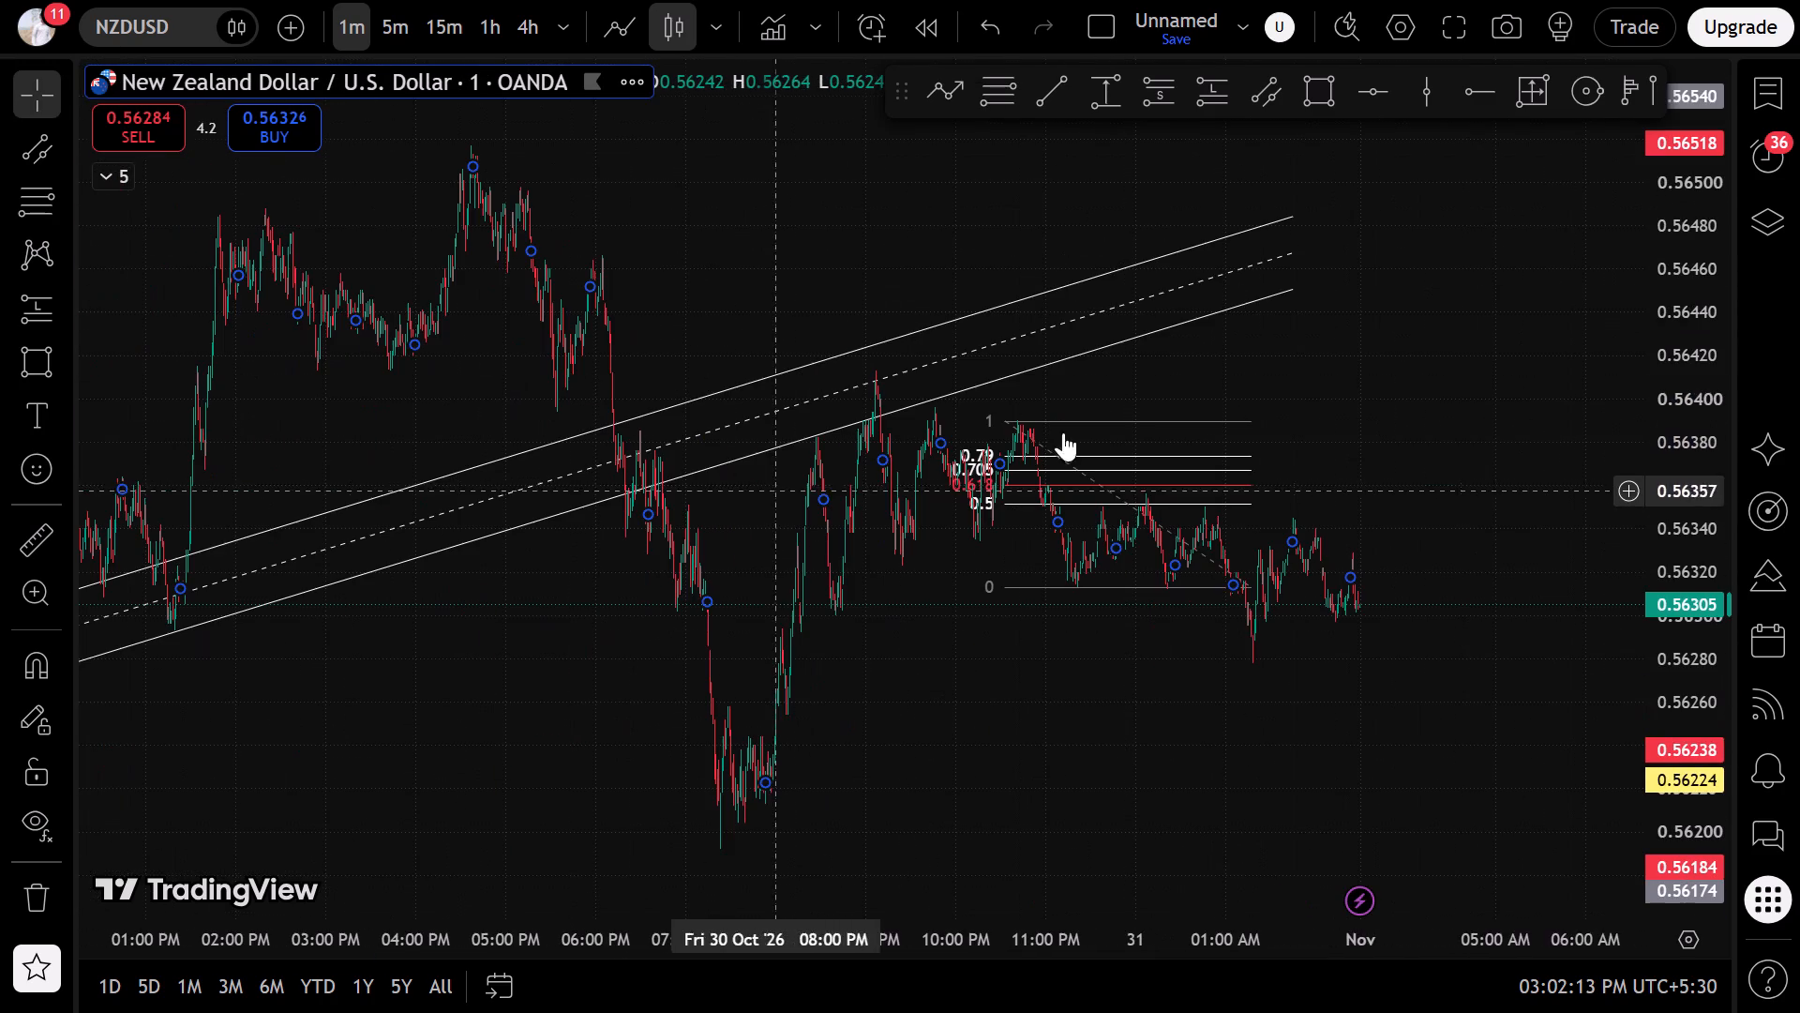
scroll(937, 545, "down", 6)
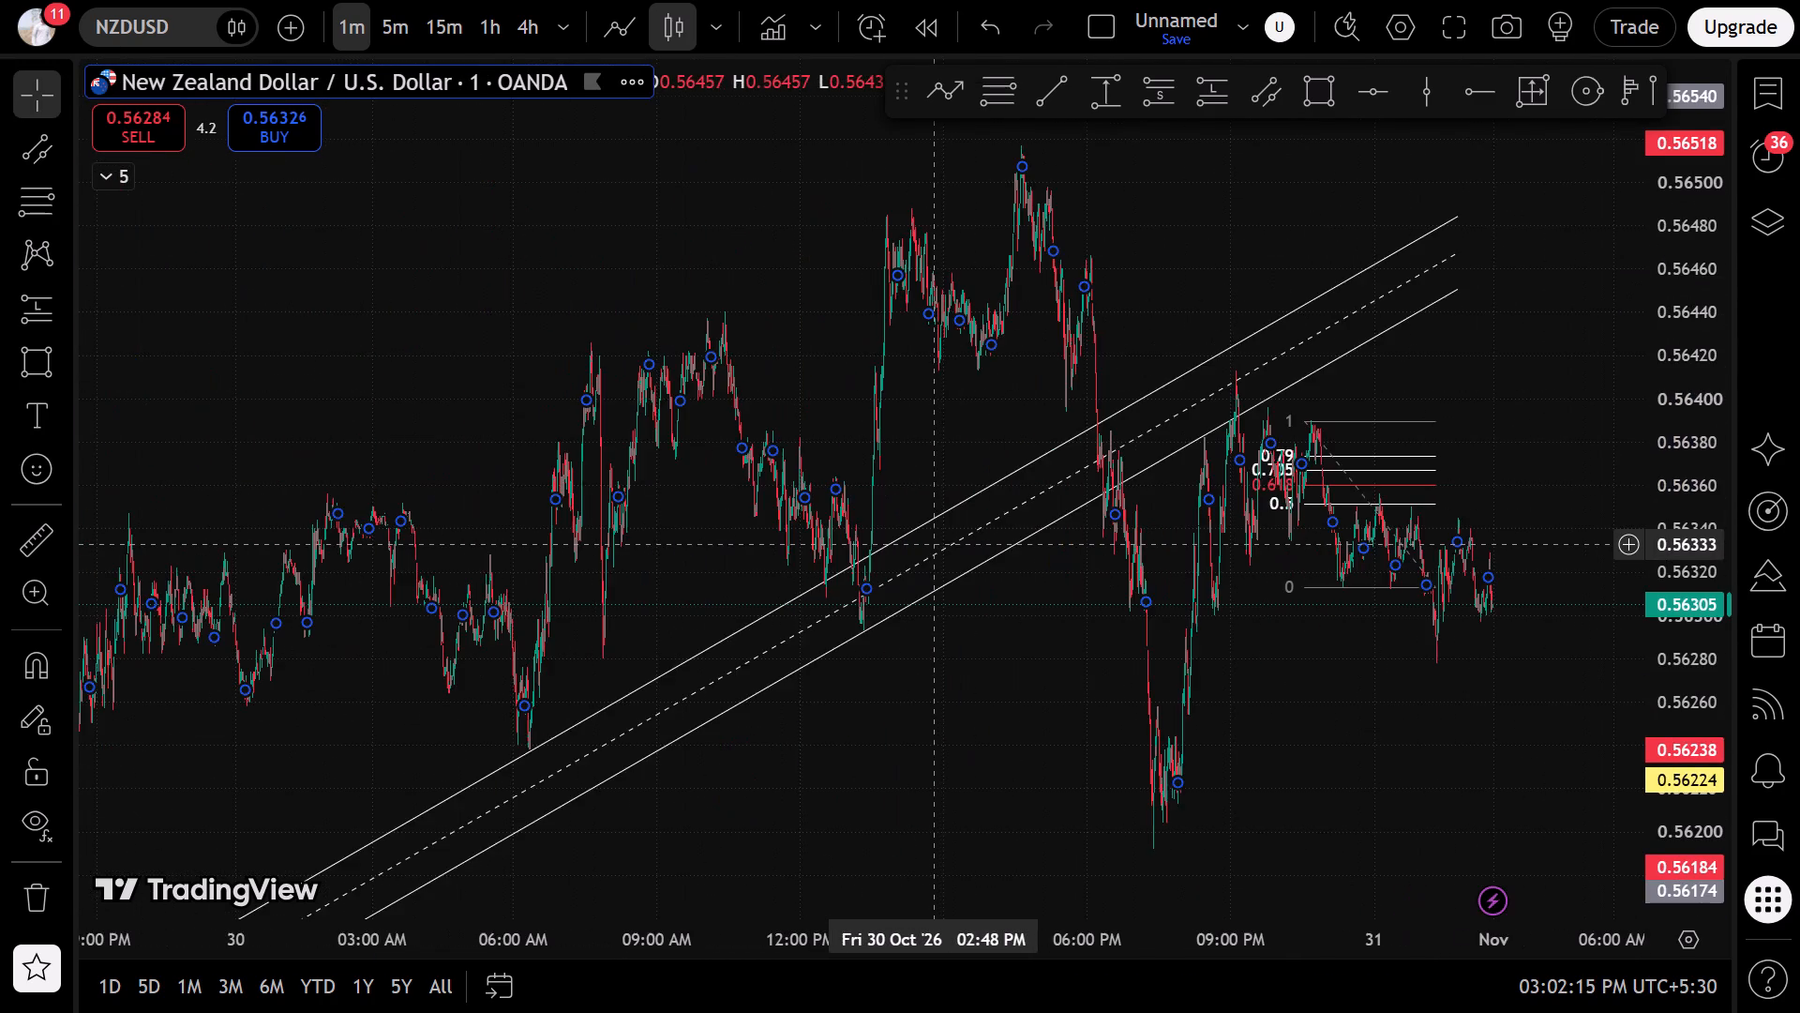
scroll(934, 545, "down", 3)
left_click_drag(370, 430, 1582, 428)
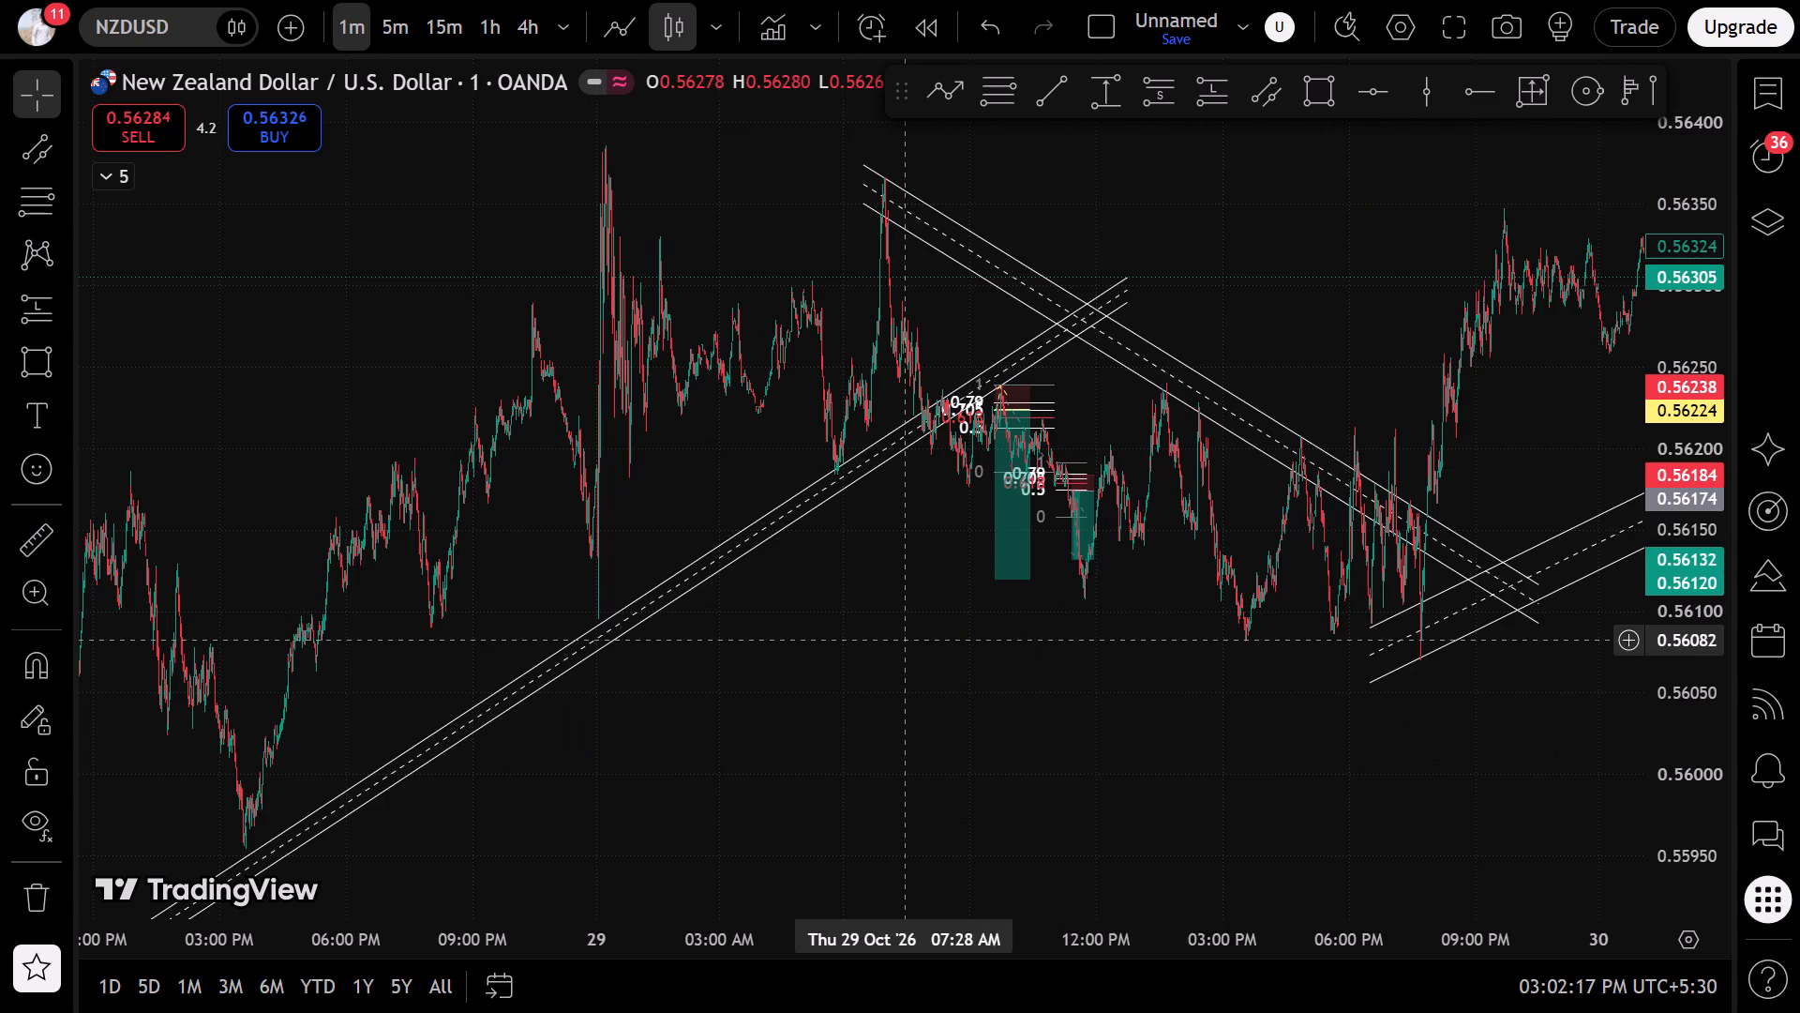
scroll(905, 641, "up", 6)
left_click_drag(847, 634, 1674, 670)
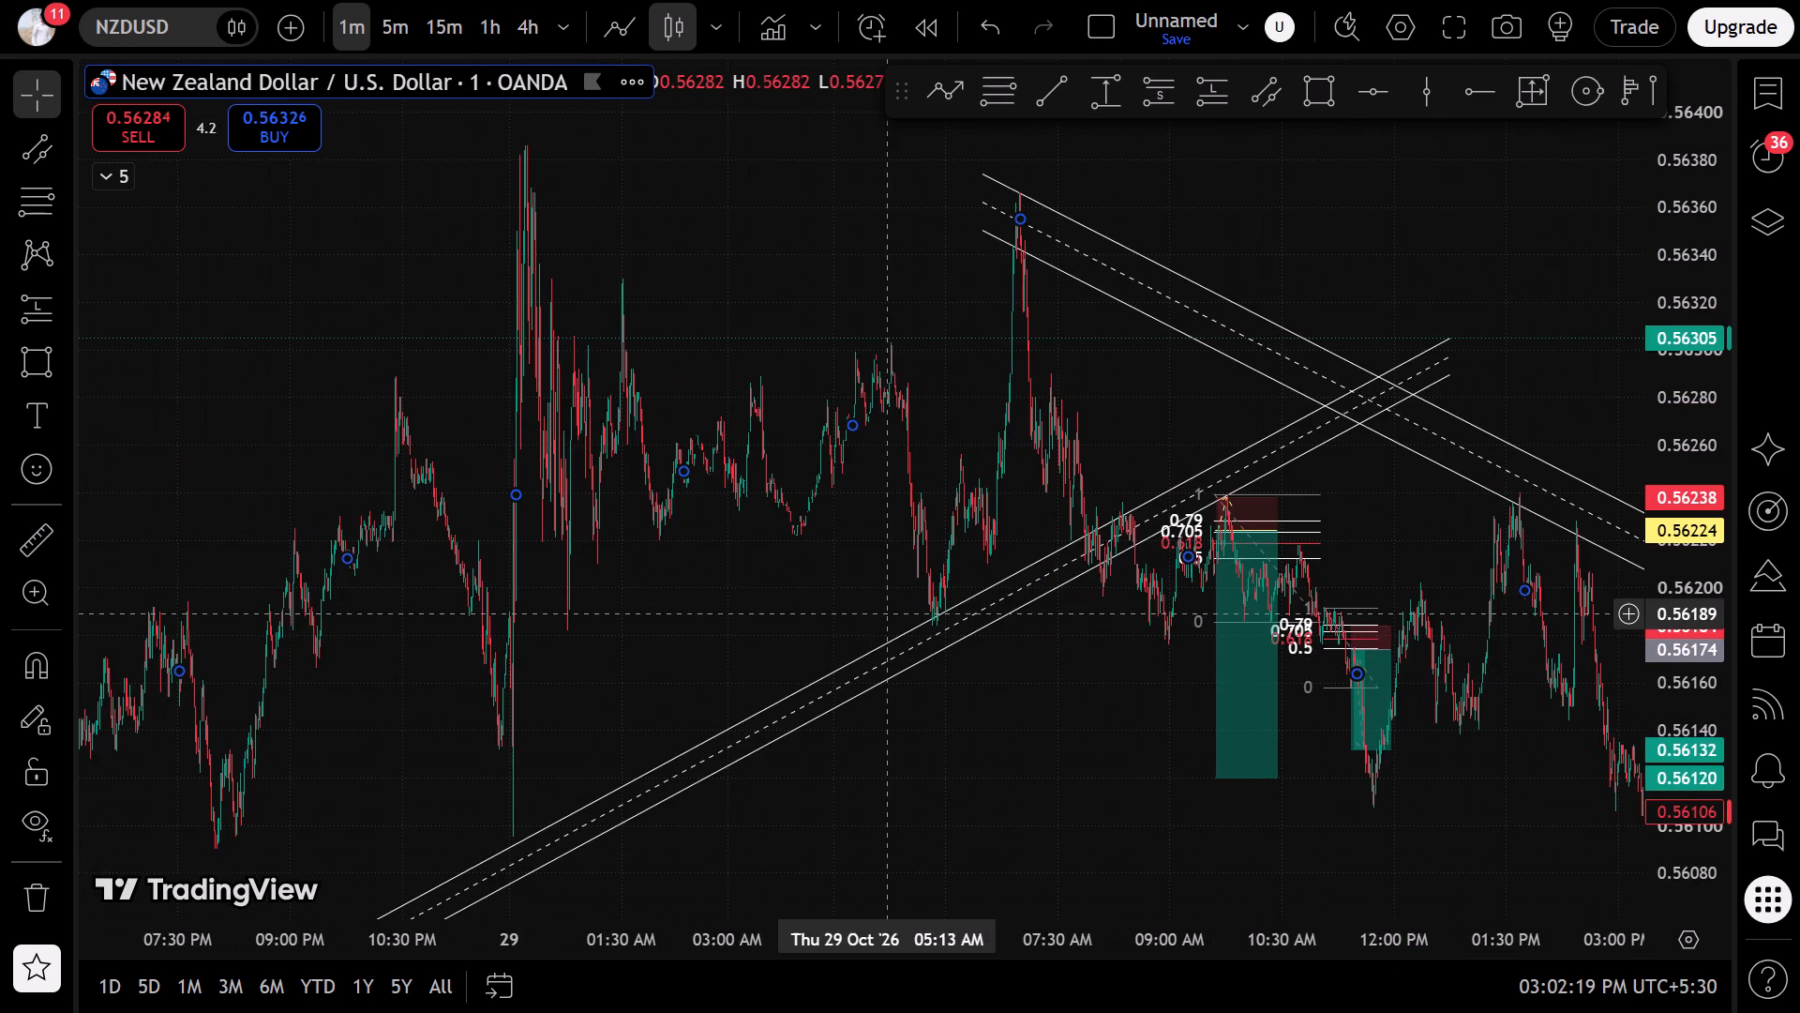
scroll(887, 614, "up", 8)
left_click(946, 567)
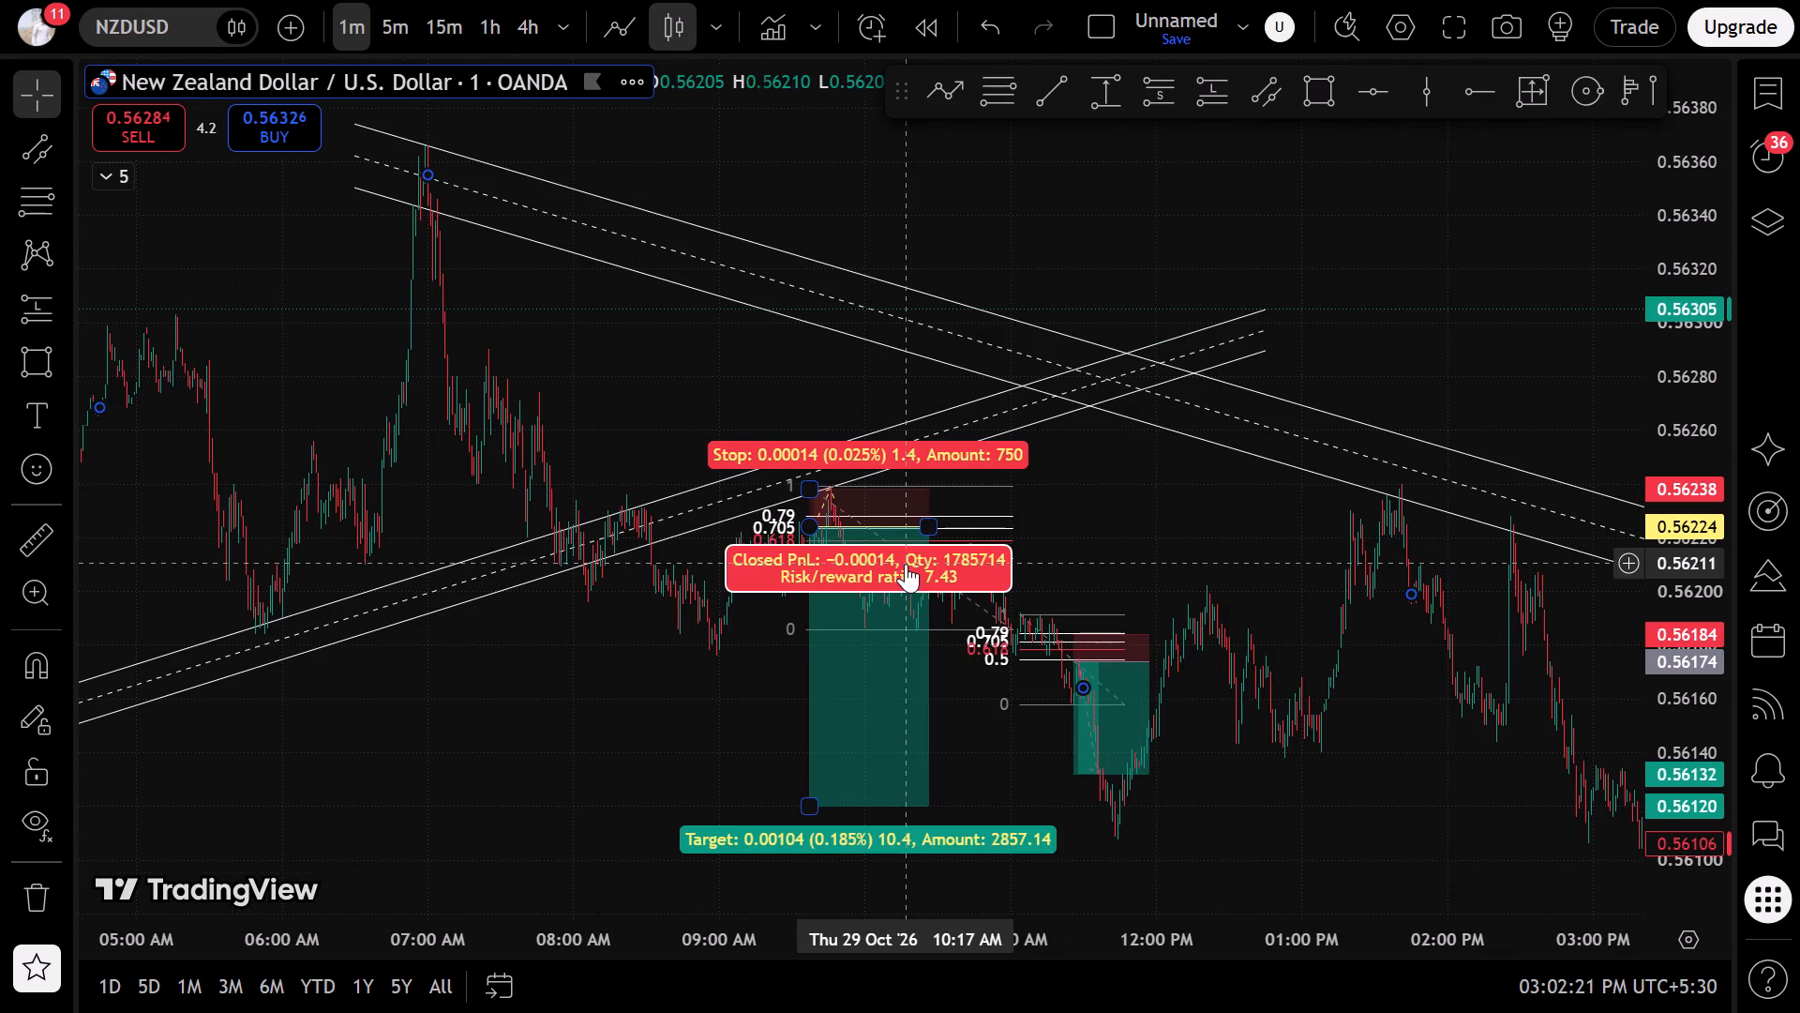
left_click(906, 564)
left_click(997, 113)
left_click(1091, 683)
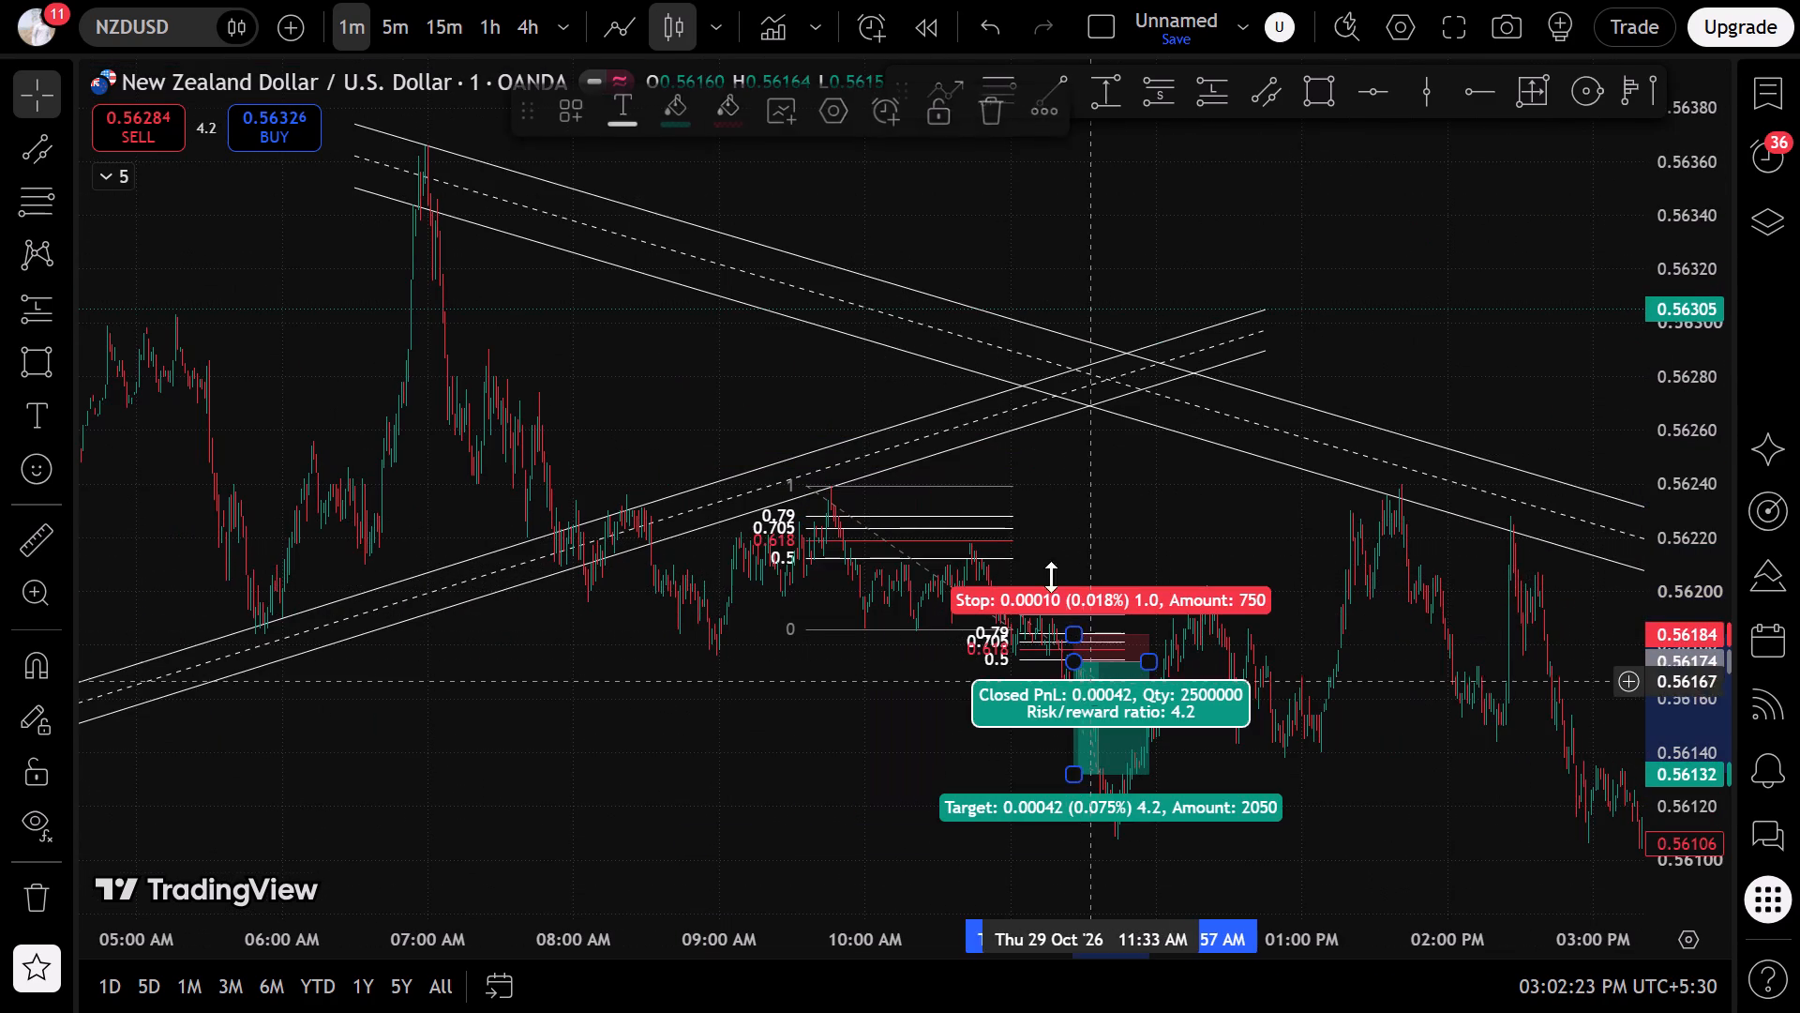
left_click(971, 105)
Delete the two Fibonacci retracements drawn on the 29 October morning decline.
left_click(946, 540)
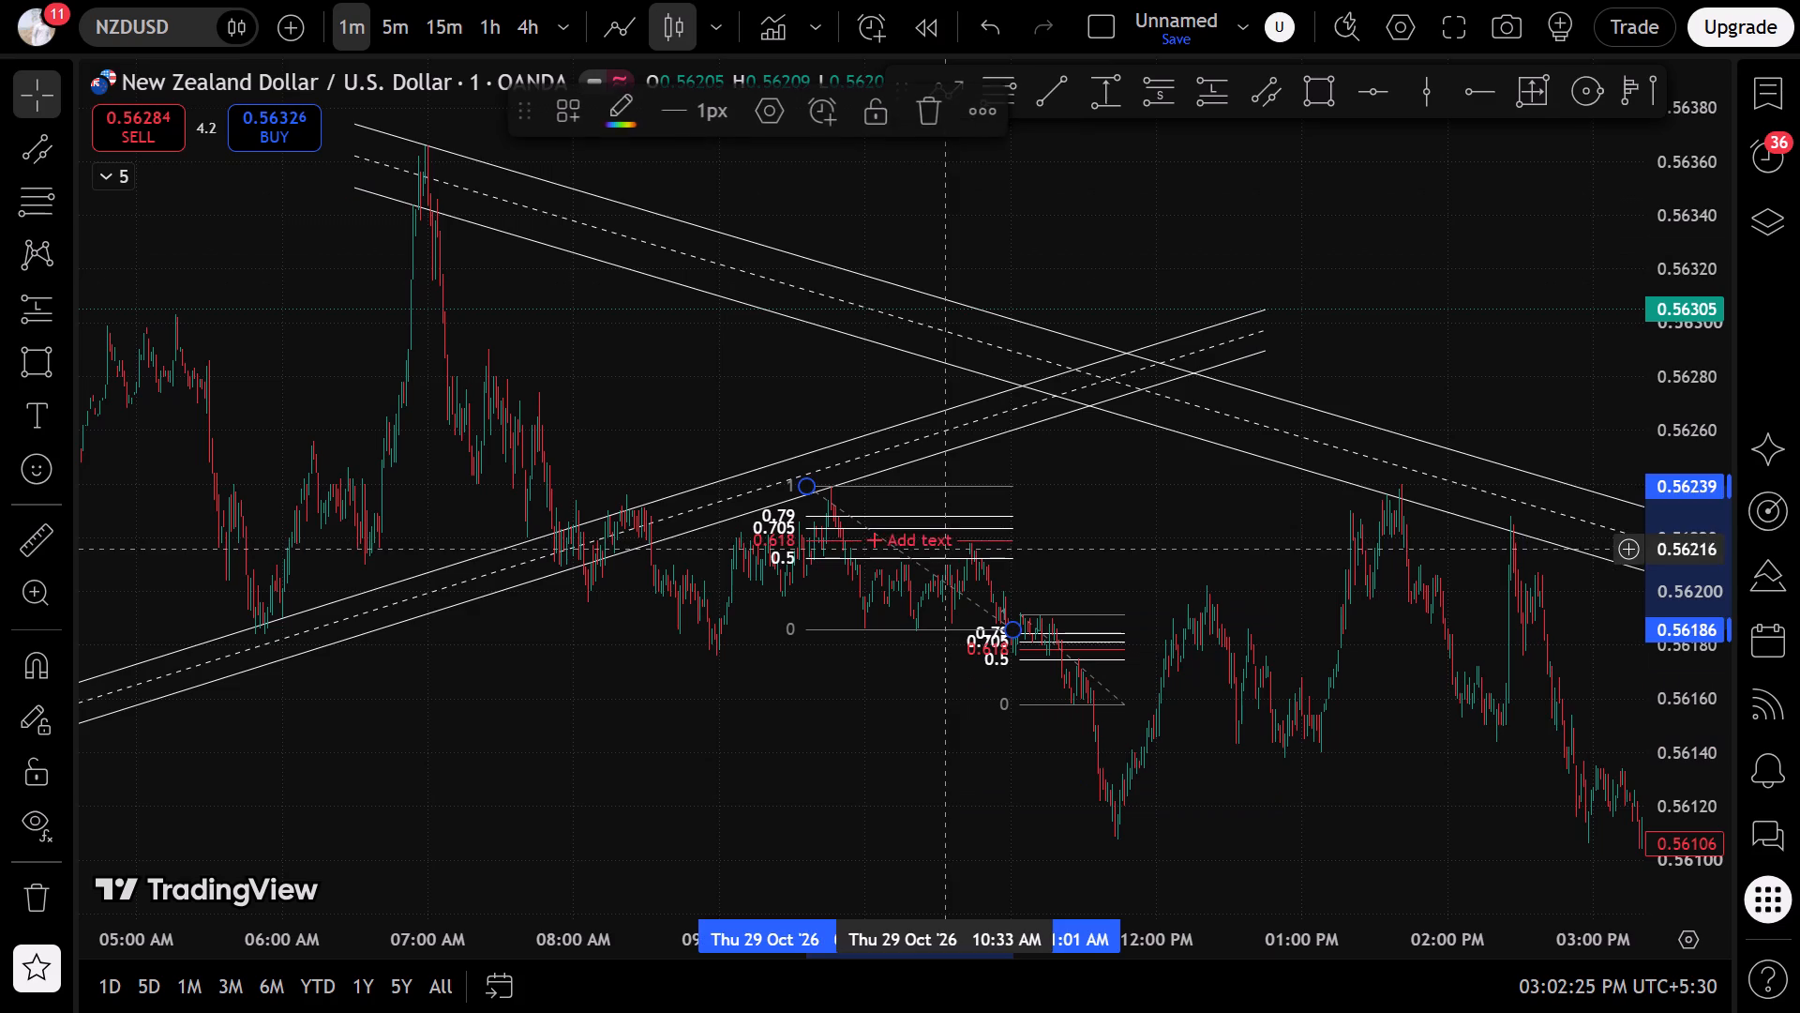
left_click(919, 116)
left_click(1012, 628)
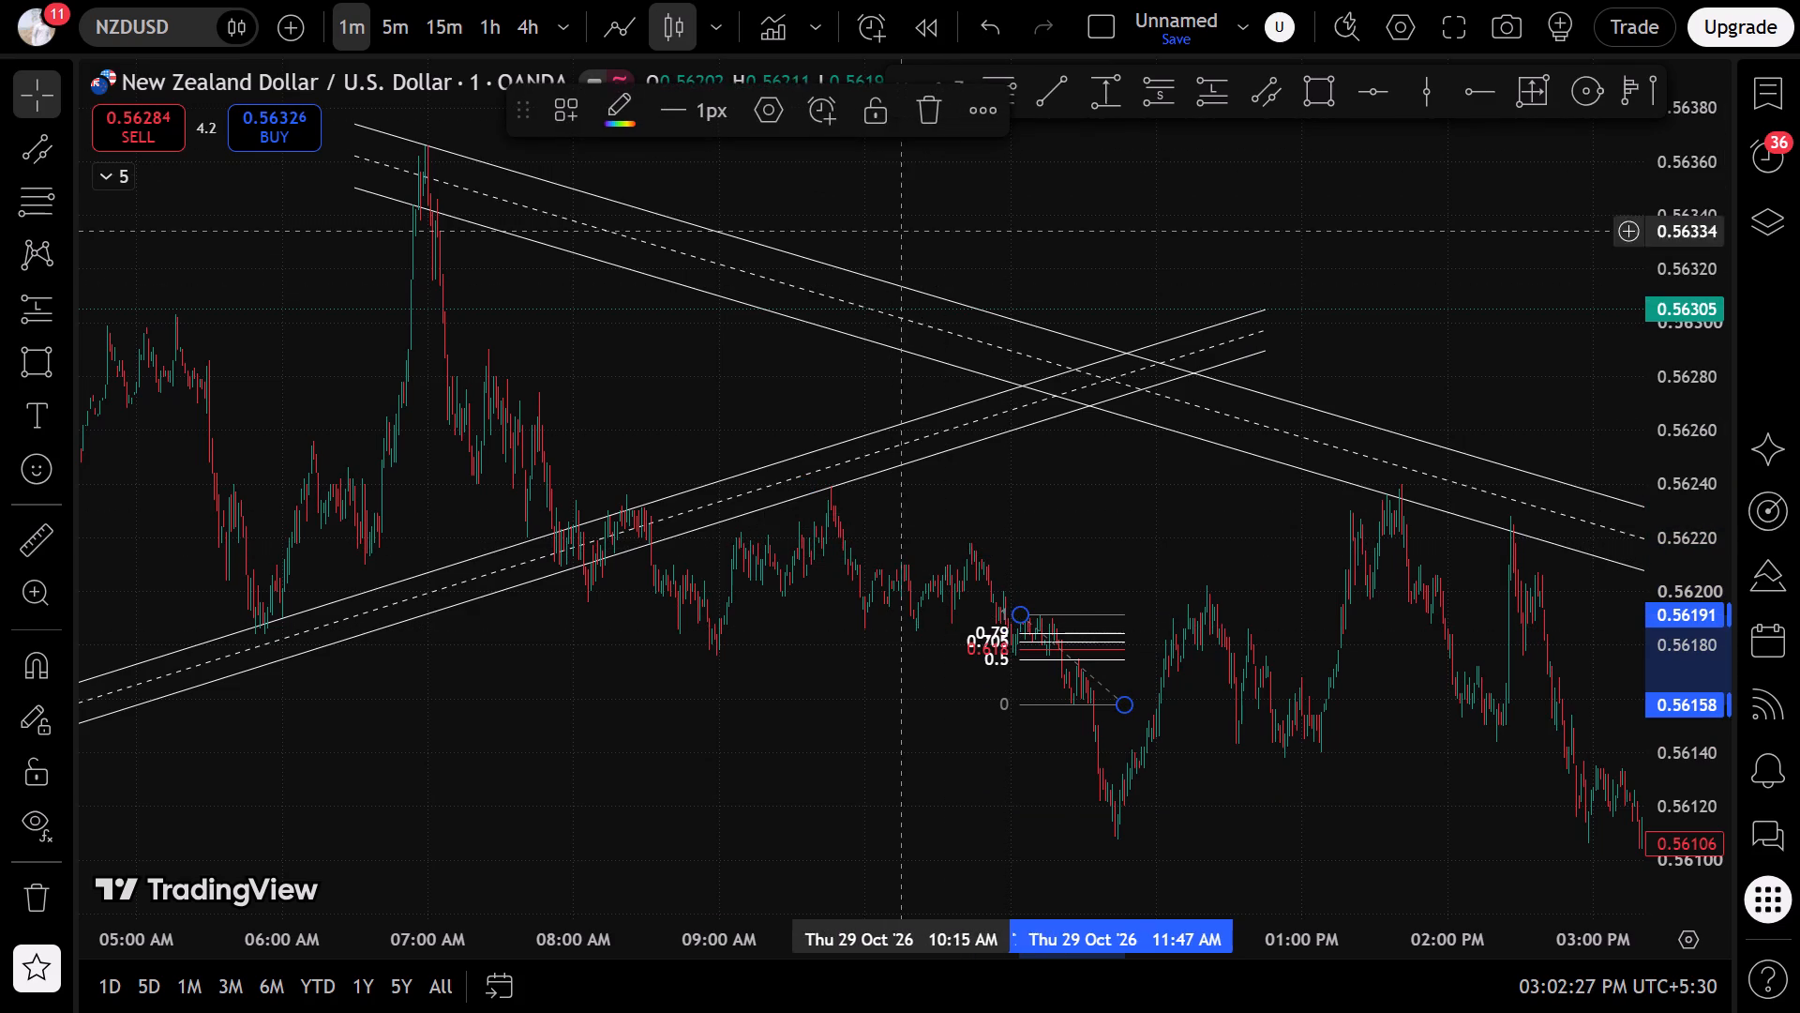
left_click(927, 129)
Draw a Fibonacci retracement on 29 October from 0.56238 at 09:39 AM down to 0.56190 at 11:44 AM.
left_click_drag(884, 714, 1134, 749)
scroll(1114, 739, "up", 7)
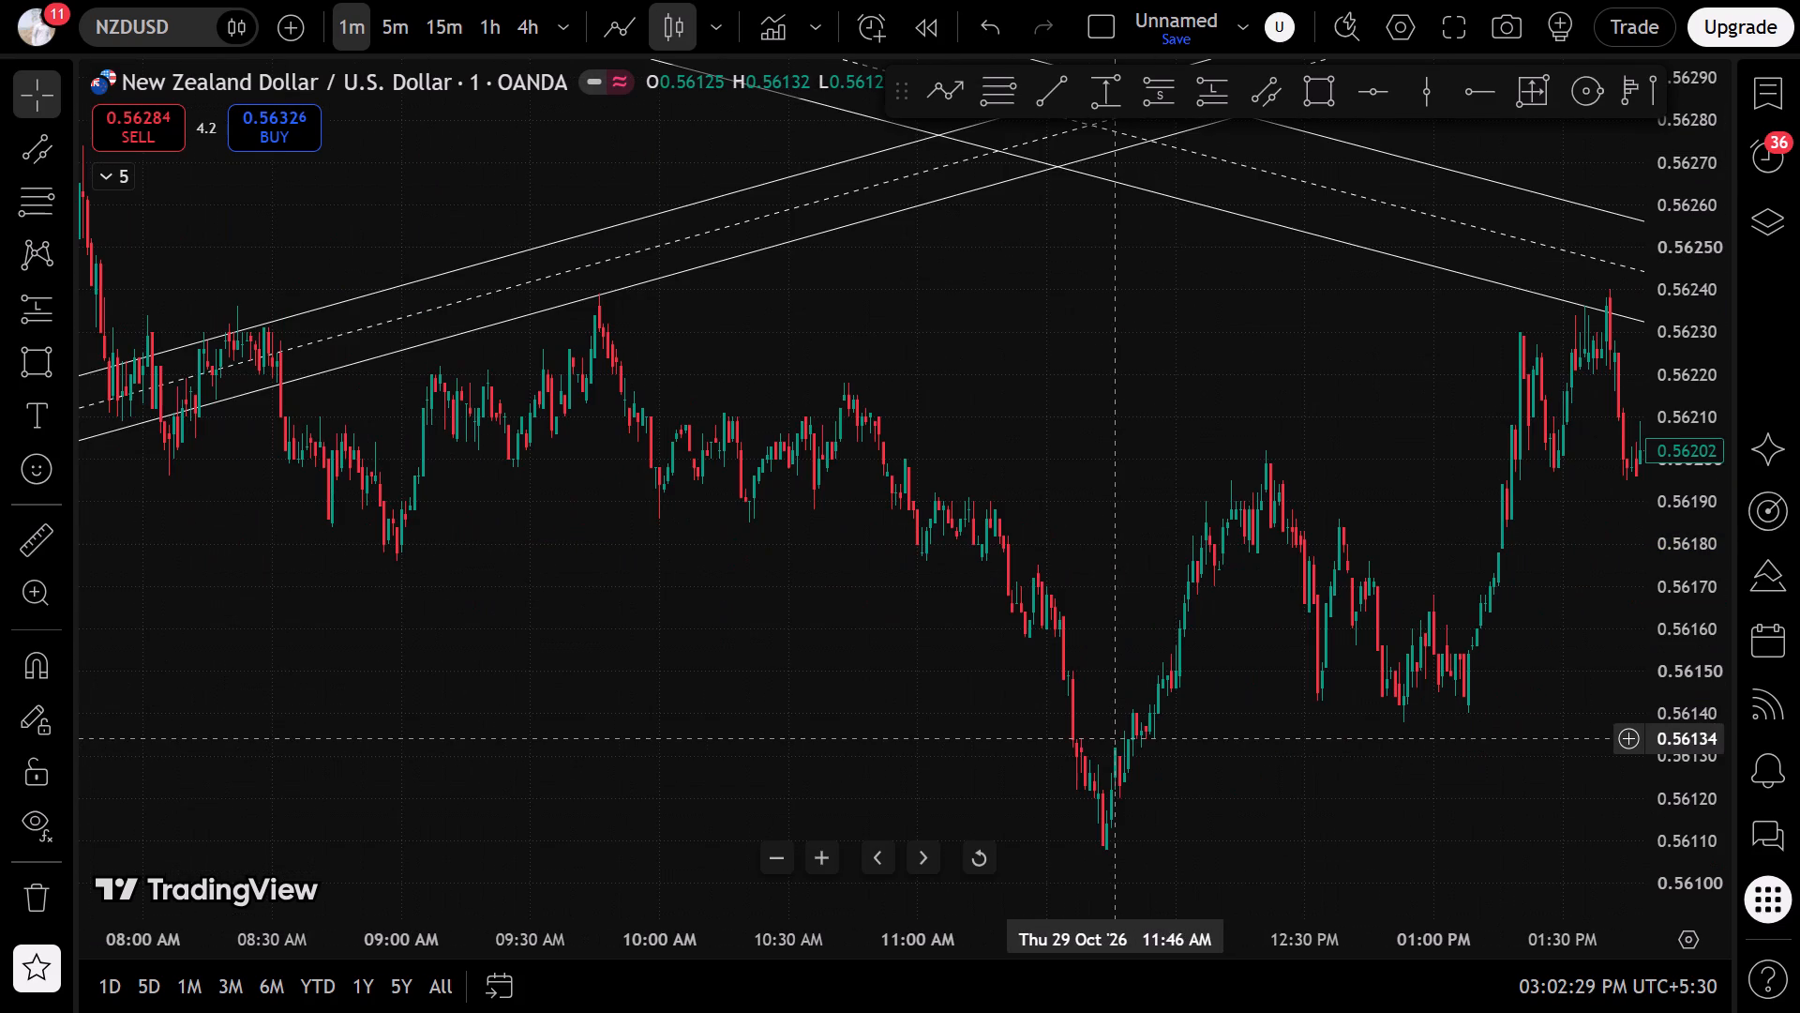
scroll(996, 706, "up", 2)
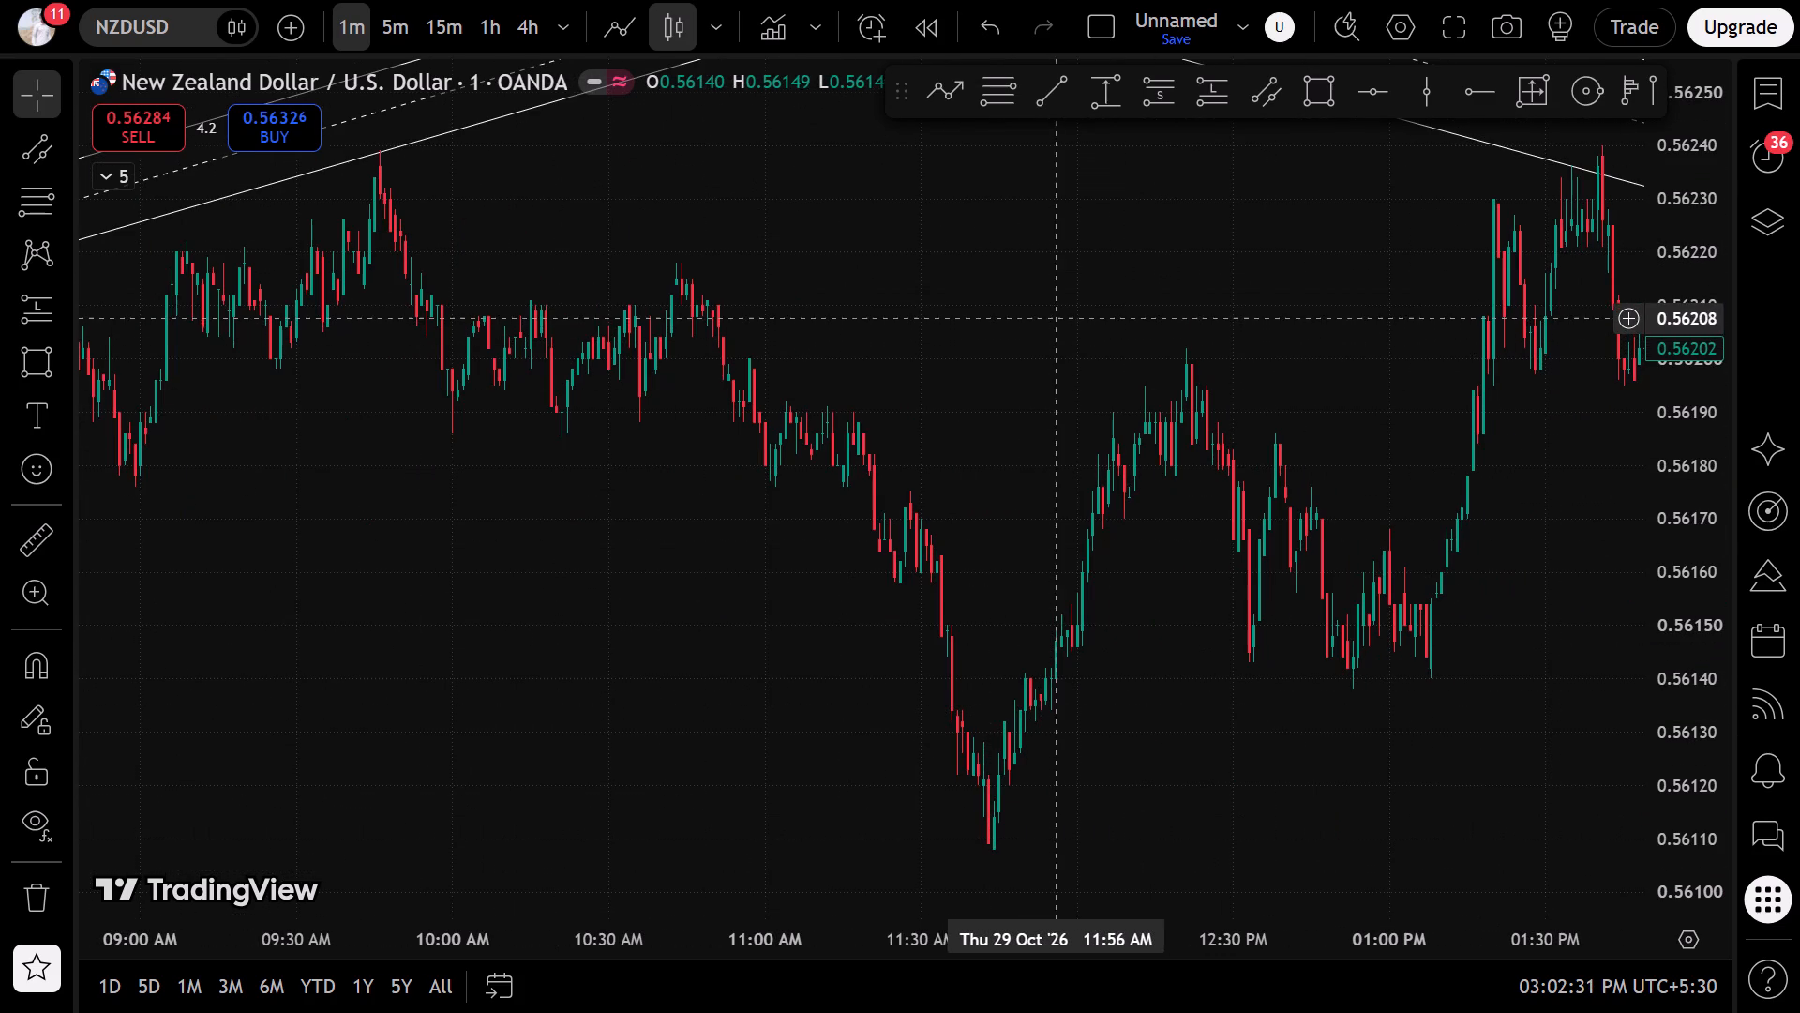
left_click(1032, 427)
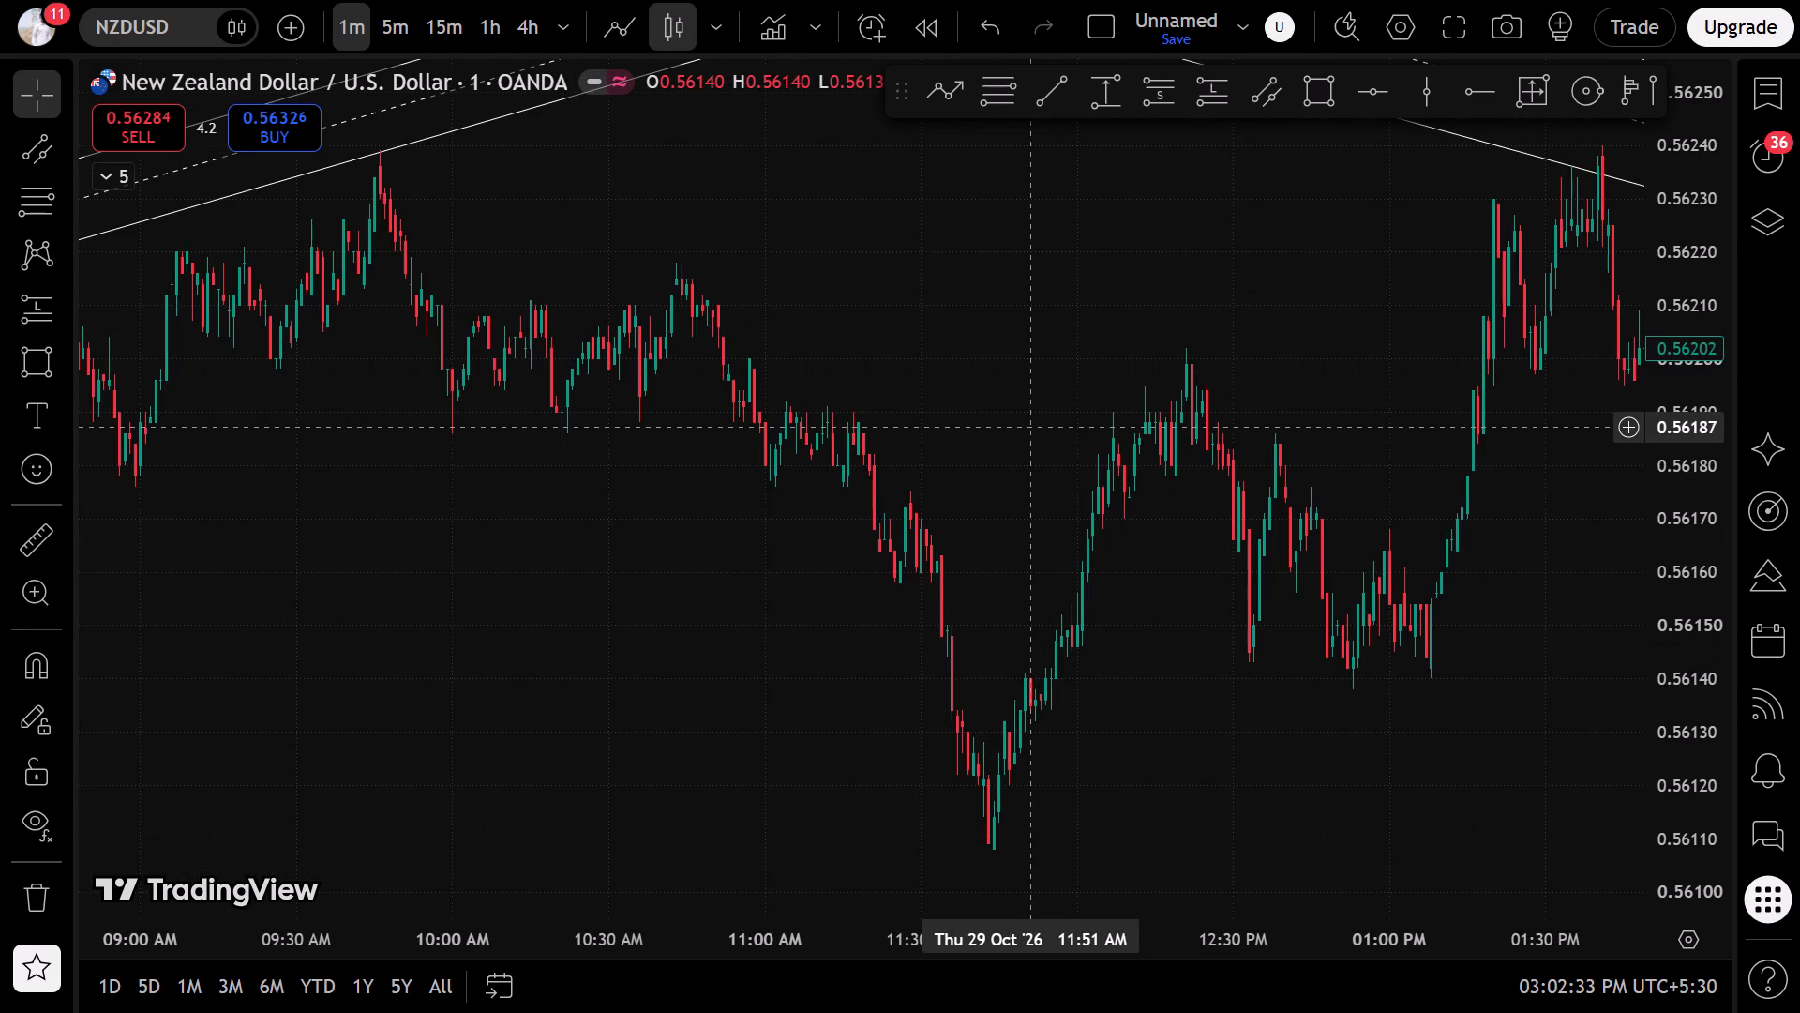
scroll(966, 488, "down", 2)
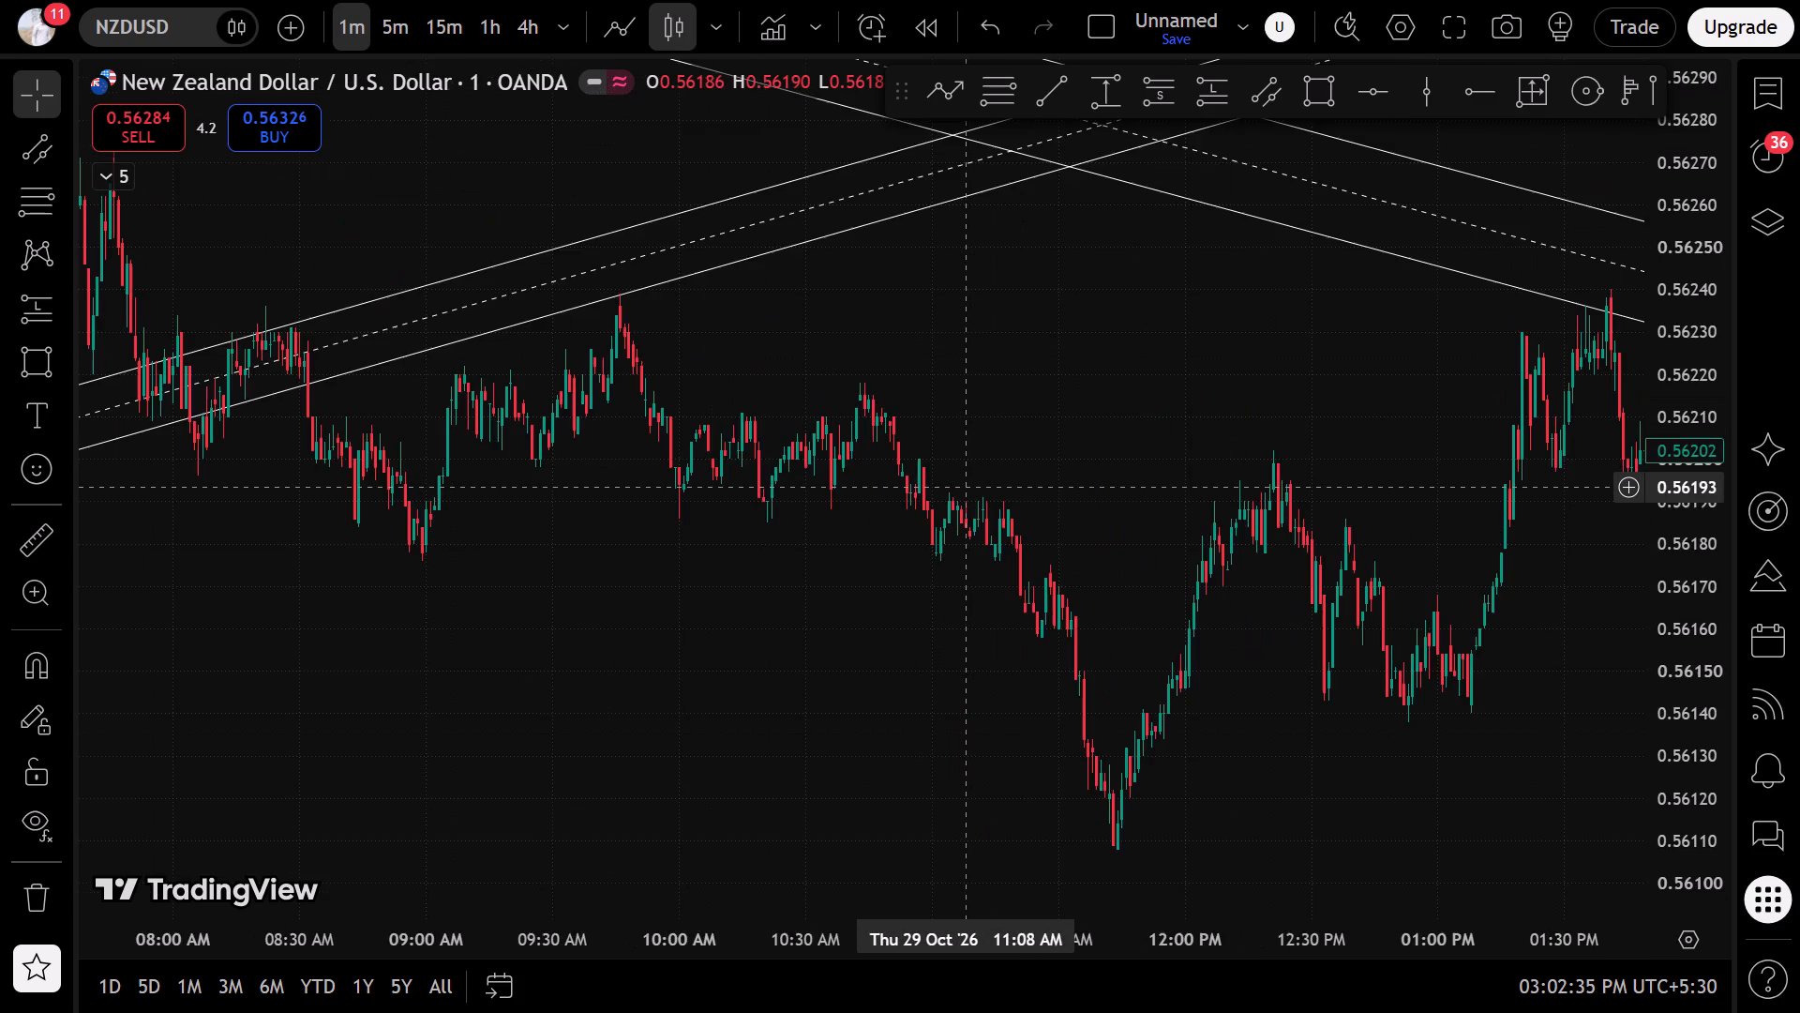
scroll(966, 488, "up", 2)
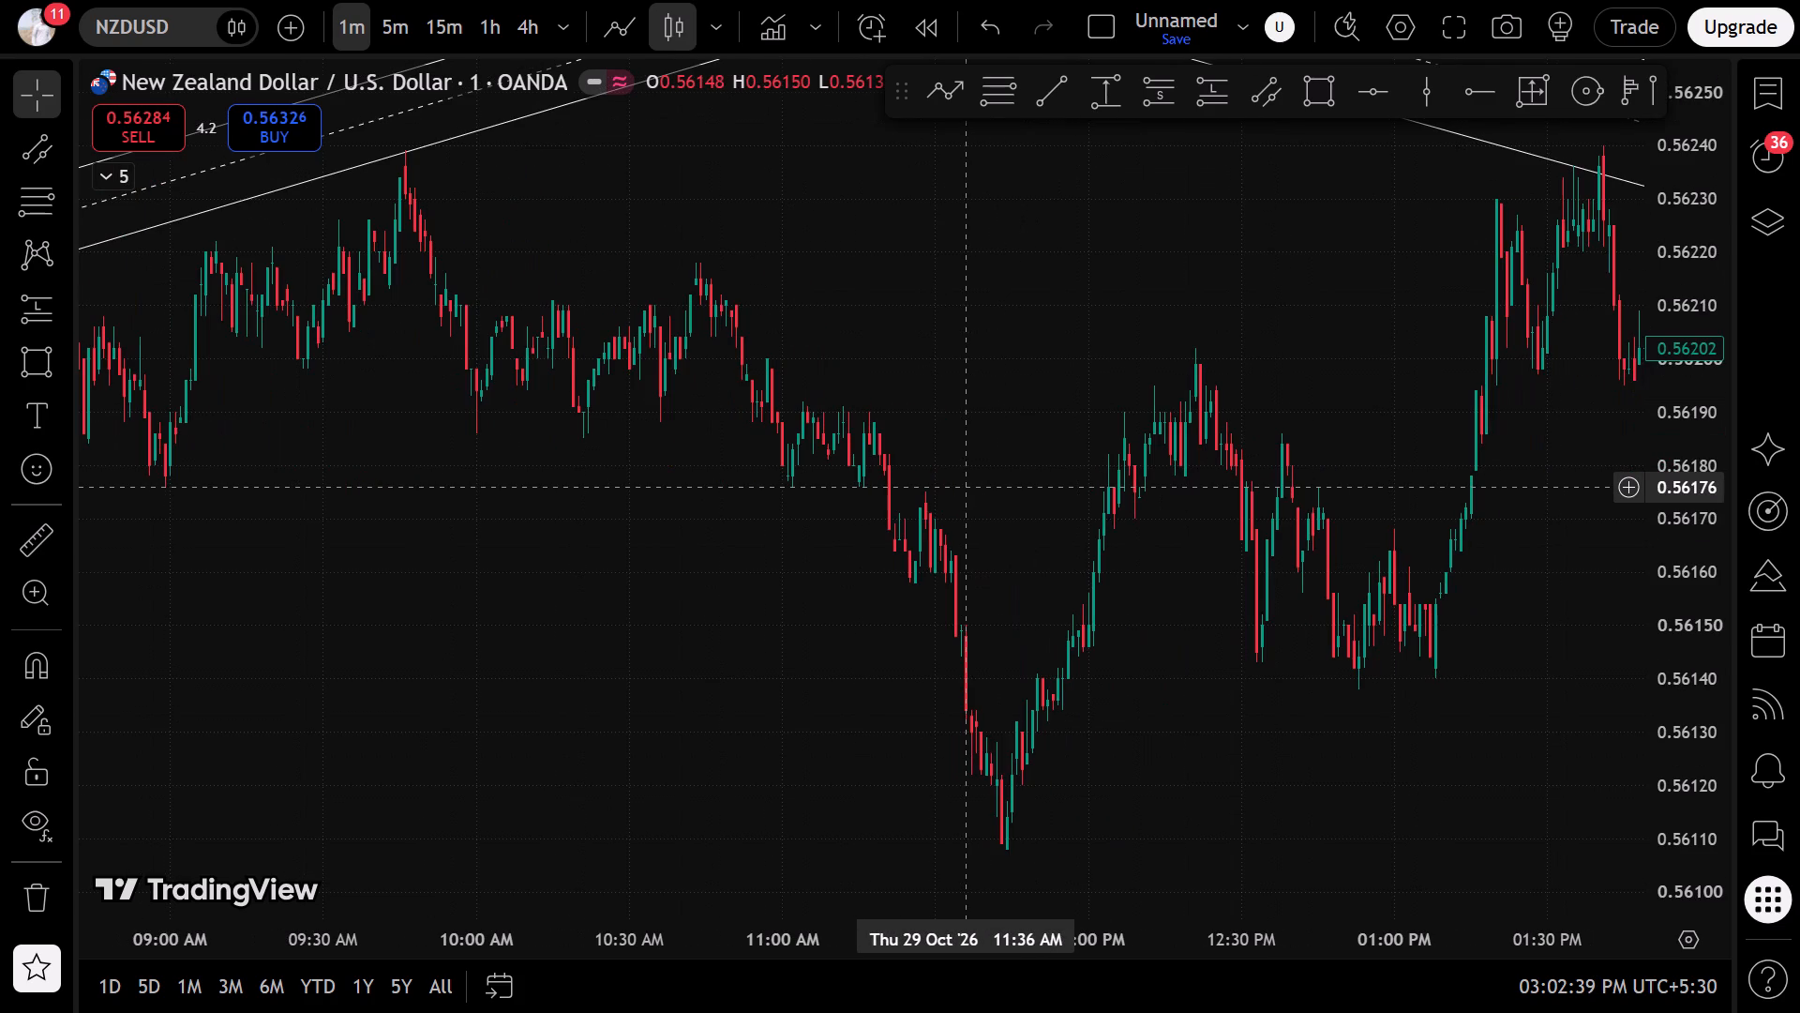
left_click(47, 189)
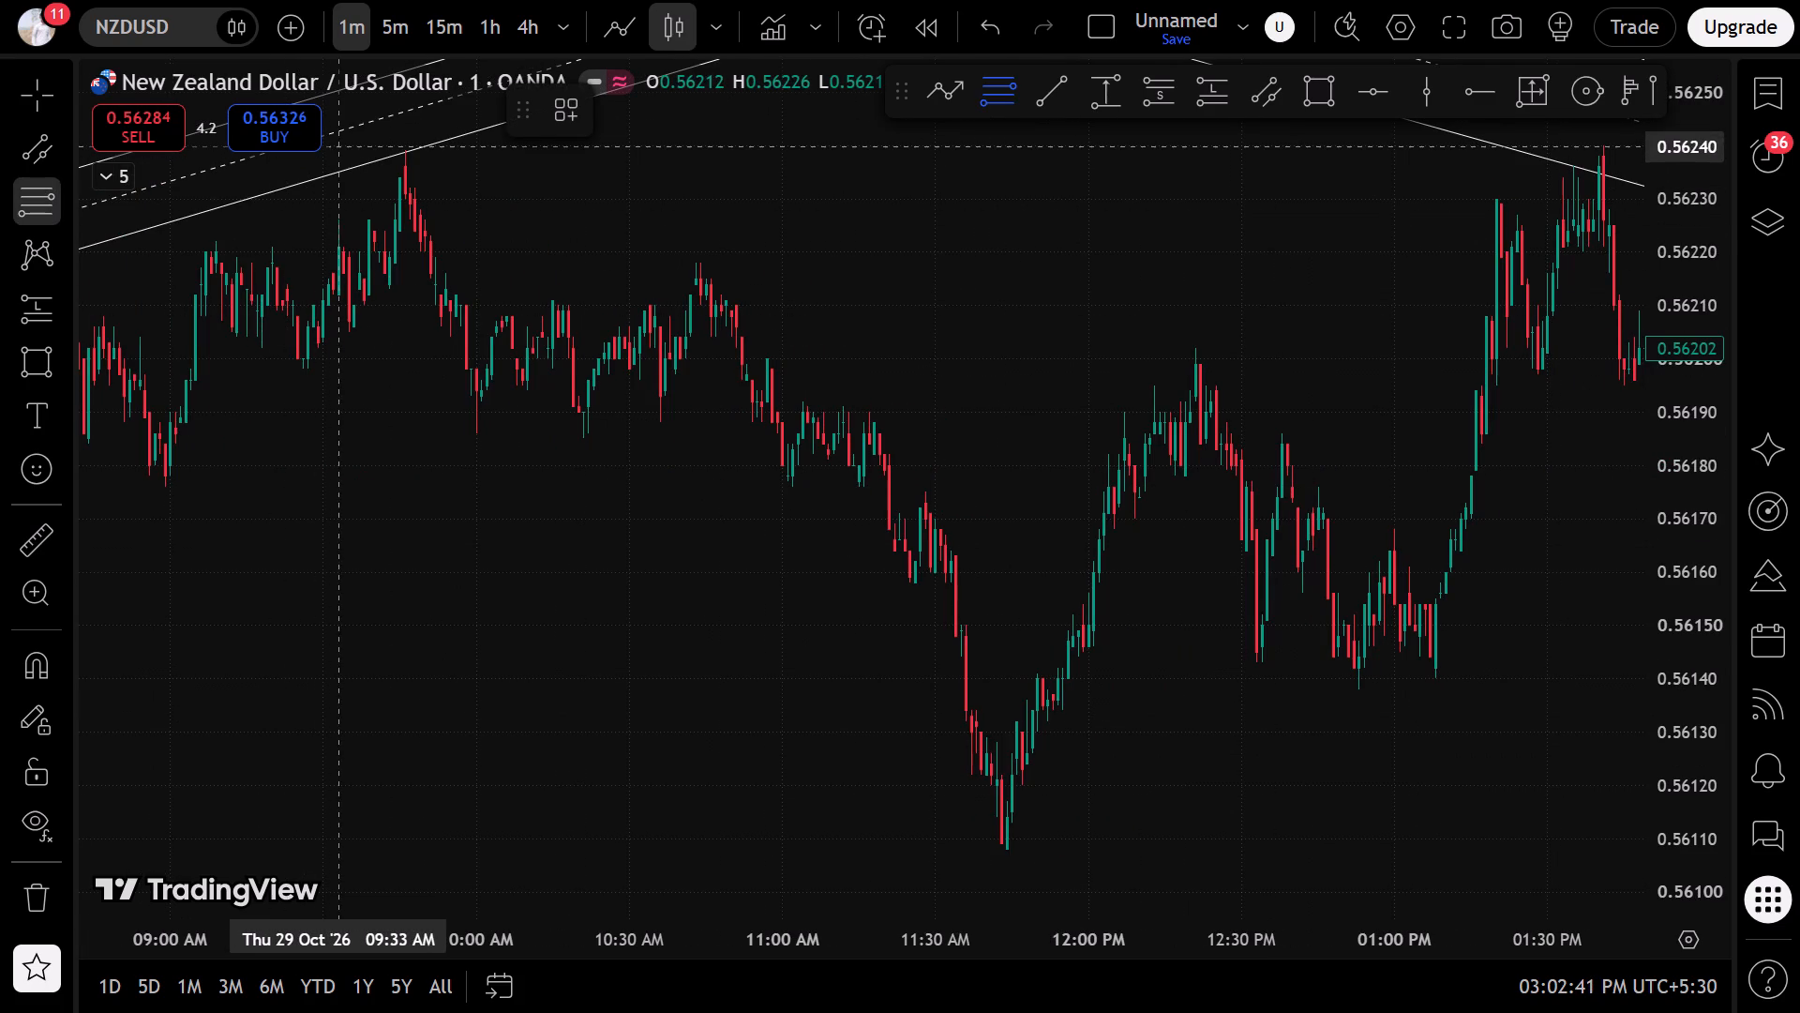
left_click(368, 155)
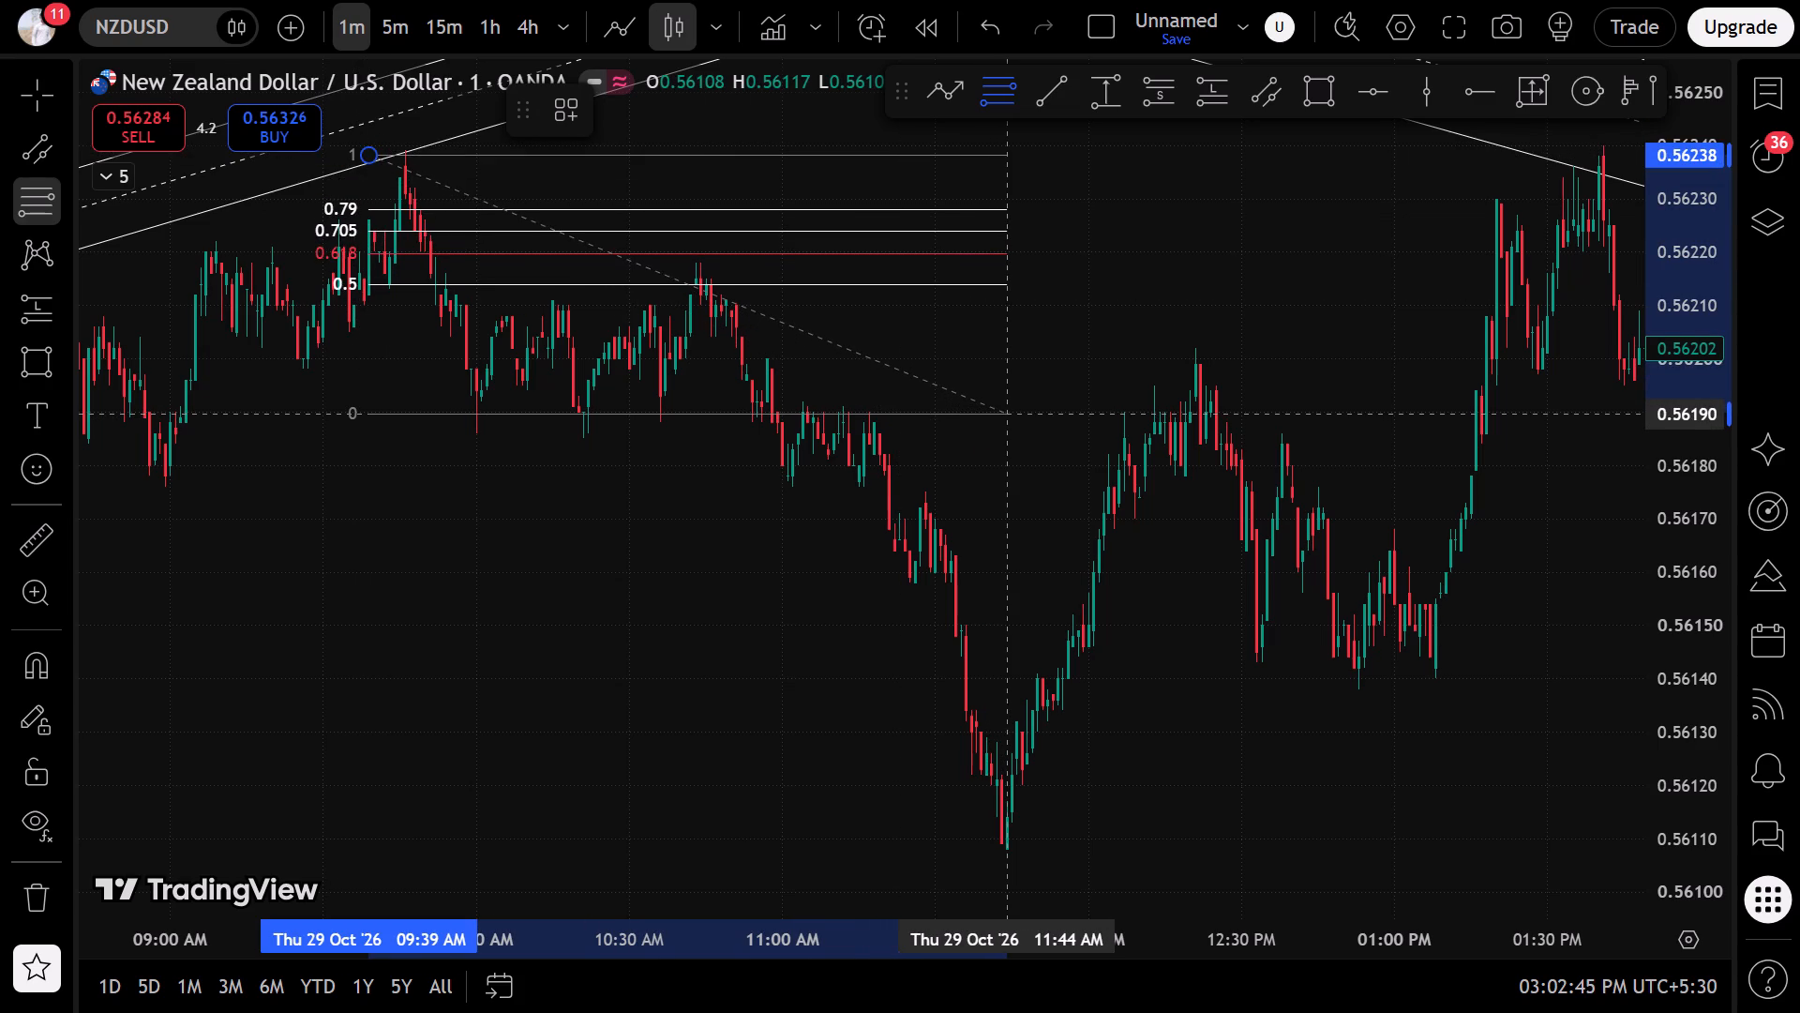
left_click(1005, 415)
left_click(1005, 415)
Examine the 28 and 29 October price action around the new retracement and the trend channels.
scroll(537, 610, "down", 2)
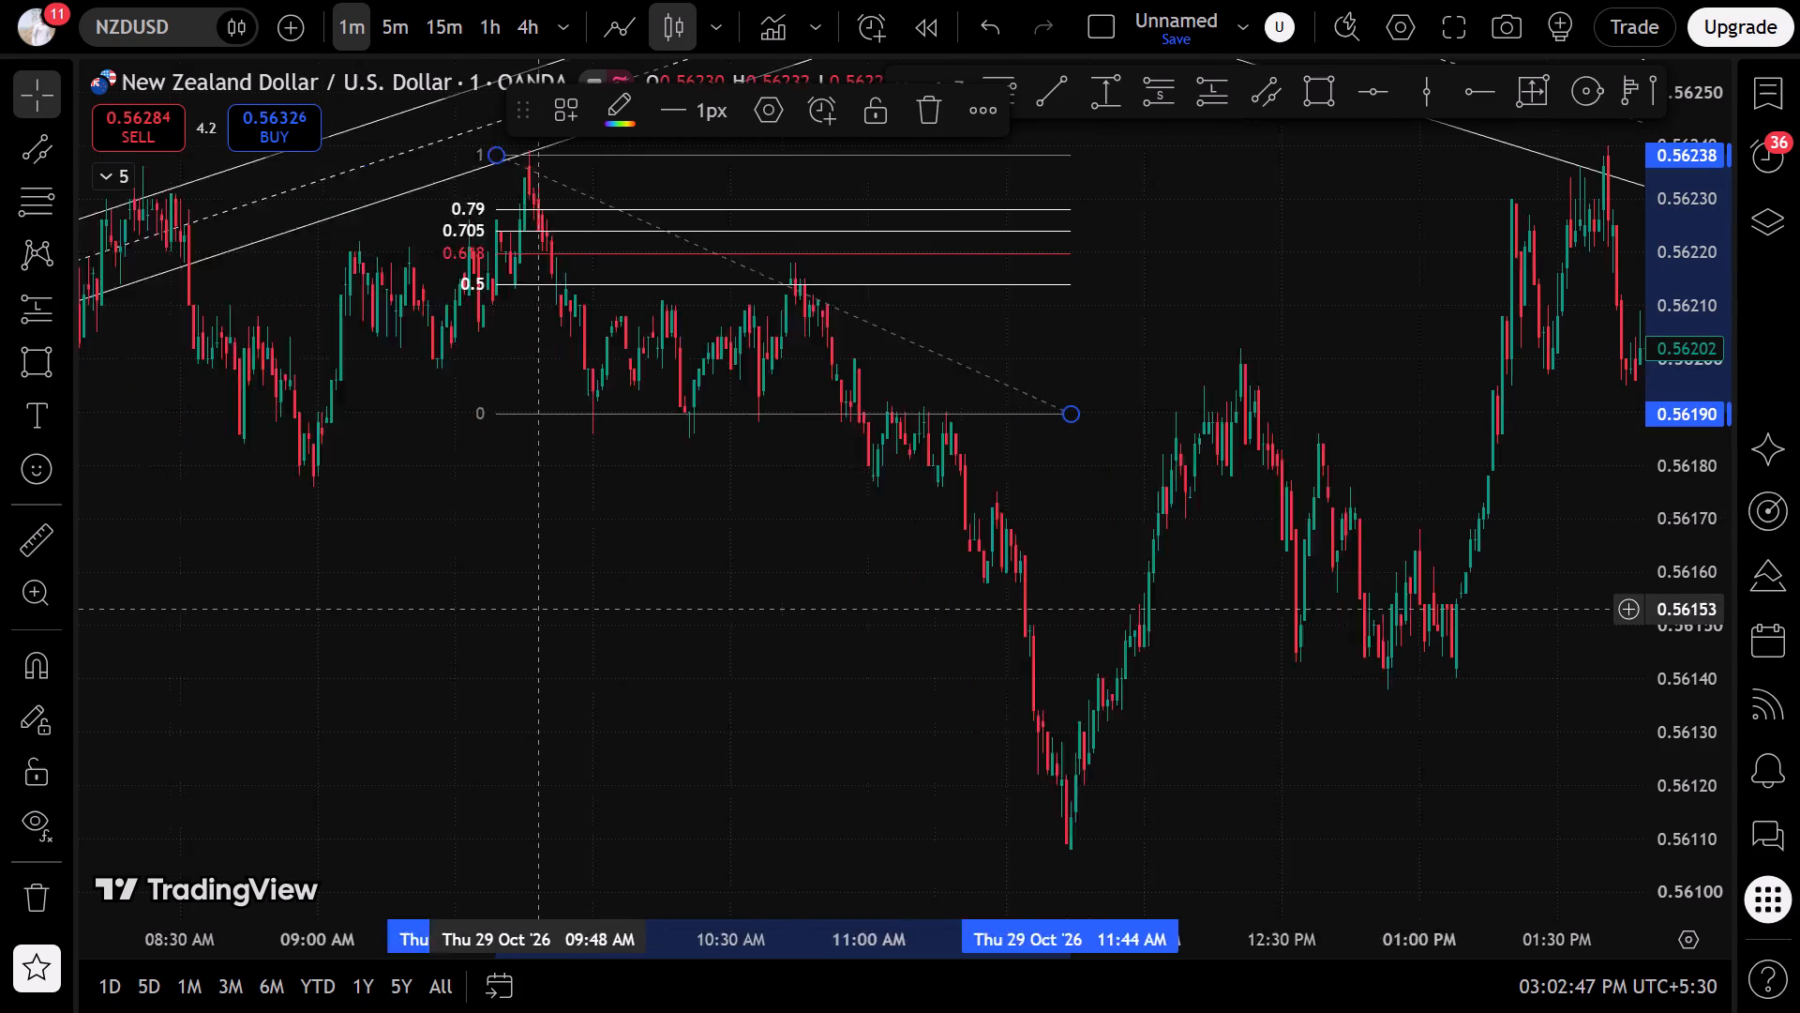
scroll(537, 610, "down", 3)
scroll(692, 455, "up", 1)
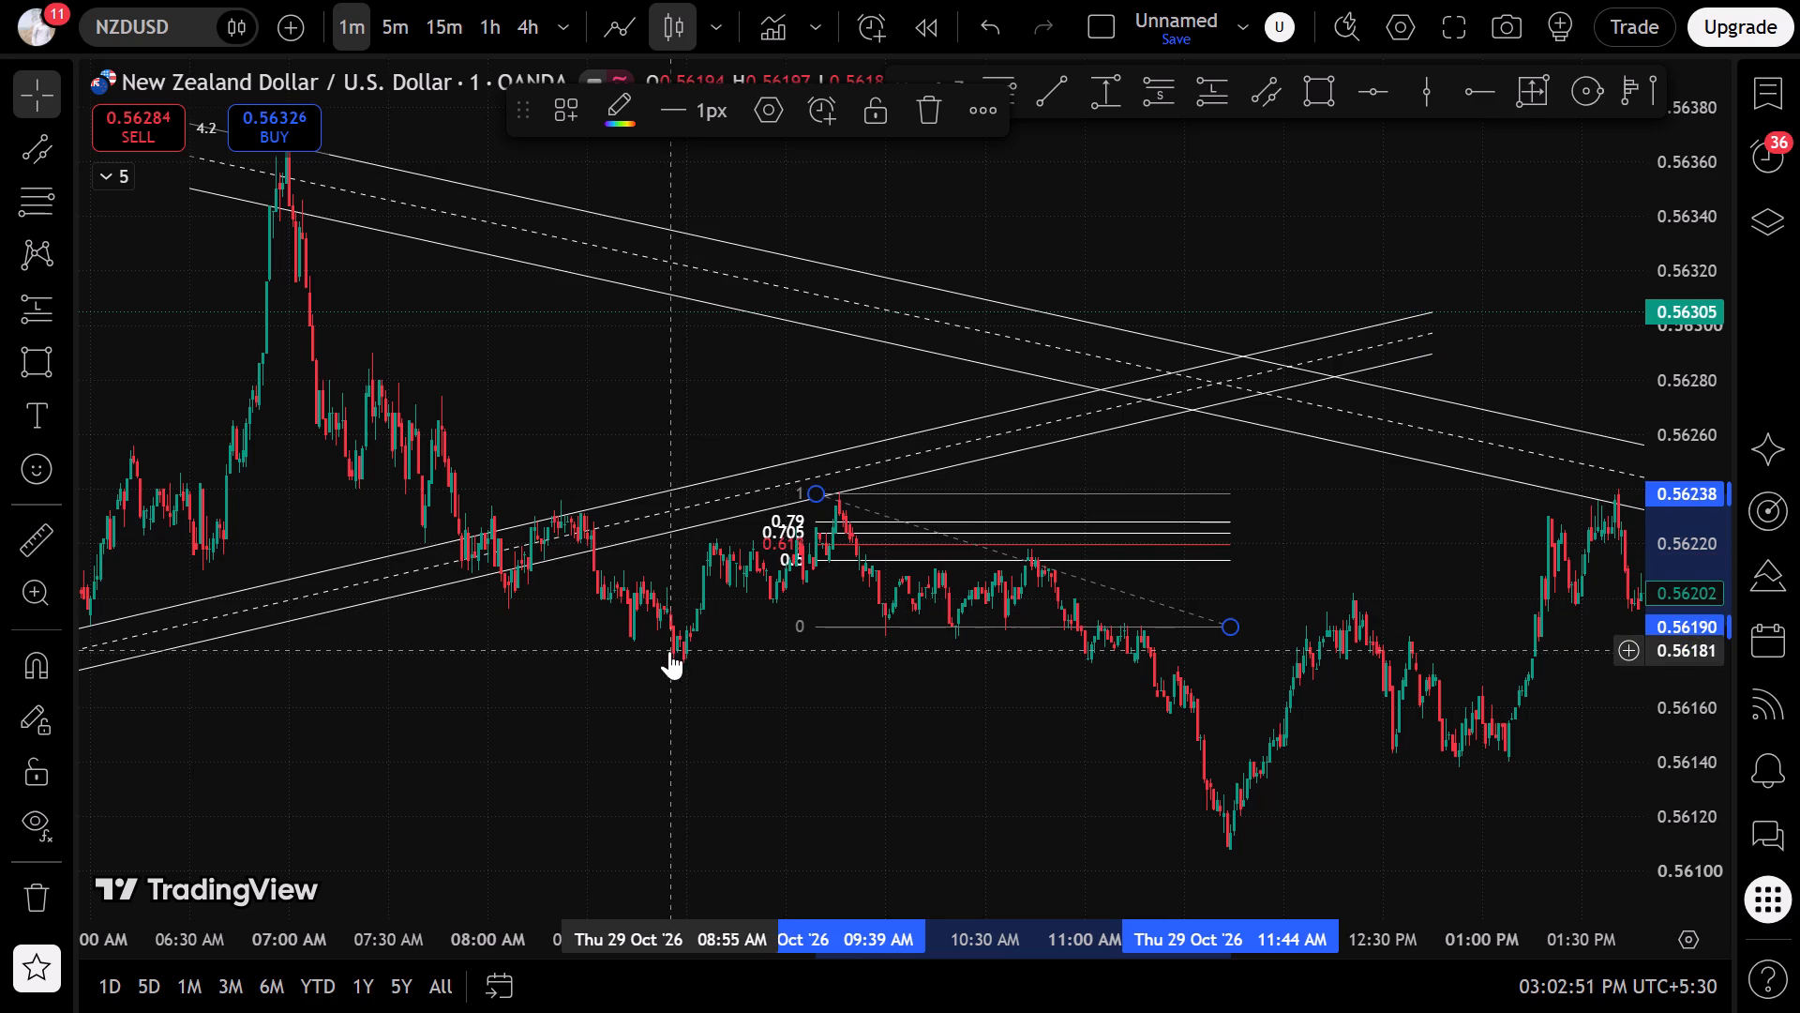
left_click_drag(1189, 682, 245, 604)
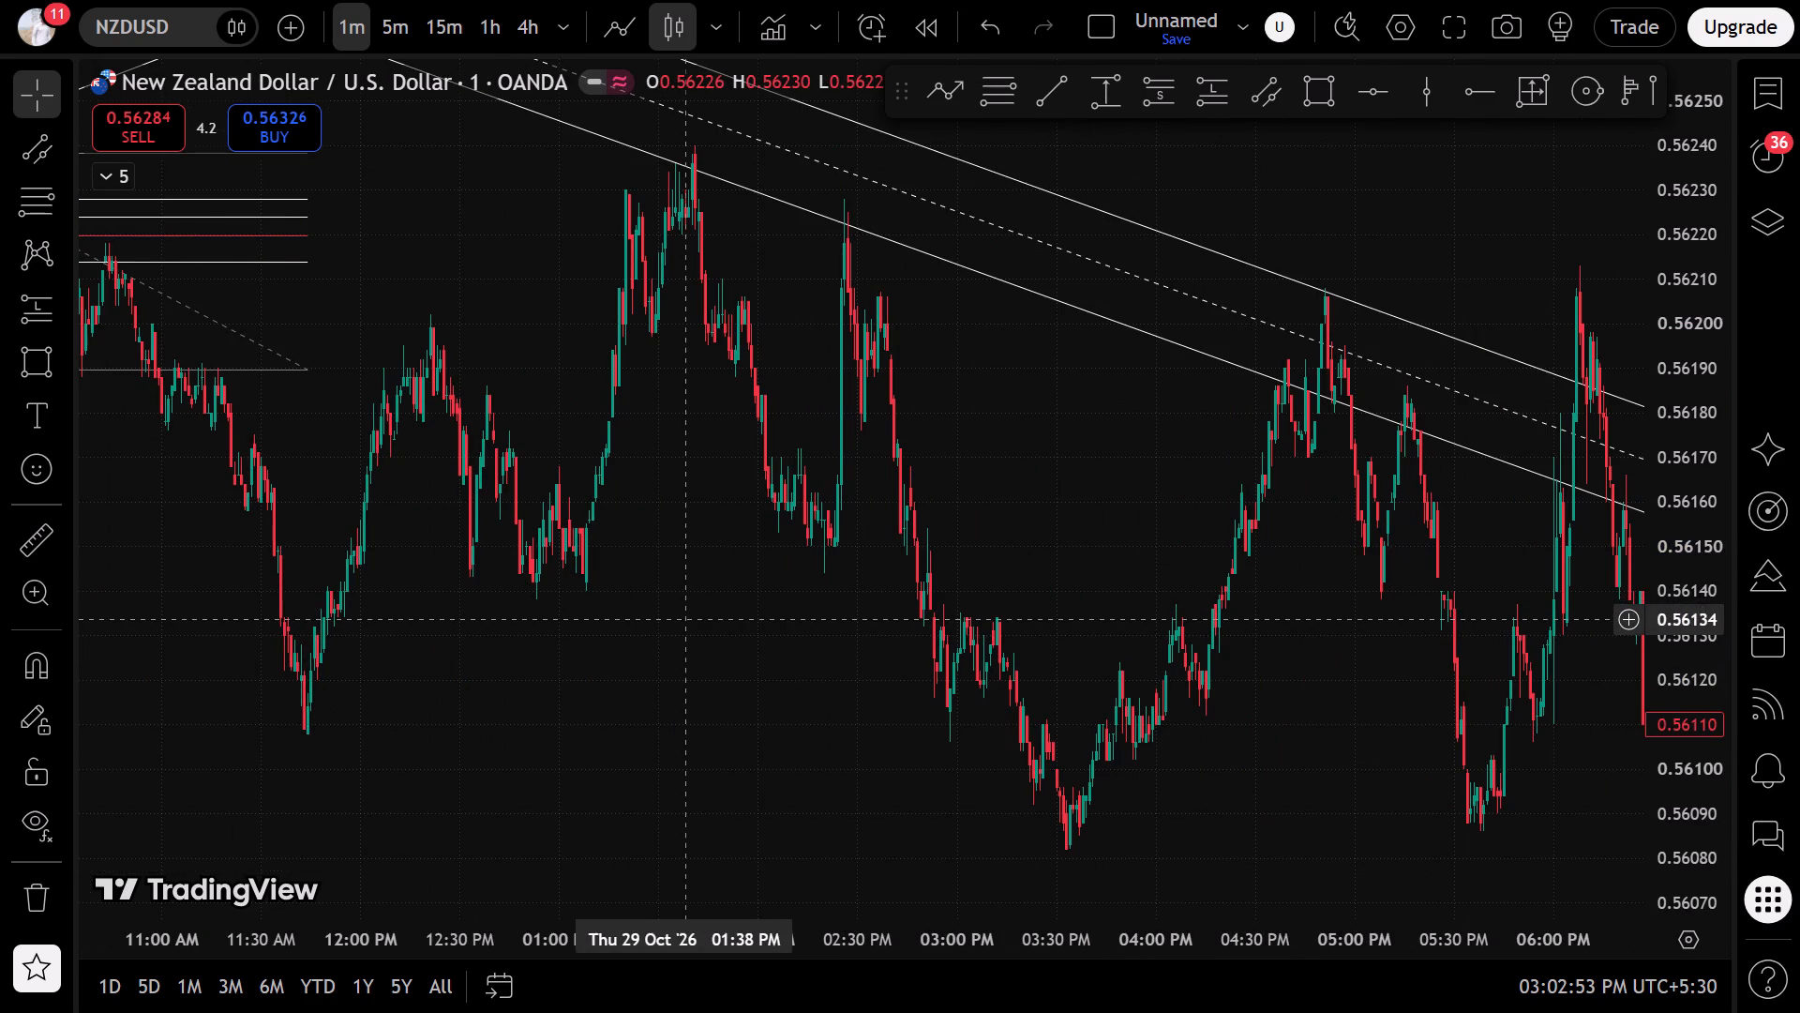
scroll(688, 619, "down", 6)
left_click_drag(222, 415, 1102, 492)
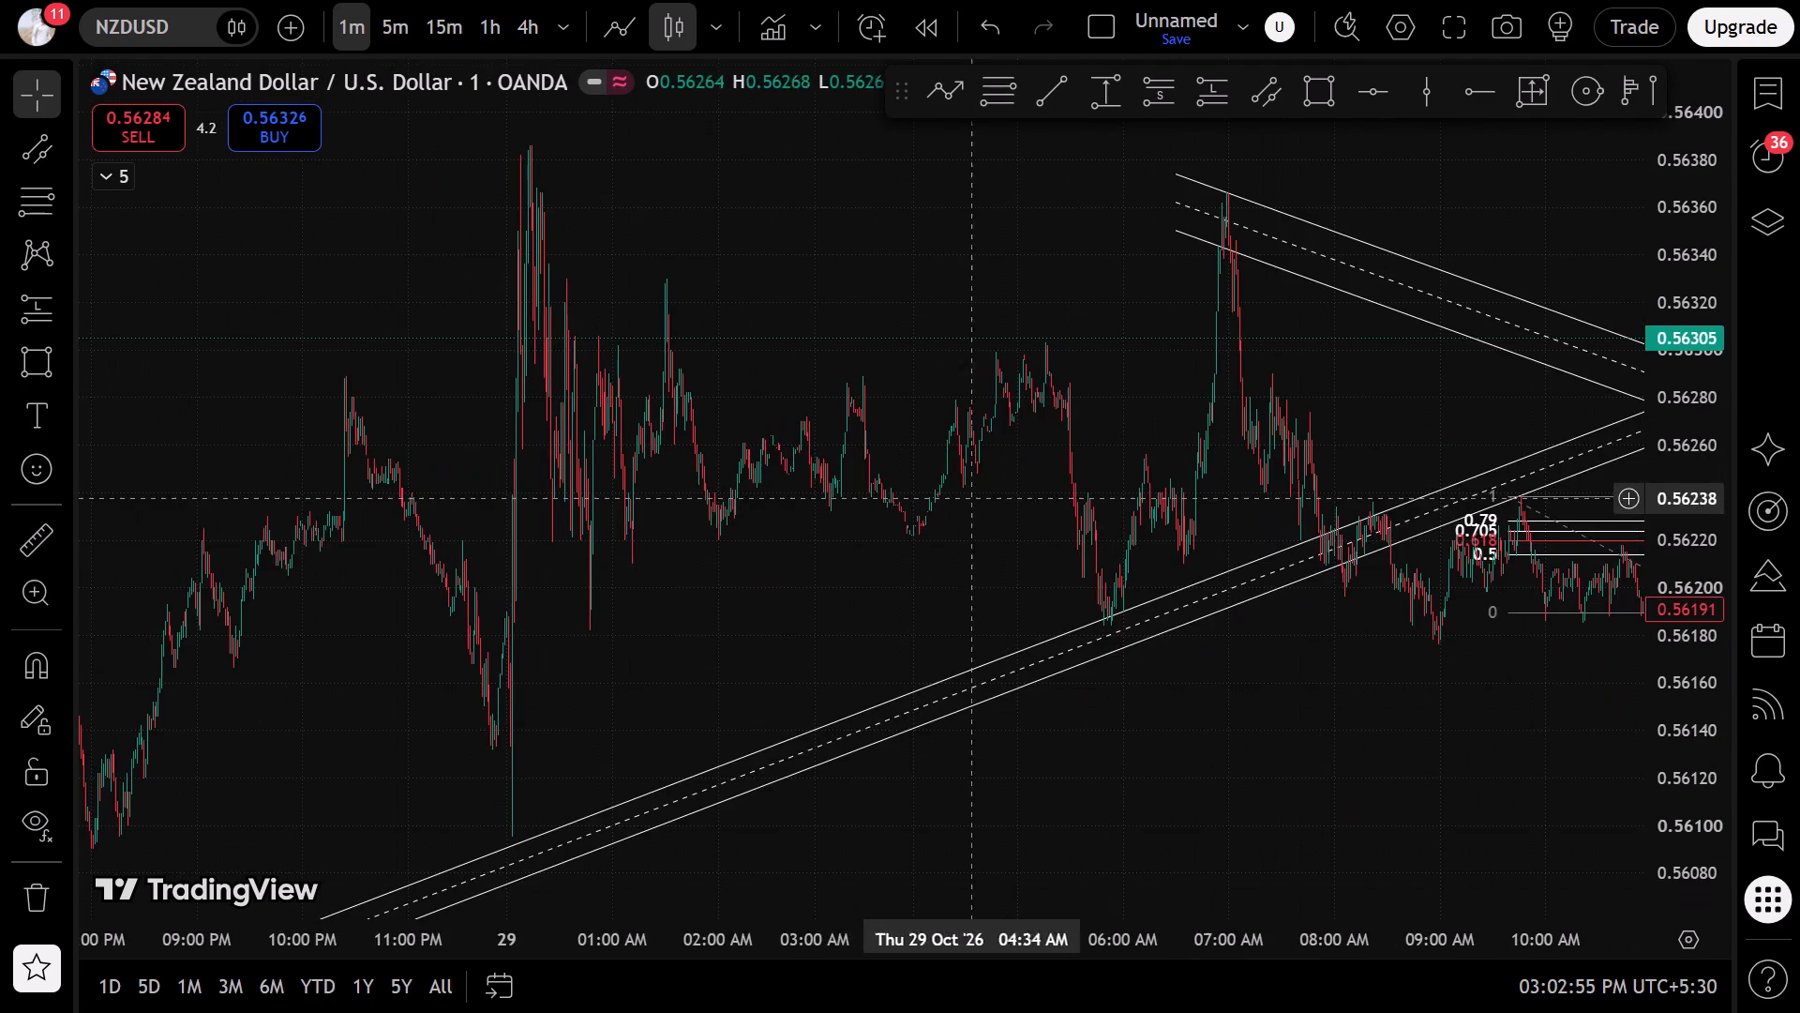
left_click_drag(480, 567, 1443, 473)
left_click_drag(891, 497, 1799, 377)
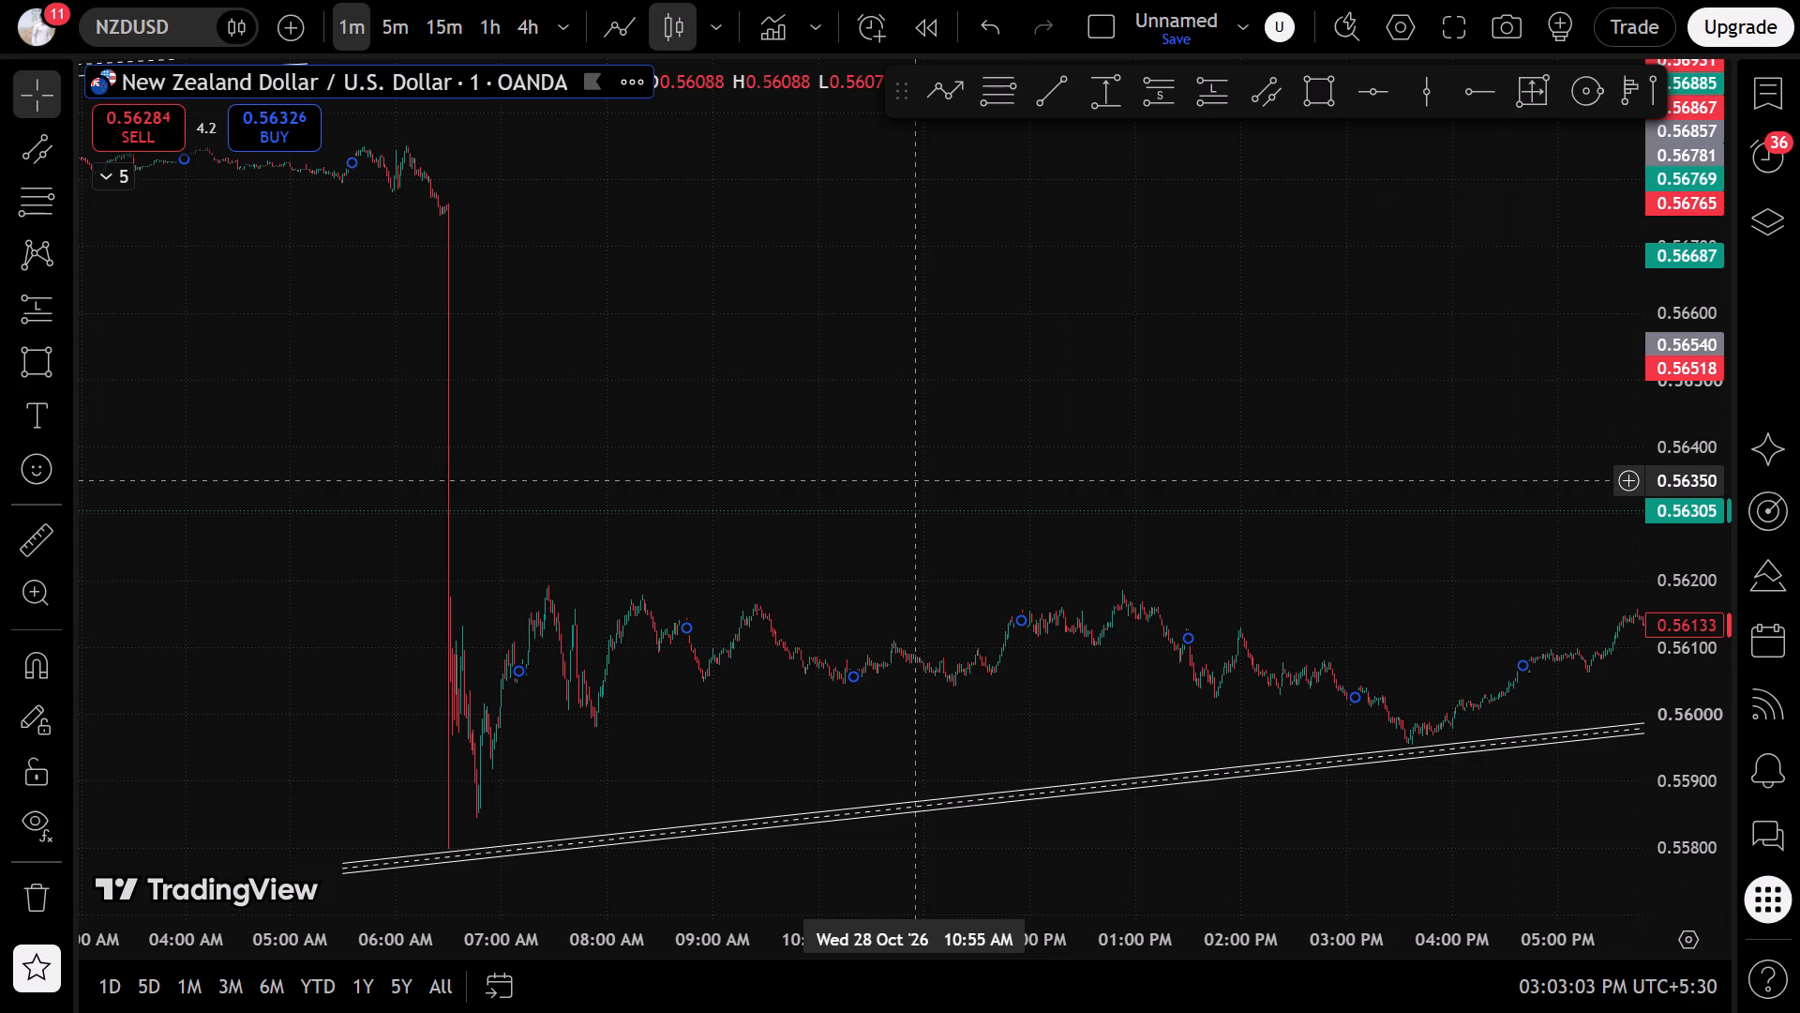
left_click(898, 111)
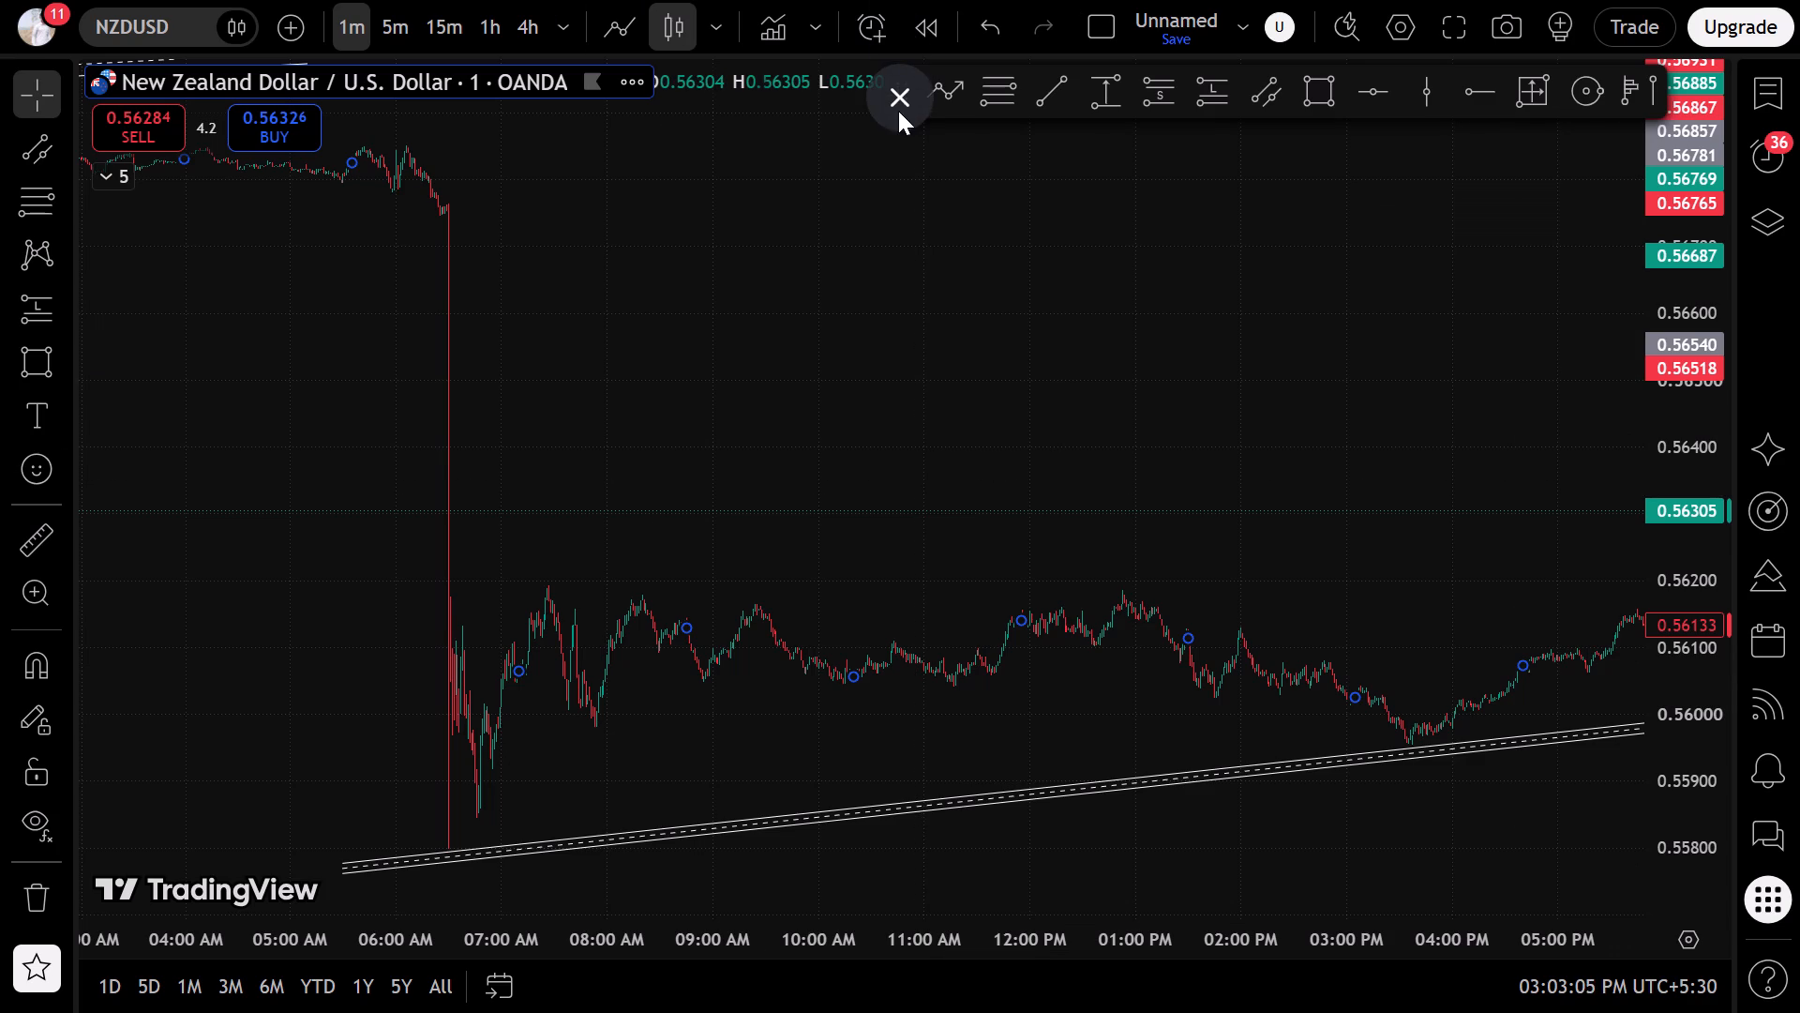
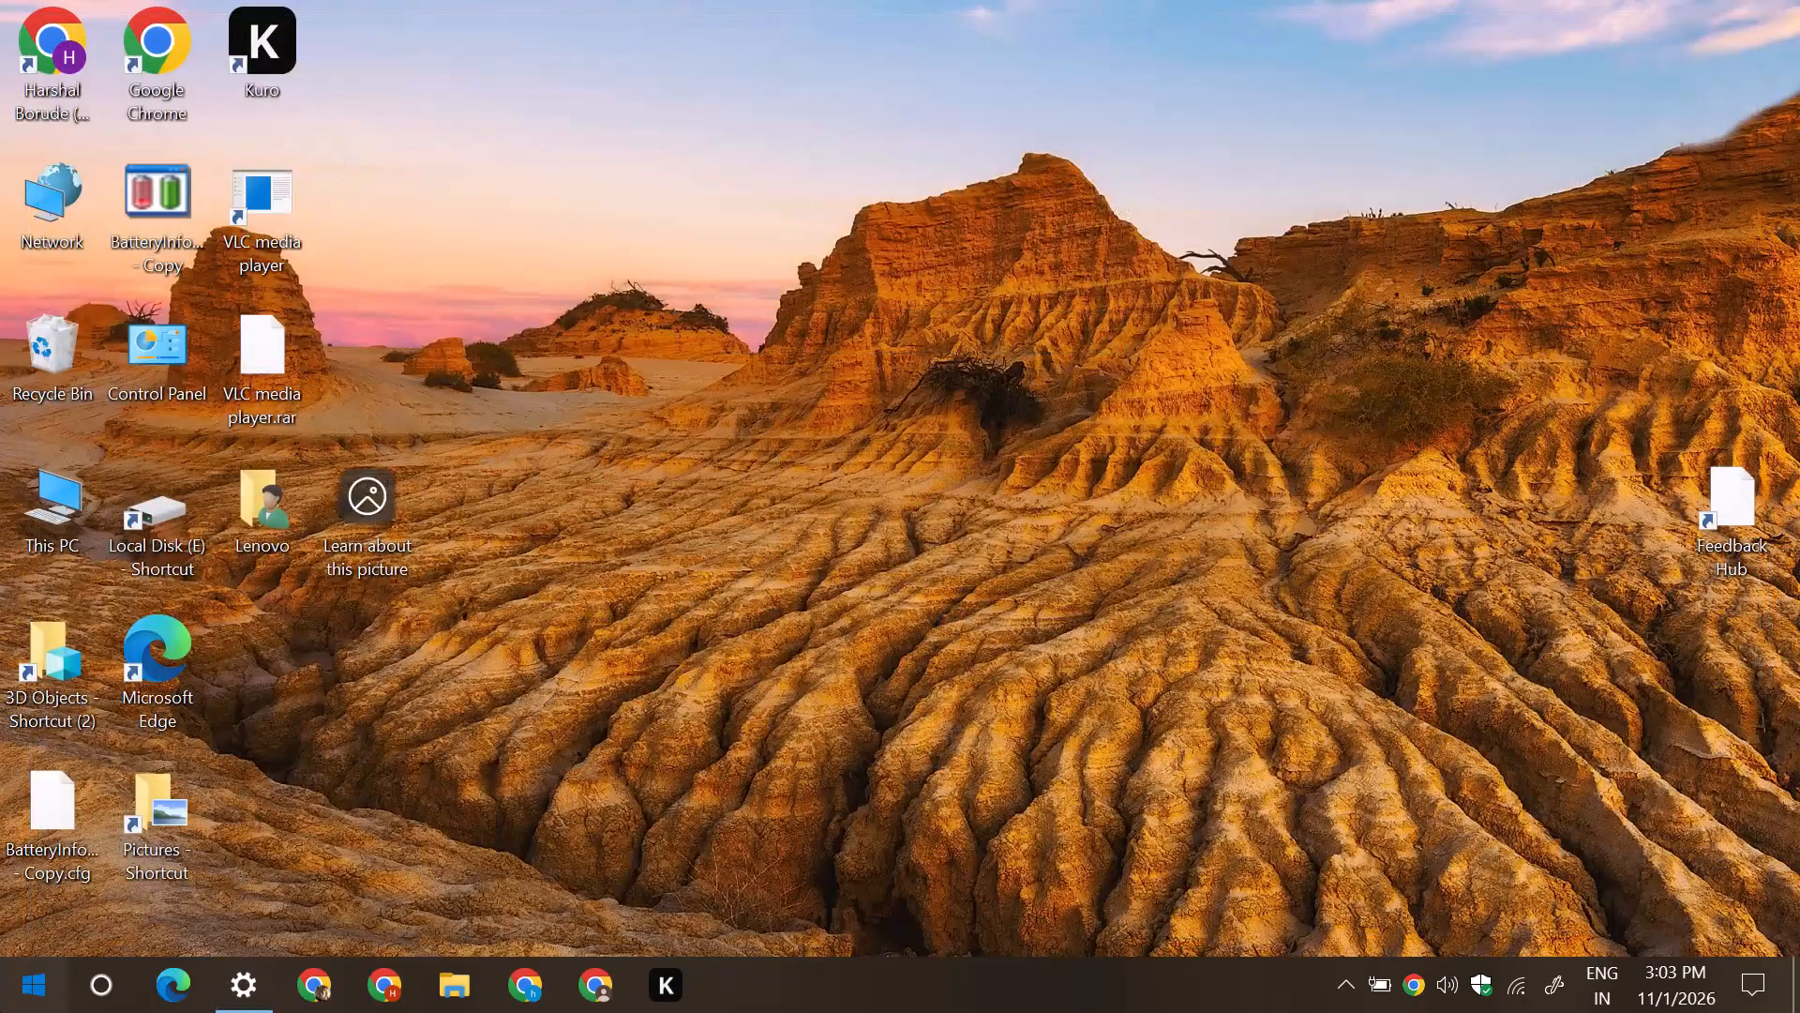
Shut down the computer from the Windows desktop.
left_click(0, 954)
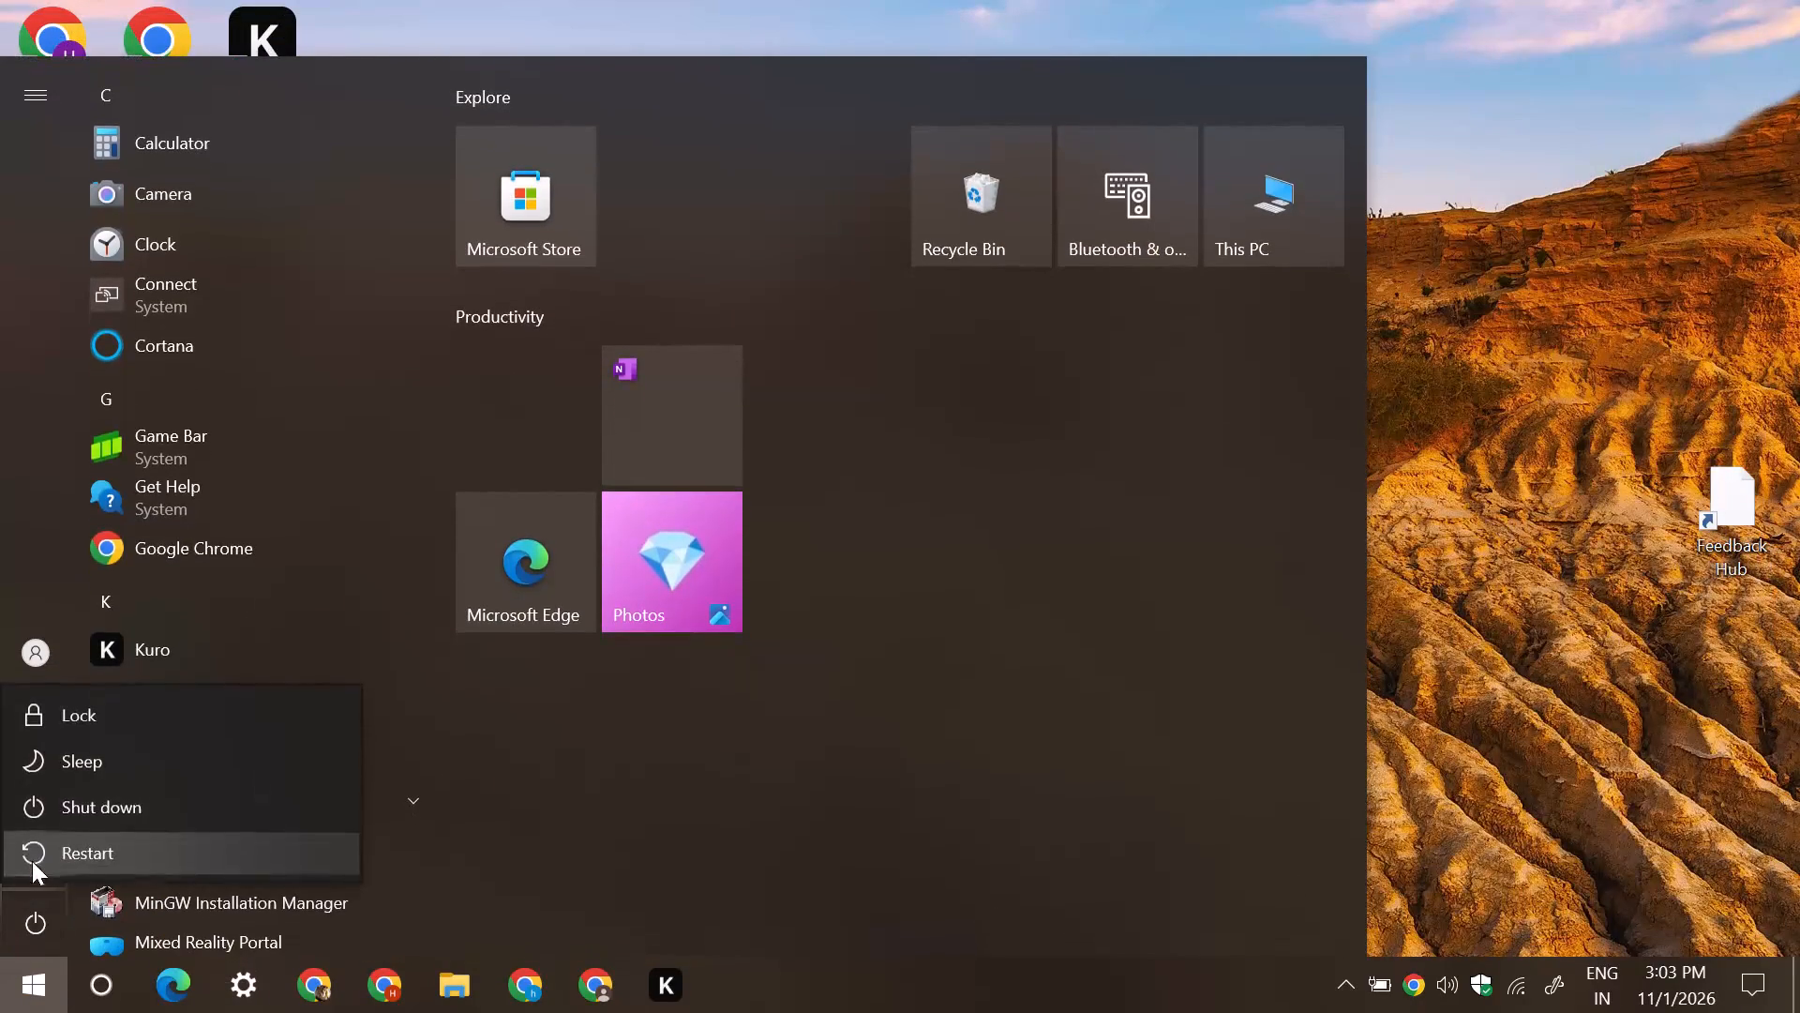
left_click(117, 800)
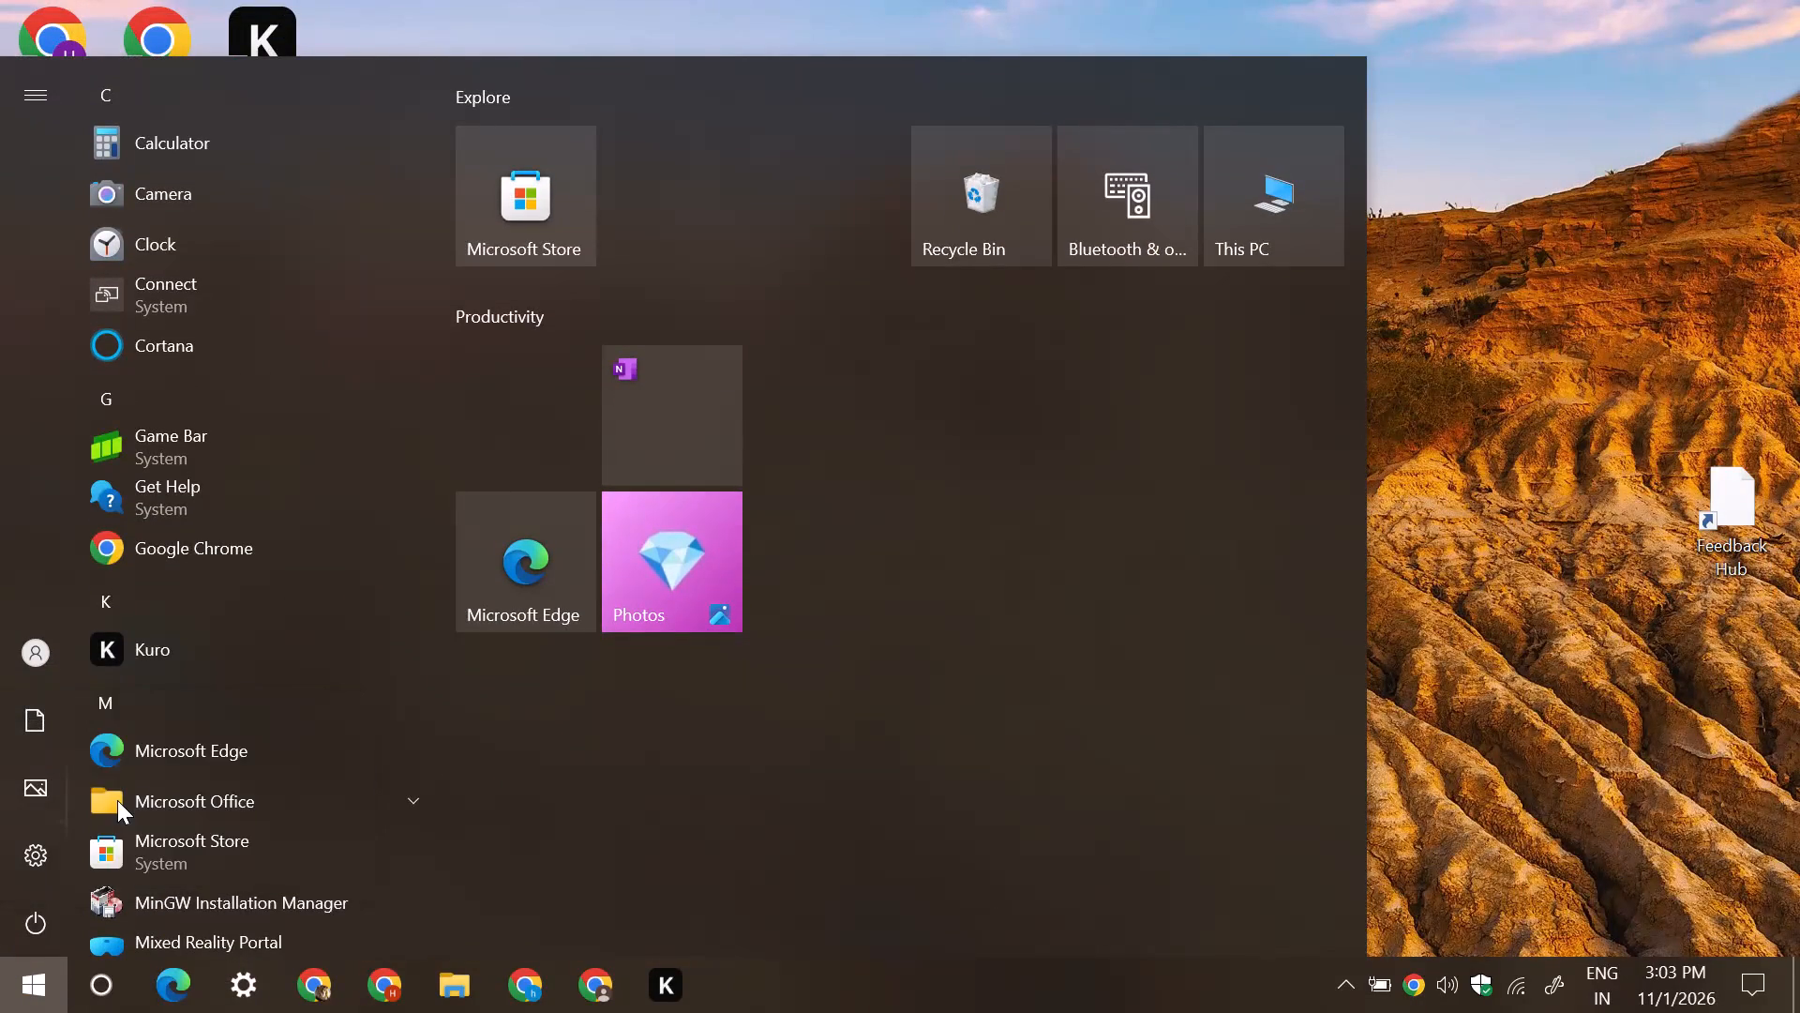